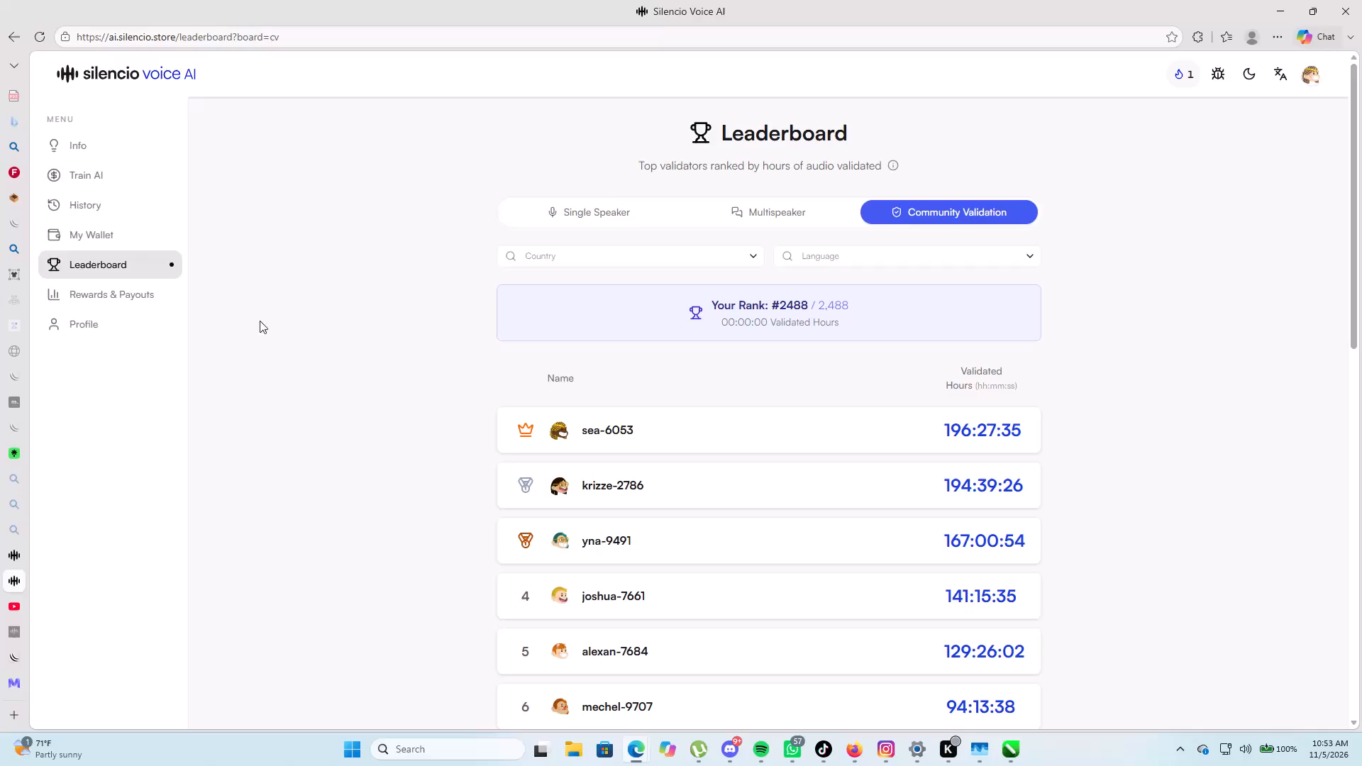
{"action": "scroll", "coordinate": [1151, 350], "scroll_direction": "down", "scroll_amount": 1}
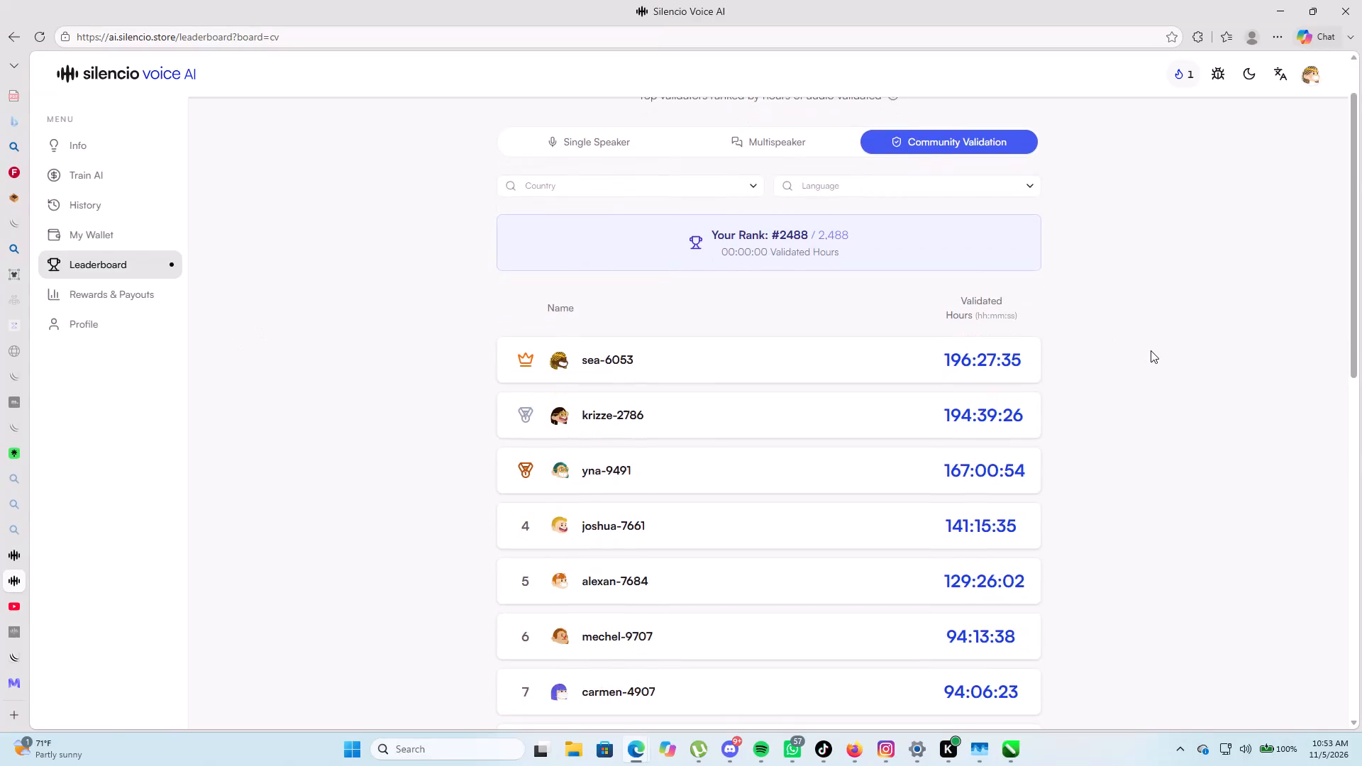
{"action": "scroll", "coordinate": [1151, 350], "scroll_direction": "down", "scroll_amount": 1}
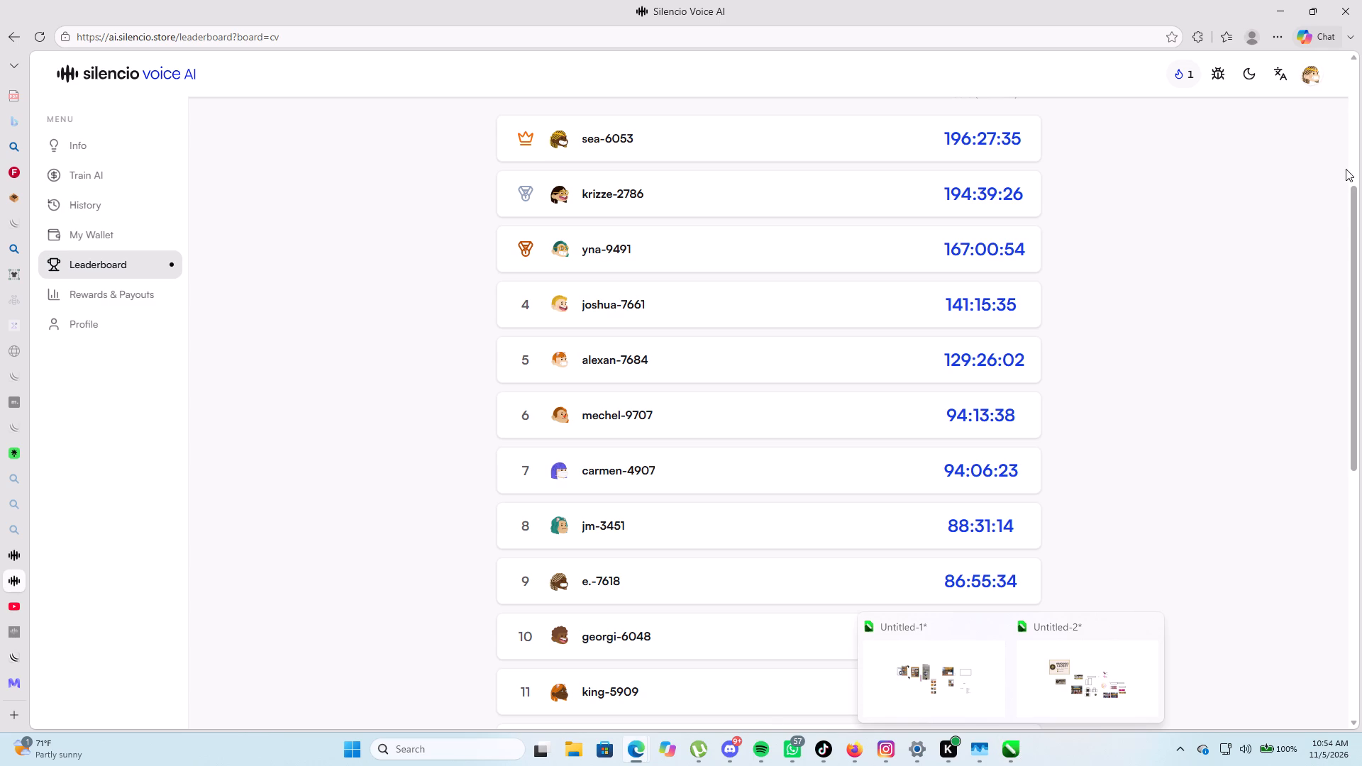
Import the Untitled-1 drawing from the collection africa folder in Documents into the open CorelDRAW document Untitled-2.
{"action": "left_click", "coordinate": [1021, 754]}
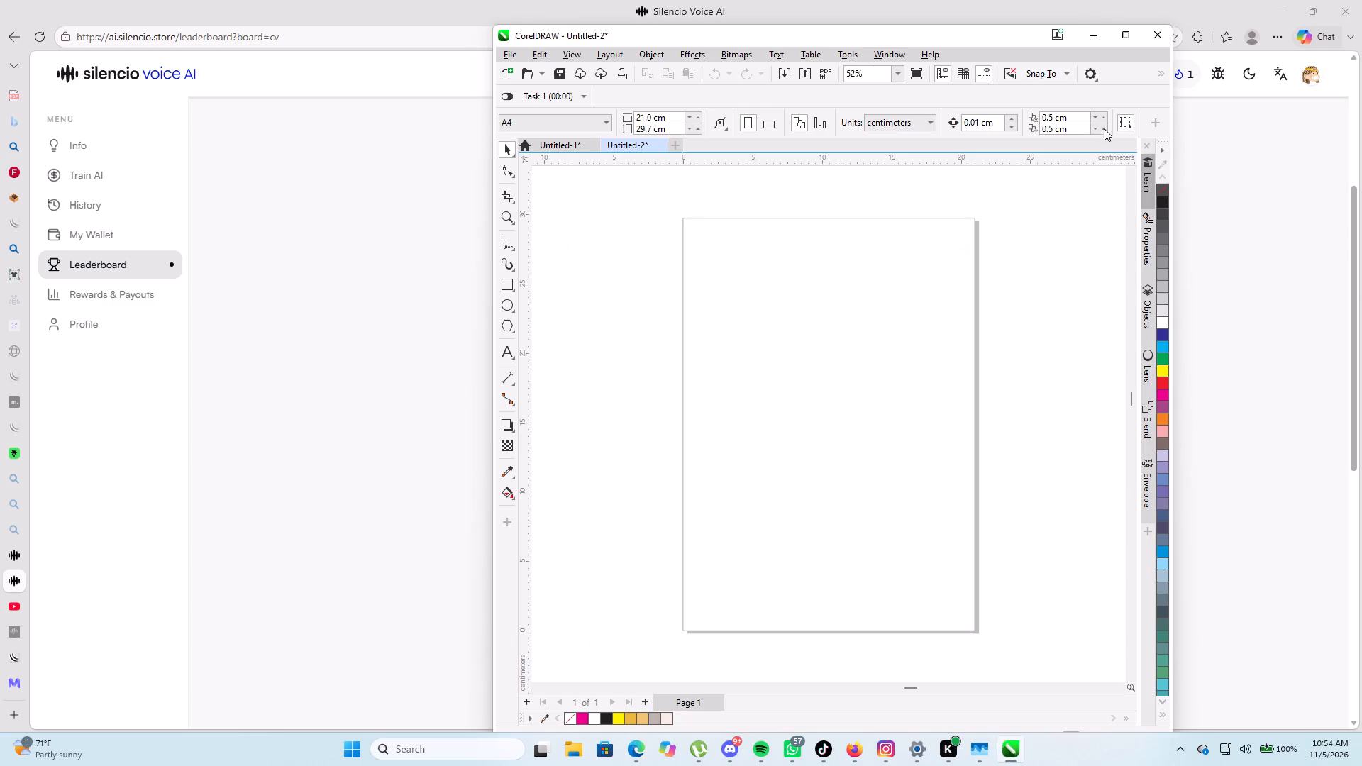
{"action": "left_click", "coordinate": [582, 753]}
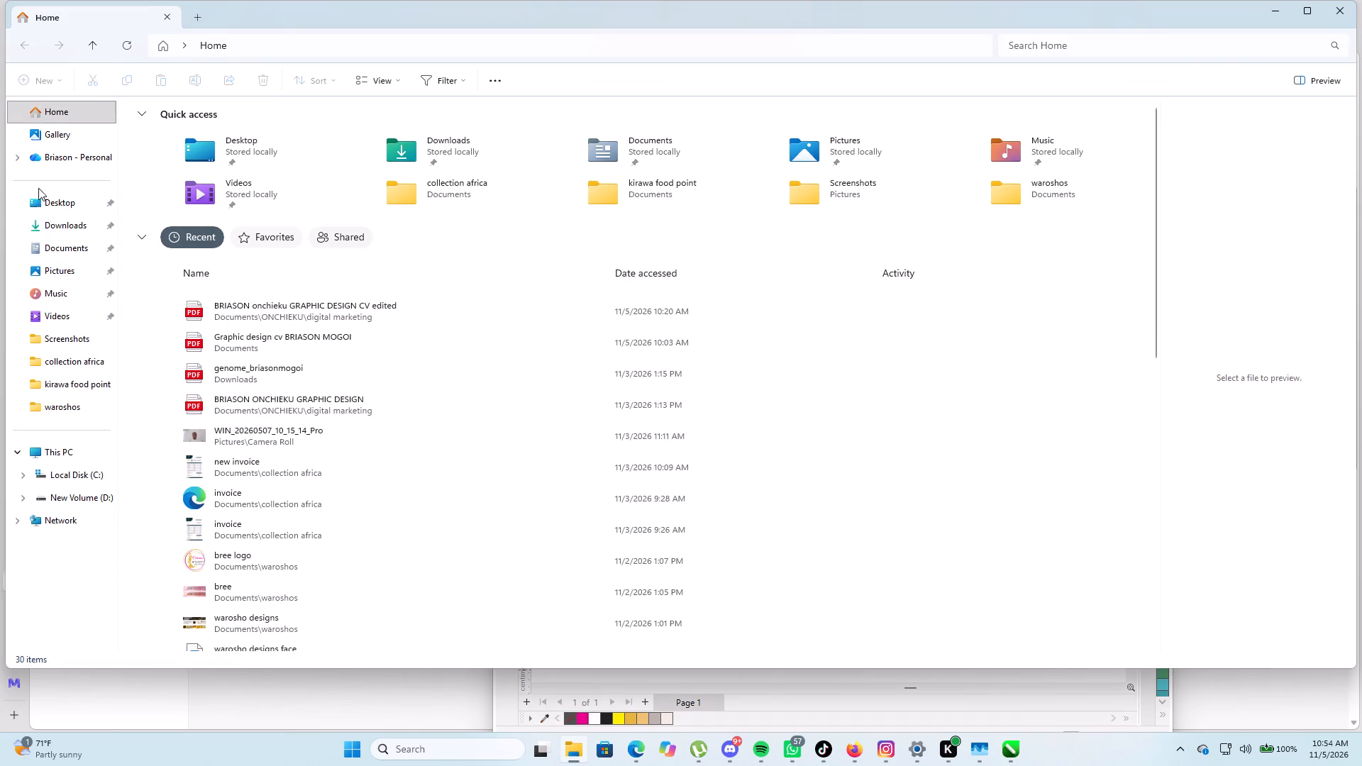
{"action": "left_click", "coordinate": [38, 251]}
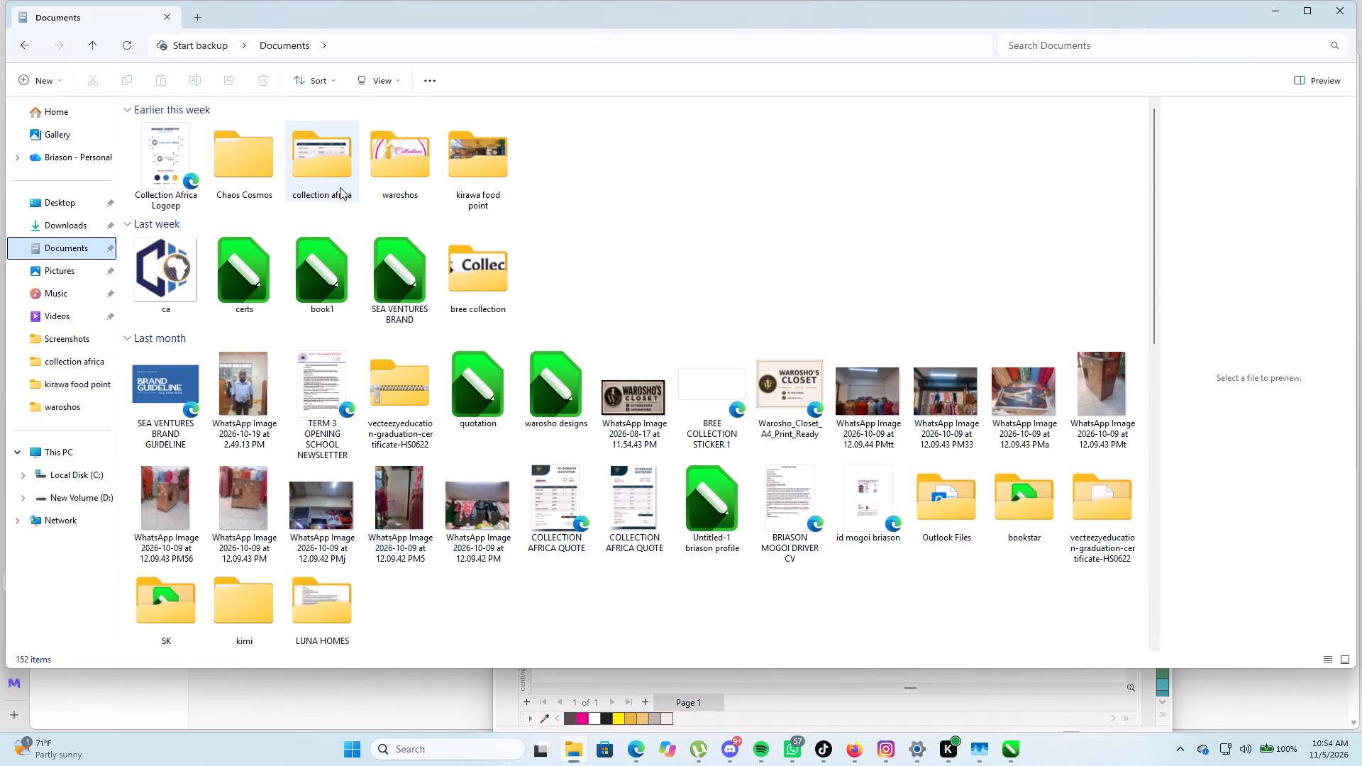
{"action": "double_click", "coordinate": [475, 177]}
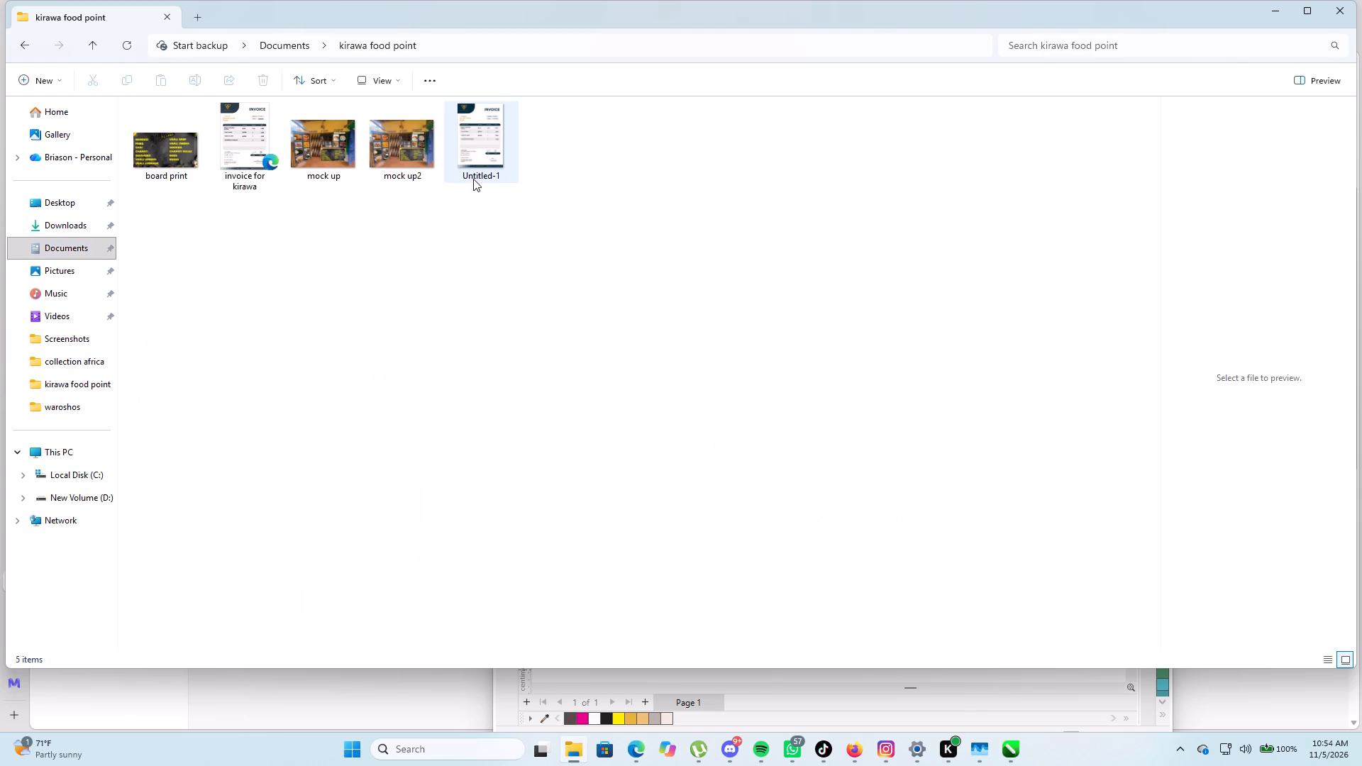
{"action": "left_click", "coordinate": [21, 41]}
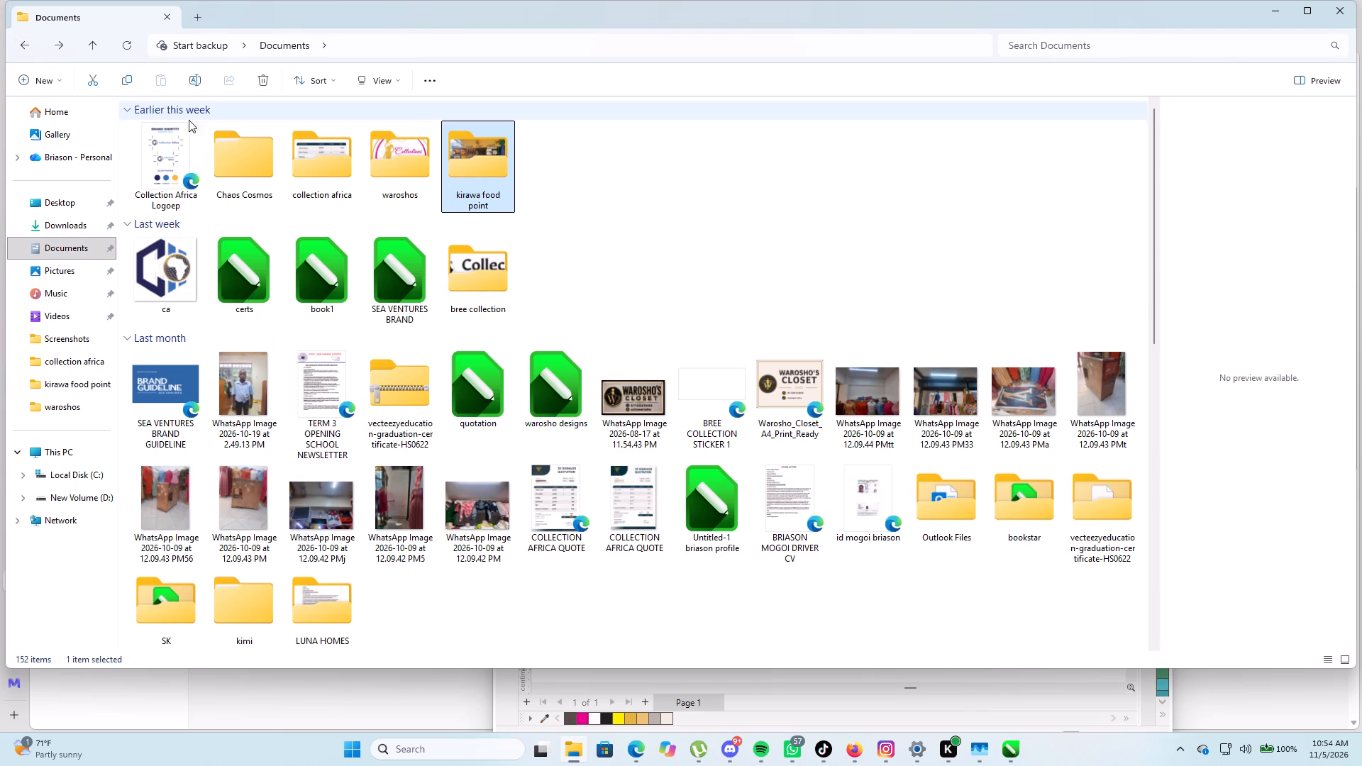
{"action": "double_click", "coordinate": [332, 164]}
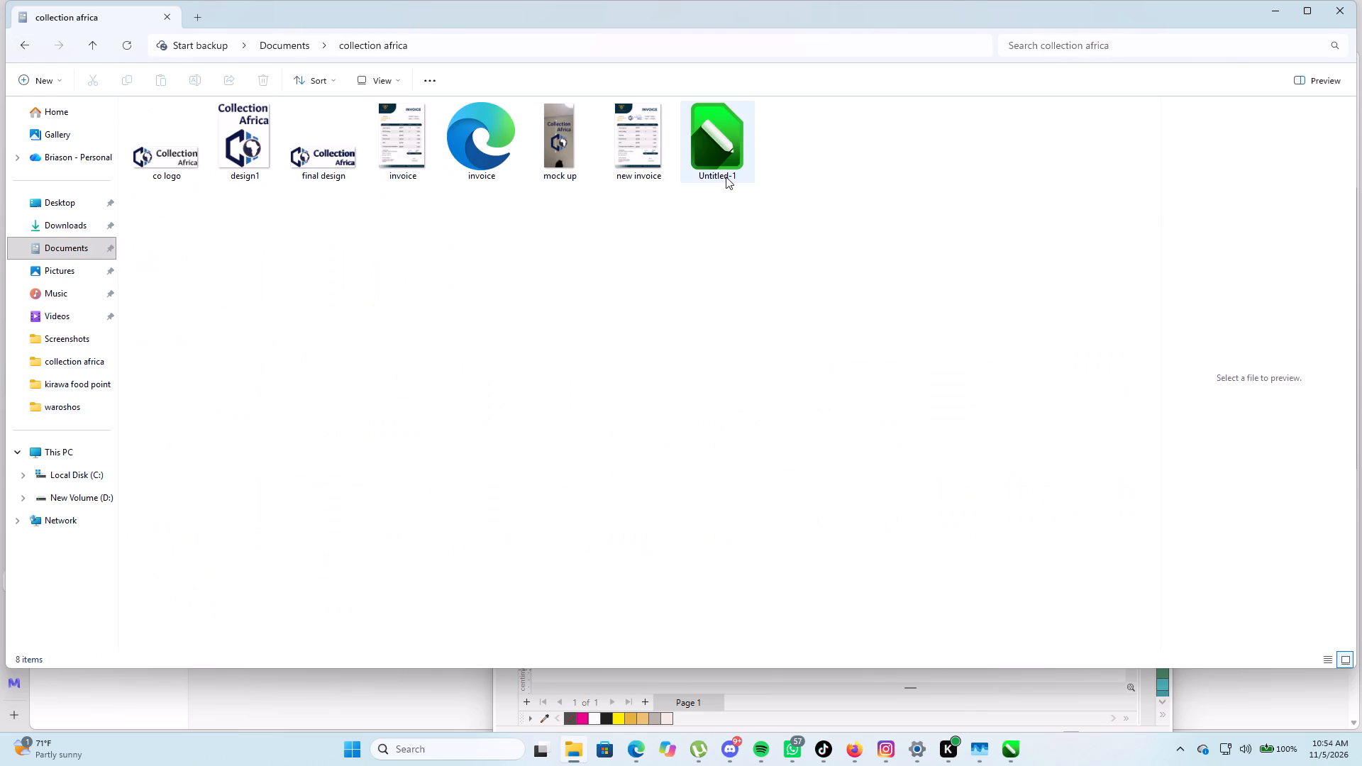
{"action": "left_click_drag", "start_coordinate": [720, 156], "coordinate": [1019, 734]}
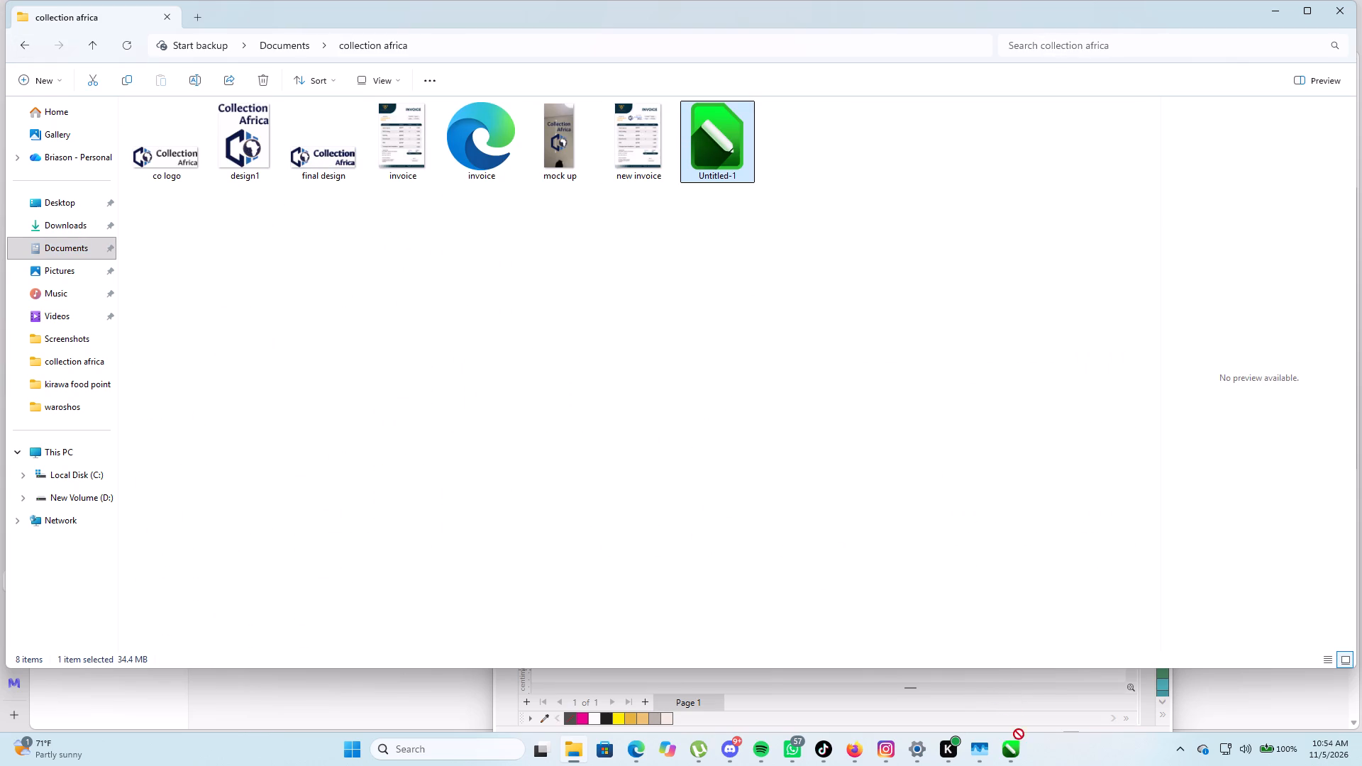
{"action": "left_click_drag", "start_coordinate": [1019, 734], "coordinate": [963, 592]}
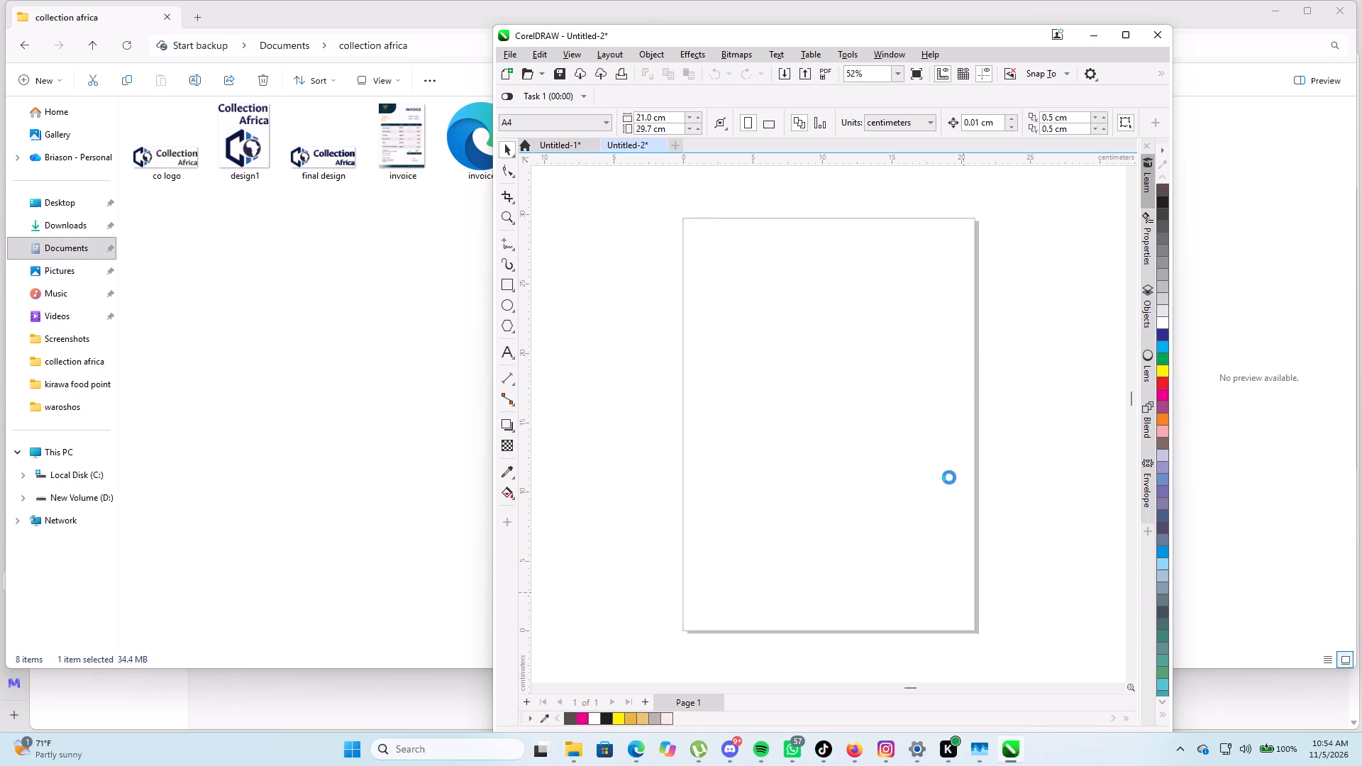
{"action": "left_click", "coordinate": [1122, 35]}
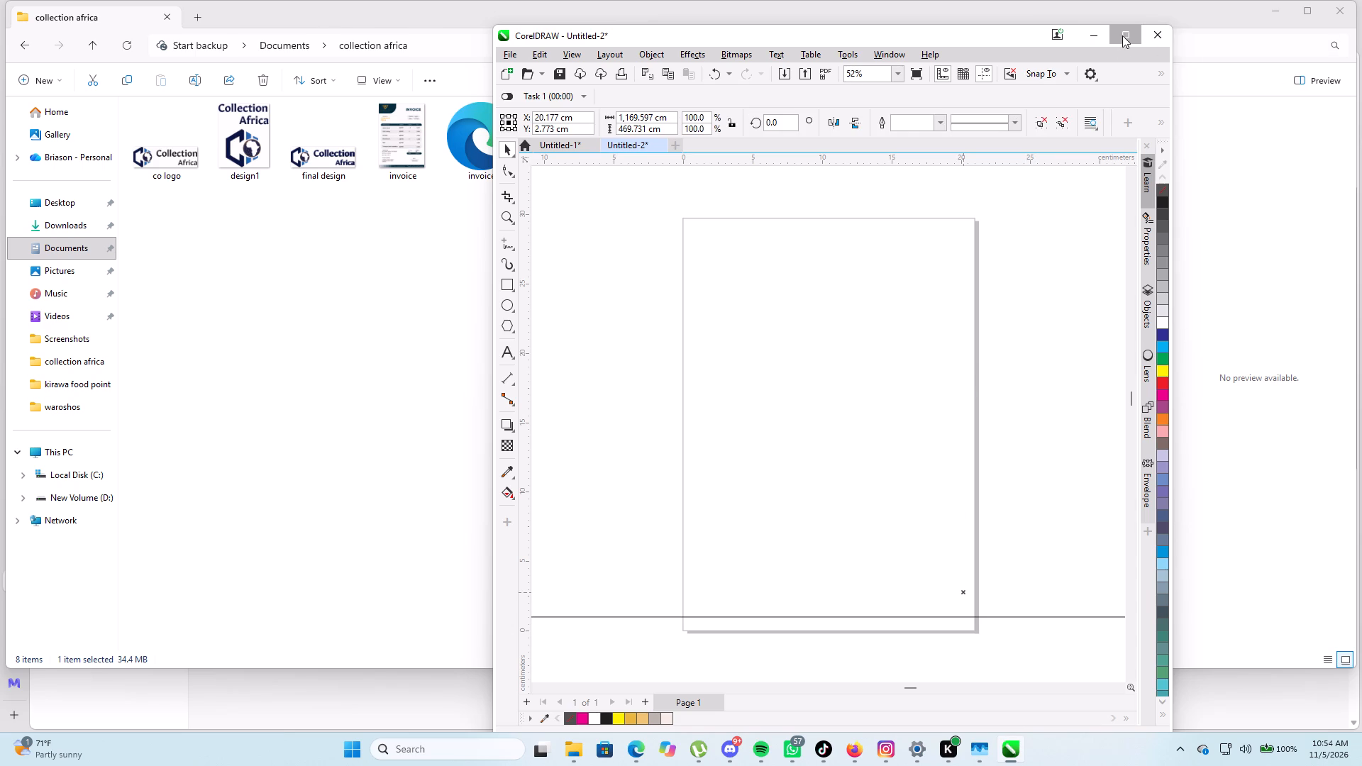
Look over the imported artwork around the page to locate the food photos.
{"action": "scroll", "coordinate": [986, 189], "scroll_direction": "down", "scroll_amount": 1}
{"action": "scroll", "coordinate": [986, 189], "scroll_direction": "up", "scroll_amount": 1}
{"action": "scroll", "coordinate": [986, 189], "scroll_direction": "down", "scroll_amount": 11}
{"action": "scroll", "coordinate": [941, 260], "scroll_direction": "up", "scroll_amount": 1}
{"action": "scroll", "coordinate": [941, 260], "scroll_direction": "down", "scroll_amount": 1}
{"action": "scroll", "coordinate": [941, 260], "scroll_direction": "up", "scroll_amount": 1}
{"action": "scroll", "coordinate": [941, 260], "scroll_direction": "down", "scroll_amount": 1}
{"action": "scroll", "coordinate": [941, 260], "scroll_direction": "up", "scroll_amount": 1}
{"action": "scroll", "coordinate": [941, 260], "scroll_direction": "down", "scroll_amount": 1}
{"action": "scroll", "coordinate": [941, 260], "scroll_direction": "up", "scroll_amount": 1}
{"action": "scroll", "coordinate": [941, 260], "scroll_direction": "down", "scroll_amount": 2}
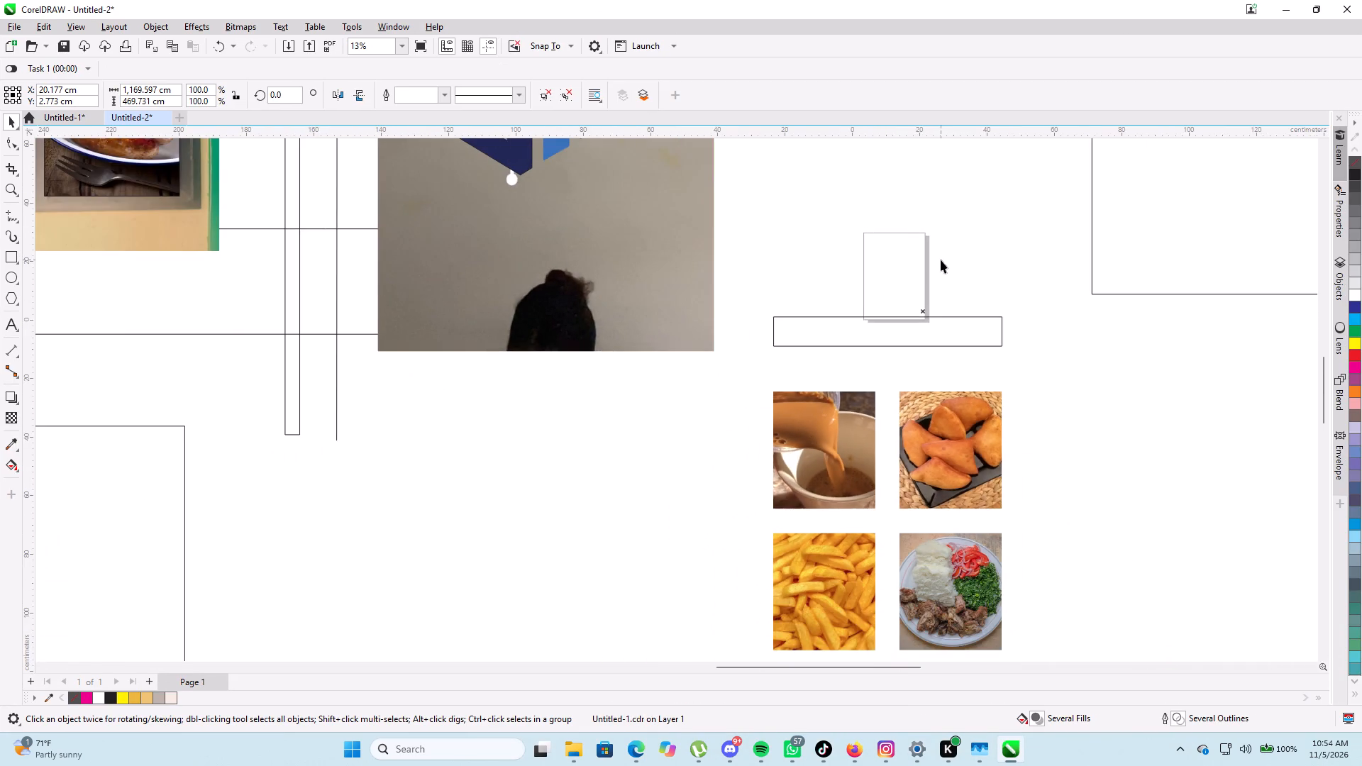
{"action": "scroll", "coordinate": [941, 260], "scroll_direction": "down", "scroll_amount": 10}
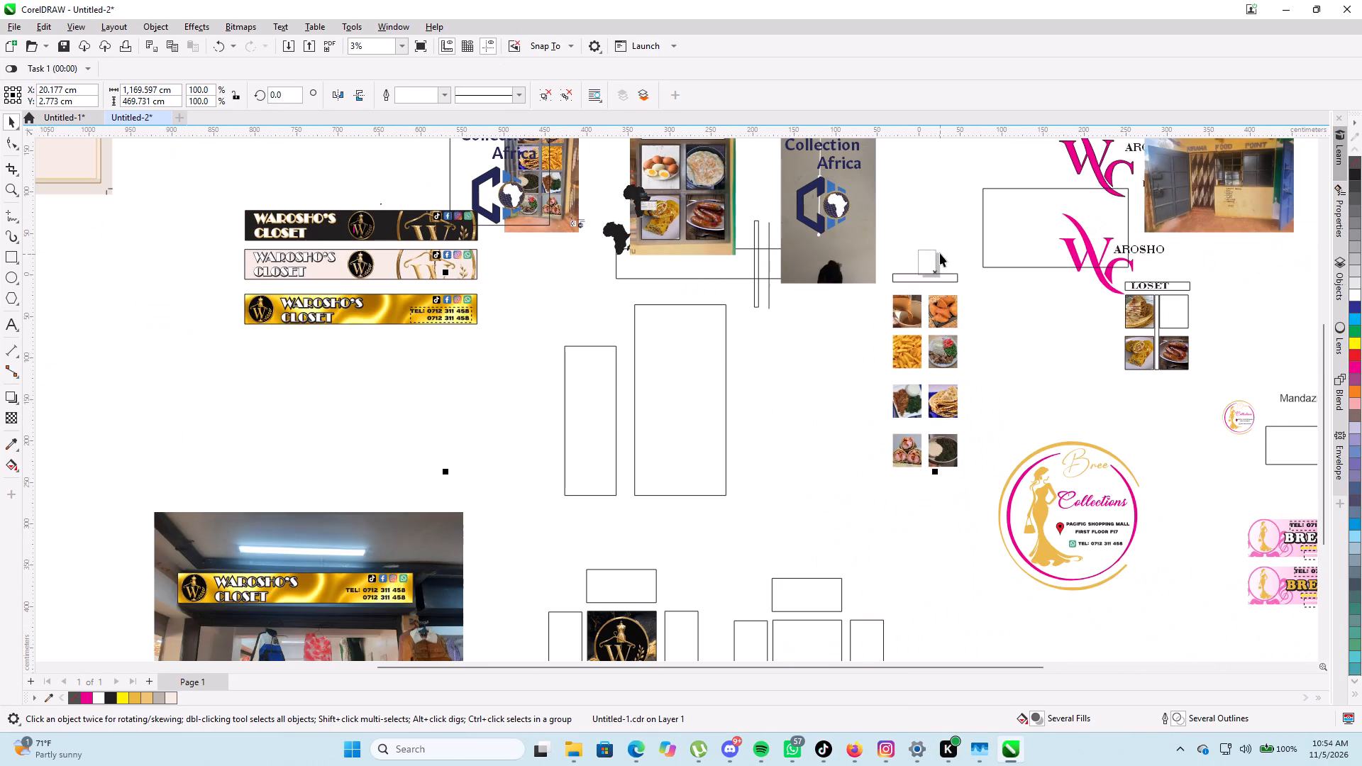
{"action": "scroll", "coordinate": [941, 249], "scroll_direction": "down", "scroll_amount": 4}
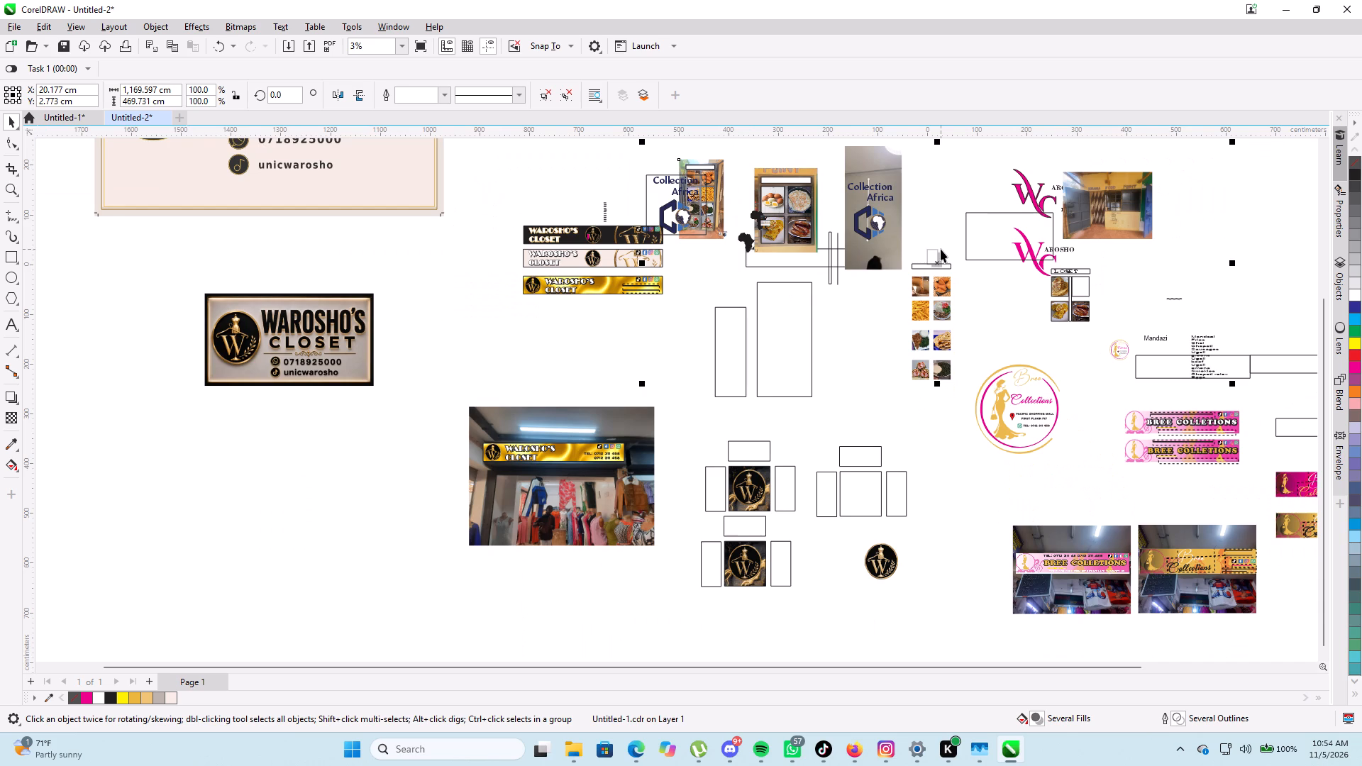
{"action": "scroll", "coordinate": [941, 249], "scroll_direction": "down", "scroll_amount": 5}
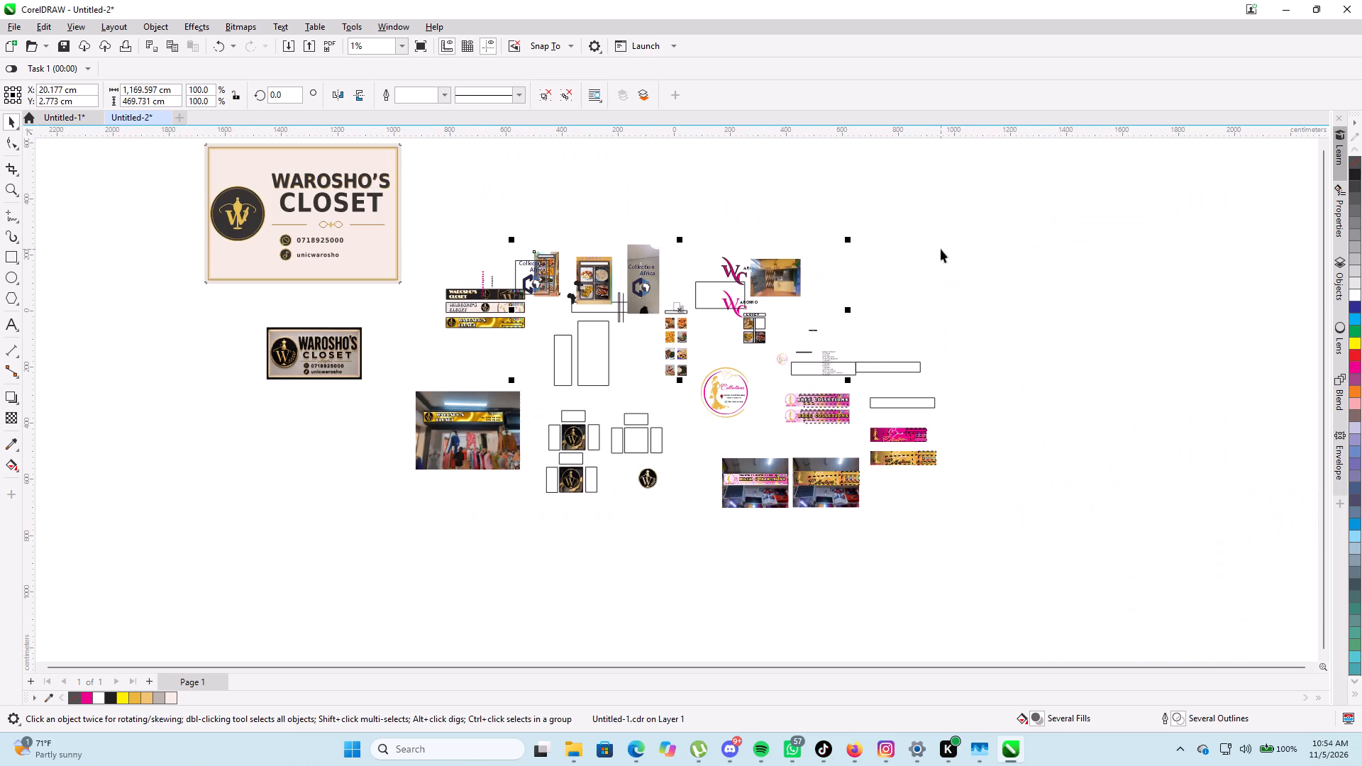
{"action": "scroll", "coordinate": [874, 359], "scroll_direction": "up", "scroll_amount": 4}
{"action": "scroll", "coordinate": [758, 337], "scroll_direction": "up", "scroll_amount": 8}
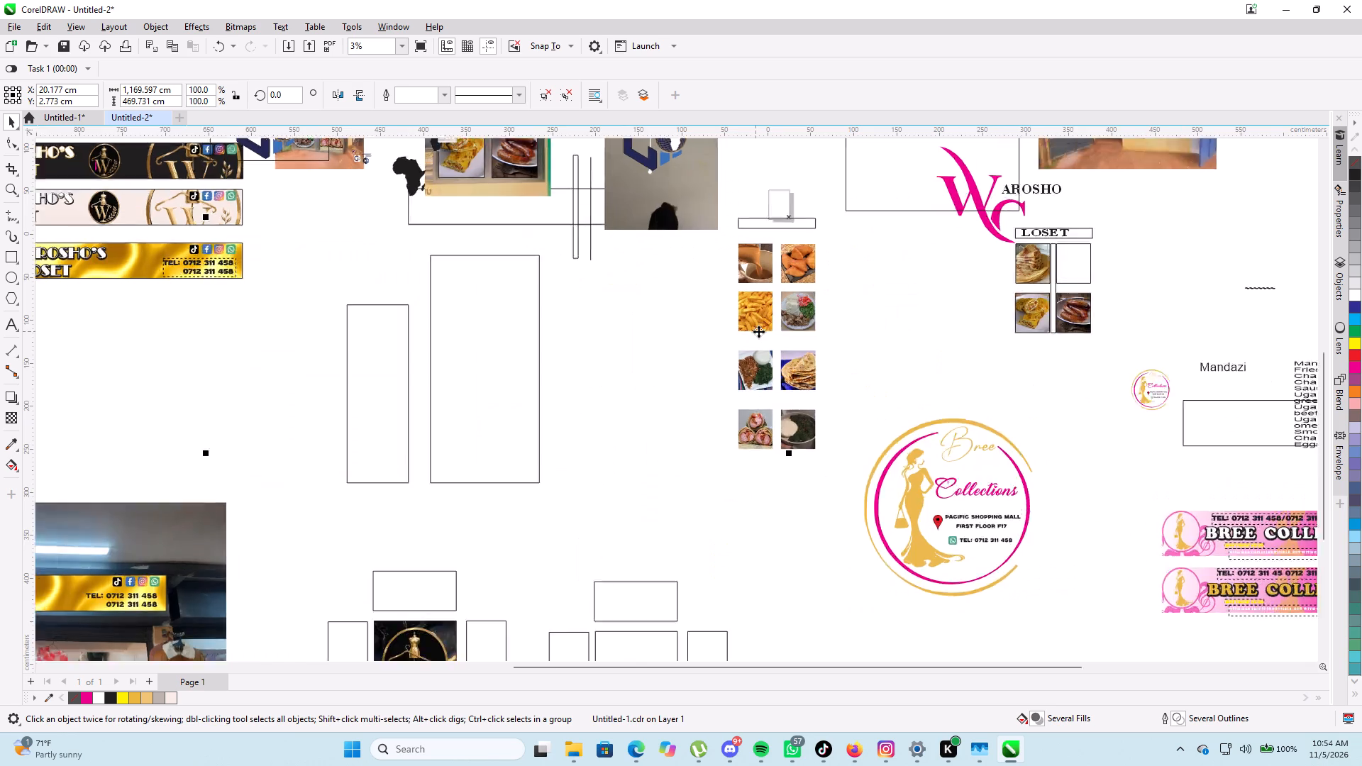
{"action": "scroll", "coordinate": [758, 331], "scroll_direction": "up", "scroll_amount": 2}
{"action": "scroll", "coordinate": [758, 331], "scroll_direction": "down", "scroll_amount": 5}
Move the imported artwork group to about X 860 cm, Y 312 cm, away from the page.
{"action": "left_click", "coordinate": [686, 438]}
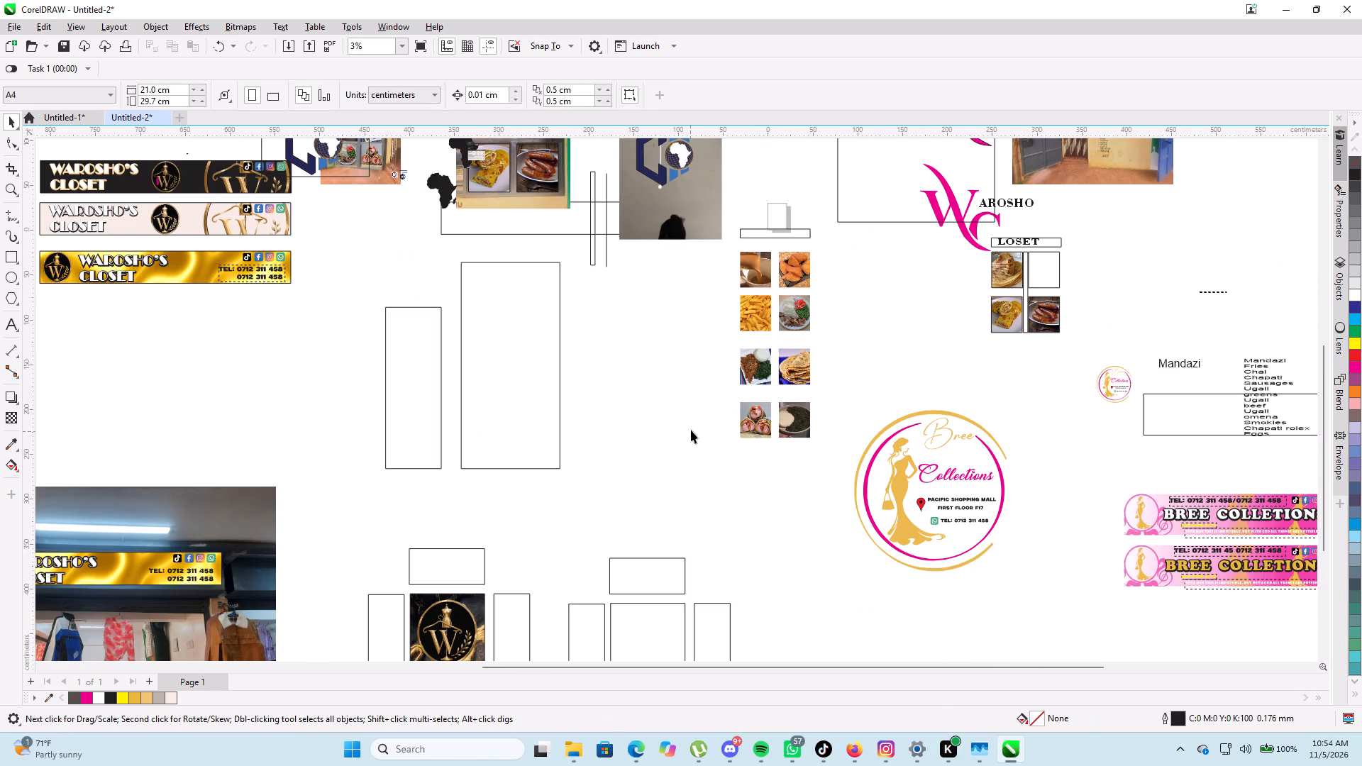
{"action": "left_click_drag", "start_coordinate": [726, 243], "coordinate": [838, 419]}
{"action": "left_click_drag", "start_coordinate": [838, 419], "coordinate": [841, 483]}
{"action": "scroll", "coordinate": [818, 403], "scroll_direction": "down", "scroll_amount": 5}
{"action": "left_click", "coordinate": [797, 370]}
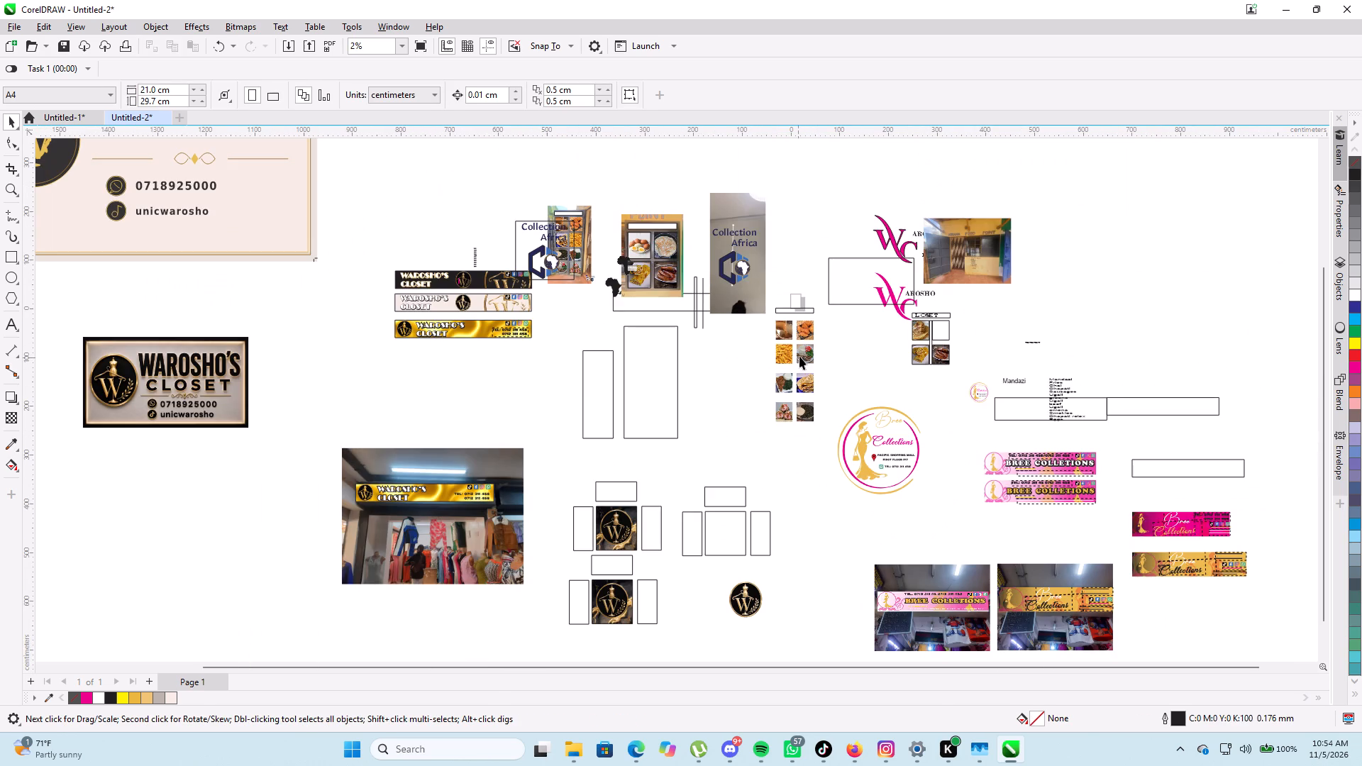
{"action": "left_click", "coordinate": [799, 356]}
{"action": "left_click_drag", "start_coordinate": [802, 355], "coordinate": [816, 335]}
{"action": "left_click_drag", "start_coordinate": [810, 339], "coordinate": [804, 313]}
{"action": "scroll", "coordinate": [804, 318], "scroll_direction": "down", "scroll_amount": 4}
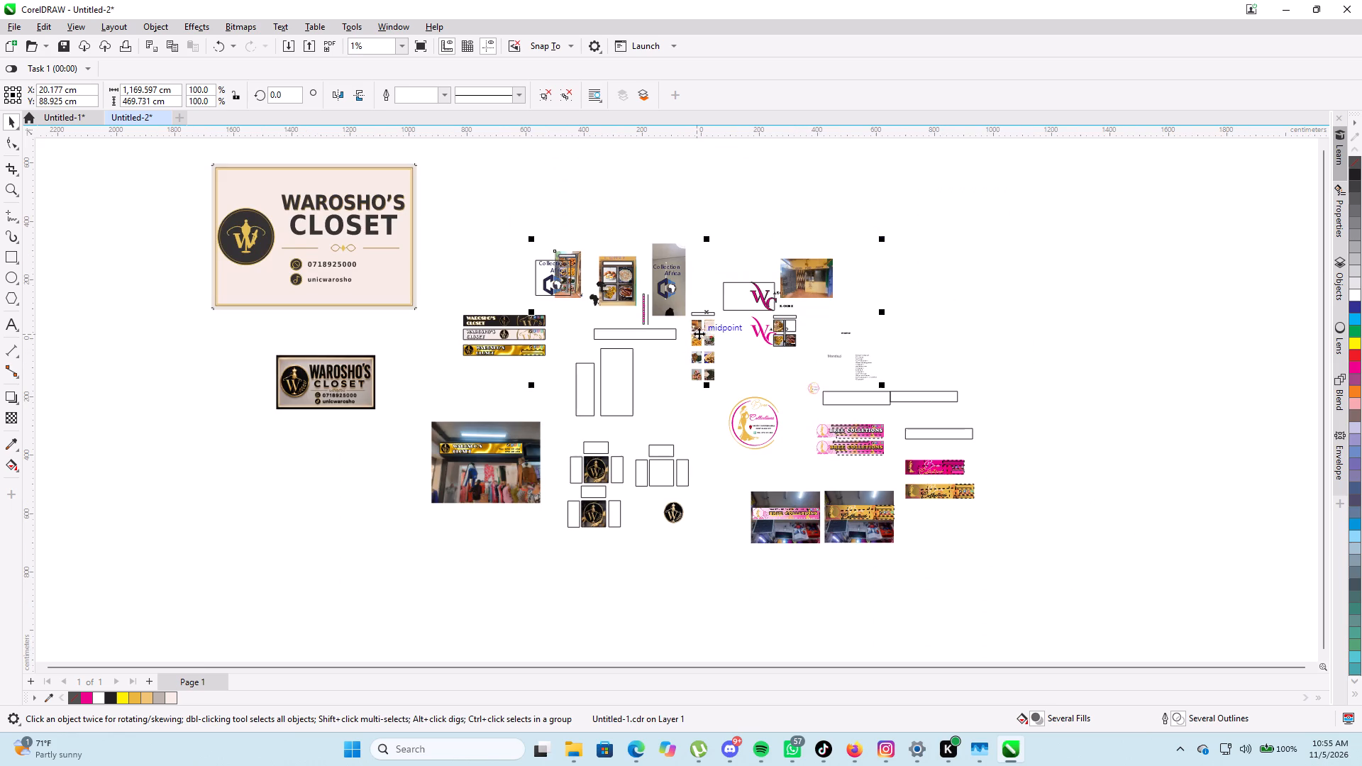
{"action": "left_click_drag", "start_coordinate": [700, 333], "coordinate": [947, 268]}
{"action": "scroll", "coordinate": [939, 306], "scroll_direction": "up", "scroll_amount": 4}
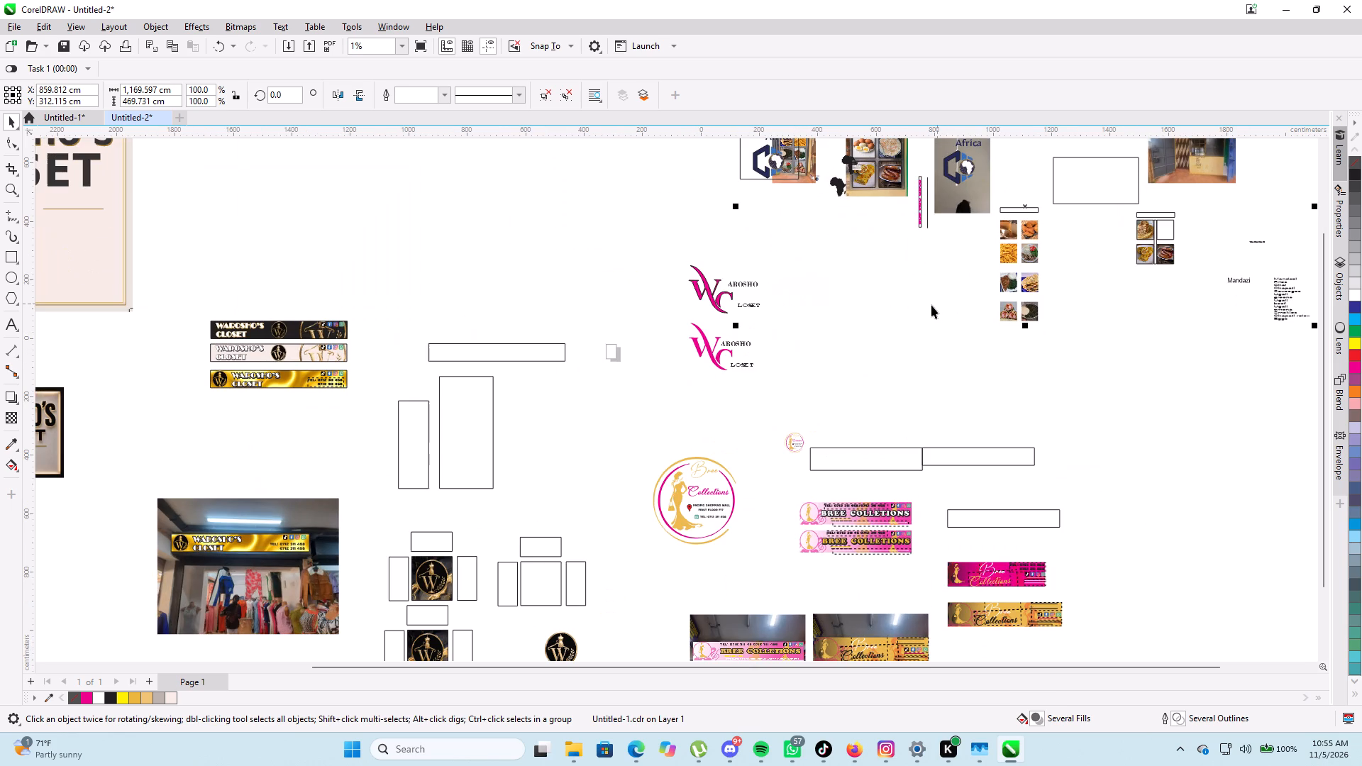
Ungroup the moved artwork that contains the food photos.
{"action": "scroll", "coordinate": [1027, 304], "scroll_direction": "up", "scroll_amount": 1}
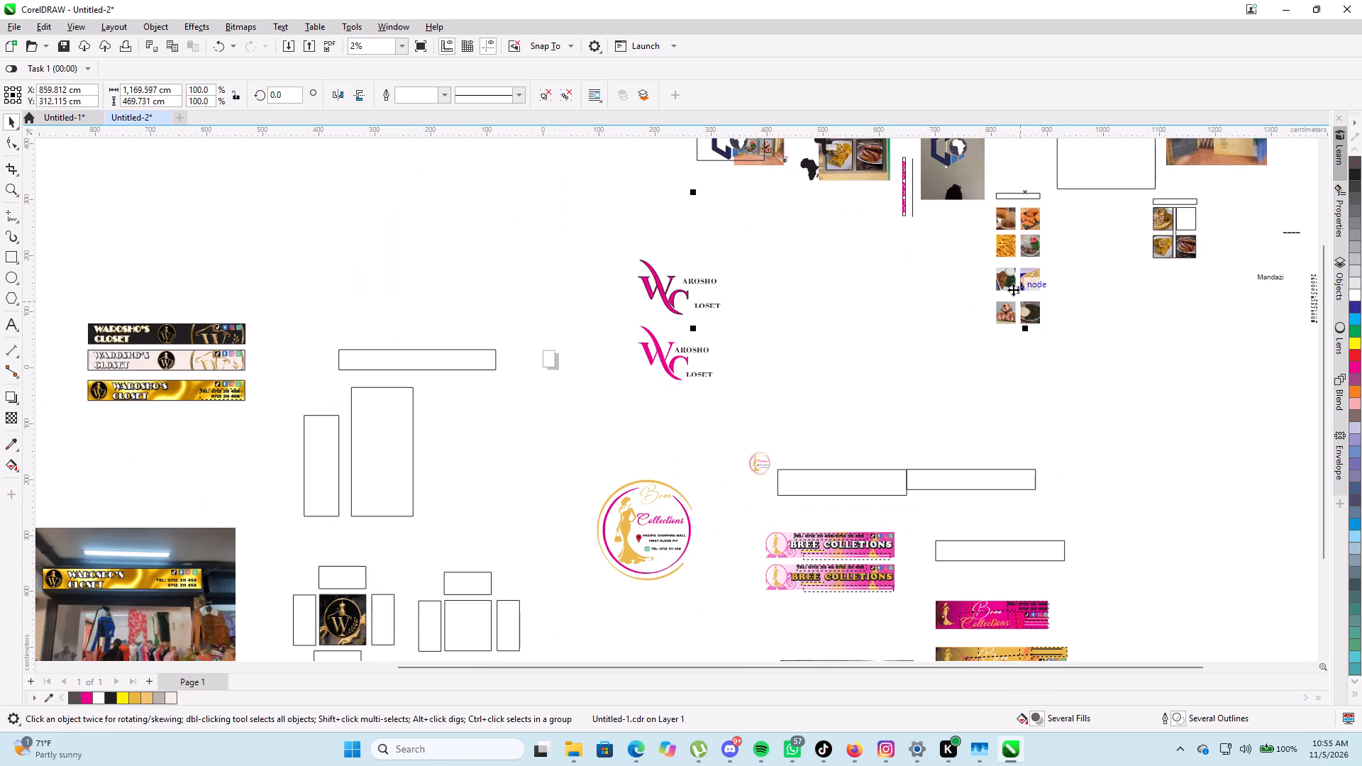
{"action": "scroll", "coordinate": [1013, 289], "scroll_direction": "up", "scroll_amount": 1}
{"action": "right_click", "coordinate": [1013, 289]}
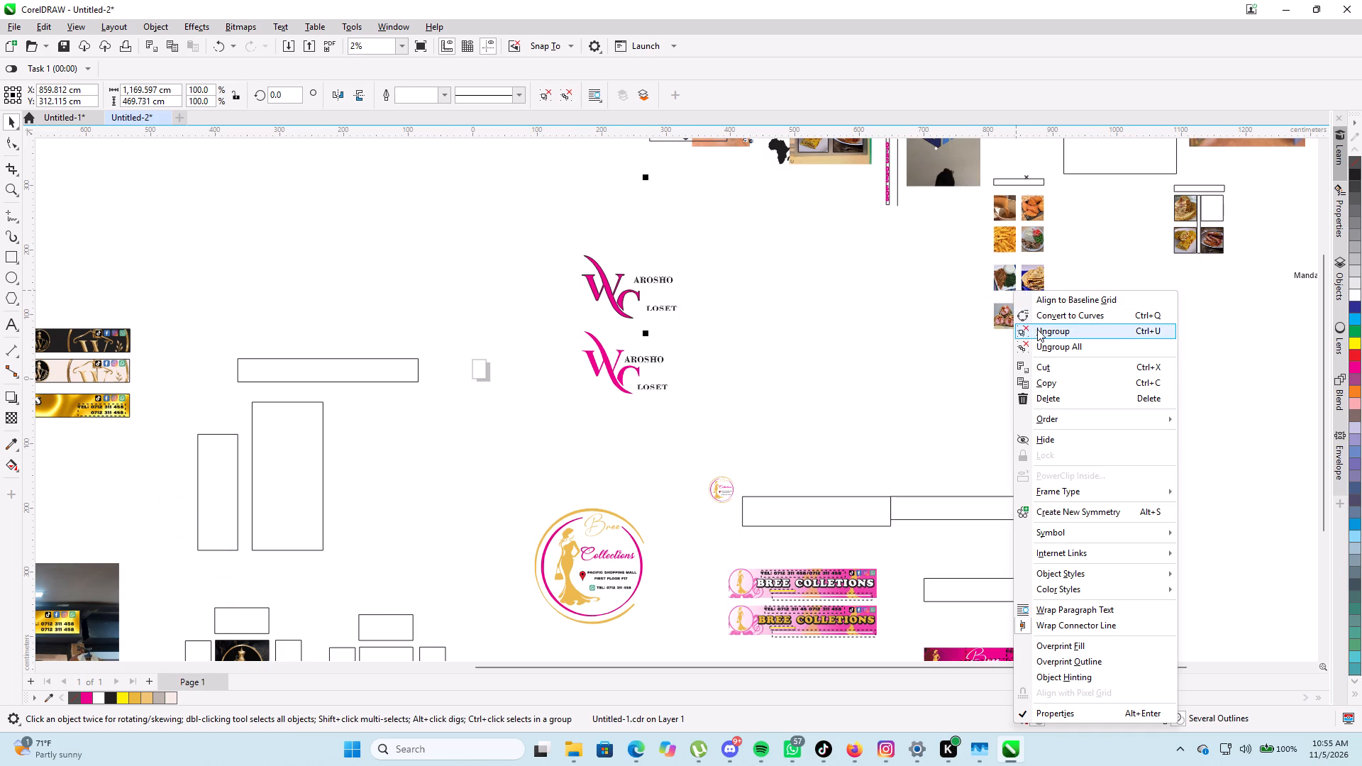
{"action": "left_click", "coordinate": [1037, 329]}
{"action": "left_click", "coordinate": [1083, 361]}
Copy the narrow header rectangle and the eight food photos below it onto a new second page.
{"action": "left_click_drag", "start_coordinate": [1072, 373], "coordinate": [963, 181]}
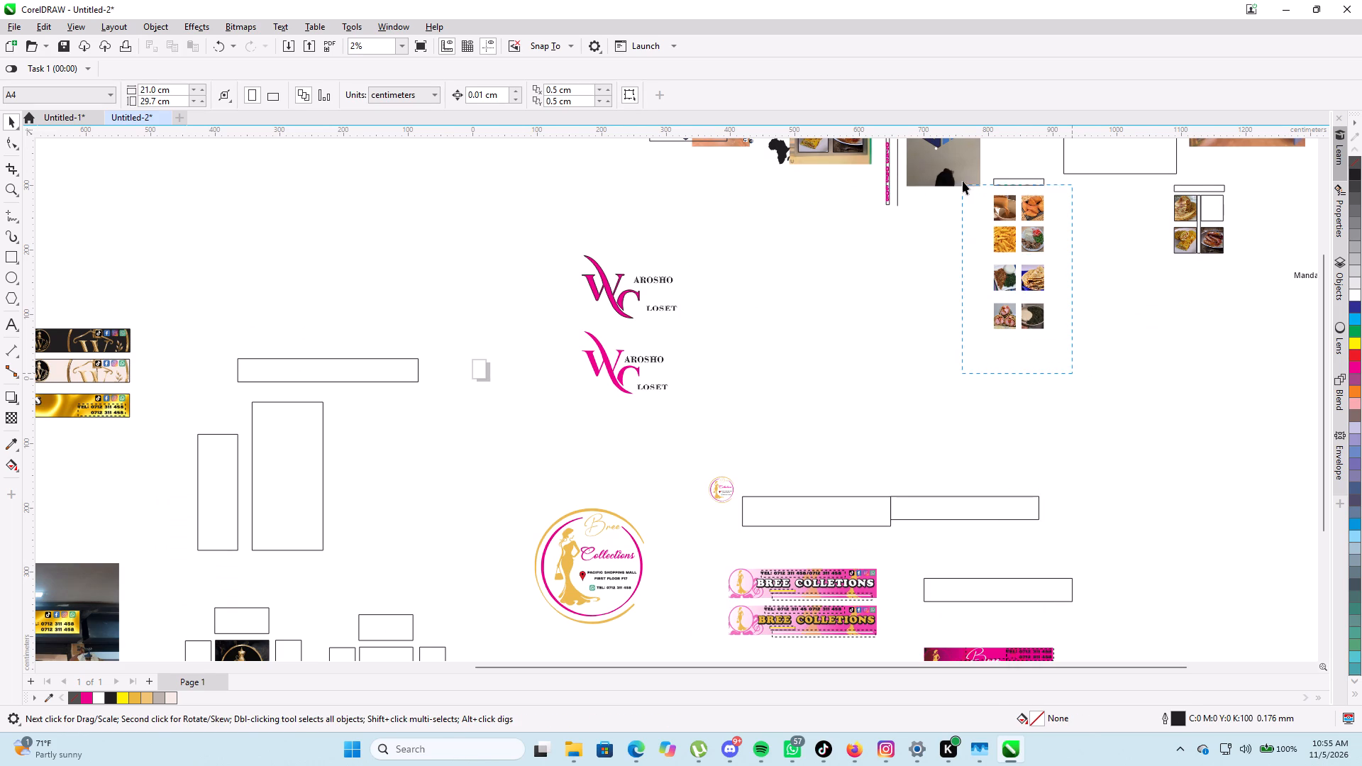
{"action": "left_click_drag", "start_coordinate": [963, 181], "coordinate": [978, 168]}
{"action": "left_click_drag", "start_coordinate": [978, 168], "coordinate": [980, 170]}
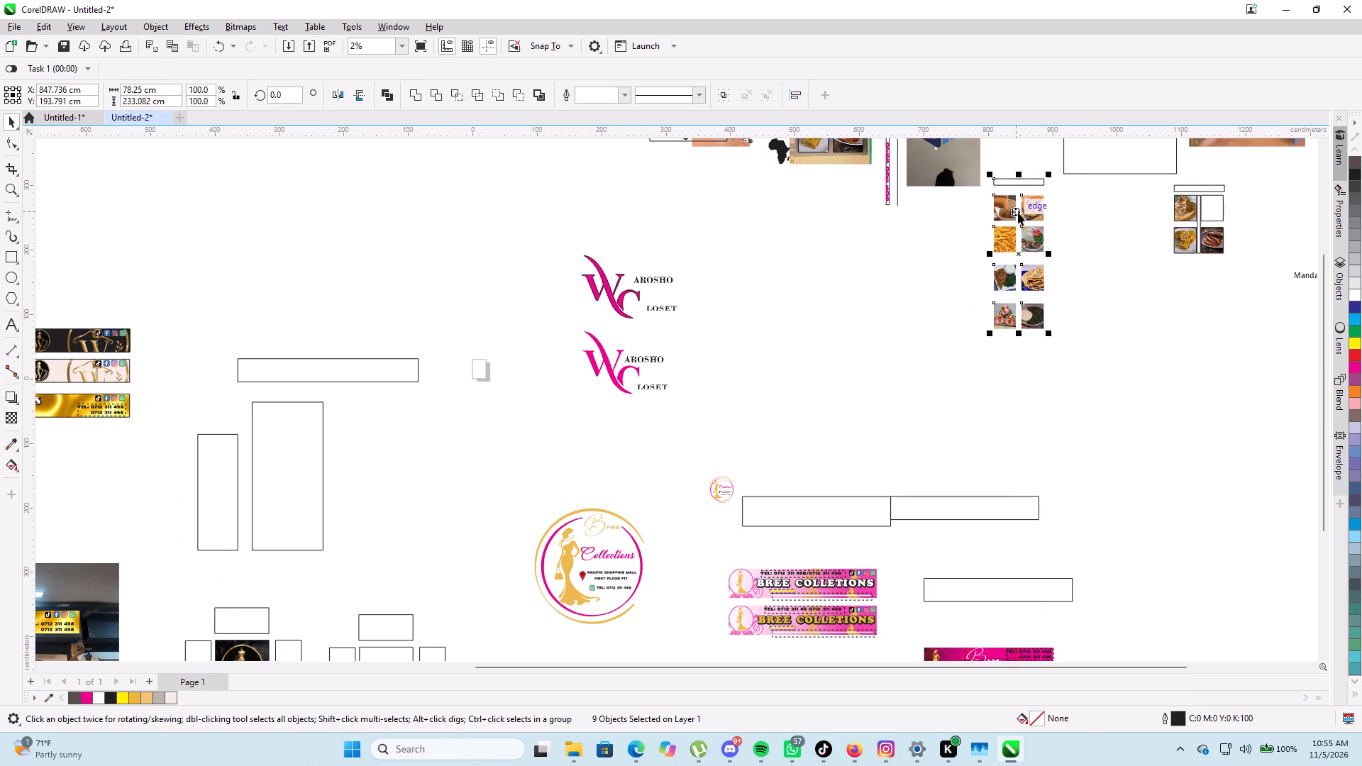
{"action": "right_click", "coordinate": [1006, 230]}
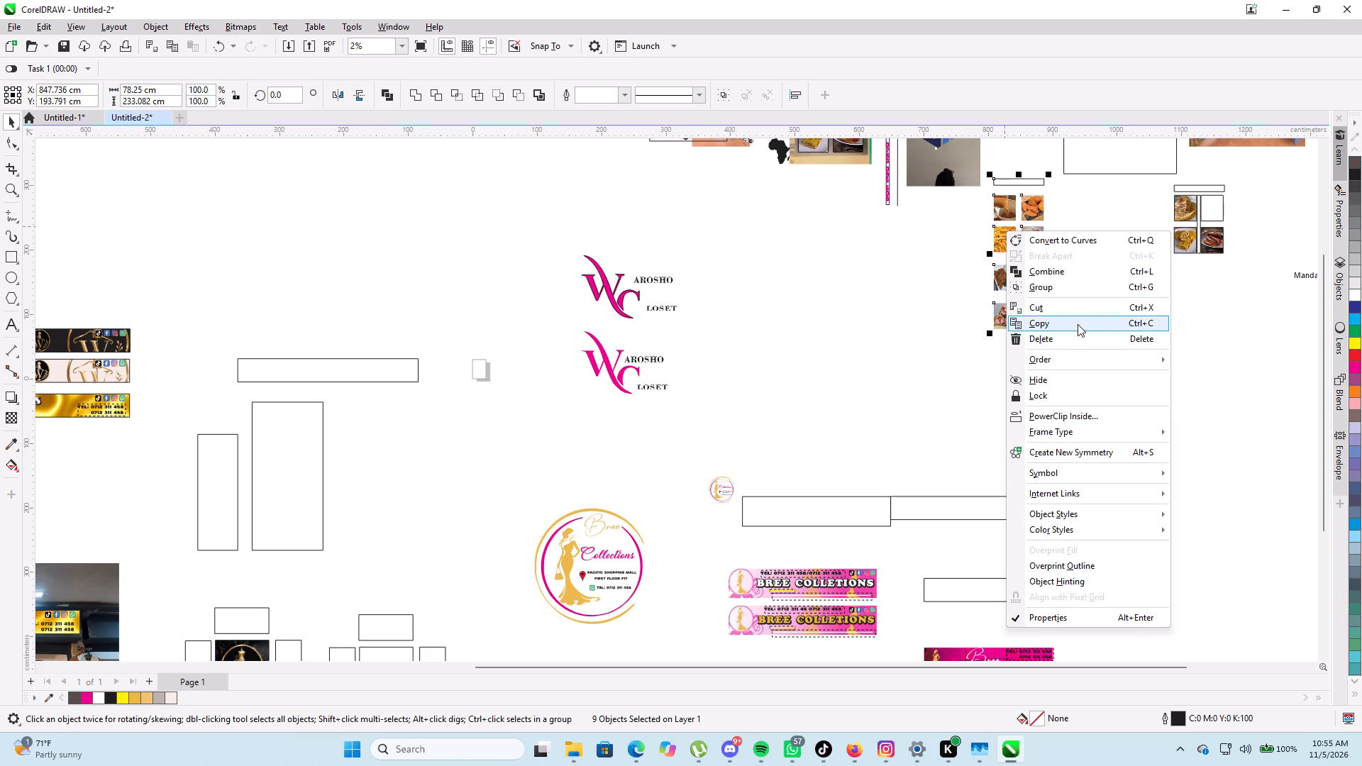
{"action": "left_click", "coordinate": [1078, 324]}
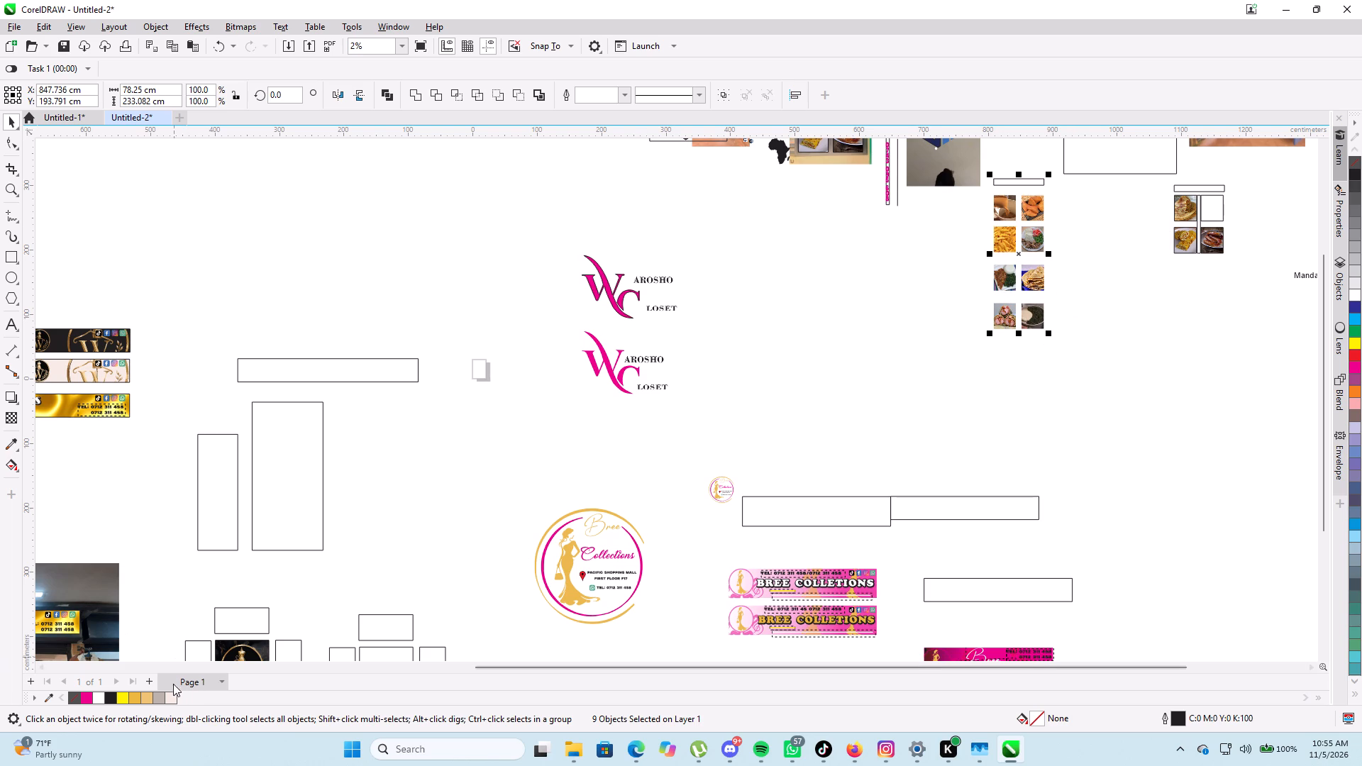
{"action": "left_click", "coordinate": [150, 680]}
{"action": "right_click", "coordinate": [407, 355]}
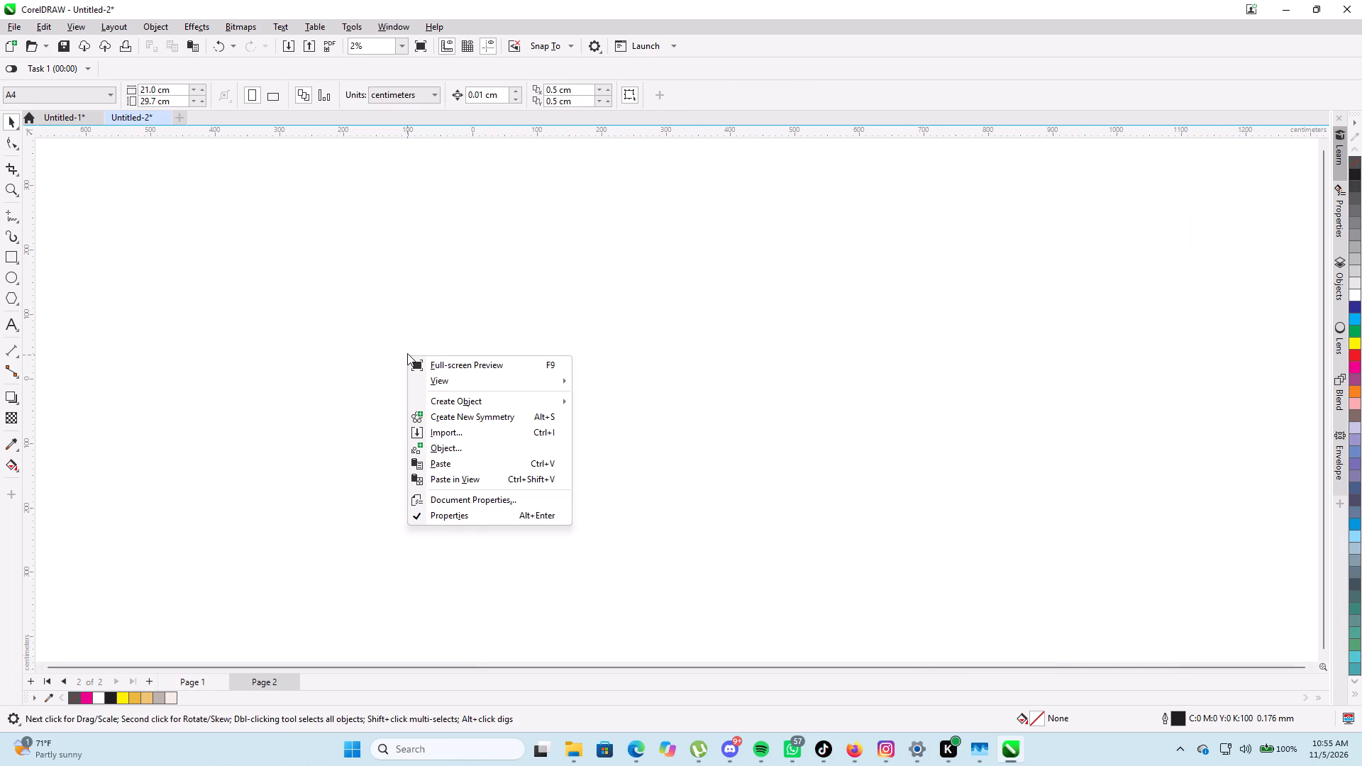
{"action": "left_click", "coordinate": [450, 468]}
Duplicate the pasted header rectangle and eight food photos, and place the copy left of and slightly lower than the originals.
{"action": "scroll", "coordinate": [563, 286], "scroll_direction": "down", "scroll_amount": 3}
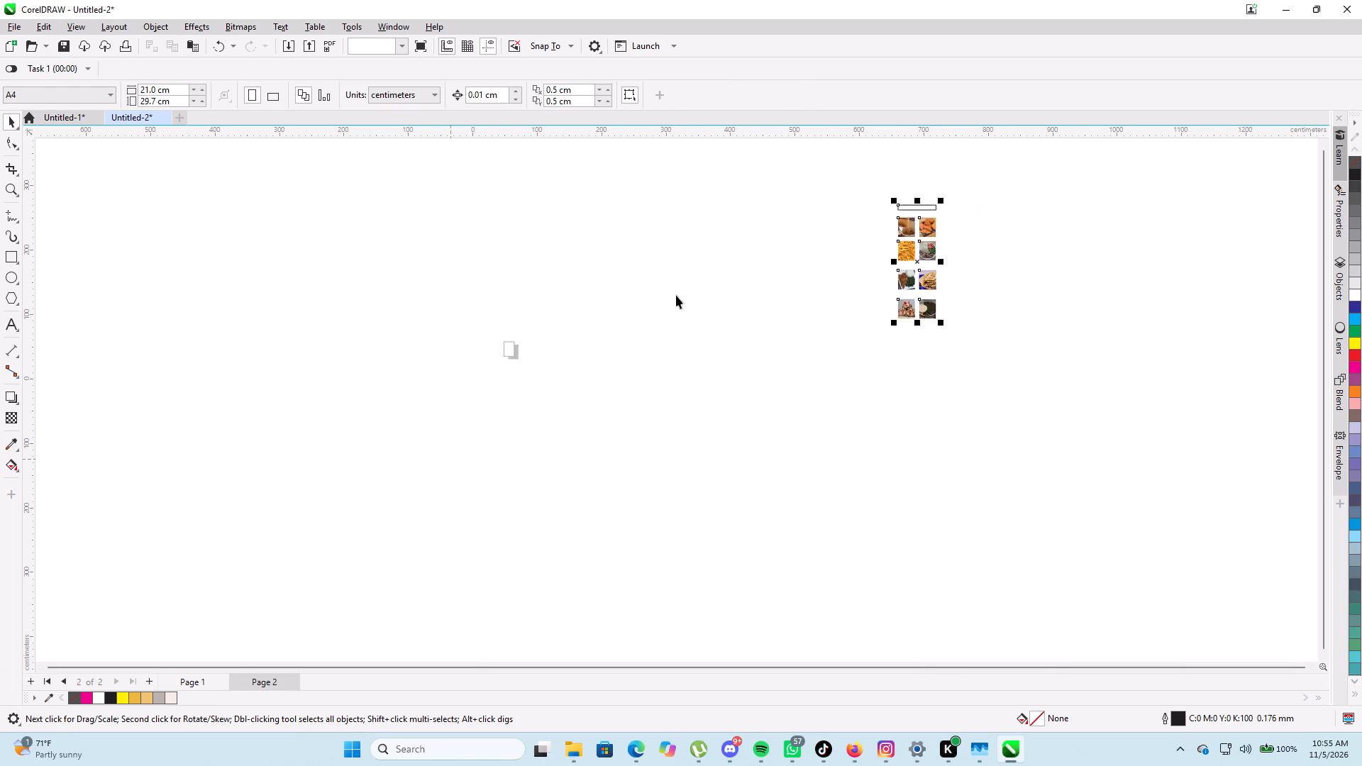
{"action": "scroll", "coordinate": [676, 295], "scroll_direction": "down", "scroll_amount": 2}
{"action": "scroll", "coordinate": [843, 293], "scroll_direction": "up", "scroll_amount": 9}
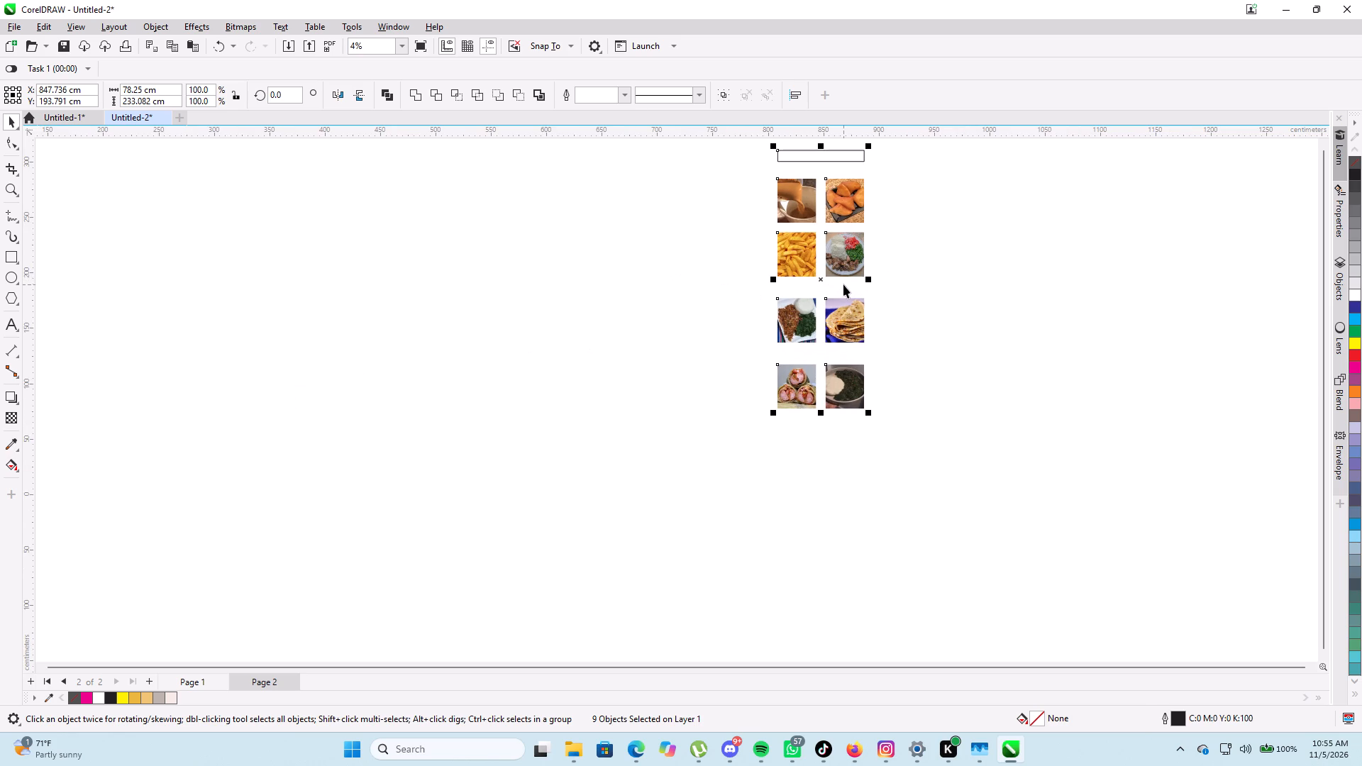
{"action": "key", "text": "ctrl+d"}
{"action": "left_click_drag", "start_coordinate": [822, 281], "coordinate": [822, 280]}
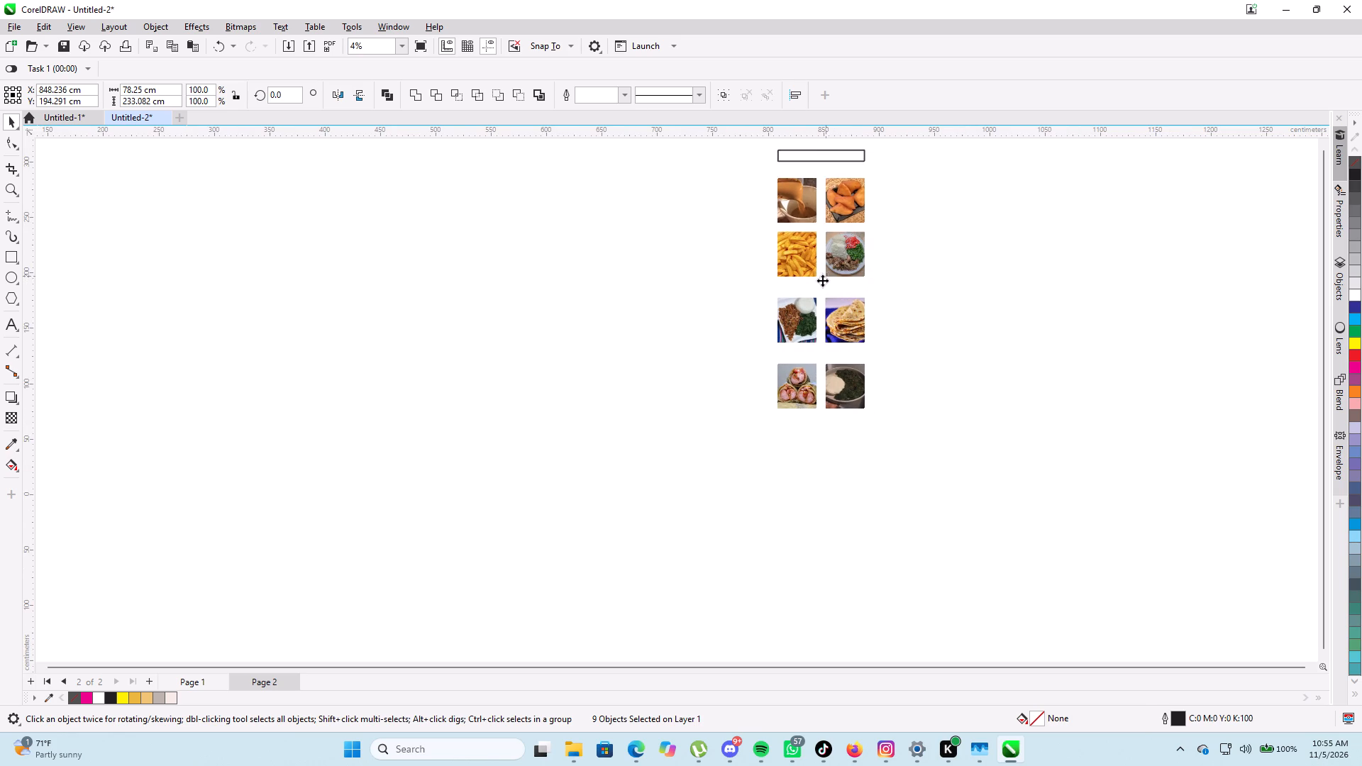
{"action": "left_click_drag", "start_coordinate": [822, 280], "coordinate": [604, 314]}
{"action": "left_click", "coordinate": [170, 271]}
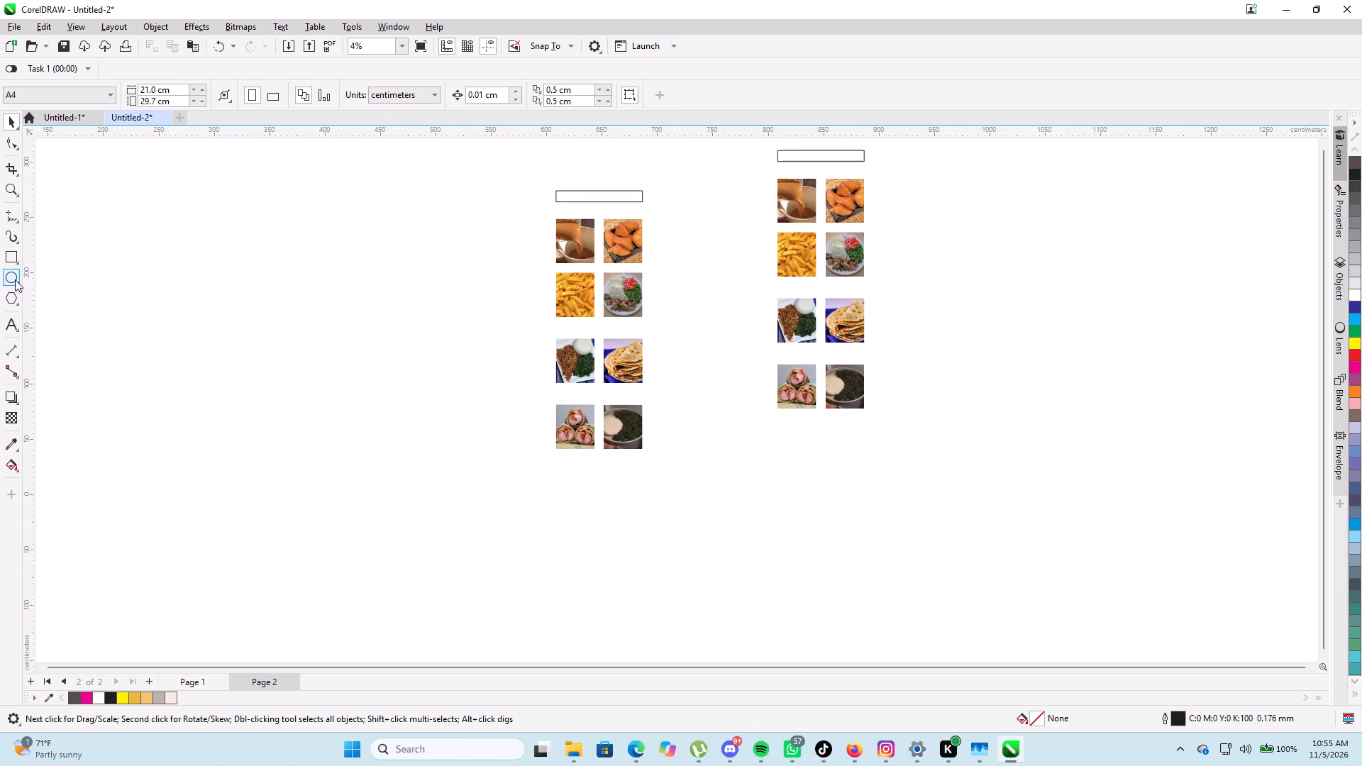
Draw an upright rectangle about 134 cm wide and 284 cm high in the empty area left of the food photos.
{"action": "left_click", "coordinate": [10, 259]}
{"action": "left_click_drag", "start_coordinate": [165, 229], "coordinate": [314, 547]}
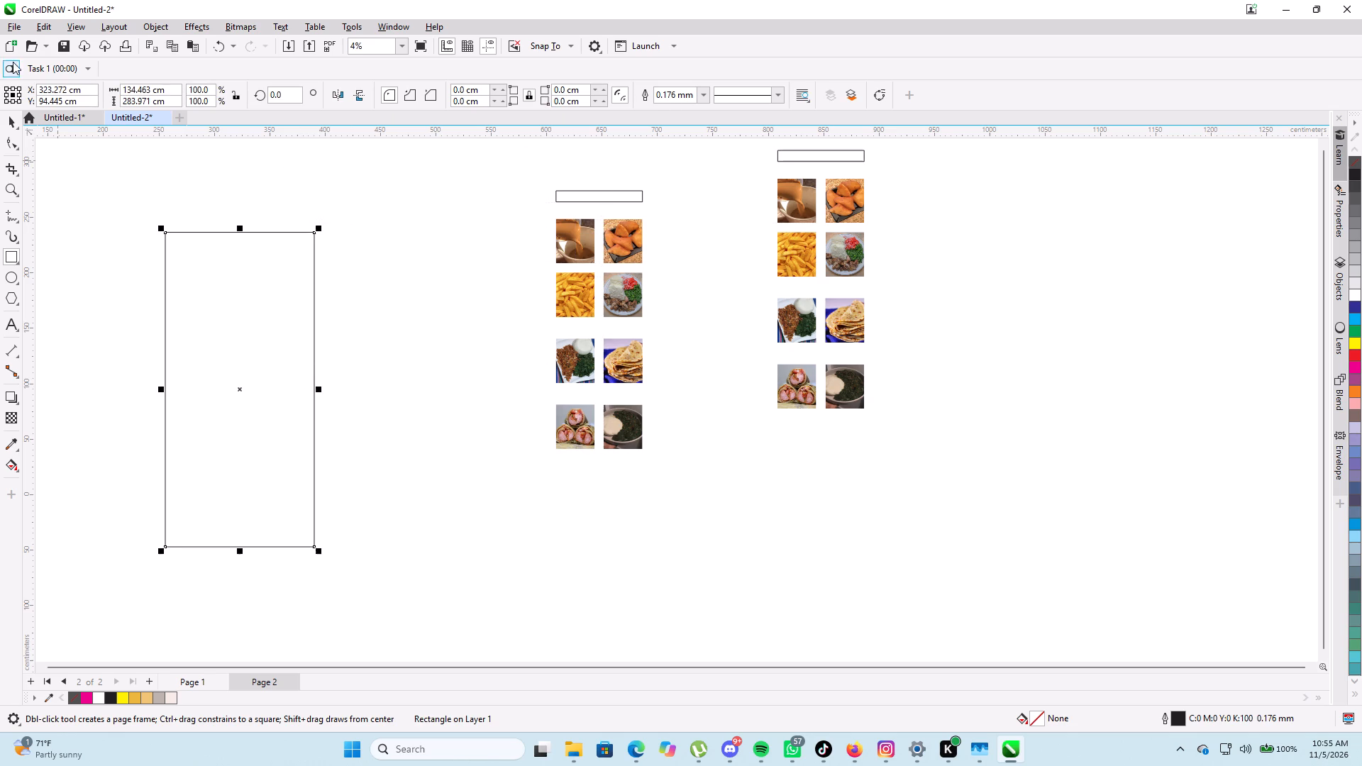
Resize the upright rectangle to 120 cm wide and 300 cm high, and leave it deselected.
{"action": "left_click_drag", "start_coordinate": [173, 92], "coordinate": [88, 87]}
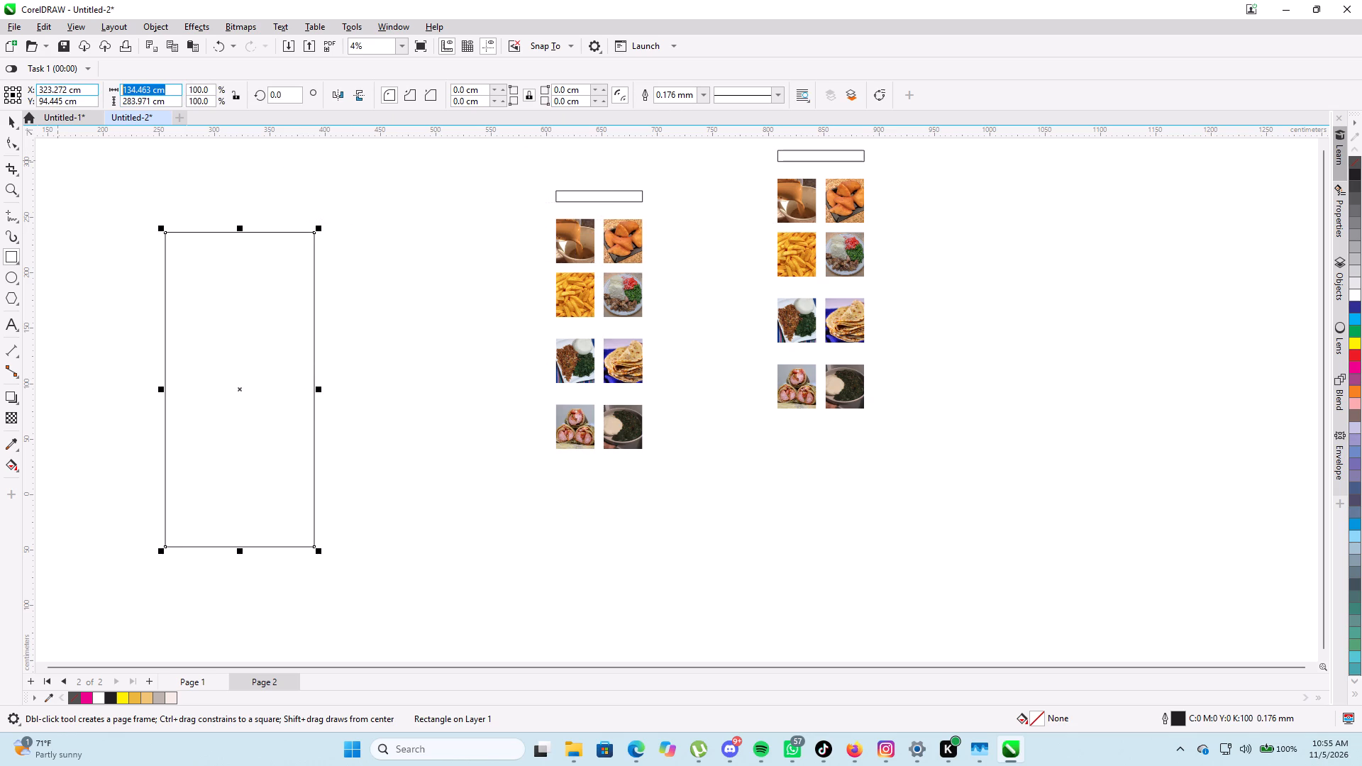
{"action": "key", "text": "1"}
{"action": "key", "text": "2"}
{"action": "key", "text": "0"}
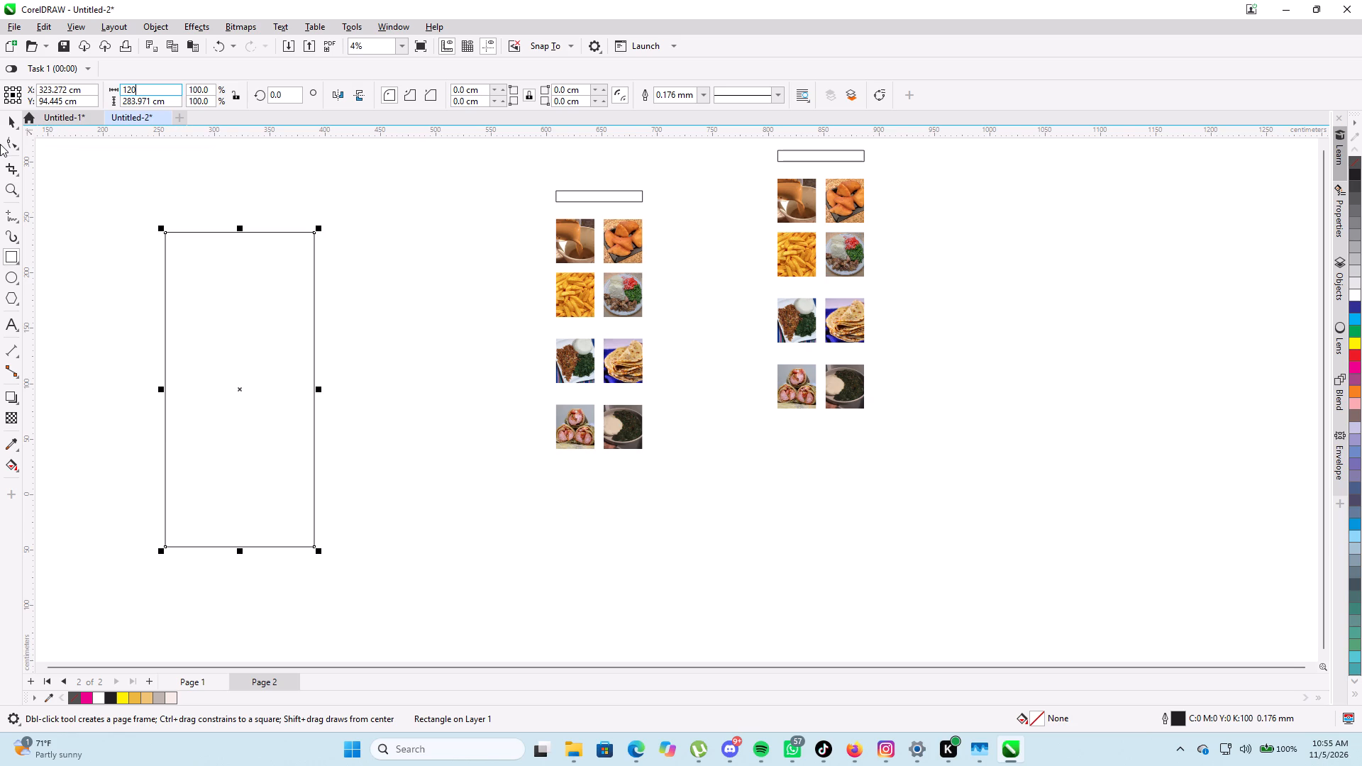
{"action": "left_click_drag", "start_coordinate": [167, 107], "coordinate": [167, 101]}
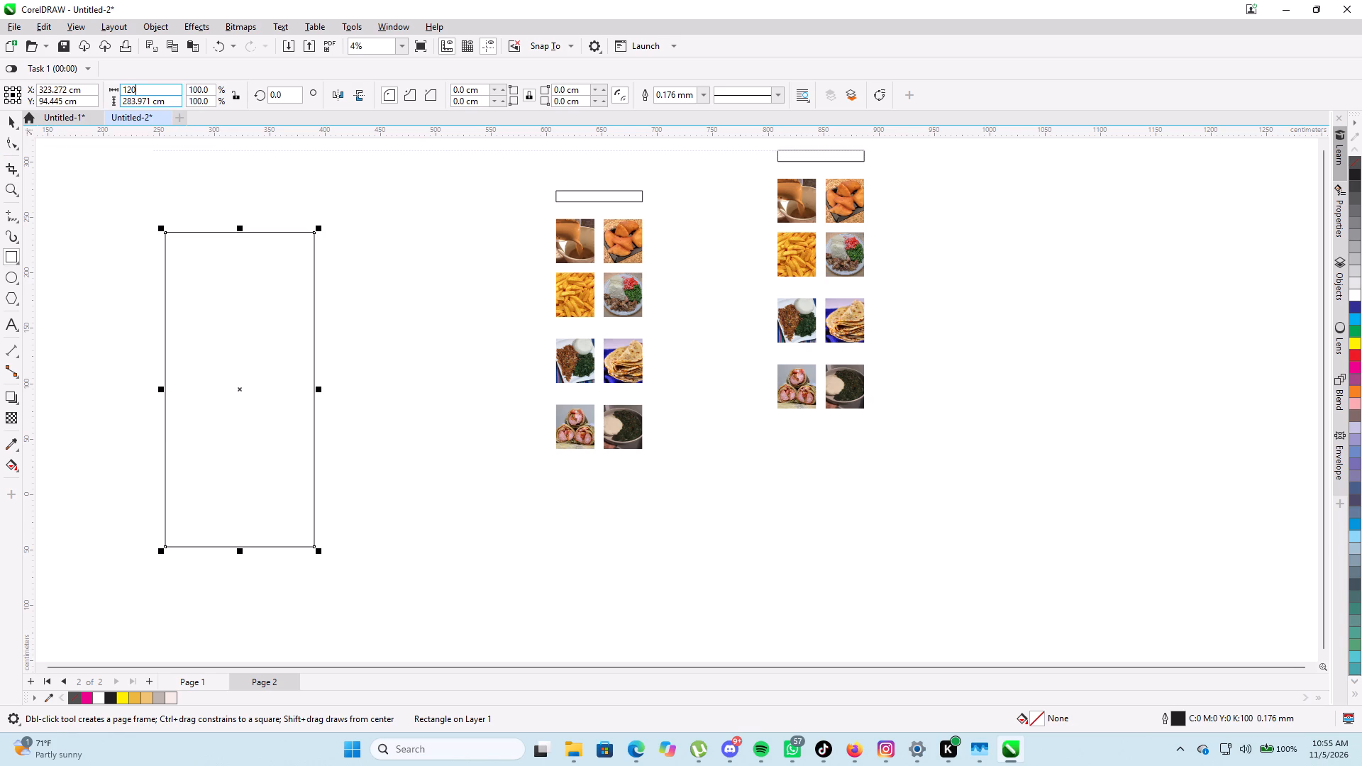
{"action": "left_click_drag", "start_coordinate": [167, 101], "coordinate": [167, 98]}
{"action": "left_click", "coordinate": [167, 98]}
{"action": "key", "text": "BackSpace"}
{"action": "key", "text": "BackSpace"}
{"action": "key", "text": "BackSpace"}
{"action": "key", "text": "BackSpace"}
{"action": "key", "text": "BackSpace"}
{"action": "key", "text": "BackSpace"}
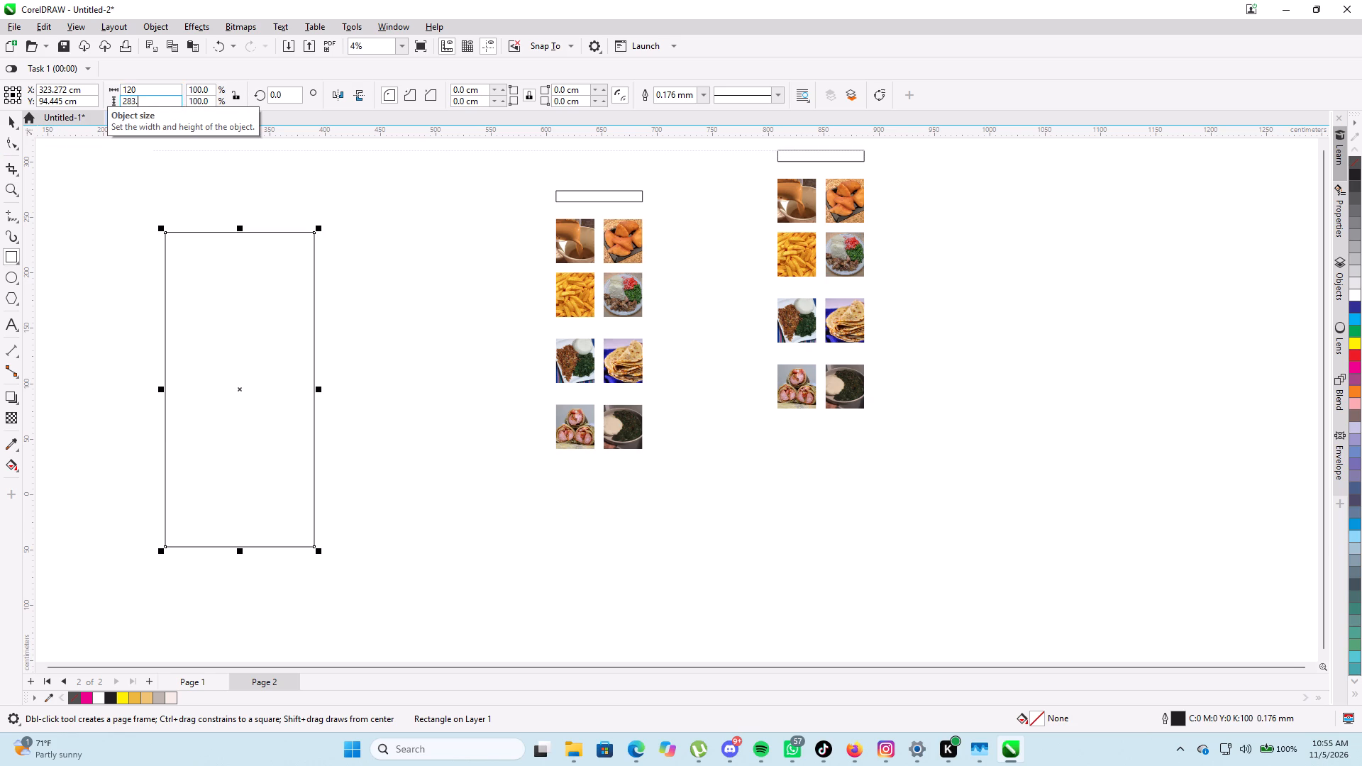
{"action": "key", "text": "BackSpace"}
{"action": "key", "text": "BackSpace"}
{"action": "key", "text": "BackSpace"}
{"action": "key", "text": "BackSpace"}
{"action": "key", "text": "3"}
{"action": "type", "text": "00"}
{"action": "key", "text": "Return"}
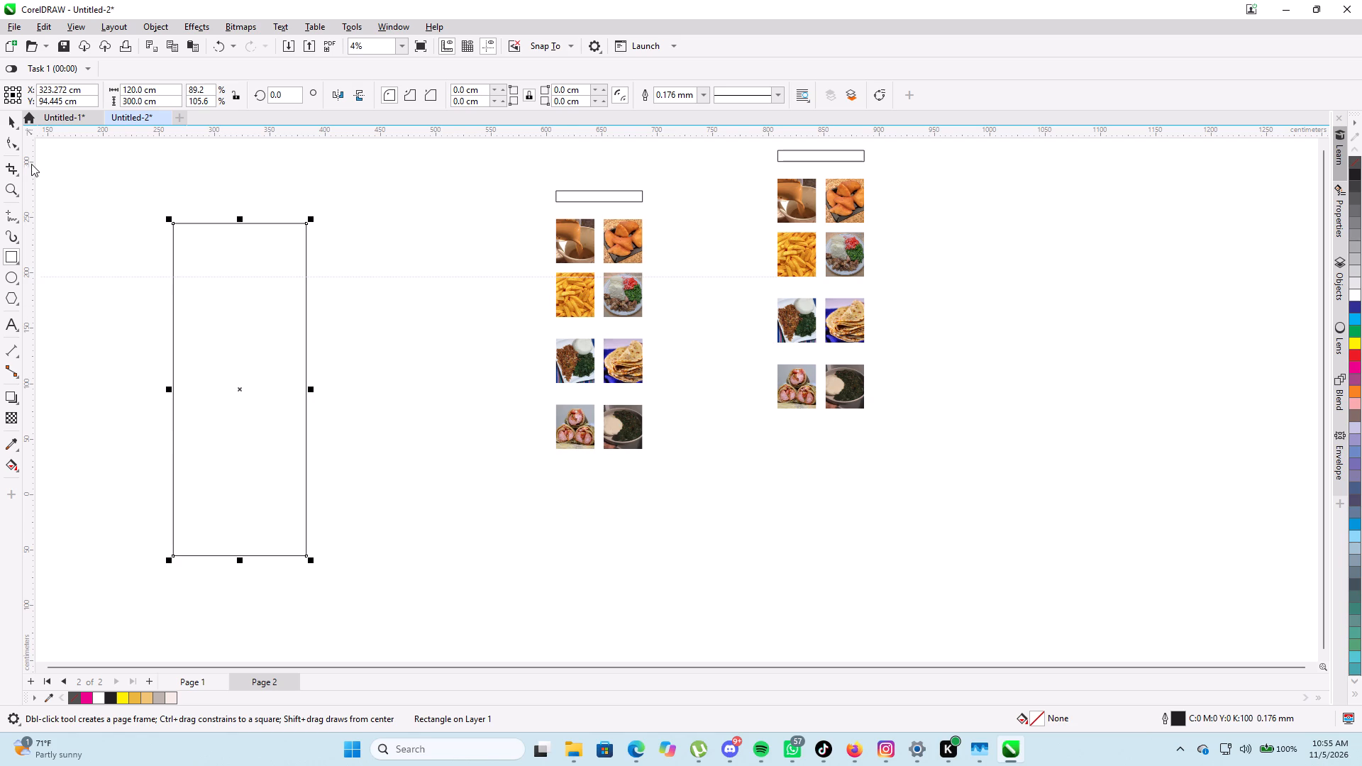
{"action": "left_click", "coordinate": [124, 175]}
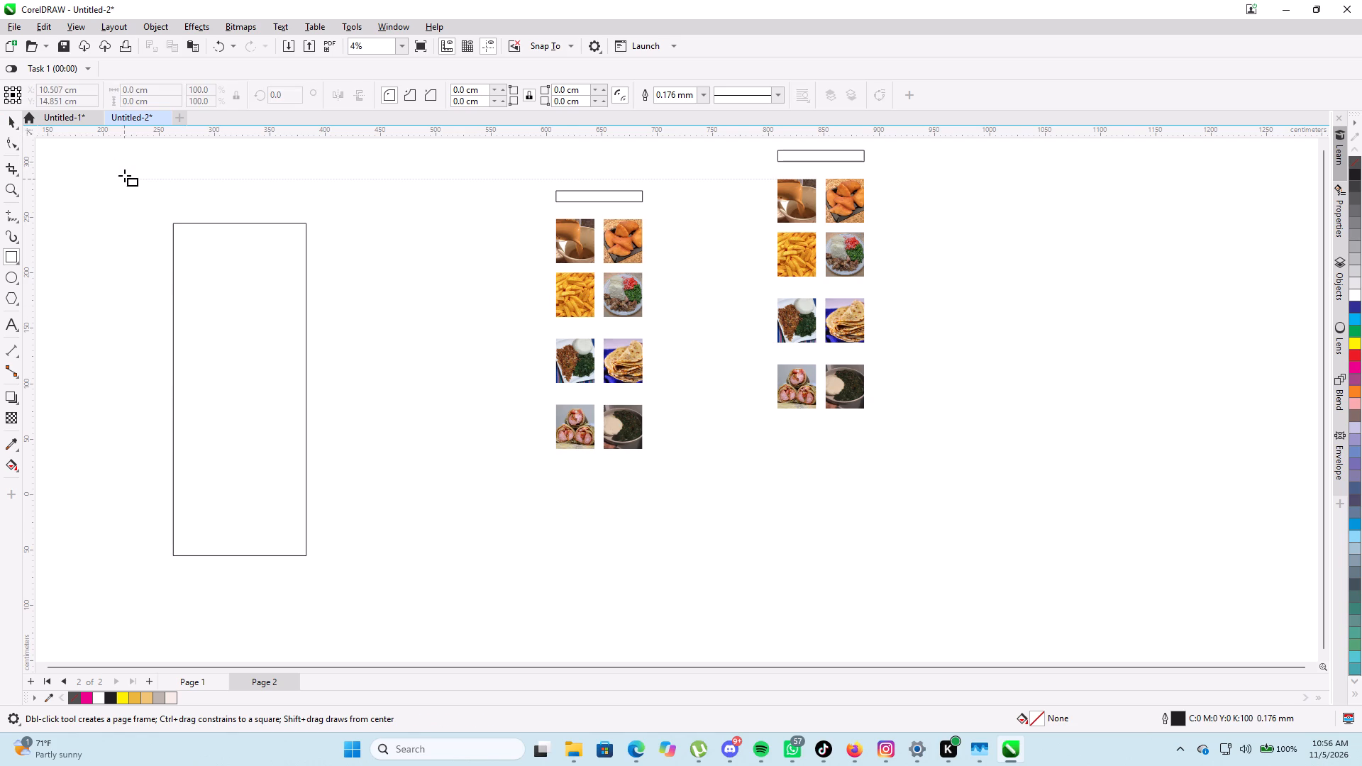
{"action": "left_click", "coordinate": [15, 123]}
{"action": "left_click", "coordinate": [175, 184]}
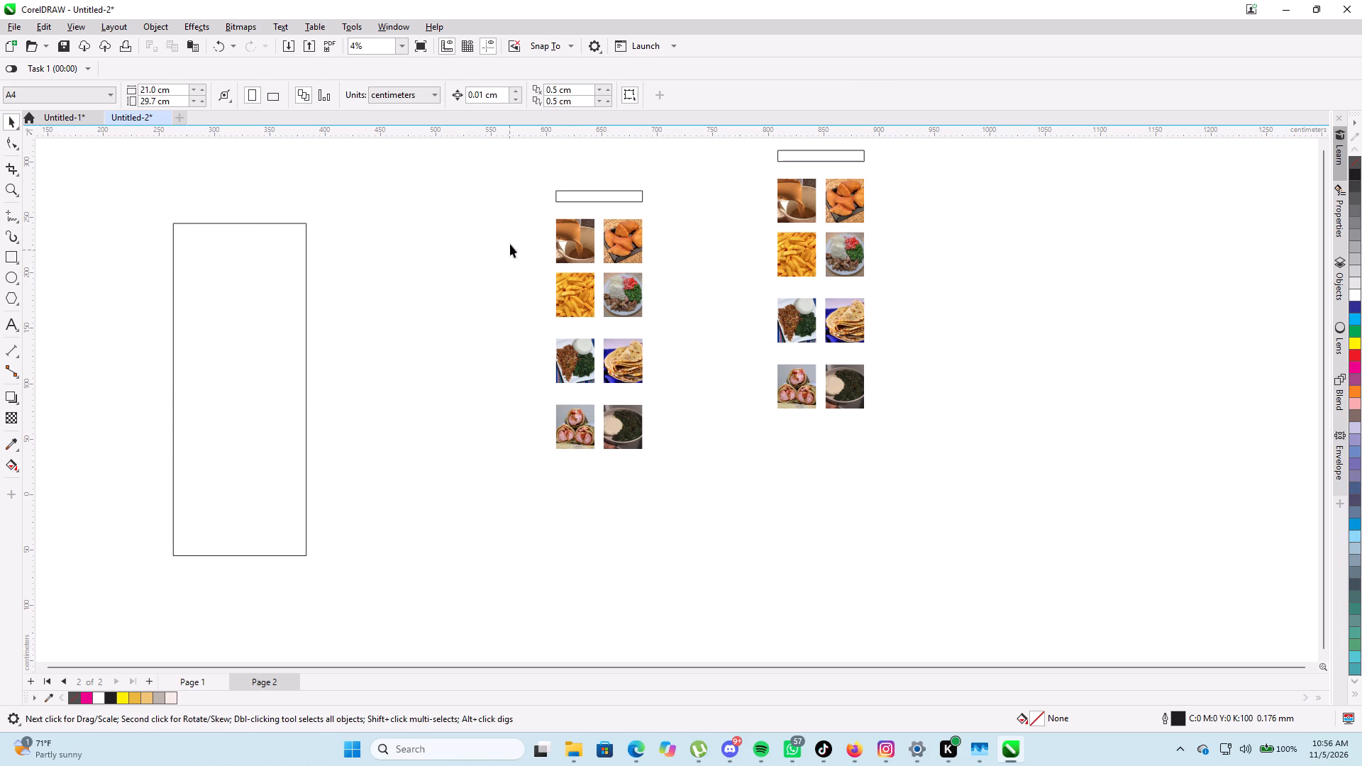
Switch to File Explorer and look through the Downloads folder for food pictures such as tea for the menu.
{"action": "scroll", "coordinate": [577, 252], "scroll_direction": "down", "scroll_amount": 2}
{"action": "scroll", "coordinate": [577, 252], "scroll_direction": "up", "scroll_amount": 2}
{"action": "left_click", "coordinate": [585, 248]}
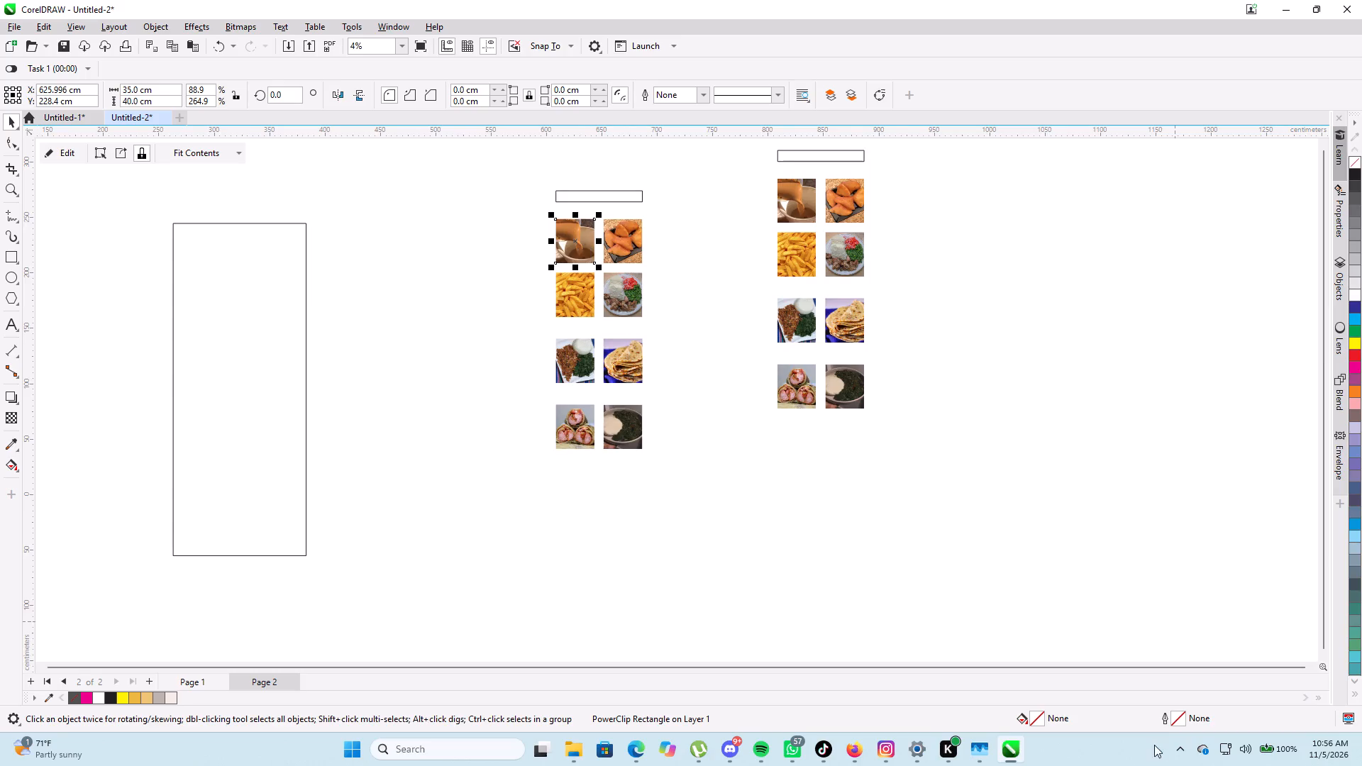
{"action": "left_click", "coordinate": [570, 757]}
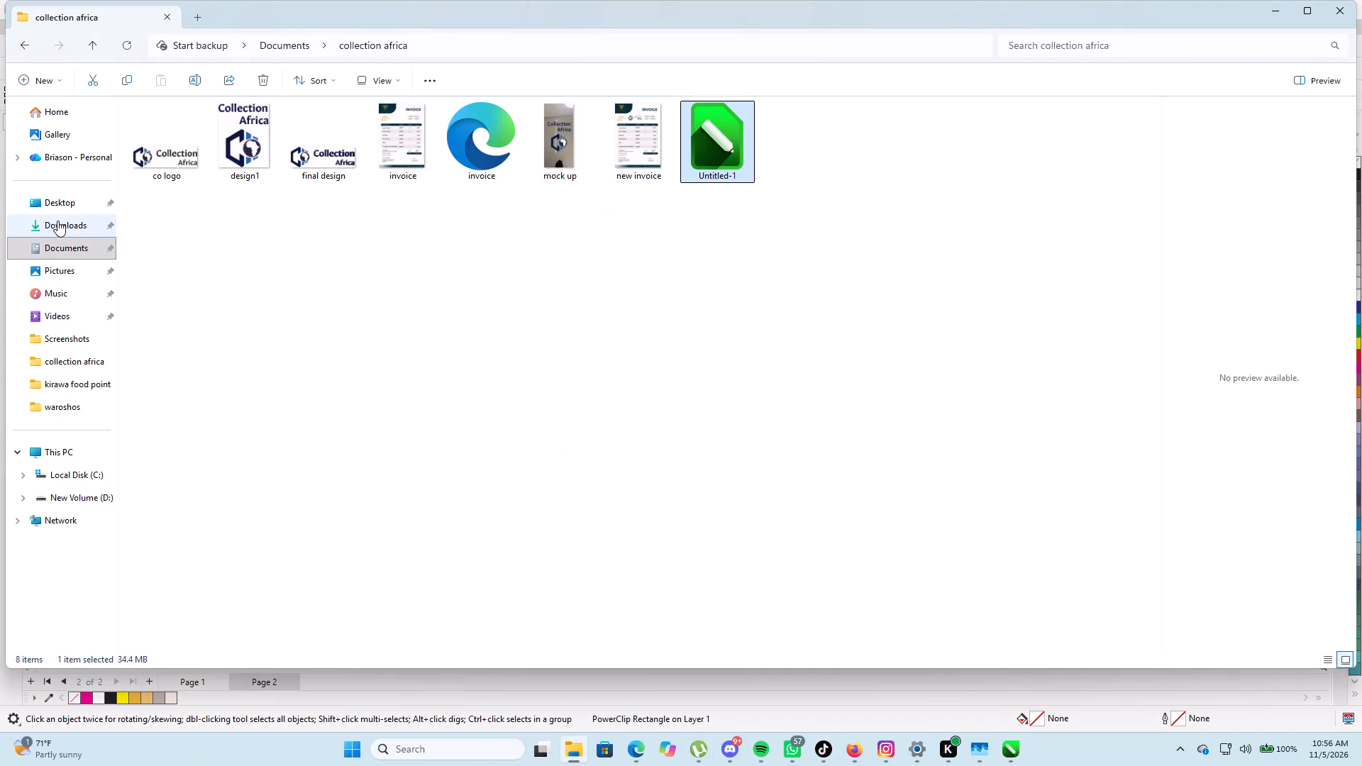
{"action": "left_click", "coordinate": [57, 221]}
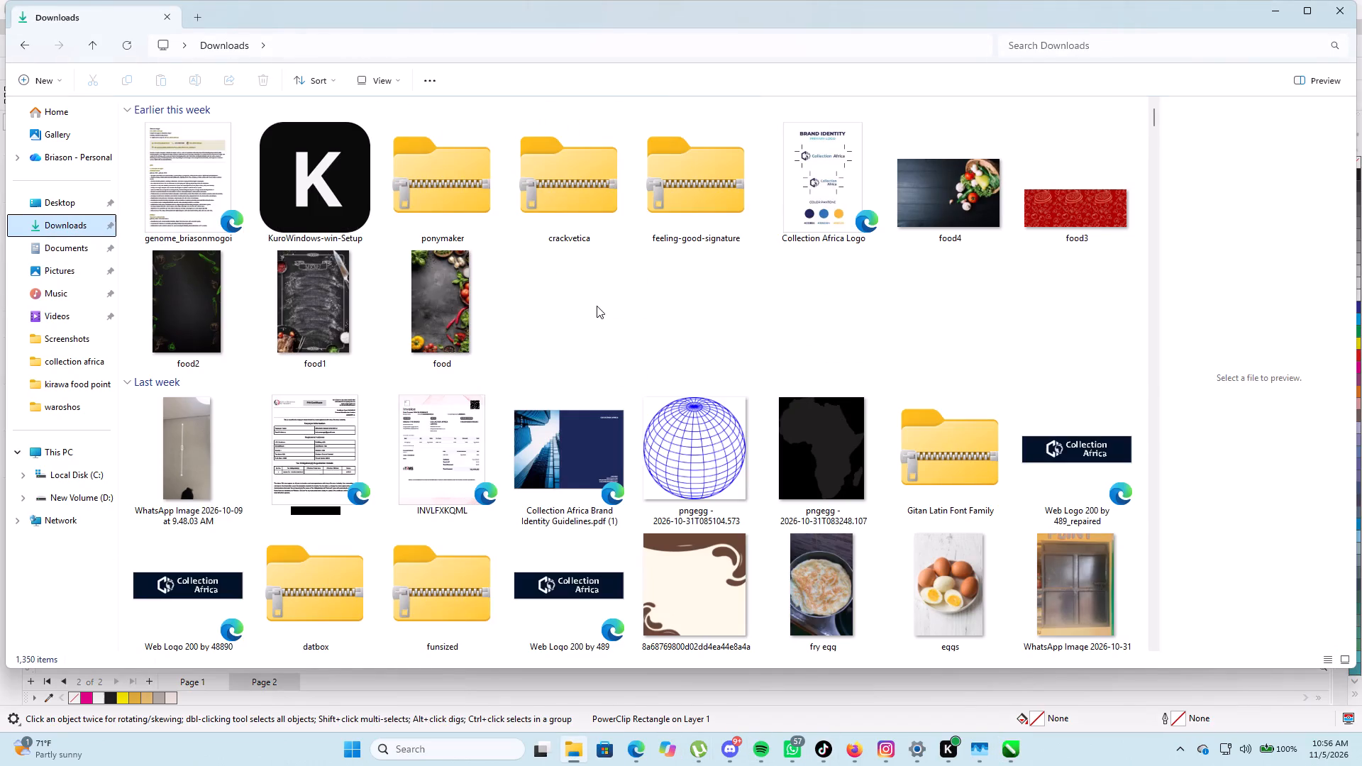
{"action": "scroll", "coordinate": [597, 309], "scroll_direction": "down", "scroll_amount": 1}
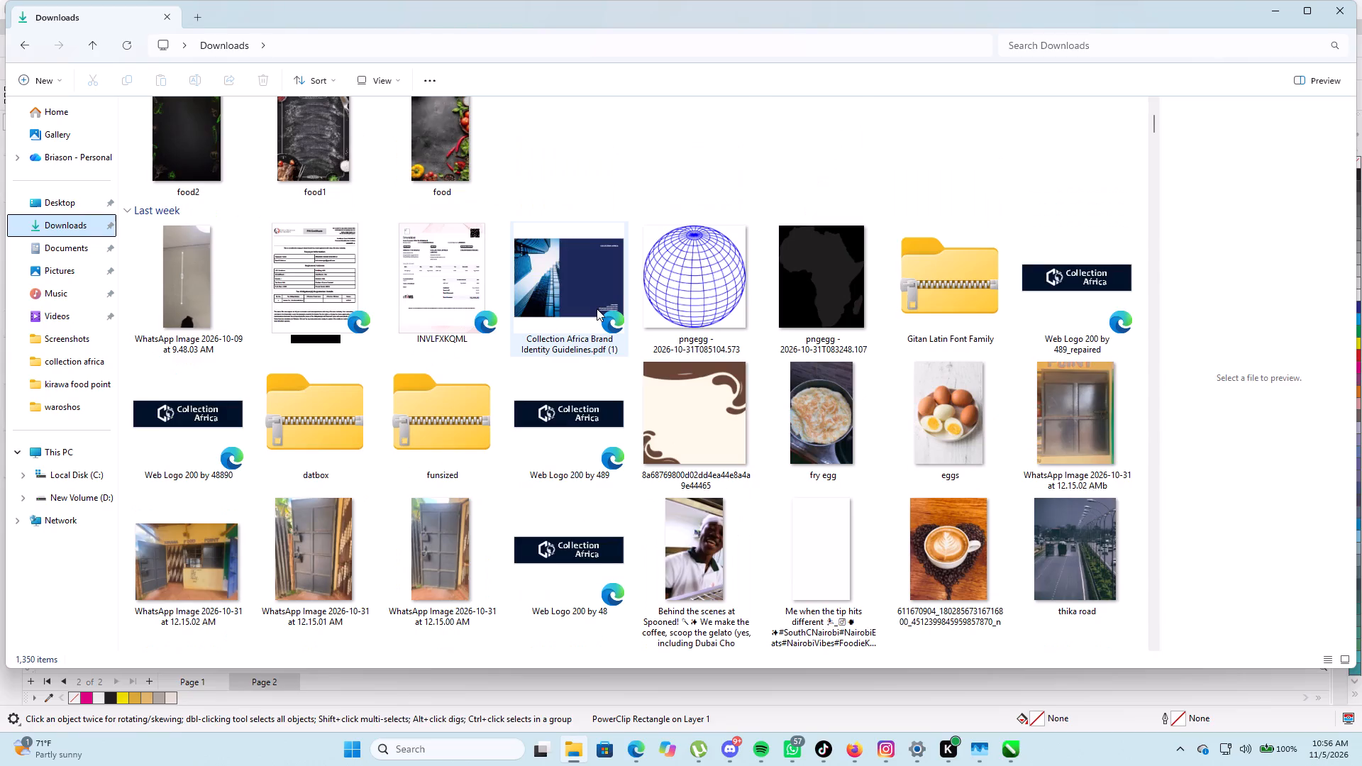
{"action": "scroll", "coordinate": [597, 309], "scroll_direction": "down", "scroll_amount": 1}
{"action": "scroll", "coordinate": [597, 309], "scroll_direction": "up", "scroll_amount": 1}
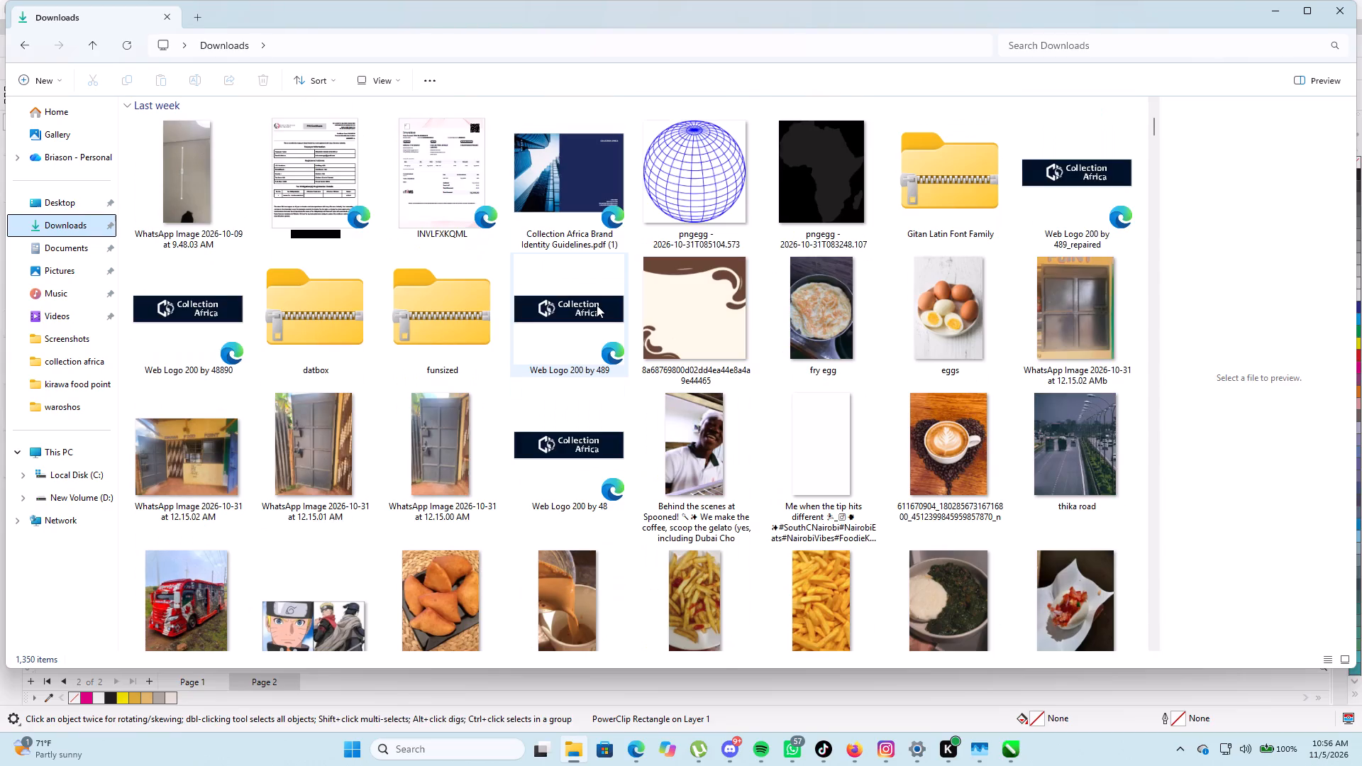
{"action": "scroll", "coordinate": [597, 305], "scroll_direction": "down", "scroll_amount": 2}
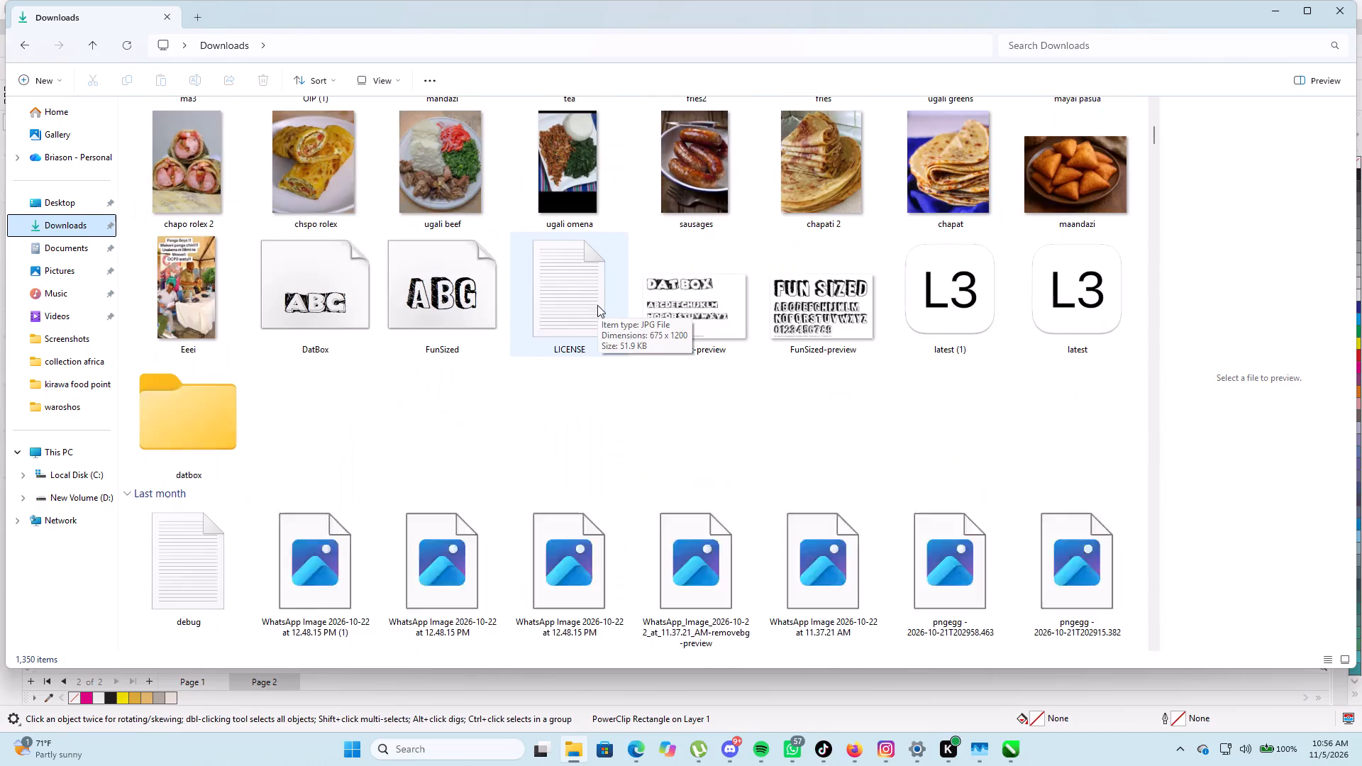
{"action": "scroll", "coordinate": [597, 305], "scroll_direction": "up", "scroll_amount": 1}
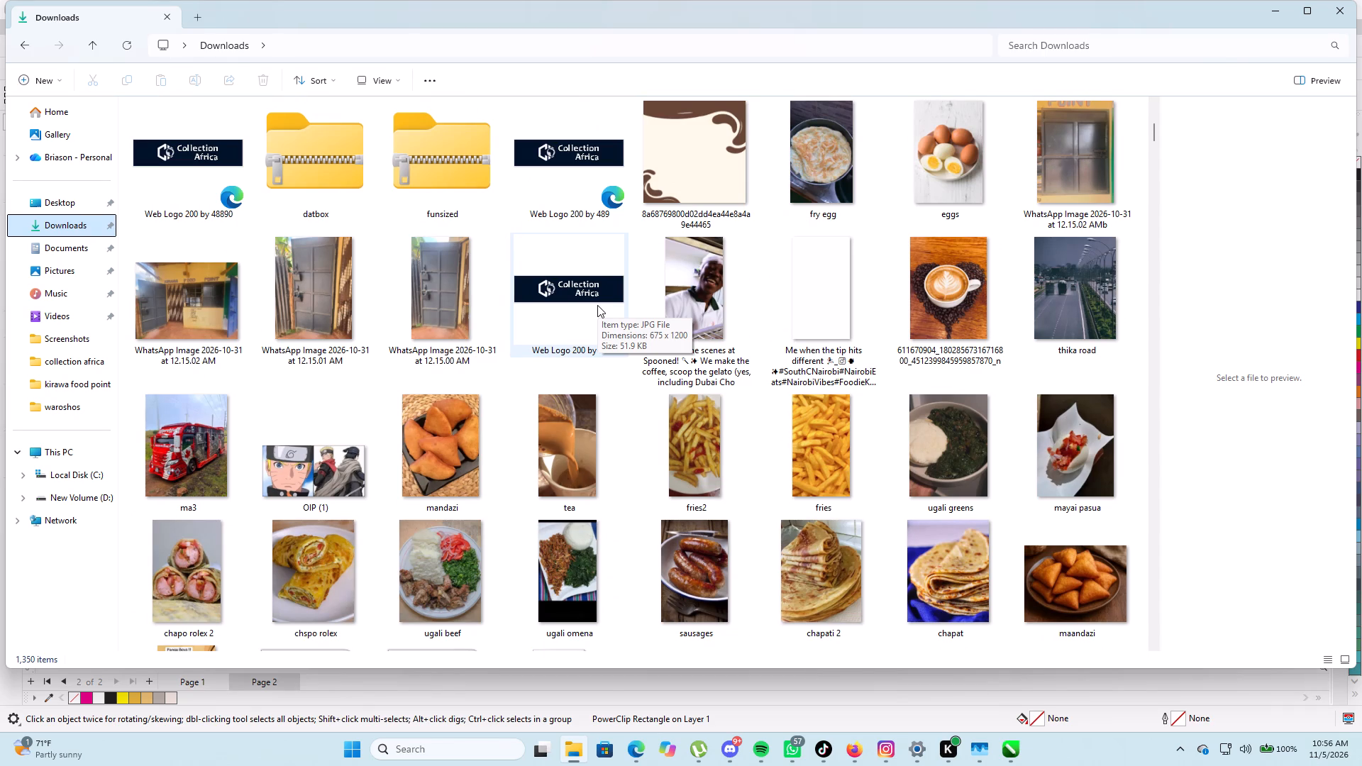
{"action": "scroll", "coordinate": [597, 305], "scroll_direction": "down", "scroll_amount": 2}
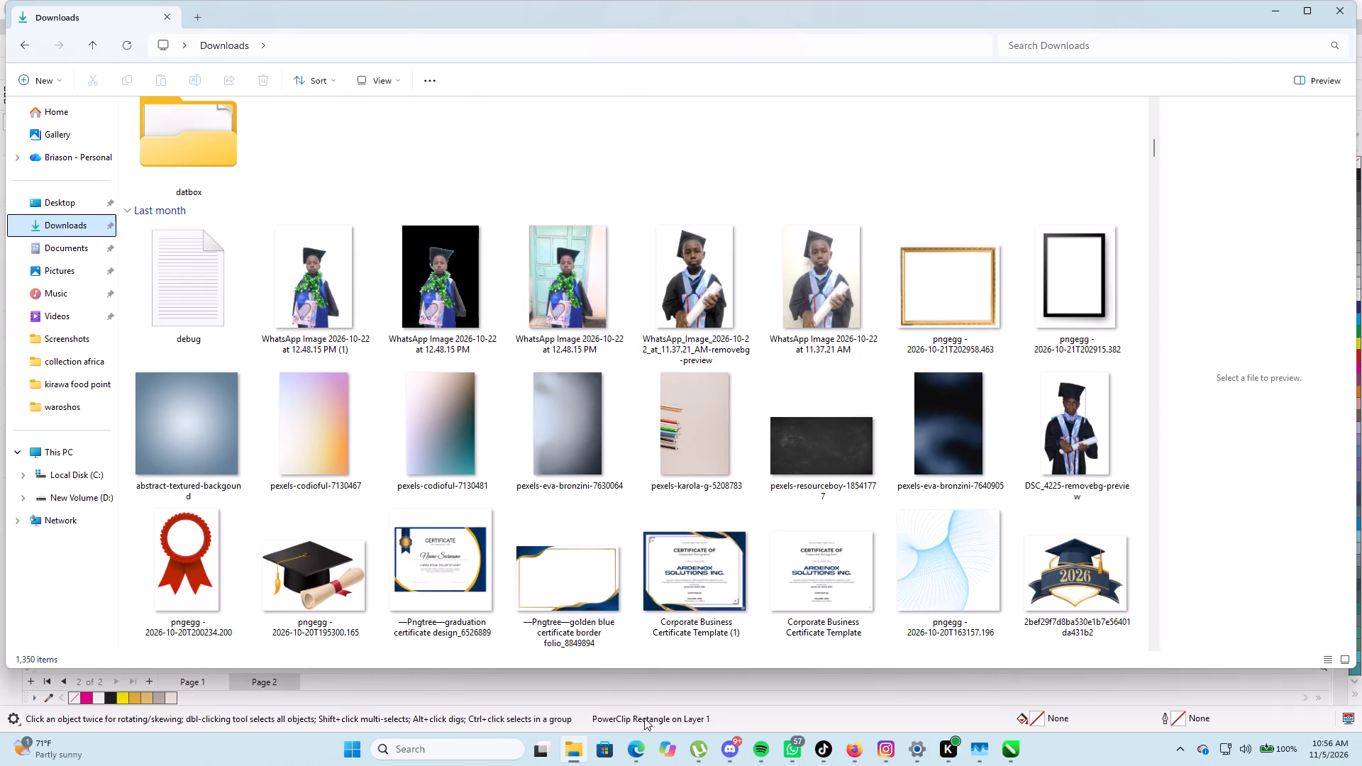
Switch to Microsoft Edge and open Pinterest in the Silencio Voice AI browser window.
{"action": "left_click", "coordinate": [637, 760]}
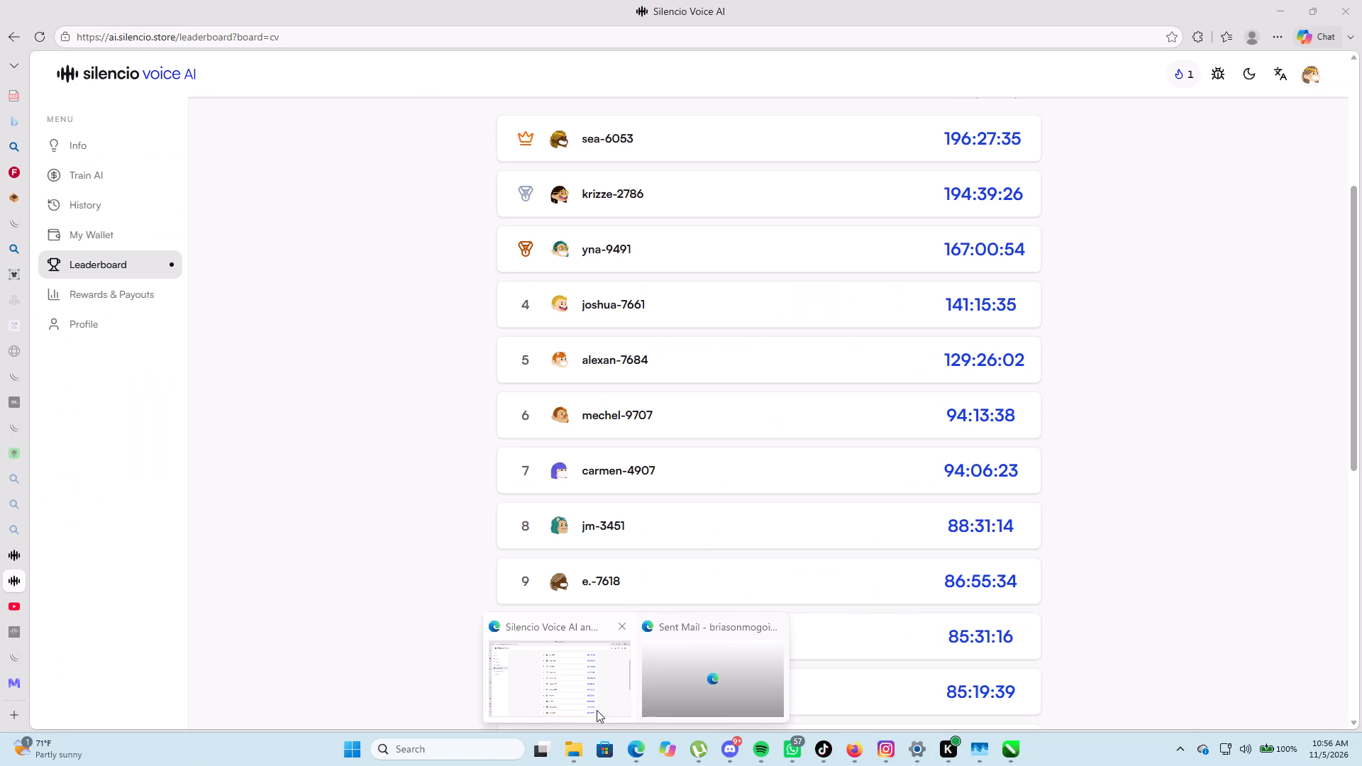
{"action": "left_click", "coordinate": [597, 710]}
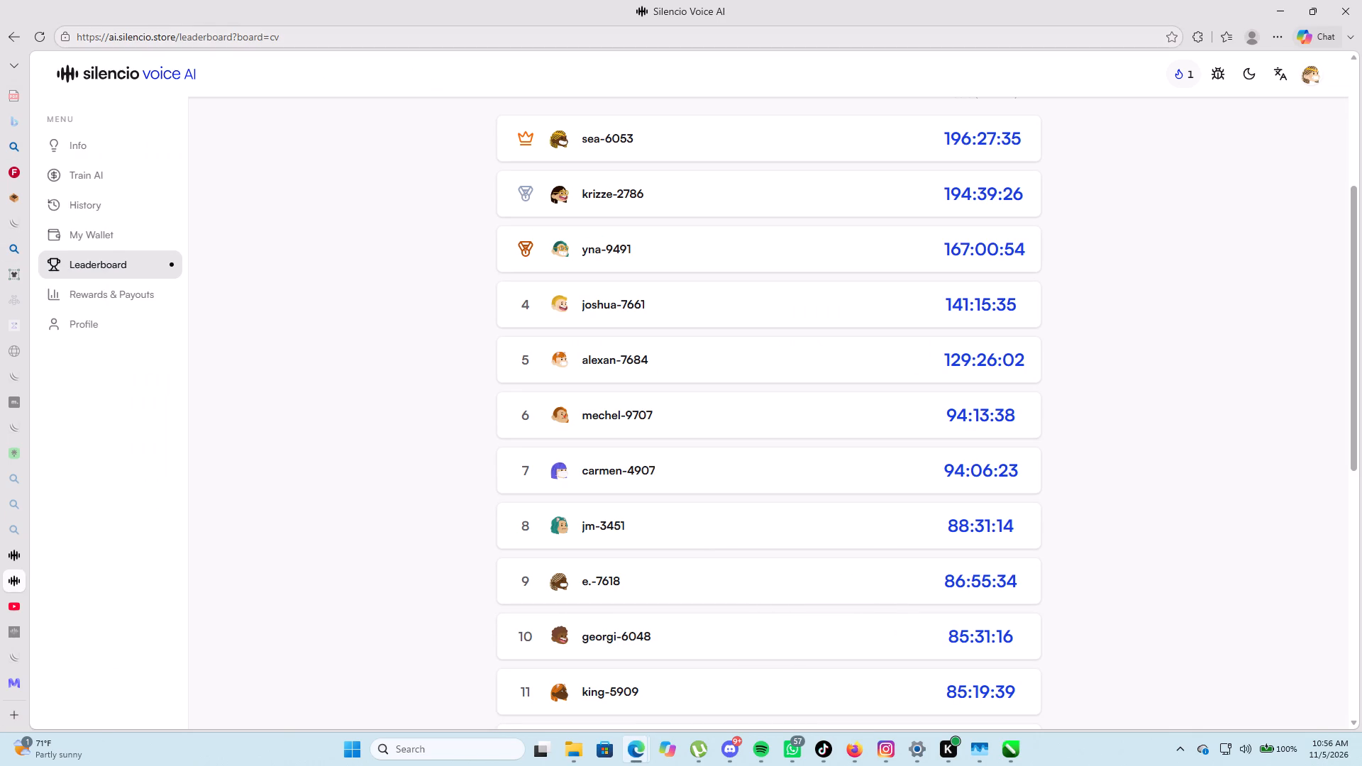
{"action": "left_click", "coordinate": [157, 41]}
{"action": "key", "text": "p"}
{"action": "type", "text": "intres"}
{"action": "left_click", "coordinate": [161, 72]}
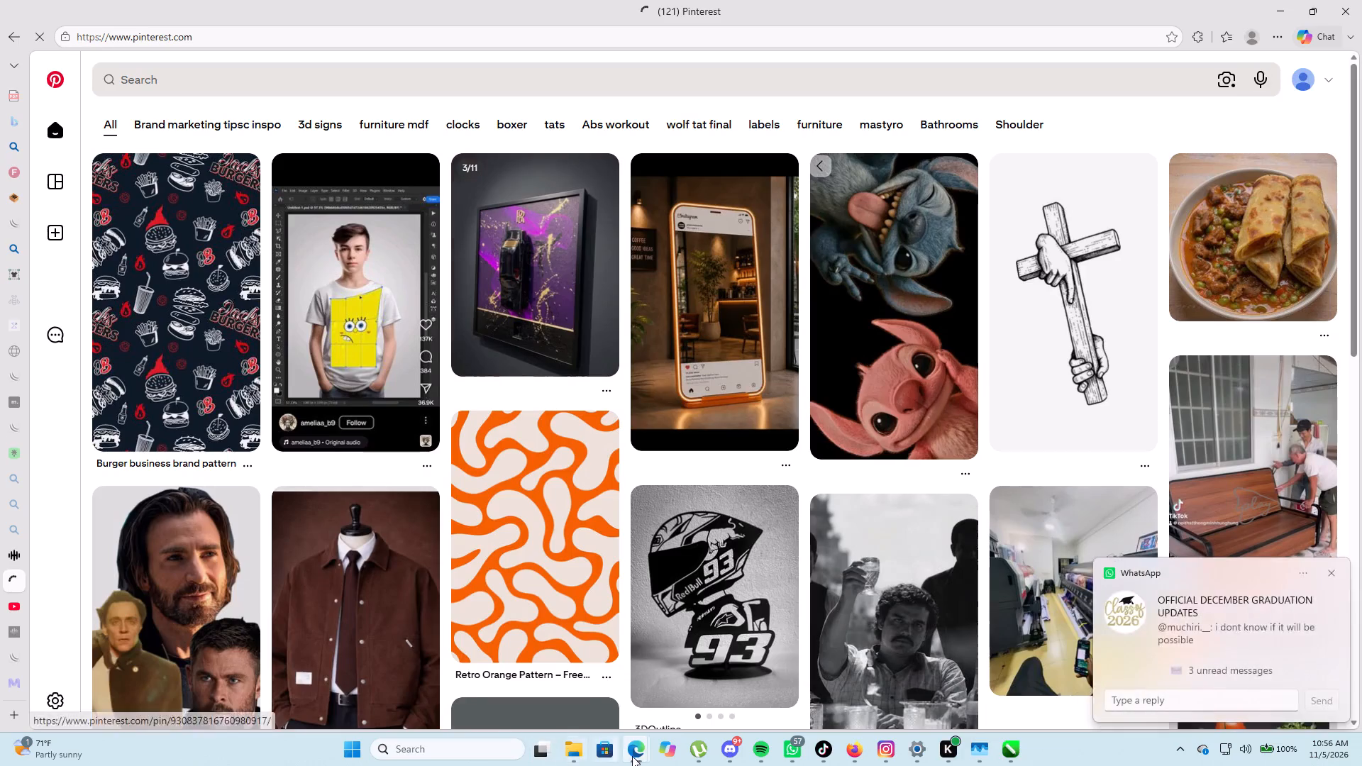
Return to File Explorer and check the Downloads folder again for usable food pictures, then minimize the window.
{"action": "left_click", "coordinate": [562, 752]}
{"action": "scroll", "coordinate": [759, 472], "scroll_direction": "up", "scroll_amount": 1}
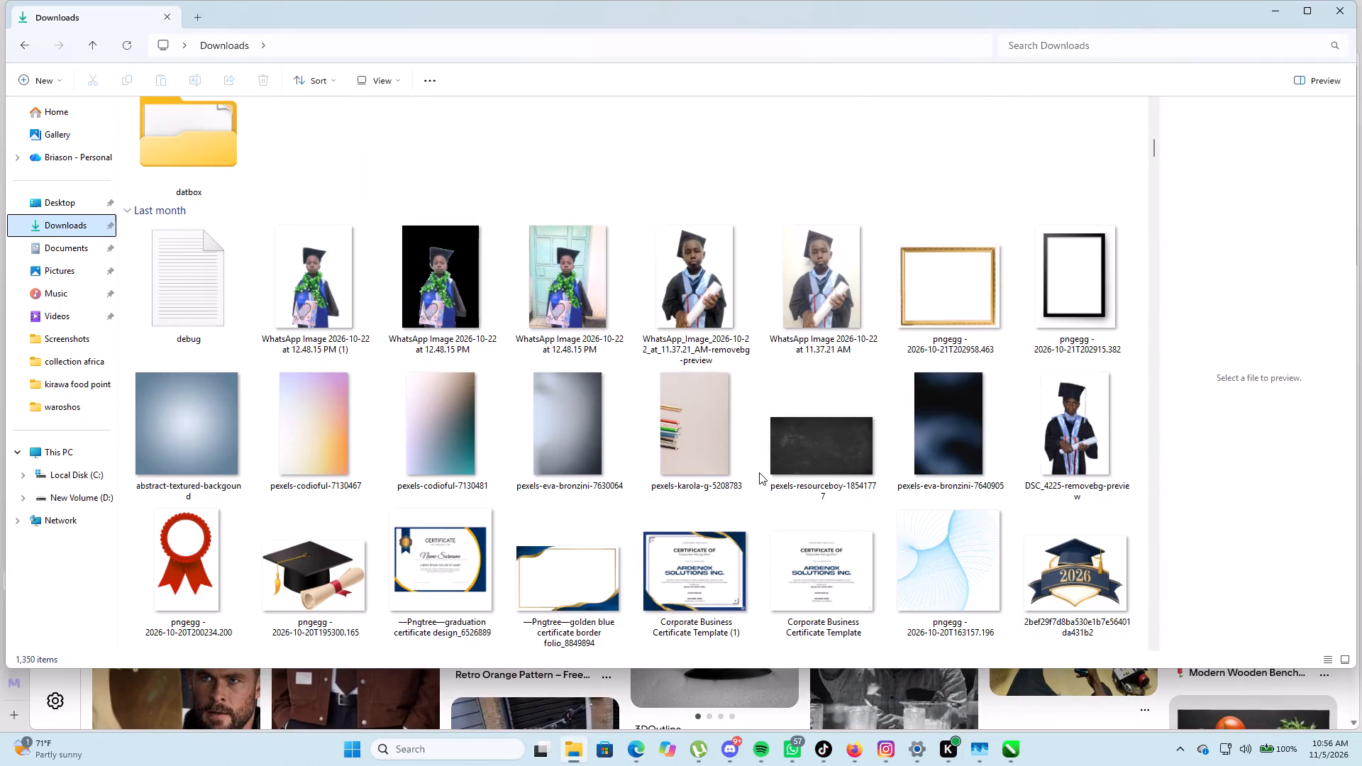
{"action": "scroll", "coordinate": [759, 472], "scroll_direction": "up", "scroll_amount": 3}
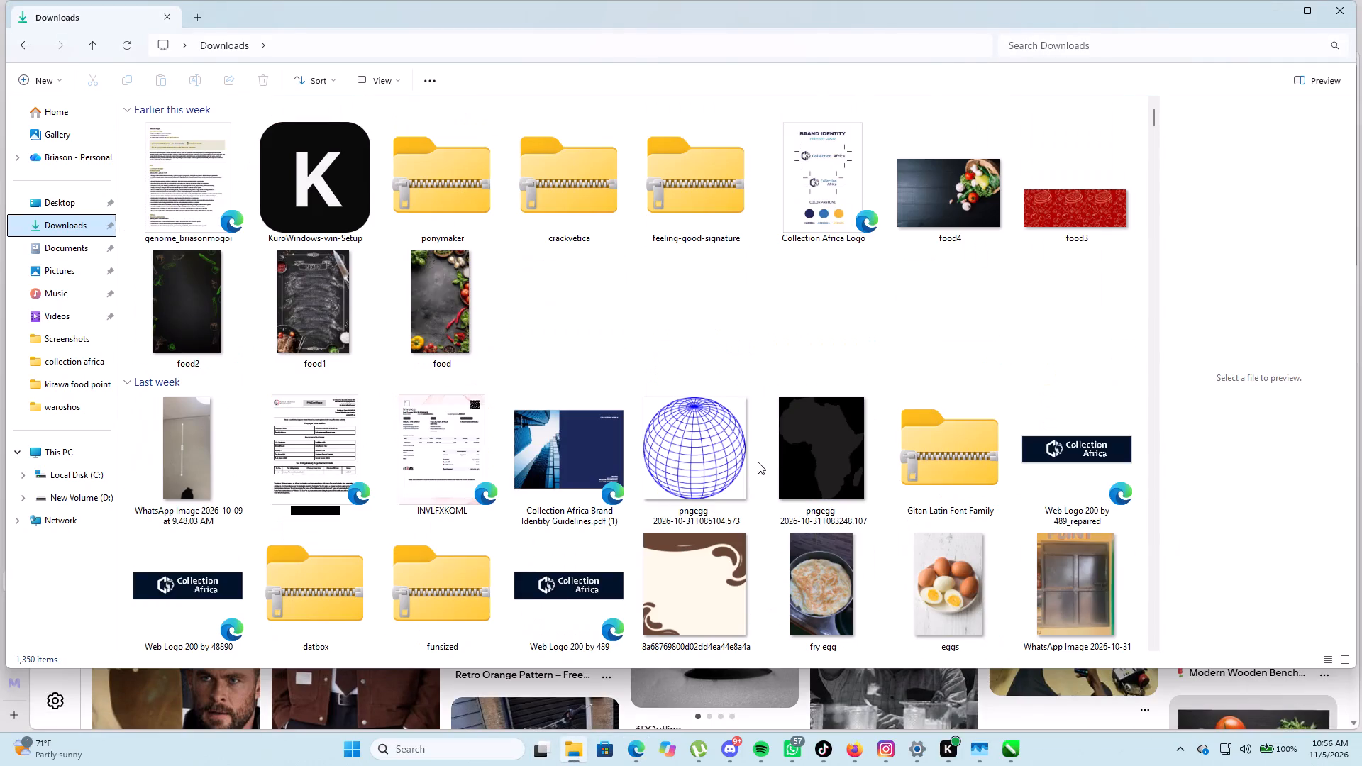
{"action": "scroll", "coordinate": [754, 448], "scroll_direction": "down", "scroll_amount": 1}
{"action": "scroll", "coordinate": [754, 448], "scroll_direction": "up", "scroll_amount": 1}
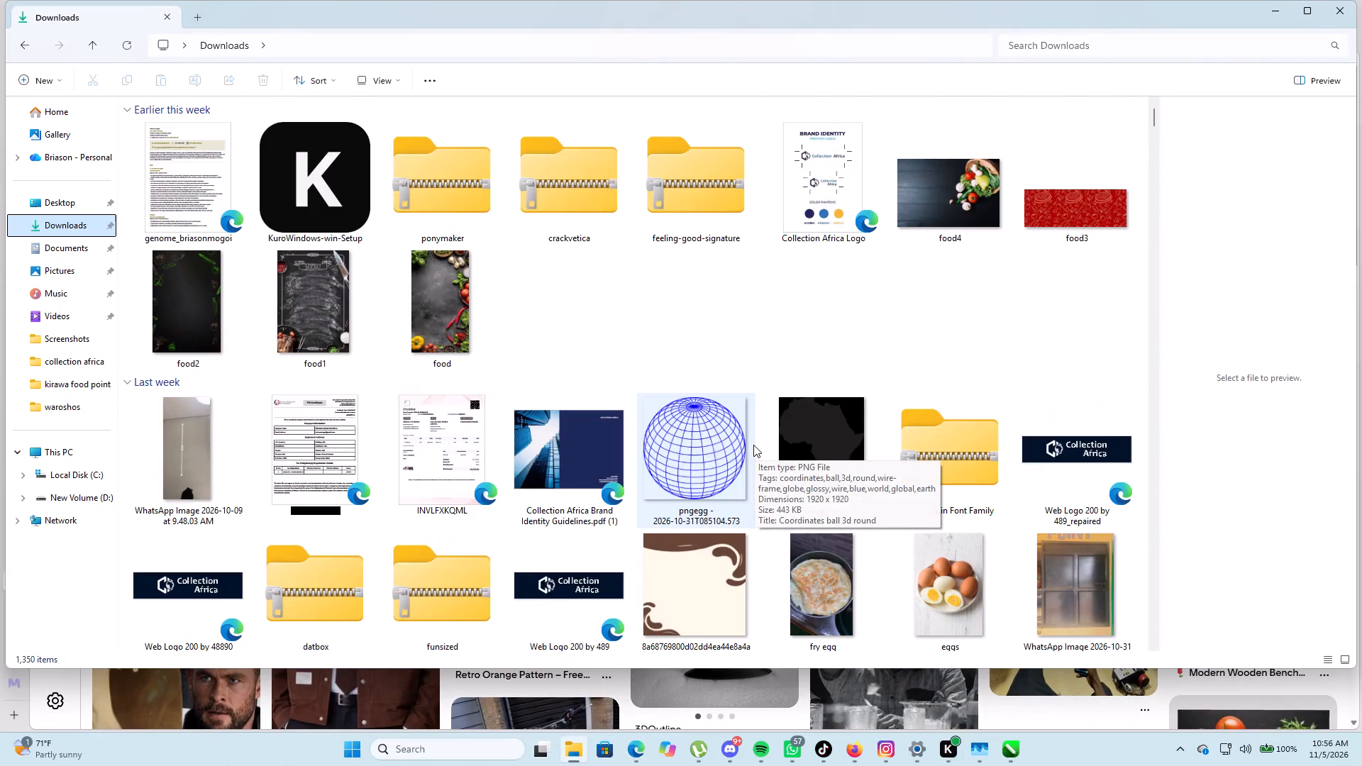
{"action": "scroll", "coordinate": [753, 442], "scroll_direction": "up", "scroll_amount": 2}
{"action": "scroll", "coordinate": [753, 438], "scroll_direction": "down", "scroll_amount": 2}
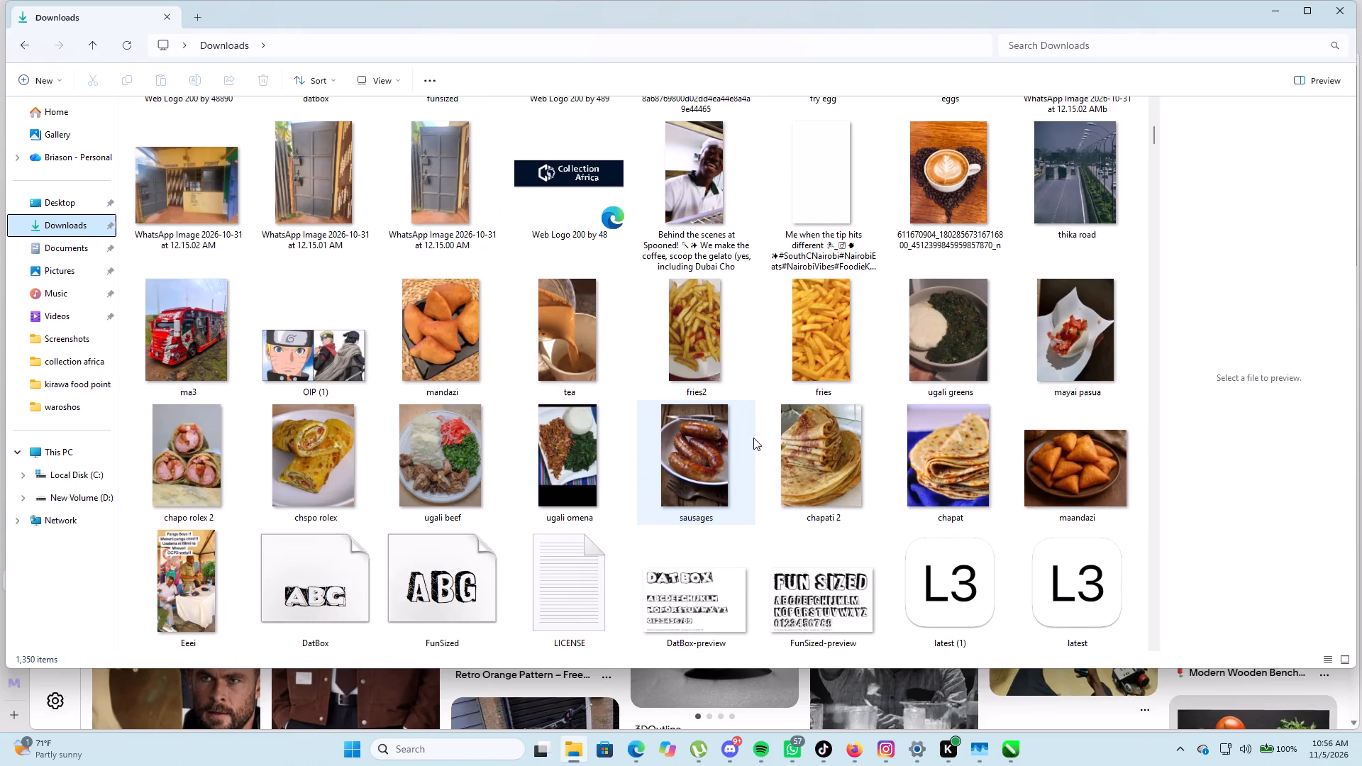
{"action": "scroll", "coordinate": [753, 437], "scroll_direction": "down", "scroll_amount": 4}
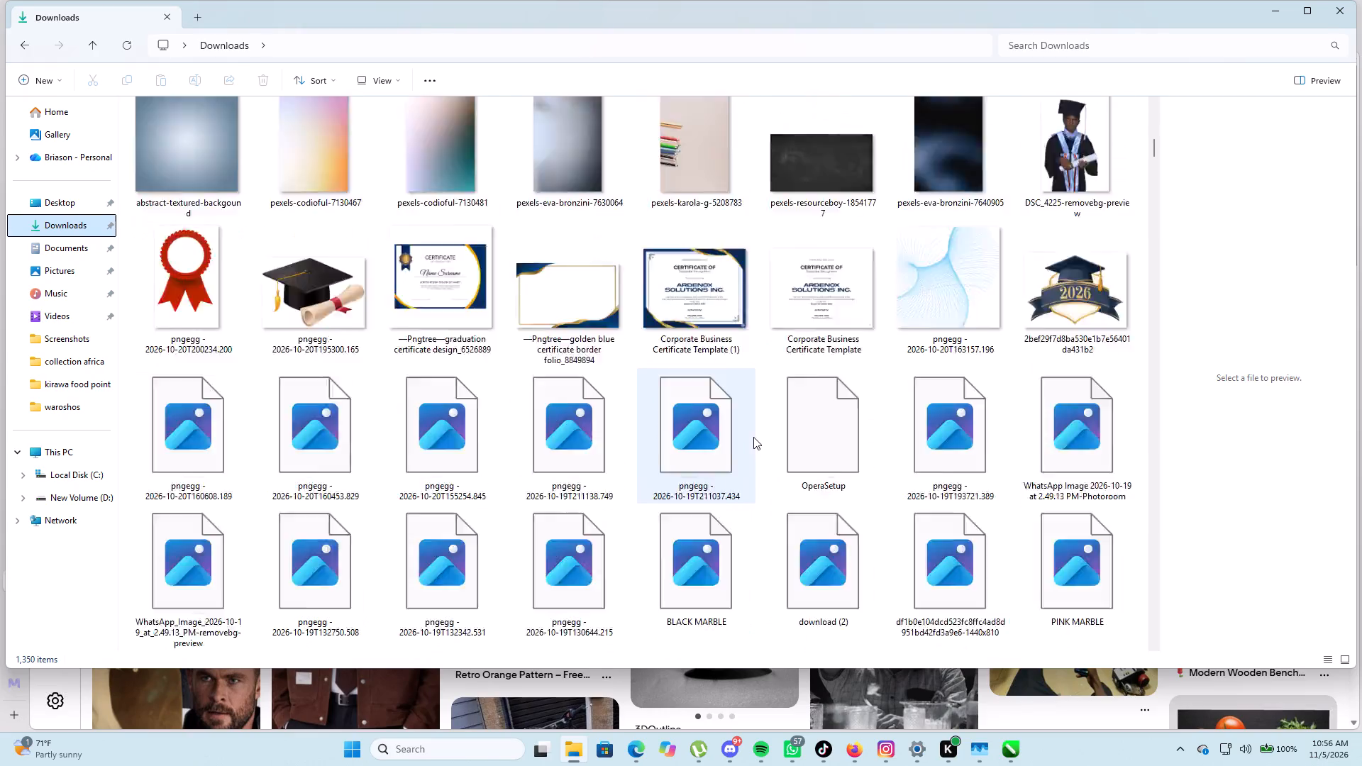
{"action": "scroll", "coordinate": [753, 437], "scroll_direction": "down", "scroll_amount": 1}
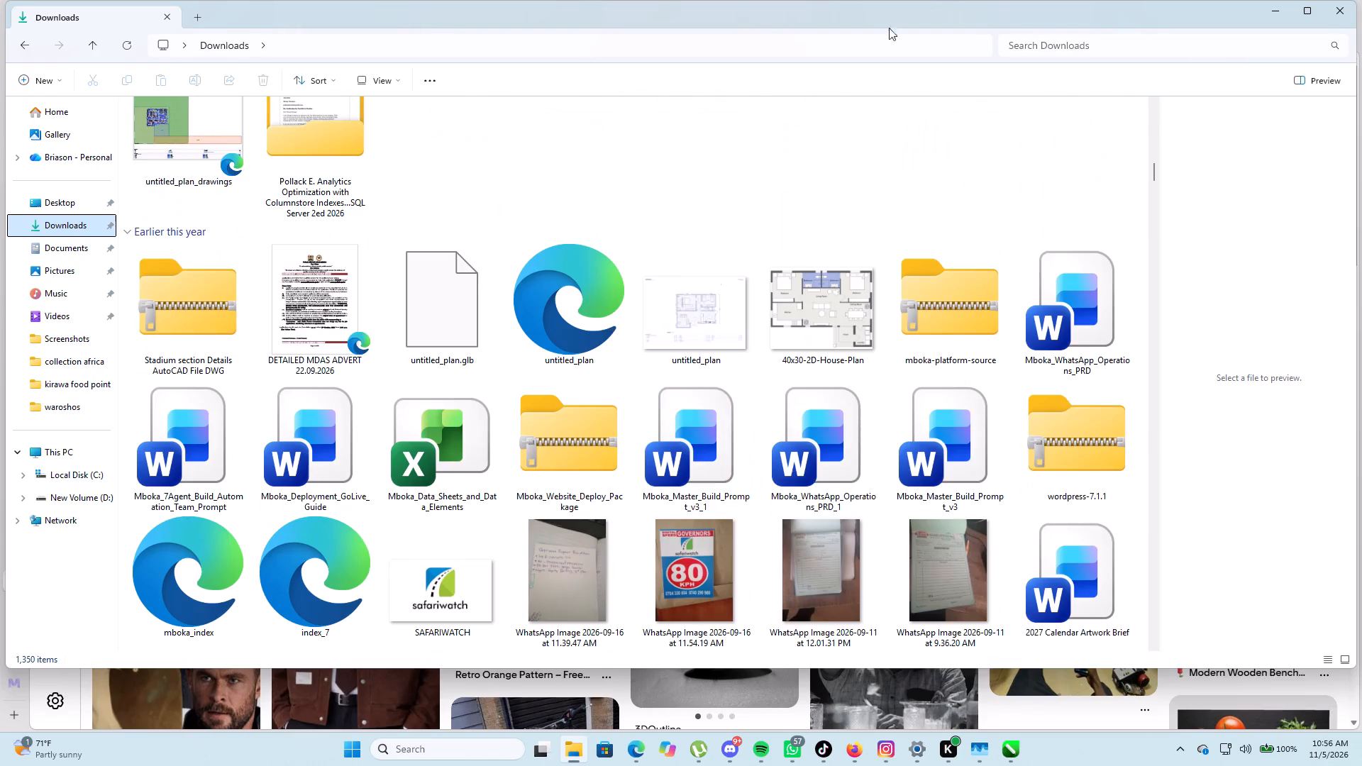
{"action": "left_click", "coordinate": [1278, 14]}
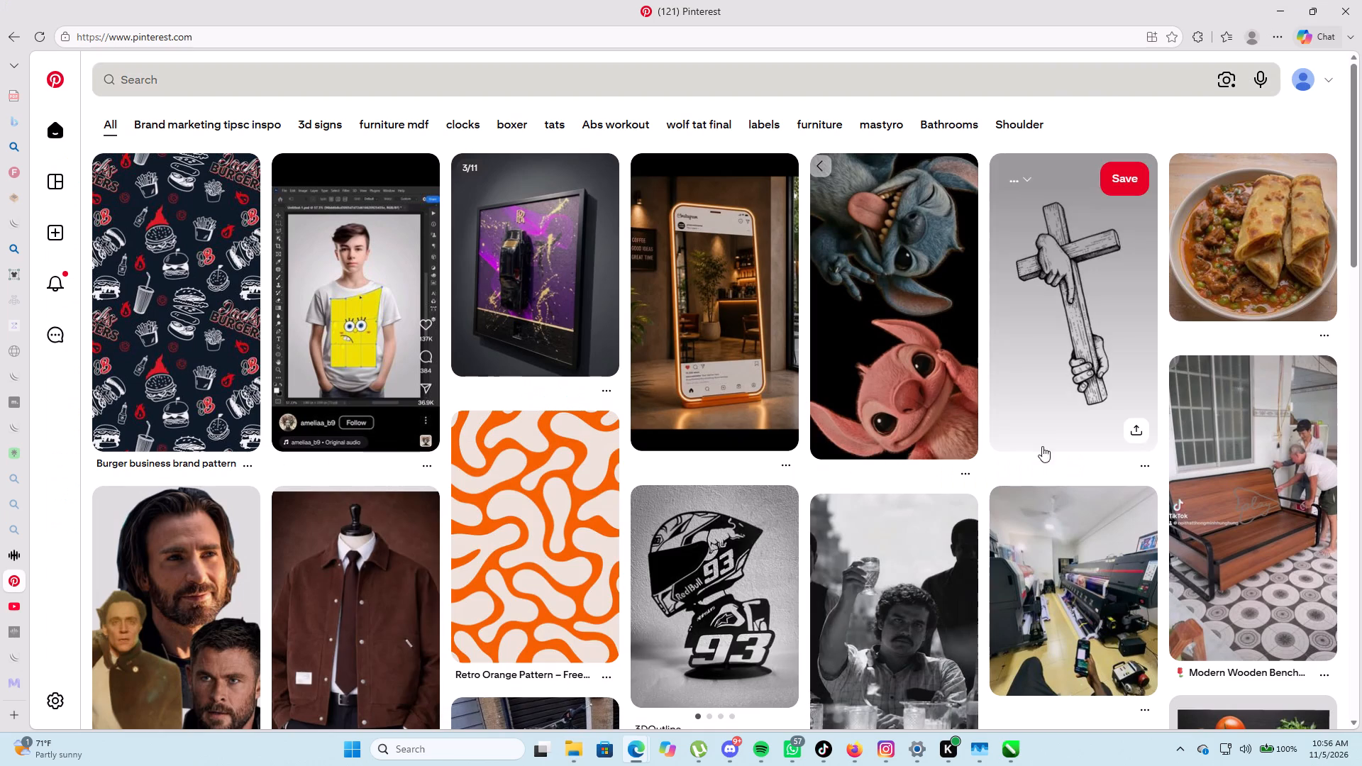
Search Pinterest for "tea cup" pictures.
{"action": "scroll", "coordinate": [794, 573], "scroll_direction": "down", "scroll_amount": 2}
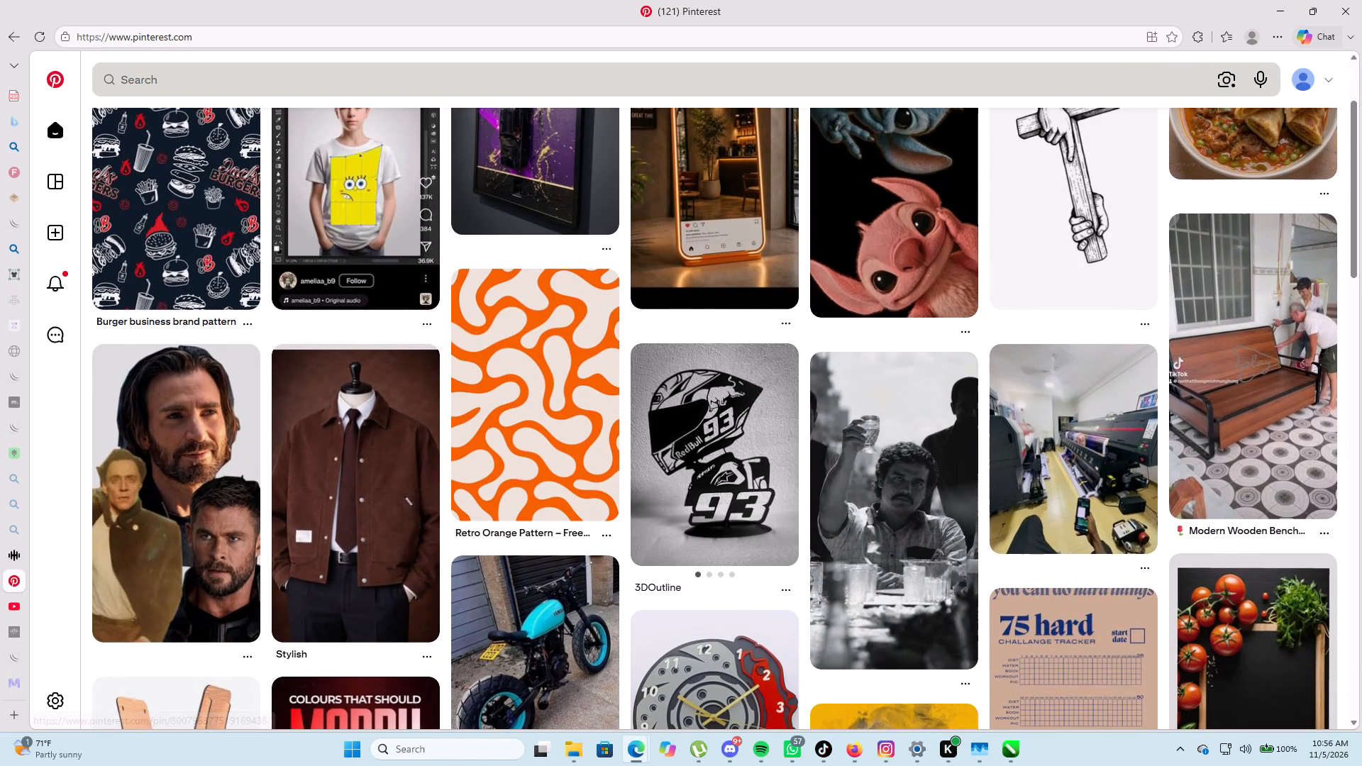
{"action": "left_click", "coordinate": [359, 82]}
{"action": "key", "text": "t"}
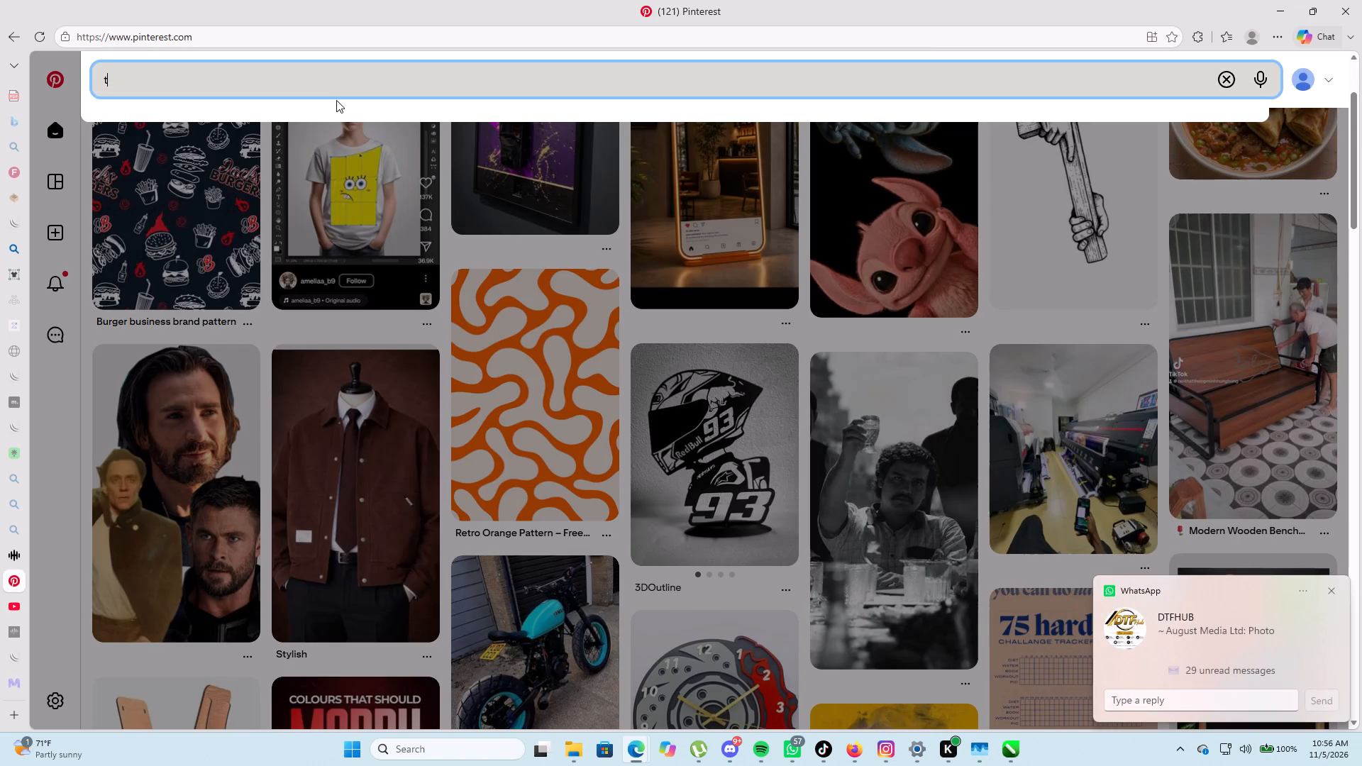
{"action": "type", "text": "ea"}
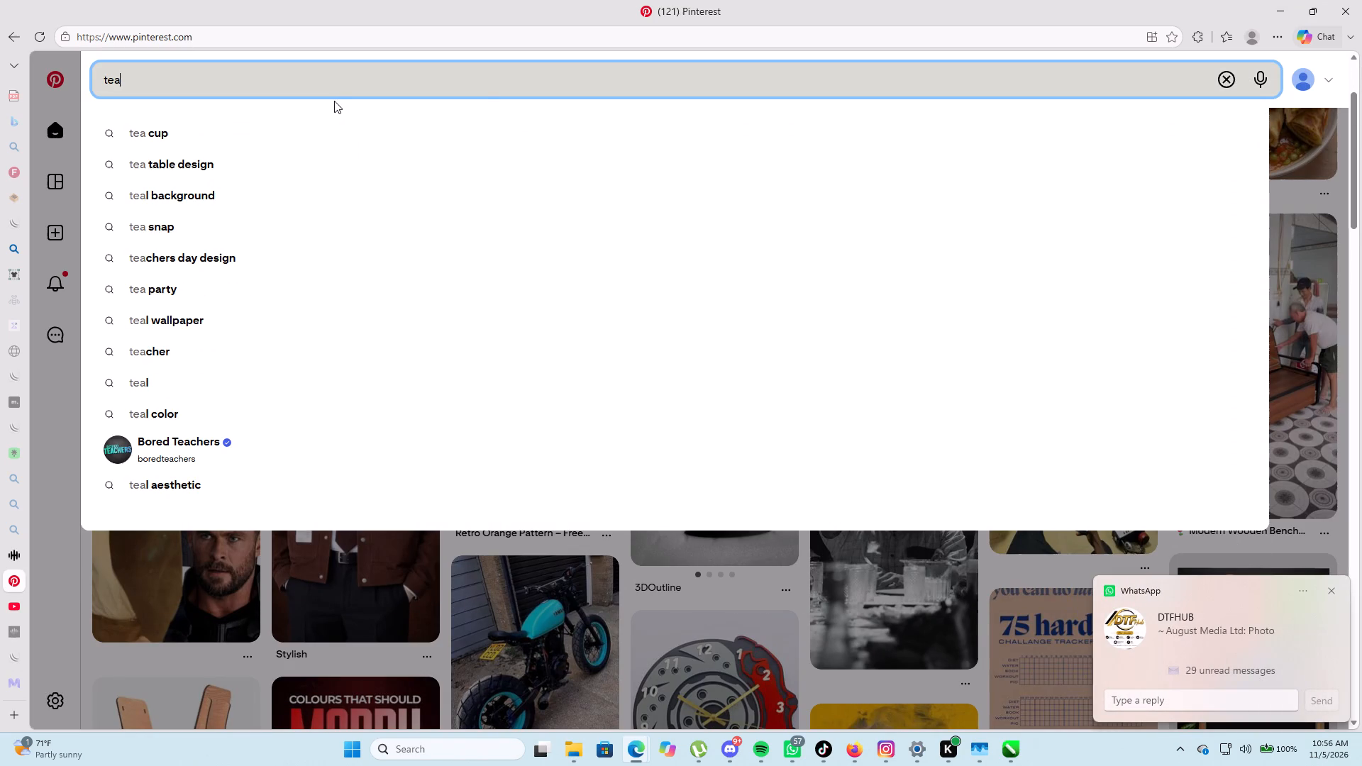
{"action": "left_click", "coordinate": [267, 134]}
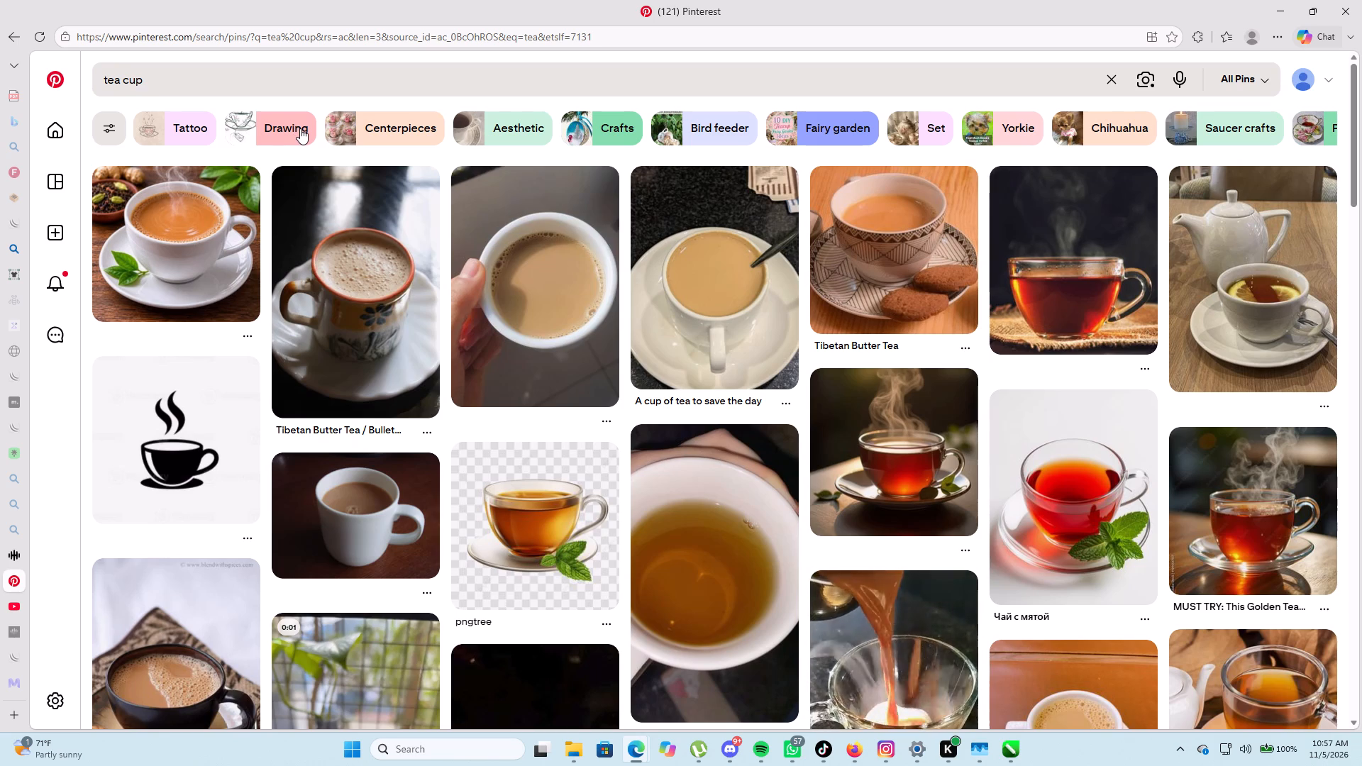
Browse the tea cup results, open the Chai pin with the white cup, and save its picture to Downloads as tea1.
{"action": "scroll", "coordinate": [489, 259], "scroll_direction": "down", "scroll_amount": 2}
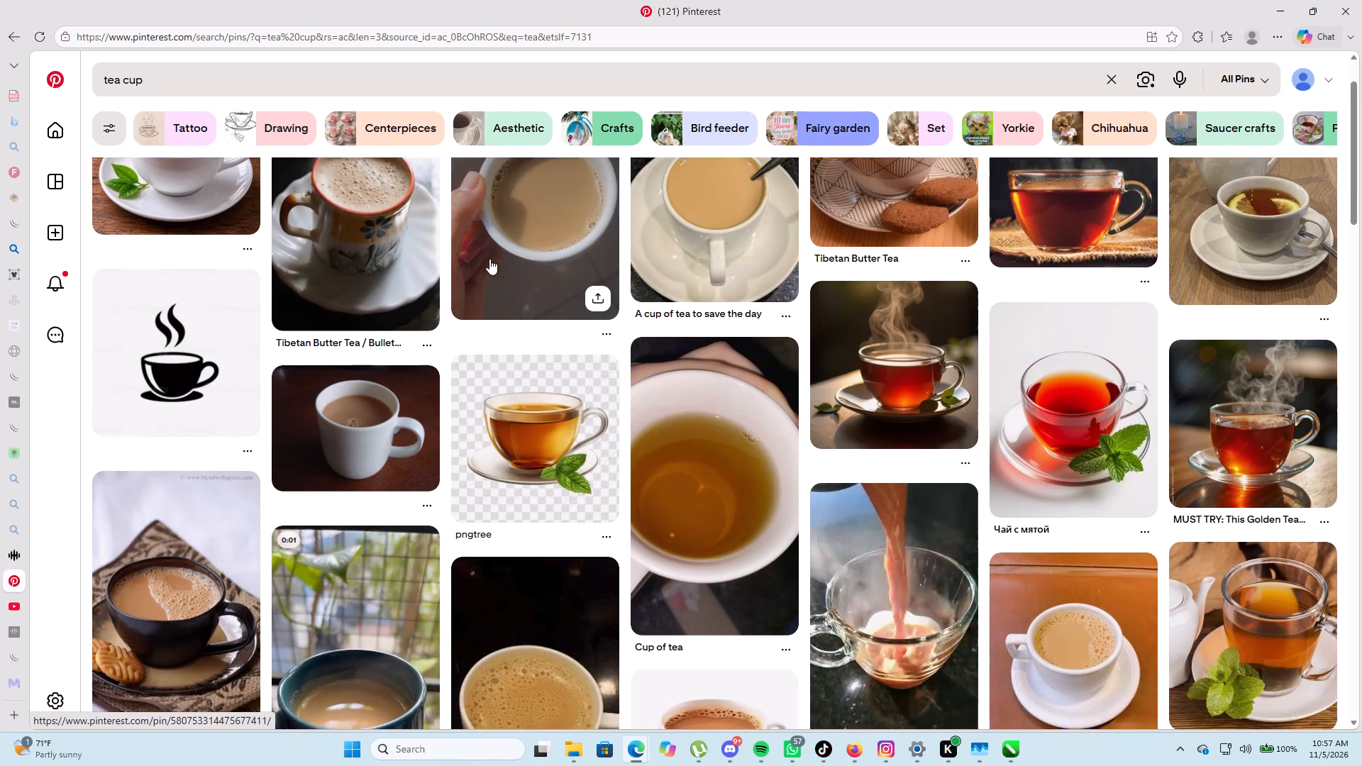
{"action": "scroll", "coordinate": [489, 255], "scroll_direction": "up", "scroll_amount": 3}
{"action": "left_click", "coordinate": [382, 309]}
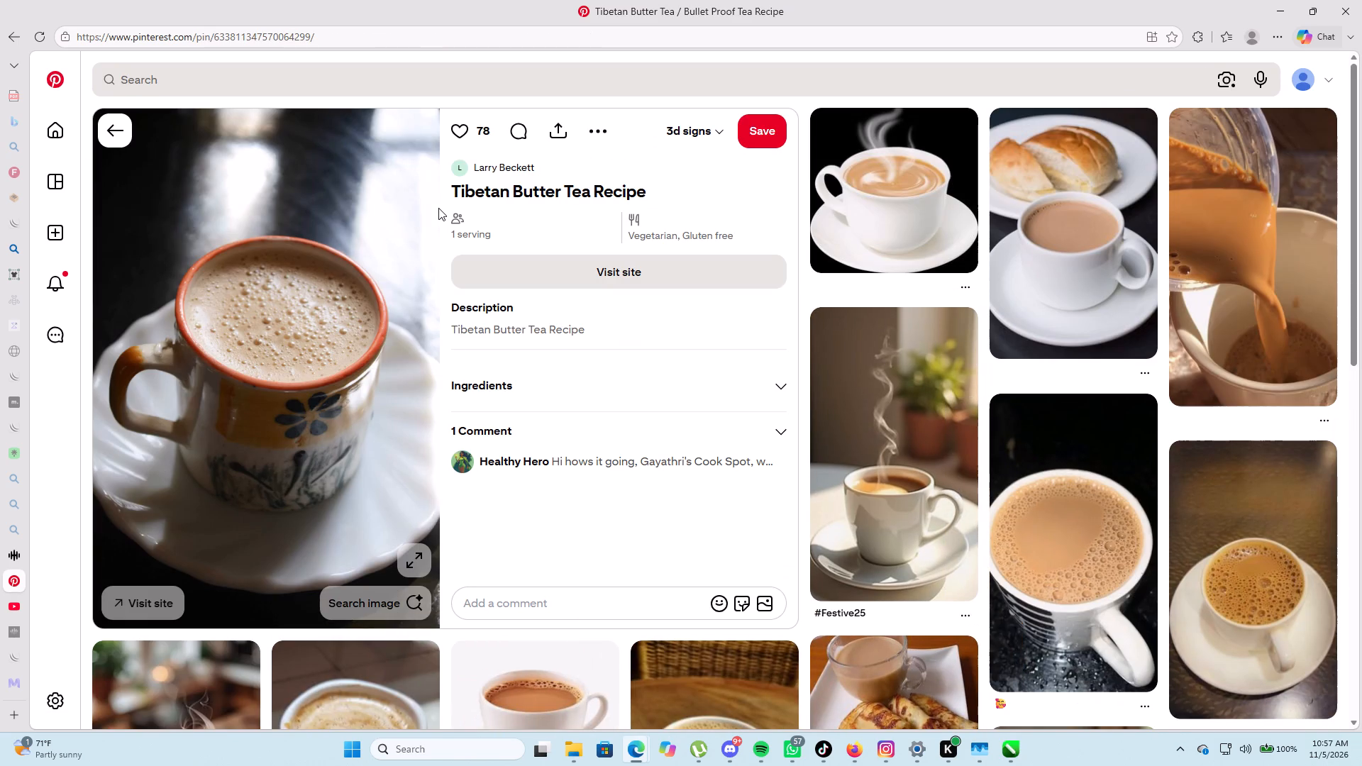
{"action": "scroll", "coordinate": [1125, 234], "scroll_direction": "down", "scroll_amount": 2}
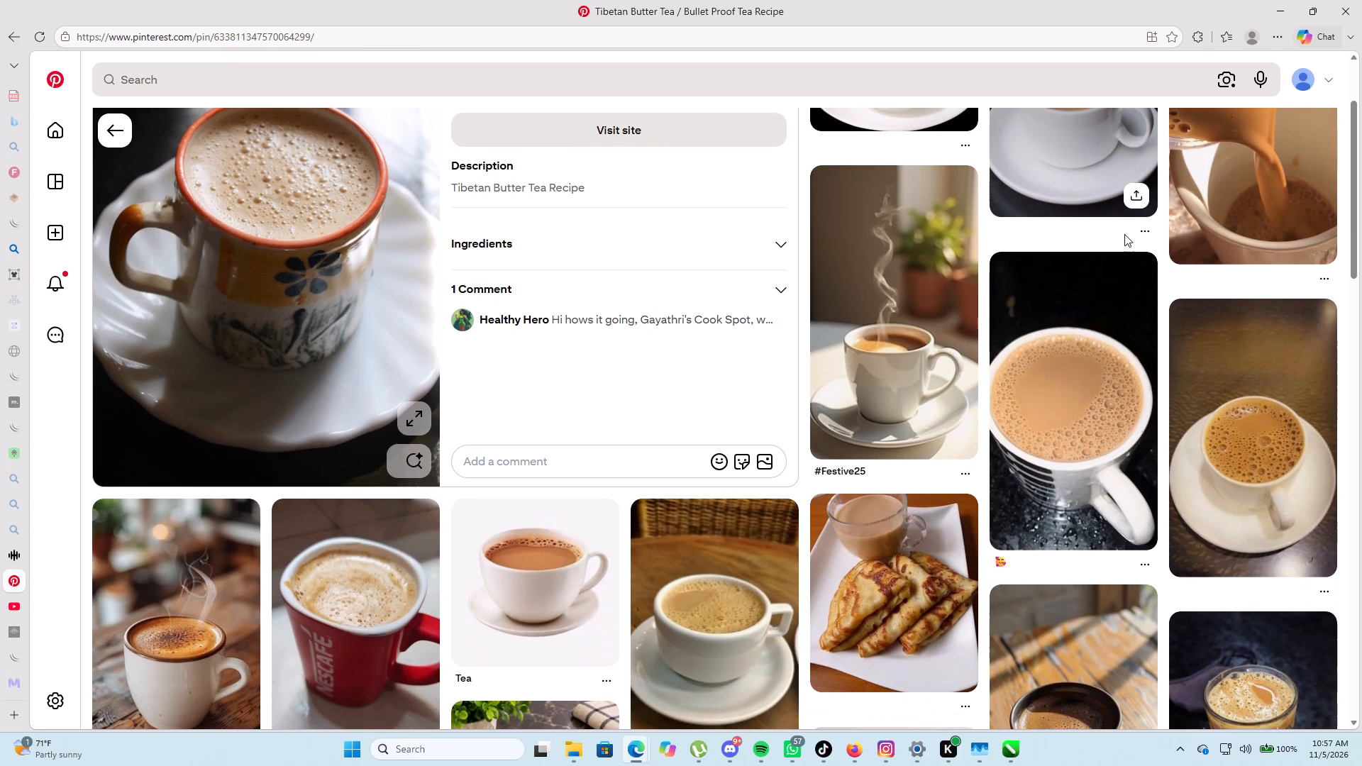
{"action": "scroll", "coordinate": [1124, 234], "scroll_direction": "down", "scroll_amount": 1}
{"action": "scroll", "coordinate": [572, 553], "scroll_direction": "down", "scroll_amount": 4}
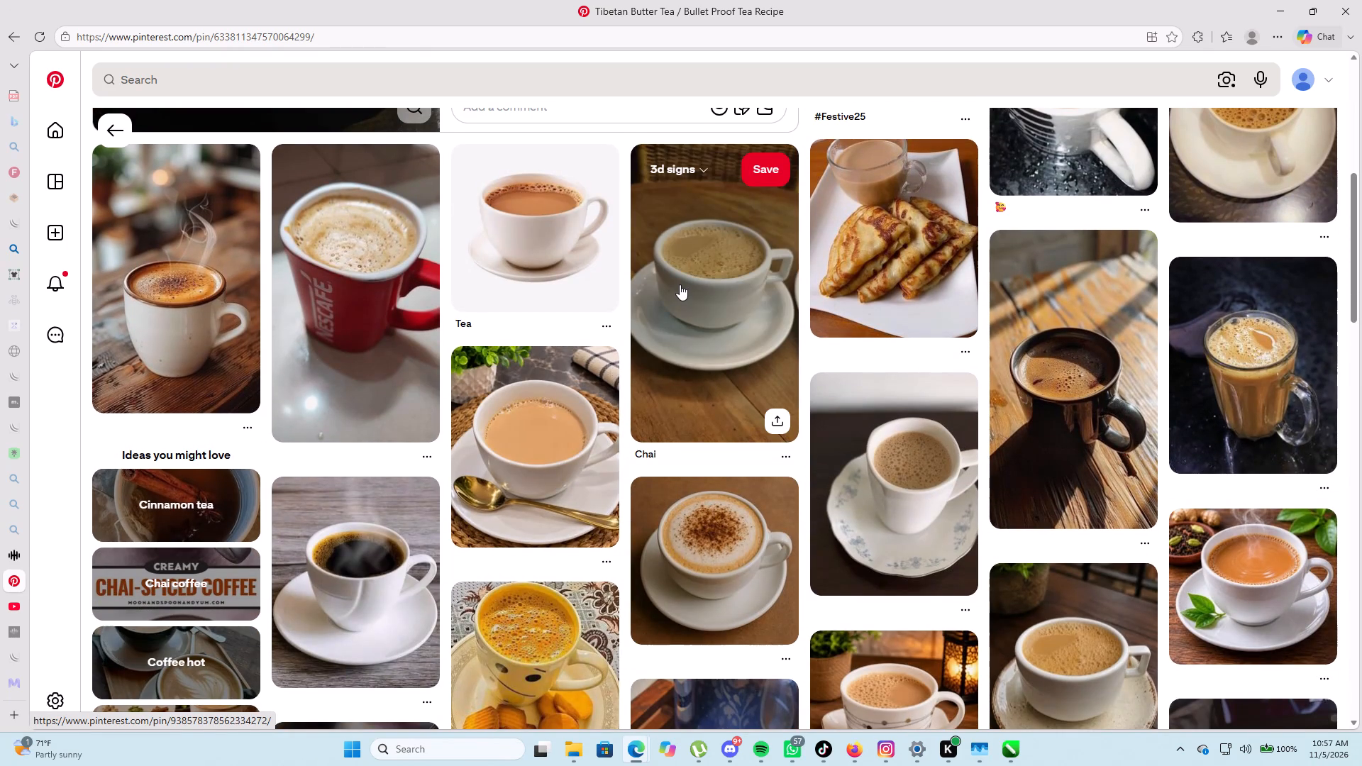
{"action": "scroll", "coordinate": [370, 378], "scroll_direction": "down", "scroll_amount": 1}
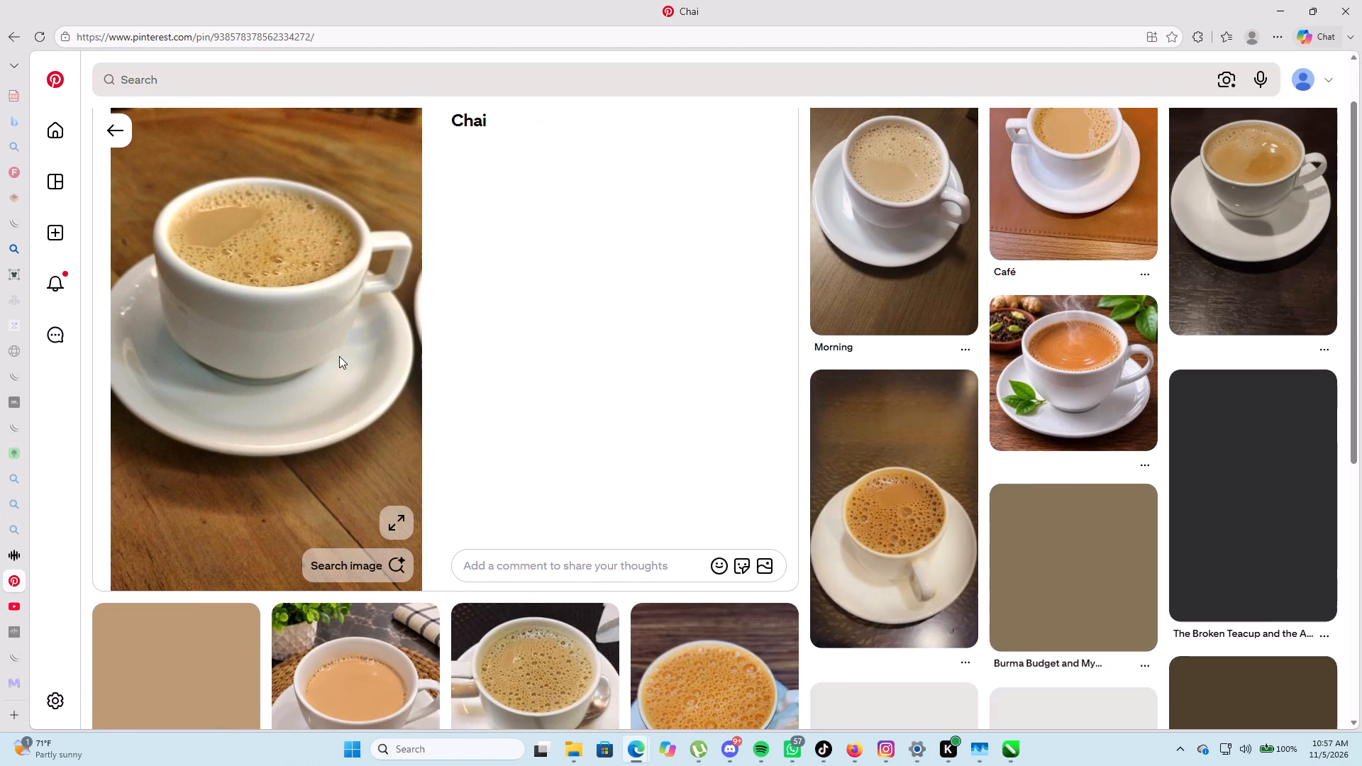
{"action": "right_click", "coordinate": [328, 349]}
{"action": "left_click", "coordinate": [372, 394]}
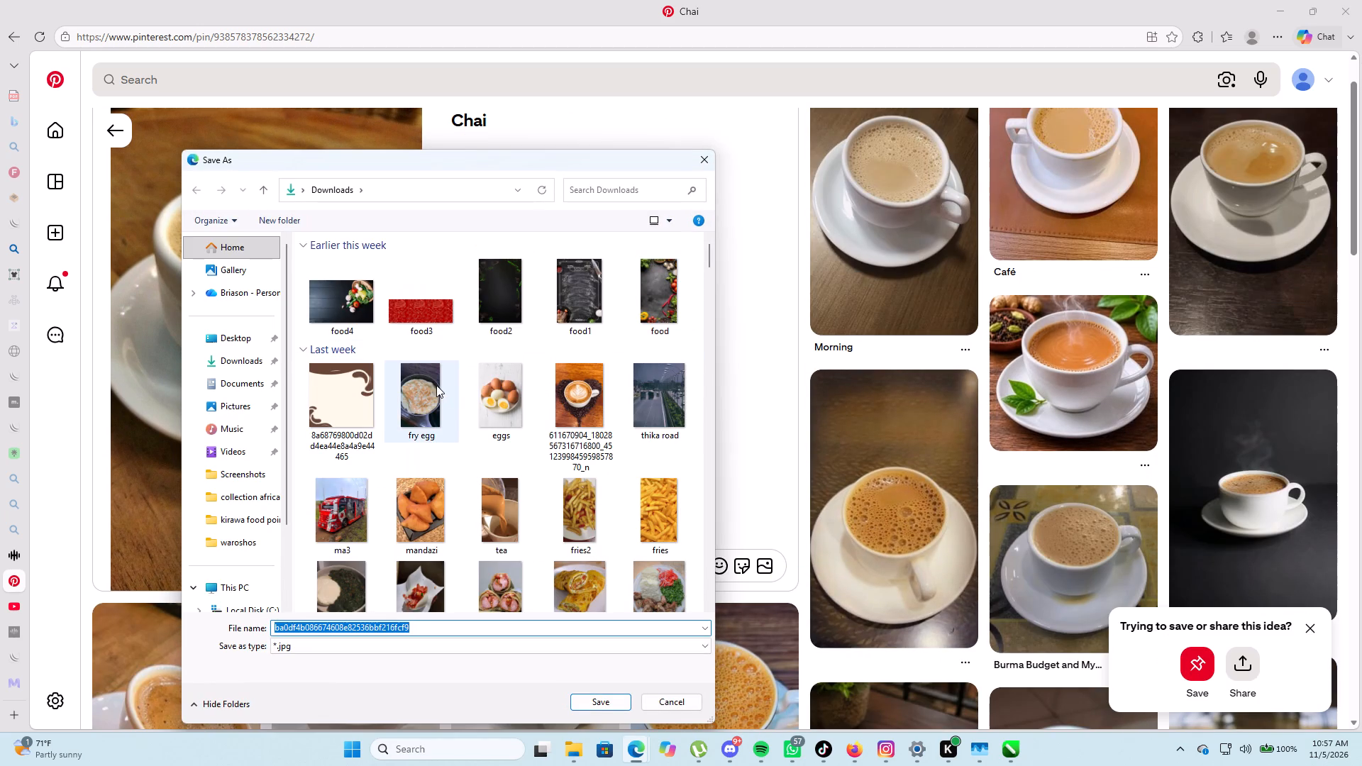
{"action": "key", "text": "t"}
{"action": "key", "text": "e"}
{"action": "key", "text": "a"}
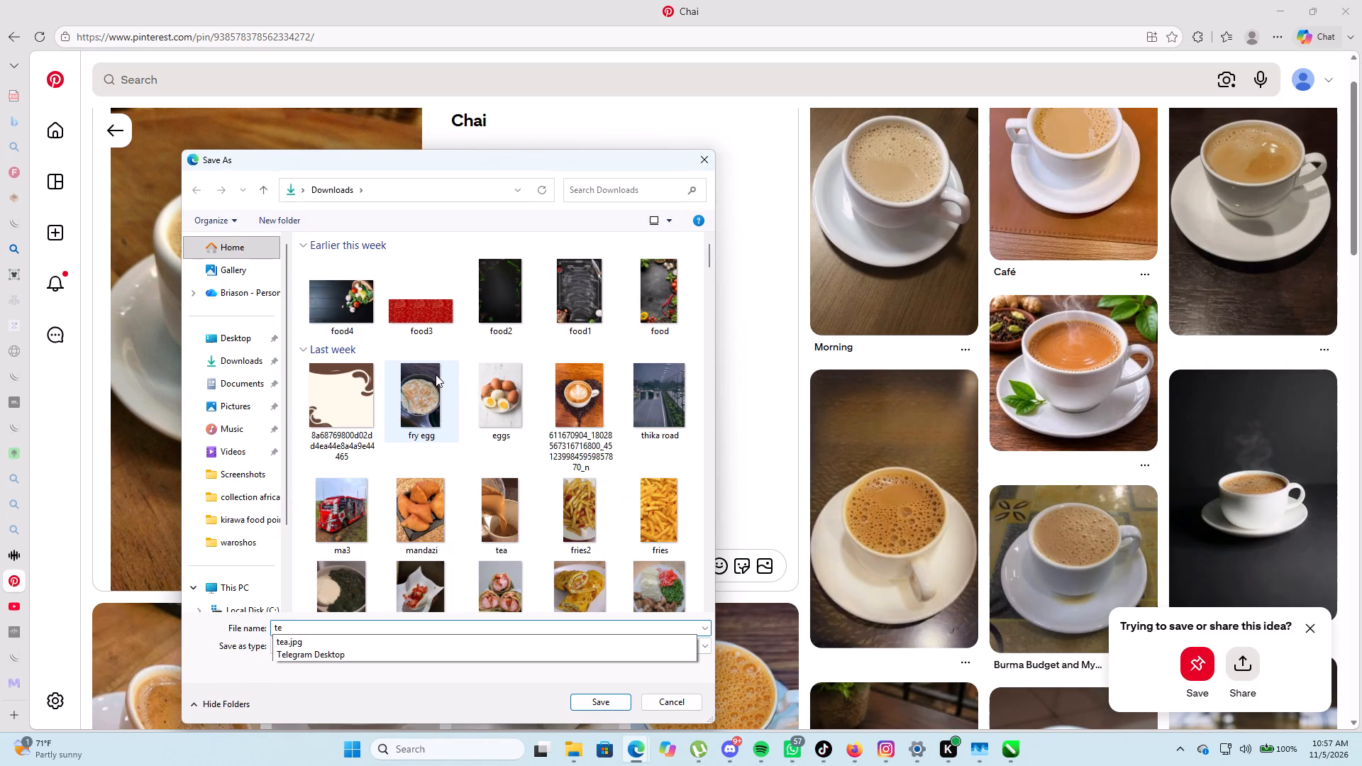
{"action": "key", "text": "1"}
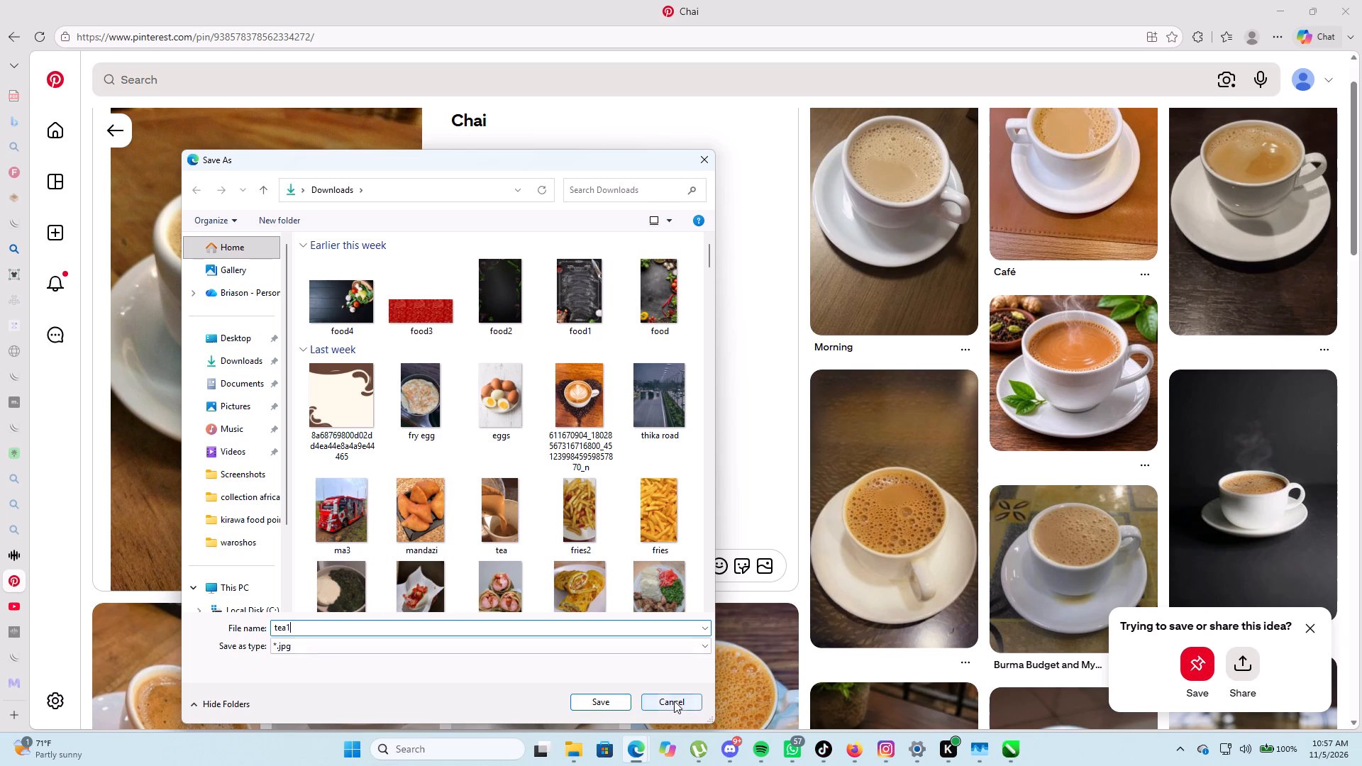
{"action": "left_click", "coordinate": [598, 701]}
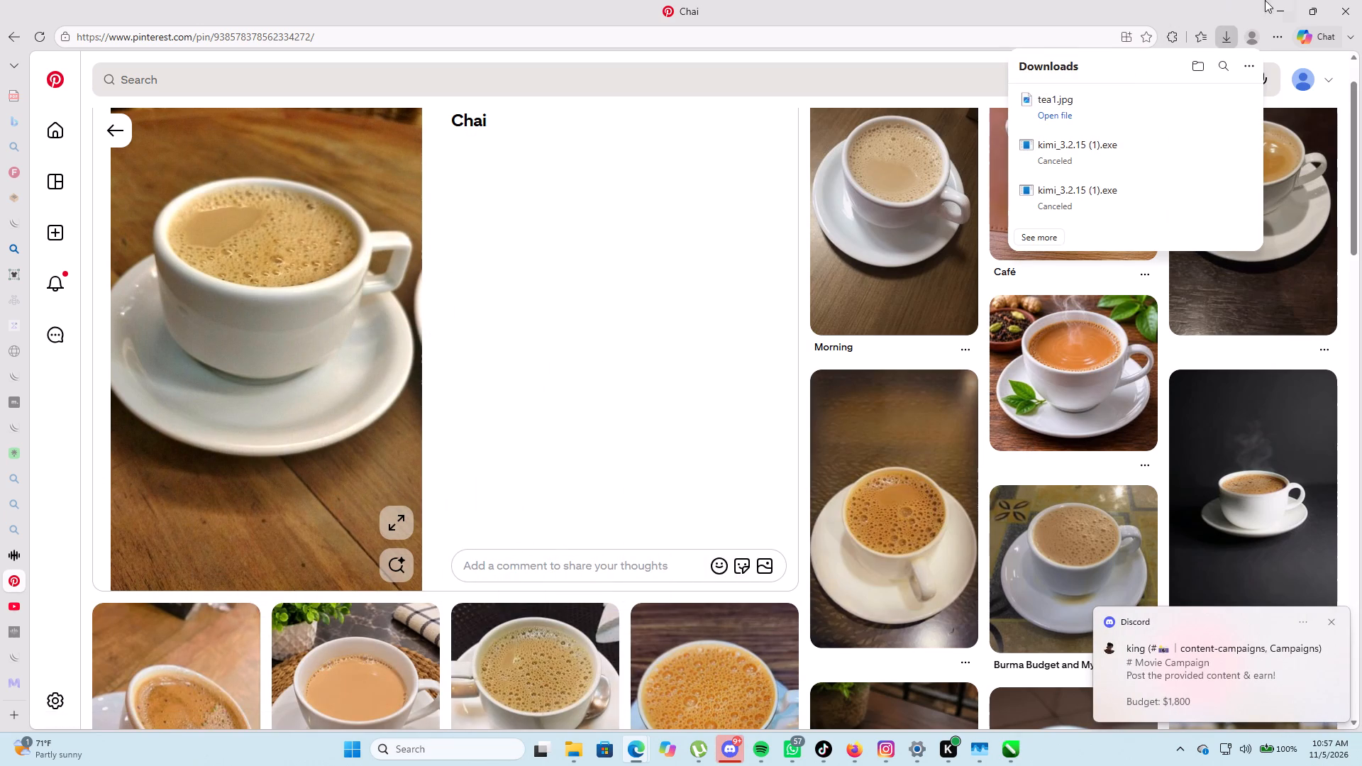
Bring the tea1 picture from the Downloads folder in File Explorer into the CorelDRAW page, below the second photo grid.
{"action": "left_click", "coordinate": [1275, 15]}
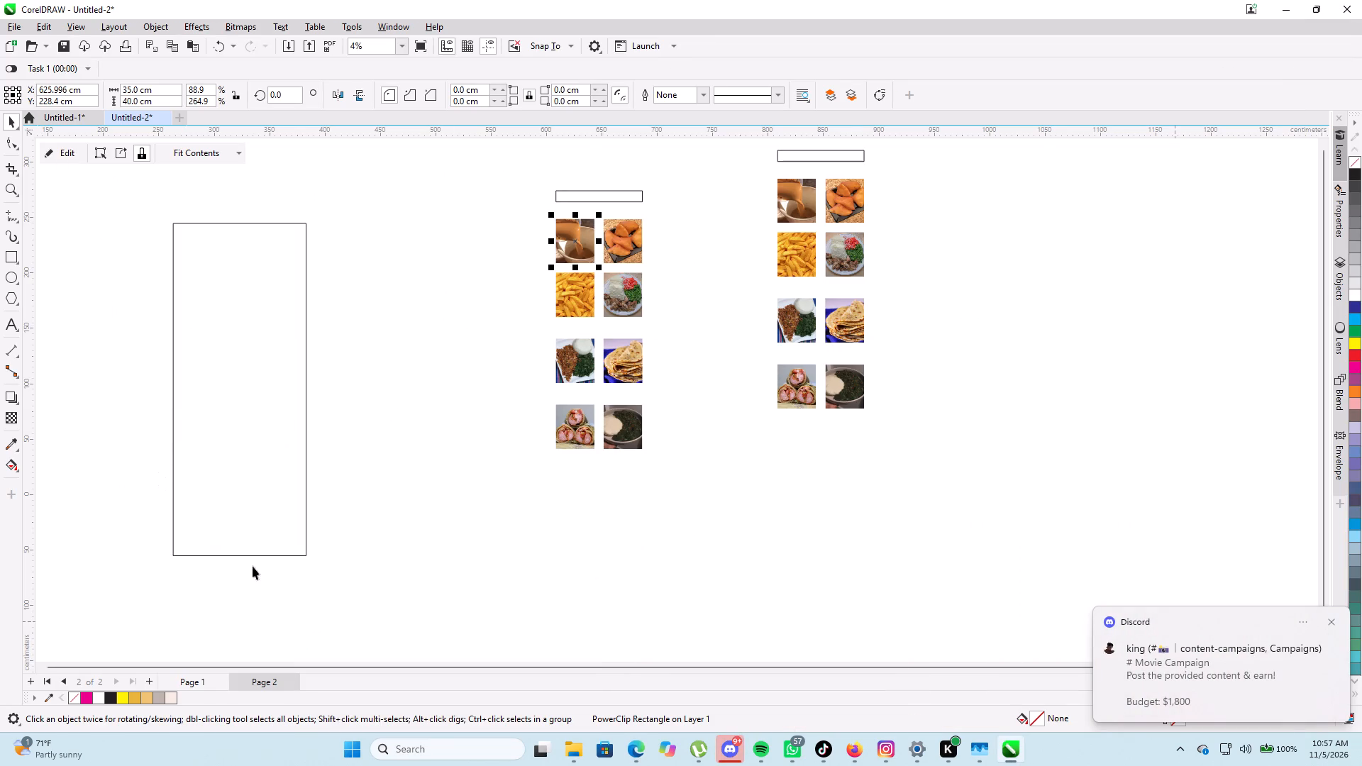
{"action": "left_click", "coordinate": [576, 749]}
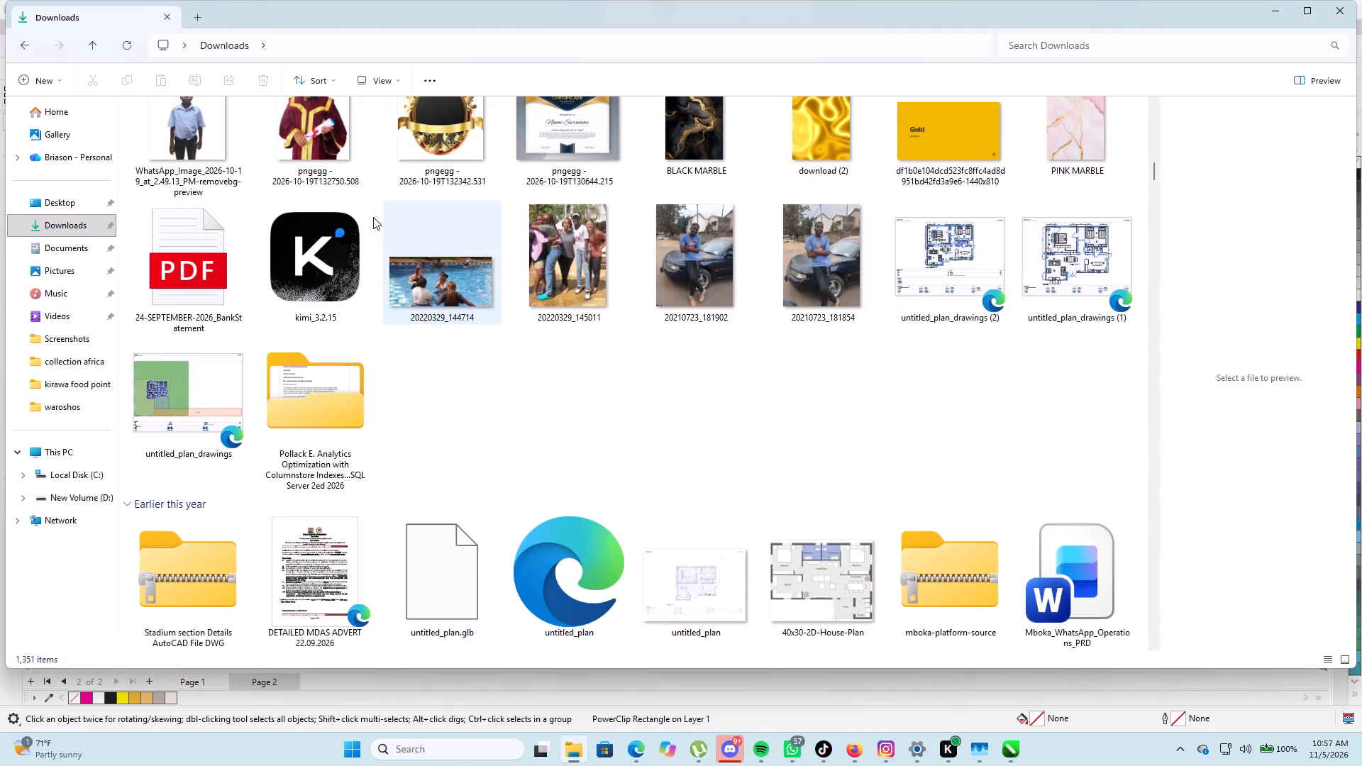
{"action": "left_click", "coordinate": [69, 230]}
{"action": "left_click_drag", "start_coordinate": [187, 177], "coordinate": [201, 253]}
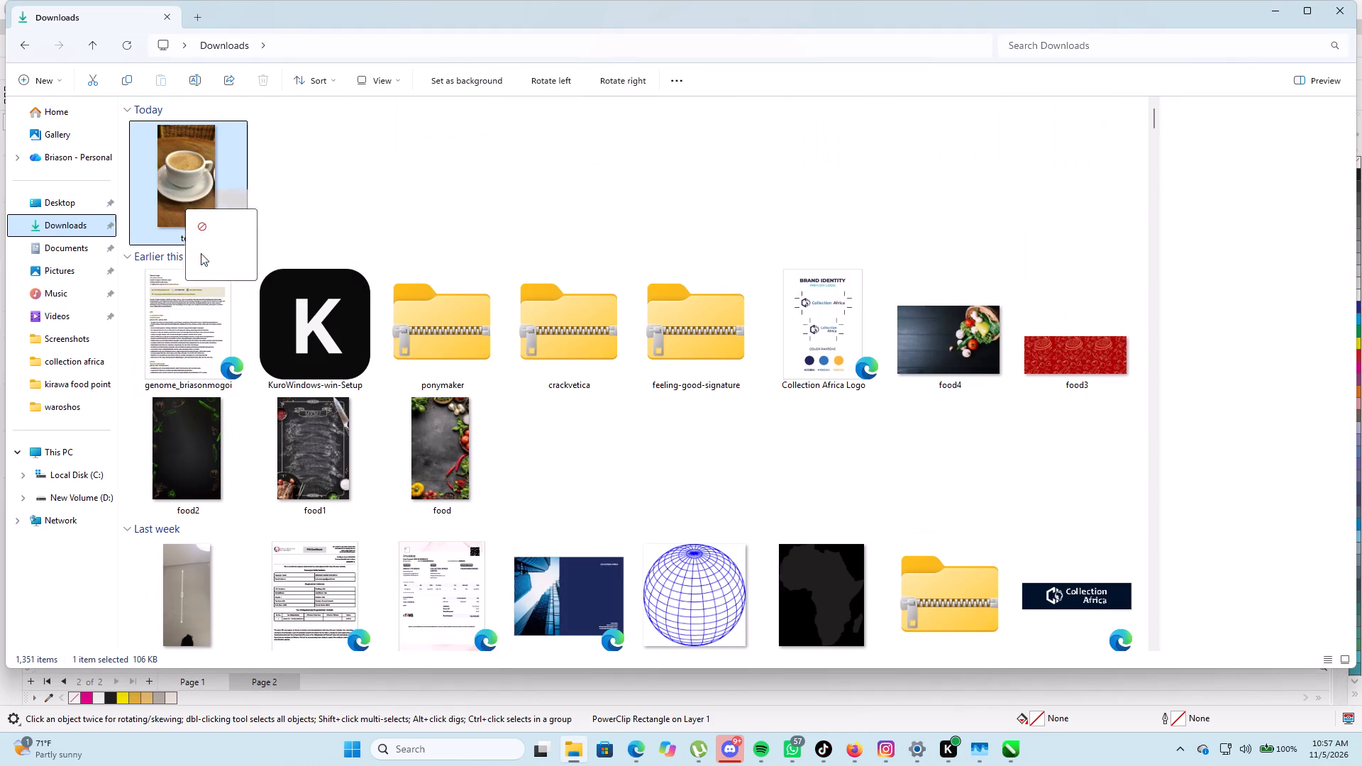
{"action": "left_click_drag", "start_coordinate": [201, 253], "coordinate": [999, 743]}
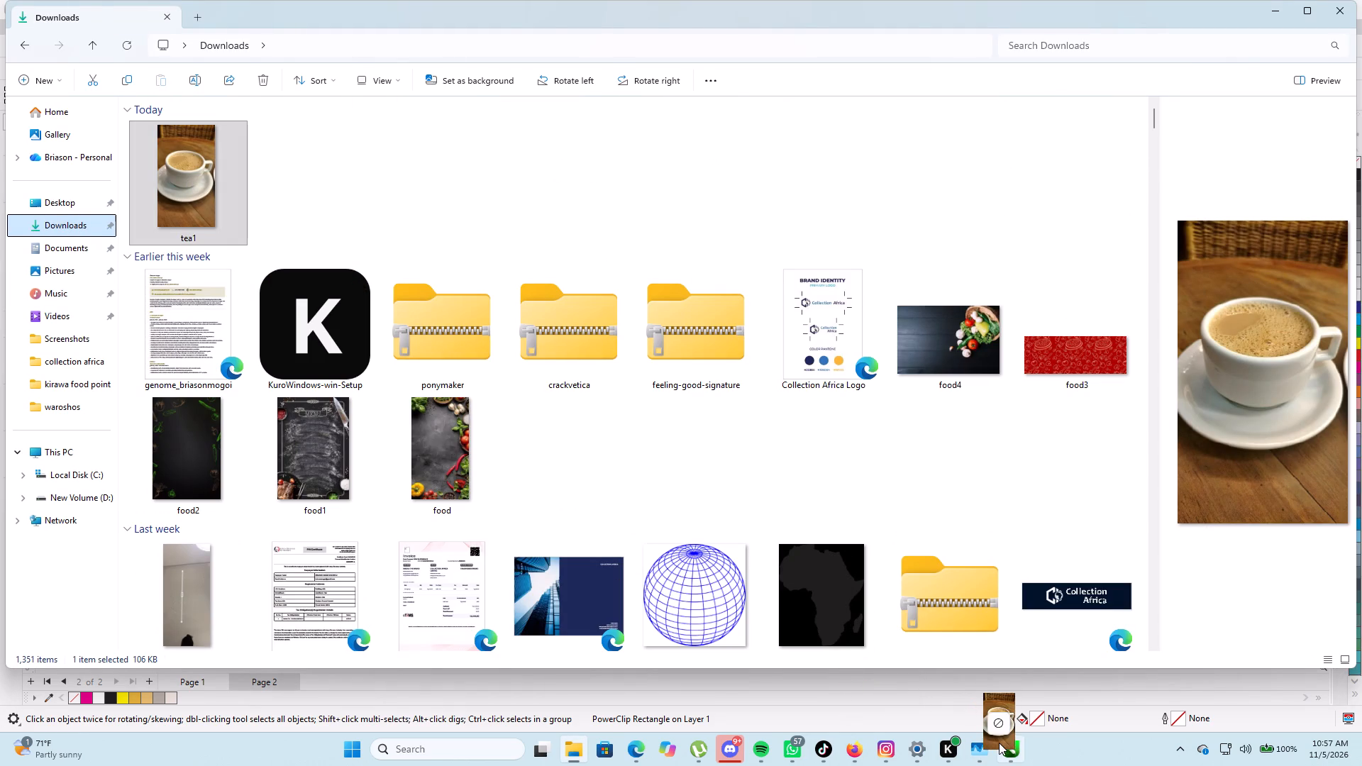
{"action": "left_click_drag", "start_coordinate": [999, 743], "coordinate": [836, 551]}
Delete the pouring-tea picture from inside the first PowerClip frame of the photo grid nearest the blank sign, and finish editing.
{"action": "scroll", "coordinate": [772, 439], "scroll_direction": "up", "scroll_amount": 1}
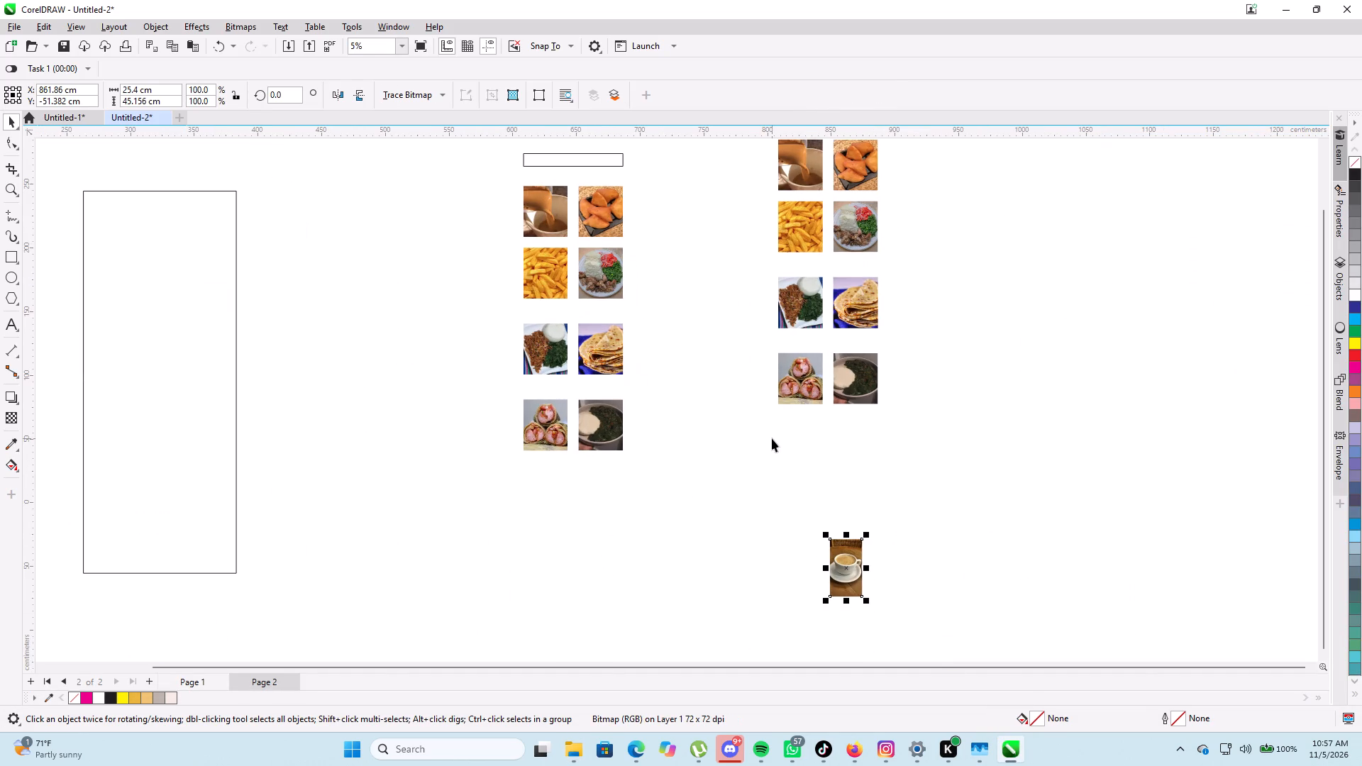
{"action": "left_click", "coordinate": [571, 222]}
{"action": "double_click", "coordinate": [532, 218]}
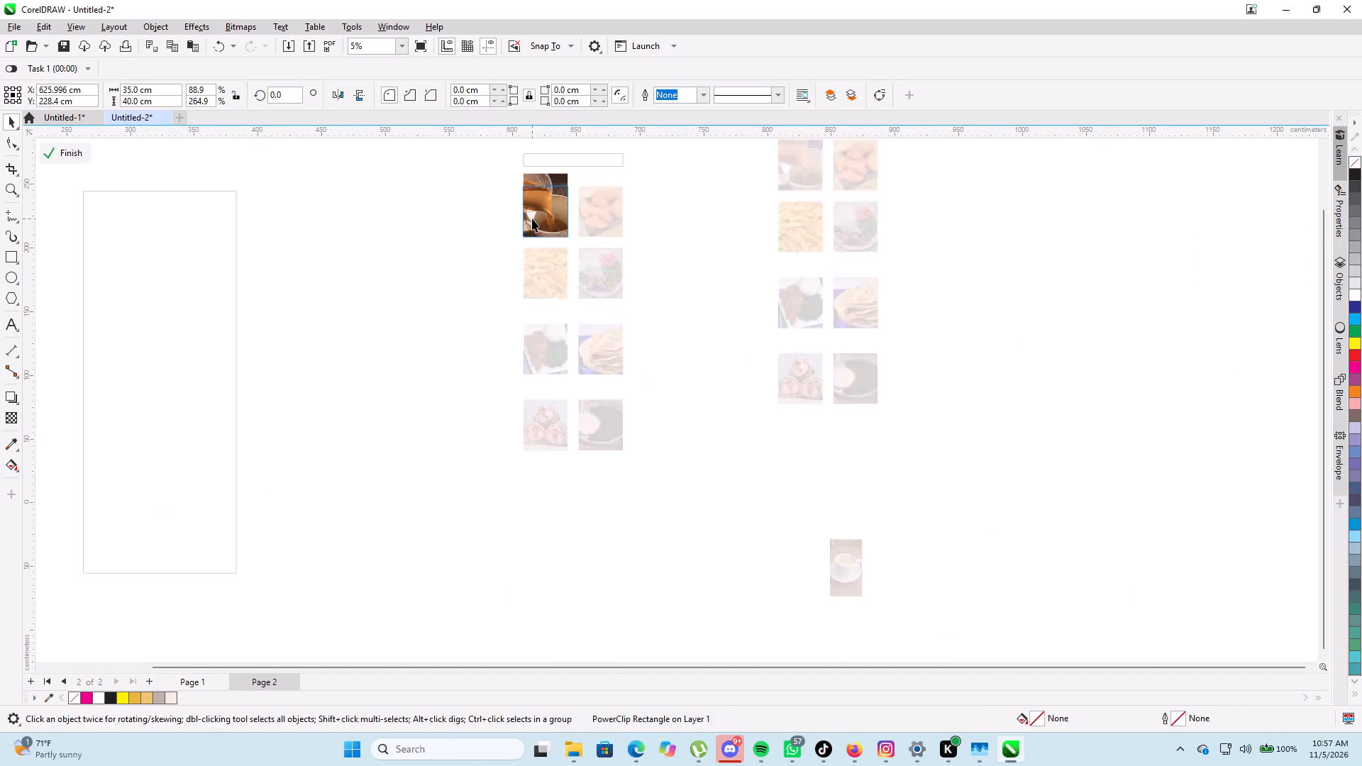
{"action": "left_click", "coordinate": [536, 213]}
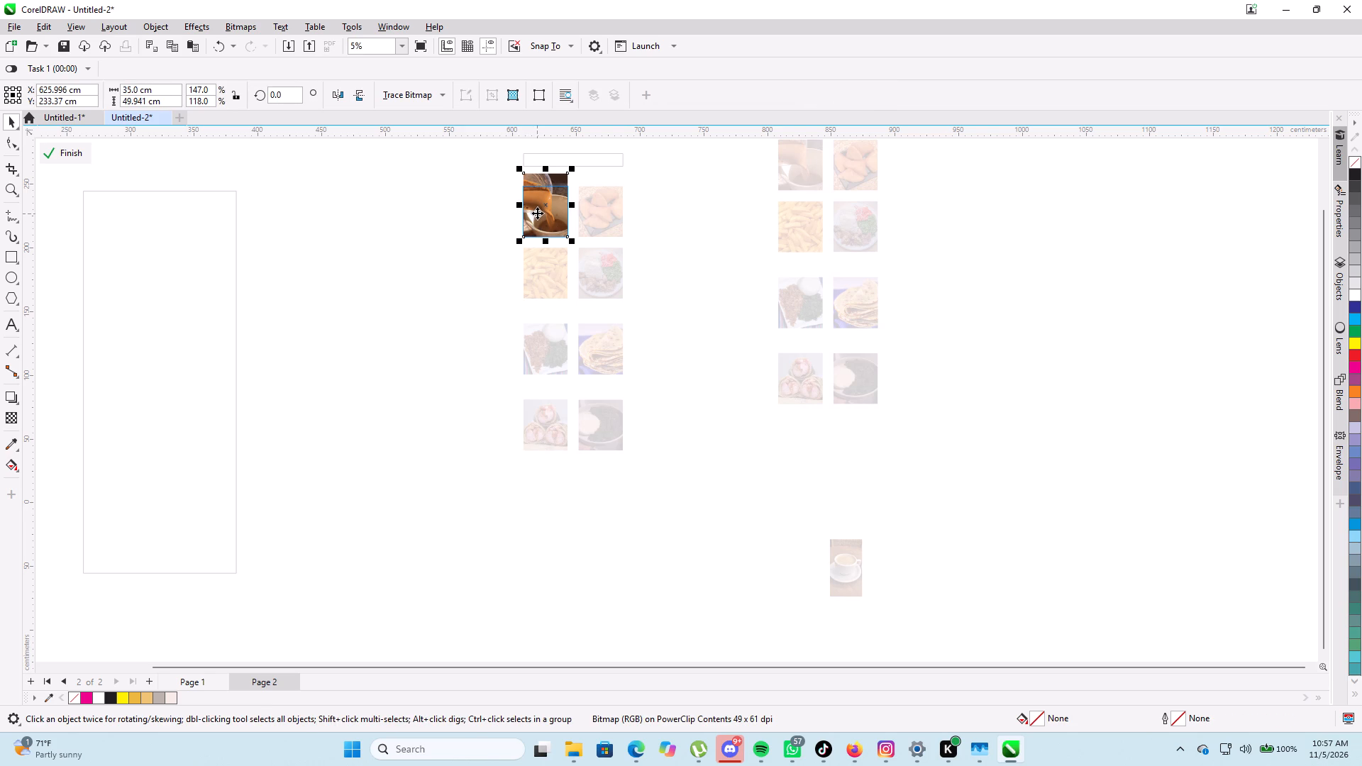
{"action": "key", "text": "Delete"}
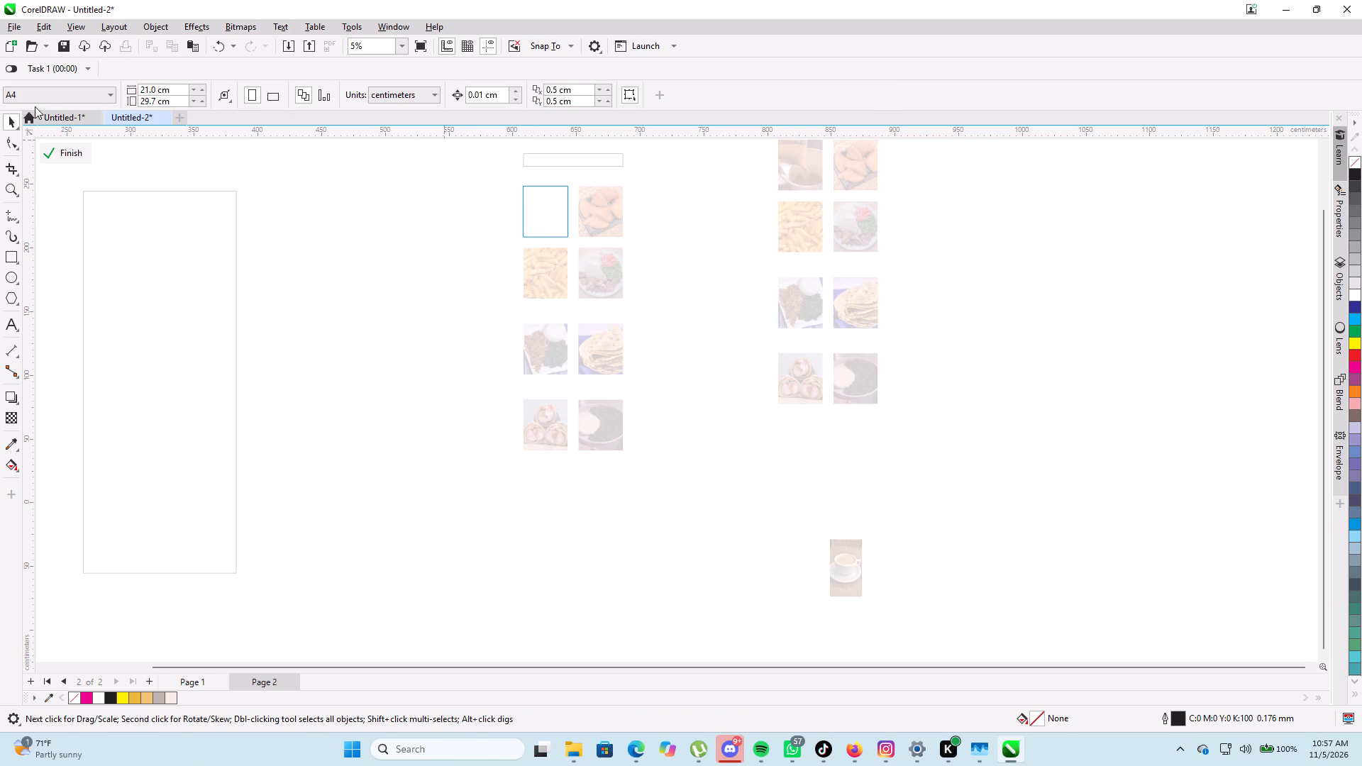
{"action": "left_click", "coordinate": [62, 149]}
Place the tea1 cup photo into the emptied PowerClip frame beside the mandazi photo.
{"action": "left_click_drag", "start_coordinate": [858, 584], "coordinate": [856, 584]}
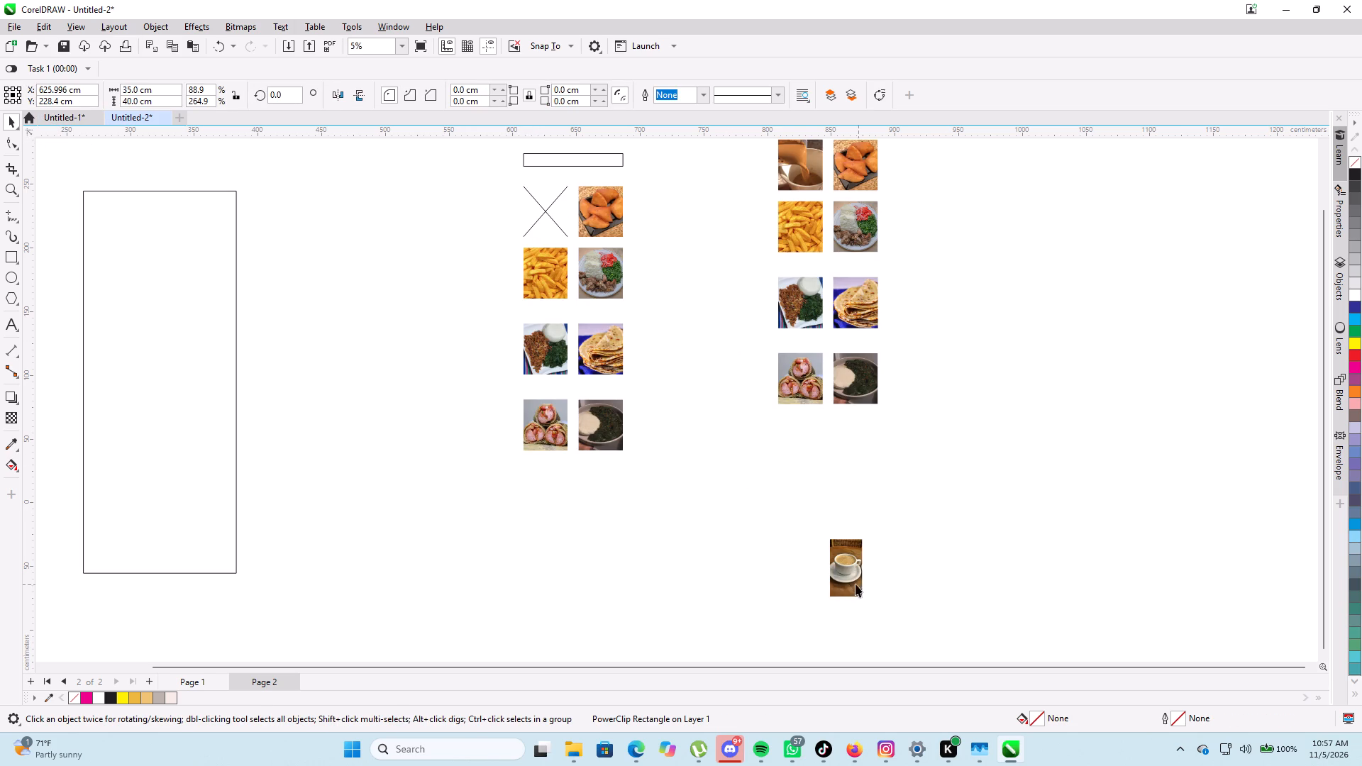
{"action": "left_click_drag", "start_coordinate": [856, 584], "coordinate": [546, 226]}
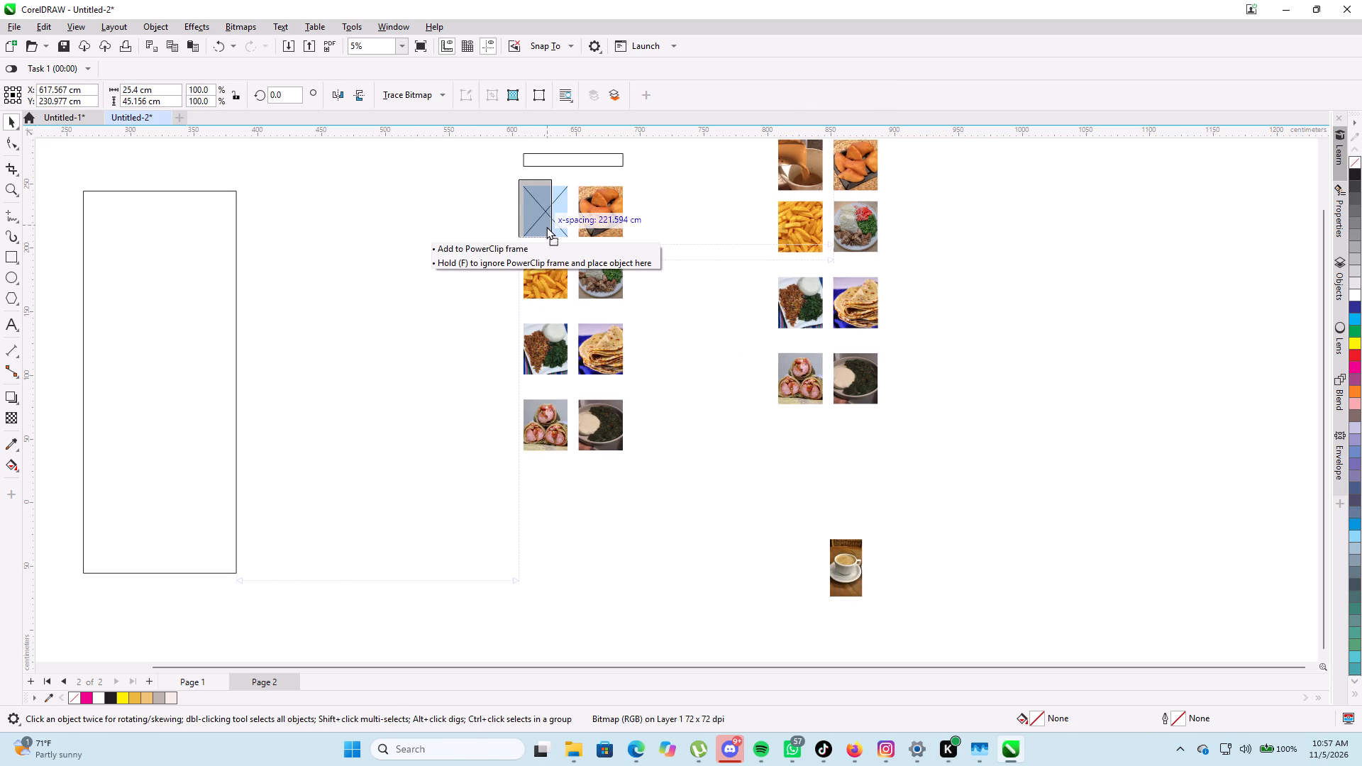
{"action": "left_click_drag", "start_coordinate": [546, 226], "coordinate": [550, 227]}
Edit the frame's contents, enlarging the cup photo to about 33.3 × 59.2 cm and centring it horizontally on the frame.
{"action": "double_click", "coordinate": [552, 224]}
{"action": "left_click", "coordinate": [424, 213]}
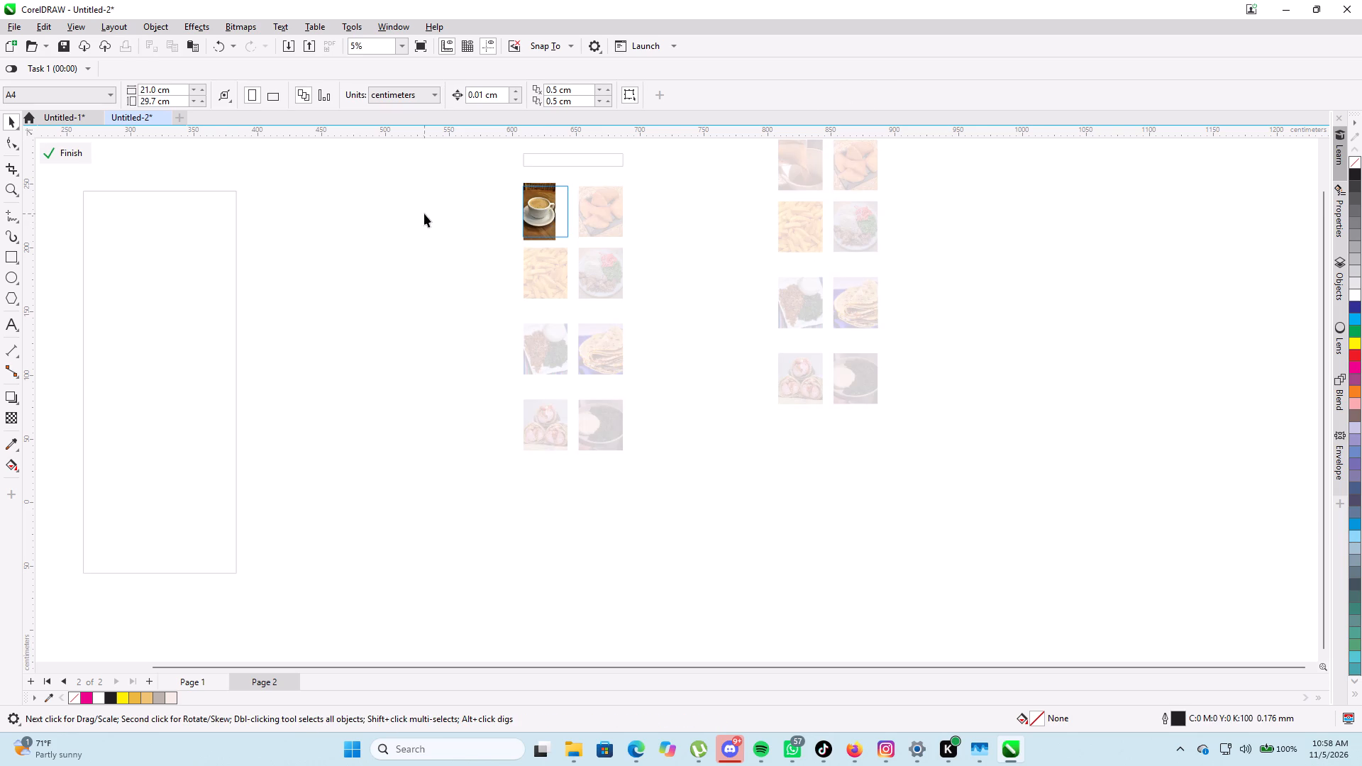
{"action": "scroll", "coordinate": [824, 219], "scroll_direction": "up", "scroll_amount": 6}
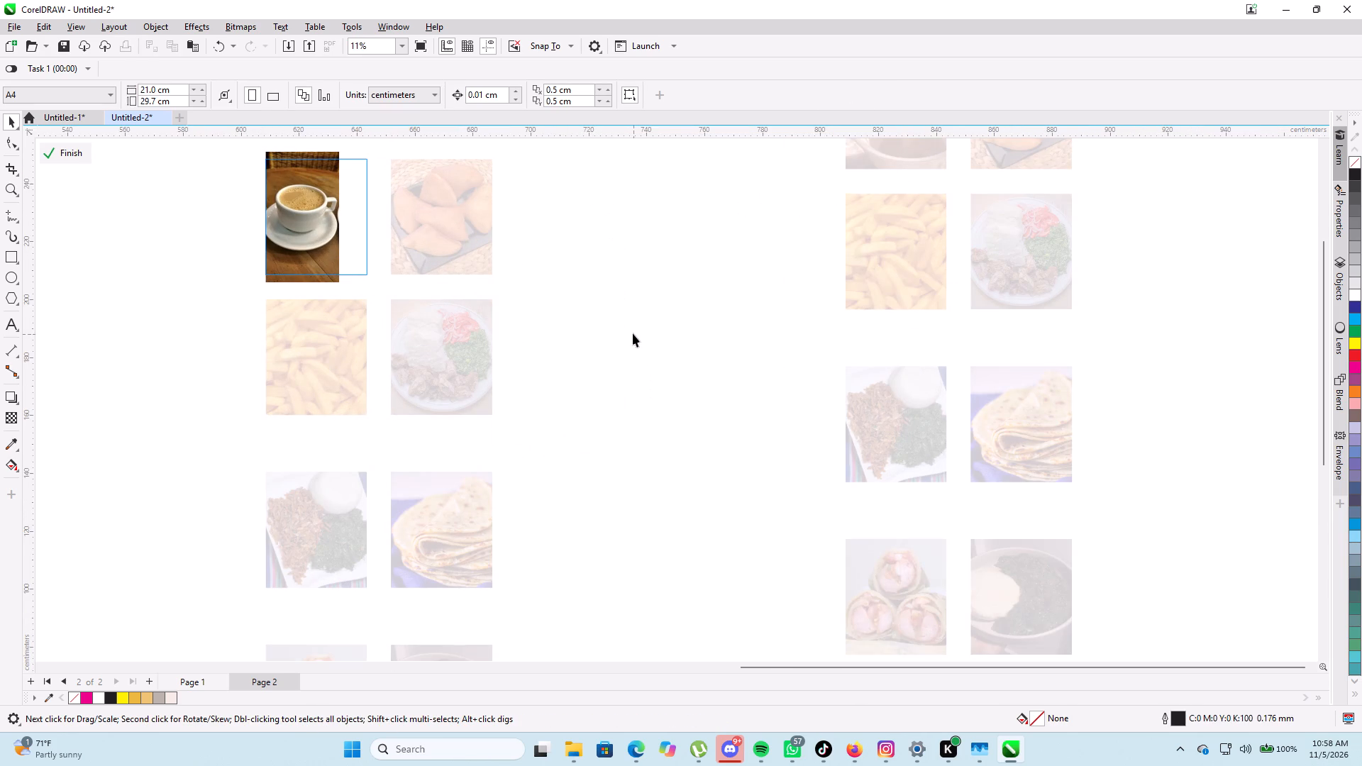
{"action": "middle_click_drag", "start_coordinate": [631, 340], "coordinate": [718, 538]}
{"action": "left_click", "coordinate": [409, 376]}
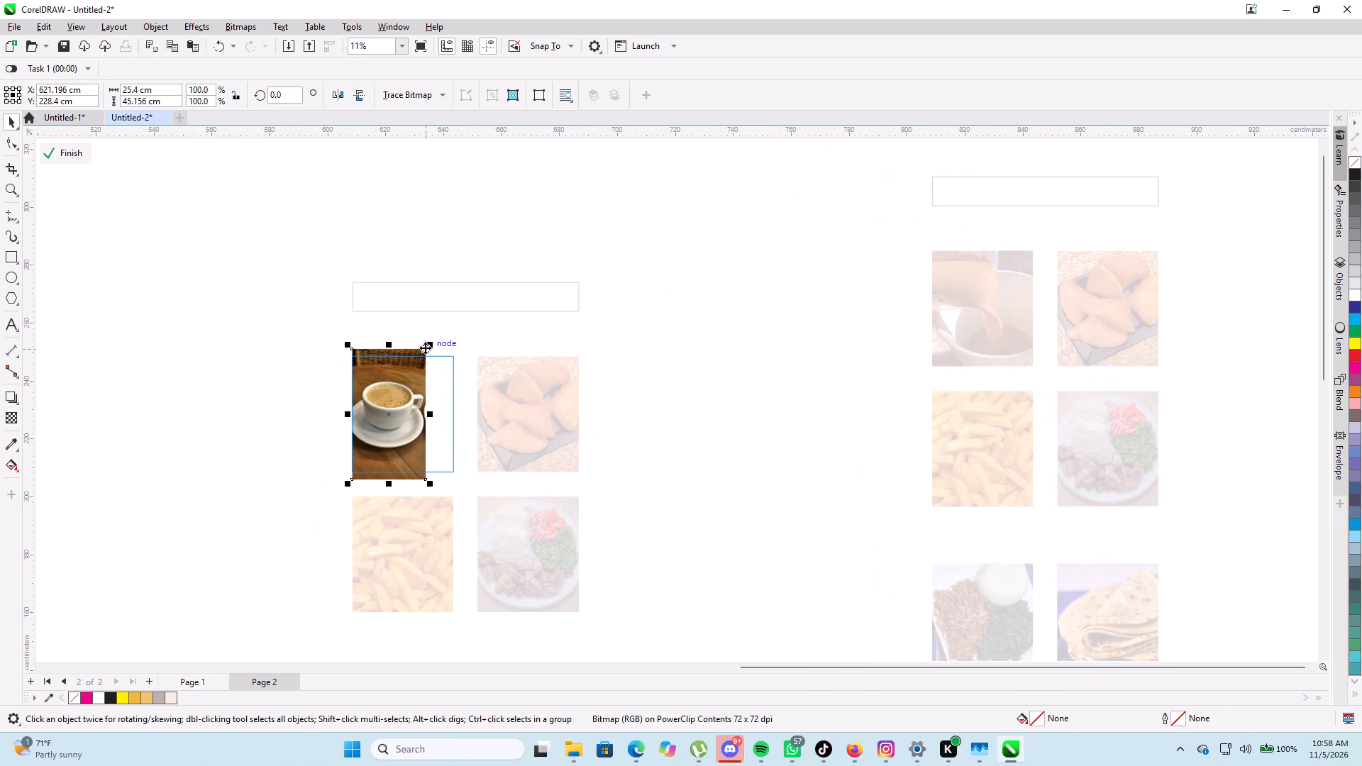
{"action": "left_click_drag", "start_coordinate": [428, 344], "coordinate": [443, 328]}
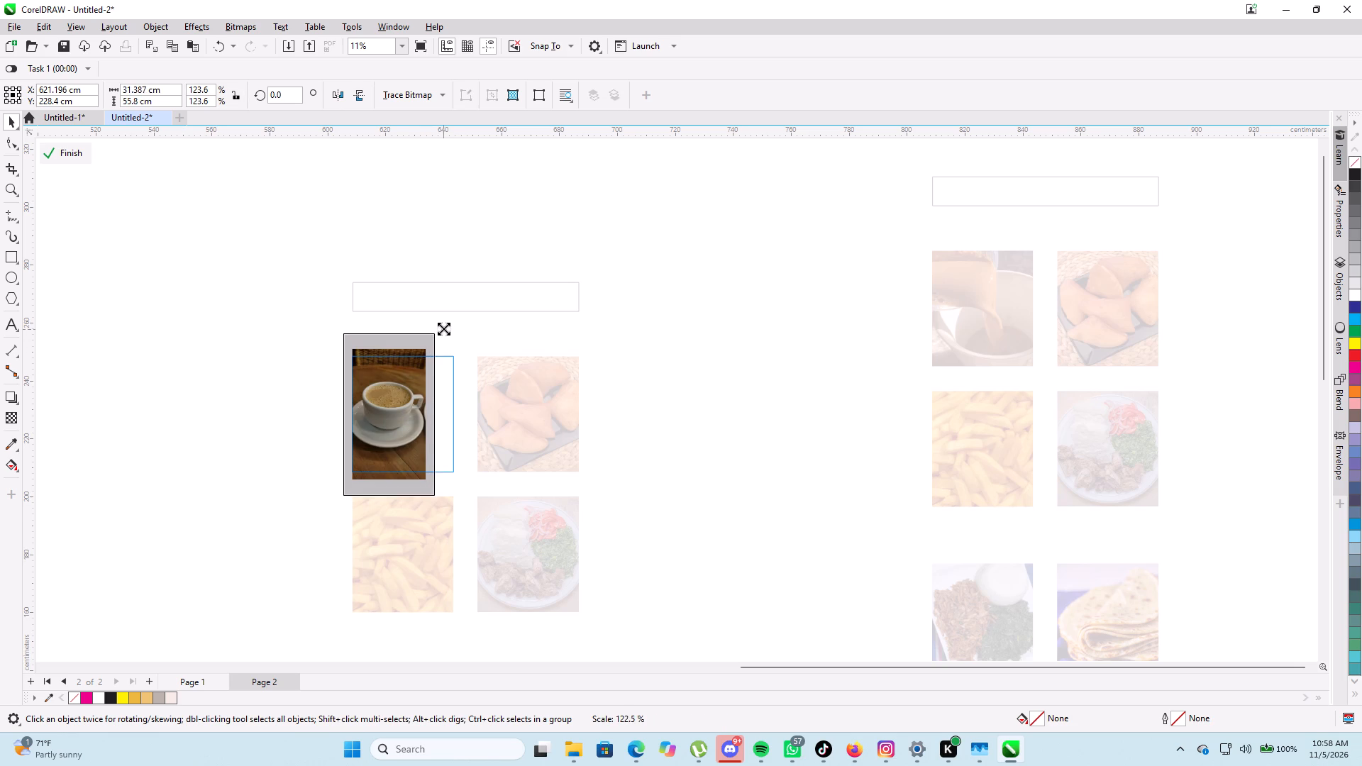
{"action": "left_click_drag", "start_coordinate": [443, 328], "coordinate": [451, 323]}
{"action": "left_click_drag", "start_coordinate": [416, 390], "coordinate": [425, 387]}
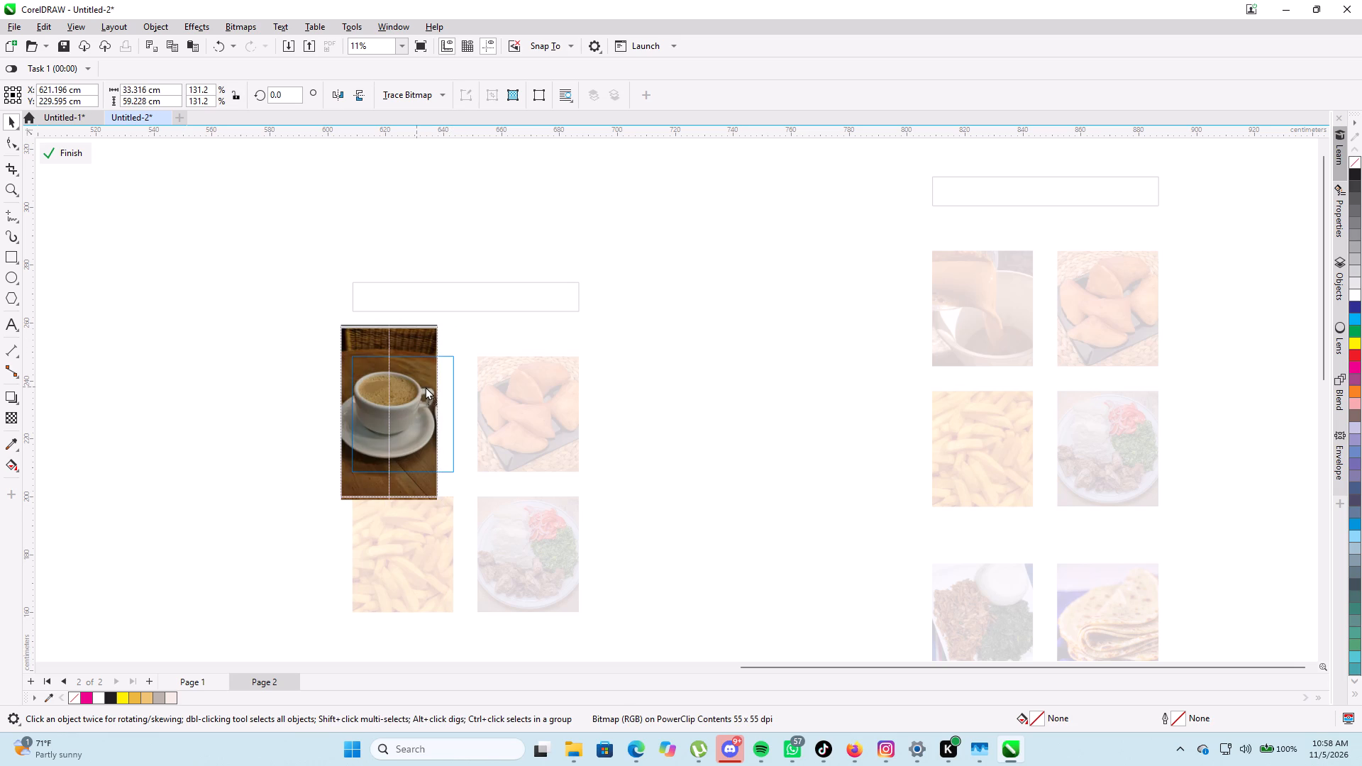
{"action": "left_click_drag", "start_coordinate": [425, 387], "coordinate": [431, 387]}
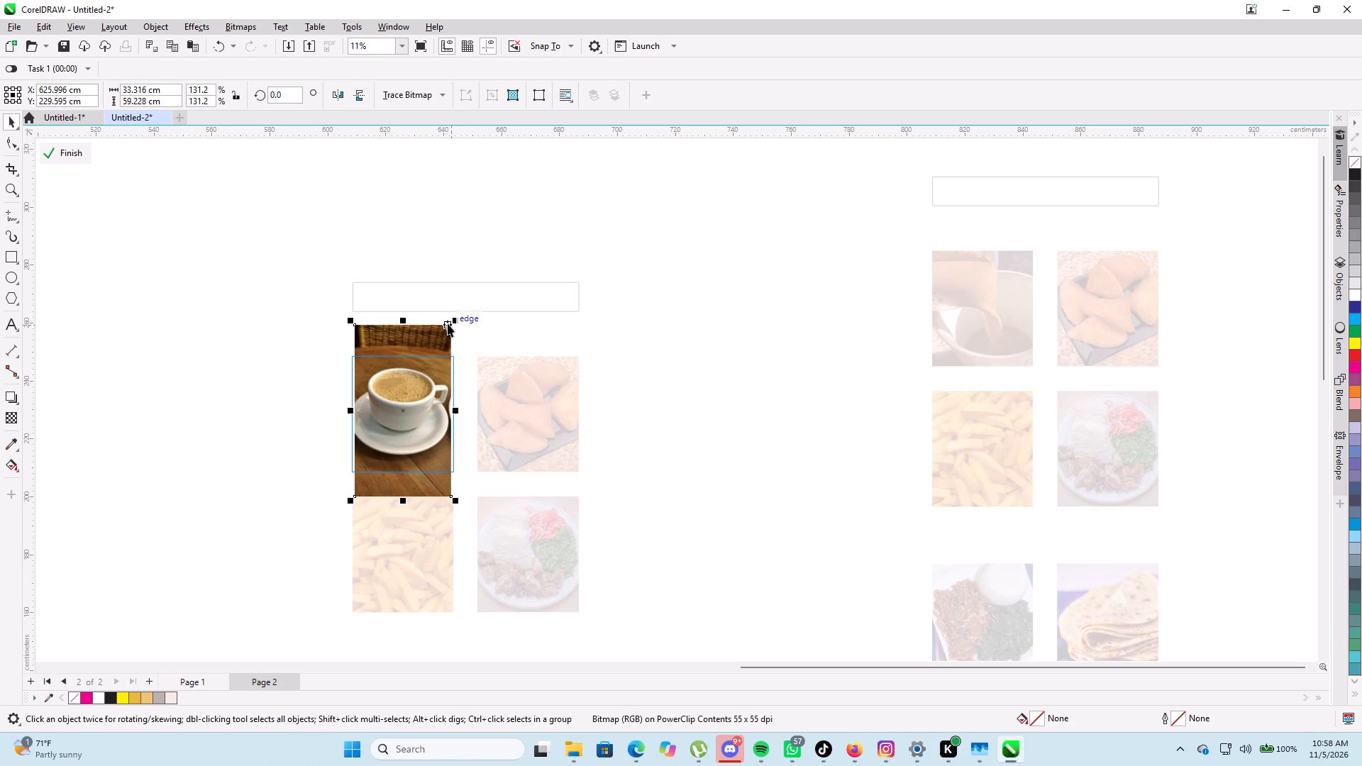
Scale the cup photo proportionally from its centre to 35 × 62.2 cm so its sides match the frame's width.
{"action": "left_click_drag", "start_coordinate": [456, 322], "coordinate": [461, 314]}
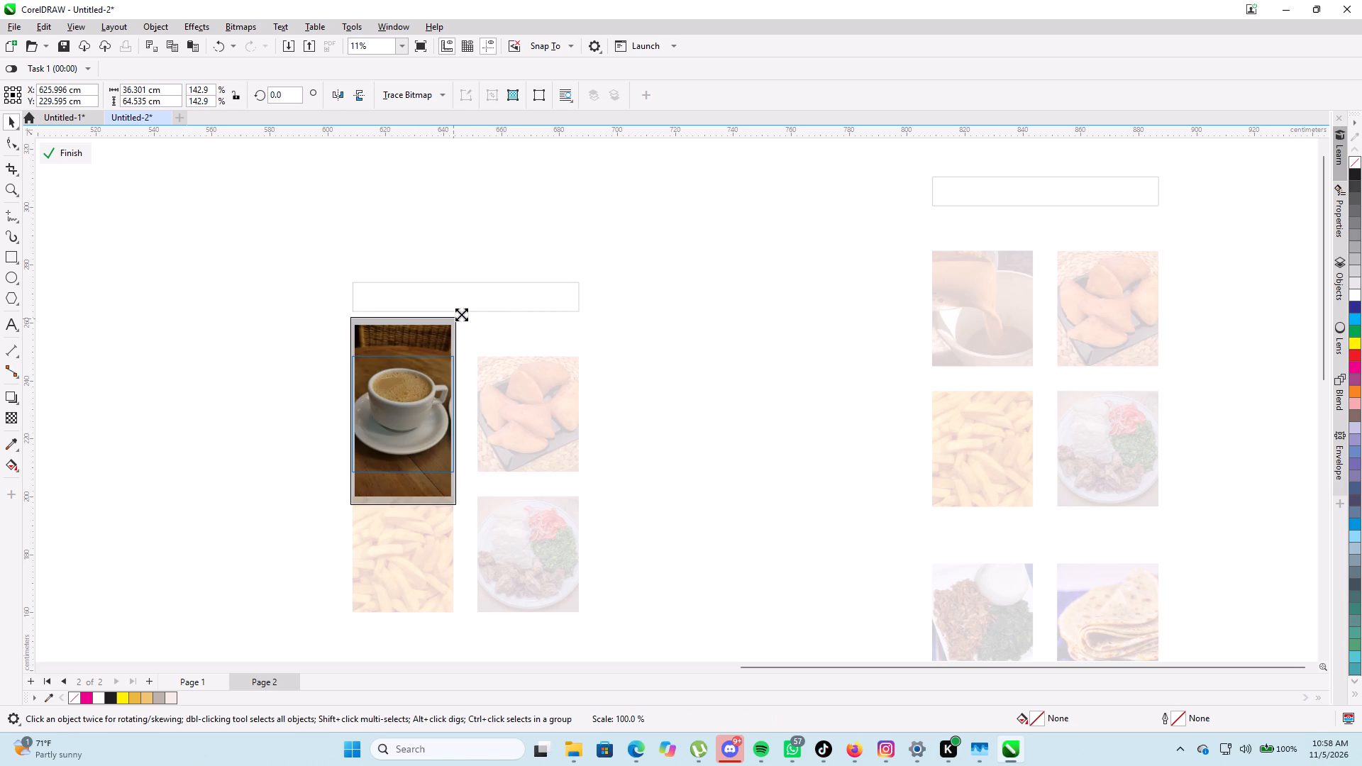
{"action": "left_click_drag", "start_coordinate": [461, 314], "coordinate": [467, 316]}
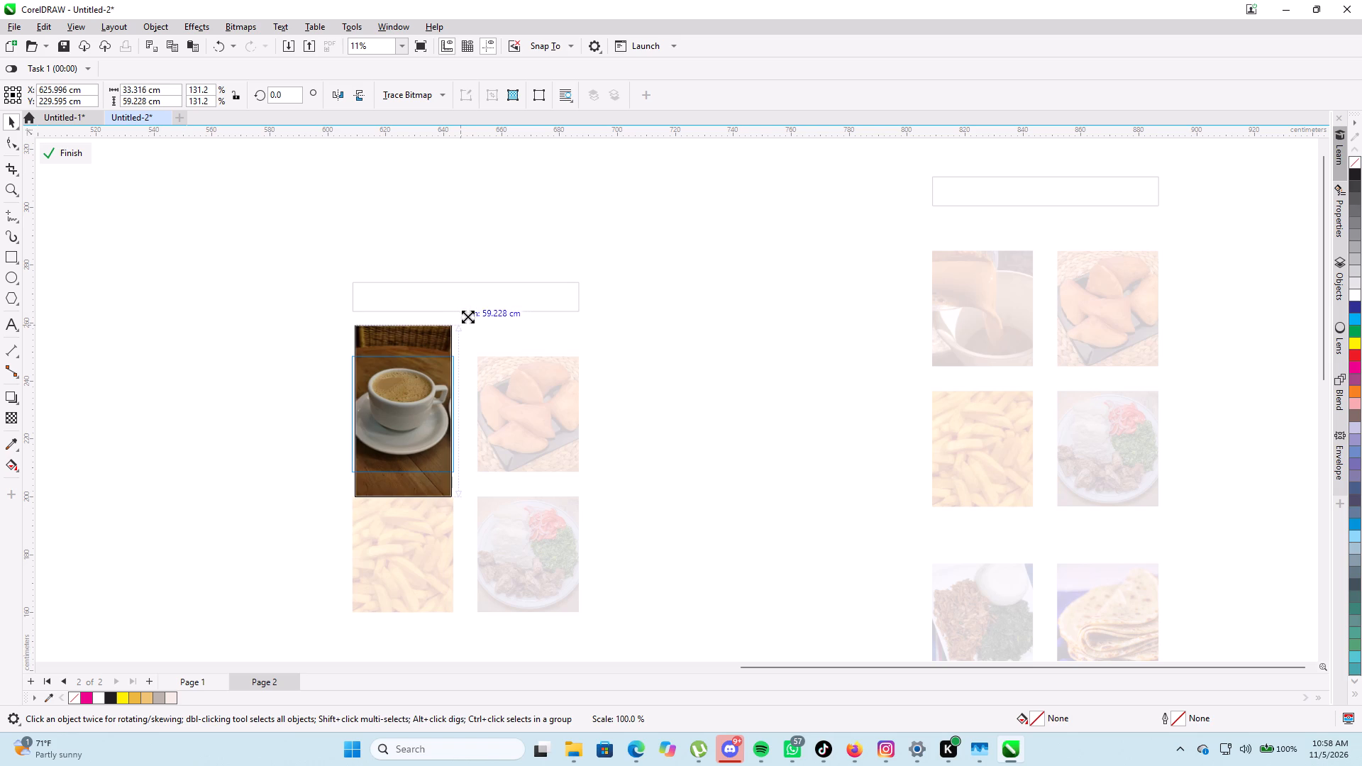
{"action": "left_click_drag", "start_coordinate": [467, 316], "coordinate": [470, 314]}
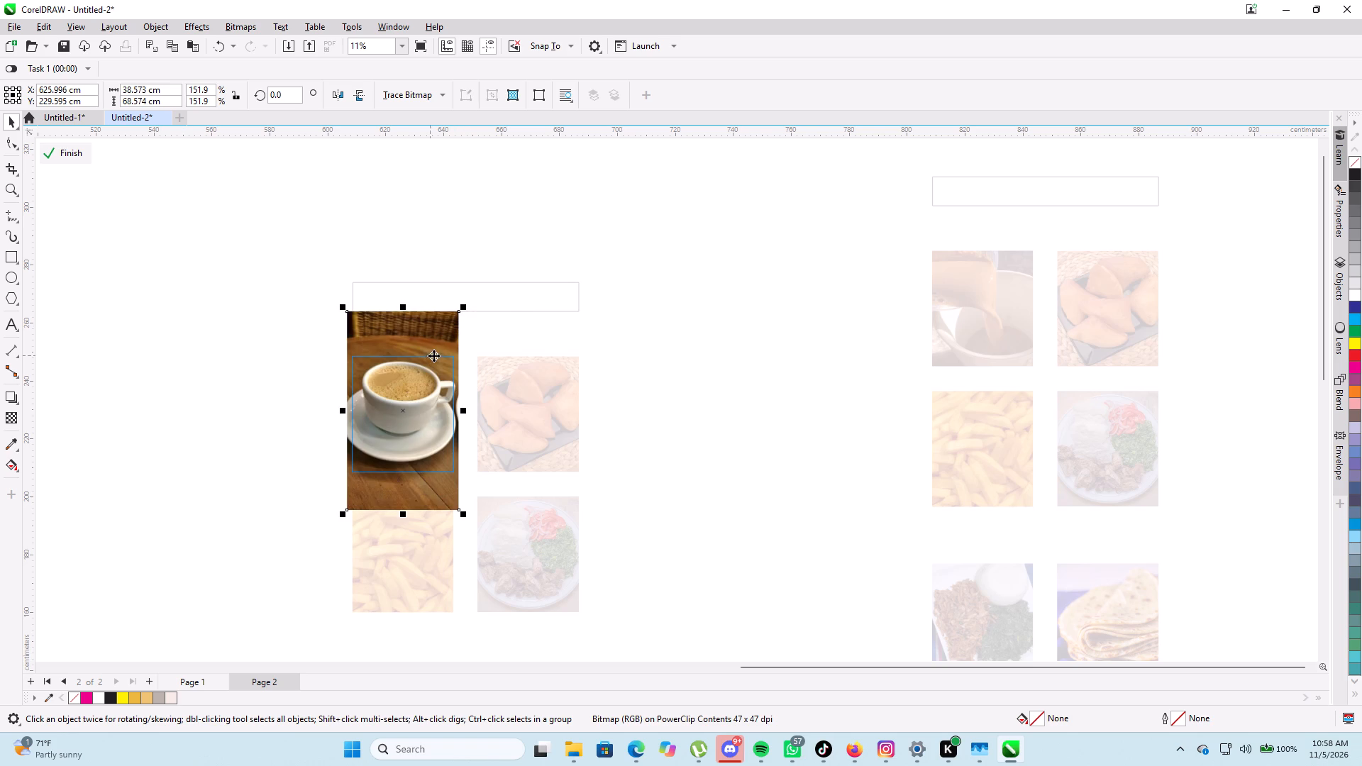
{"action": "scroll", "coordinate": [433, 350], "scroll_direction": "up", "scroll_amount": 6}
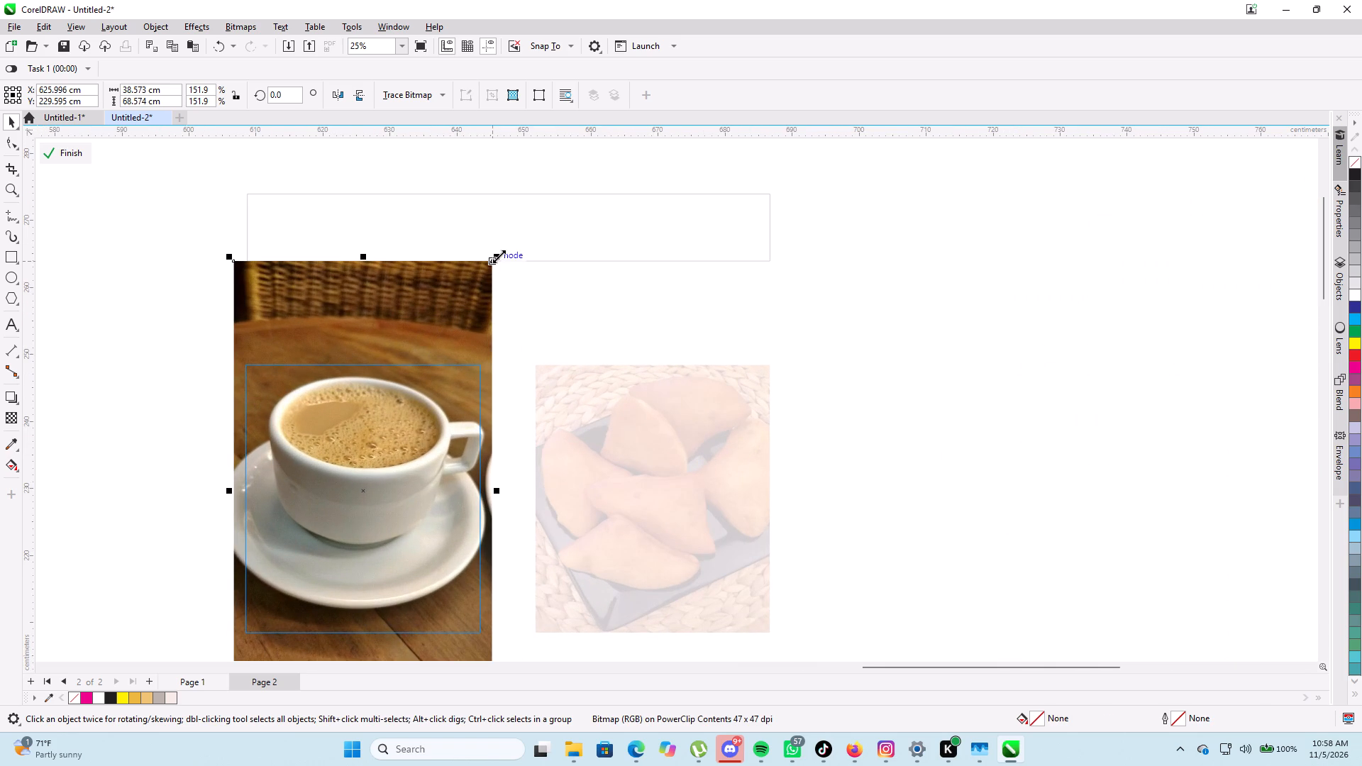
{"action": "left_click_drag", "start_coordinate": [499, 256], "coordinate": [494, 259]}
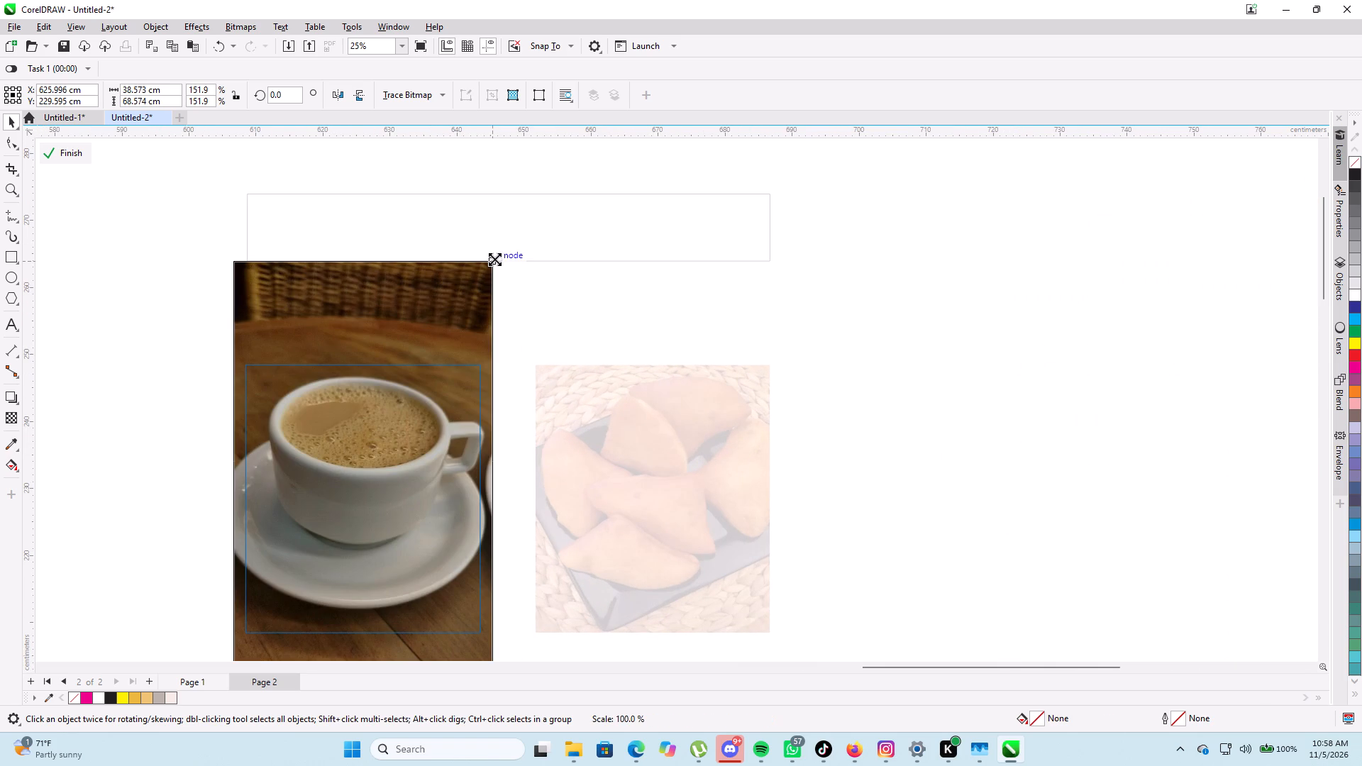
{"action": "left_click_drag", "start_coordinate": [494, 259], "coordinate": [492, 261]}
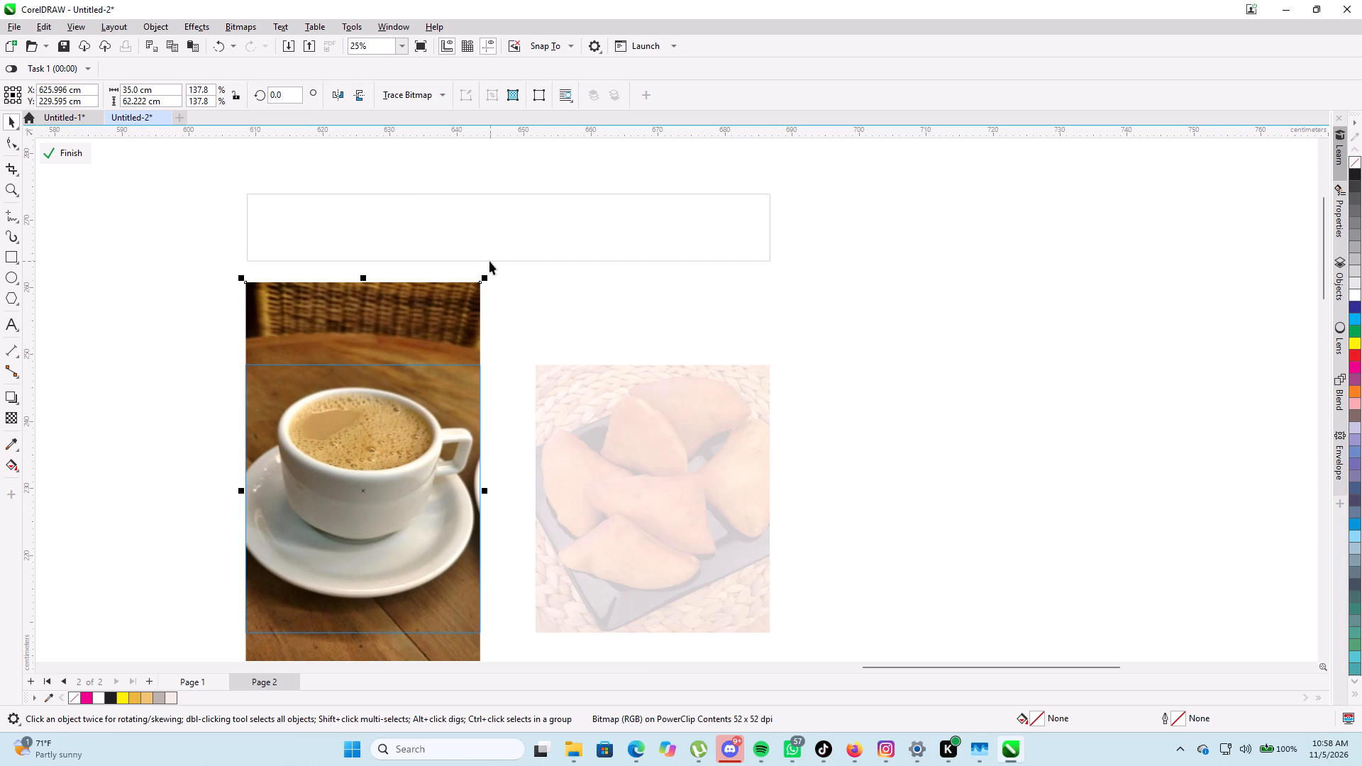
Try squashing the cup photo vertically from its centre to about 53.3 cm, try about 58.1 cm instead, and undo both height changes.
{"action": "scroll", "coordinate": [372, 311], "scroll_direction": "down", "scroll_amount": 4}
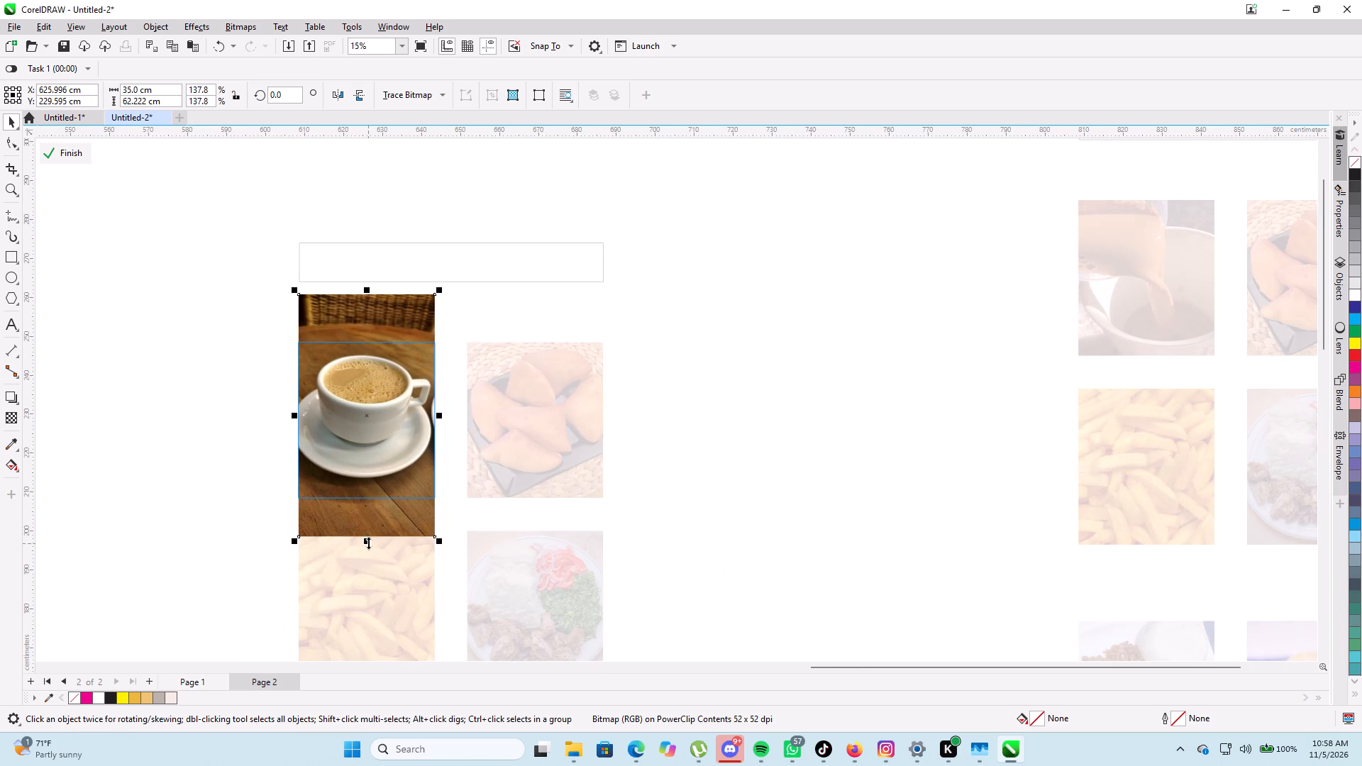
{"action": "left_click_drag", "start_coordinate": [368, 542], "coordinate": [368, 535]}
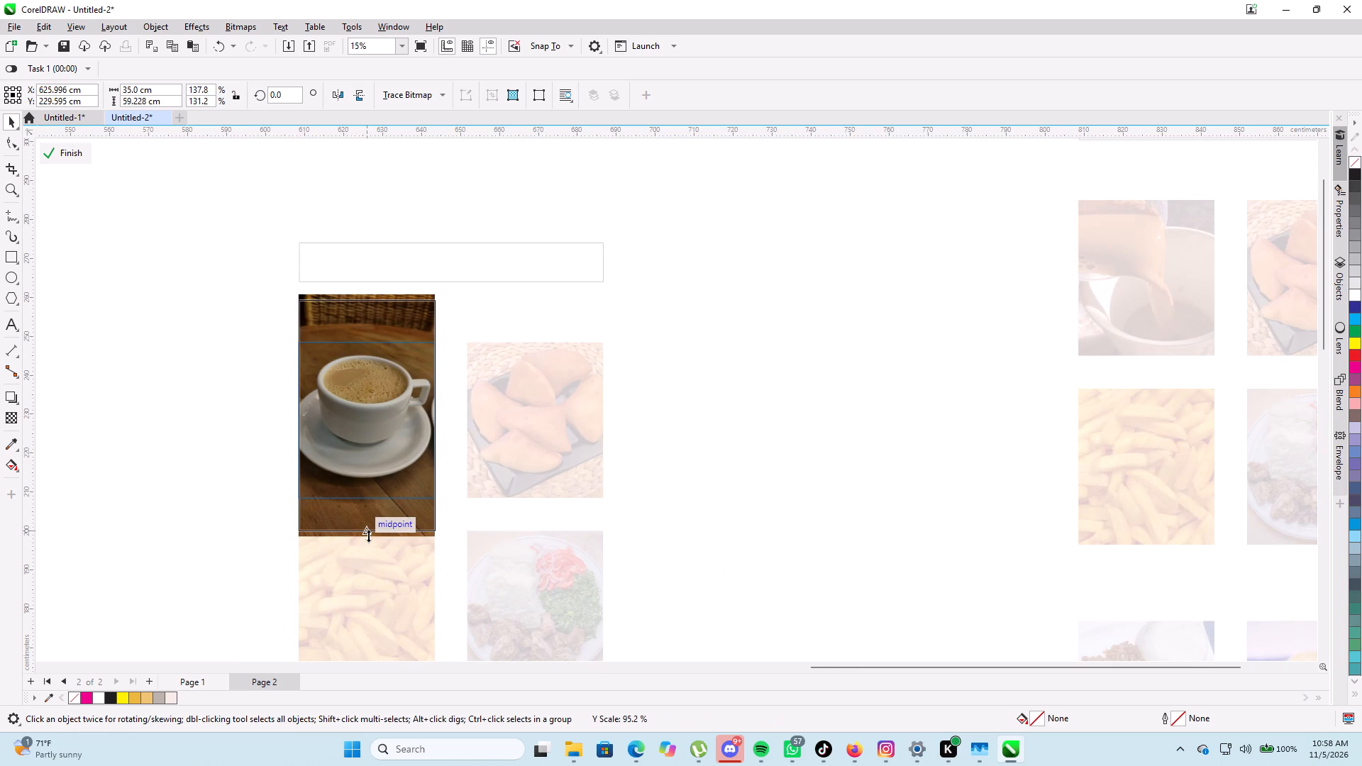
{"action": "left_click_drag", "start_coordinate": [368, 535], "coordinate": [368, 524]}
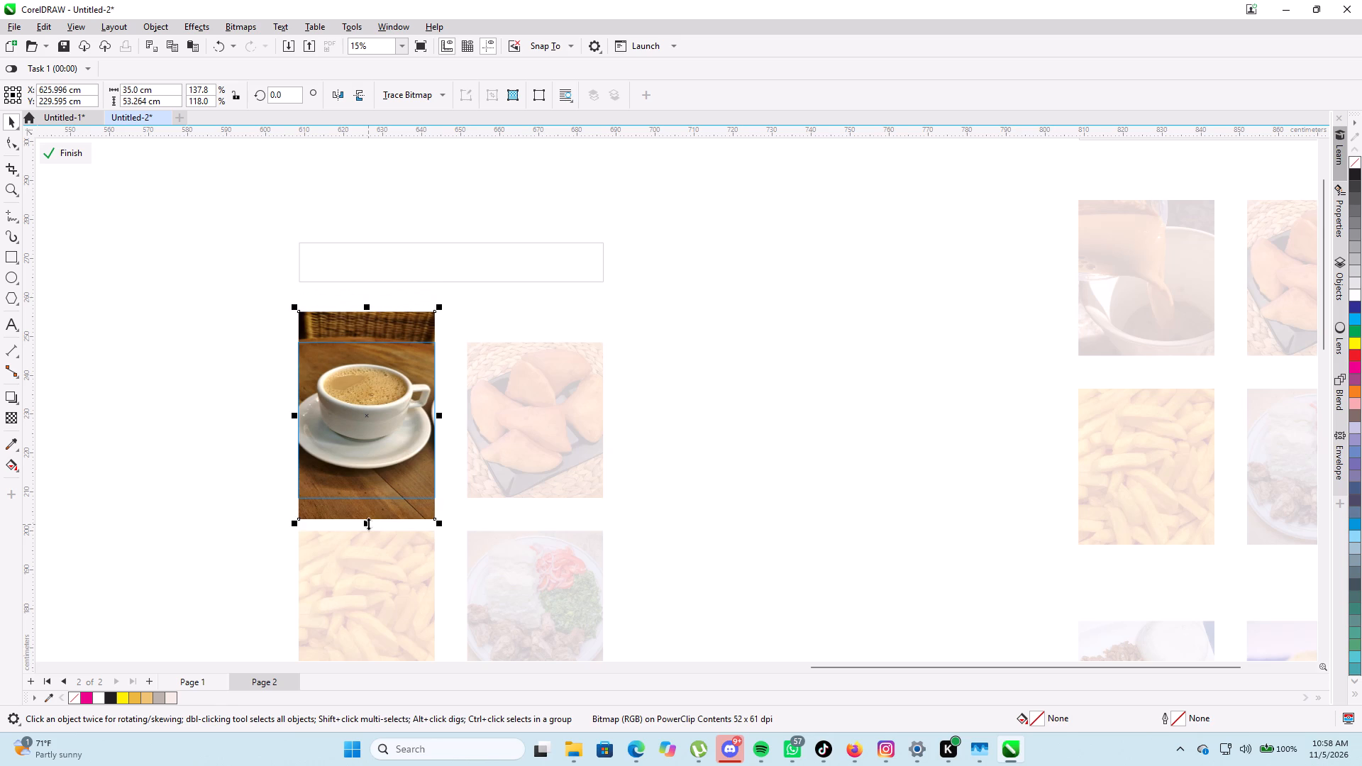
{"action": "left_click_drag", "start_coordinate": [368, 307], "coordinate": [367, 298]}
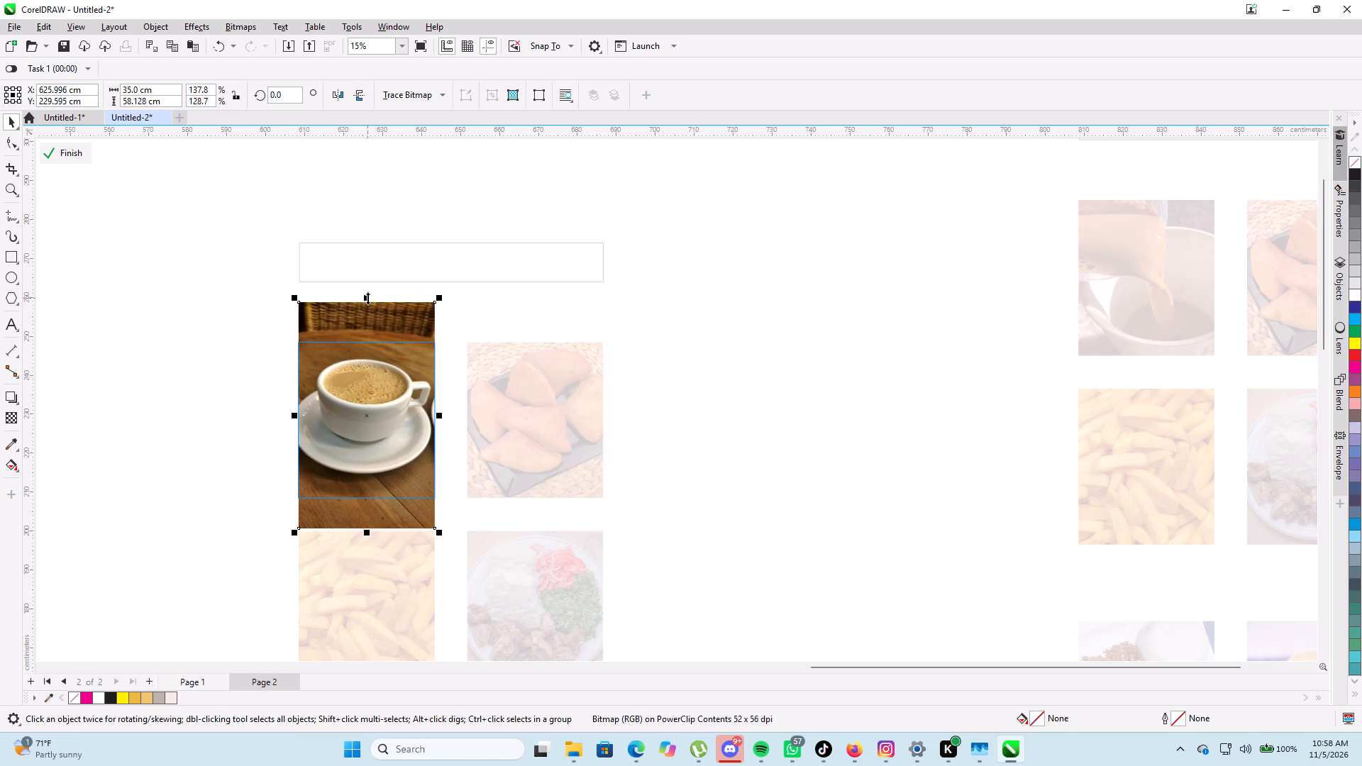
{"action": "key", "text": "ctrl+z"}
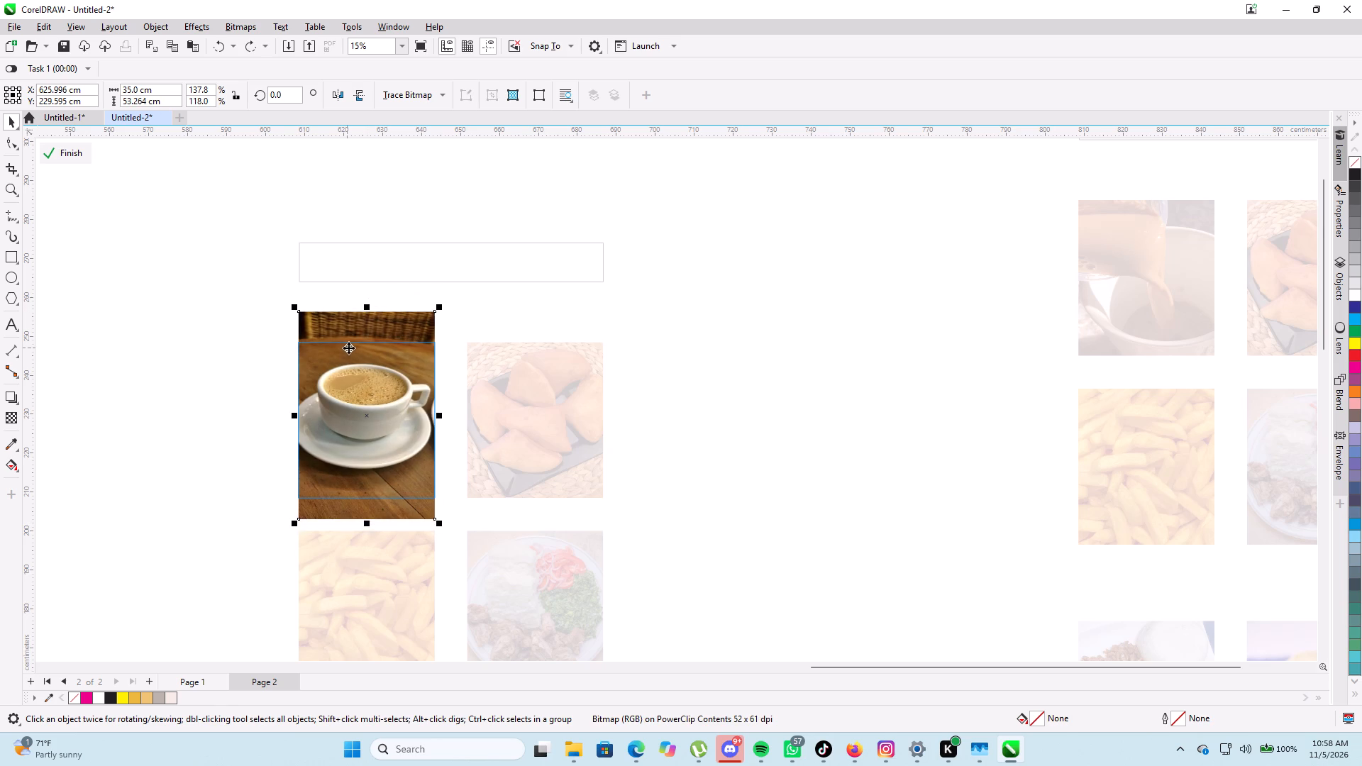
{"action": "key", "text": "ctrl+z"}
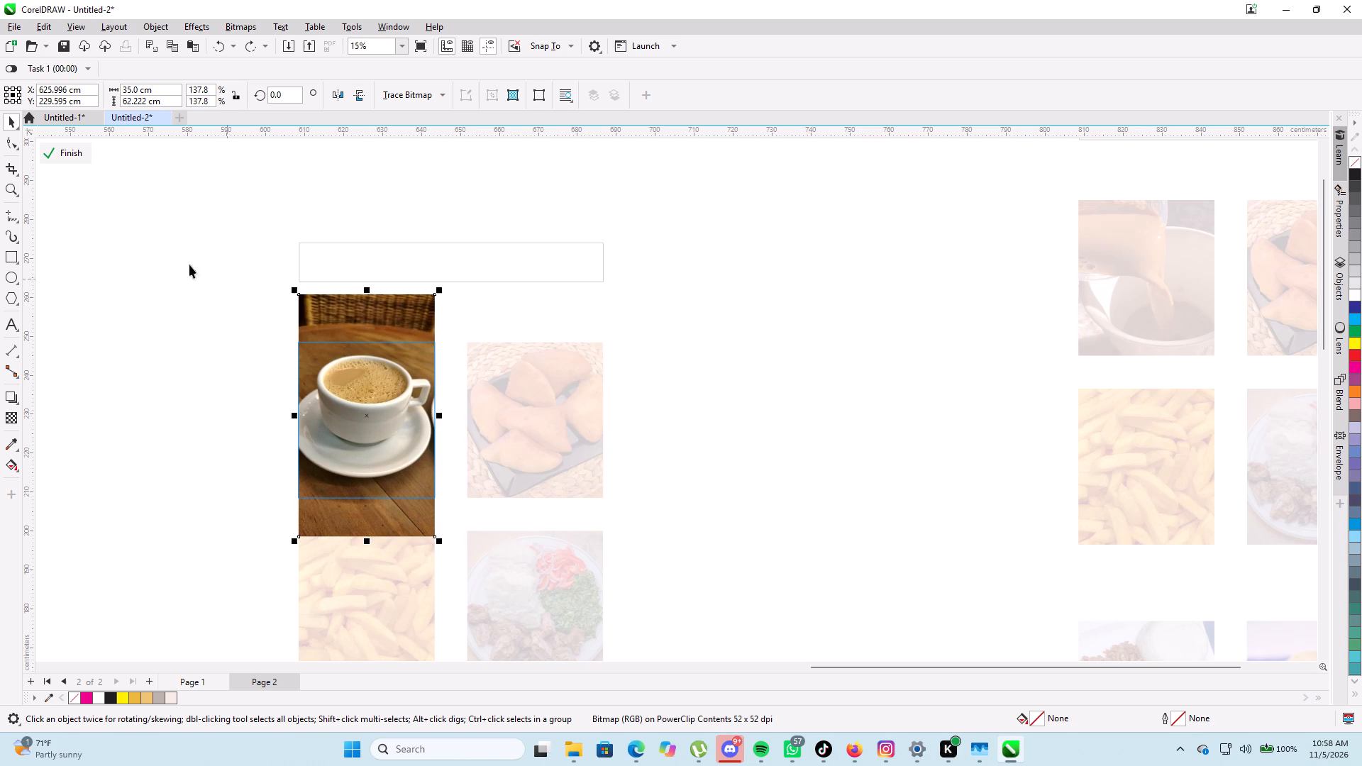
Finish editing the cup photo's PowerClip contents.
{"action": "left_click", "coordinate": [82, 147]}
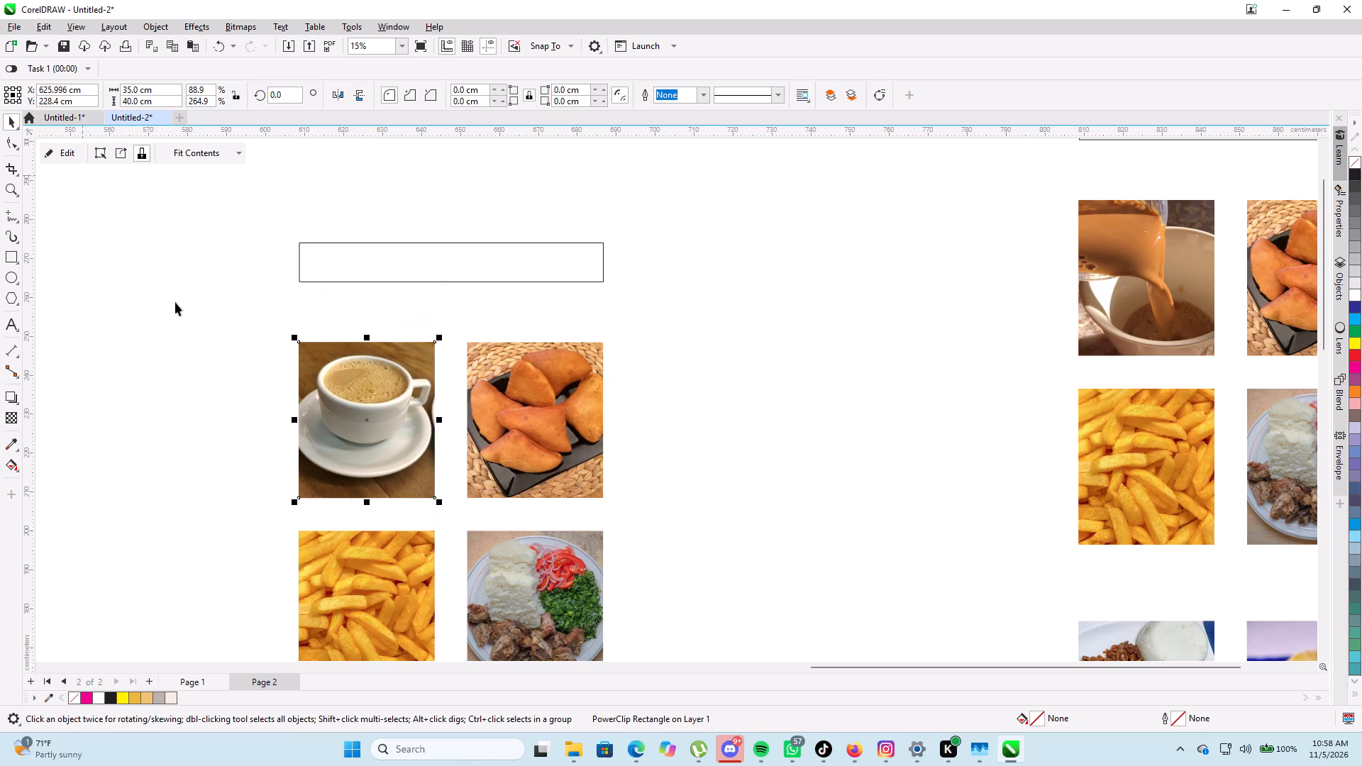
Move the framed cup photo from the photo grid into the top-left corner of the blank 120 × 300 cm sign rectangle.
{"action": "scroll", "coordinate": [178, 306], "scroll_direction": "down", "scroll_amount": 9}
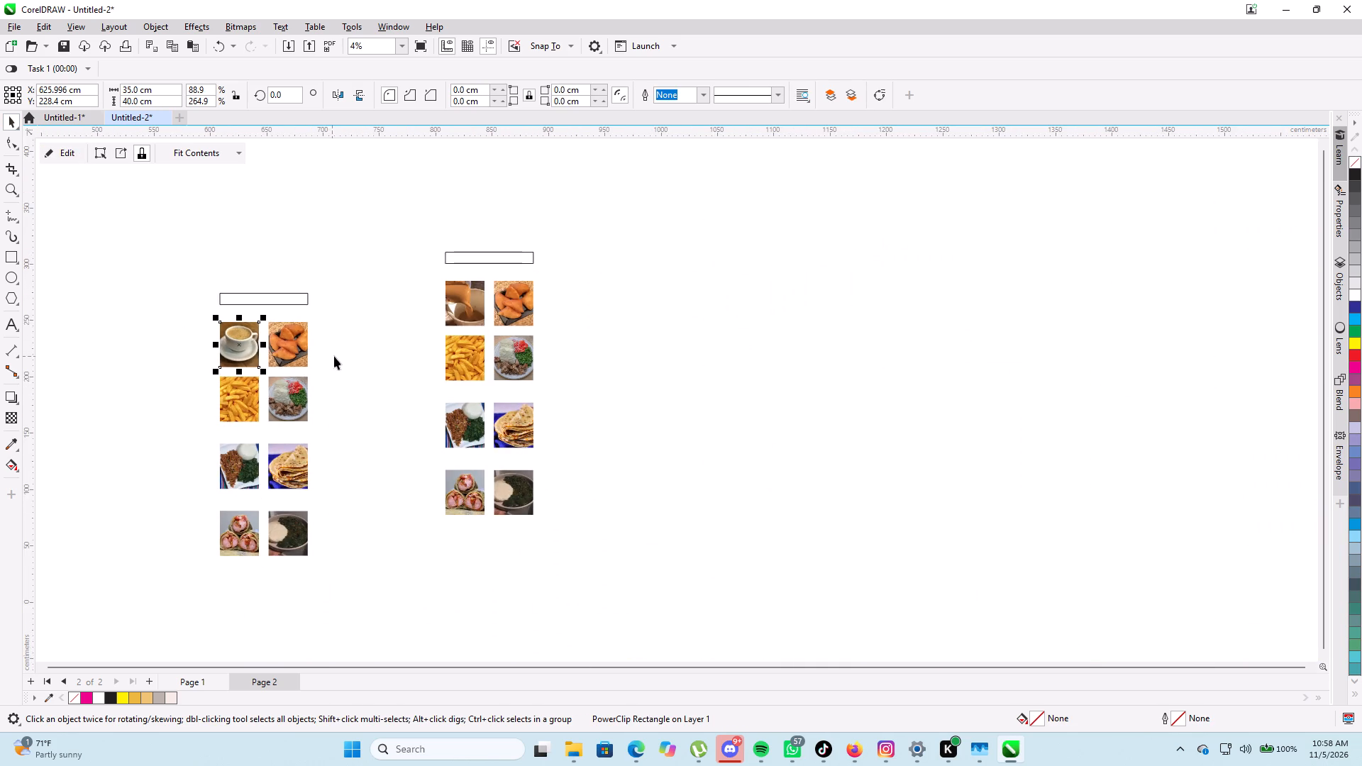
{"action": "middle_click_drag", "start_coordinate": [335, 355], "coordinate": [609, 235]}
{"action": "middle_click_drag", "start_coordinate": [606, 340], "coordinate": [714, 404]}
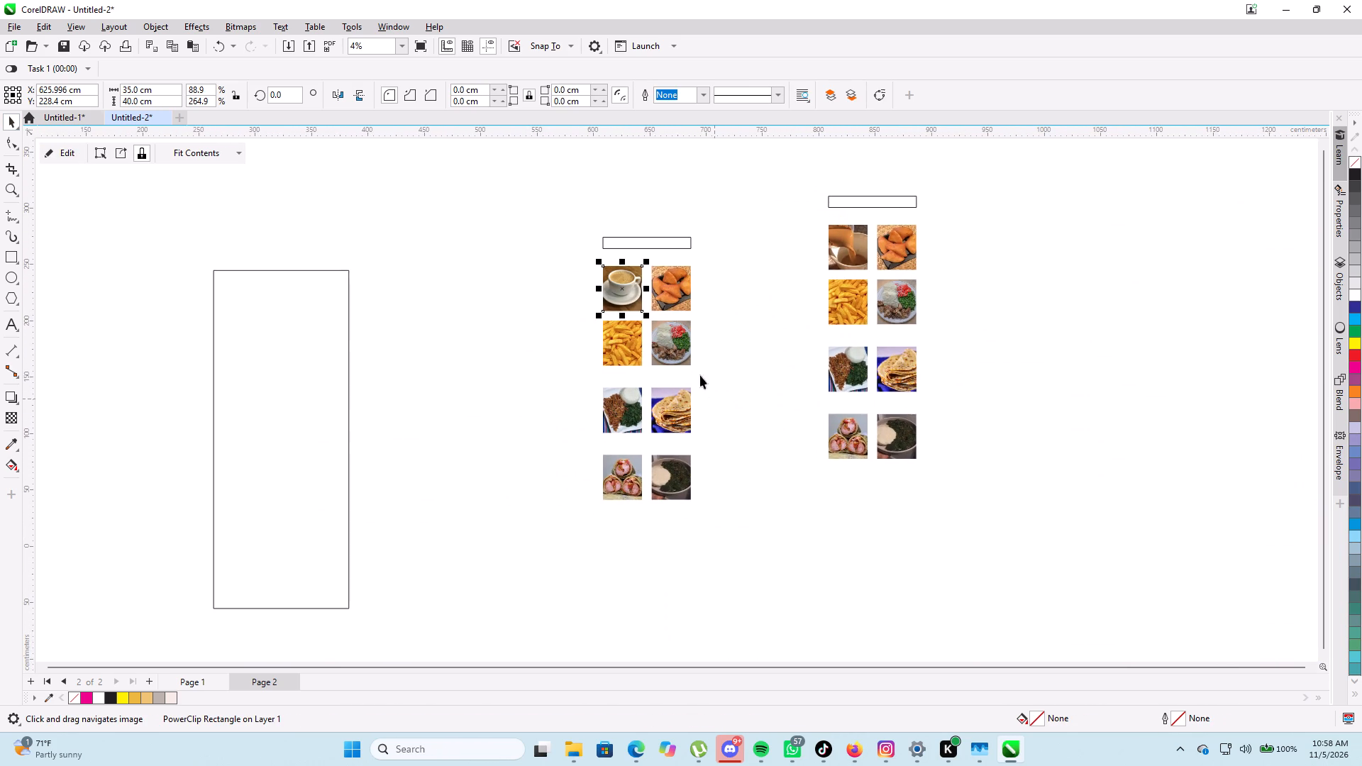
{"action": "scroll", "coordinate": [639, 283], "scroll_direction": "up", "scroll_amount": 4}
{"action": "middle_click_drag", "start_coordinate": [449, 318], "coordinate": [807, 319]}
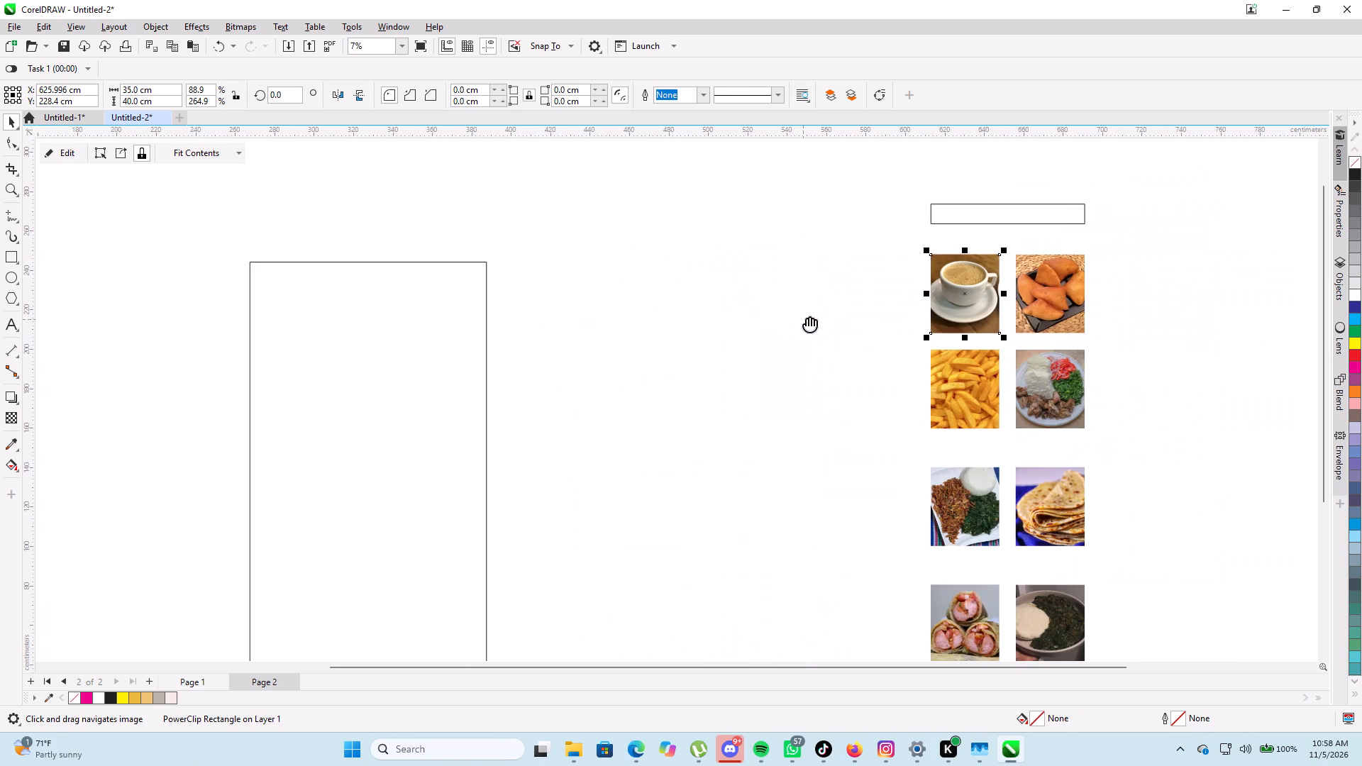
{"action": "middle_click_drag", "start_coordinate": [807, 319], "coordinate": [817, 319]}
{"action": "left_click", "coordinate": [978, 284]}
{"action": "left_click", "coordinate": [975, 284]}
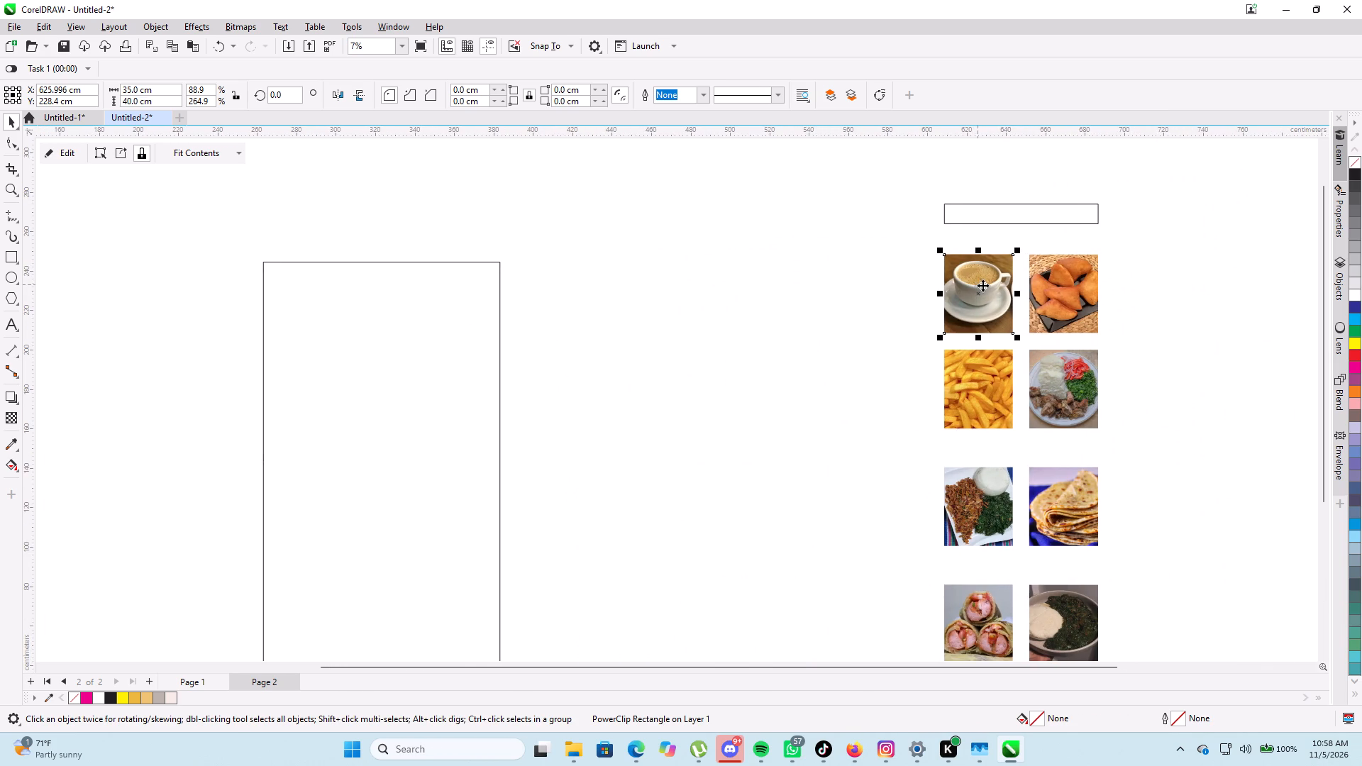
{"action": "left_click_drag", "start_coordinate": [982, 285], "coordinate": [311, 293]}
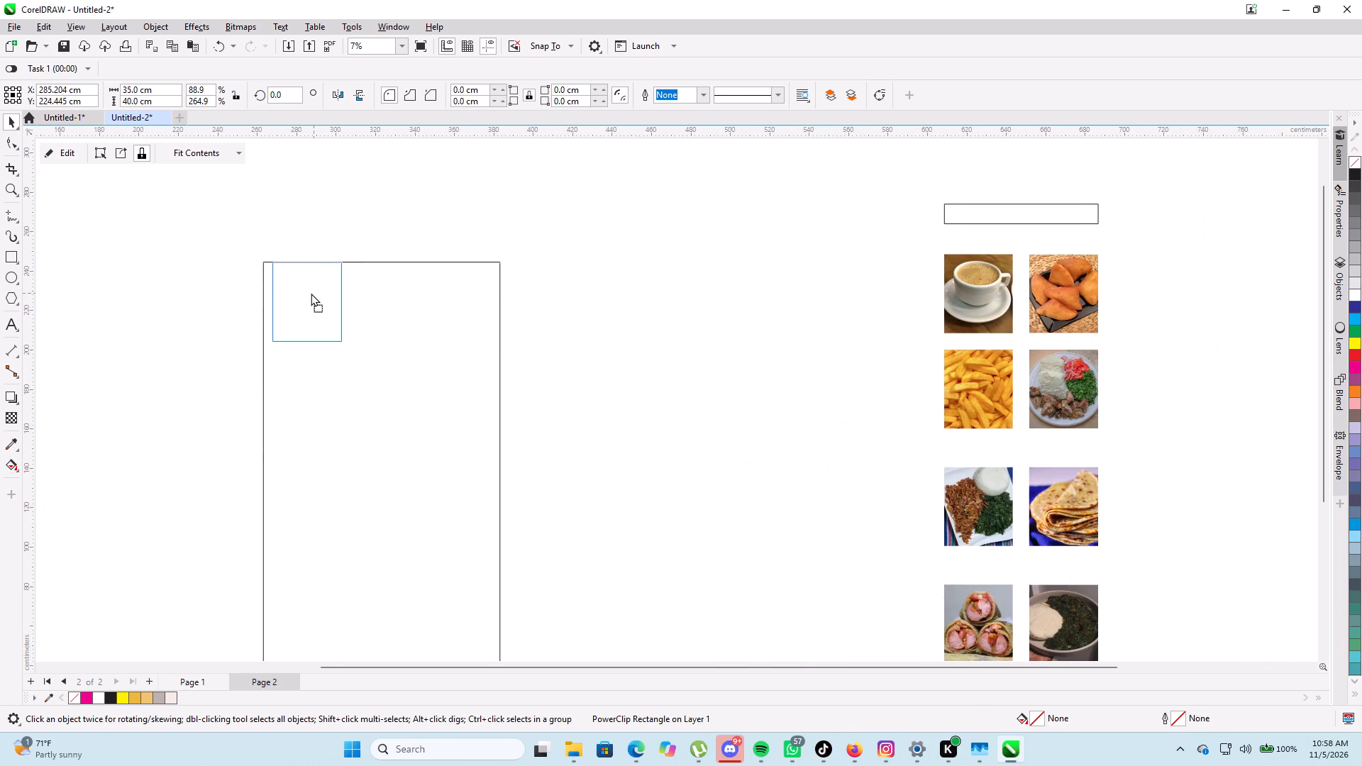
{"action": "left_click_drag", "start_coordinate": [311, 293], "coordinate": [303, 293]}
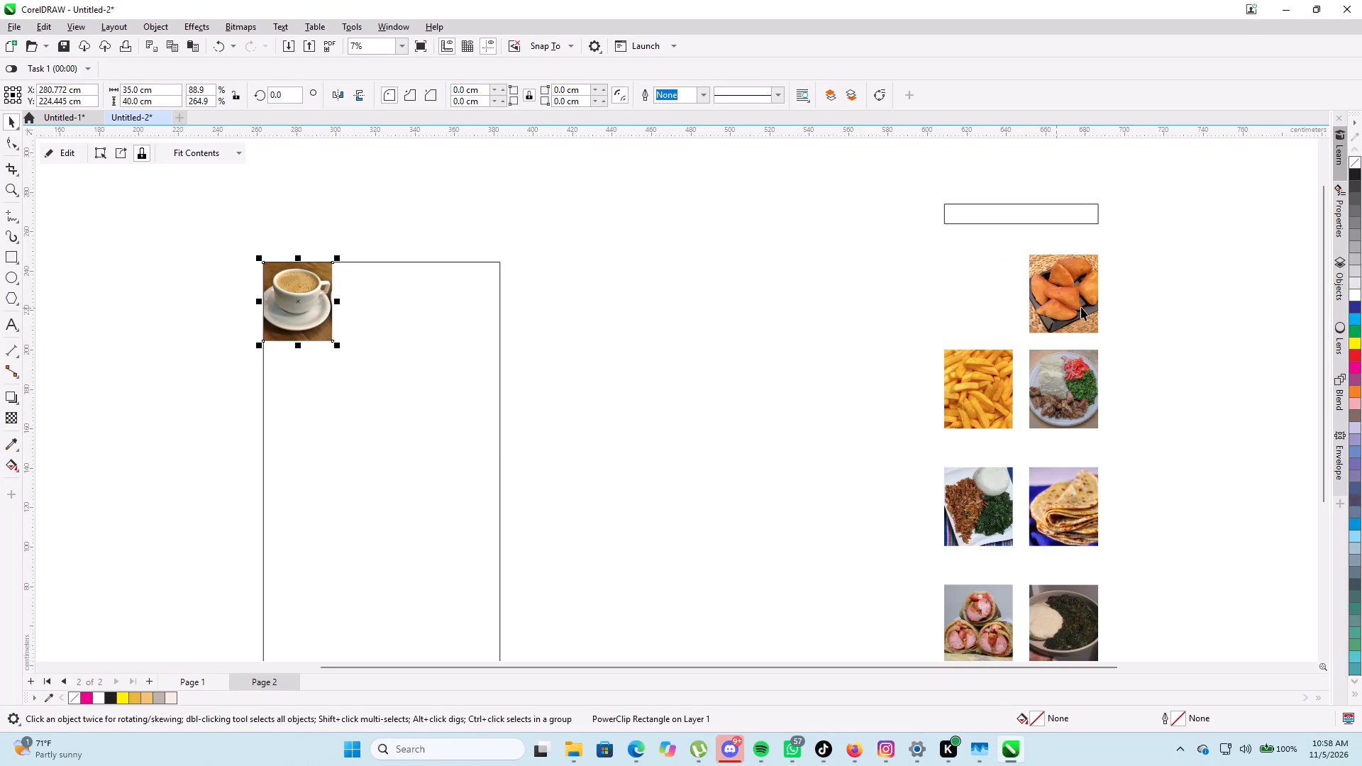
Move the framed mandazi photo into the sign, snapped flush against the right side of the cup photo.
{"action": "left_click", "coordinate": [1083, 306]}
{"action": "left_click_drag", "start_coordinate": [1078, 305], "coordinate": [372, 317]}
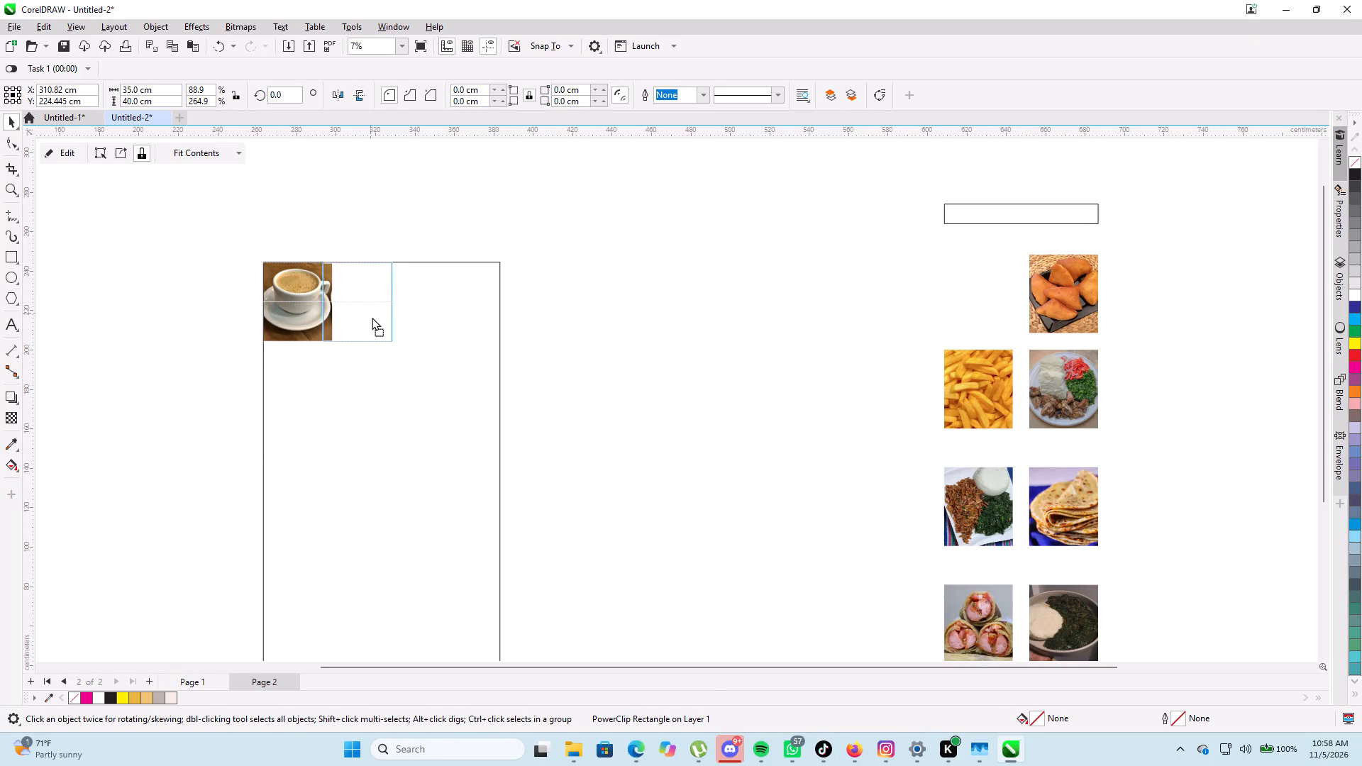
{"action": "left_click_drag", "start_coordinate": [372, 317], "coordinate": [377, 314]}
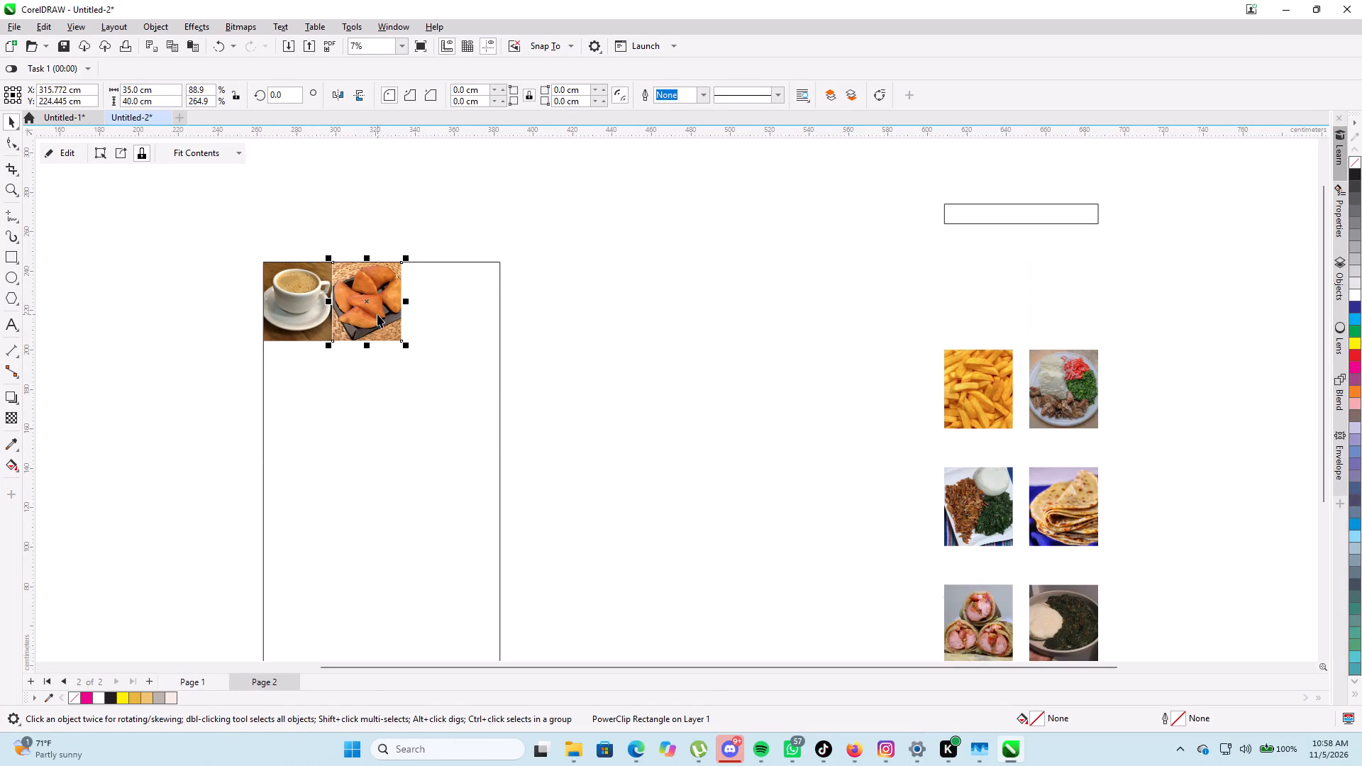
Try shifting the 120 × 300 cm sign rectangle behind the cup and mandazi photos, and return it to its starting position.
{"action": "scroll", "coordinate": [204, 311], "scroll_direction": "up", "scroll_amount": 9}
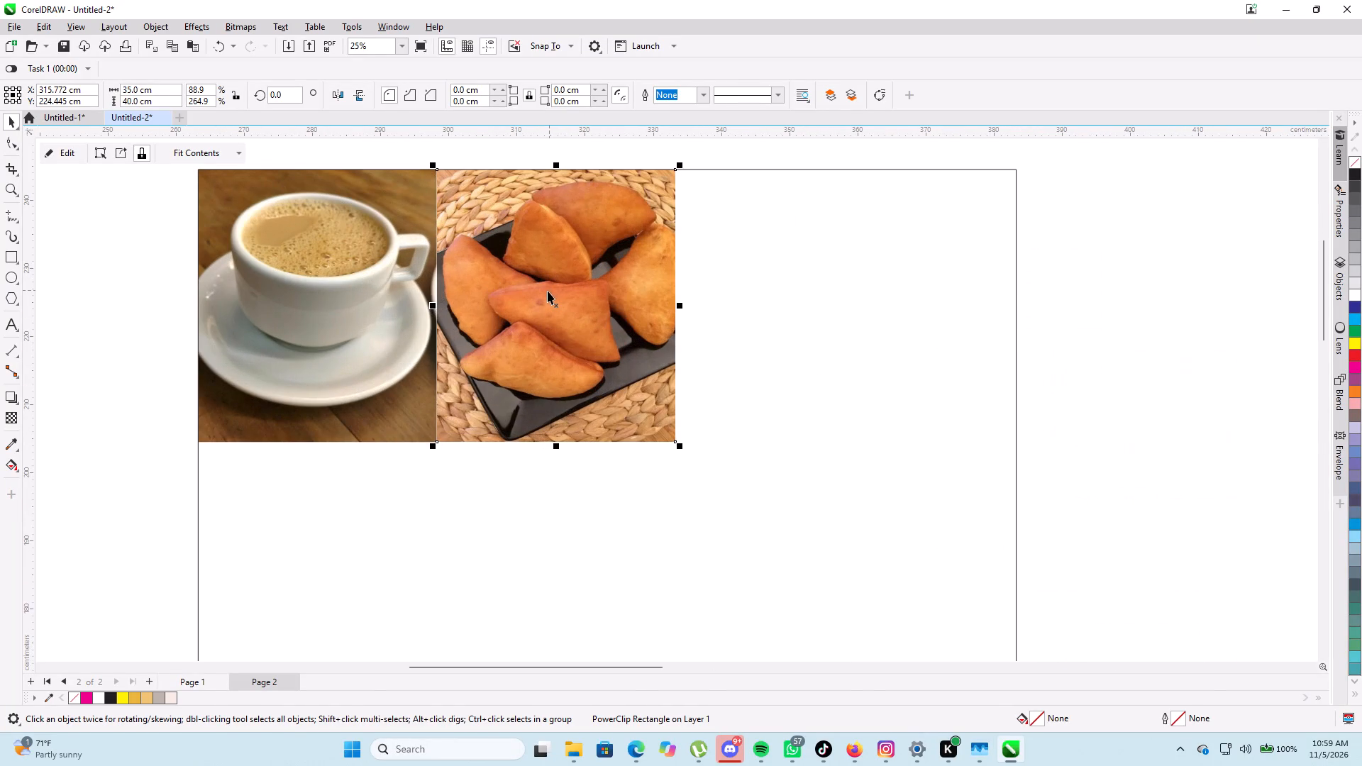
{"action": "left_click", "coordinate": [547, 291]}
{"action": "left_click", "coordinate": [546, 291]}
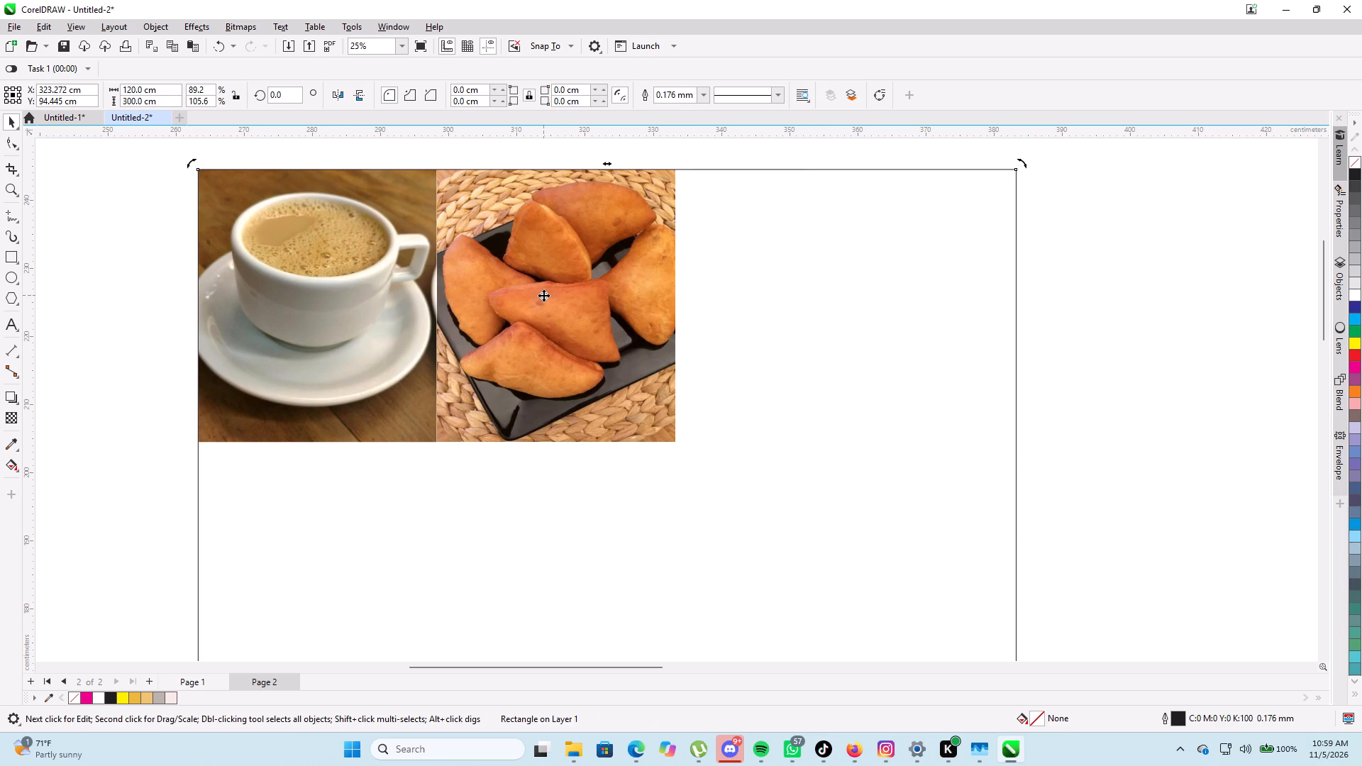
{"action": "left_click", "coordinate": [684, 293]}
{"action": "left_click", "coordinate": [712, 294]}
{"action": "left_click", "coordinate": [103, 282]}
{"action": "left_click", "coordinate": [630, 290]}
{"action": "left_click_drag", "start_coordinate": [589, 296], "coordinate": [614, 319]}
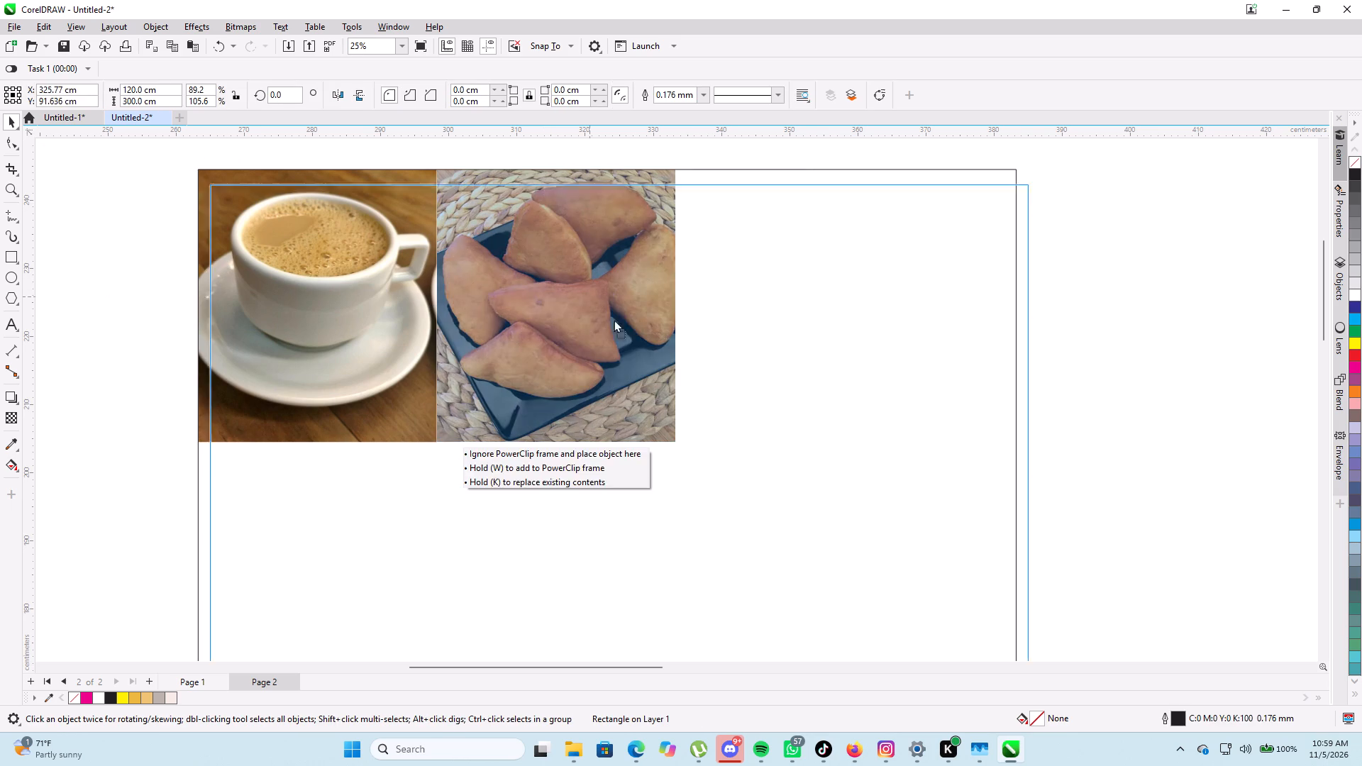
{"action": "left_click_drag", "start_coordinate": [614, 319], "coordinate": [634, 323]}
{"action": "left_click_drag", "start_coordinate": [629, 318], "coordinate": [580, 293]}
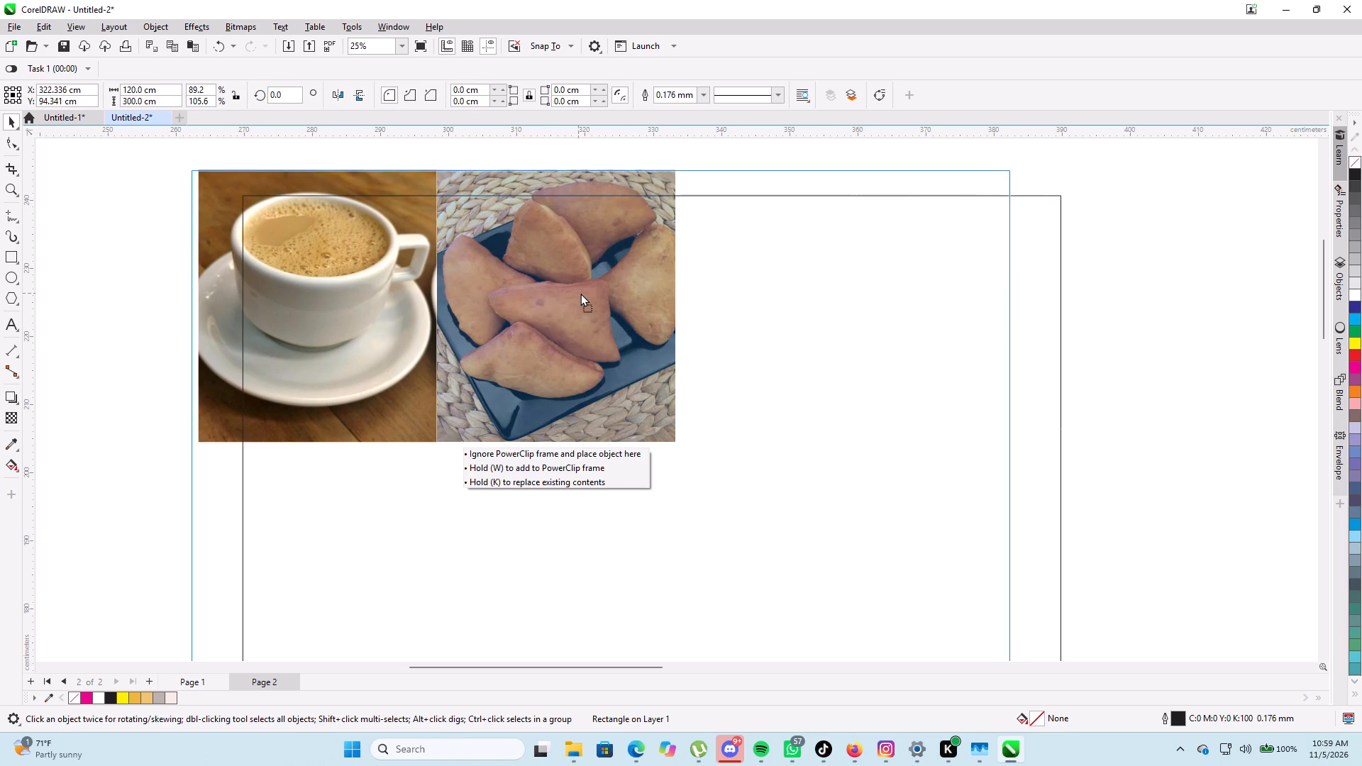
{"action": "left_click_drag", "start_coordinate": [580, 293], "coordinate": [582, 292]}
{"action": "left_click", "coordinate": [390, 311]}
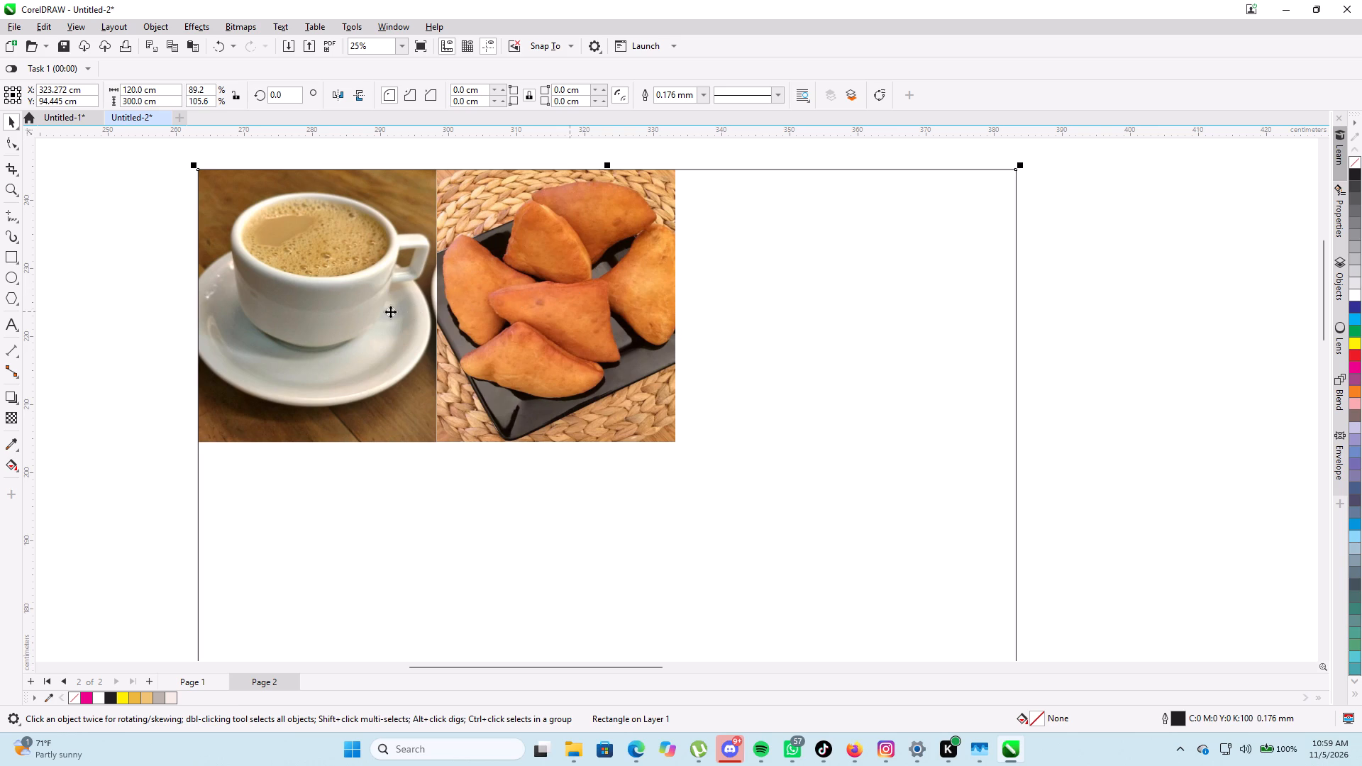
Move the framed fries photo into the sign's top row, directly against the right side of the mandazi photo.
{"action": "scroll", "coordinate": [556, 313], "scroll_direction": "up", "scroll_amount": 5}
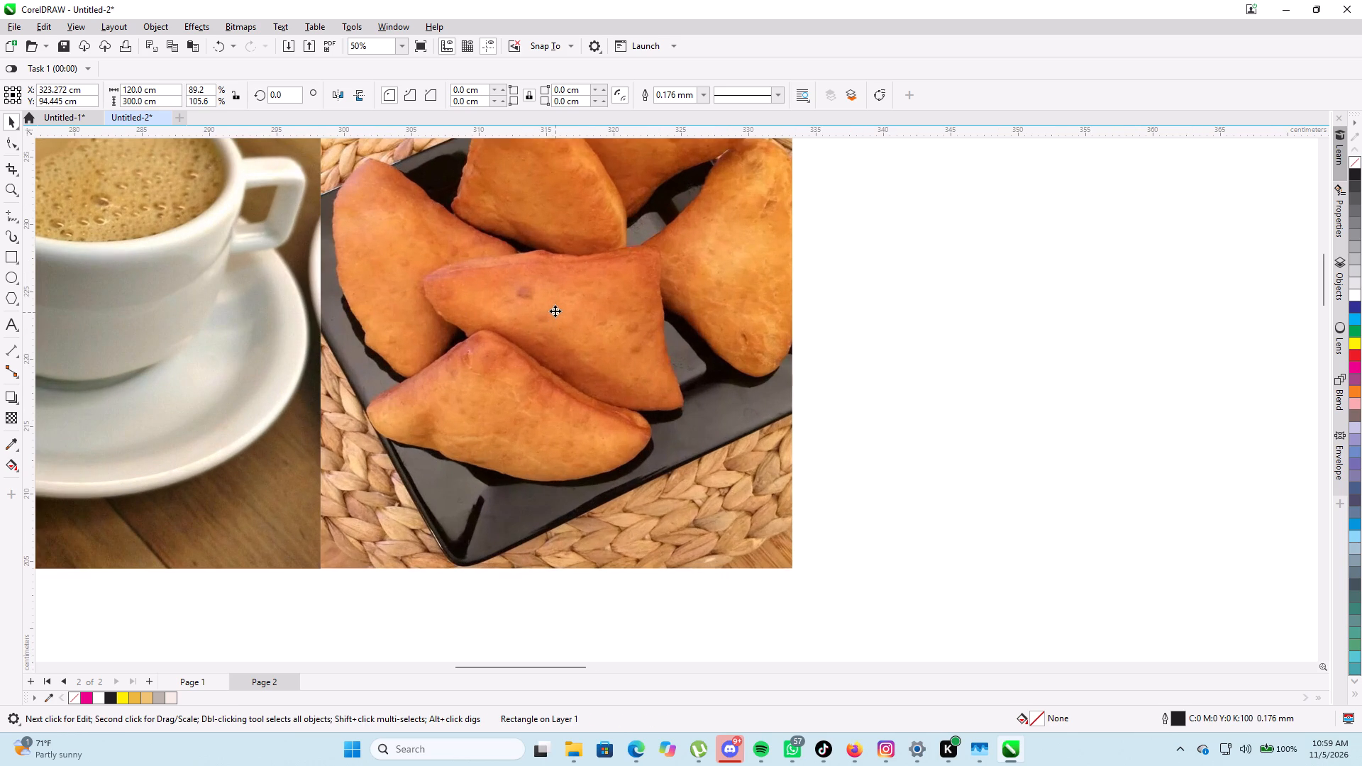
{"action": "scroll", "coordinate": [555, 311], "scroll_direction": "down", "scroll_amount": 14}
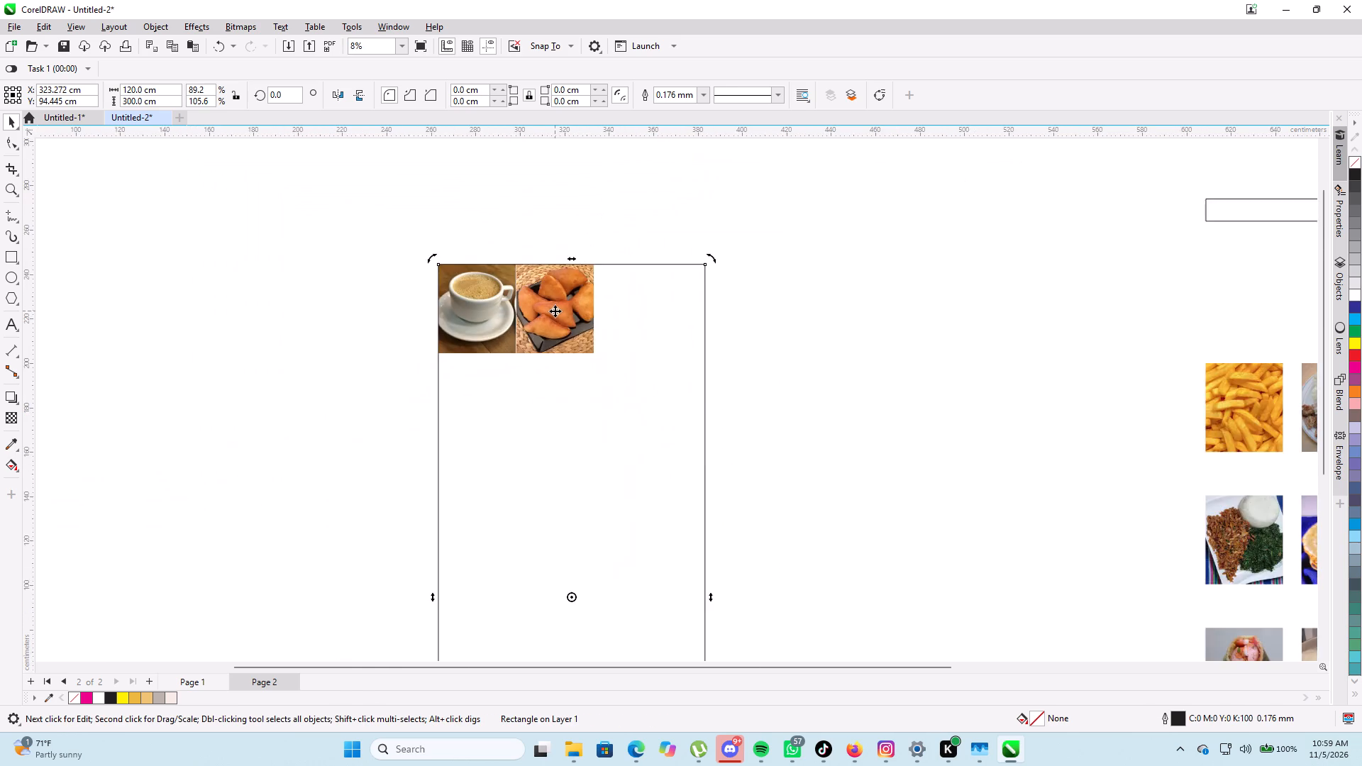
{"action": "scroll", "coordinate": [555, 311], "scroll_direction": "down", "scroll_amount": 5}
{"action": "scroll", "coordinate": [567, 308], "scroll_direction": "up", "scroll_amount": 4}
{"action": "scroll", "coordinate": [566, 308], "scroll_direction": "down", "scroll_amount": 2}
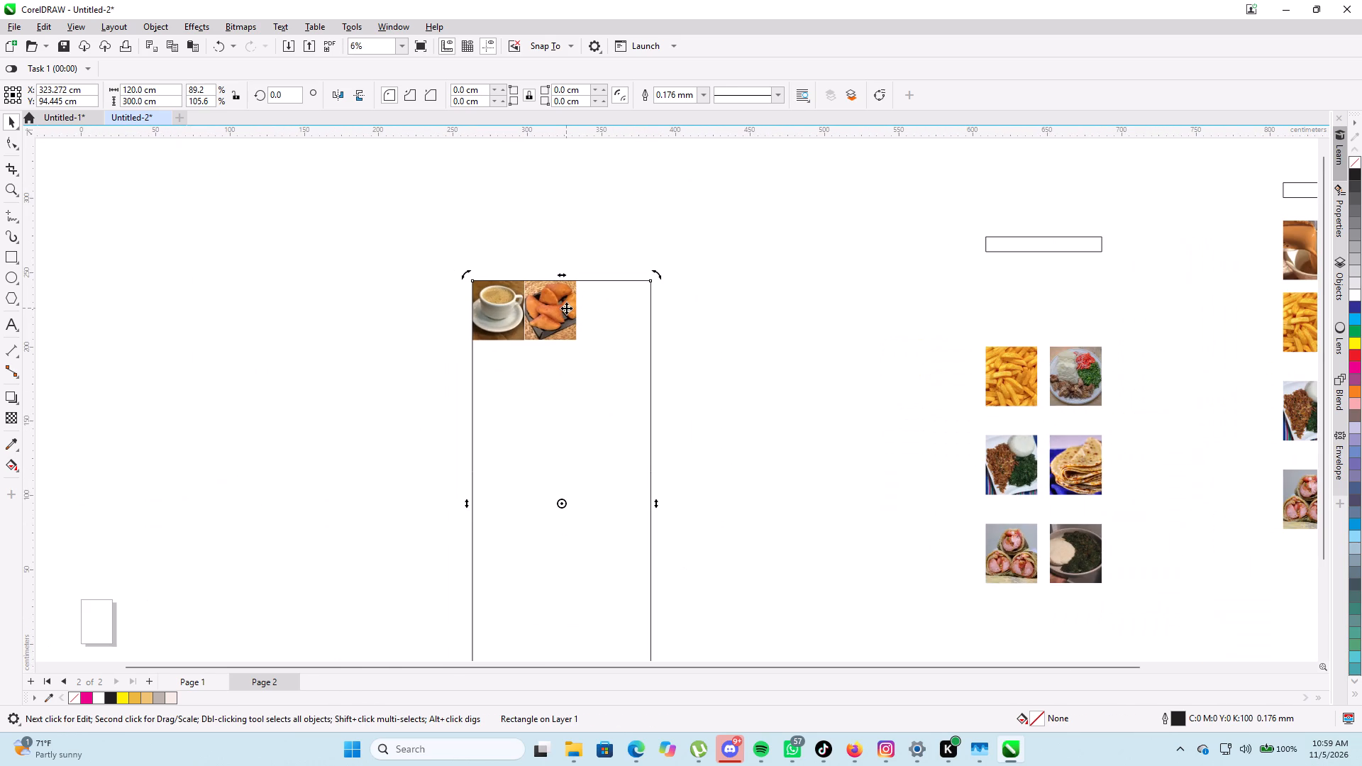
{"action": "left_click", "coordinate": [1034, 377]}
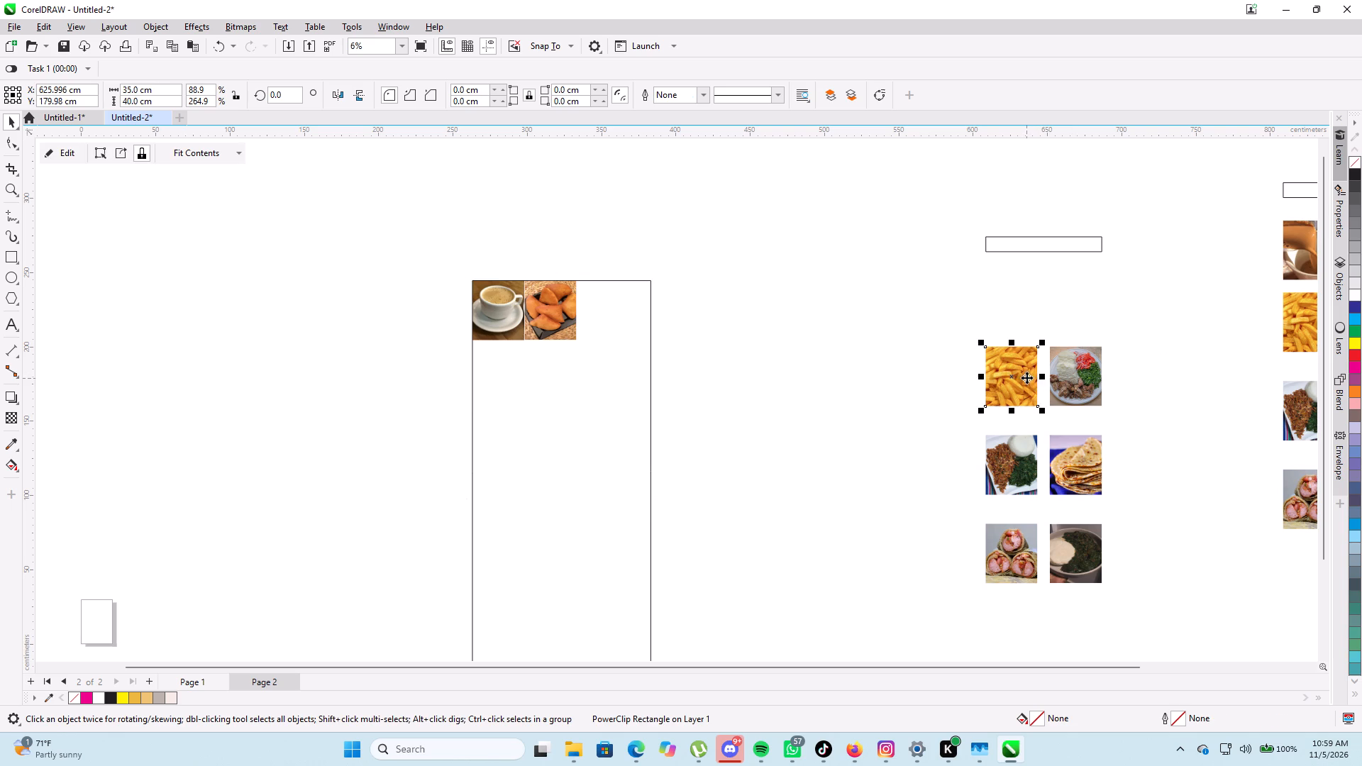
{"action": "left_click_drag", "start_coordinate": [1026, 377], "coordinate": [617, 311]}
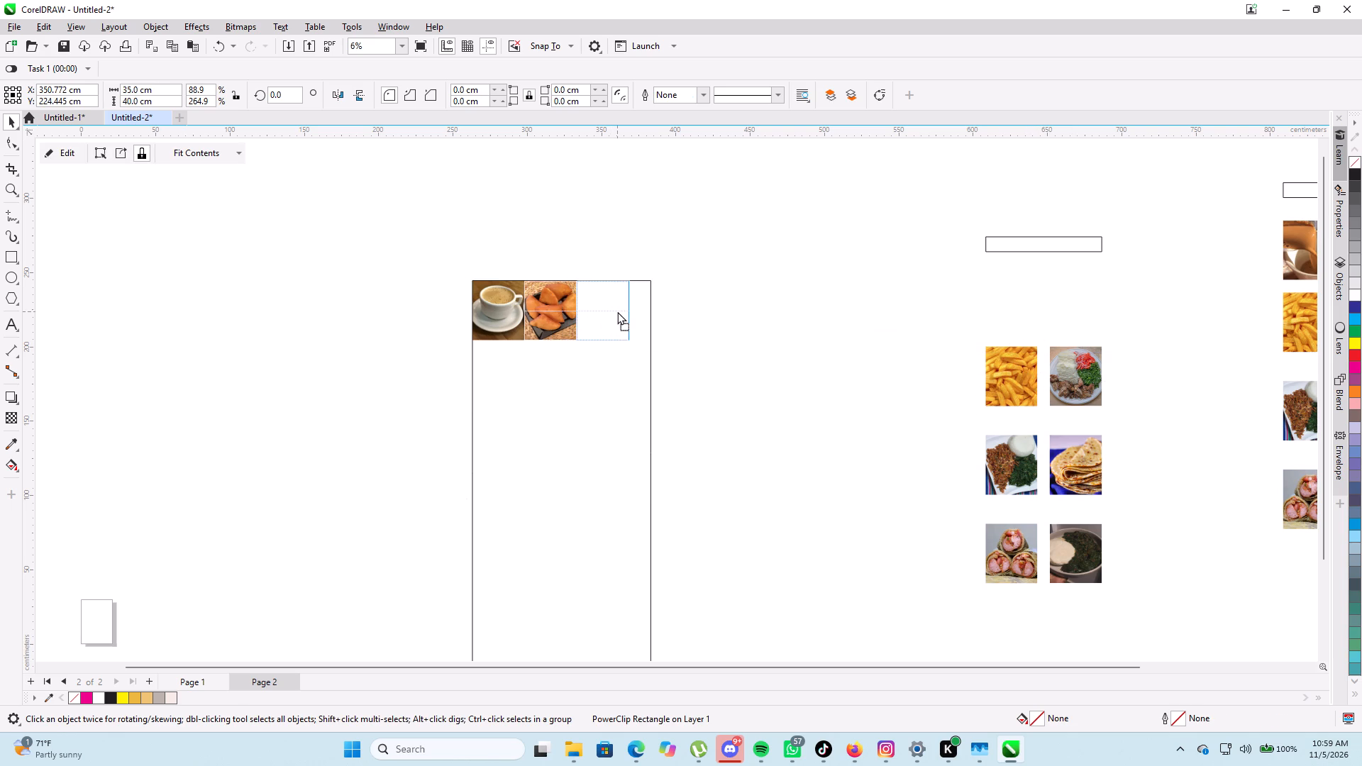
{"action": "left_click_drag", "start_coordinate": [617, 311], "coordinate": [614, 310]}
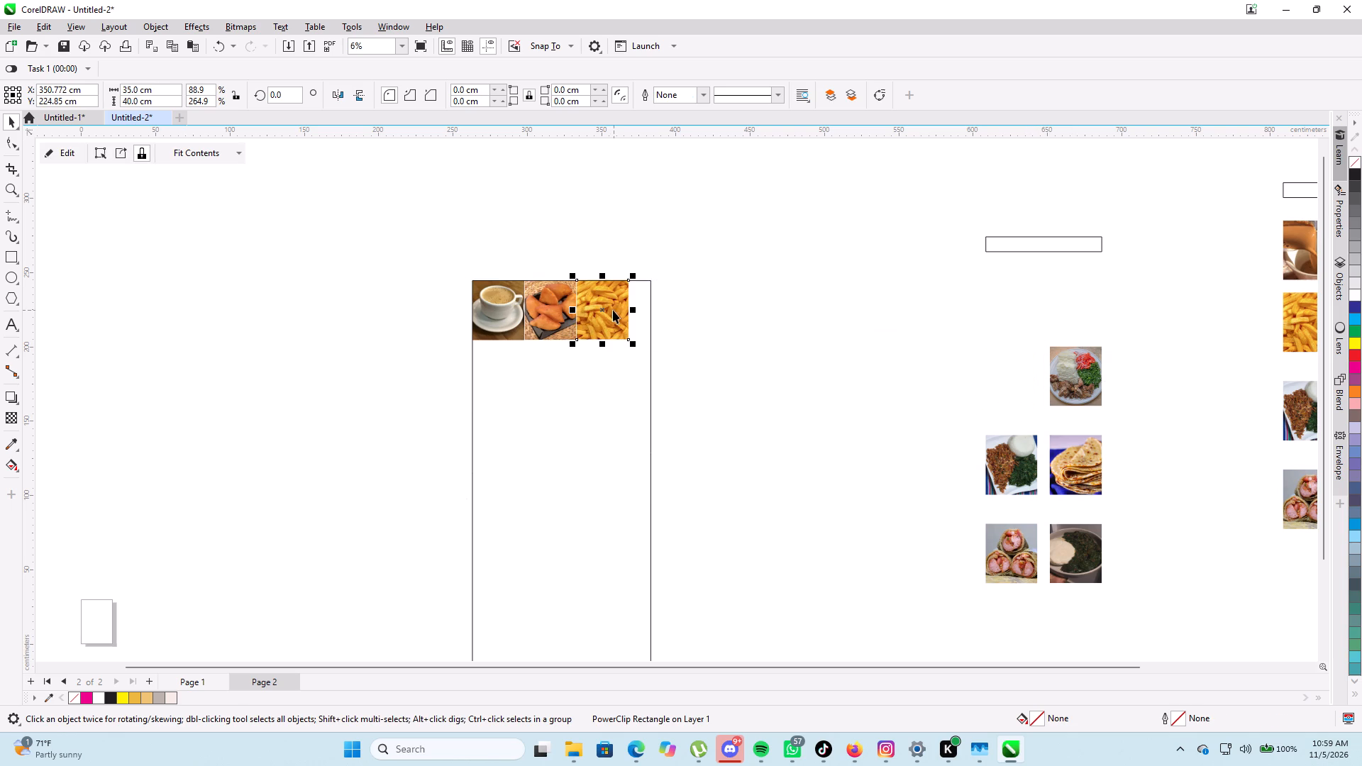
Start a second row in the sign by moving the framed meat and tomato plate photo directly beneath the cup photo.
{"action": "scroll", "coordinate": [605, 313], "scroll_direction": "up", "scroll_amount": 10}
{"action": "scroll", "coordinate": [604, 305], "scroll_direction": "down", "scroll_amount": 5}
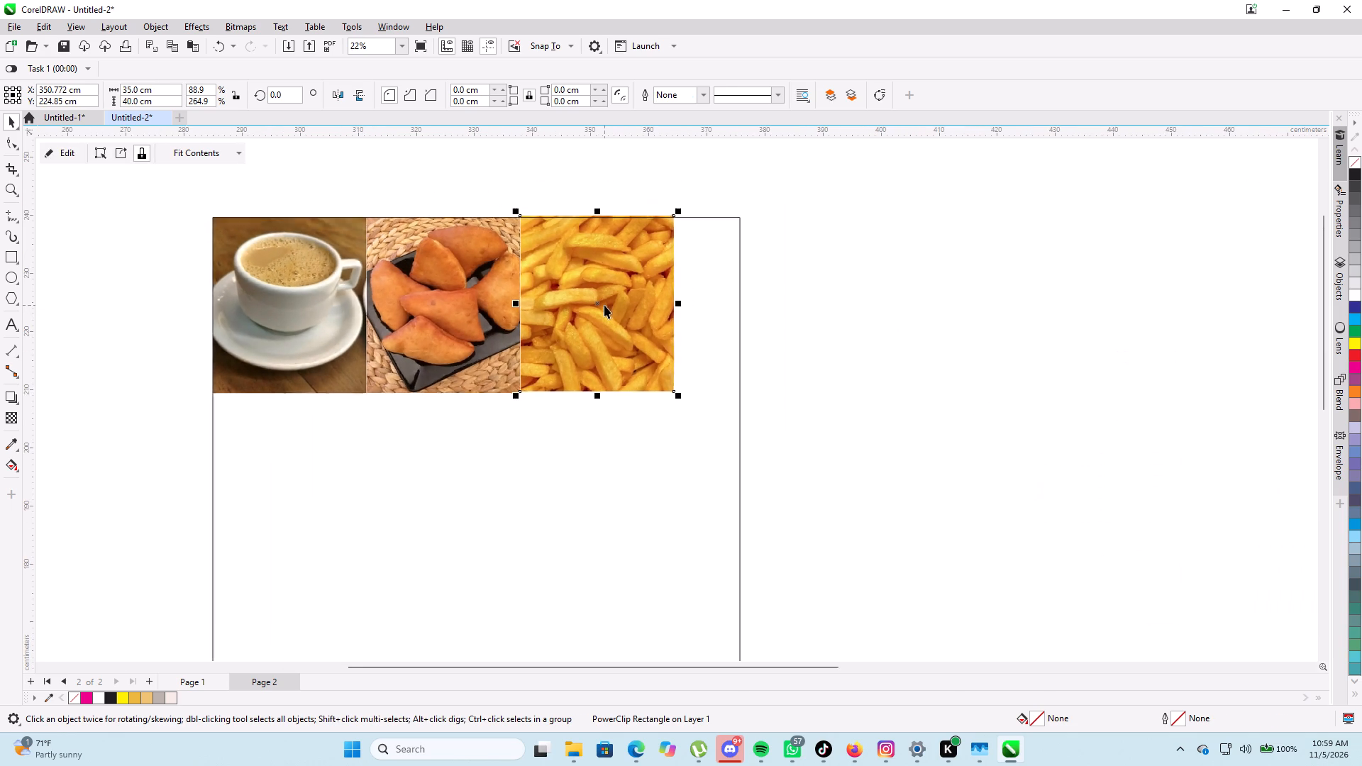
{"action": "scroll", "coordinate": [604, 305], "scroll_direction": "down", "scroll_amount": 4}
{"action": "left_click_drag", "start_coordinate": [1147, 387], "coordinate": [772, 470]}
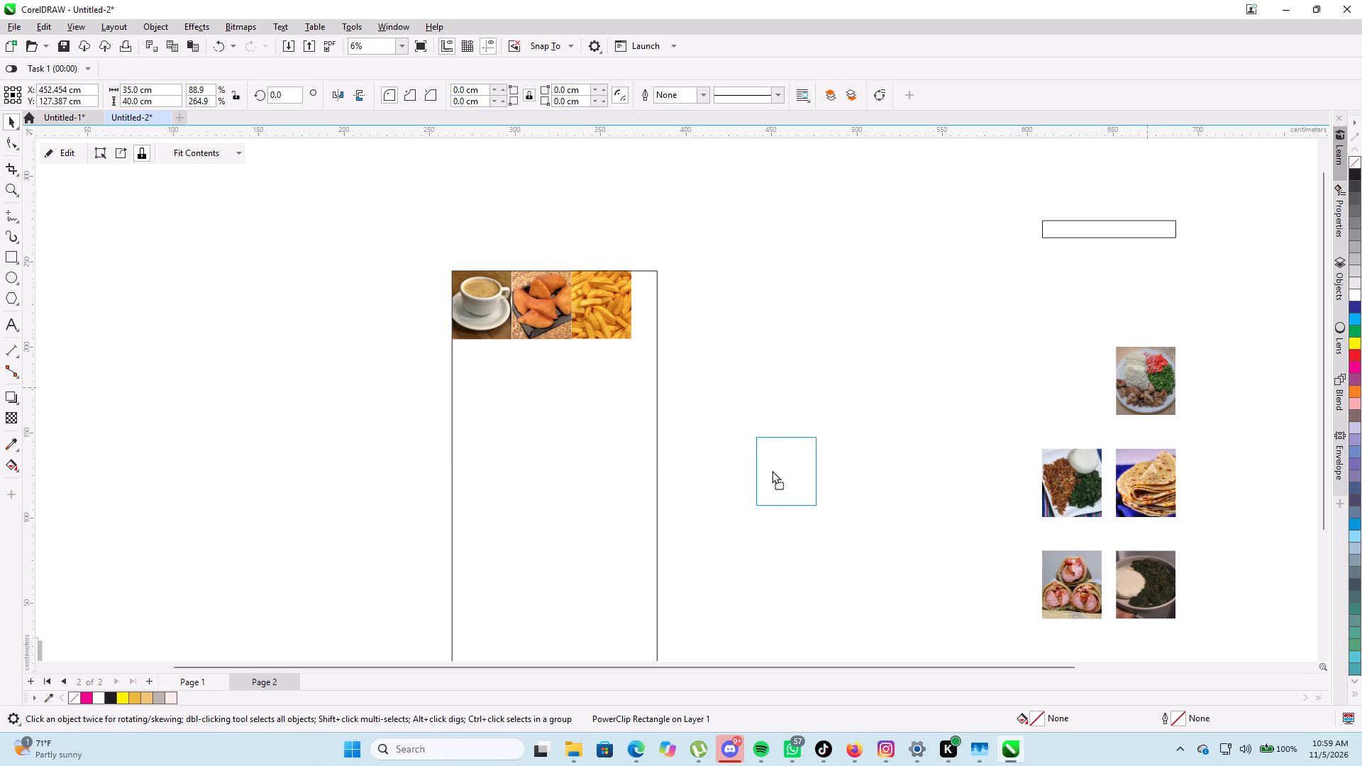
{"action": "left_click_drag", "start_coordinate": [772, 470], "coordinate": [487, 374]}
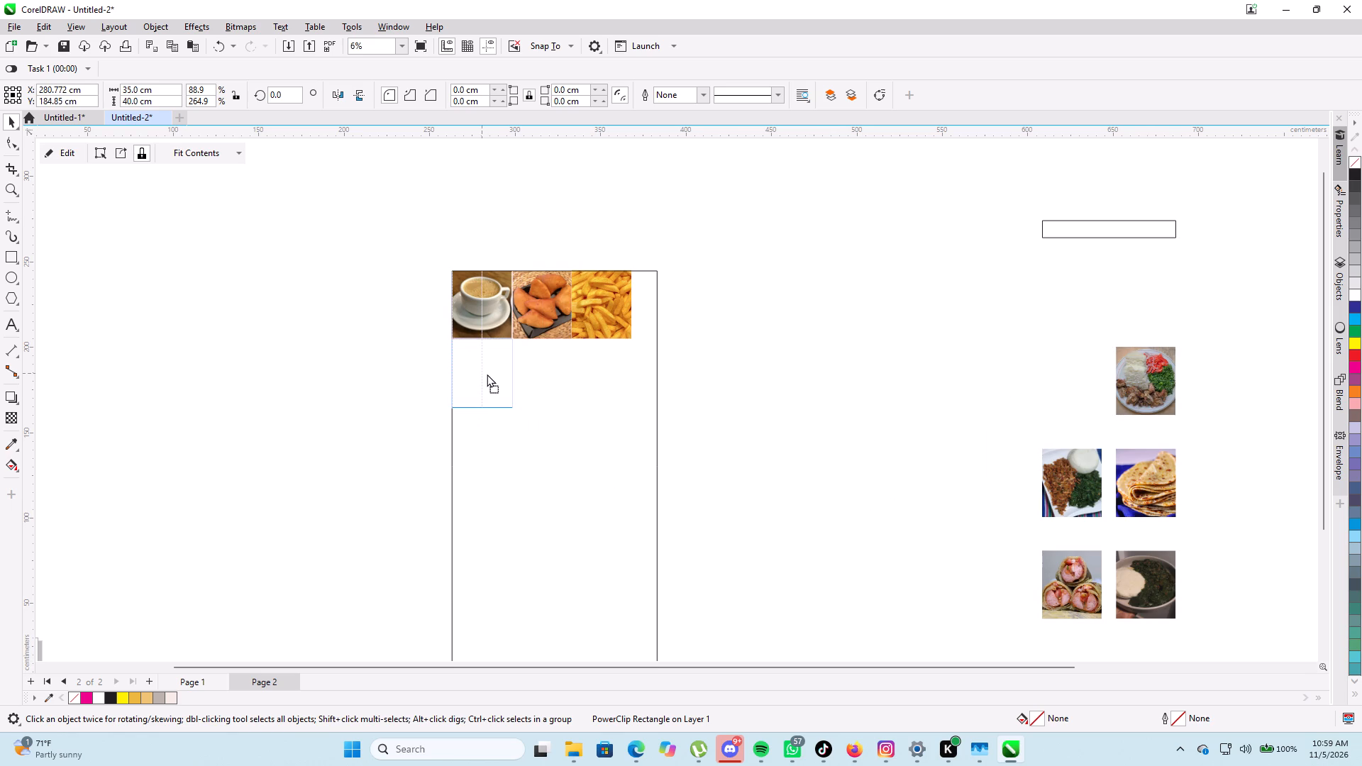
{"action": "left_click_drag", "start_coordinate": [487, 374], "coordinate": [486, 376]}
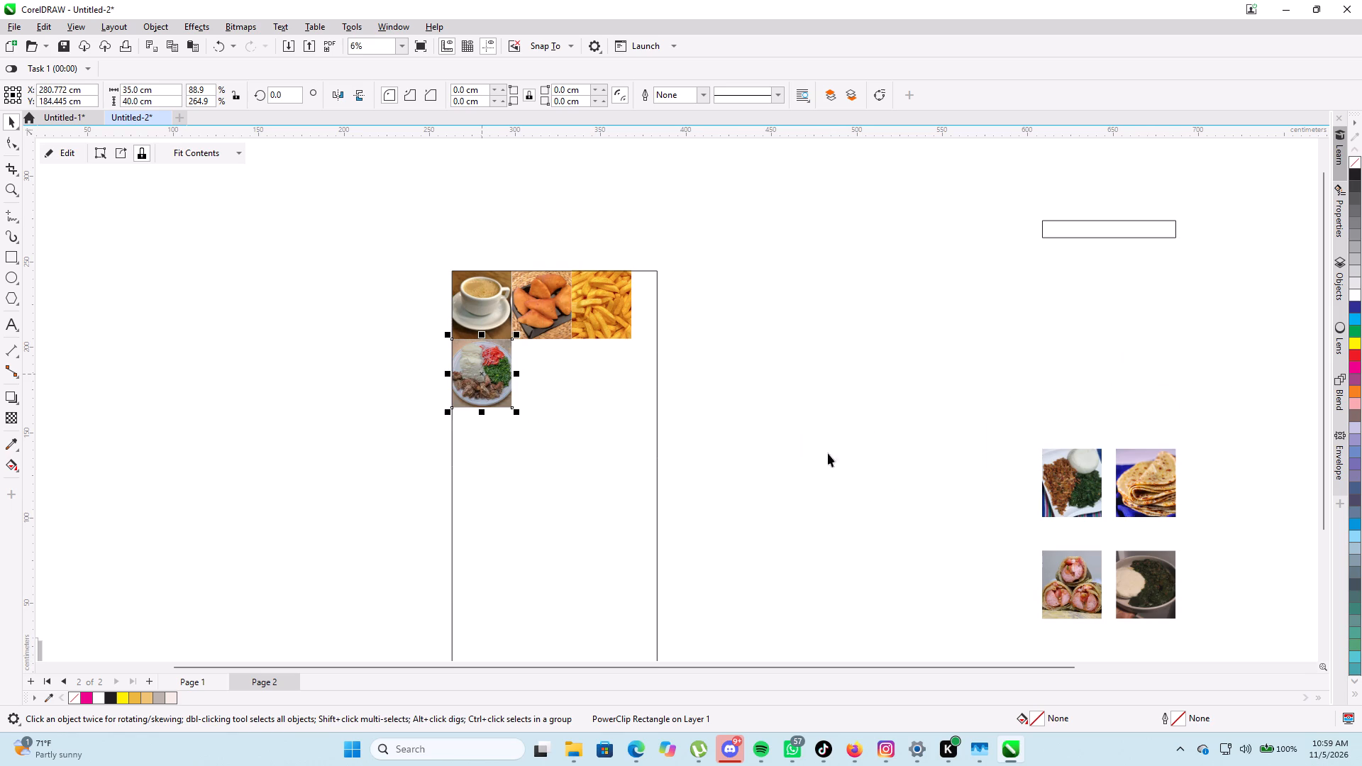
Move the framed minced meat and greens photo into the second row, directly beneath the mandazi photo.
{"action": "left_click", "coordinate": [1082, 482]}
{"action": "left_click_drag", "start_coordinate": [1083, 489], "coordinate": [595, 396]}
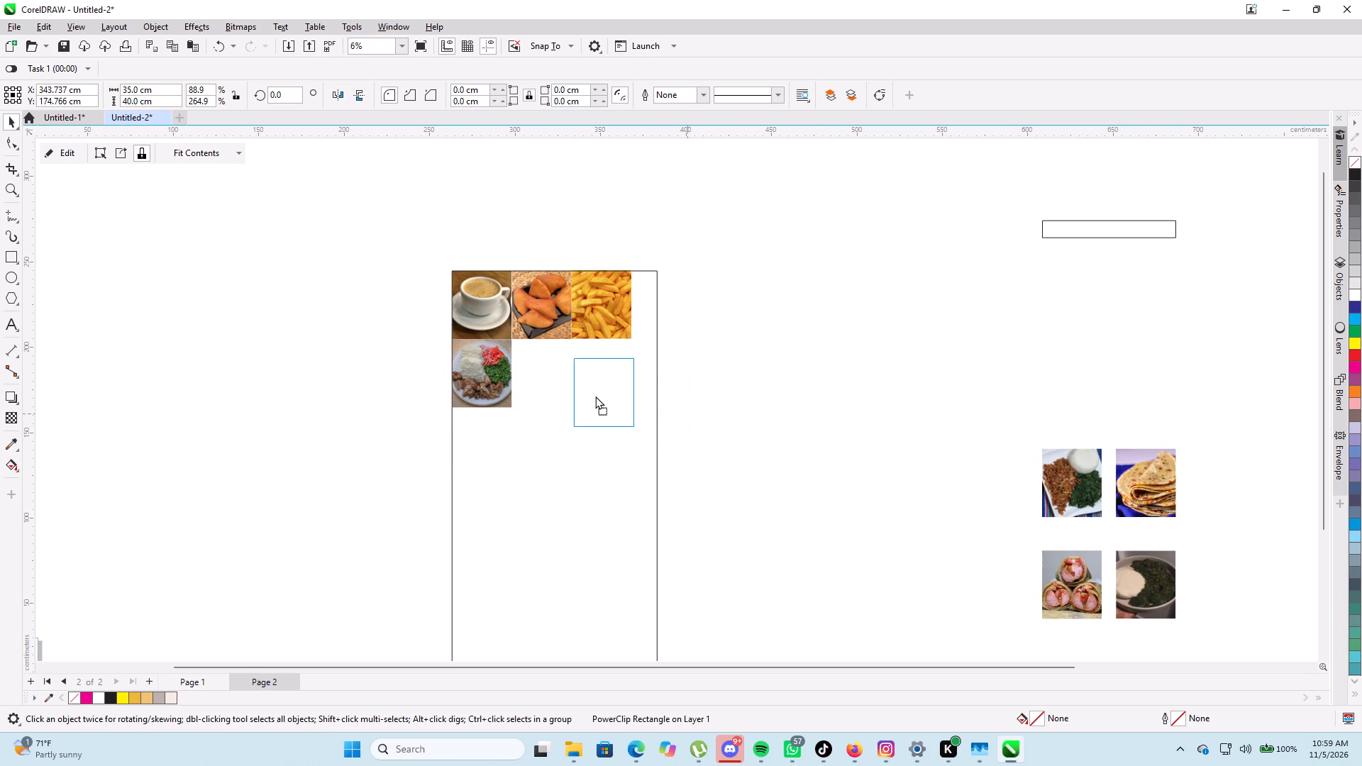
{"action": "left_click_drag", "start_coordinate": [595, 396], "coordinate": [550, 379]}
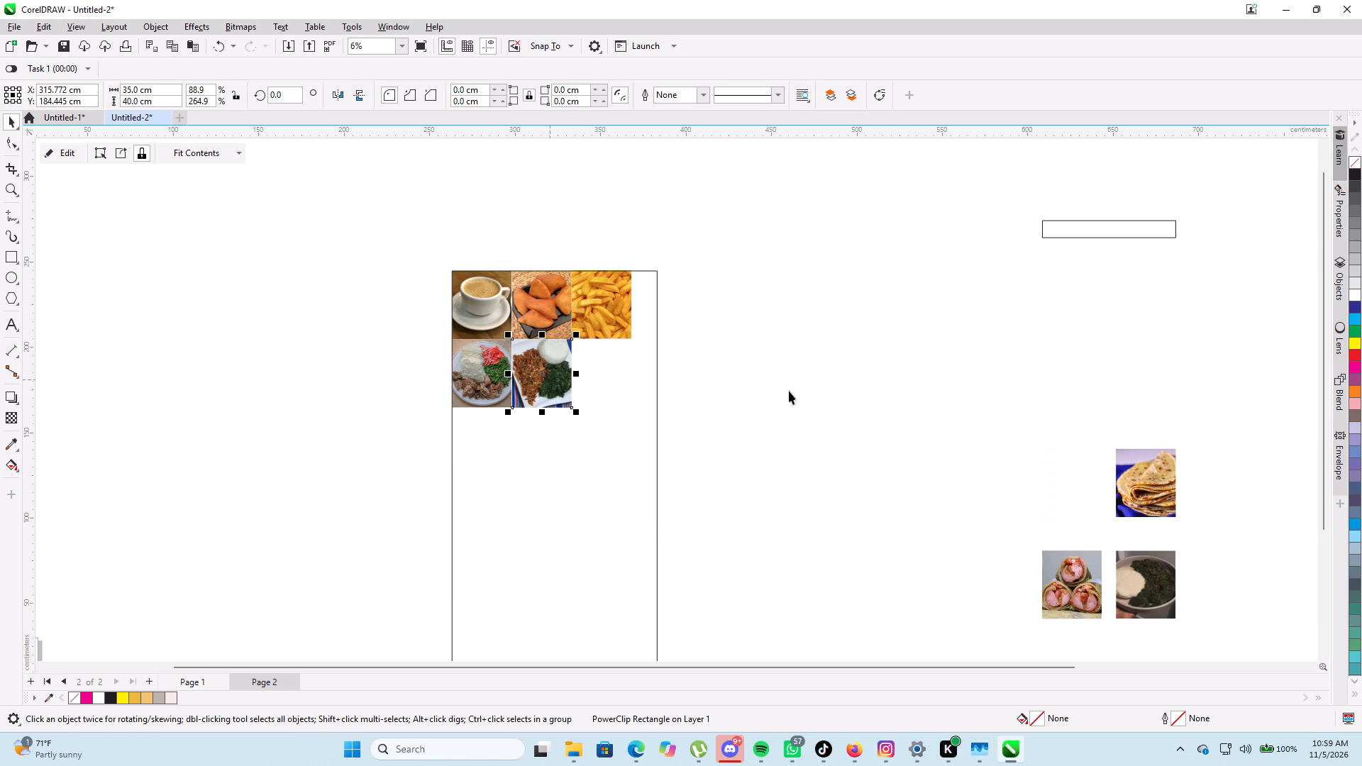
Move the framed folded chapati photo into the second row, directly beneath the fries photo.
{"action": "scroll", "coordinate": [679, 401], "scroll_direction": "up", "scroll_amount": 3}
{"action": "scroll", "coordinate": [758, 404], "scroll_direction": "down", "scroll_amount": 4}
{"action": "left_click", "coordinate": [1145, 489]}
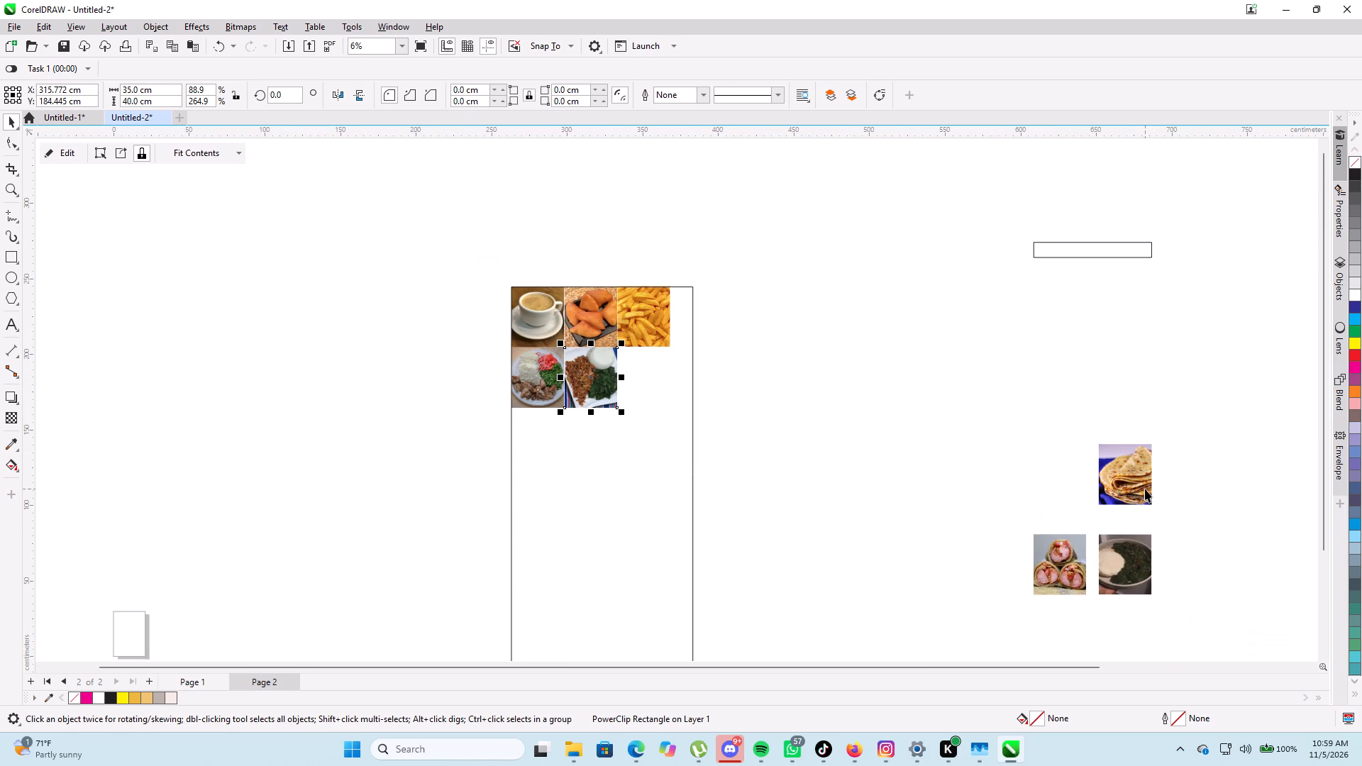
{"action": "left_click_drag", "start_coordinate": [1141, 487], "coordinate": [668, 398]}
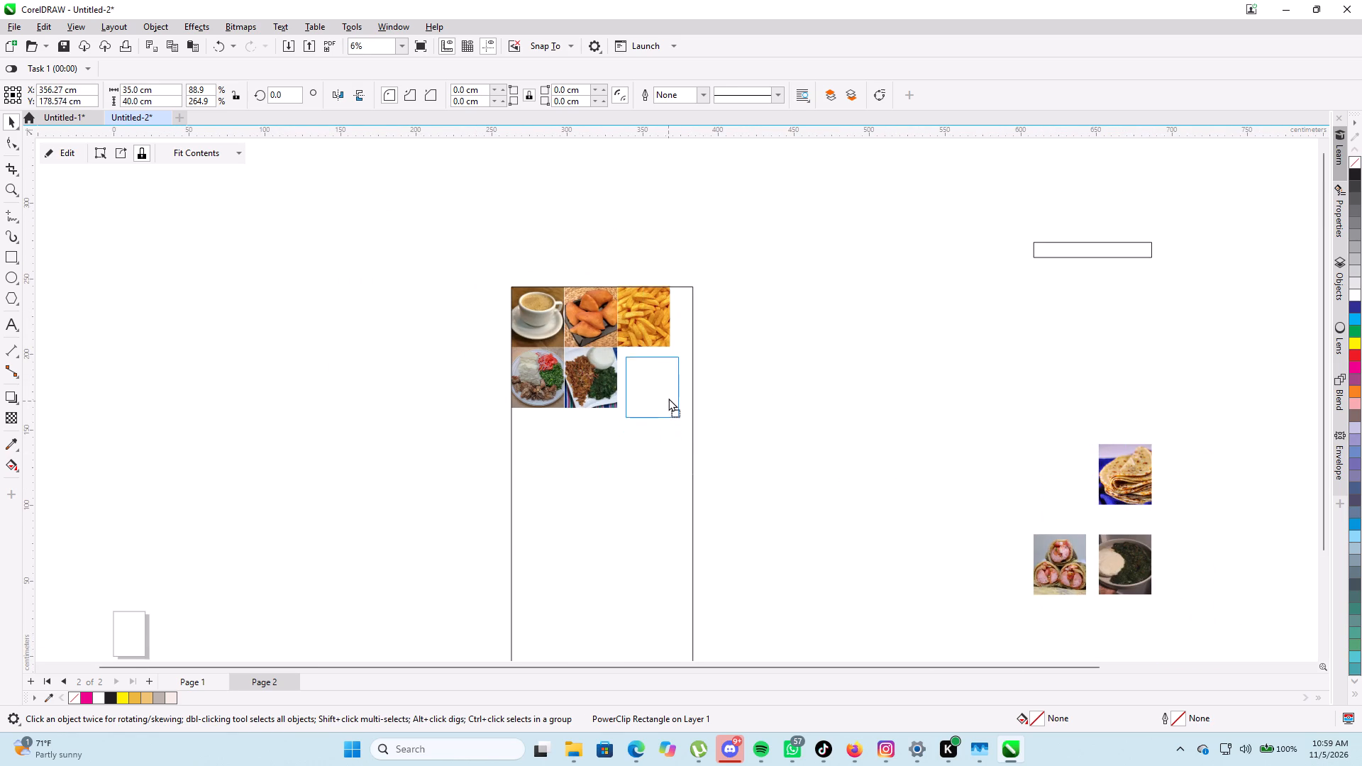
{"action": "left_click_drag", "start_coordinate": [668, 398], "coordinate": [665, 390]}
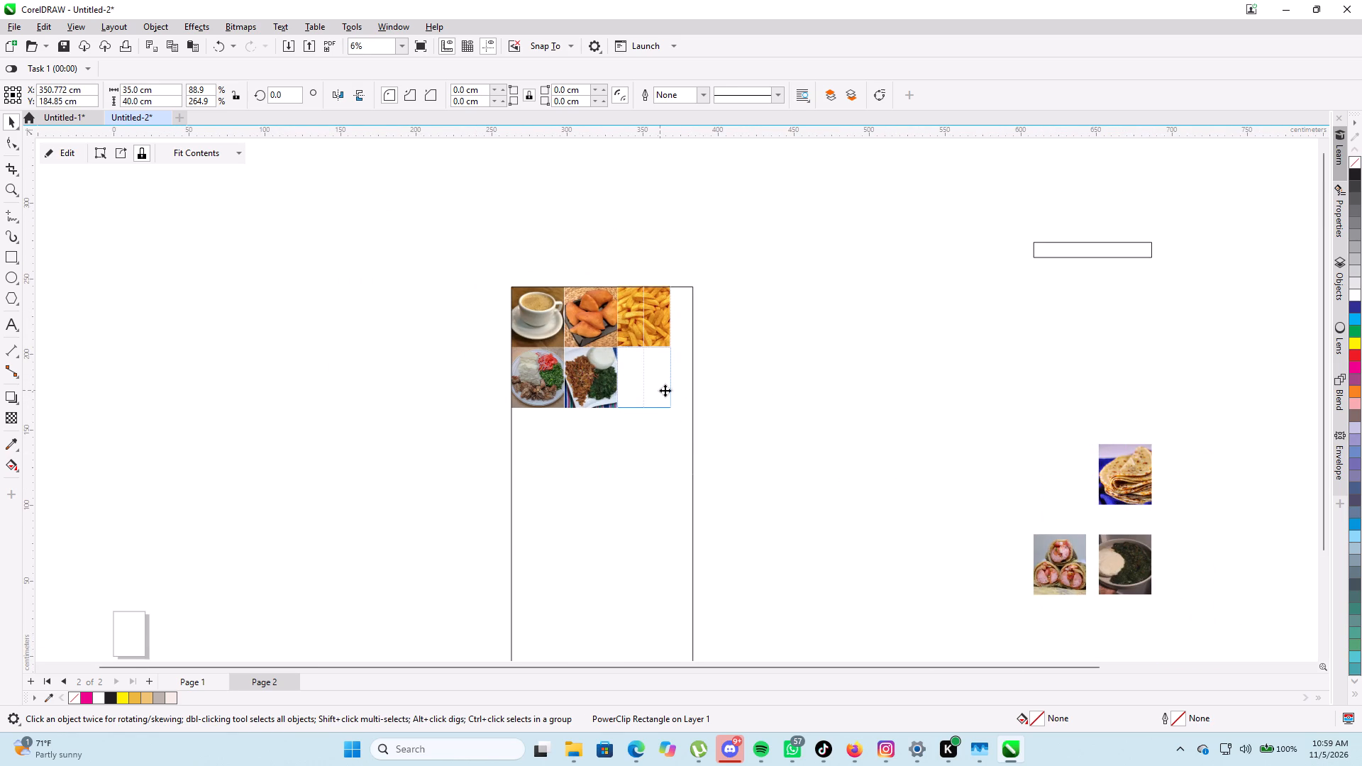
Start a third row in the sign by moving the framed wraps photo directly beneath the meat and tomato plate photo.
{"action": "scroll", "coordinate": [755, 401], "scroll_direction": "up", "scroll_amount": 4}
{"action": "scroll", "coordinate": [753, 400], "scroll_direction": "down", "scroll_amount": 9}
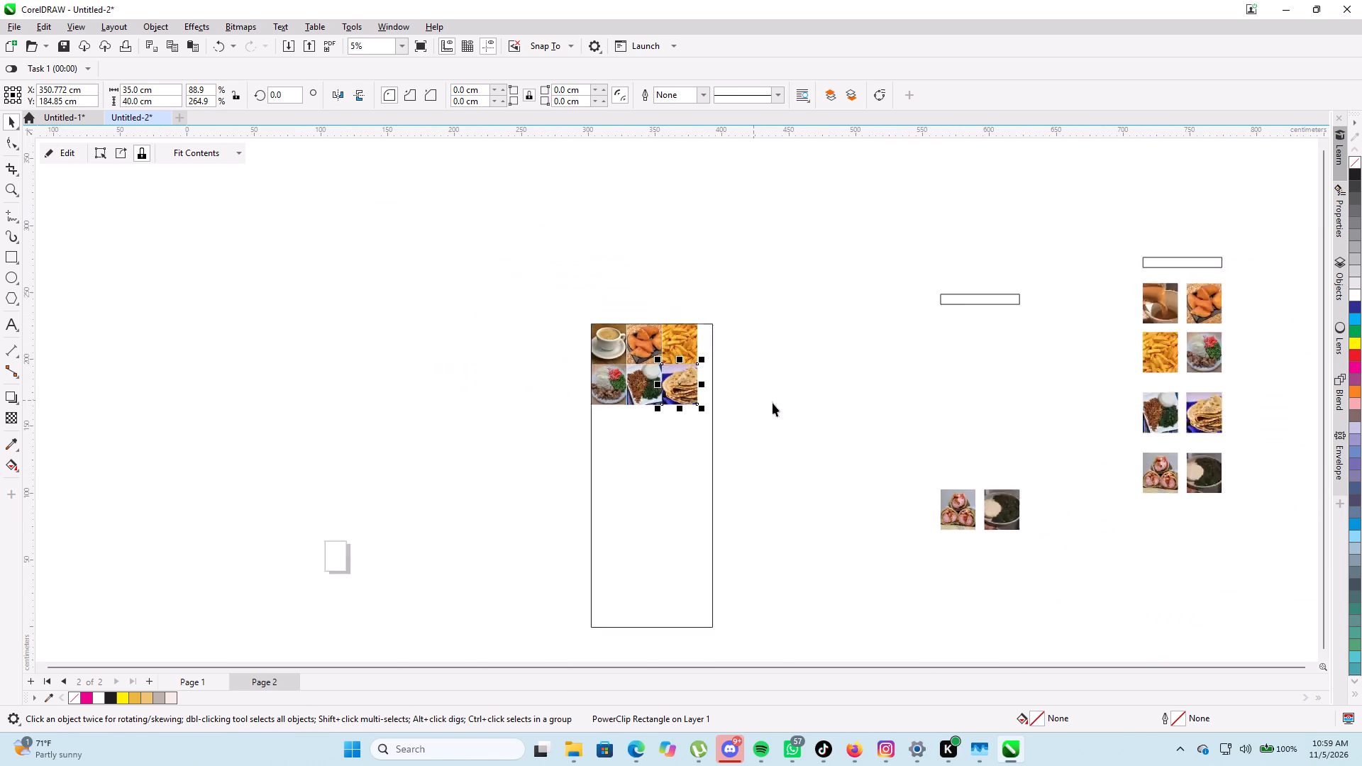
{"action": "scroll", "coordinate": [963, 477], "scroll_direction": "up", "scroll_amount": 4}
{"action": "left_click", "coordinate": [893, 492]}
{"action": "left_click_drag", "start_coordinate": [890, 490], "coordinate": [751, 489]}
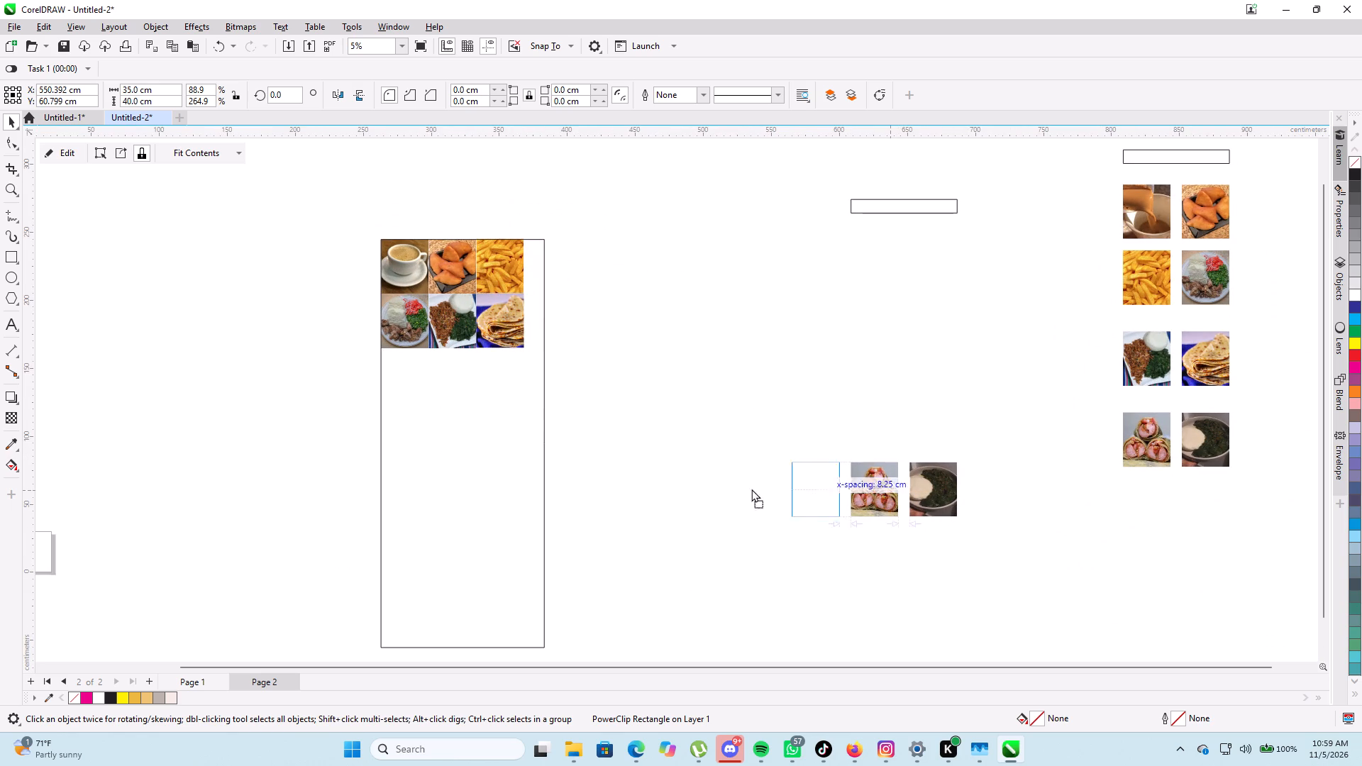
{"action": "left_click_drag", "start_coordinate": [751, 489], "coordinate": [421, 377]}
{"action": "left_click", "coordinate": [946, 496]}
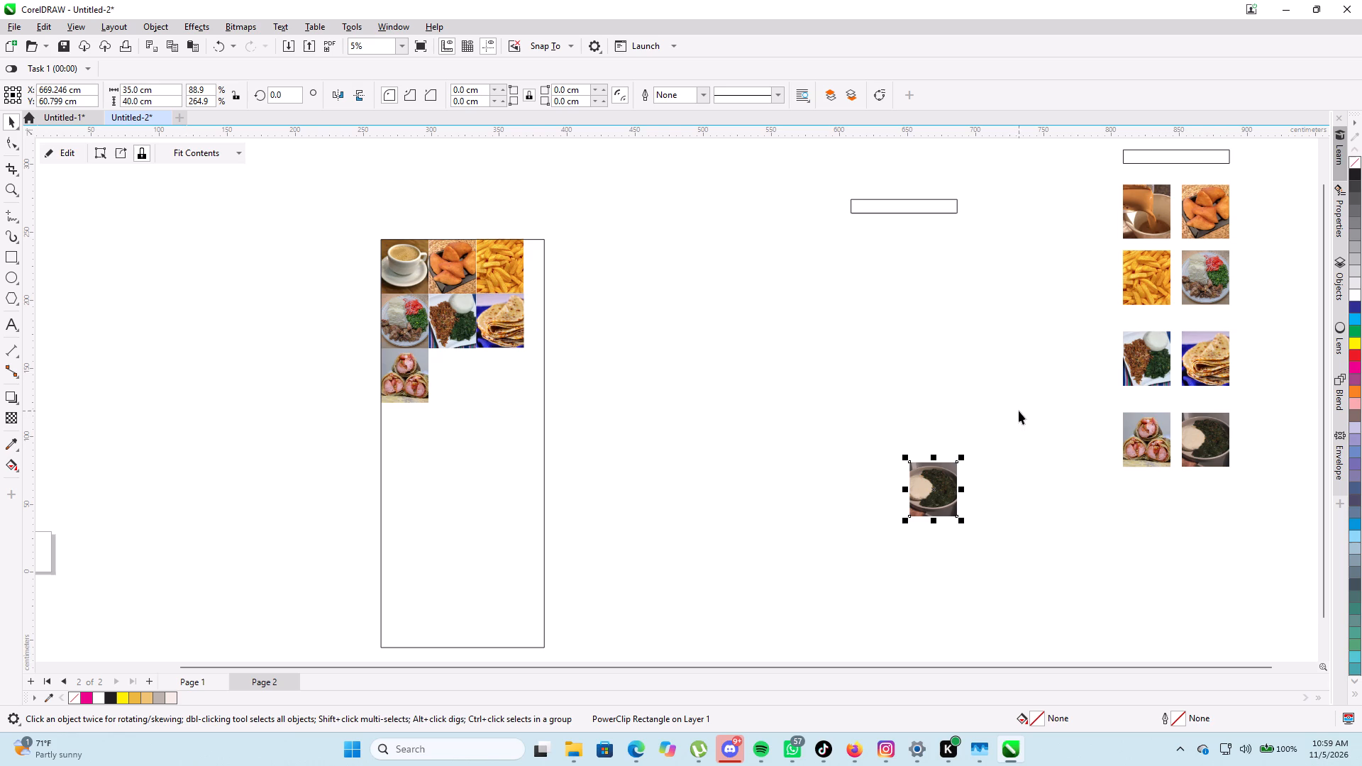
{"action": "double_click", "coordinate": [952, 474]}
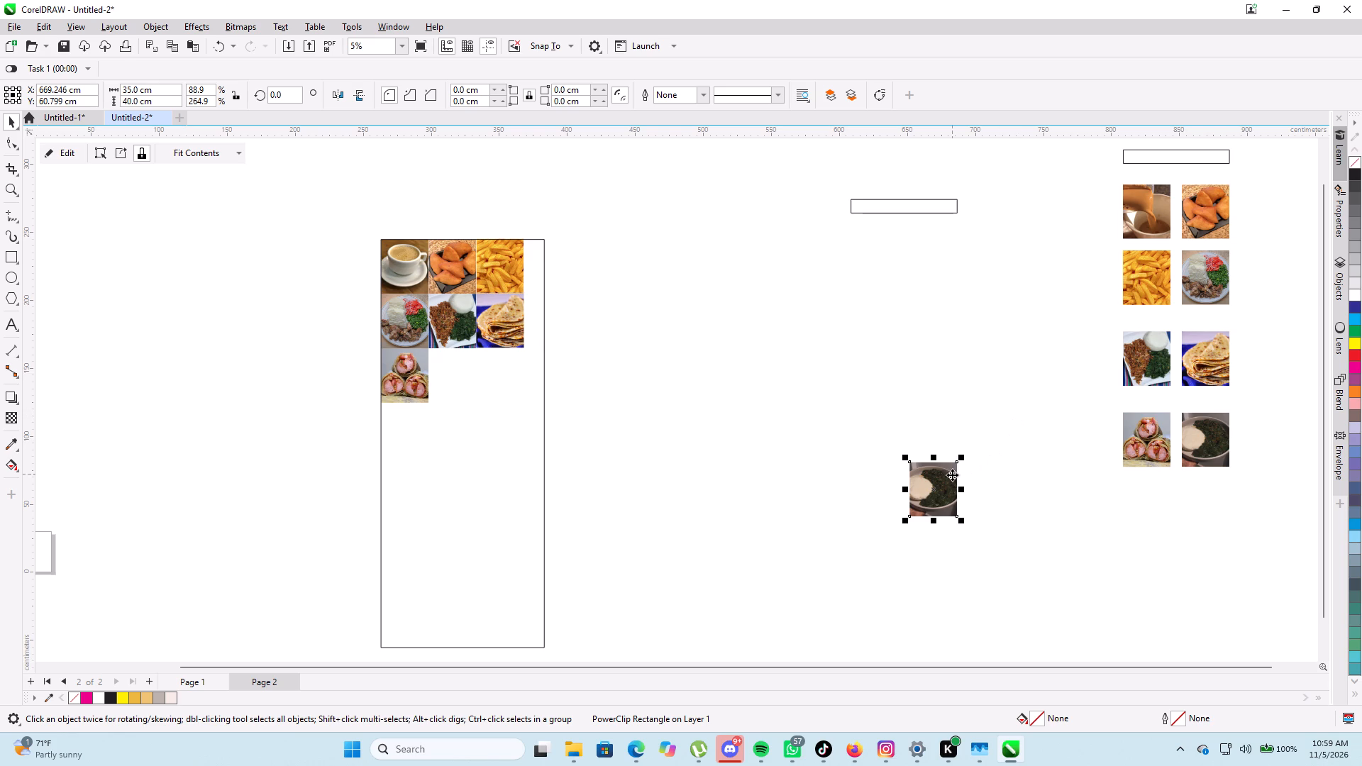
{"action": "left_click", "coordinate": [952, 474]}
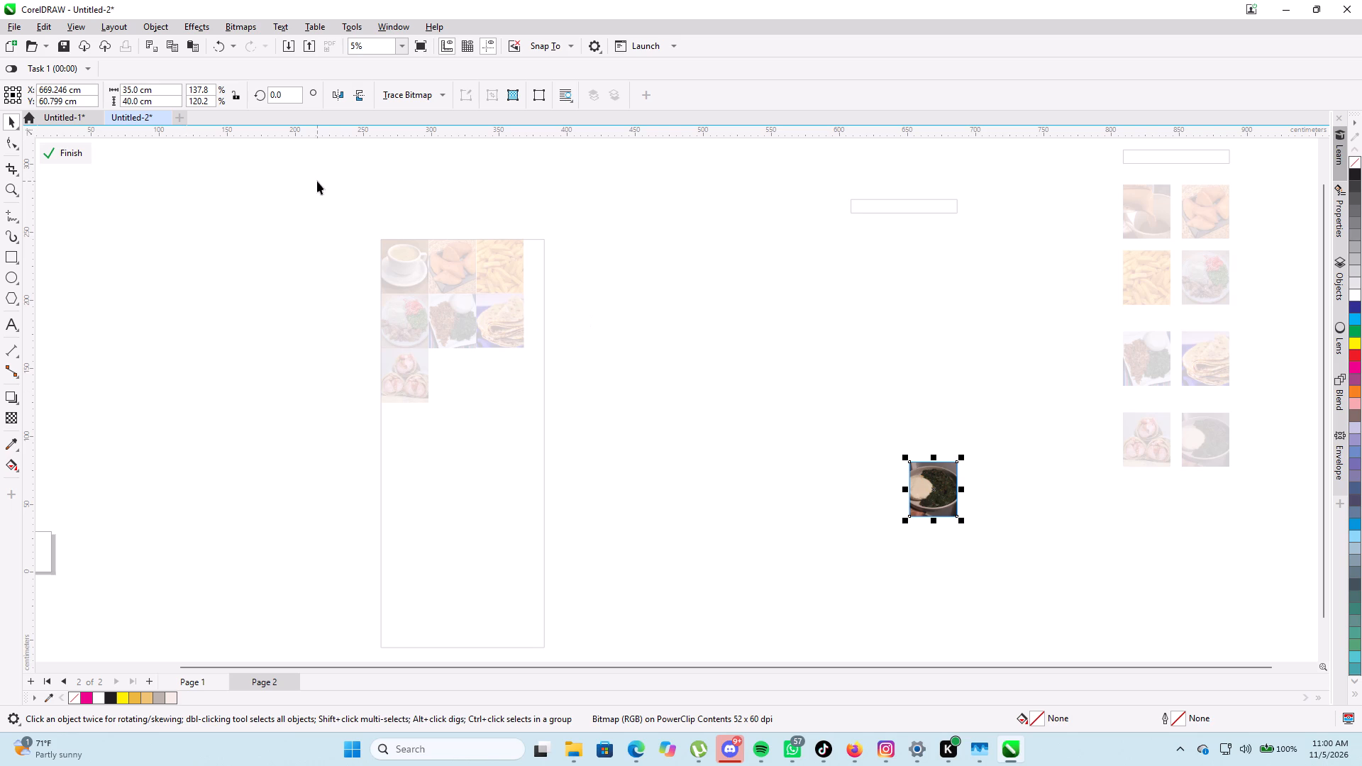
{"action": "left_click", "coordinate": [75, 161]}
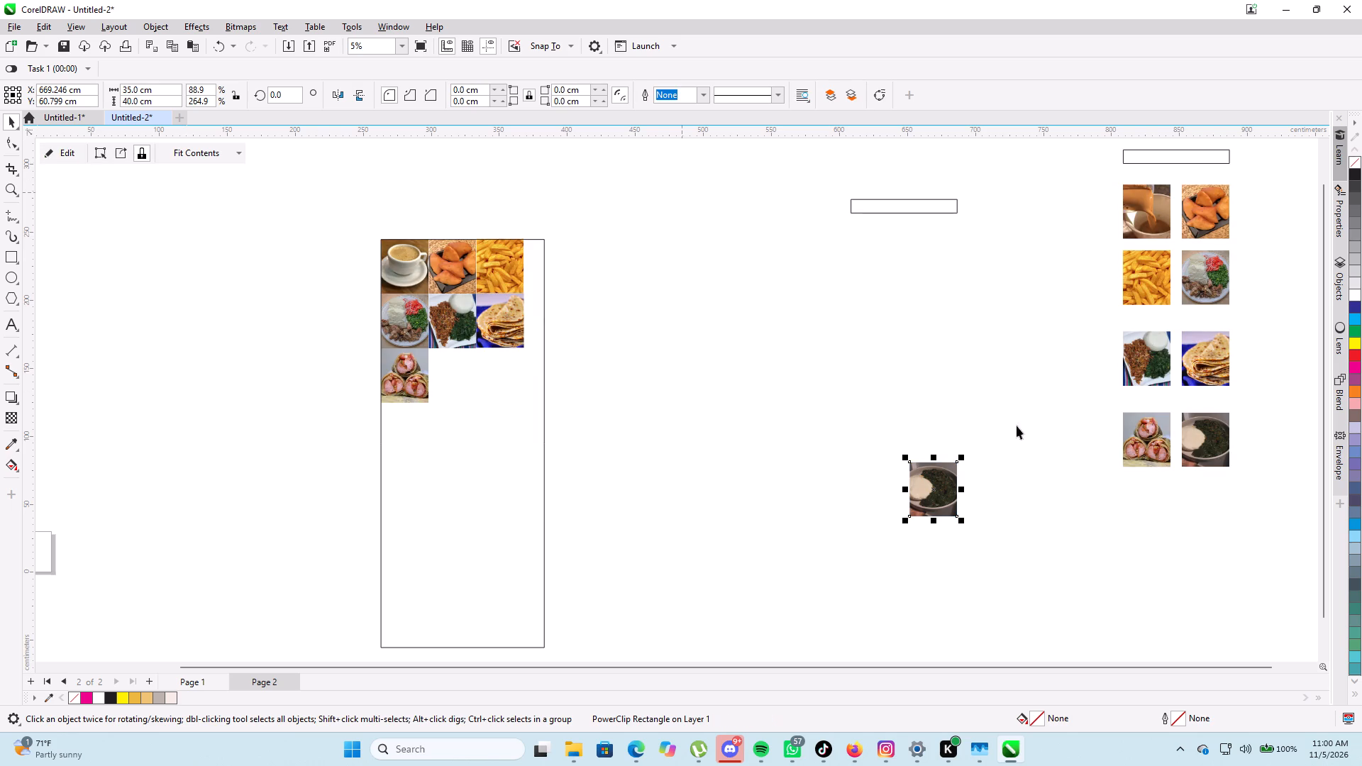
Switch to page 1 and look over the menu board mock-ups and the framed food photo sets.
{"action": "scroll", "coordinate": [1080, 448], "scroll_direction": "down", "scroll_amount": 4}
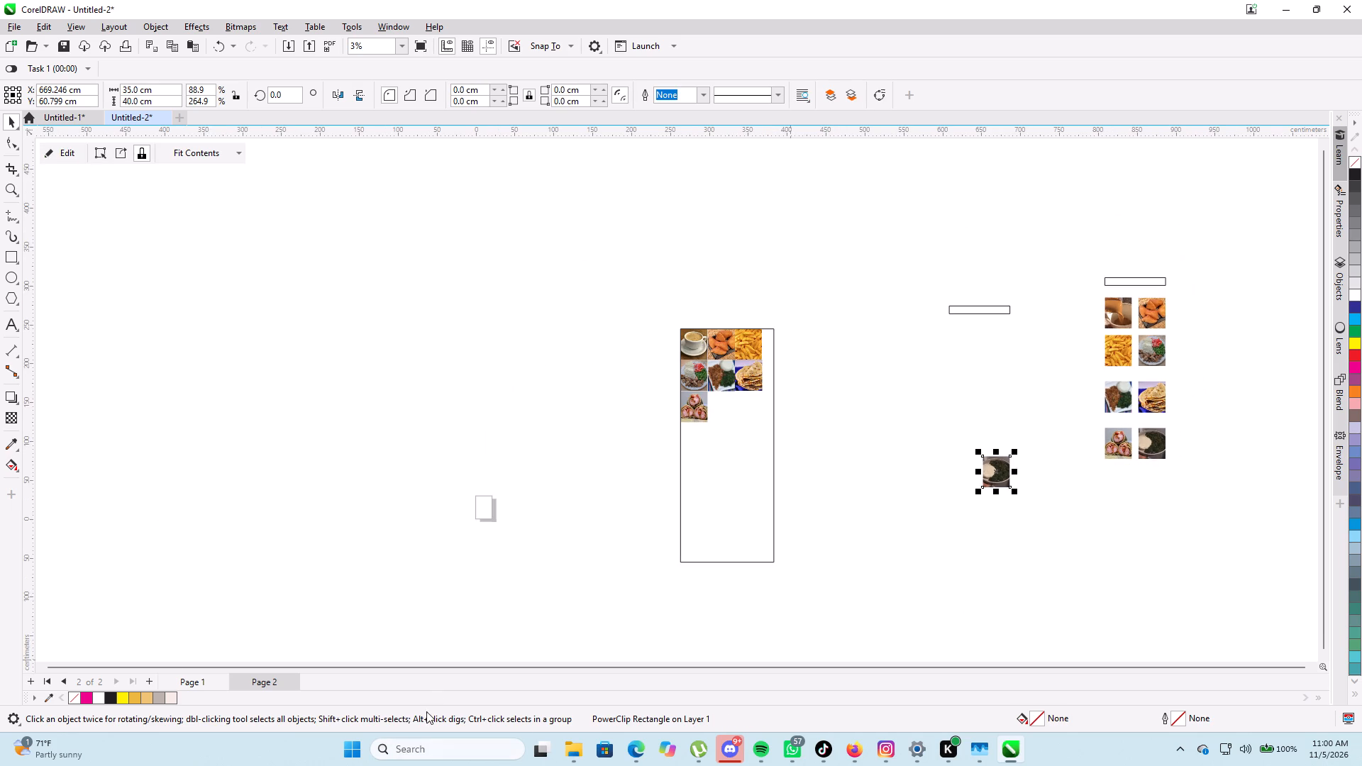
{"action": "left_click", "coordinate": [196, 680]}
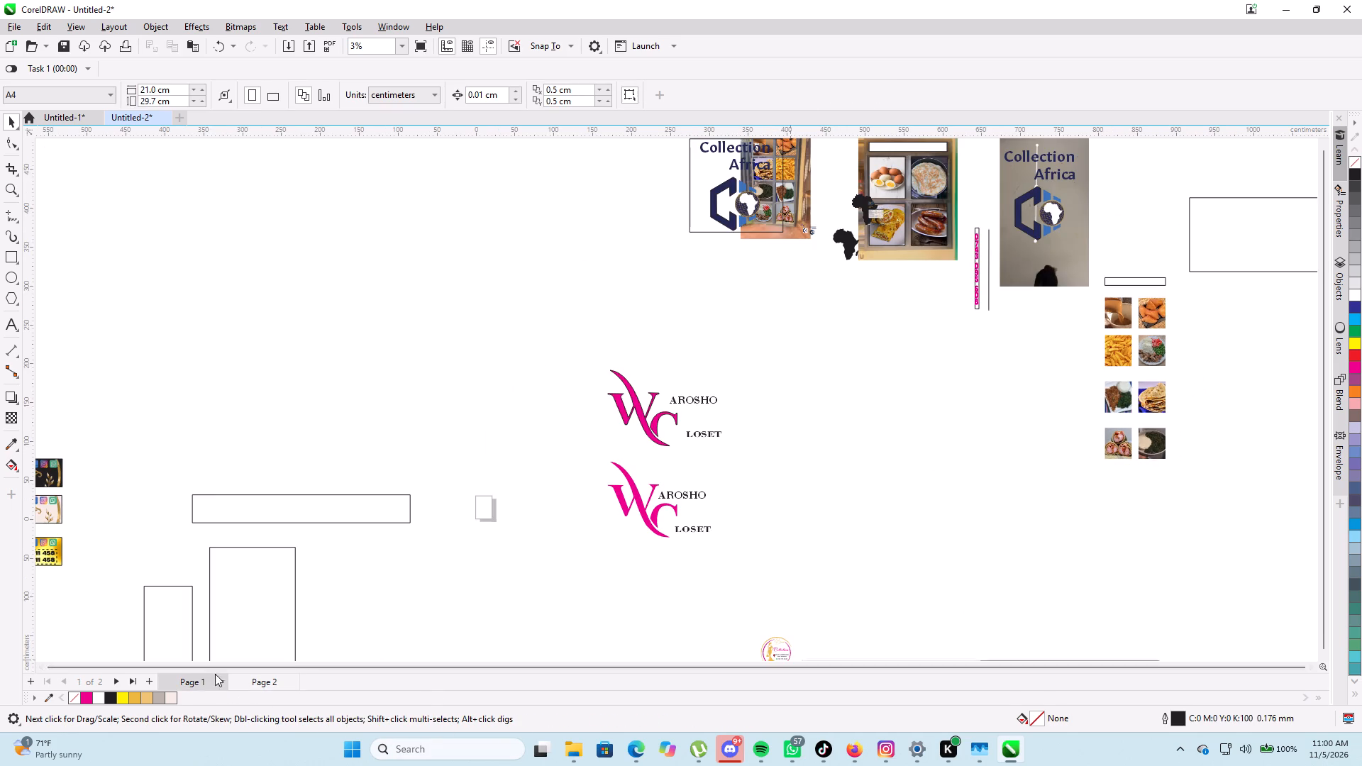
{"action": "scroll", "coordinate": [987, 336], "scroll_direction": "up", "scroll_amount": 1}
{"action": "middle_click_drag", "start_coordinate": [987, 342], "coordinate": [960, 554]}
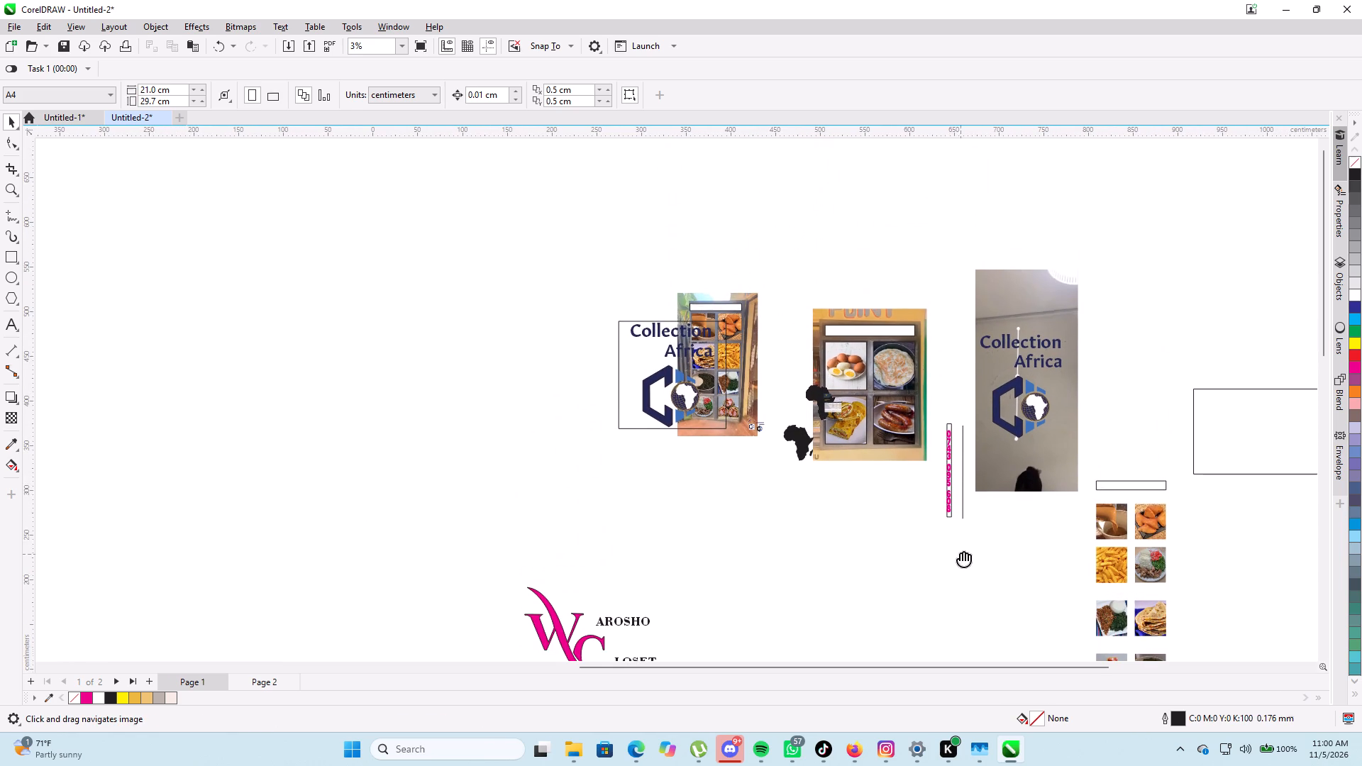
{"action": "middle_click_drag", "start_coordinate": [960, 554], "coordinate": [960, 555]}
{"action": "scroll", "coordinate": [922, 503], "scroll_direction": "down", "scroll_amount": 6}
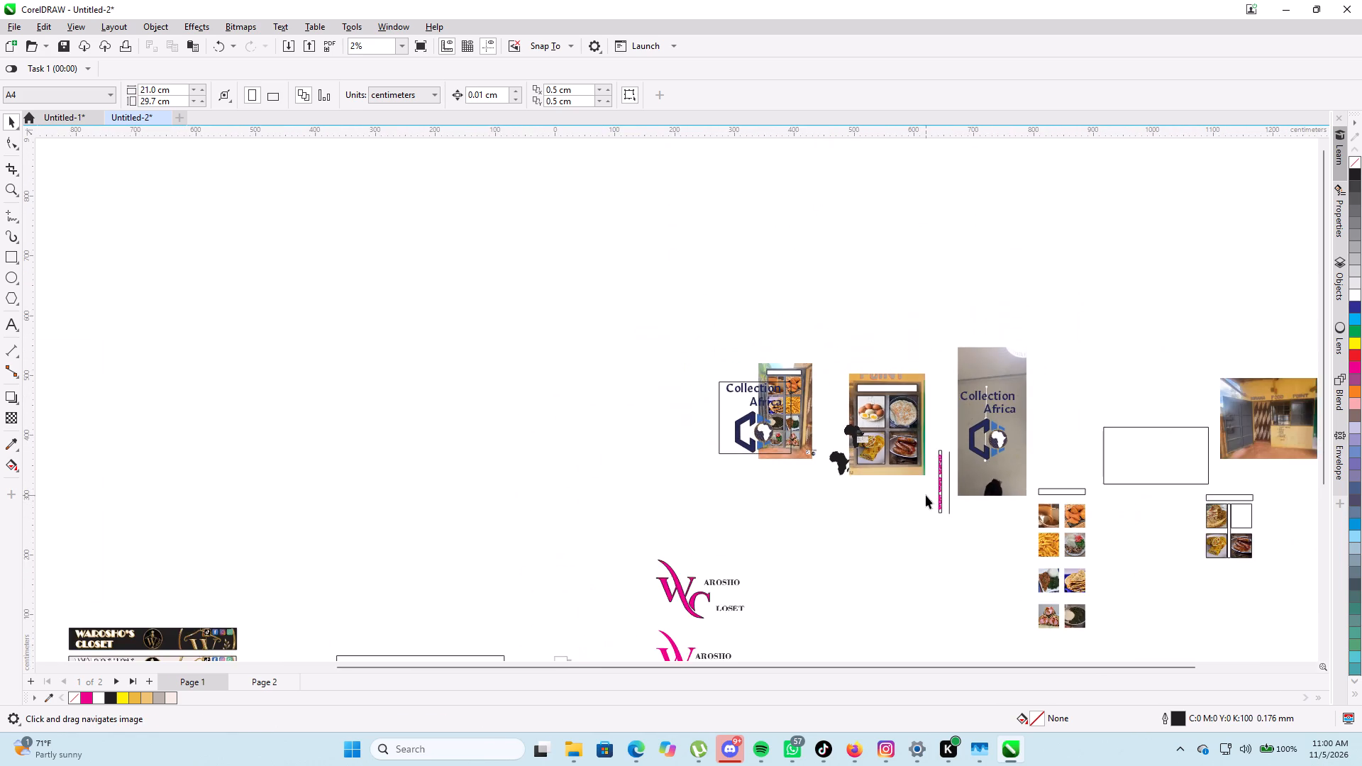
{"action": "scroll", "coordinate": [1026, 501], "scroll_direction": "up", "scroll_amount": 8}
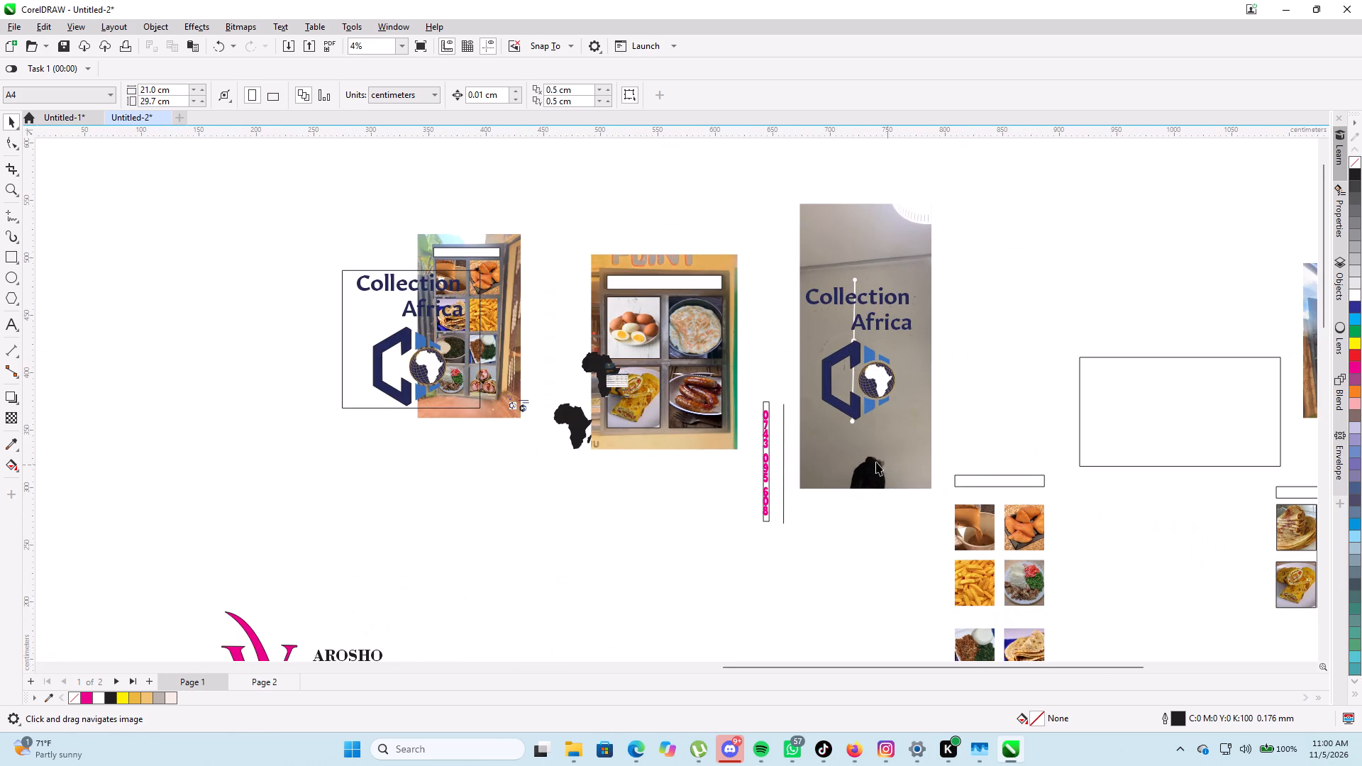
Move the upper black Africa silhouette leftwards, off the menu board mock-up with the eggs and sausages.
{"action": "left_click", "coordinate": [607, 368]}
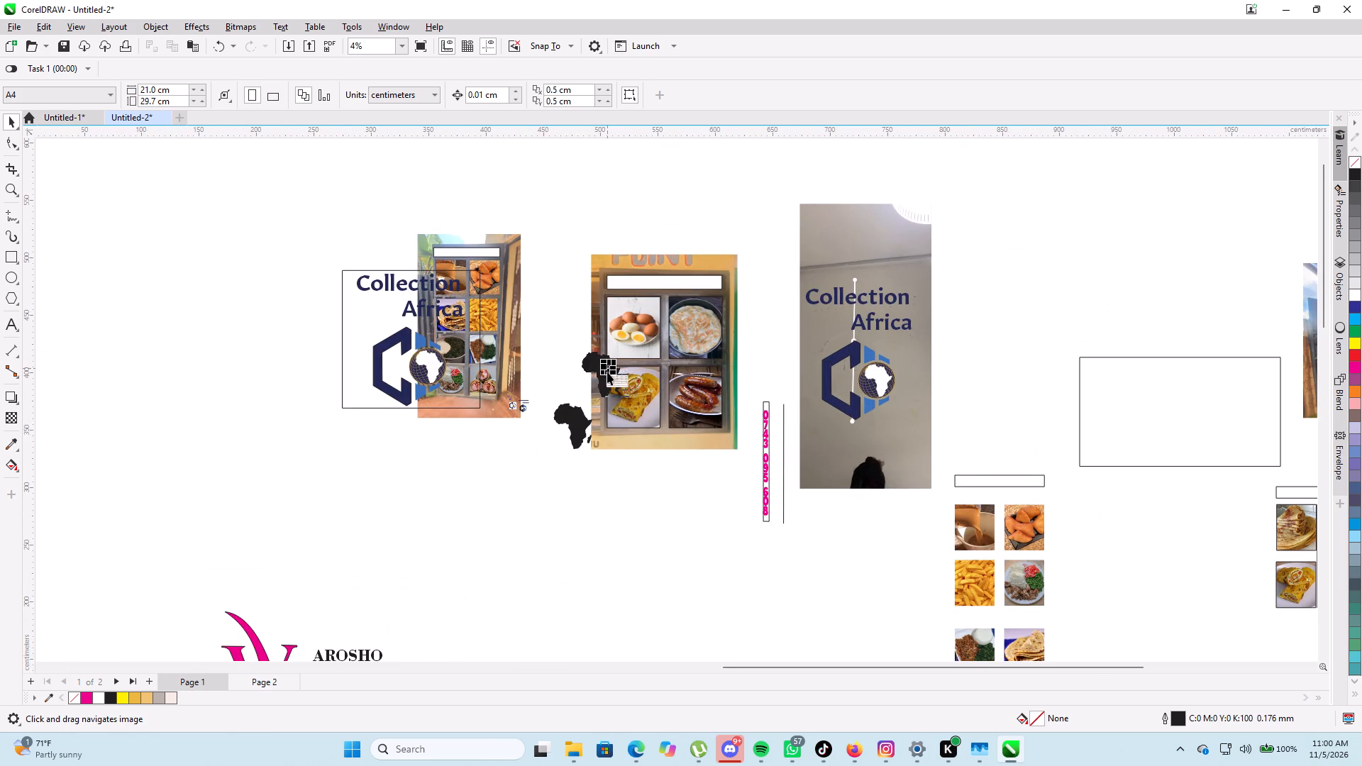
{"action": "left_click", "coordinate": [602, 377]}
{"action": "left_click", "coordinate": [609, 381]}
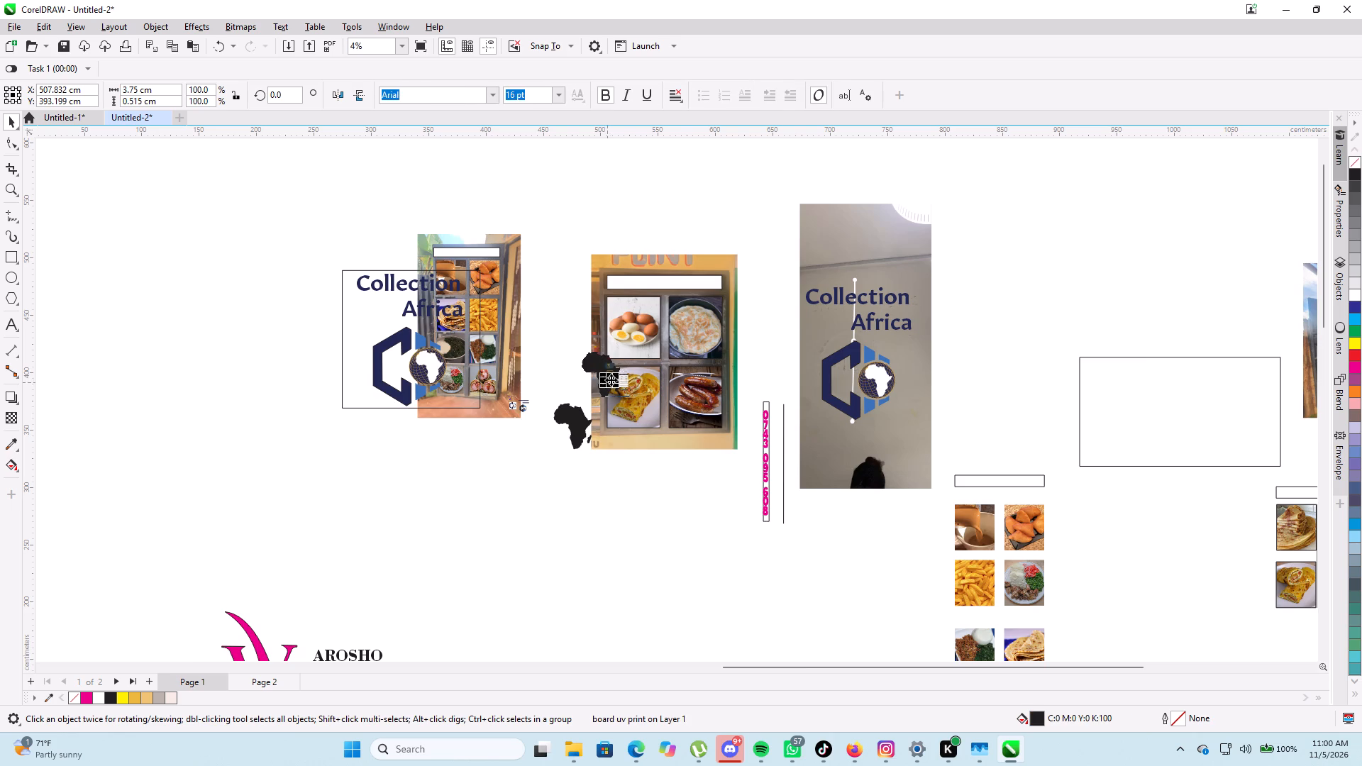
{"action": "scroll", "coordinate": [611, 374], "scroll_direction": "up", "scroll_amount": 7}
{"action": "left_click", "coordinate": [575, 348]}
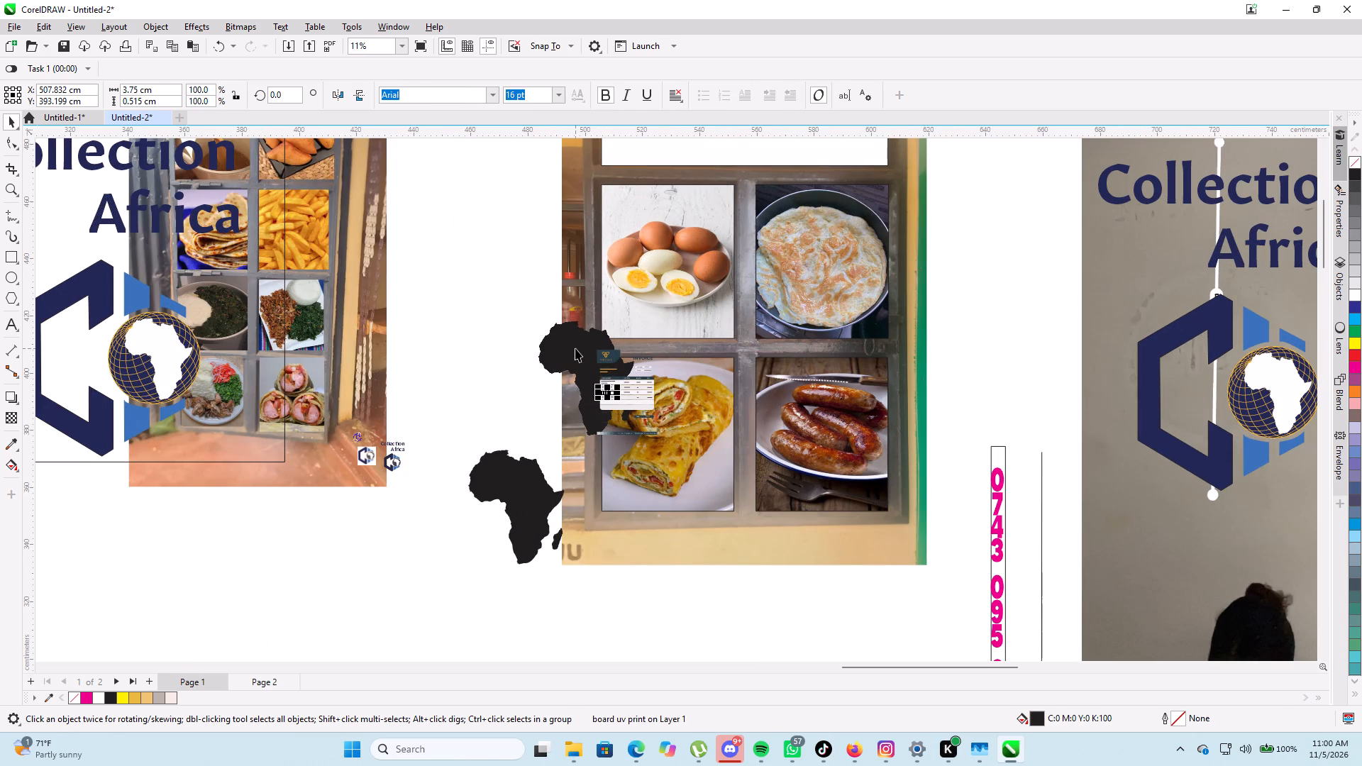
{"action": "scroll", "coordinate": [575, 348], "scroll_direction": "down", "scroll_amount": 12}
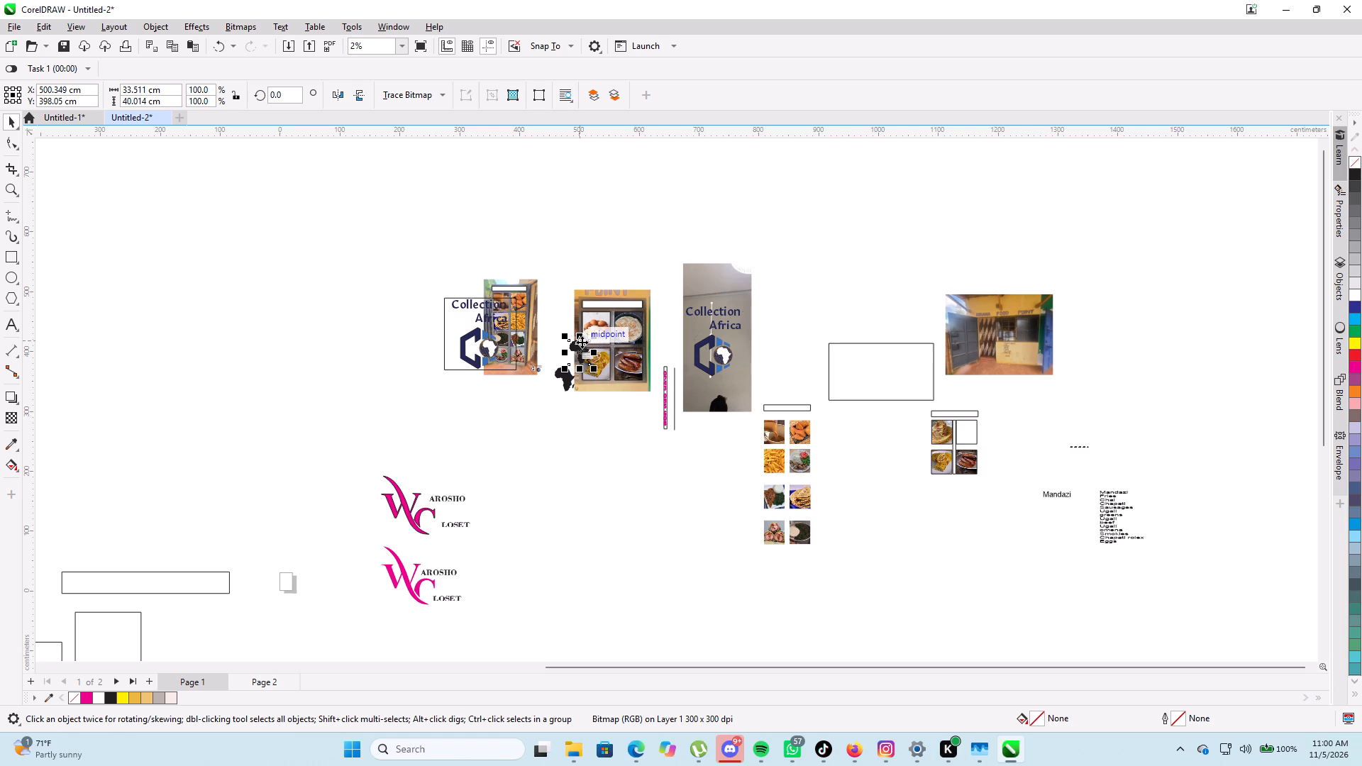
{"action": "scroll", "coordinate": [846, 385], "scroll_direction": "up", "scroll_amount": 3}
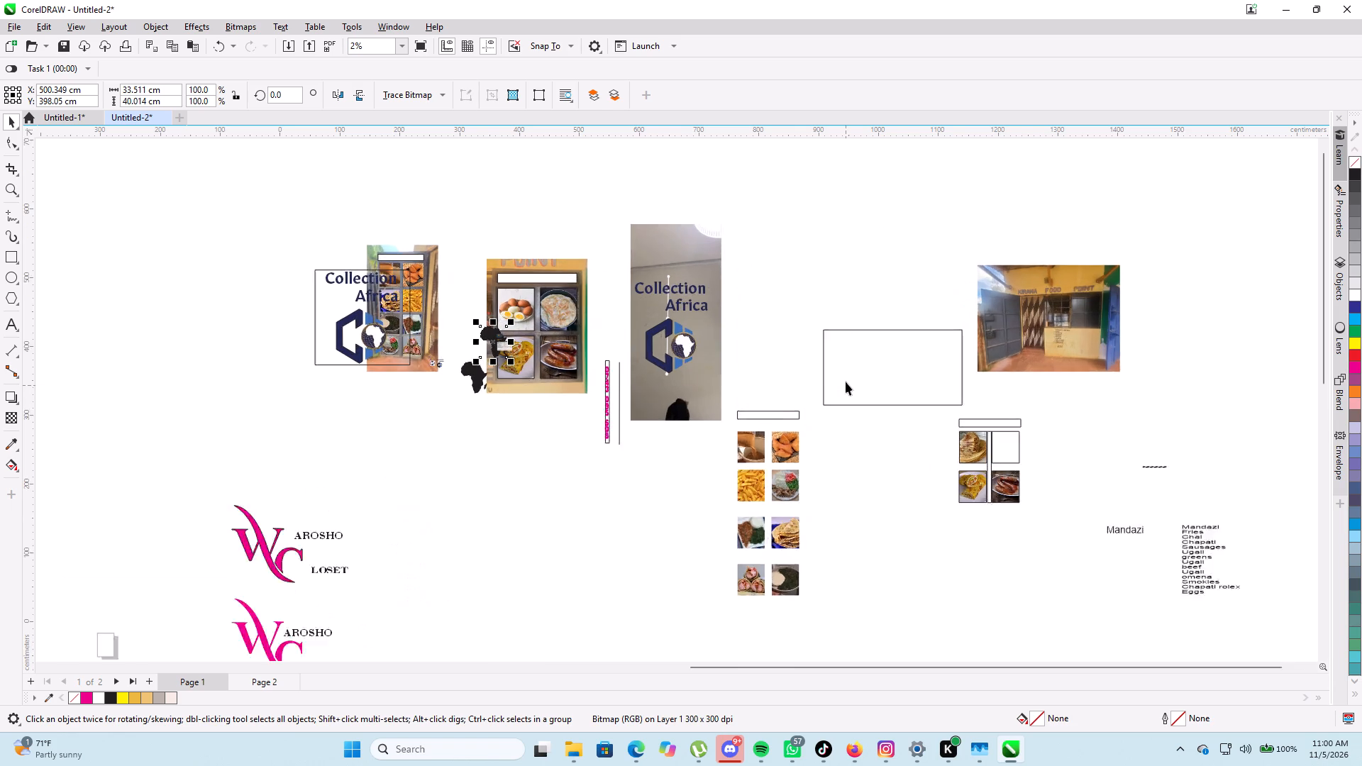
{"action": "scroll", "coordinate": [846, 380], "scroll_direction": "up", "scroll_amount": 4}
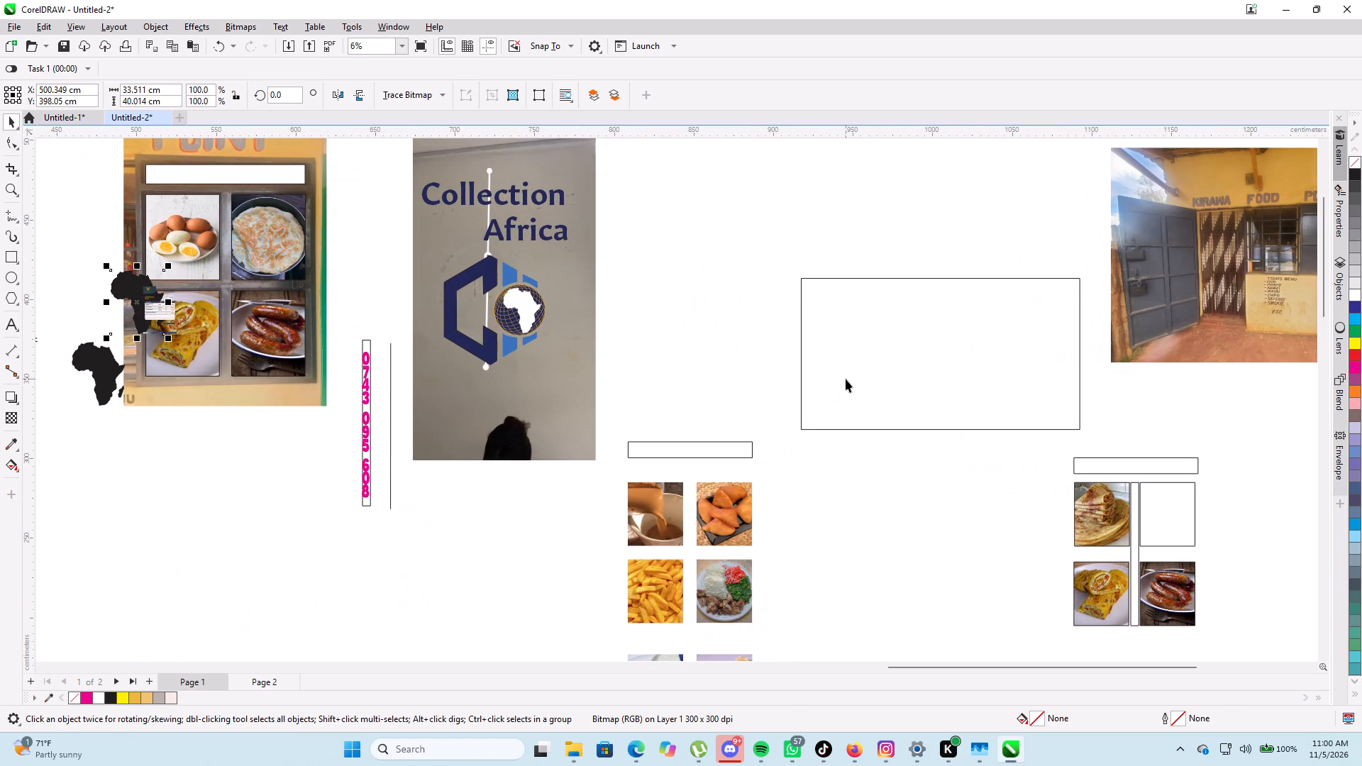
{"action": "left_click_drag", "start_coordinate": [135, 299], "coordinate": [120, 307]}
{"action": "left_click_drag", "start_coordinate": [120, 307], "coordinate": [74, 314]}
Examine the small table artwork over the menu board mock-up and the framed food photo sets on page 1.
{"action": "left_click", "coordinate": [165, 312]}
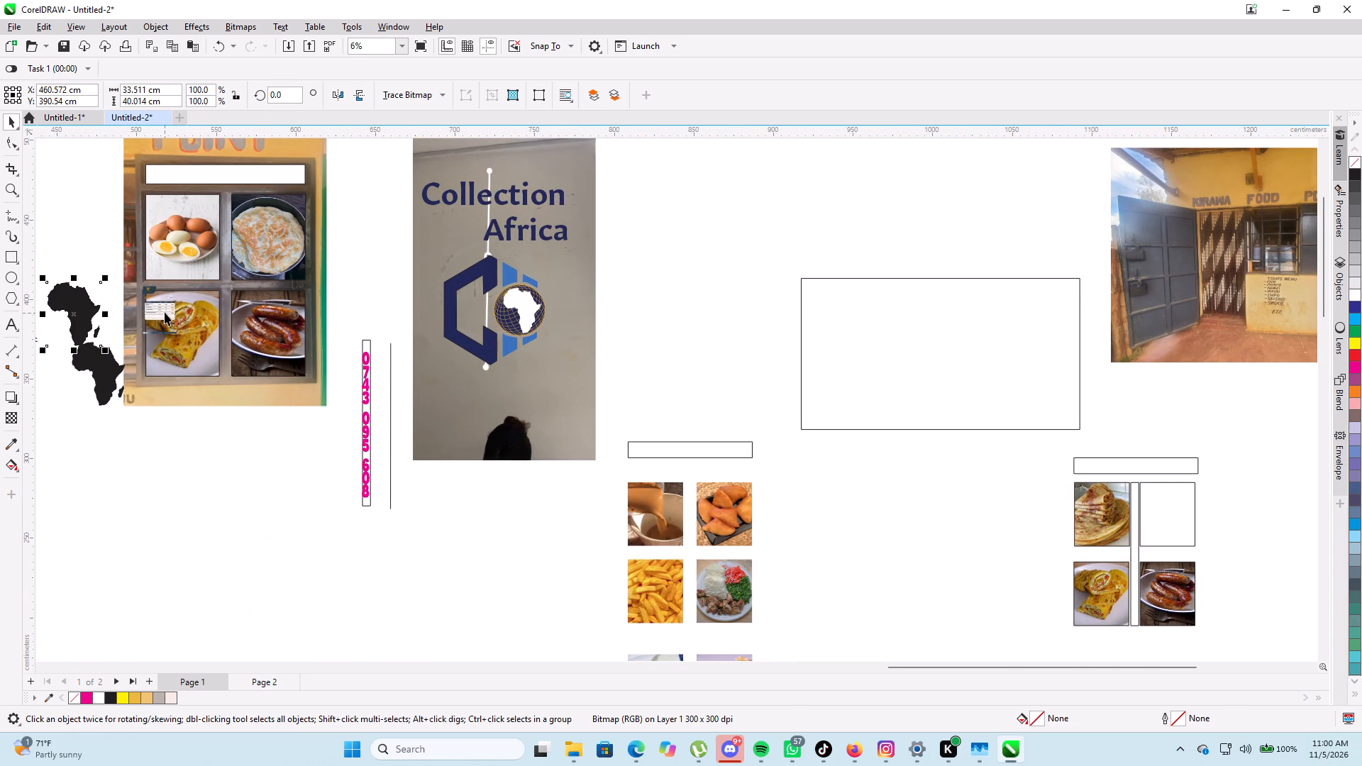
{"action": "left_click_drag", "start_coordinate": [200, 450], "coordinate": [151, 283]}
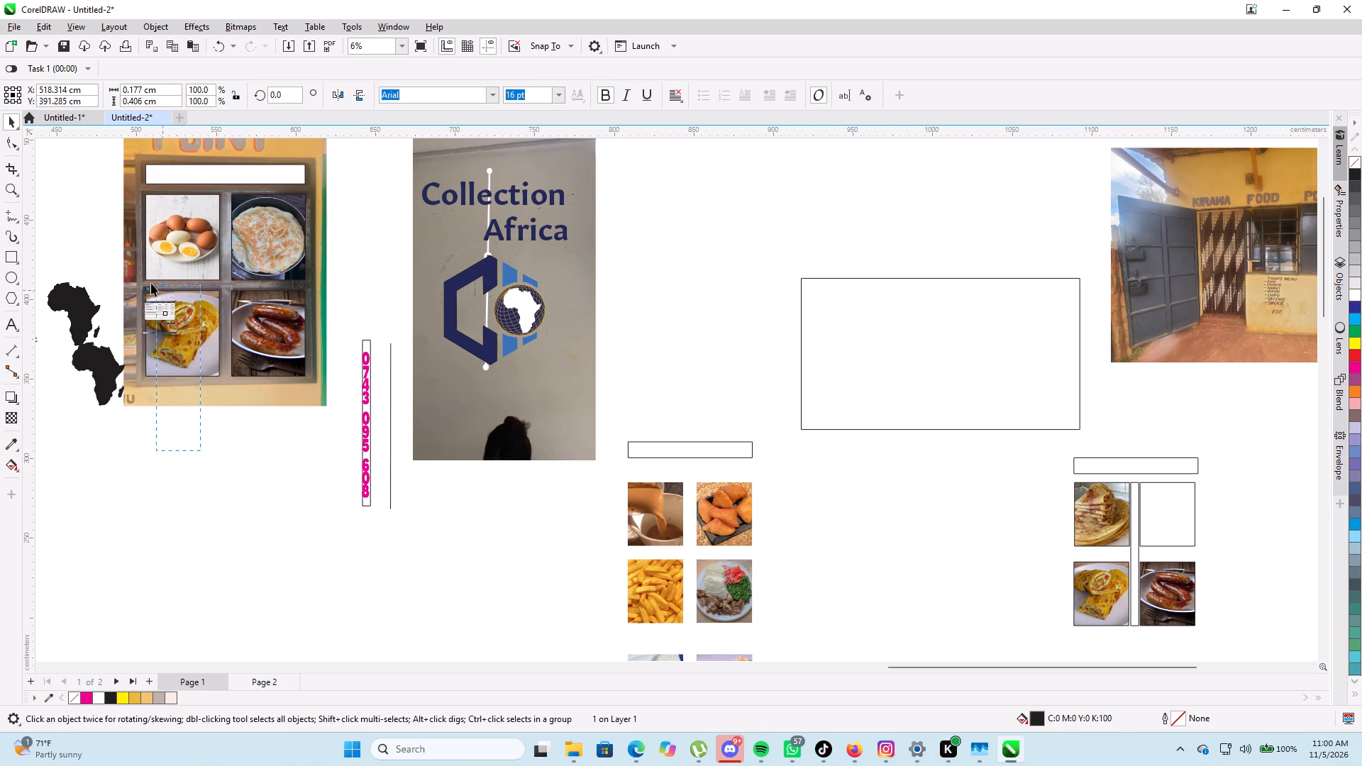
{"action": "left_click_drag", "start_coordinate": [151, 283], "coordinate": [89, 272]}
{"action": "scroll", "coordinate": [200, 311], "scroll_direction": "down", "scroll_amount": 9}
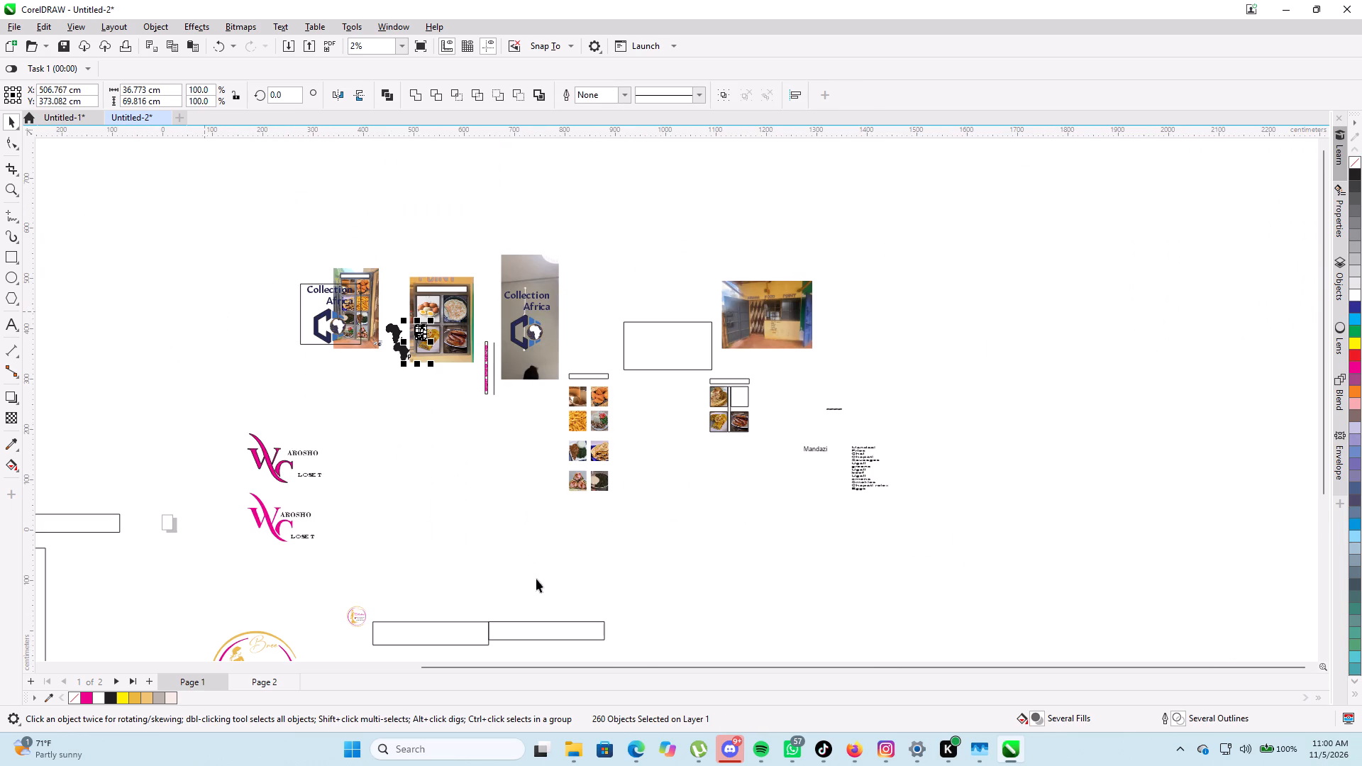
{"action": "scroll", "coordinate": [712, 505], "scroll_direction": "up", "scroll_amount": 3}
{"action": "scroll", "coordinate": [416, 398], "scroll_direction": "up", "scroll_amount": 4}
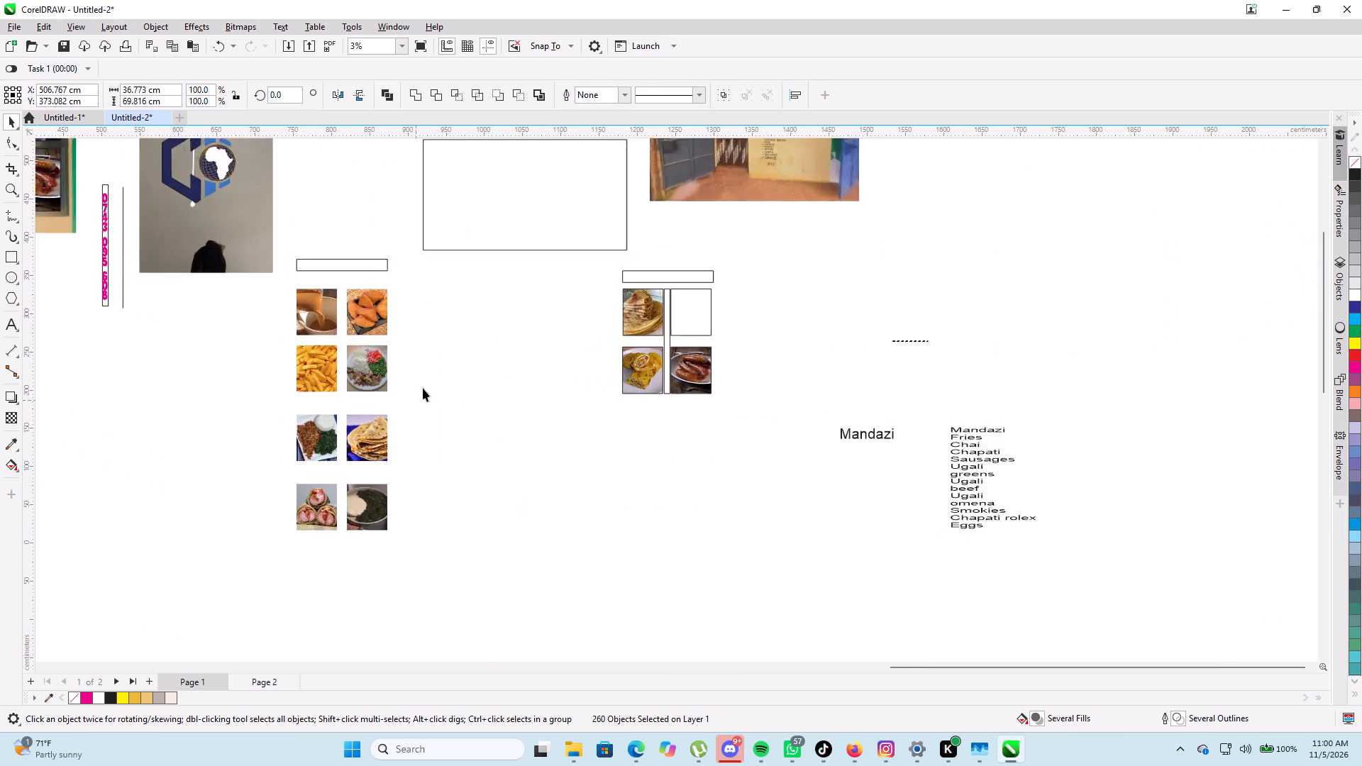
{"action": "scroll", "coordinate": [423, 388], "scroll_direction": "up", "scroll_amount": 1}
{"action": "scroll", "coordinate": [591, 372], "scroll_direction": "up", "scroll_amount": 3}
{"action": "scroll", "coordinate": [931, 287], "scroll_direction": "up", "scroll_amount": 5}
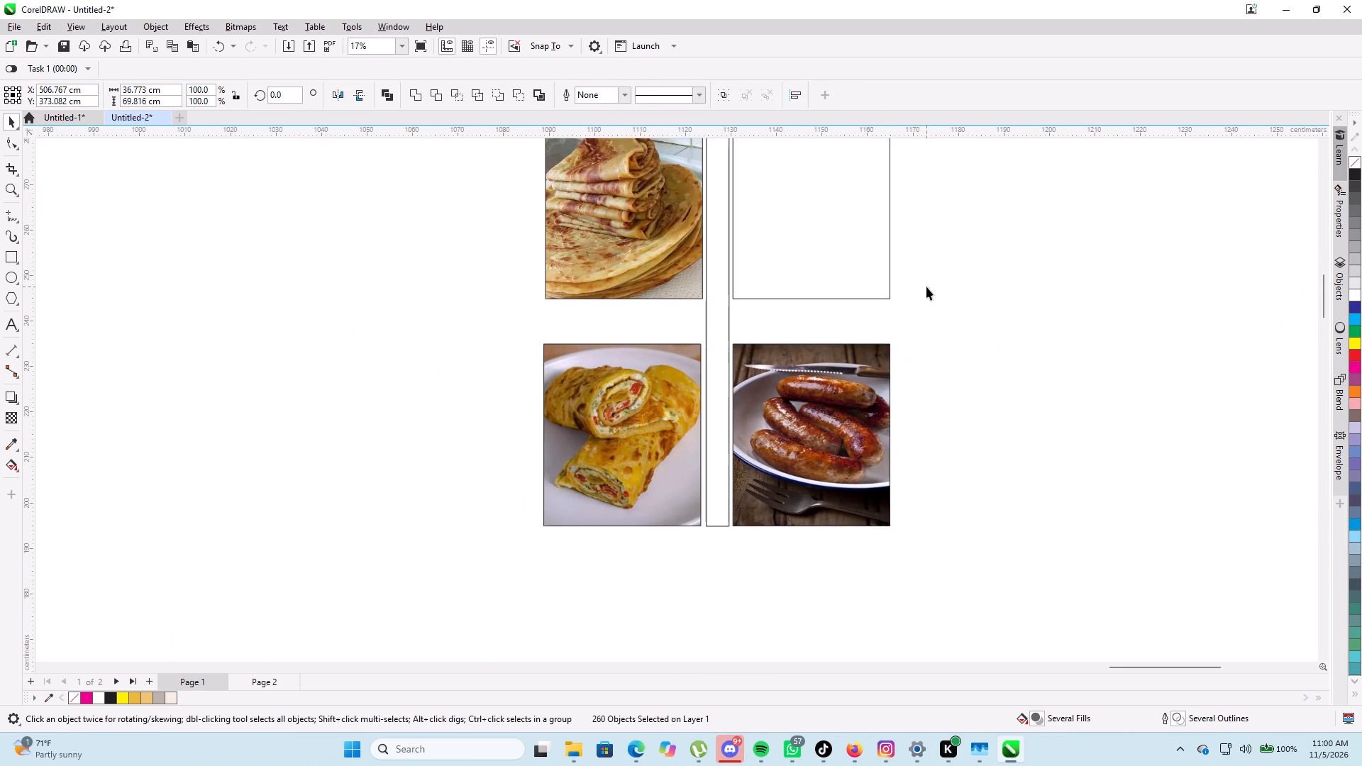
{"action": "scroll", "coordinate": [926, 287], "scroll_direction": "down", "scroll_amount": 8}
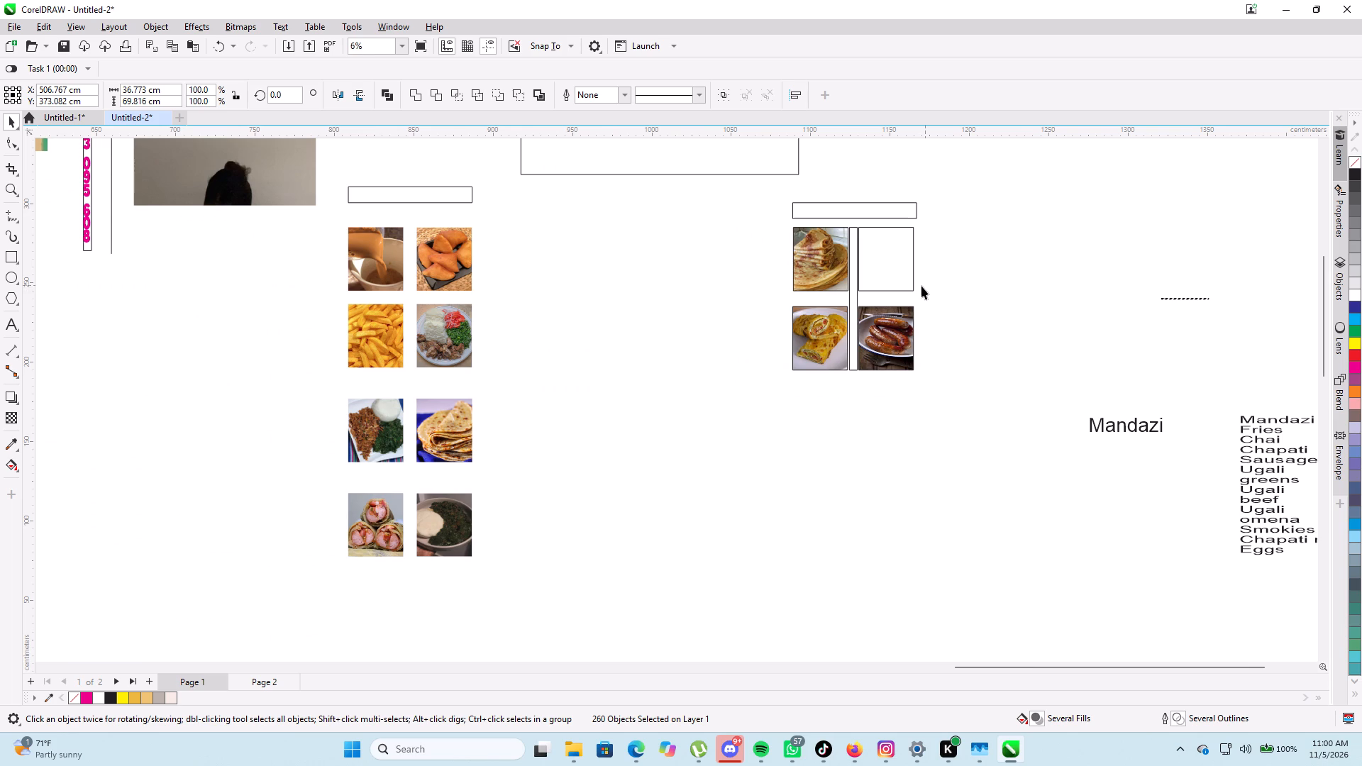
Copy the chapati, egg roll and sausages photo set with its empty frame and bars from page 1 and paste it onto page 2.
{"action": "scroll", "coordinate": [921, 408], "scroll_direction": "up", "scroll_amount": 4}
{"action": "left_click", "coordinate": [976, 415]}
{"action": "scroll", "coordinate": [985, 409], "scroll_direction": "down", "scroll_amount": 3}
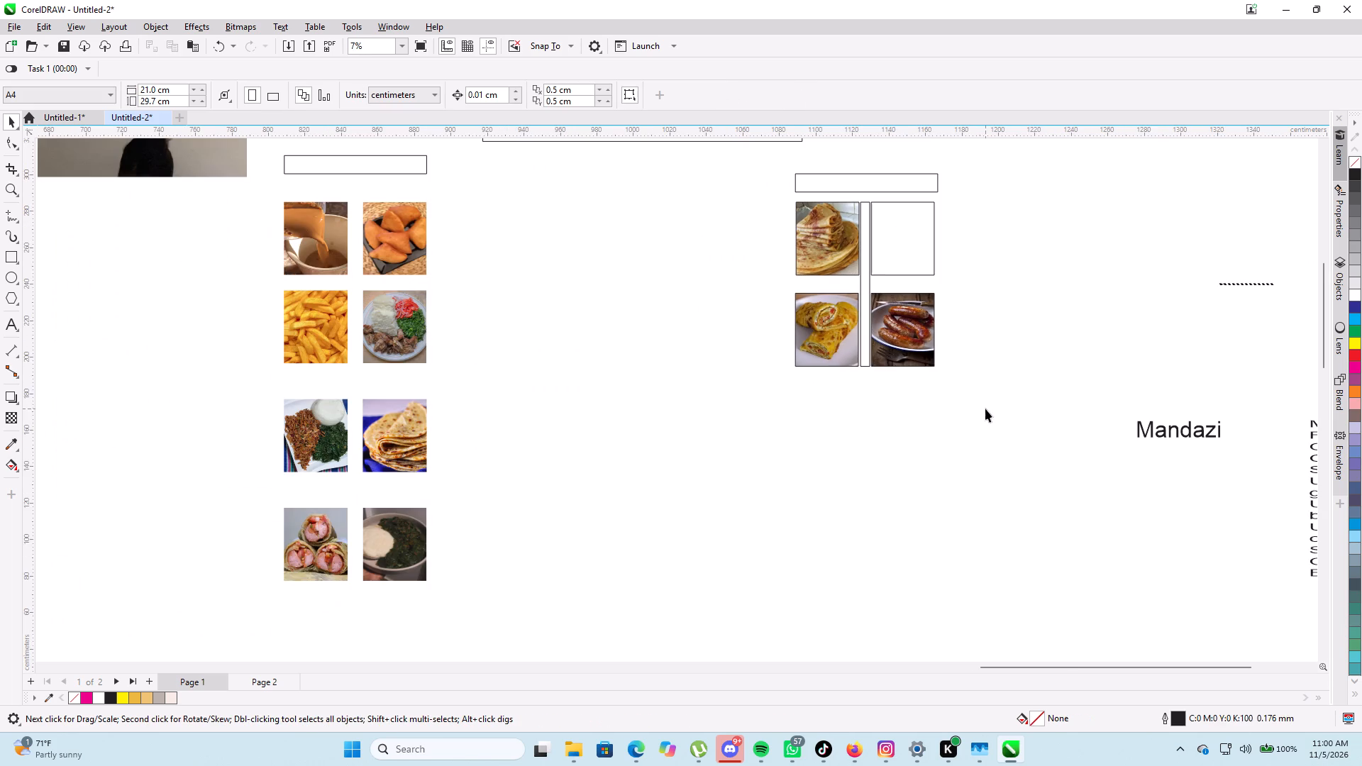
{"action": "left_click_drag", "start_coordinate": [982, 406], "coordinate": [746, 157]}
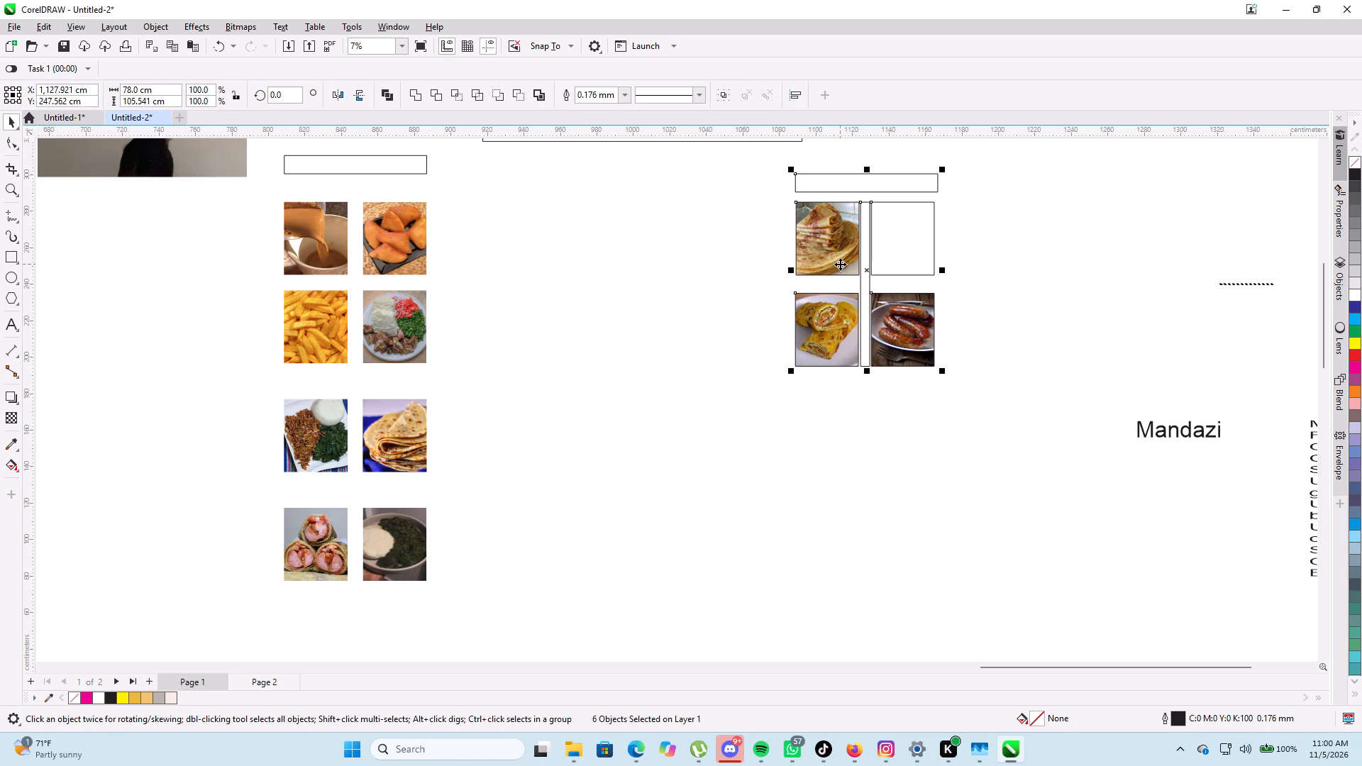
{"action": "right_click", "coordinate": [840, 263]}
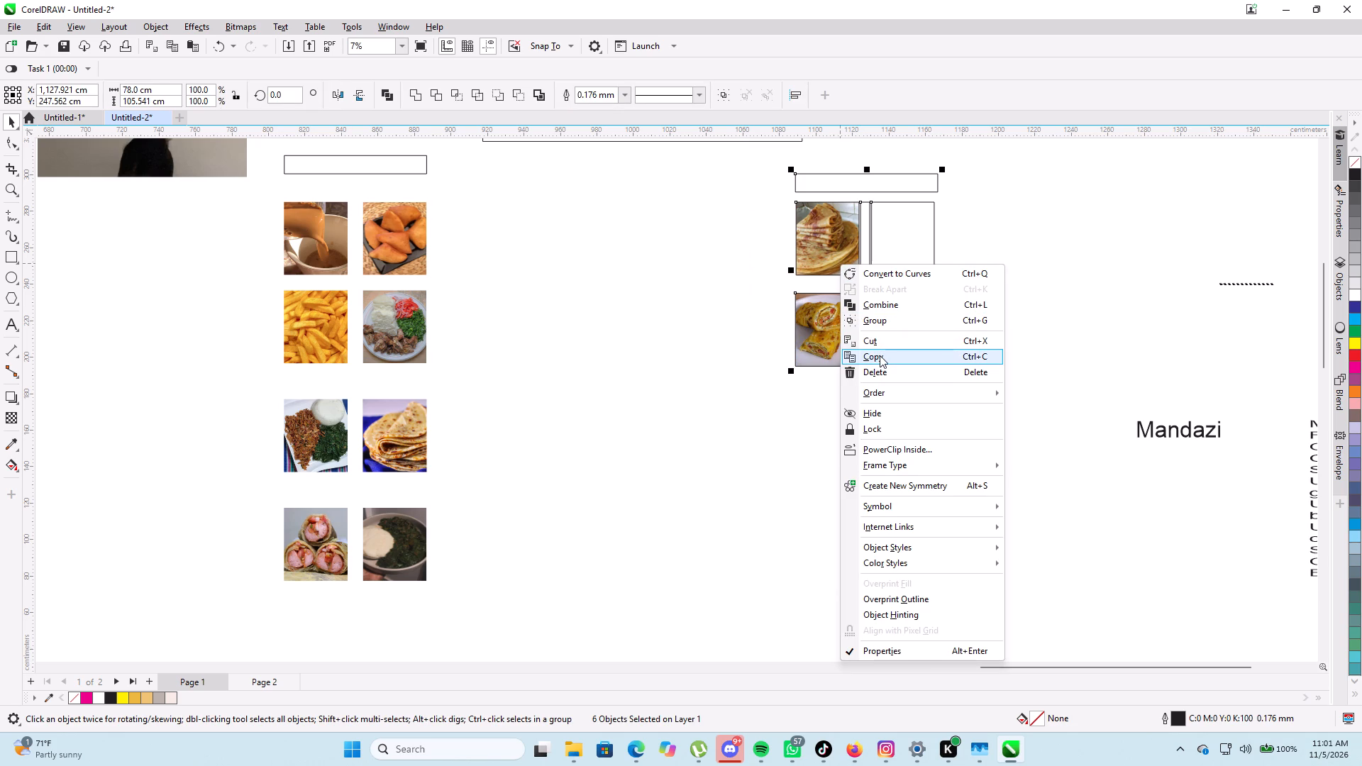
{"action": "left_click", "coordinate": [880, 355]}
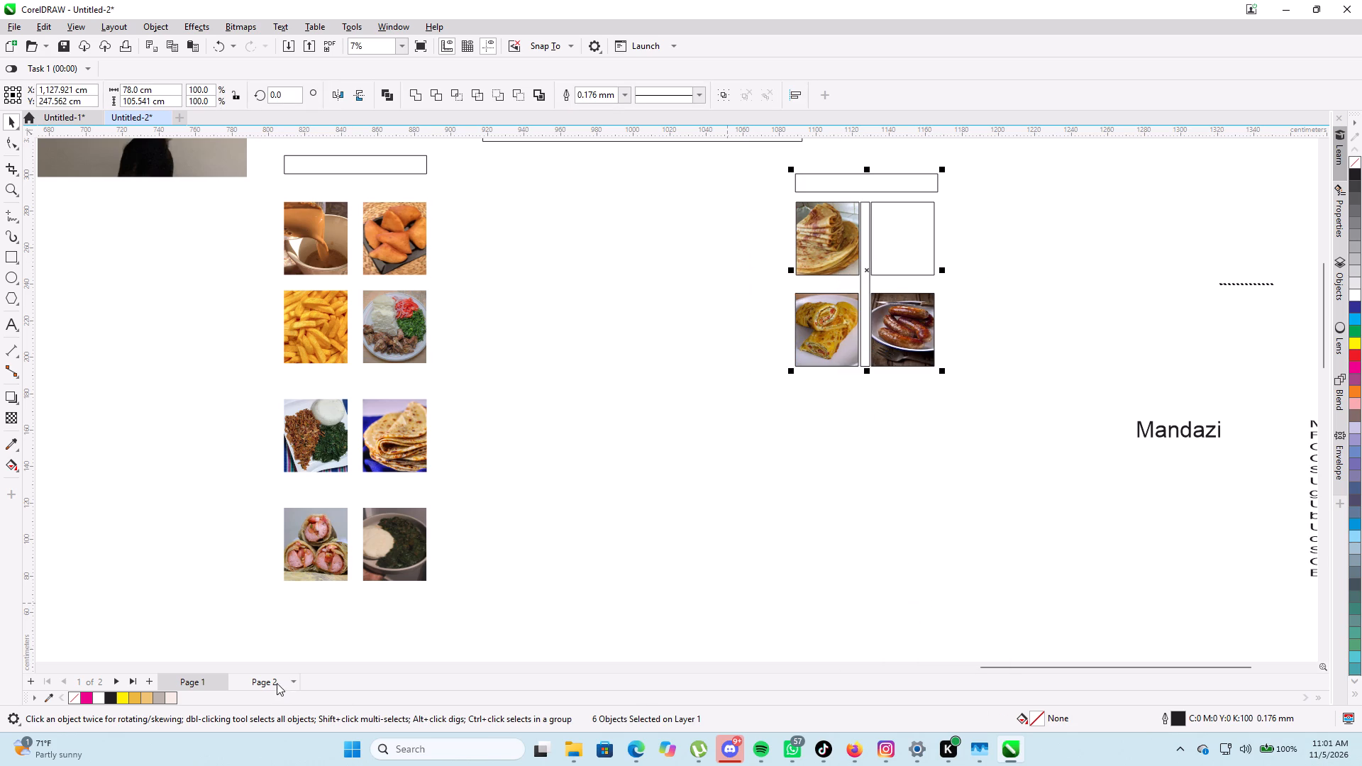
{"action": "left_click", "coordinate": [276, 683]}
{"action": "scroll", "coordinate": [484, 482], "scroll_direction": "down", "scroll_amount": 4}
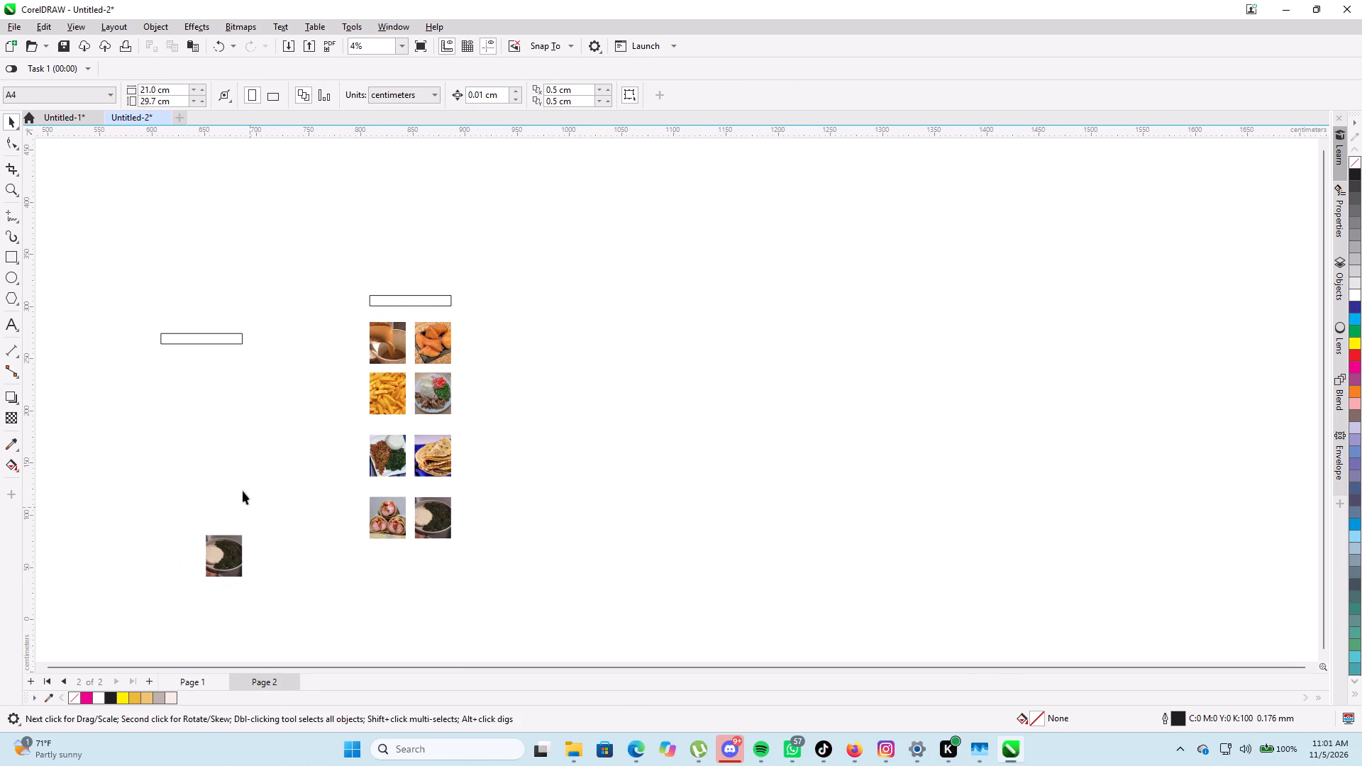
{"action": "scroll", "coordinate": [223, 451], "scroll_direction": "down", "scroll_amount": 4}
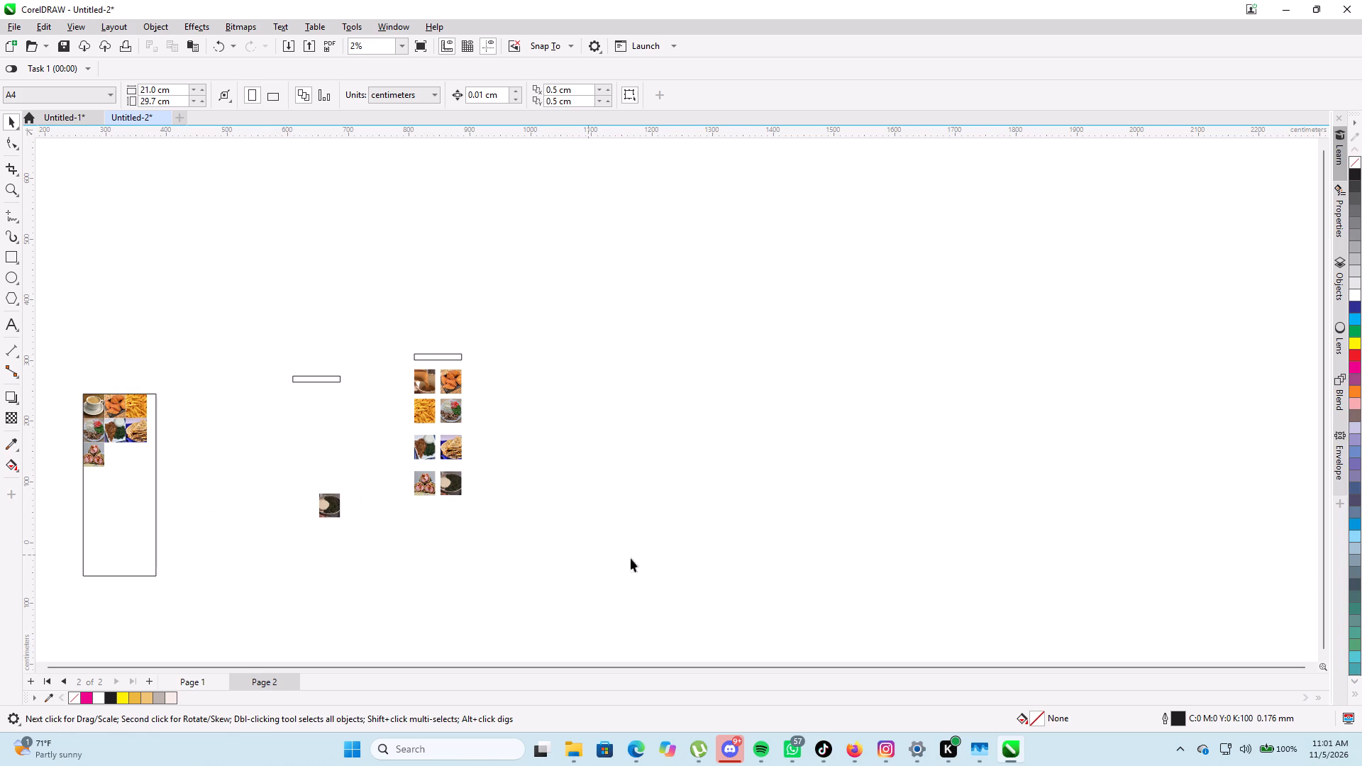
{"action": "right_click", "coordinate": [755, 472]}
{"action": "left_click", "coordinate": [803, 574]}
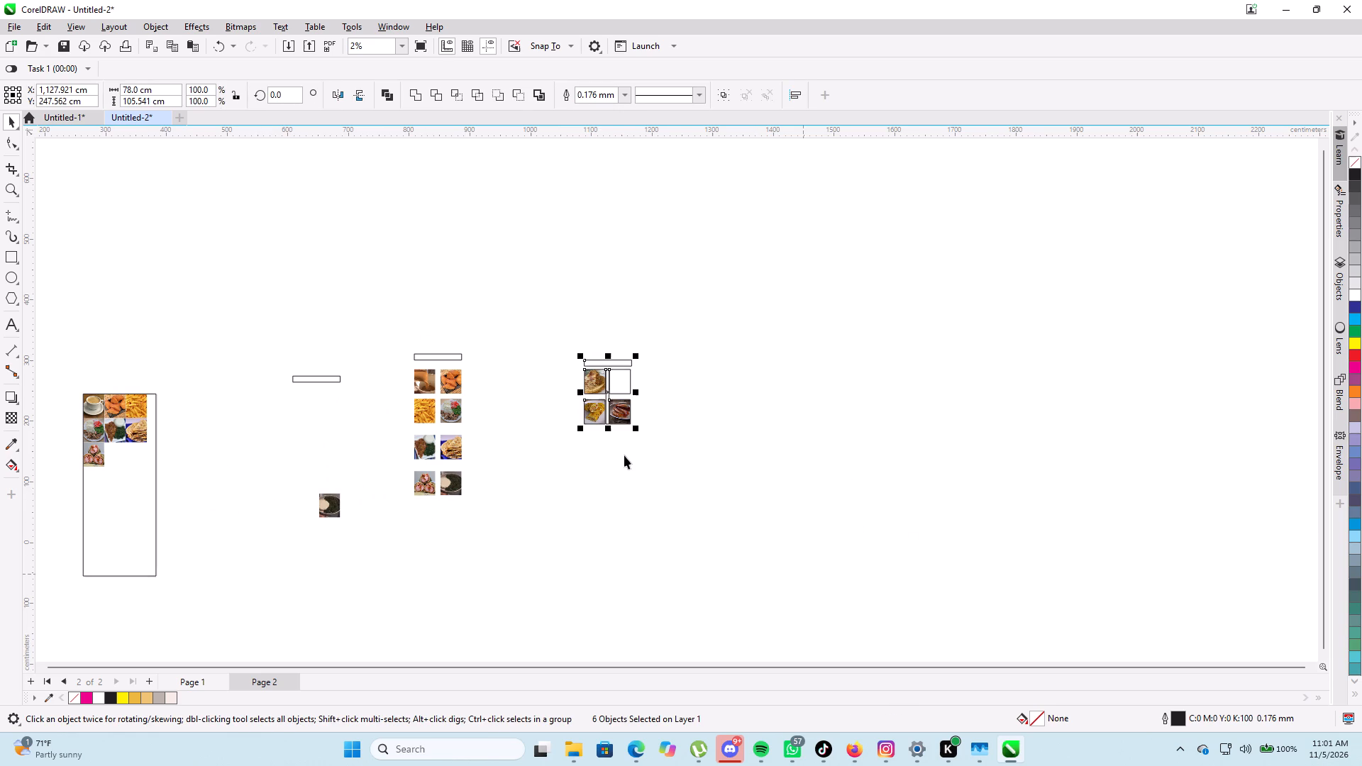
Duplicate the pasted chapati, egg roll and sausages set on page 2.
{"action": "key", "text": "ctrl+d"}
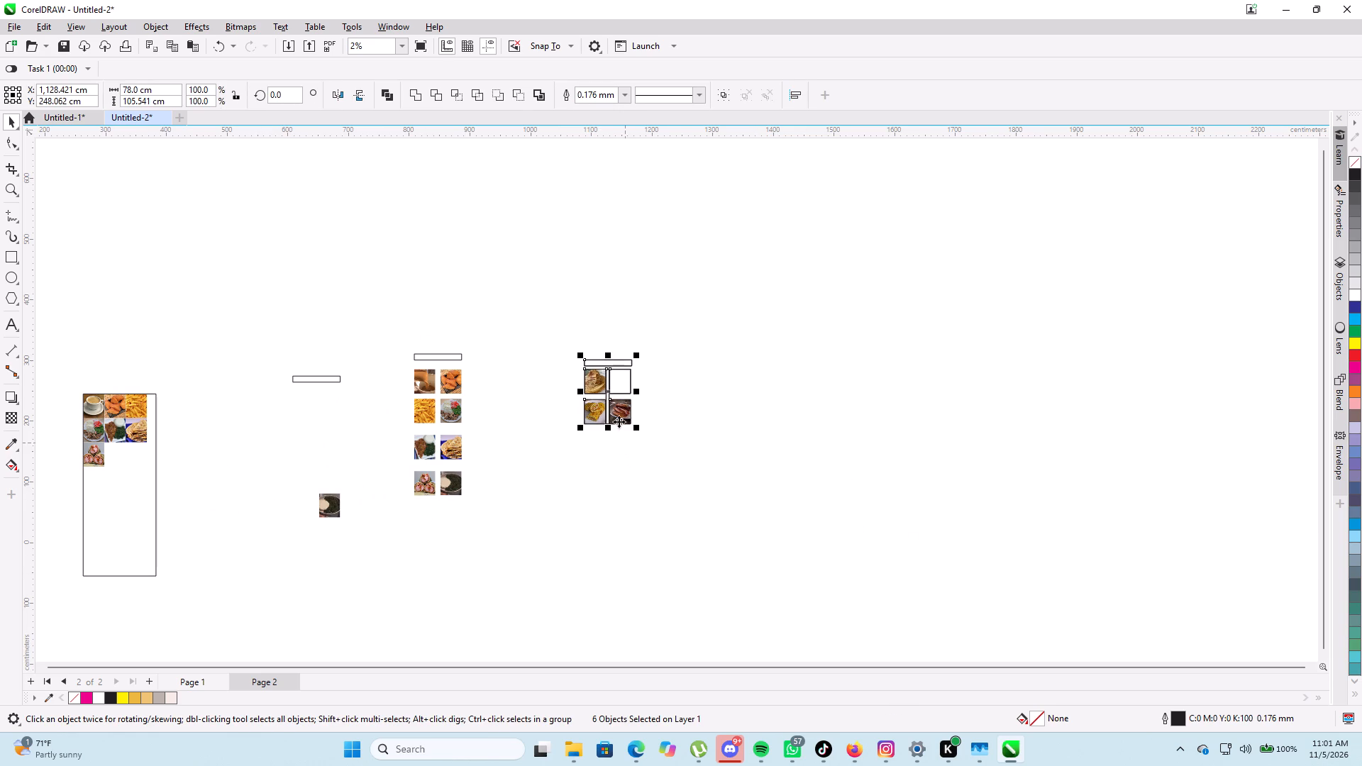
Move the duplicated chapati, egg roll and sausages set to the empty area above the loose food photo columns on page 2.
{"action": "left_click_drag", "start_coordinate": [602, 399], "coordinate": [510, 295]}
{"action": "scroll", "coordinate": [542, 360], "scroll_direction": "up", "scroll_amount": 2}
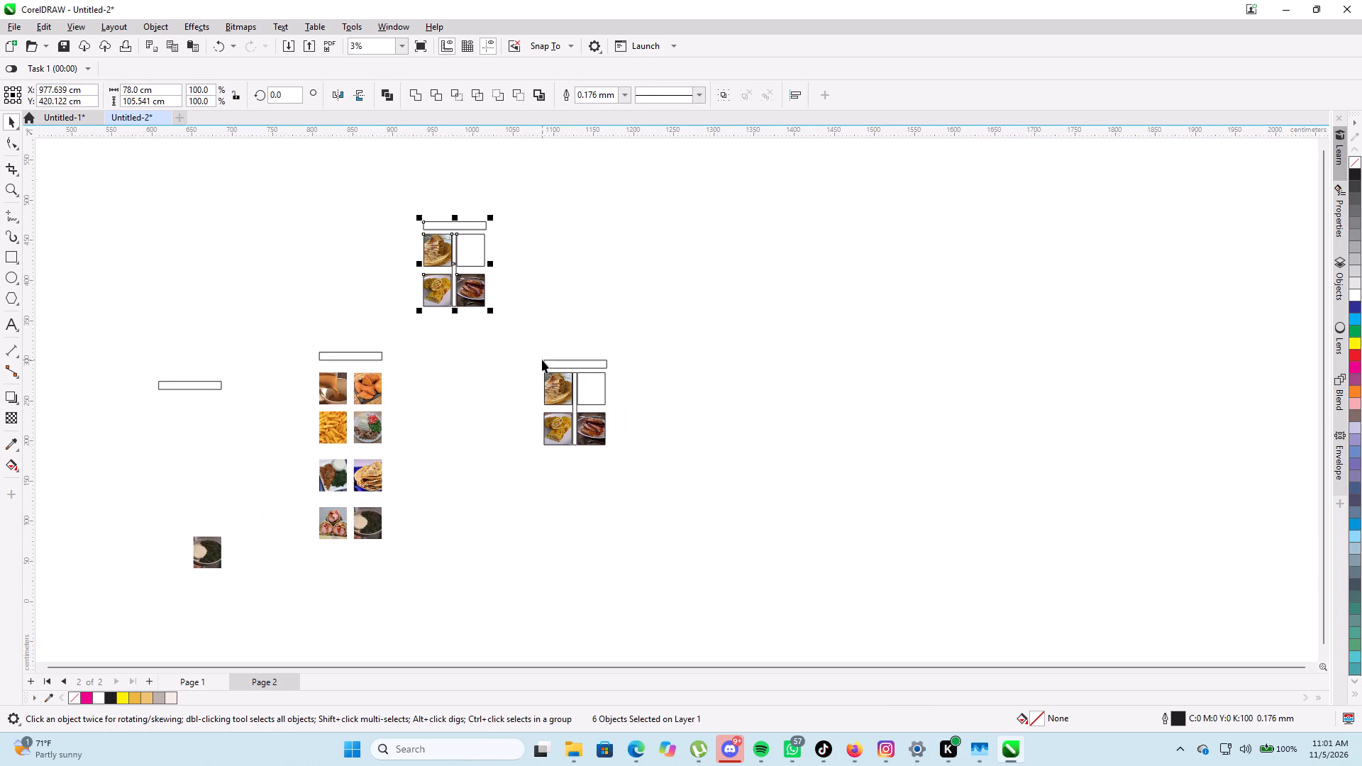
{"action": "middle_click_drag", "start_coordinate": [479, 405], "coordinate": [724, 397]}
{"action": "middle_click", "coordinate": [732, 396]}
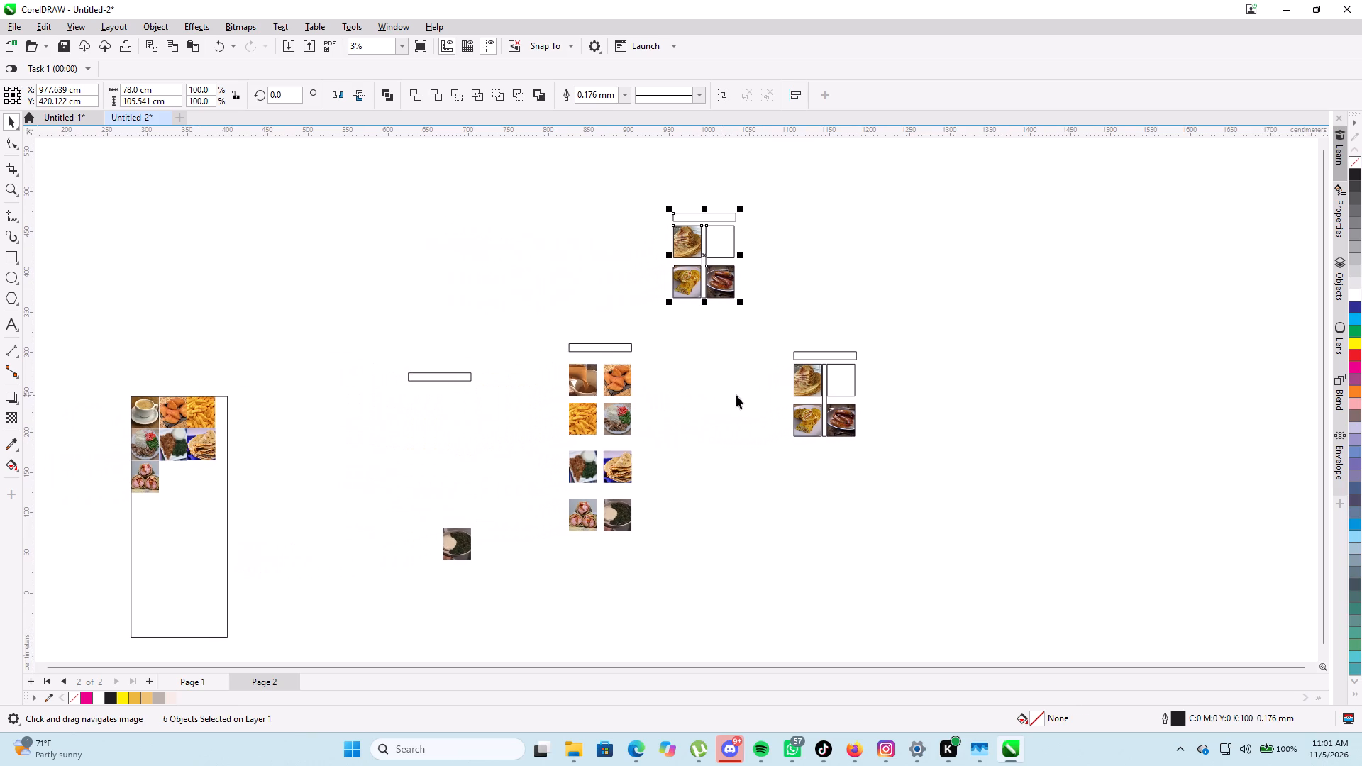
{"action": "scroll", "coordinate": [668, 434], "scroll_direction": "up", "scroll_amount": 1}
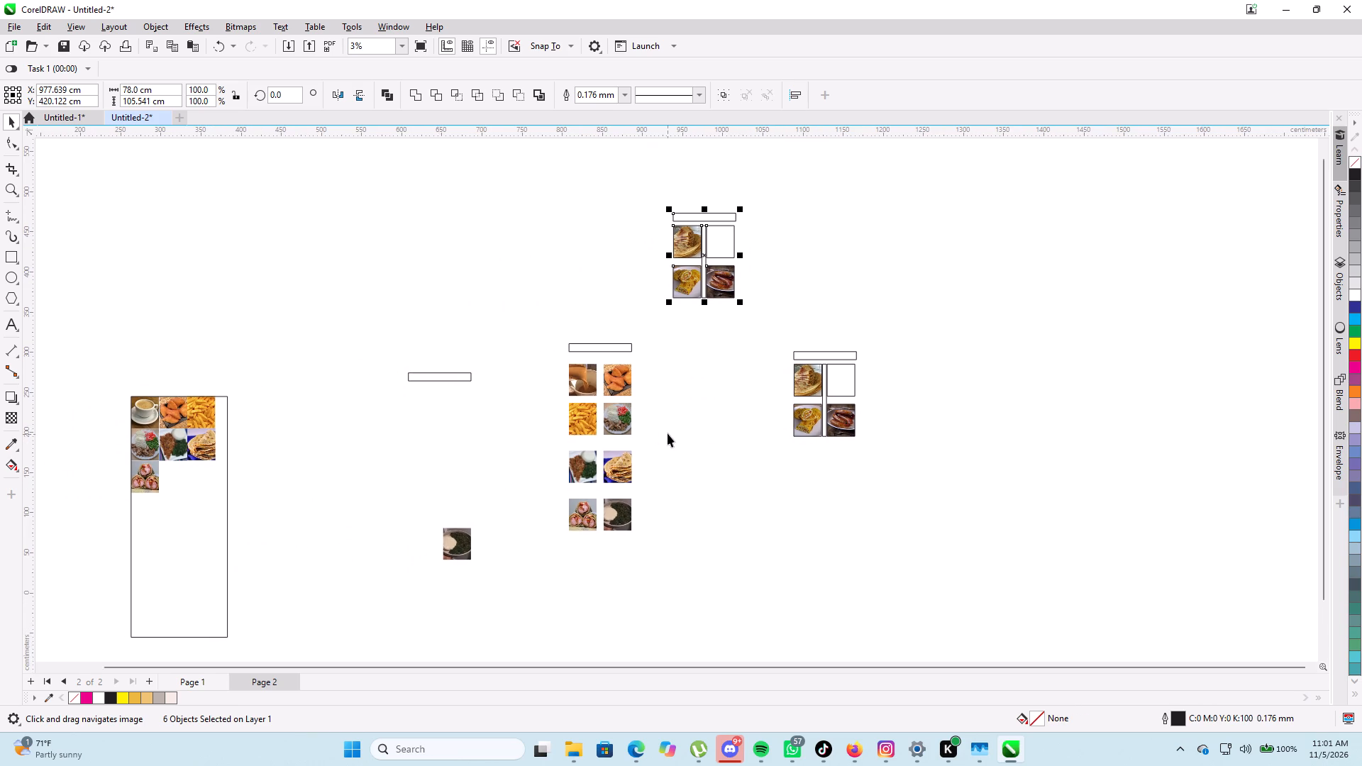
{"action": "scroll", "coordinate": [668, 433], "scroll_direction": "up", "scroll_amount": 1}
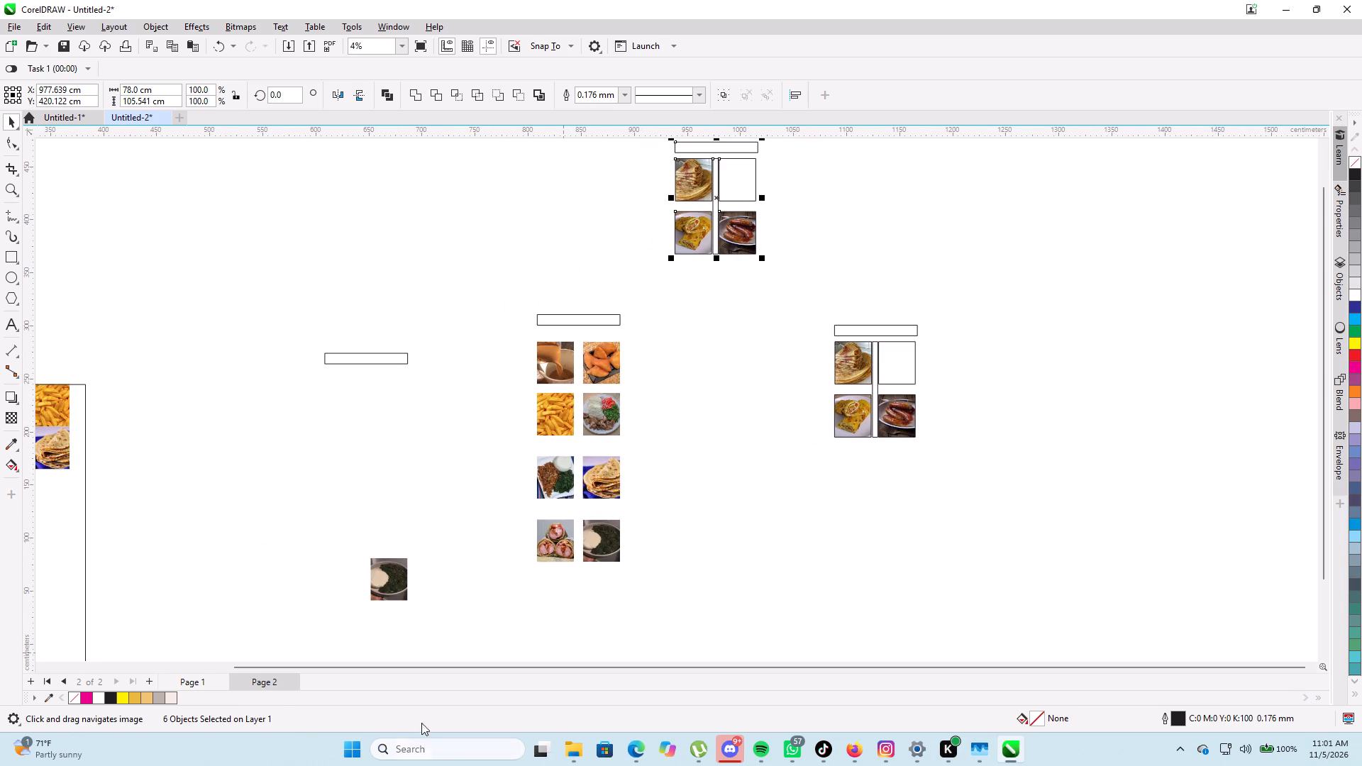
Examine the artwork on page 1, including the menu board mock-up with the egg roll and sausages.
{"action": "left_click", "coordinate": [194, 680]}
{"action": "scroll", "coordinate": [489, 489], "scroll_direction": "down", "scroll_amount": 3}
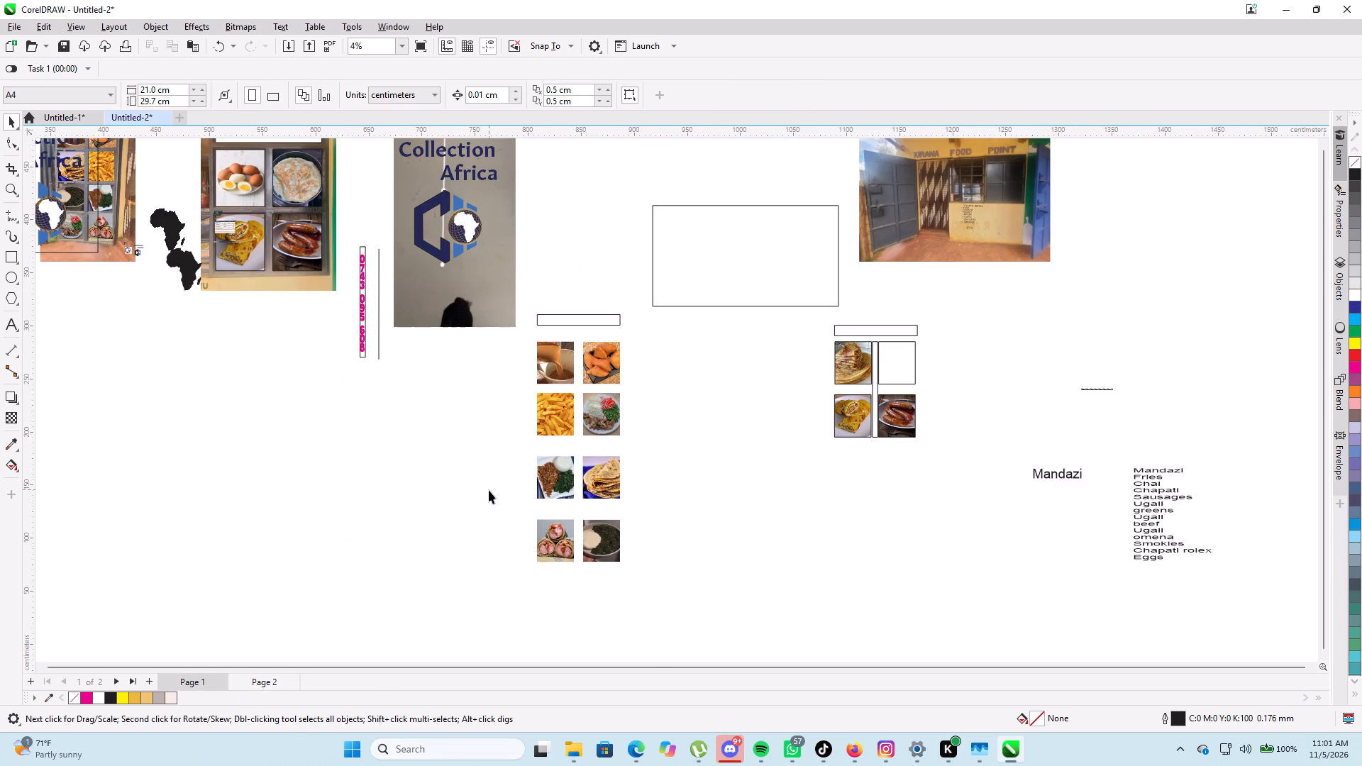
{"action": "scroll", "coordinate": [536, 482], "scroll_direction": "down", "scroll_amount": 12}
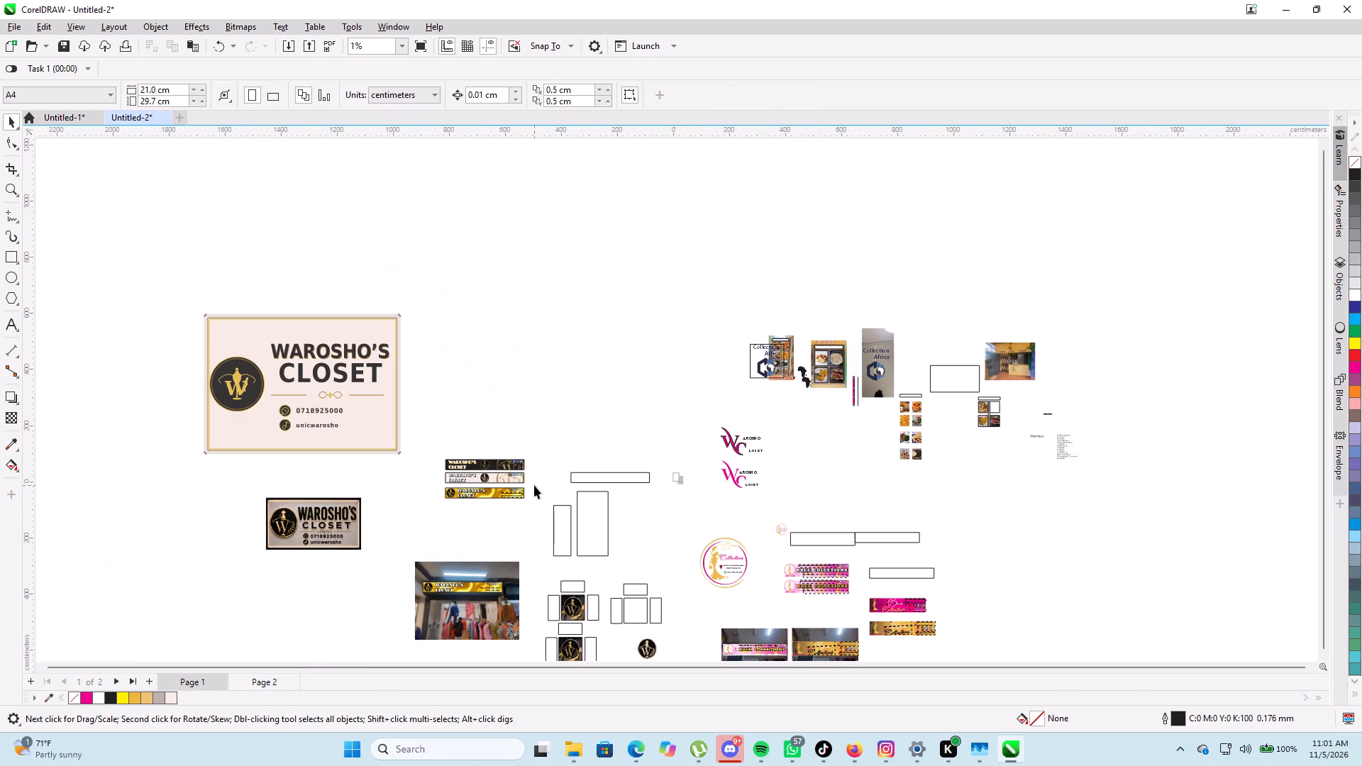
{"action": "scroll", "coordinate": [534, 485], "scroll_direction": "down", "scroll_amount": 2}
{"action": "scroll", "coordinate": [534, 486], "scroll_direction": "up", "scroll_amount": 2}
{"action": "scroll", "coordinate": [615, 421], "scroll_direction": "up", "scroll_amount": 5}
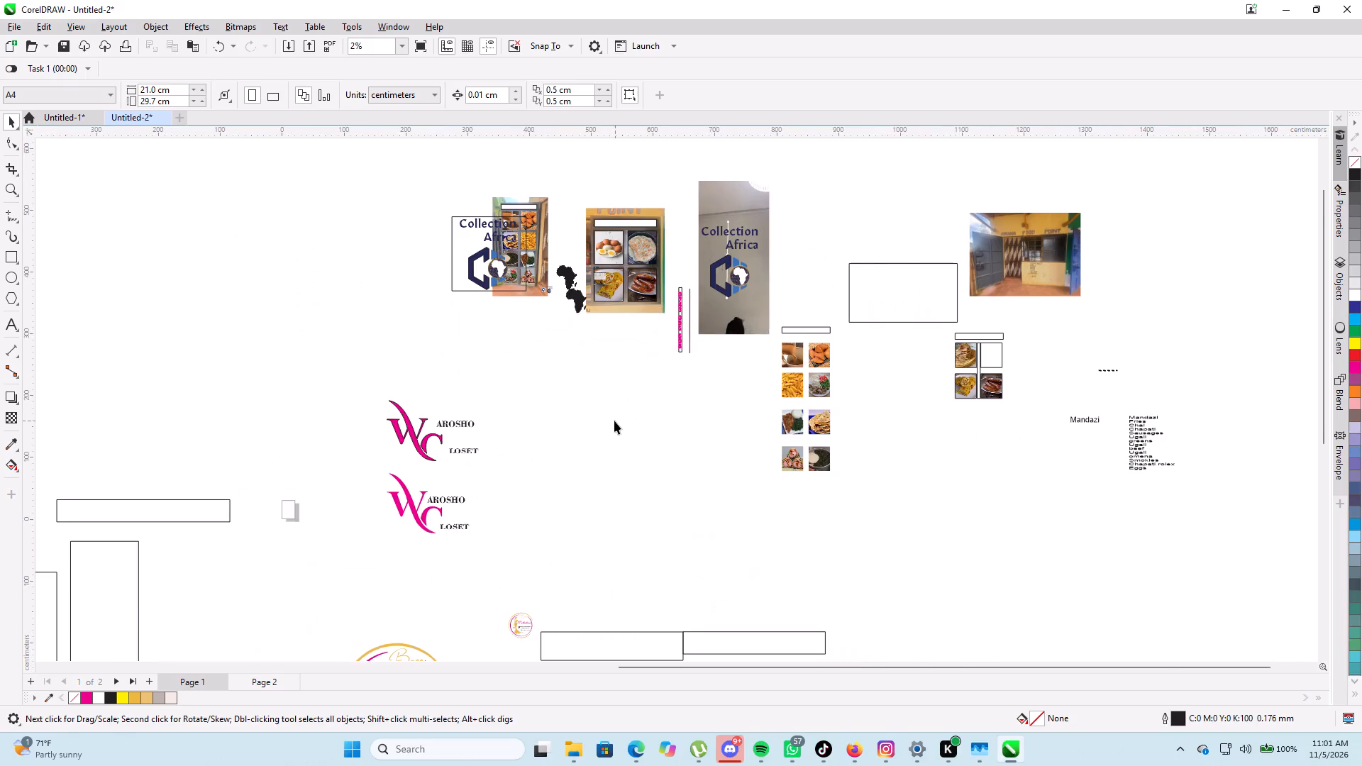
{"action": "scroll", "coordinate": [614, 421], "scroll_direction": "up", "scroll_amount": 2}
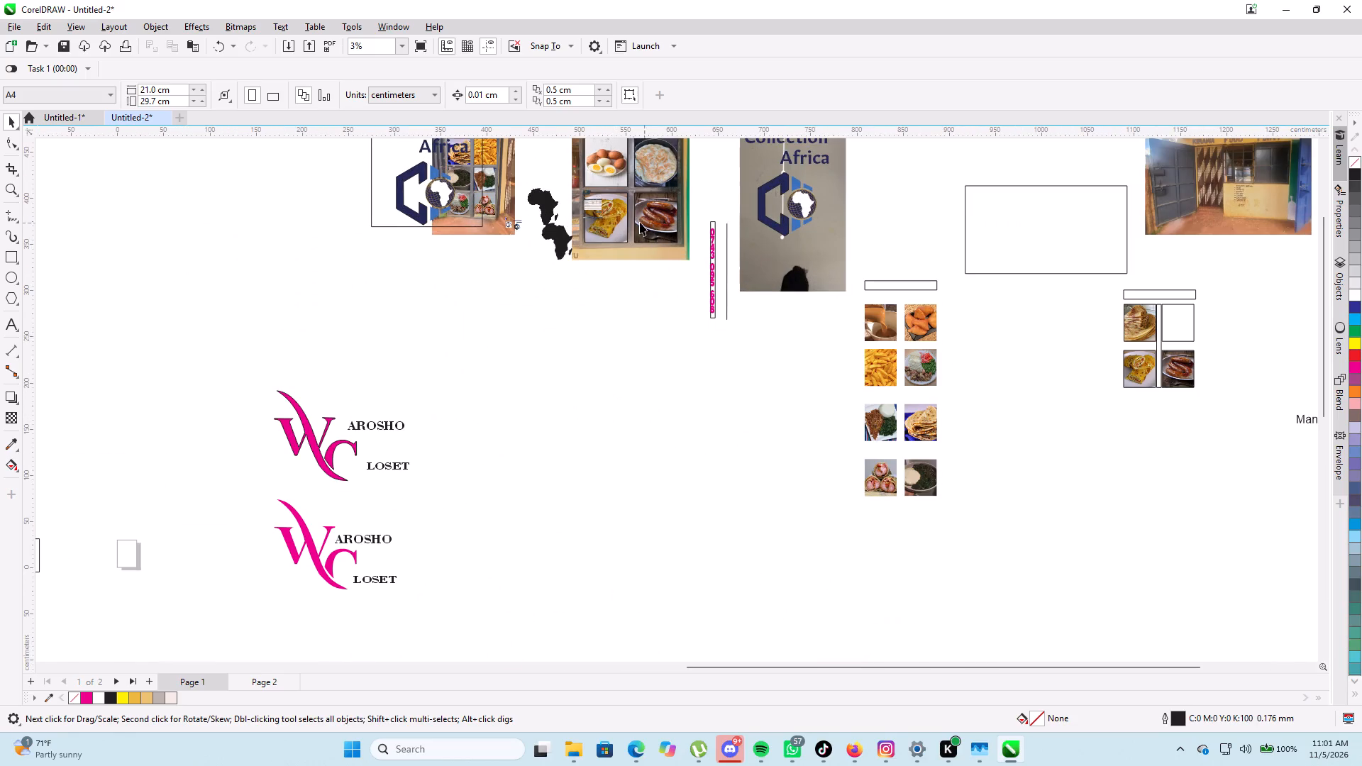
{"action": "scroll", "coordinate": [614, 213], "scroll_direction": "up", "scroll_amount": 11}
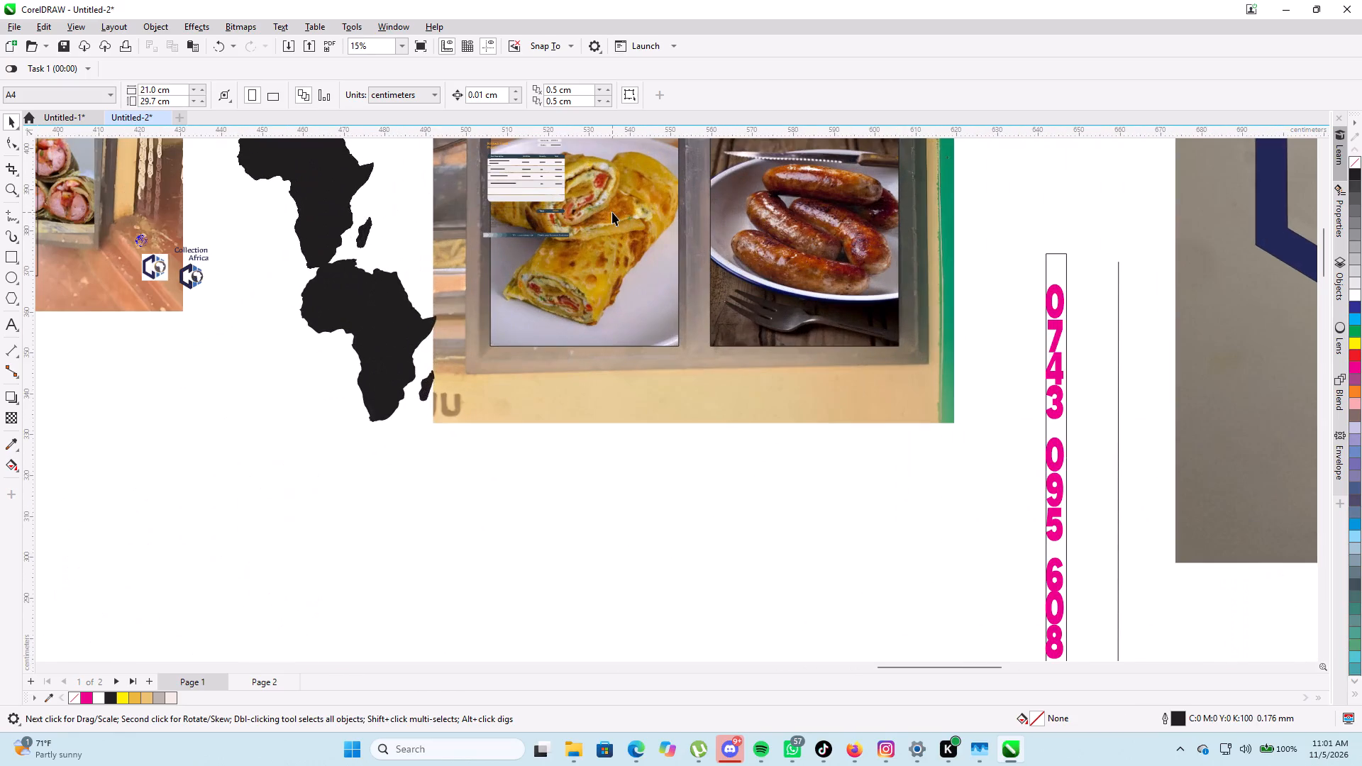
{"action": "scroll", "coordinate": [612, 212], "scroll_direction": "down", "scroll_amount": 11}
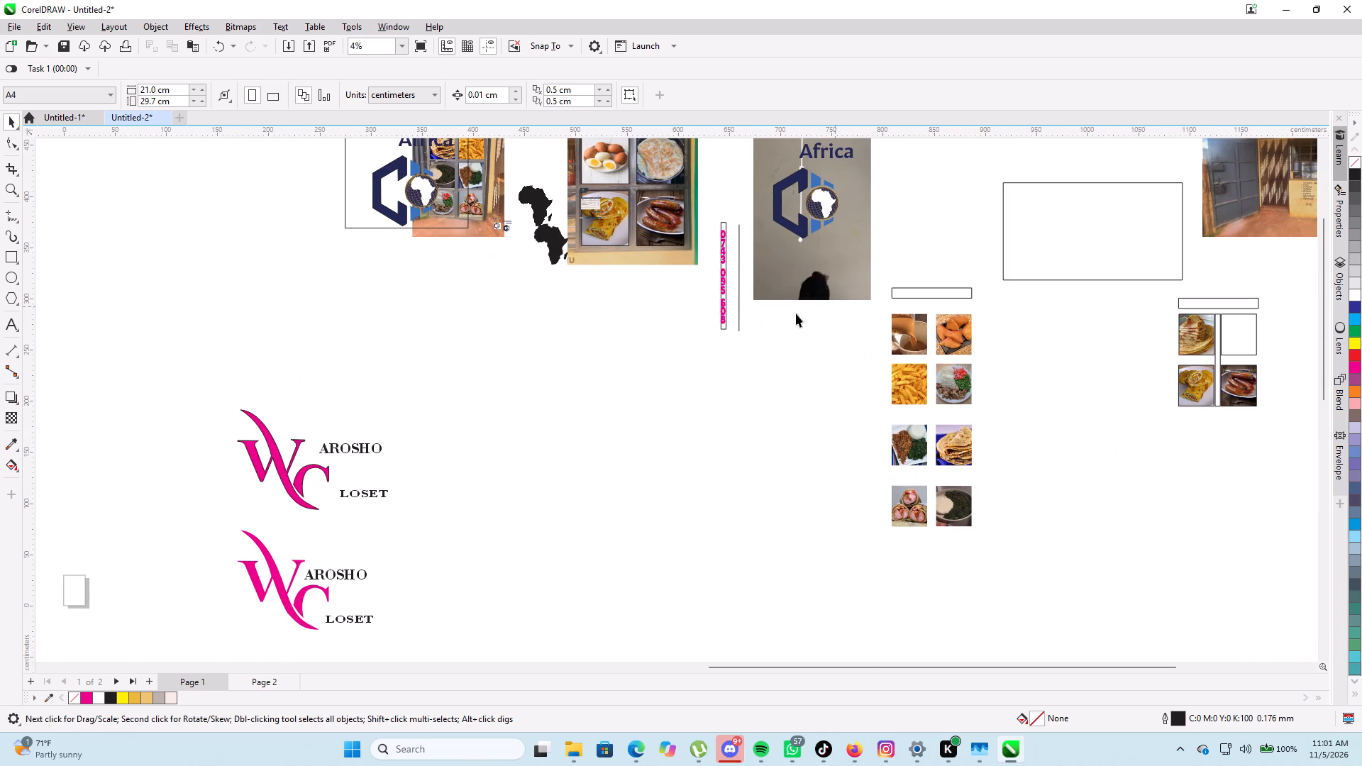
On page 2, pull the egg roll and sausages photos out of the upper set and place them side by side on its left.
{"action": "left_click", "coordinate": [246, 687]}
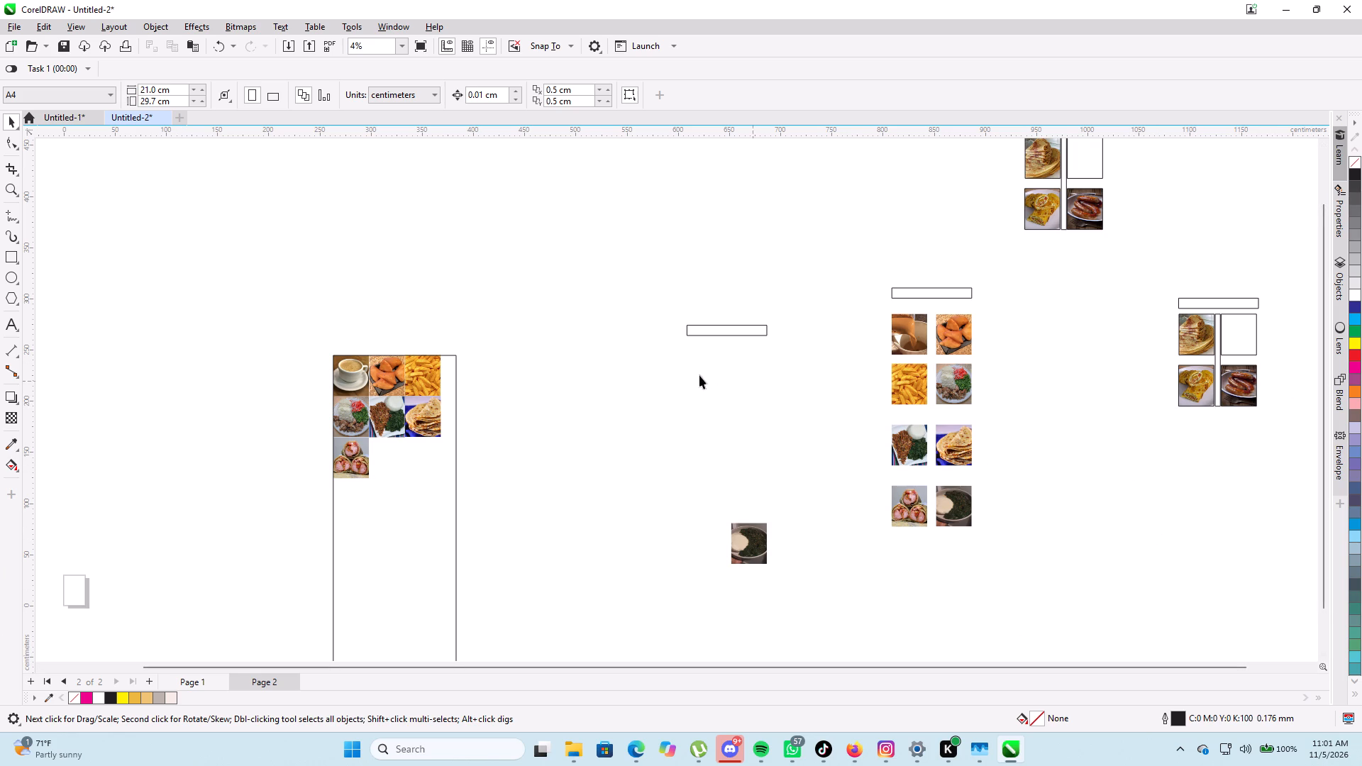
{"action": "scroll", "coordinate": [1216, 380], "scroll_direction": "down", "scroll_amount": 2}
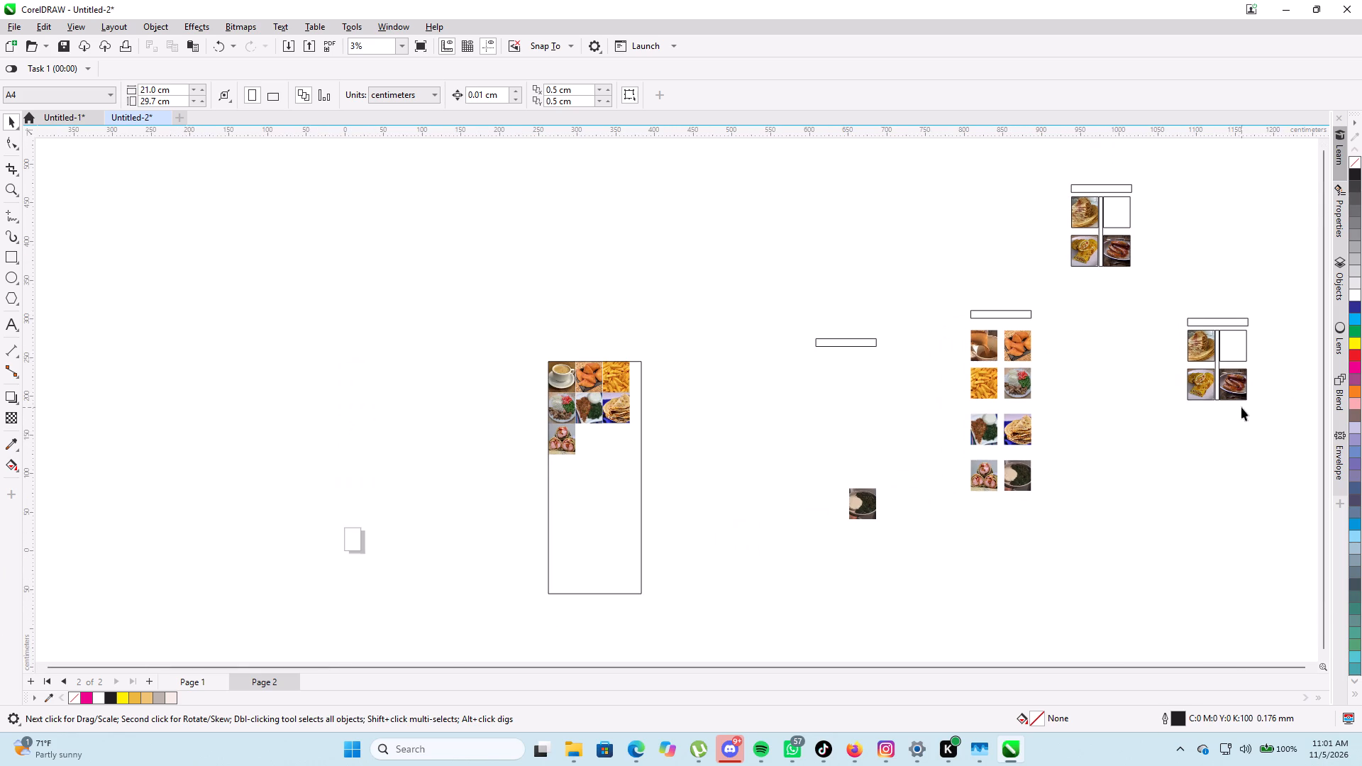
{"action": "left_click_drag", "start_coordinate": [1251, 414], "coordinate": [1191, 399]}
{"action": "scroll", "coordinate": [1176, 416], "scroll_direction": "down", "scroll_amount": 4}
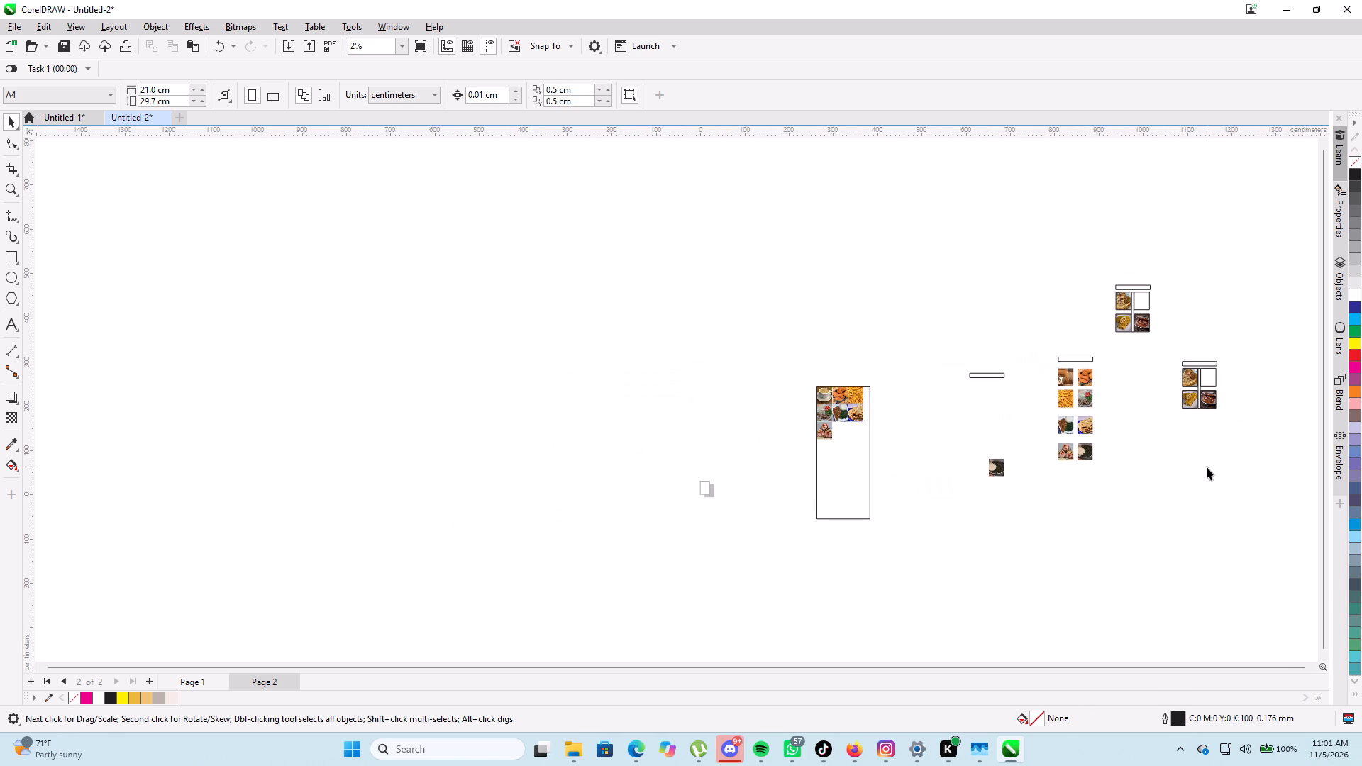
{"action": "left_click_drag", "start_coordinate": [1165, 336], "coordinate": [1093, 275]}
{"action": "left_click_drag", "start_coordinate": [1093, 275], "coordinate": [1093, 273]}
{"action": "scroll", "coordinate": [1163, 294], "scroll_direction": "up", "scroll_amount": 5}
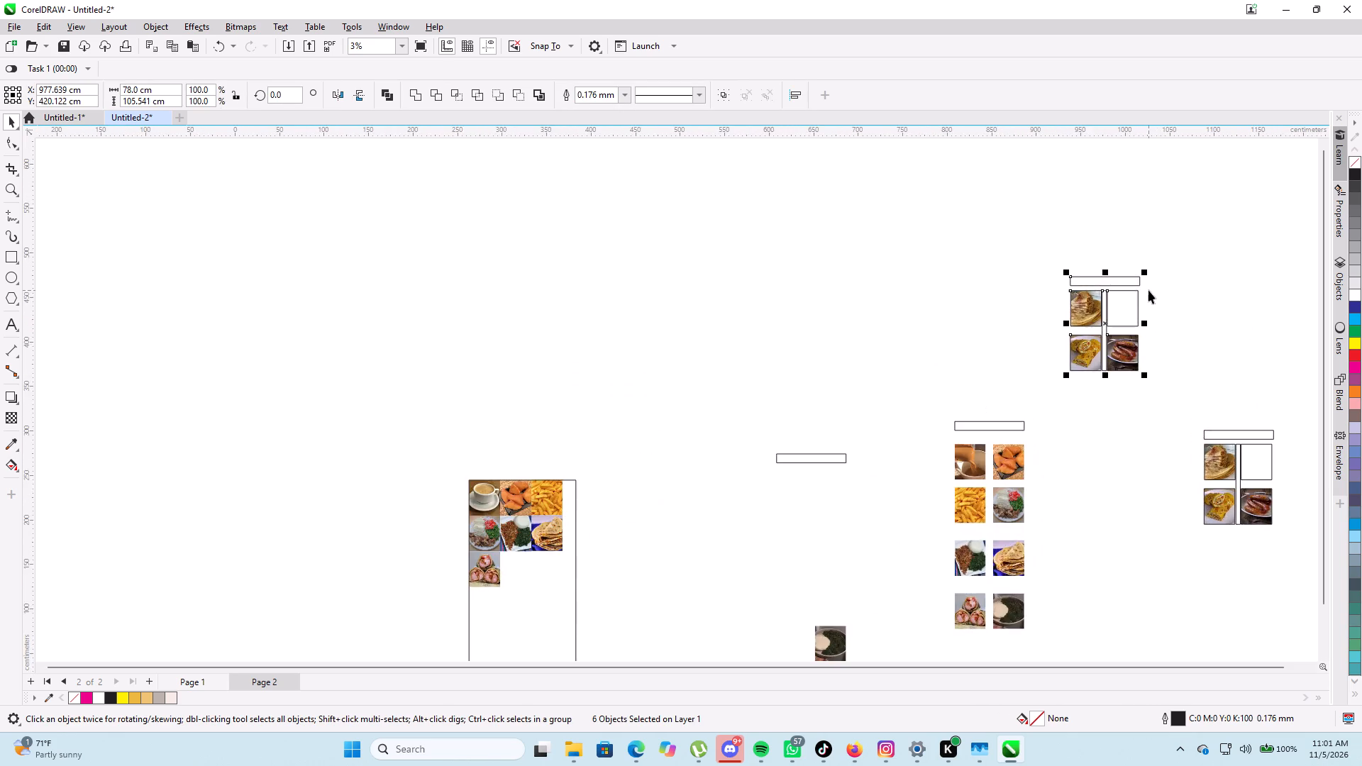
{"action": "scroll", "coordinate": [1148, 290], "scroll_direction": "up", "scroll_amount": 4}
{"action": "scroll", "coordinate": [1065, 386], "scroll_direction": "up", "scroll_amount": 4}
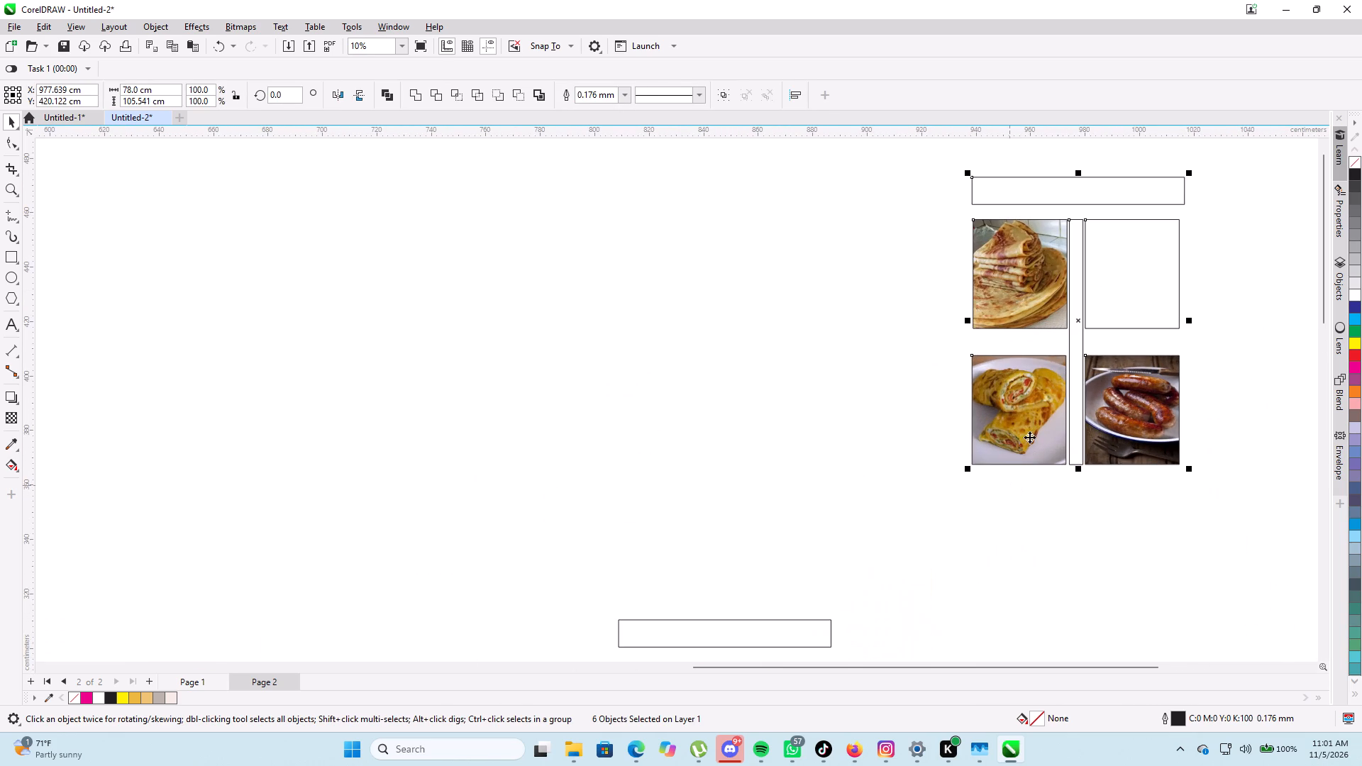
{"action": "left_click", "coordinate": [1034, 425]}
{"action": "left_click", "coordinate": [934, 449]}
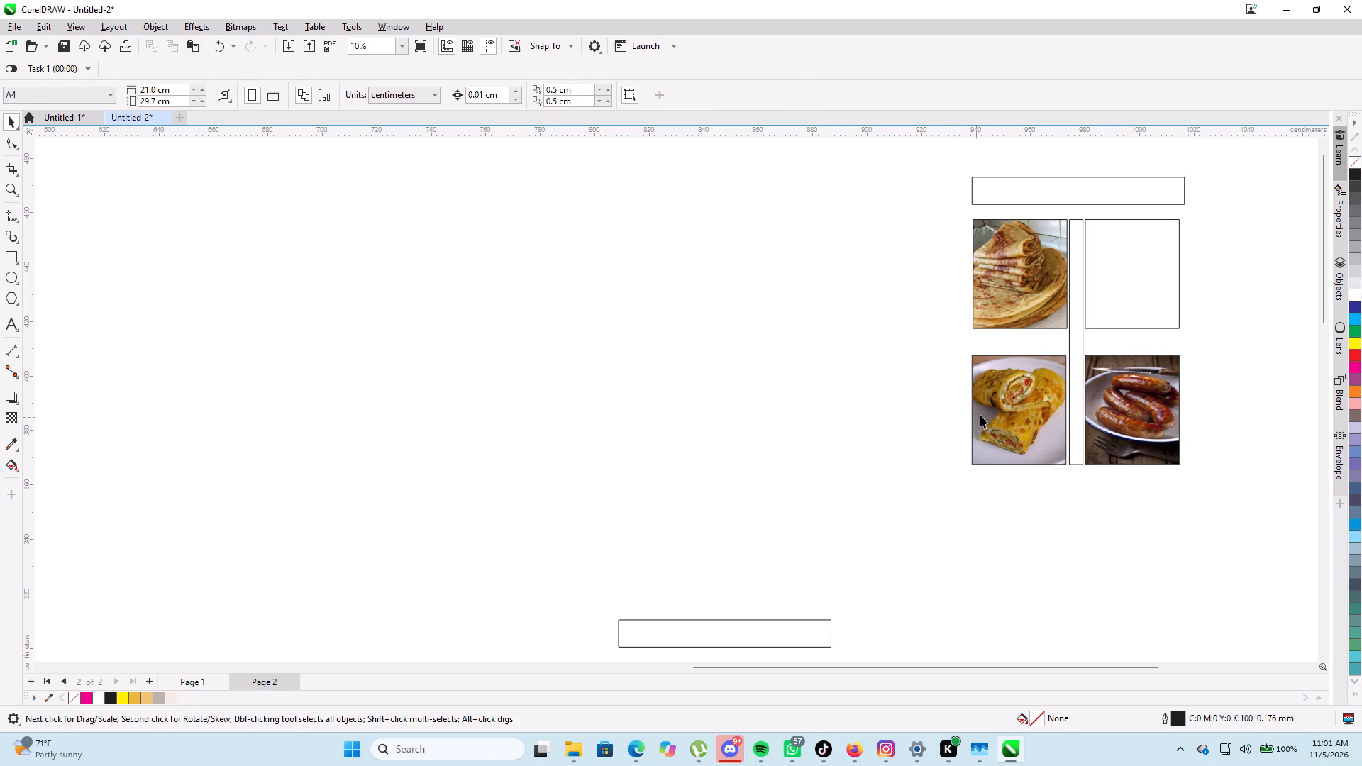
{"action": "left_click", "coordinate": [981, 415]}
{"action": "left_click_drag", "start_coordinate": [1008, 416], "coordinate": [736, 417]}
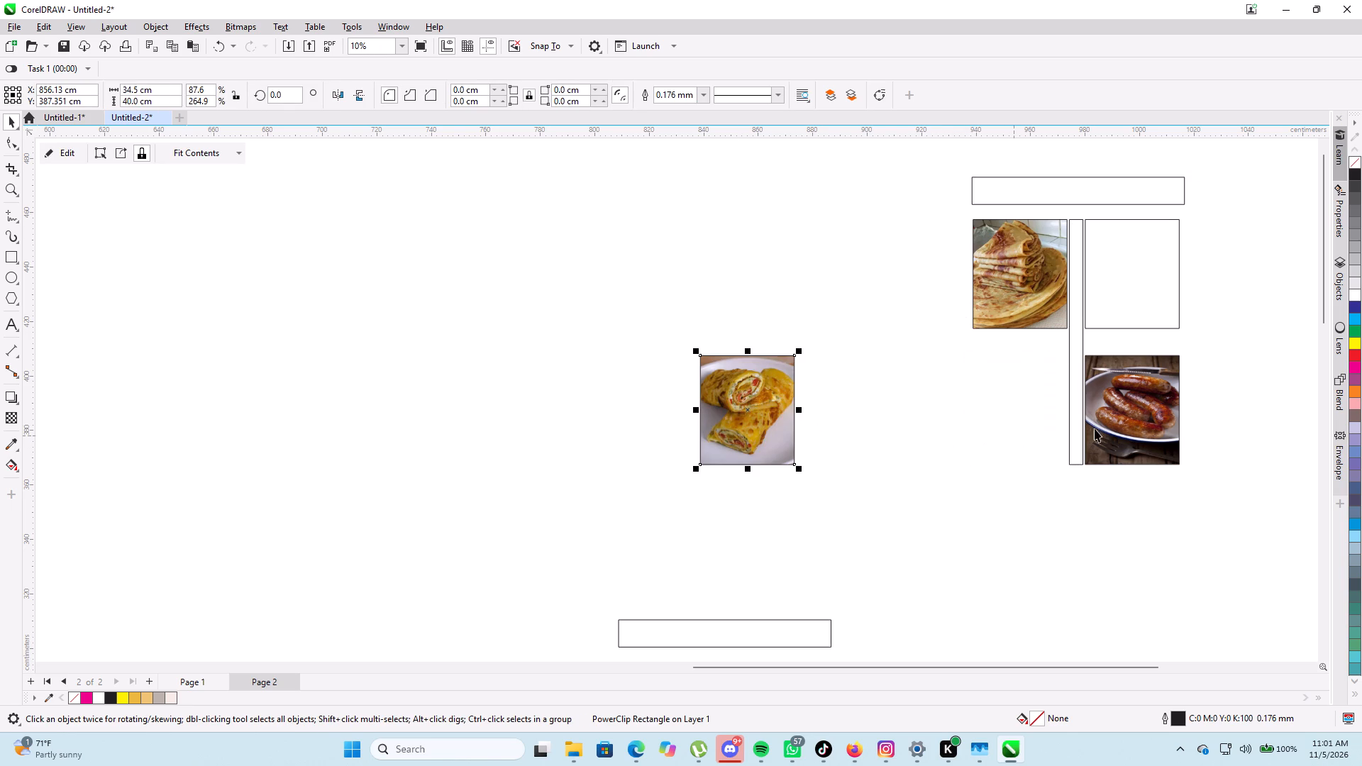
{"action": "left_click", "coordinate": [1153, 420]}
{"action": "left_click_drag", "start_coordinate": [1152, 422], "coordinate": [886, 423]}
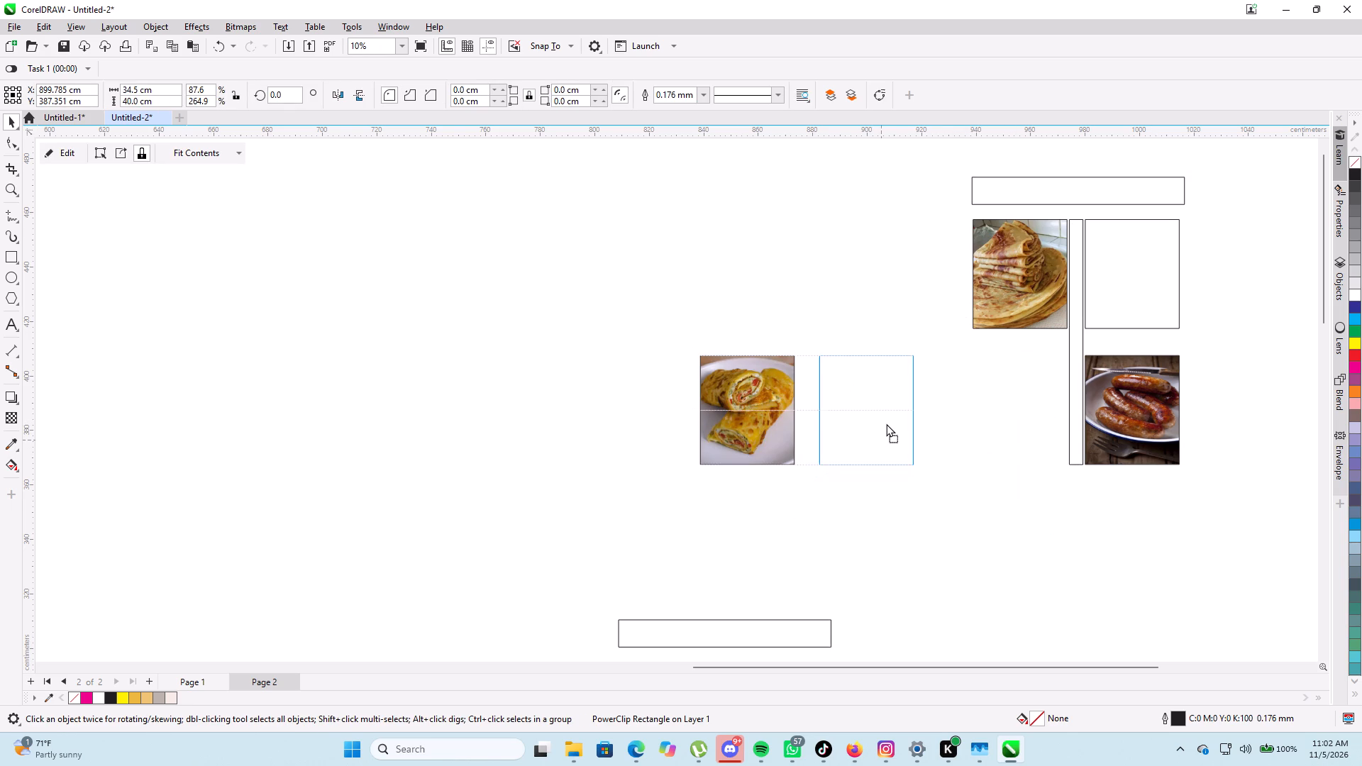
{"action": "left_click_drag", "start_coordinate": [886, 423], "coordinate": [886, 422]}
Set the outline width of the separated egg roll and sausages photos to None.
{"action": "left_click_drag", "start_coordinate": [975, 493], "coordinate": [759, 465]}
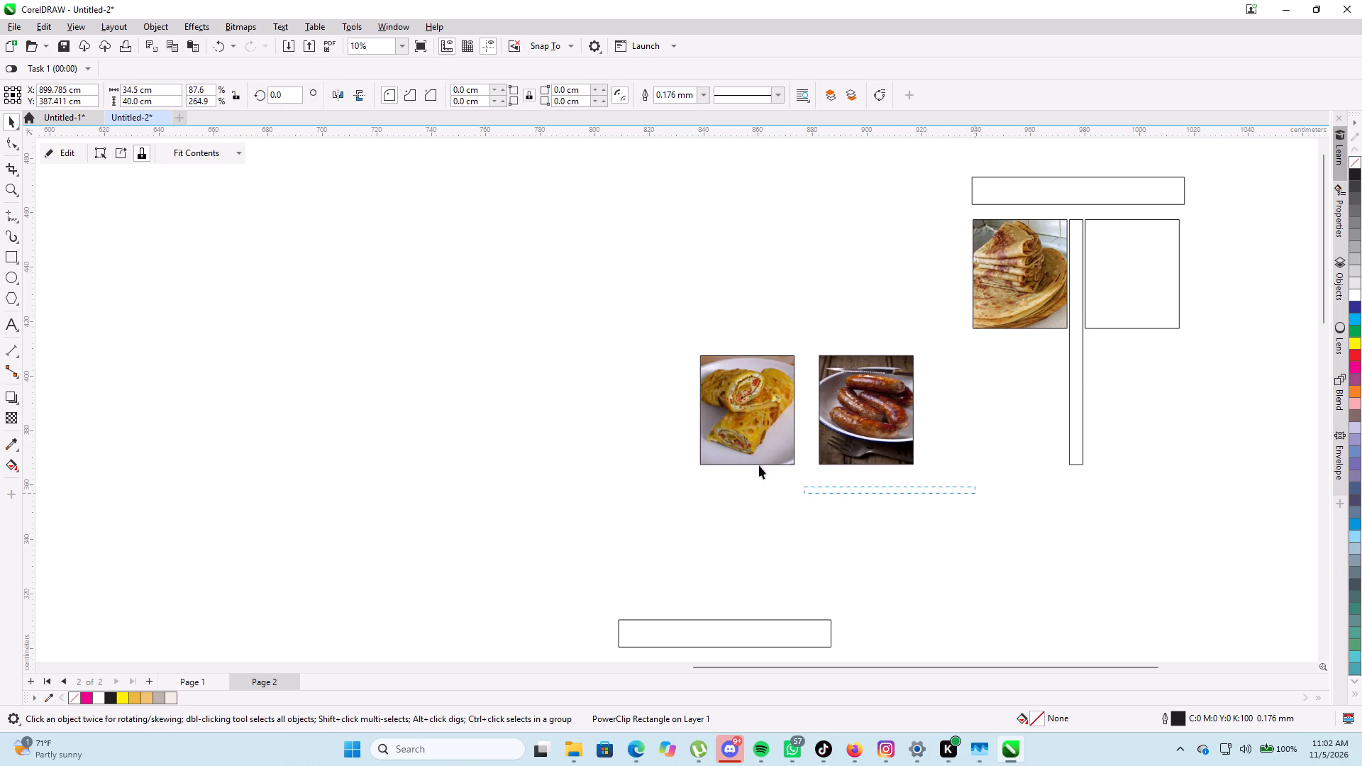
{"action": "left_click_drag", "start_coordinate": [759, 465], "coordinate": [657, 325]}
{"action": "right_click", "coordinate": [738, 403]}
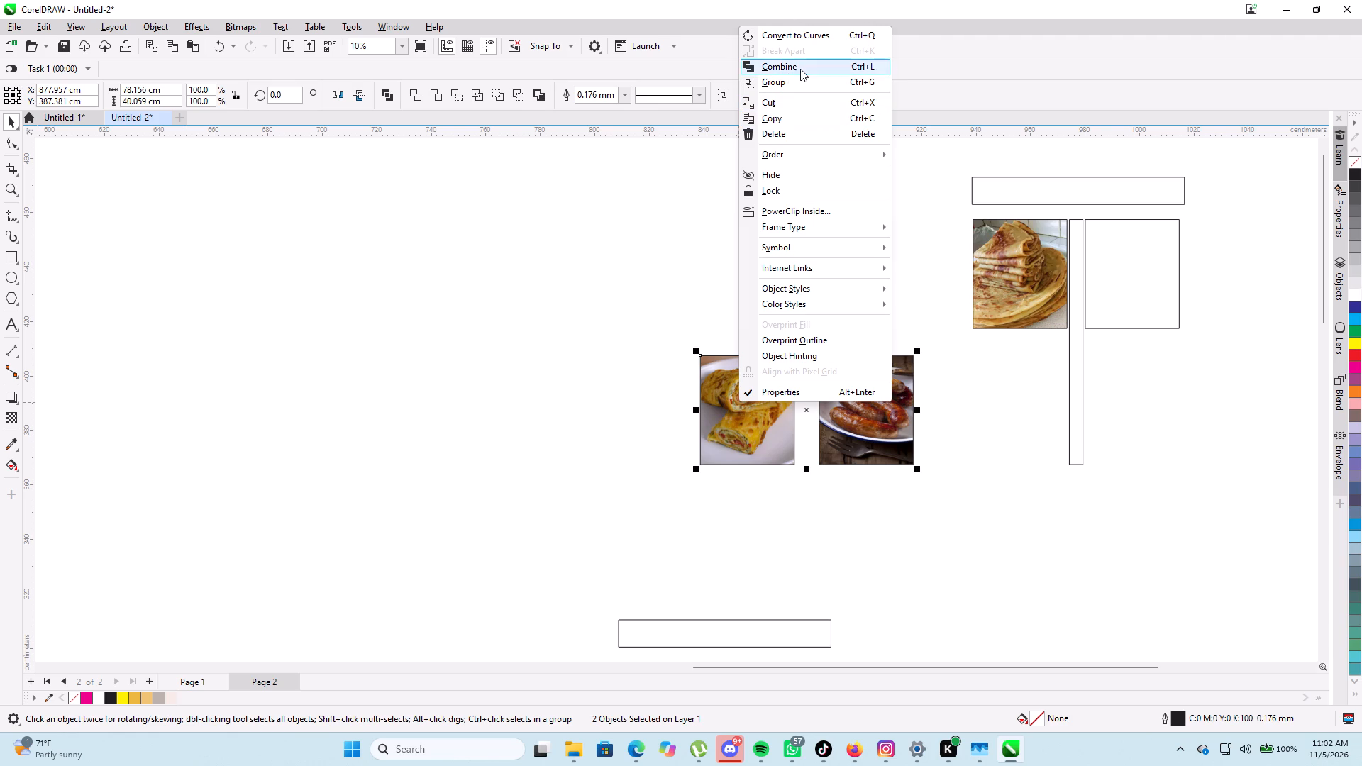
{"action": "left_click", "coordinate": [624, 88]}
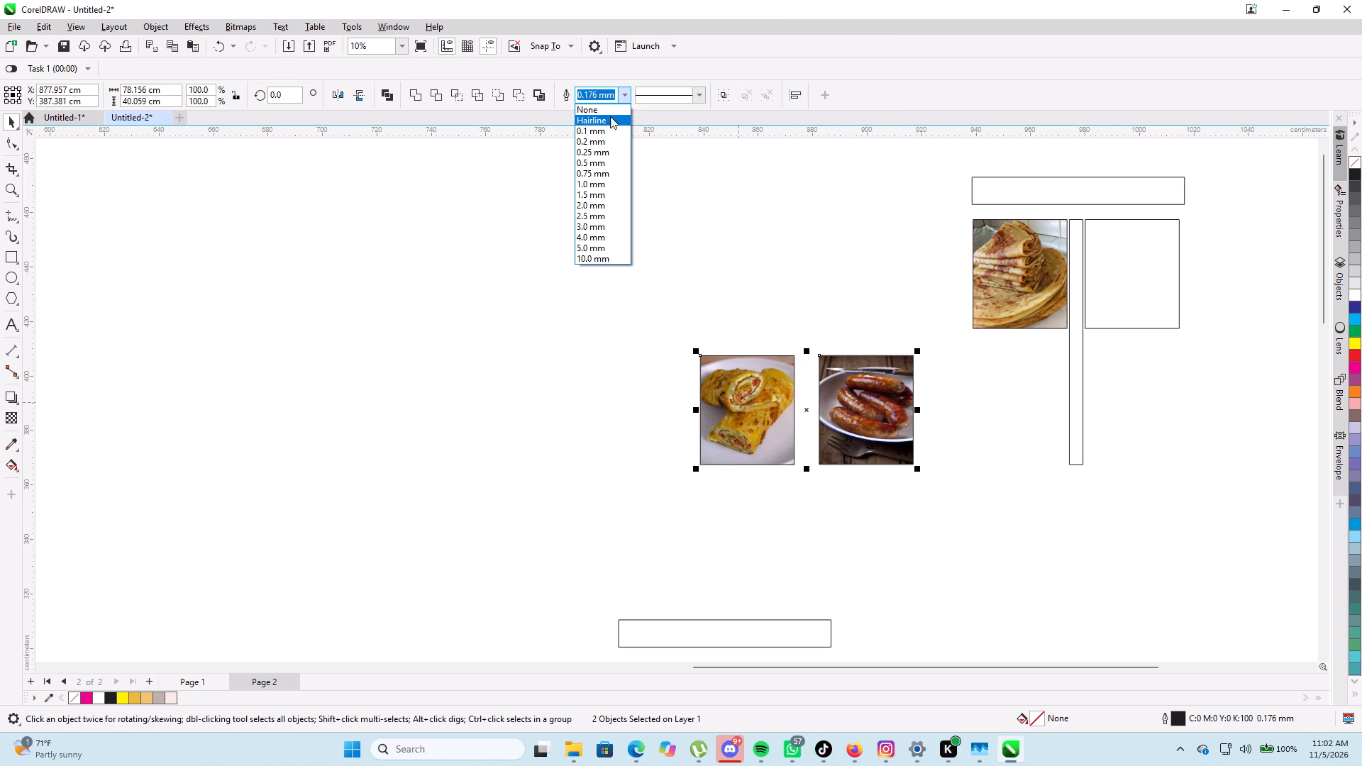
{"action": "left_click", "coordinate": [610, 112]}
Move the egg roll photo into the menu sign's third row, directly beside the smokie wraps photo.
{"action": "scroll", "coordinate": [714, 220], "scroll_direction": "down", "scroll_amount": 4}
{"action": "scroll", "coordinate": [721, 343], "scroll_direction": "down", "scroll_amount": 4}
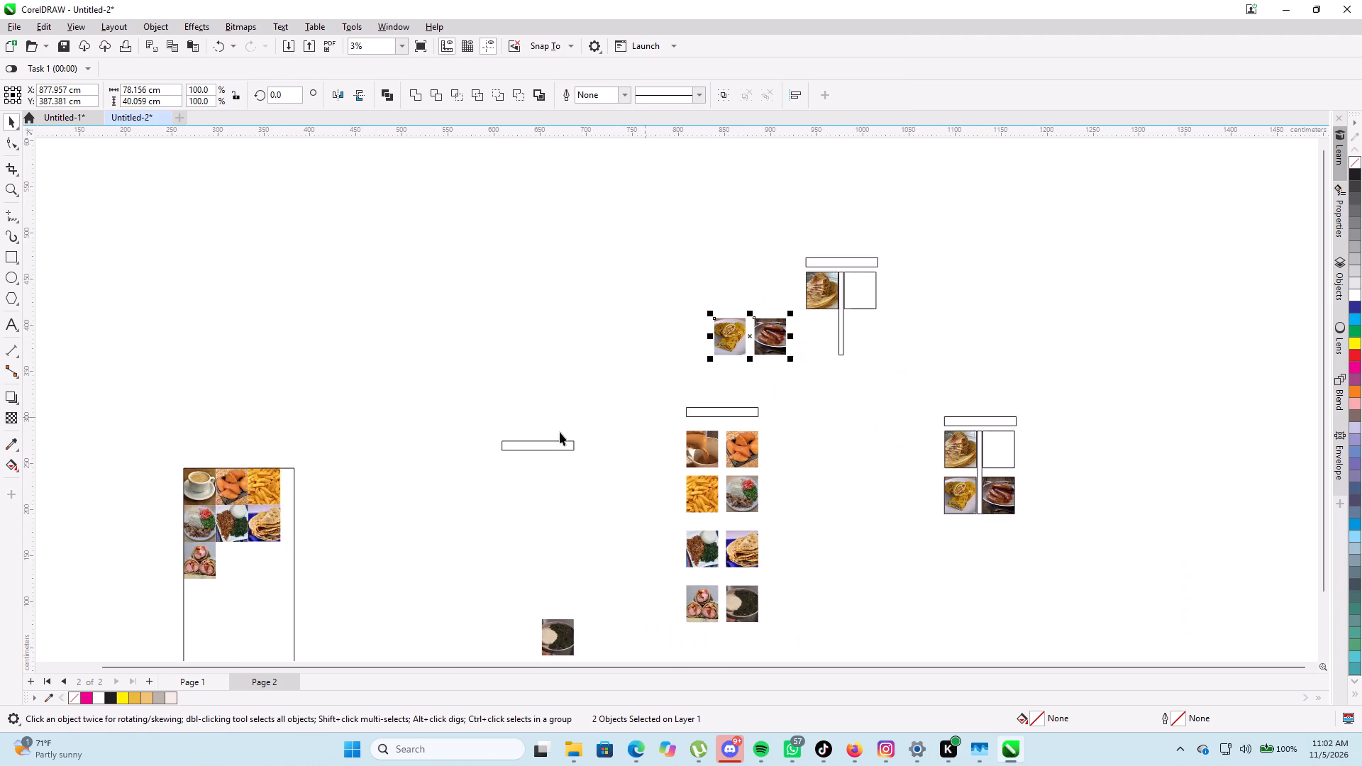
{"action": "scroll", "coordinate": [560, 431], "scroll_direction": "down", "scroll_amount": 2}
{"action": "middle_click_drag", "start_coordinate": [585, 406], "coordinate": [604, 345]}
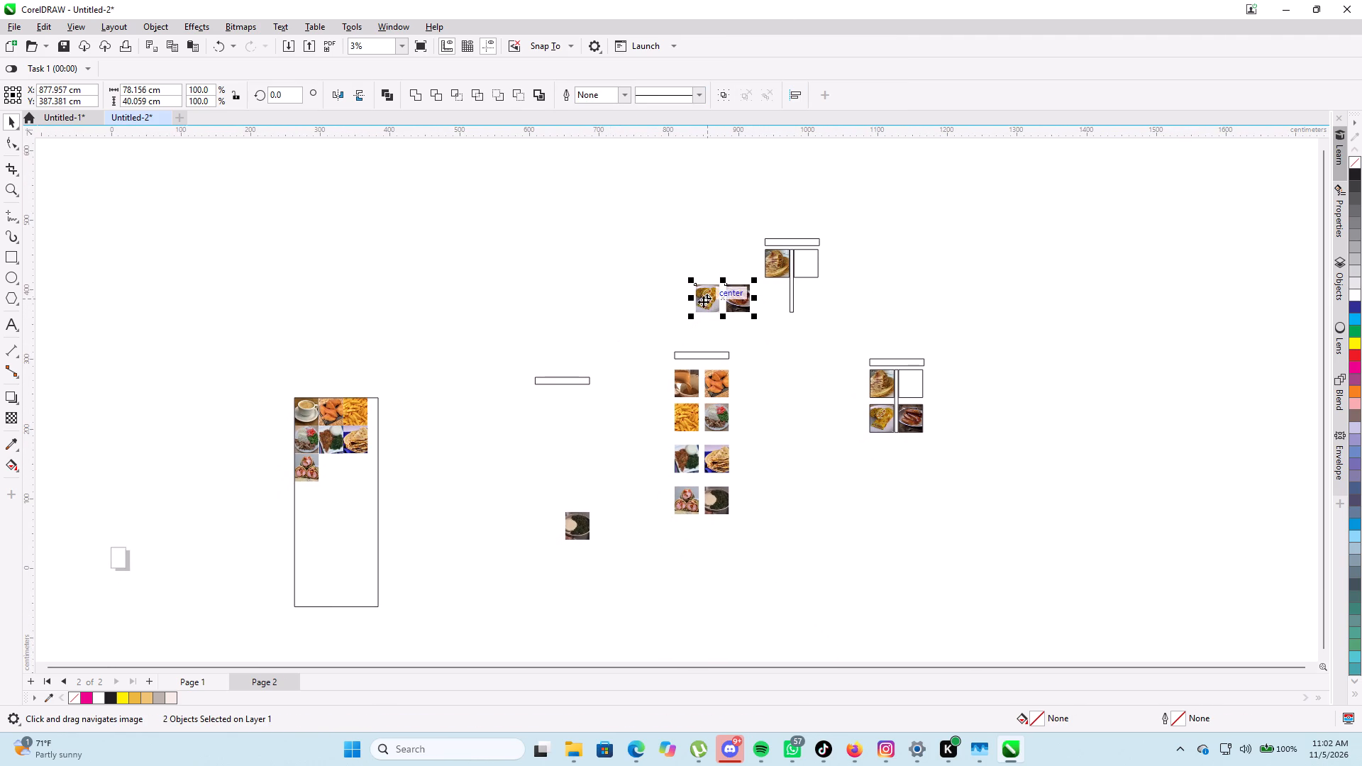
{"action": "scroll", "coordinate": [647, 296], "scroll_direction": "up", "scroll_amount": 4}
{"action": "left_click", "coordinate": [748, 296]}
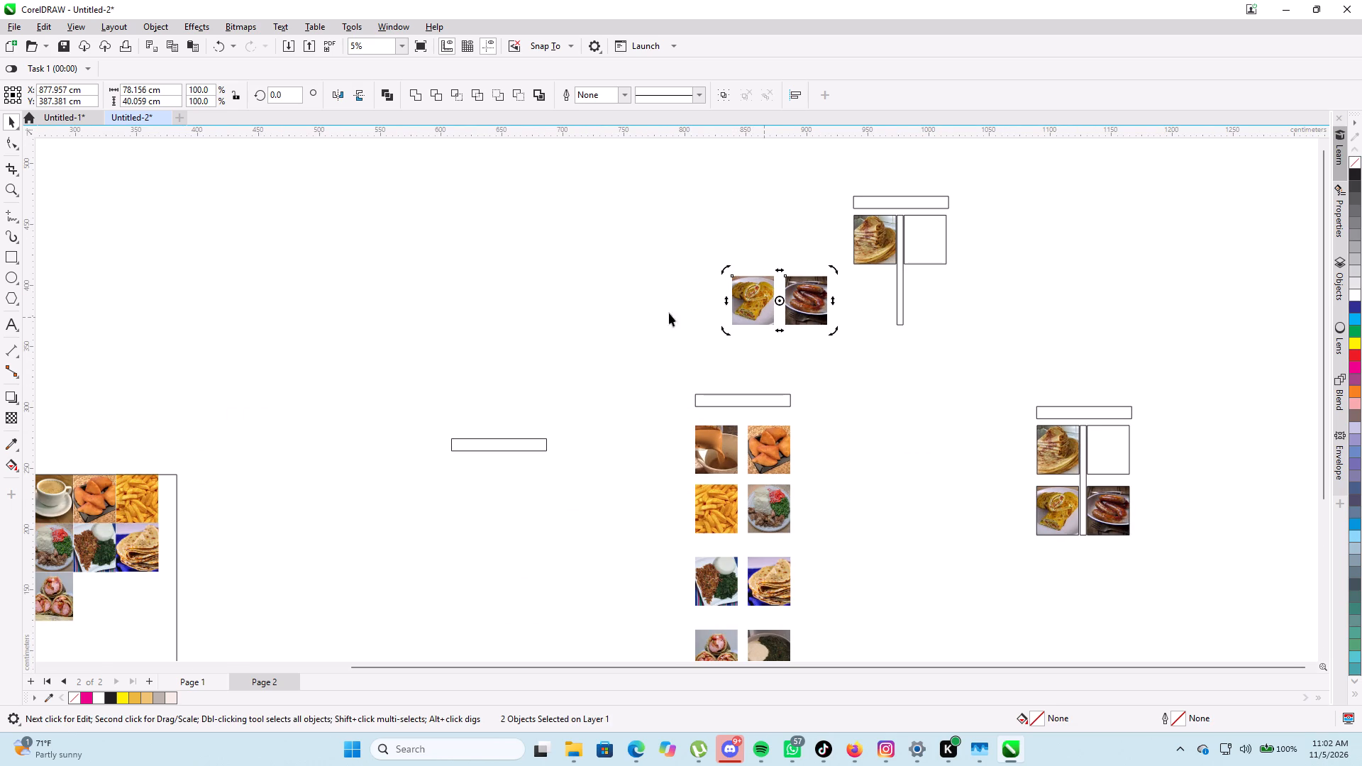
{"action": "left_click", "coordinate": [560, 305]}
{"action": "left_click", "coordinate": [746, 306]}
{"action": "left_click_drag", "start_coordinate": [755, 301], "coordinate": [633, 374]}
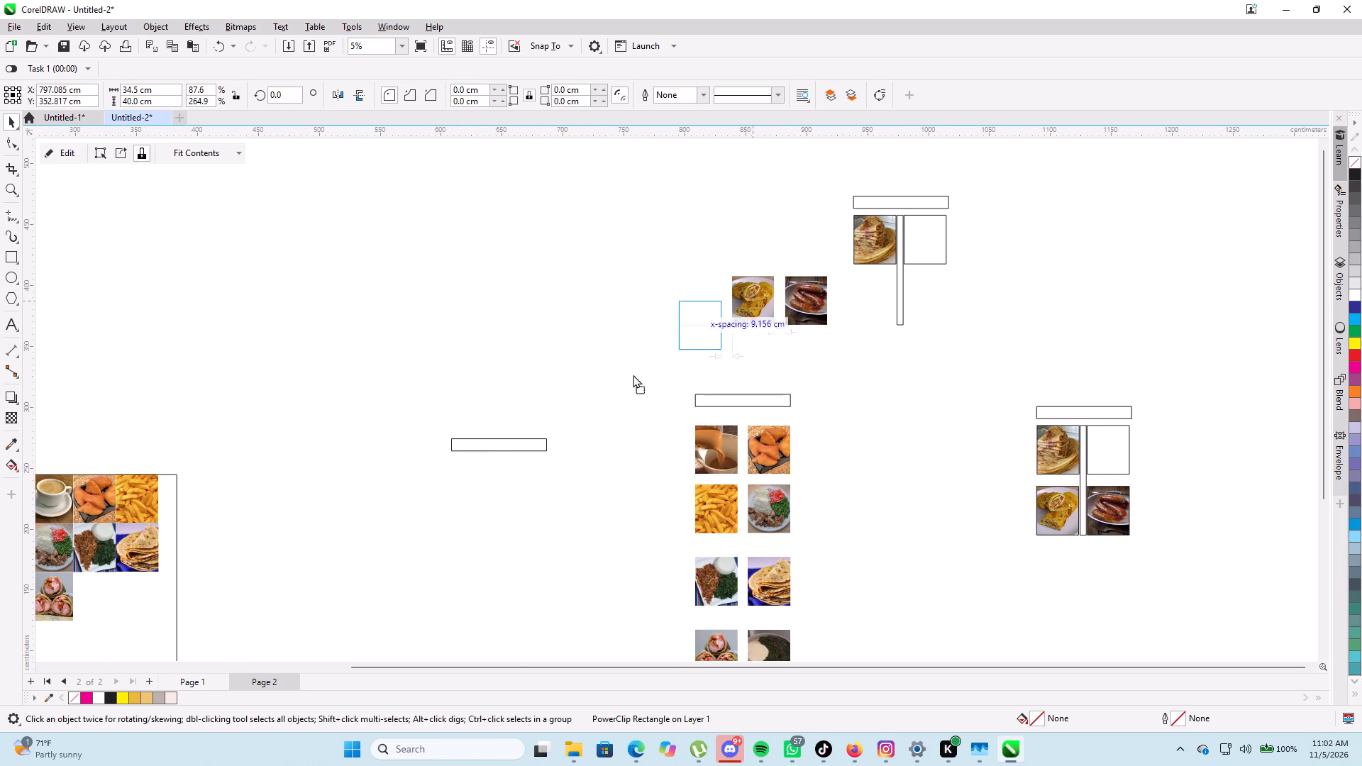
{"action": "left_click_drag", "start_coordinate": [633, 374], "coordinate": [95, 594]}
Move the sausages photo into the menu sign's third row, beside the egg roll photo and under the chapati photo.
{"action": "scroll", "coordinate": [260, 592], "scroll_direction": "up", "scroll_amount": 1}
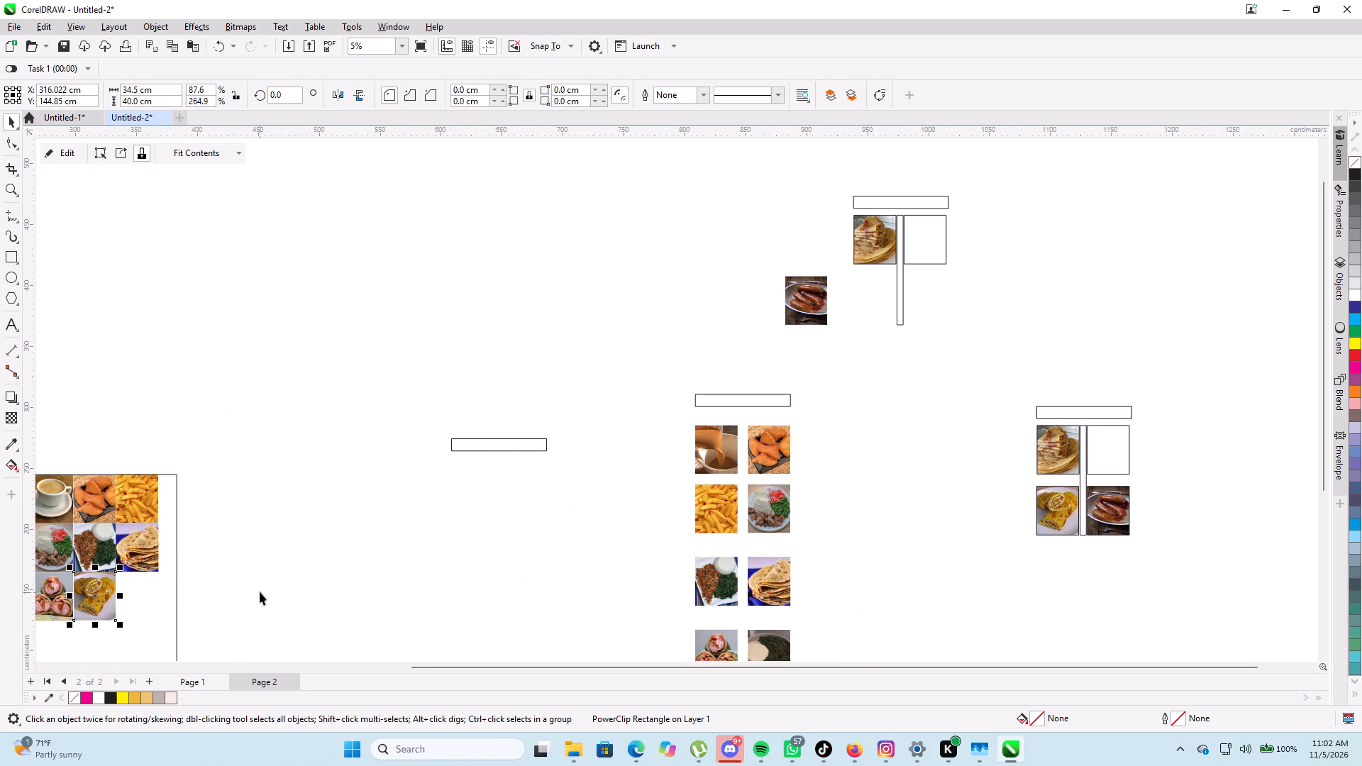
{"action": "scroll", "coordinate": [260, 592], "scroll_direction": "down", "scroll_amount": 1}
{"action": "middle_click_drag", "start_coordinate": [260, 590], "coordinate": [410, 426]}
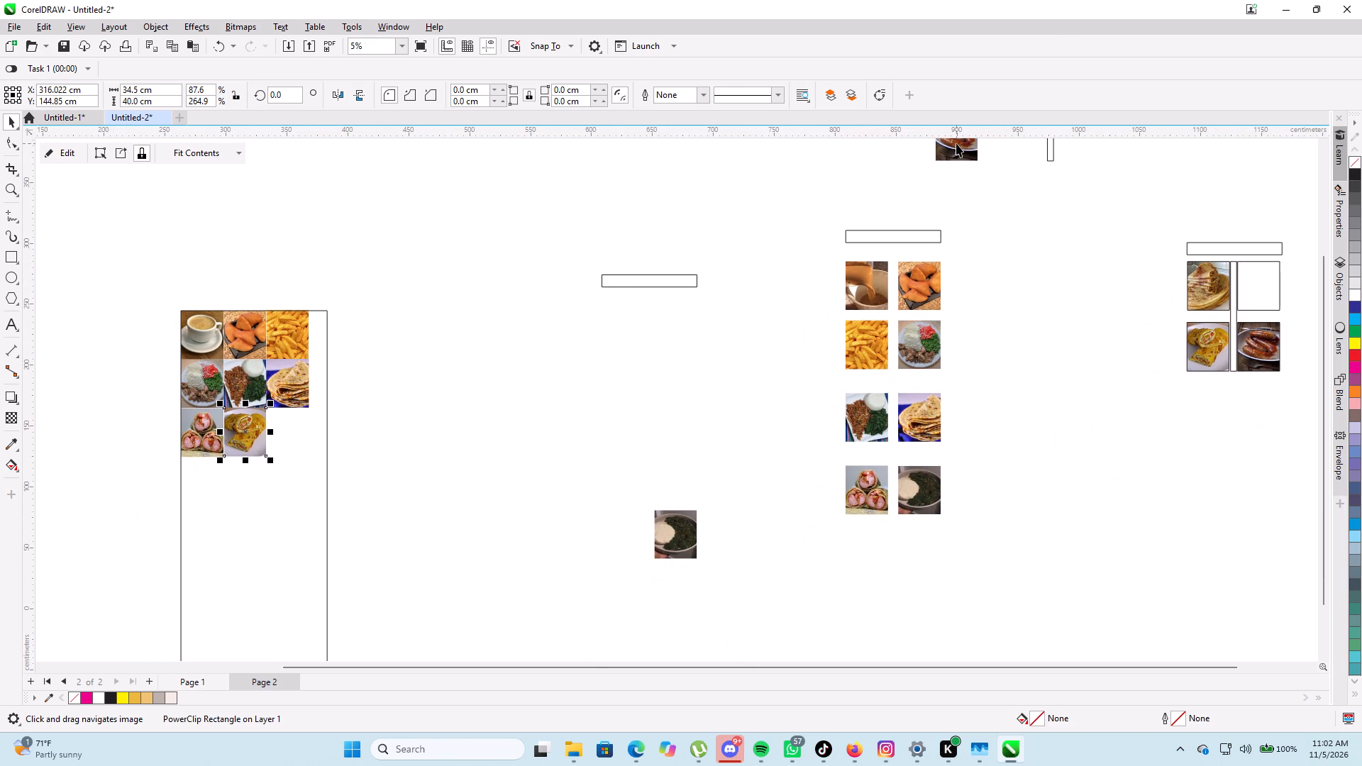
{"action": "left_click", "coordinate": [956, 143]}
{"action": "left_click_drag", "start_coordinate": [960, 148], "coordinate": [260, 453]}
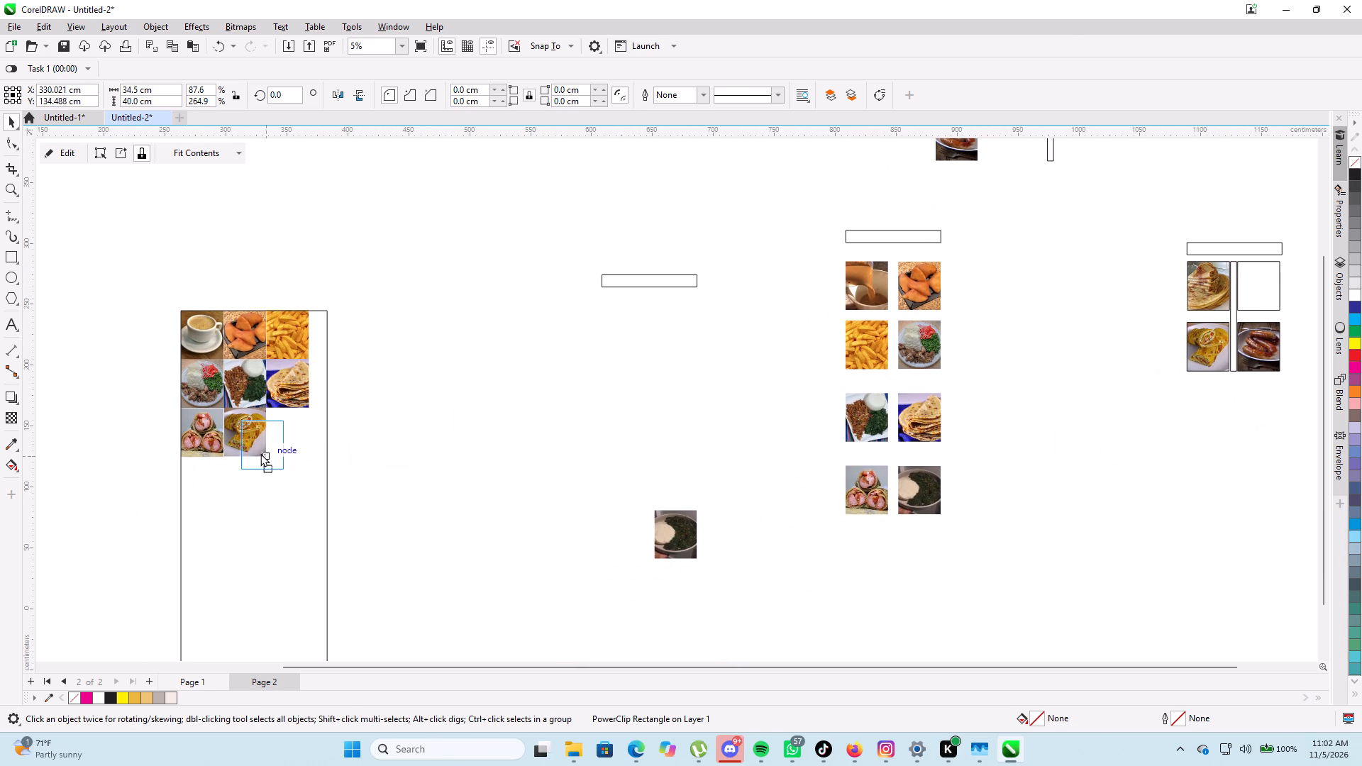
{"action": "left_click_drag", "start_coordinate": [260, 453], "coordinate": [289, 445]}
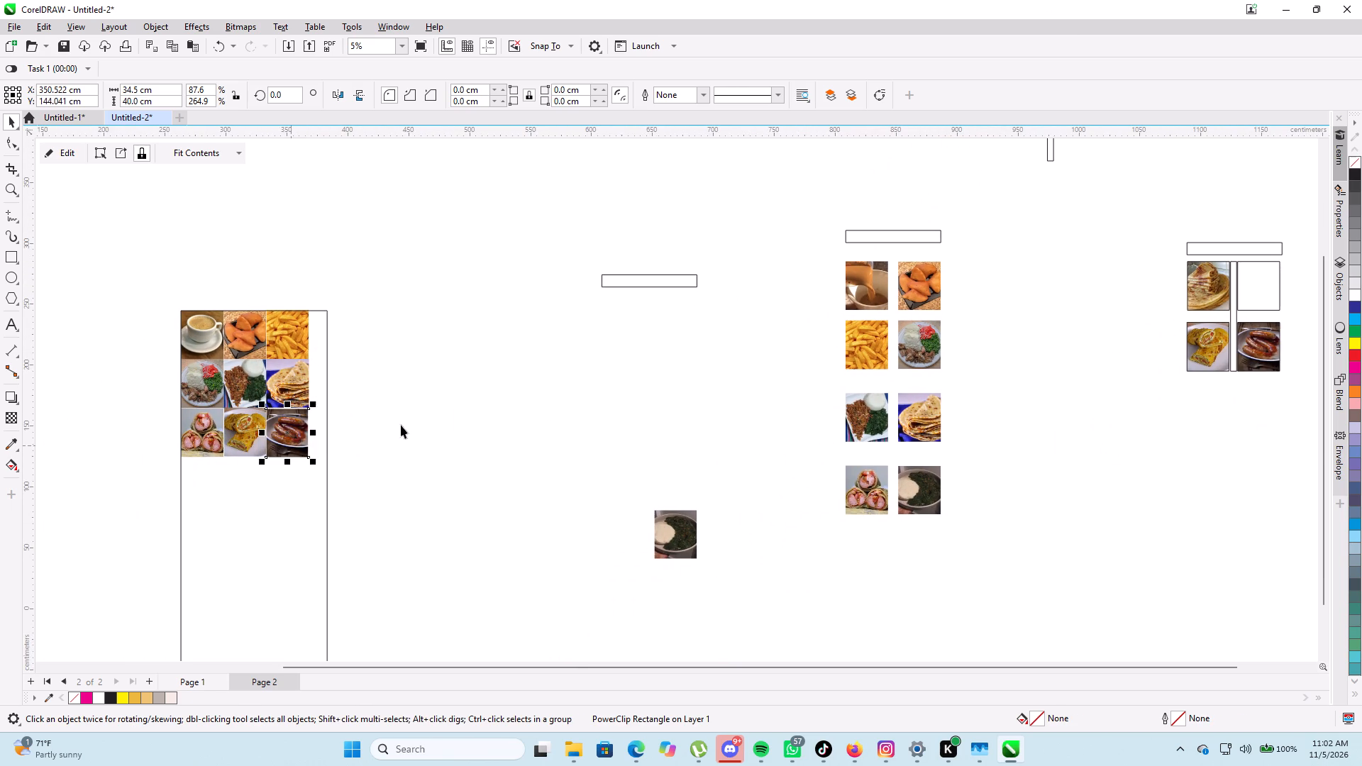
Nudge the sausages photo up against the chapati photo and flush with the egg roll photo, at about X 350.5, Y 144.9 cm.
{"action": "scroll", "coordinate": [401, 425], "scroll_direction": "up", "scroll_amount": 6}
{"action": "middle_click_drag", "start_coordinate": [442, 403], "coordinate": [635, 365]}
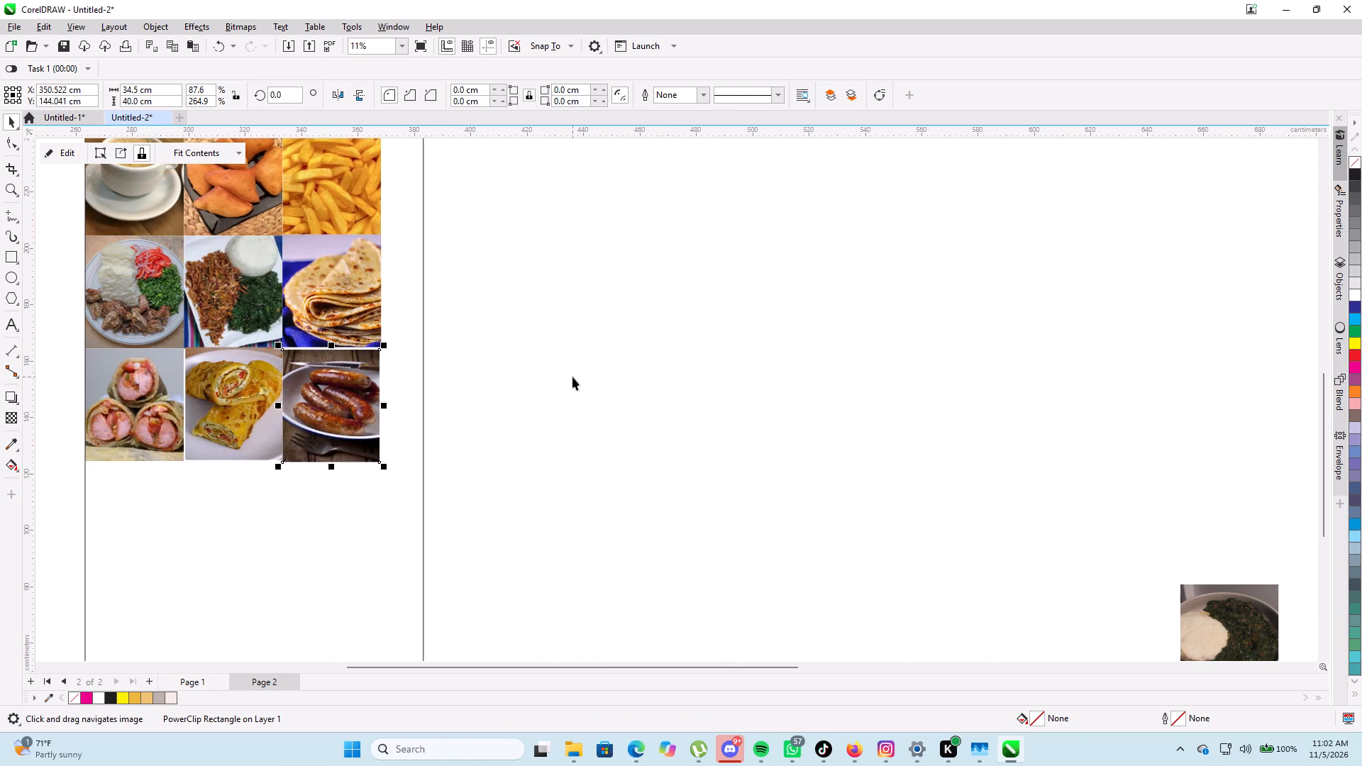
{"action": "scroll", "coordinate": [572, 375], "scroll_direction": "up", "scroll_amount": 4}
{"action": "middle_click_drag", "start_coordinate": [607, 345], "coordinate": [636, 349]}
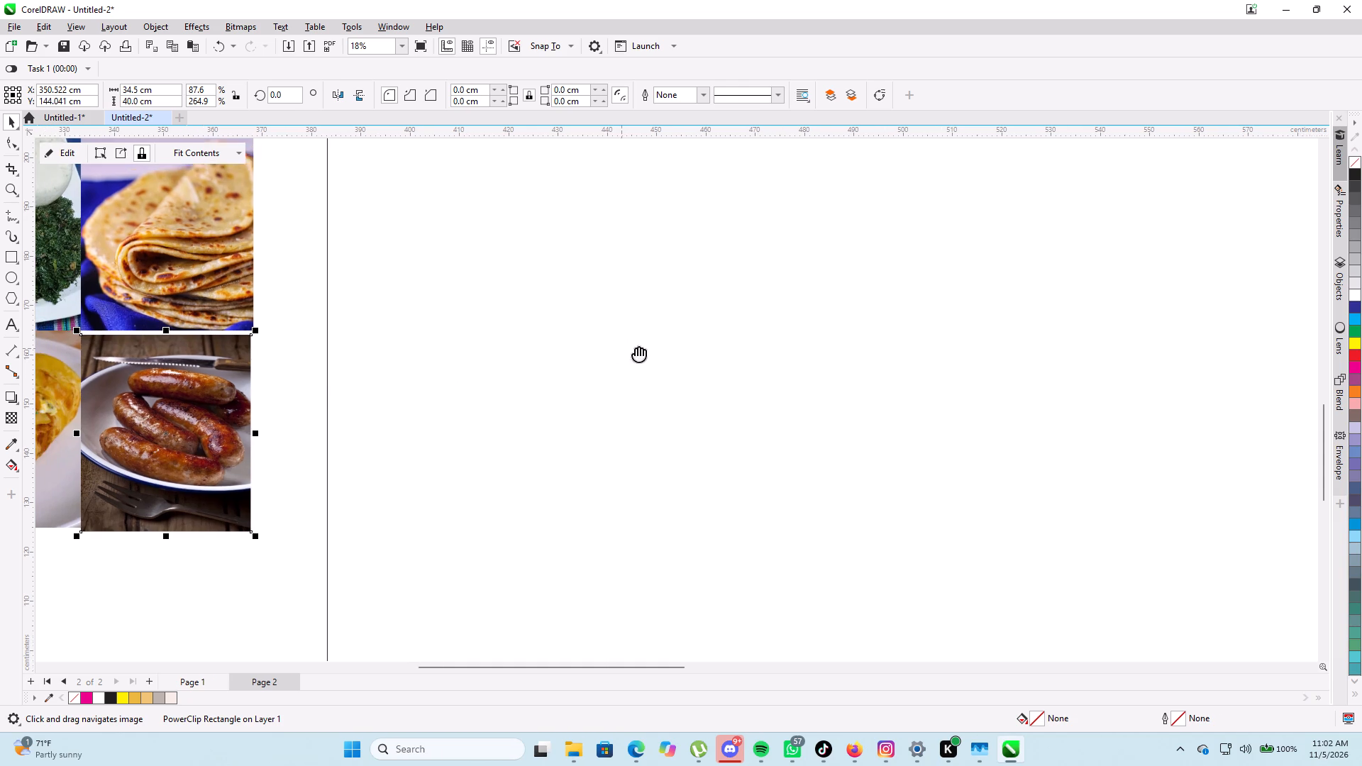
{"action": "middle_click_drag", "start_coordinate": [636, 349], "coordinate": [838, 339]}
{"action": "left_click_drag", "start_coordinate": [332, 397], "coordinate": [339, 390]}
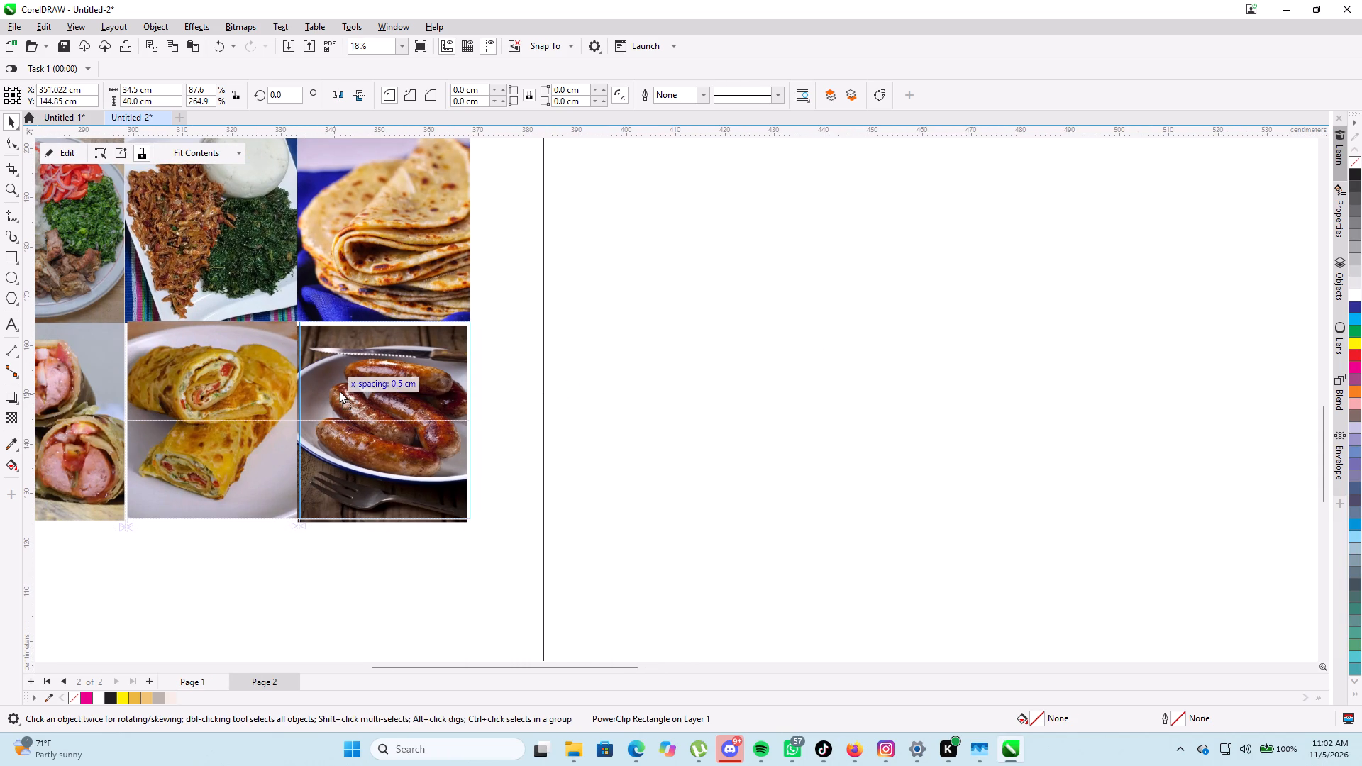
{"action": "left_click_drag", "start_coordinate": [339, 390], "coordinate": [346, 382]}
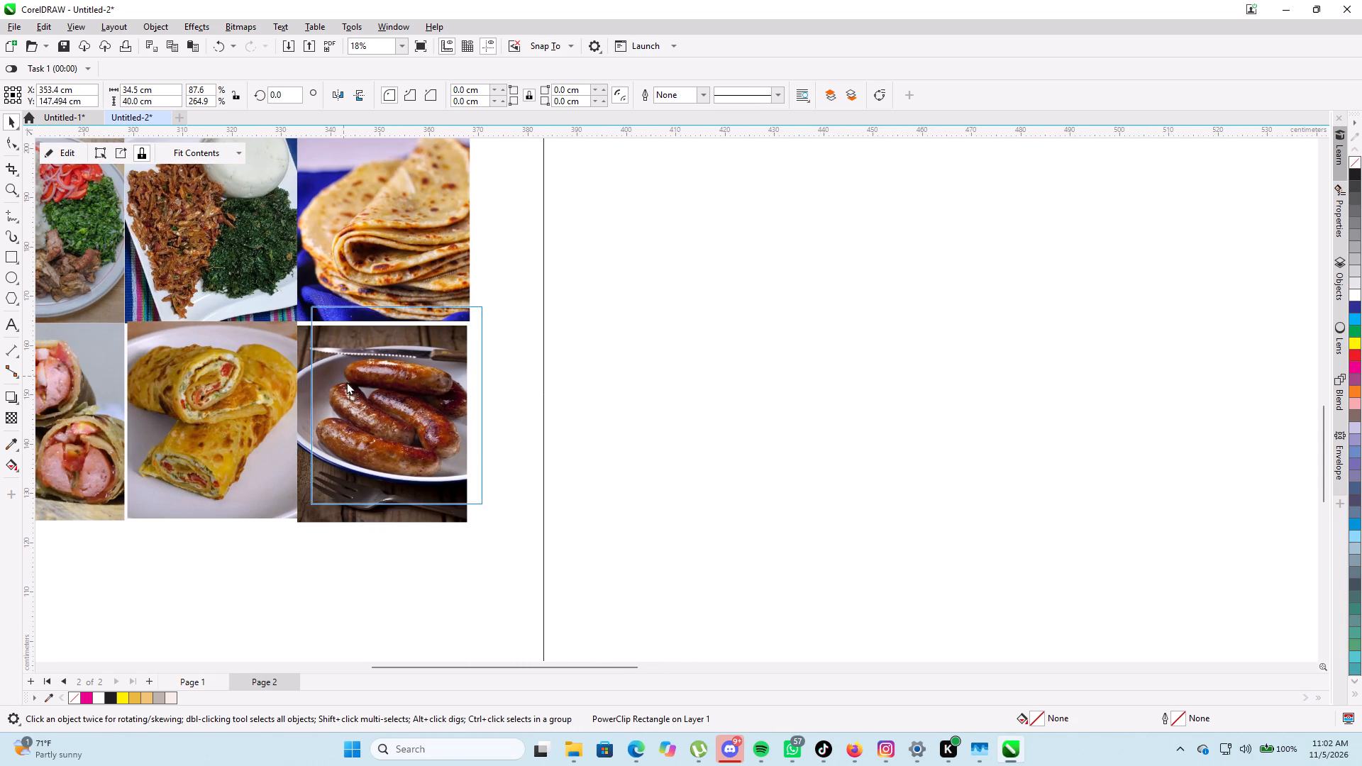
{"action": "left_click_drag", "start_coordinate": [346, 382], "coordinate": [336, 388]}
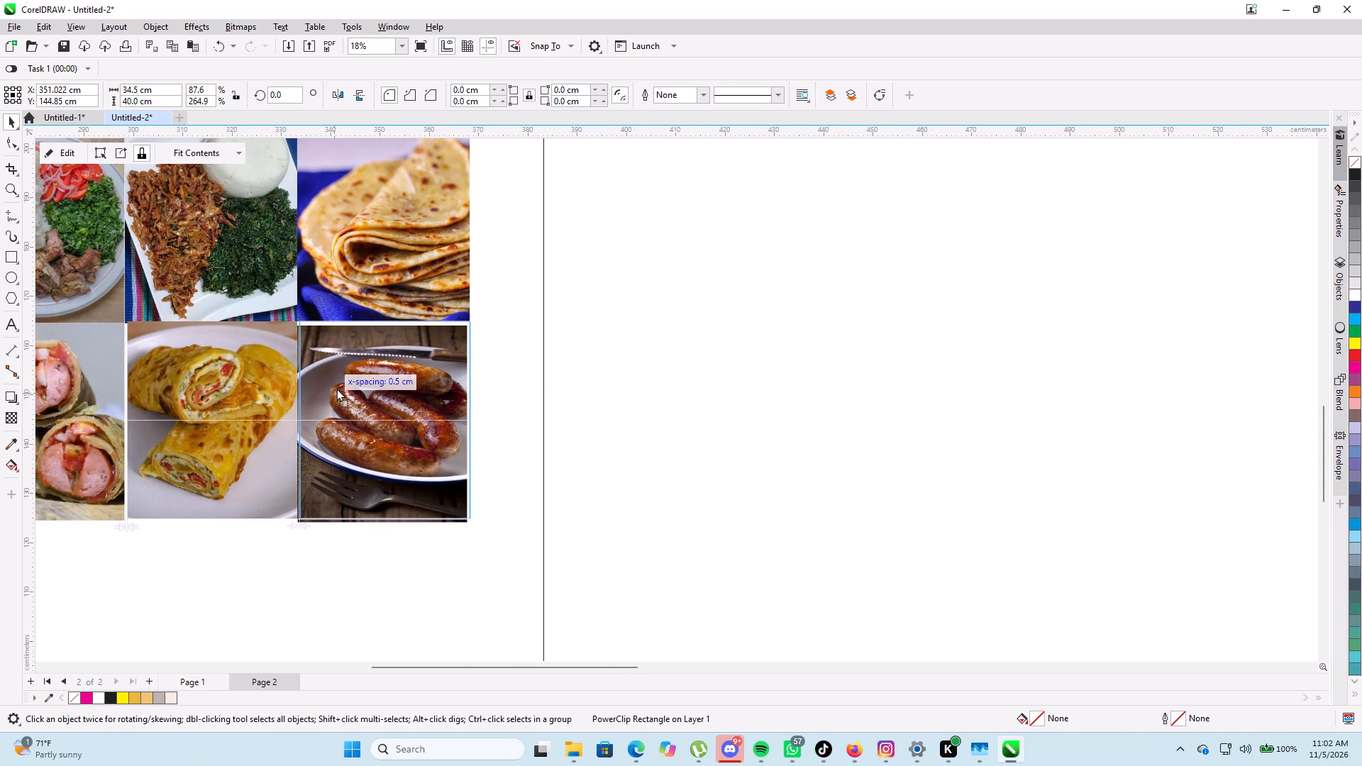
{"action": "left_click_drag", "start_coordinate": [336, 388], "coordinate": [336, 387]}
{"action": "scroll", "coordinate": [338, 386], "scroll_direction": "up", "scroll_amount": 5}
{"action": "left_click_drag", "start_coordinate": [338, 386], "coordinate": [327, 386]}
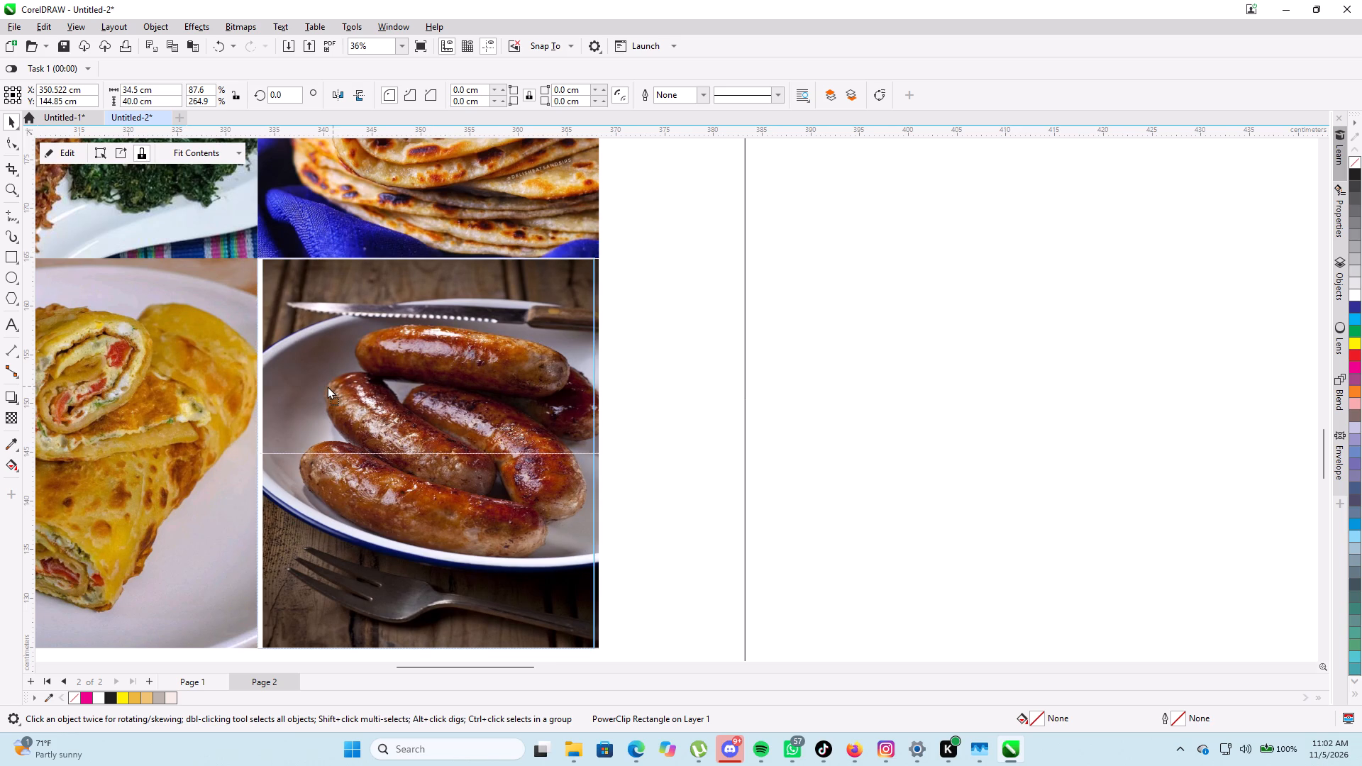
{"action": "left_click_drag", "start_coordinate": [327, 386], "coordinate": [329, 383]}
{"action": "scroll", "coordinate": [335, 384], "scroll_direction": "down", "scroll_amount": 5}
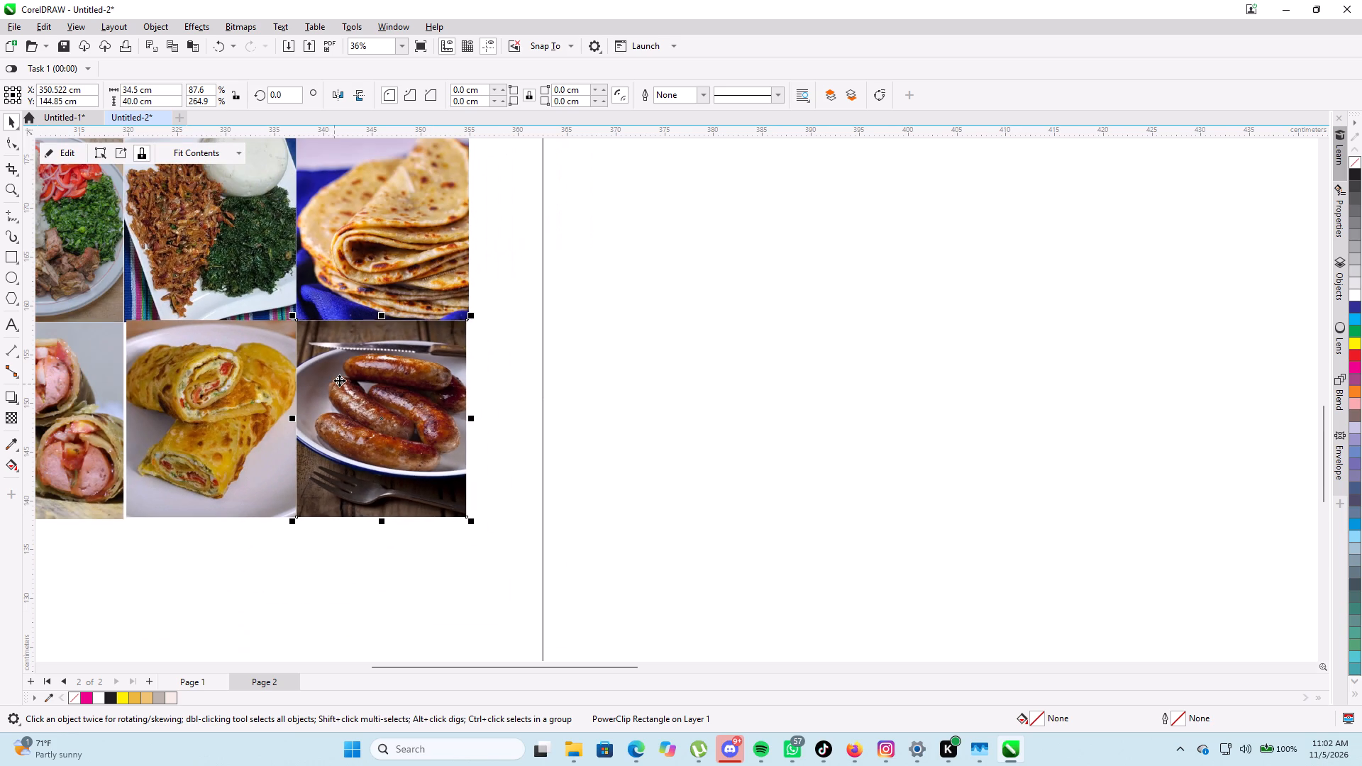
{"action": "scroll", "coordinate": [294, 423], "scroll_direction": "up", "scroll_amount": 5}
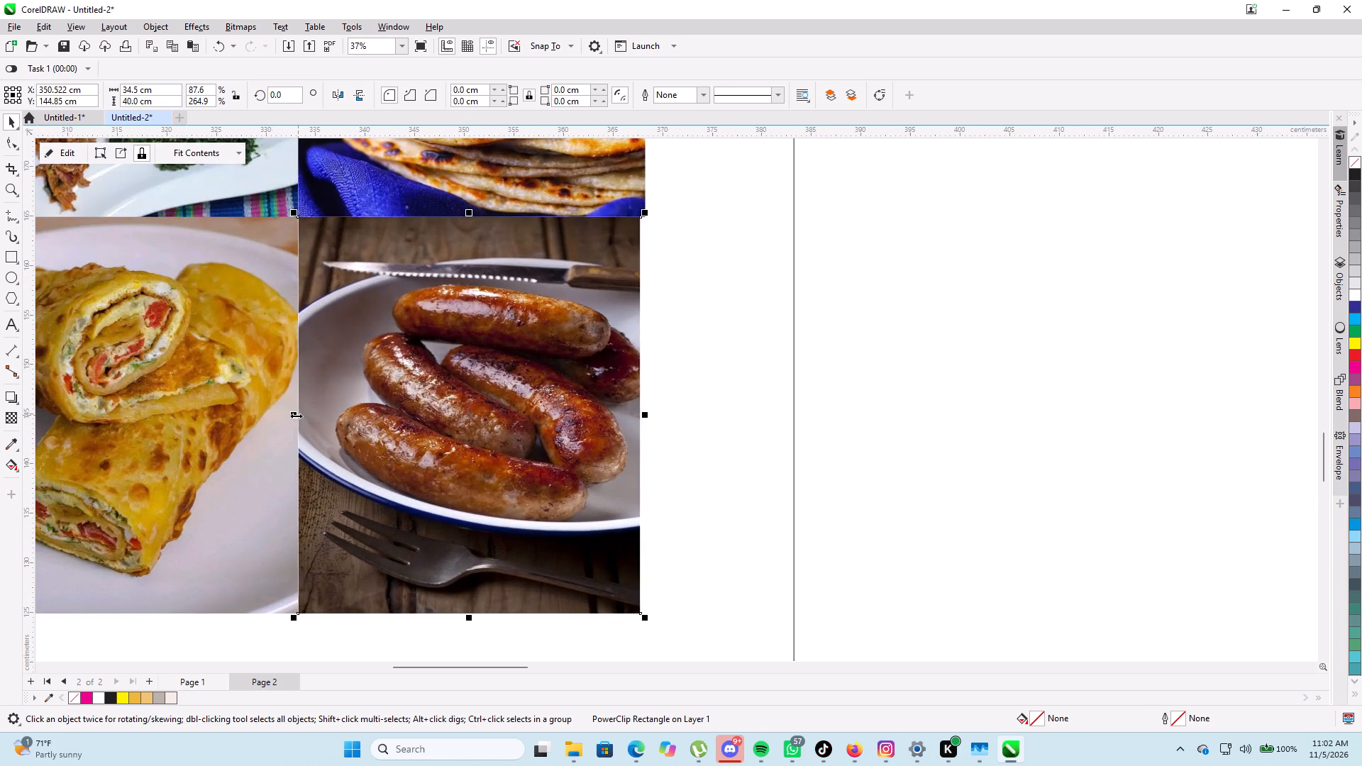
Look over the menu sign and the remaining food photo sets on page 2.
{"action": "scroll", "coordinate": [296, 414], "scroll_direction": "down", "scroll_amount": 14}
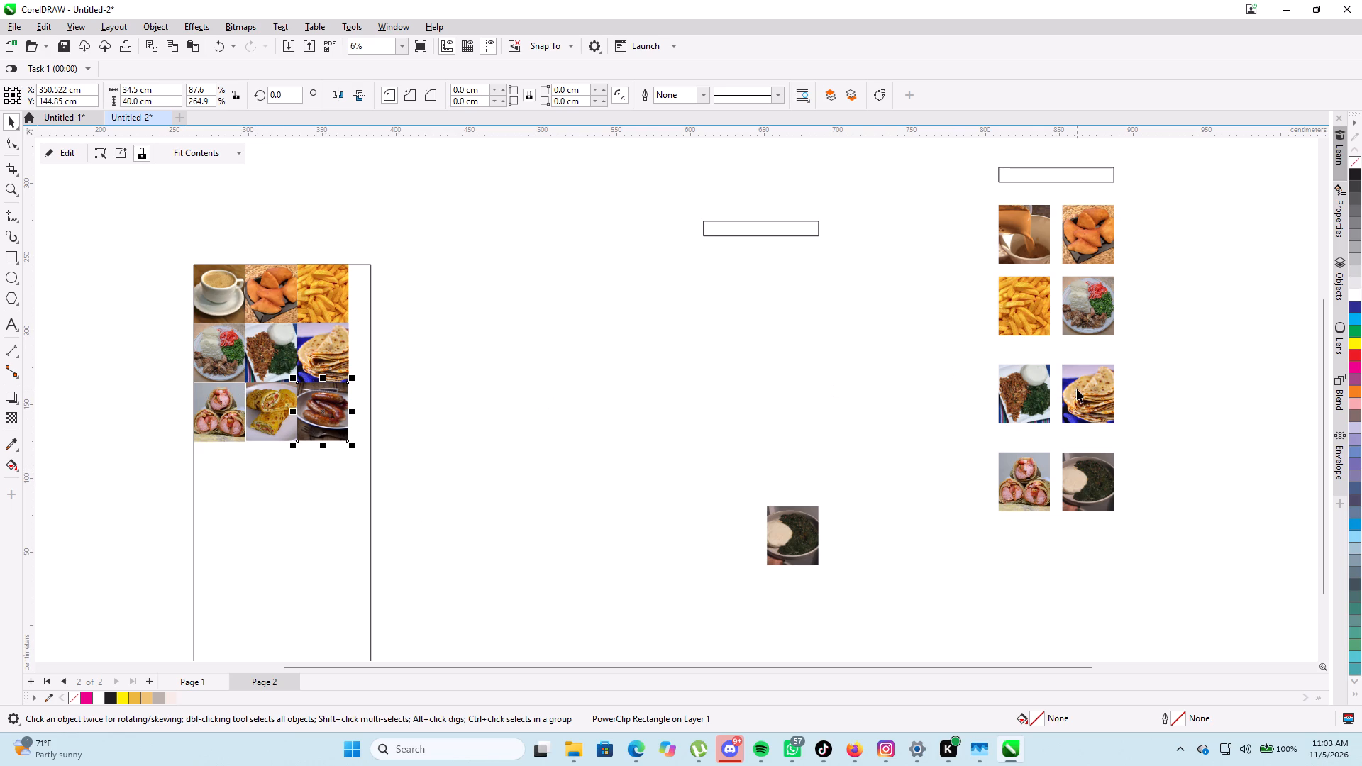
{"action": "scroll", "coordinate": [1077, 389], "scroll_direction": "up", "scroll_amount": 2}
{"action": "scroll", "coordinate": [1041, 390], "scroll_direction": "down", "scroll_amount": 5}
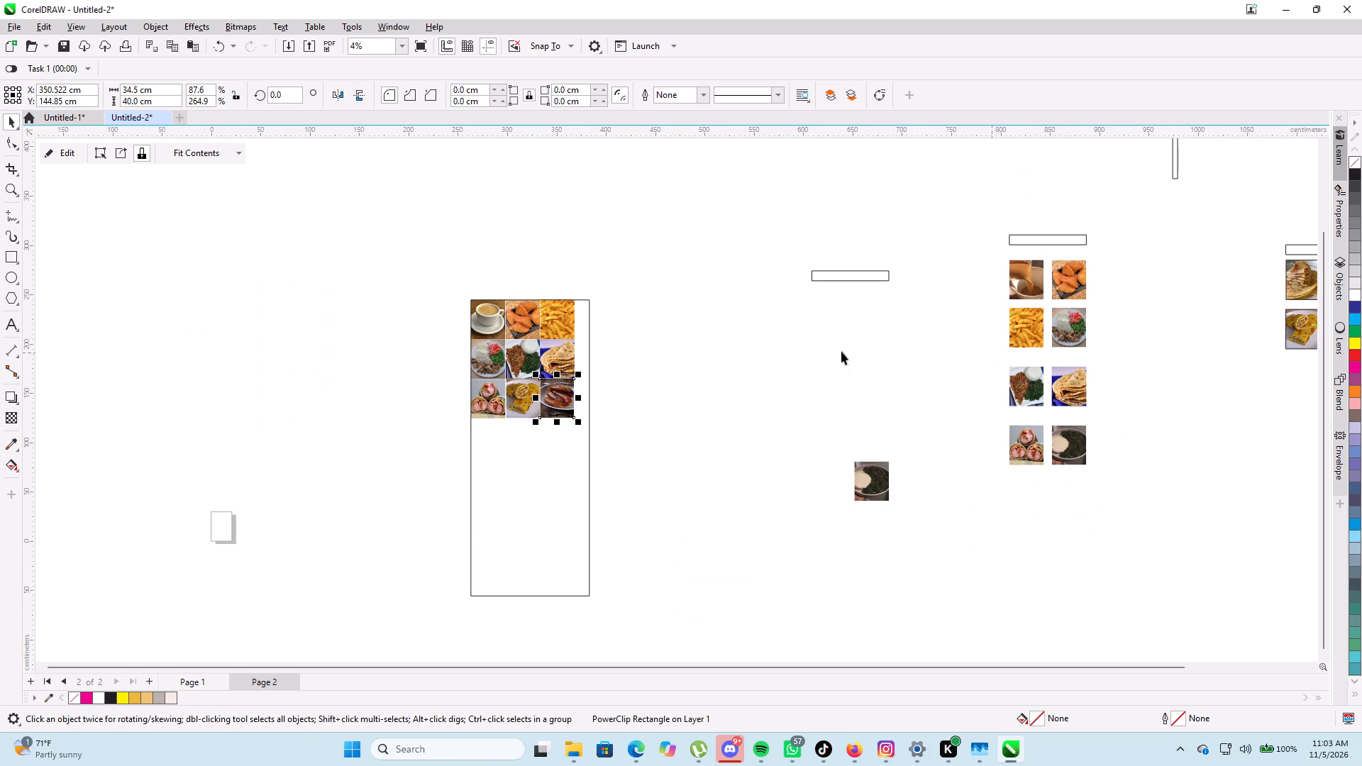
{"action": "scroll", "coordinate": [807, 348], "scroll_direction": "up", "scroll_amount": 4}
{"action": "scroll", "coordinate": [806, 345], "scroll_direction": "down", "scroll_amount": 5}
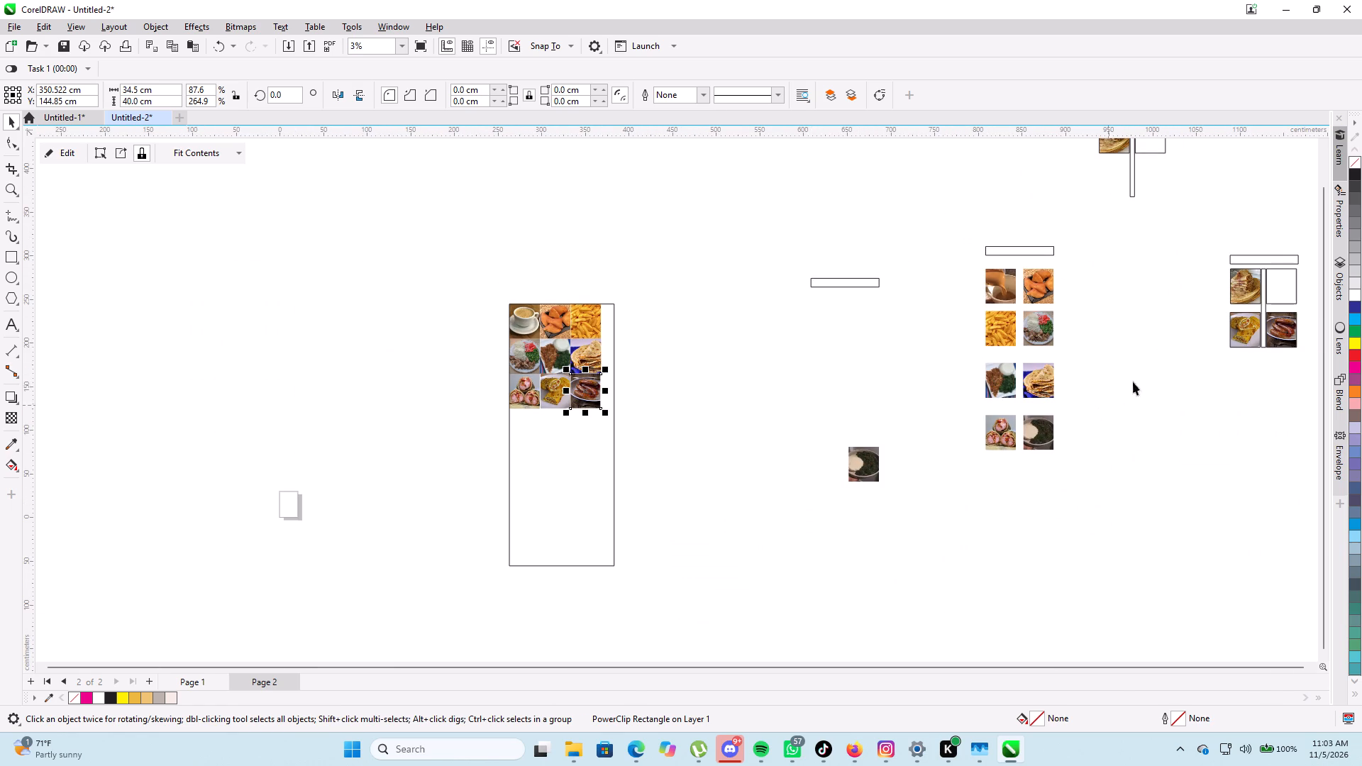
{"action": "scroll", "coordinate": [1240, 306], "scroll_direction": "up", "scroll_amount": 3}
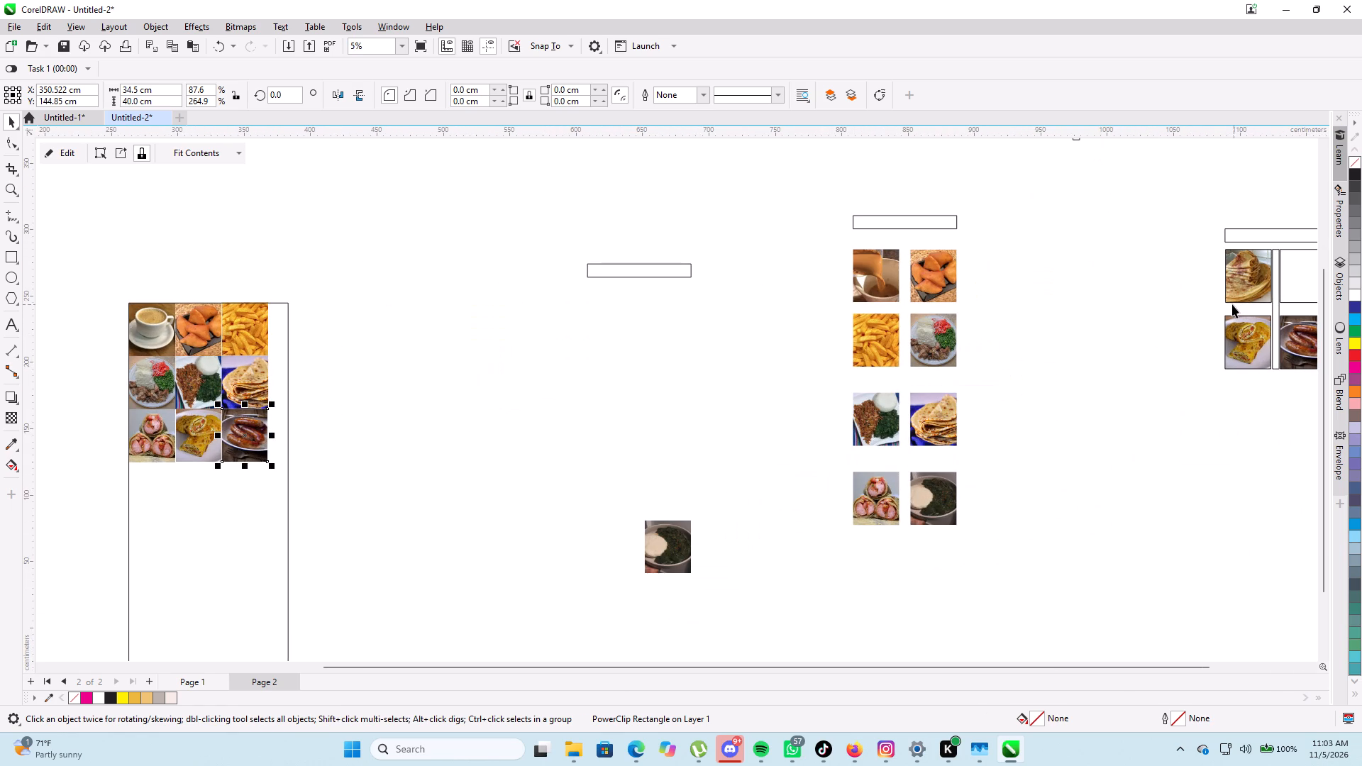
On page 1, copy the boiled eggs photo from inside its PowerClip frame in the four-photo menu mockup.
{"action": "left_click", "coordinate": [199, 682]}
{"action": "scroll", "coordinate": [450, 144], "scroll_direction": "down", "scroll_amount": 4}
{"action": "scroll", "coordinate": [576, 283], "scroll_direction": "down", "scroll_amount": 4}
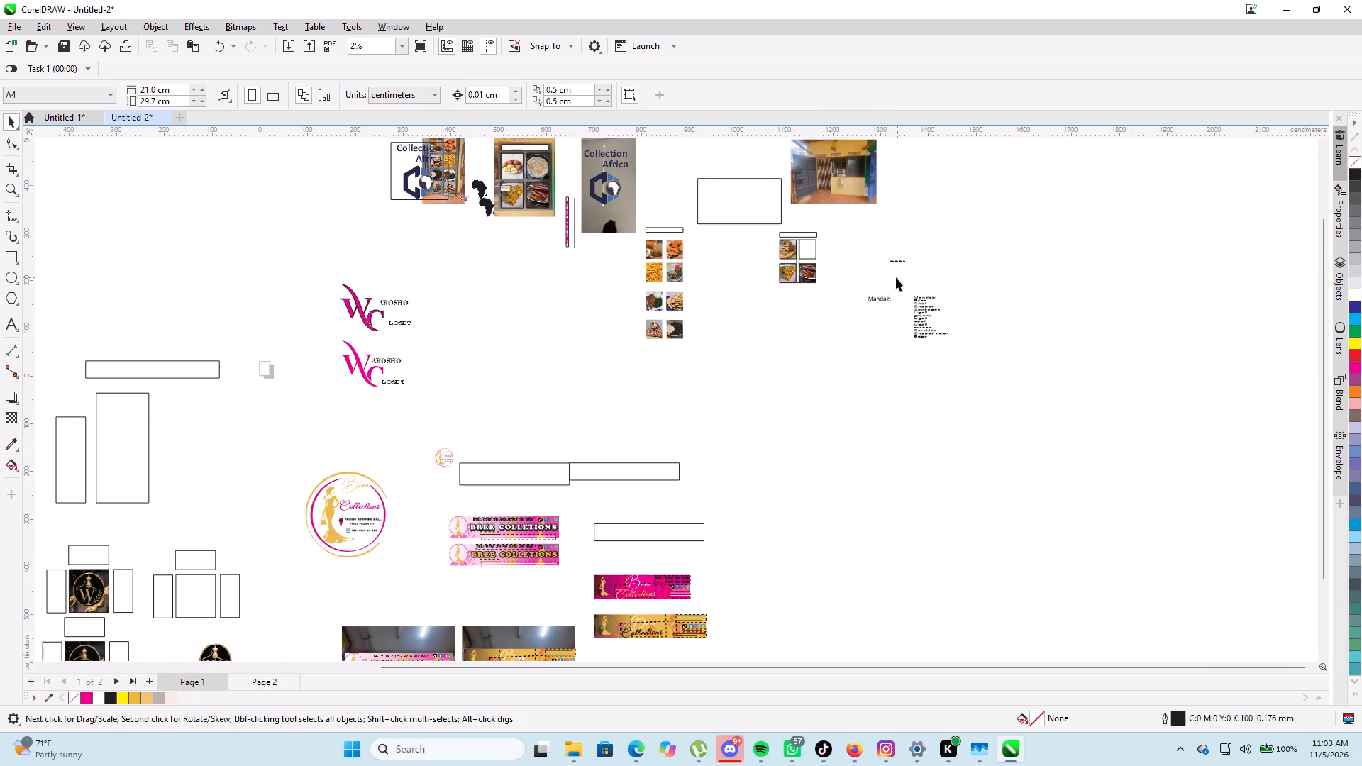
{"action": "middle_click_drag", "start_coordinate": [892, 283], "coordinate": [849, 383]}
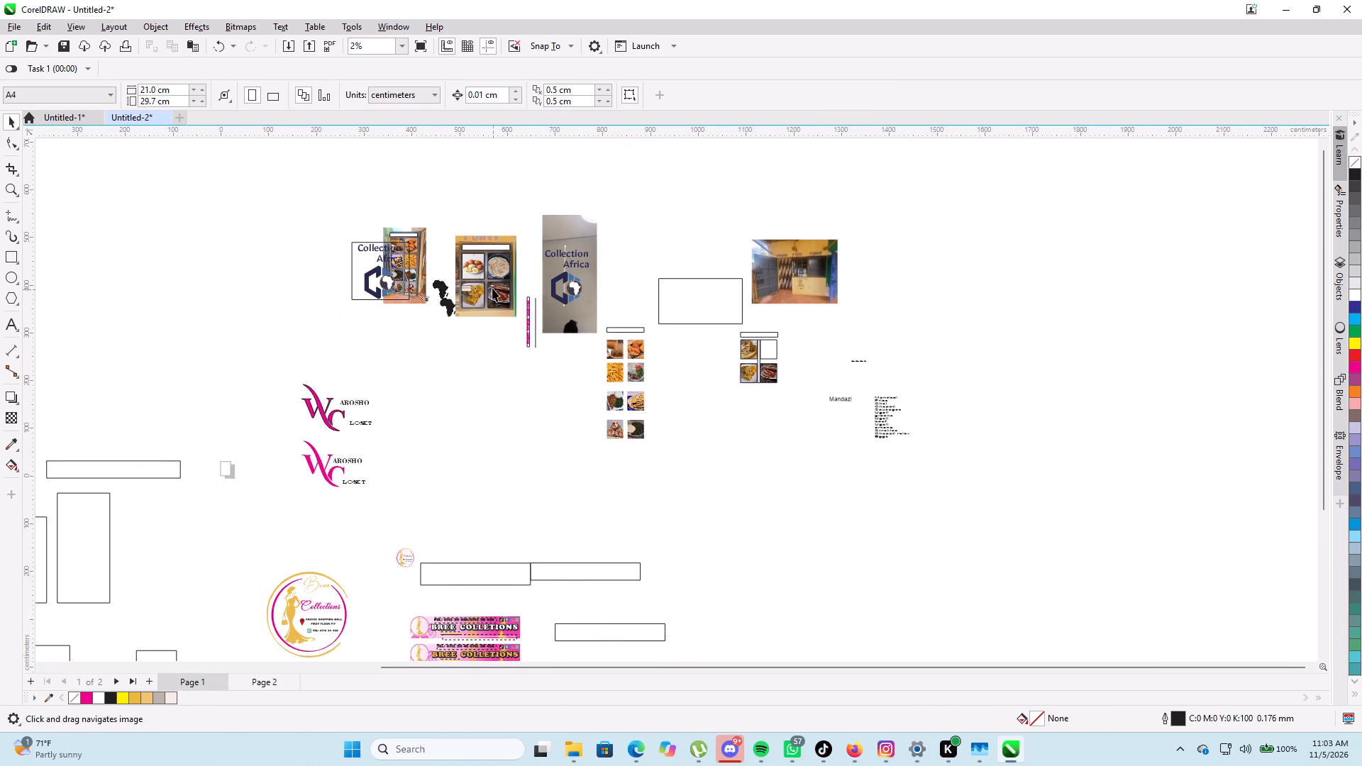
{"action": "double_click", "coordinate": [471, 262]}
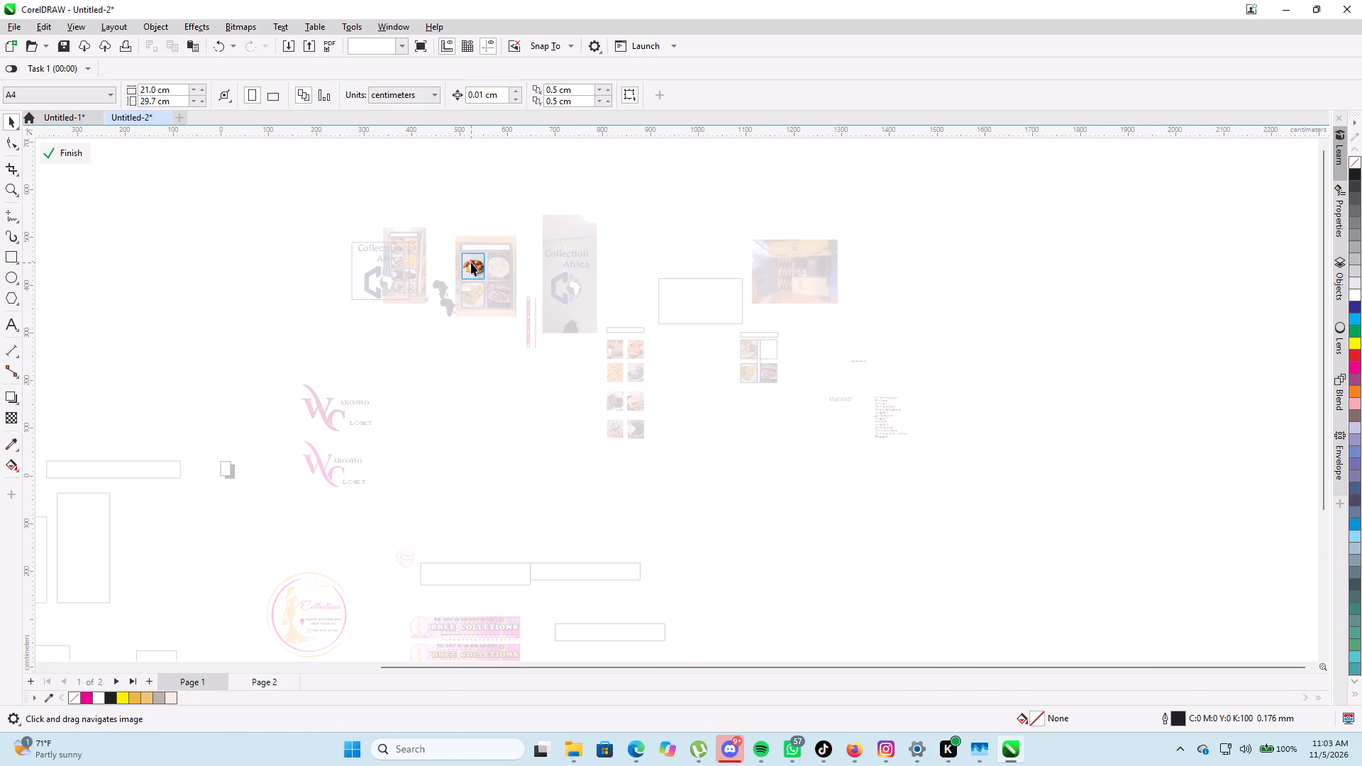
{"action": "left_click", "coordinate": [471, 267]}
{"action": "right_click", "coordinate": [471, 266]}
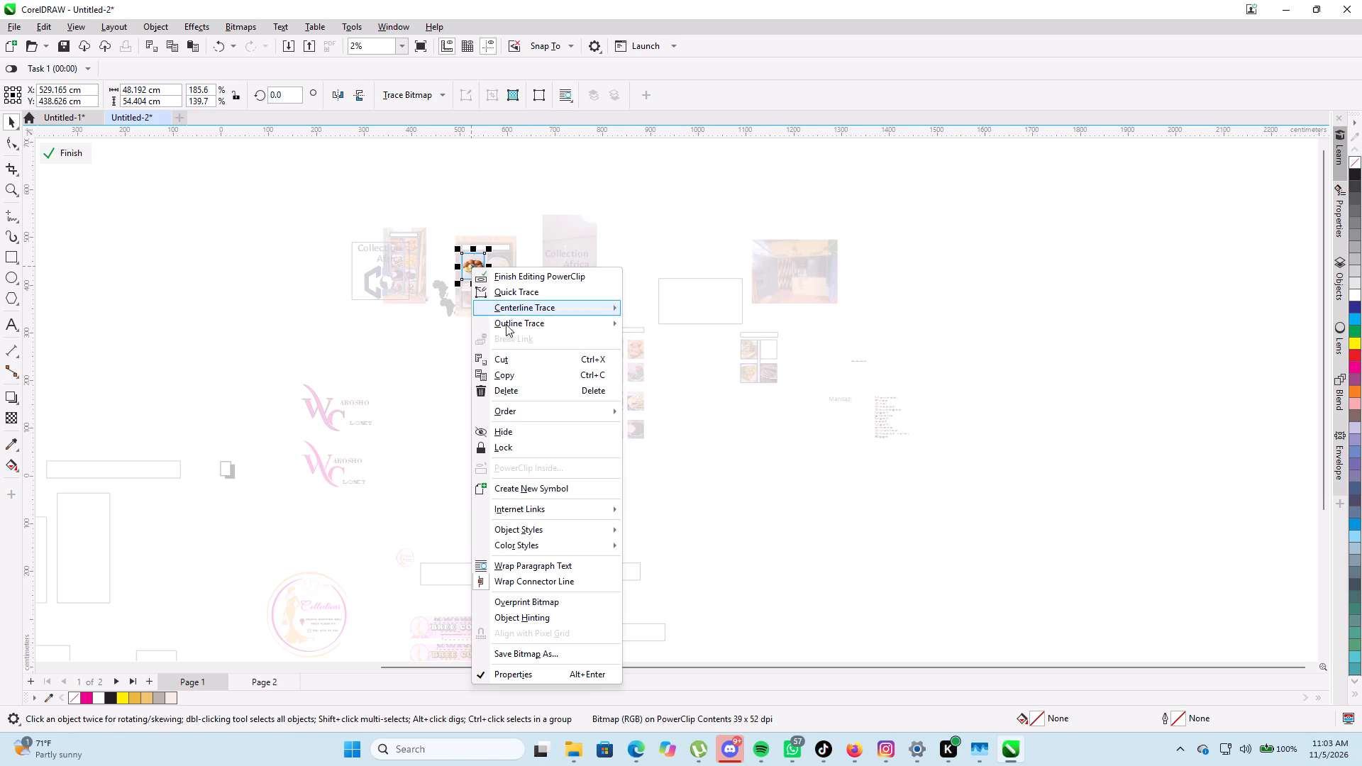
{"action": "left_click", "coordinate": [520, 380]}
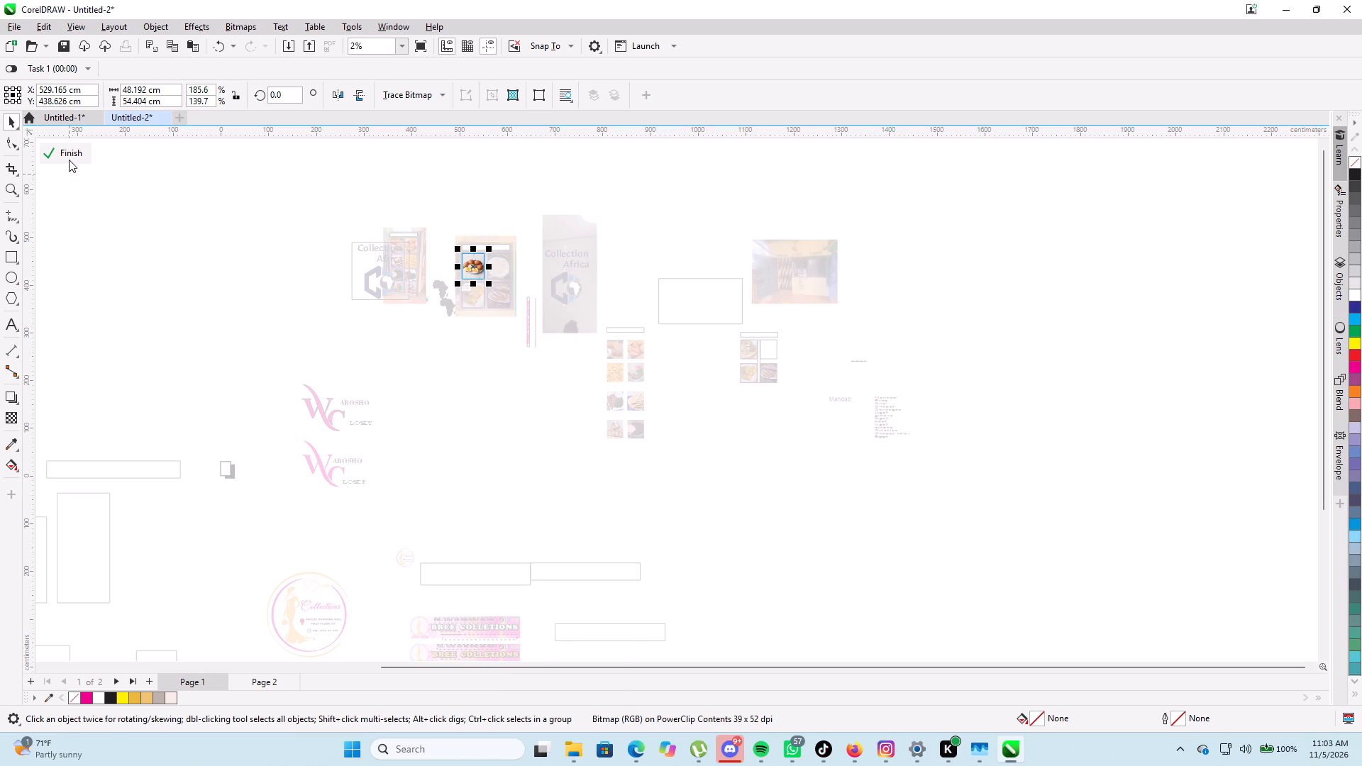
{"action": "left_click", "coordinate": [69, 155]}
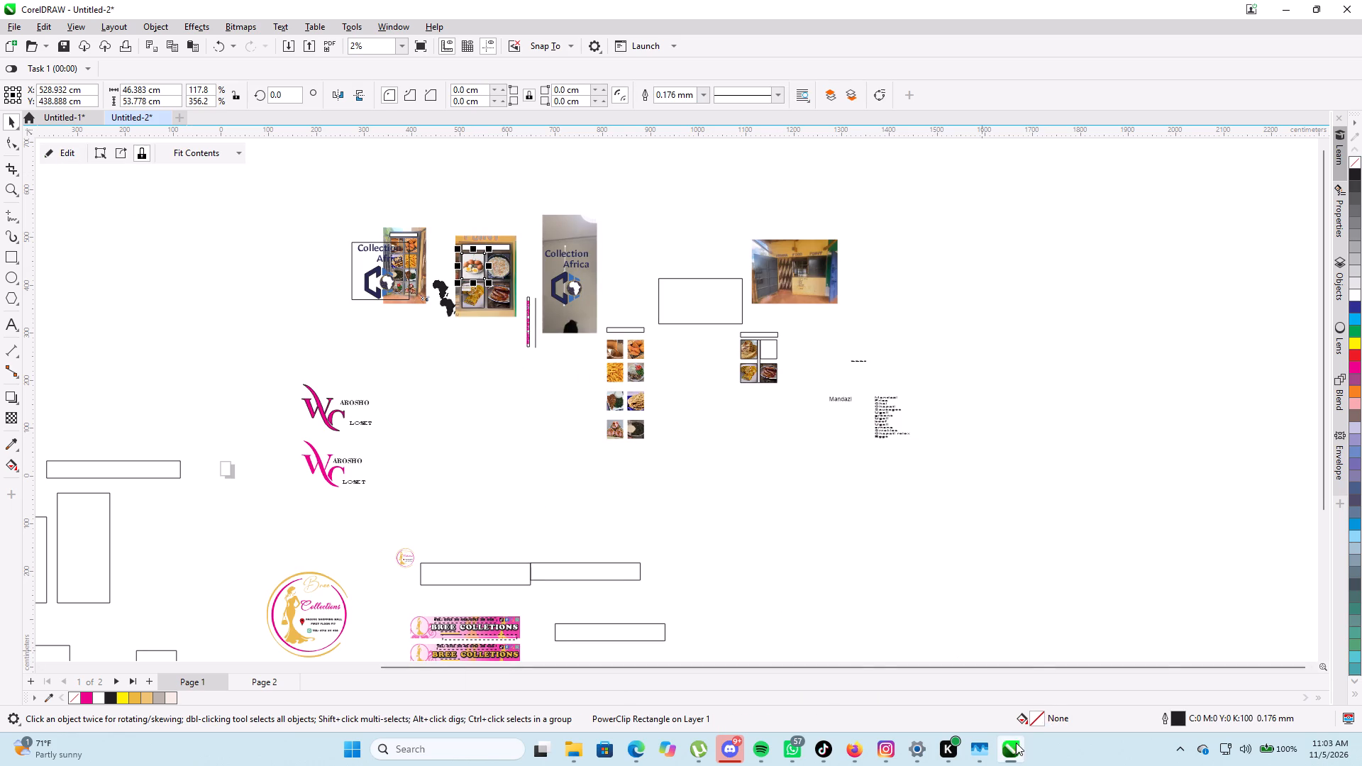
On page 2, delete the photo inside the PowerClip frame directly above the egg roll in the far set.
{"action": "left_click", "coordinate": [254, 682]}
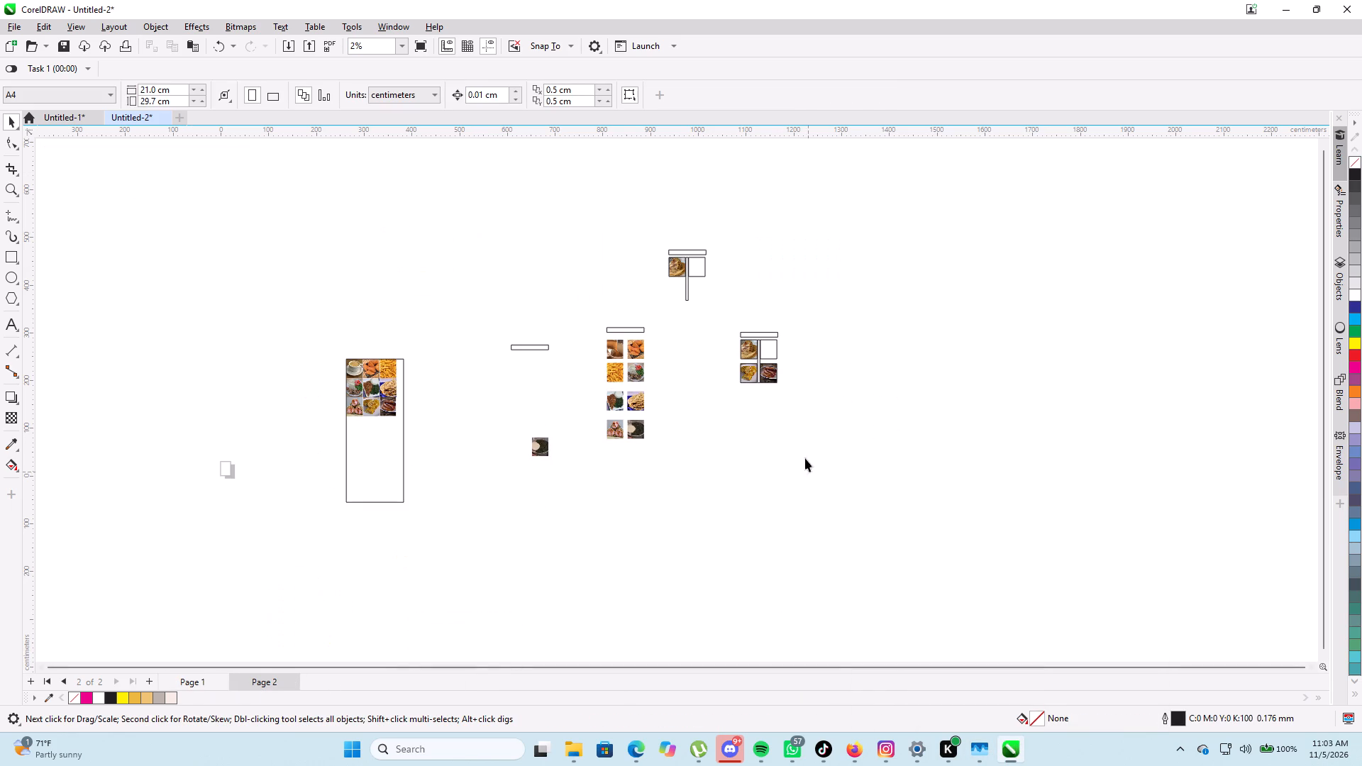
{"action": "scroll", "coordinate": [761, 360], "scroll_direction": "up", "scroll_amount": 7}
{"action": "triple_click", "coordinate": [735, 338]}
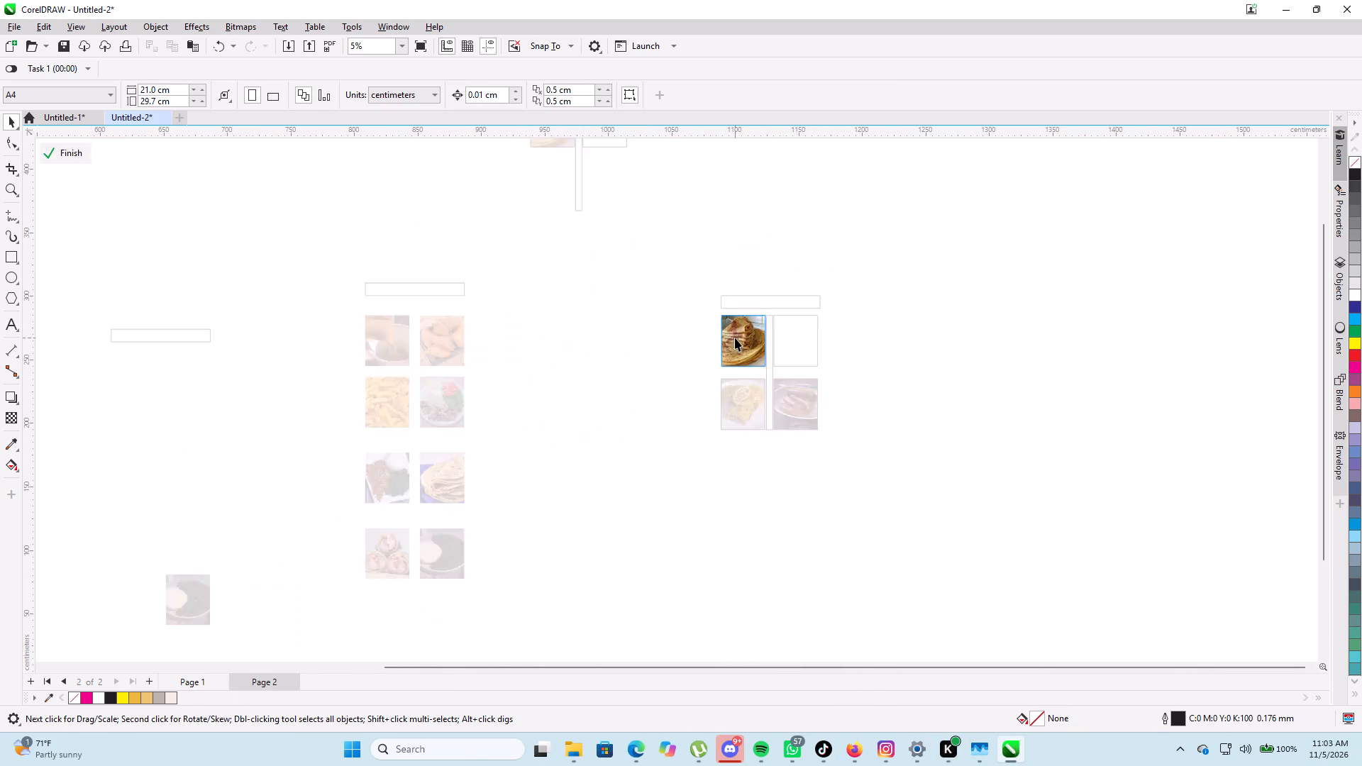
{"action": "key", "text": "Delete"}
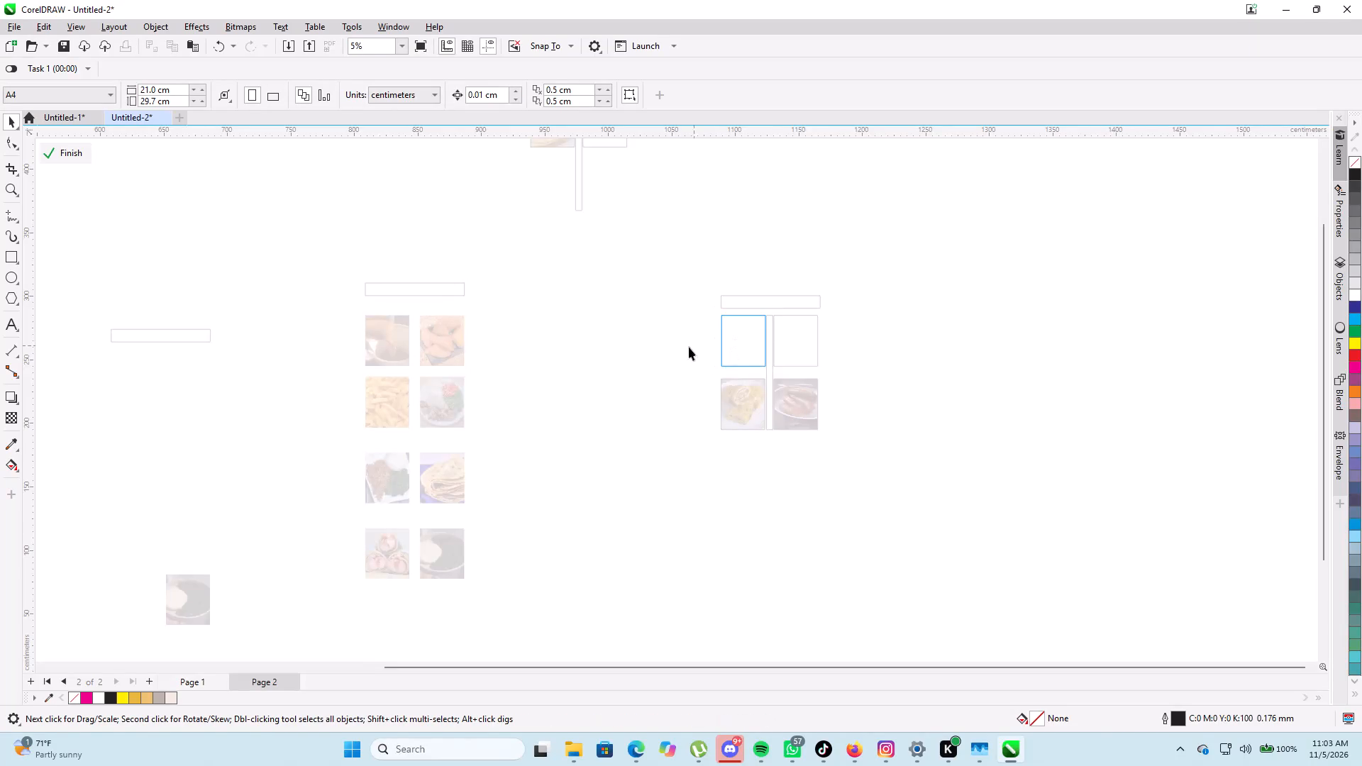
Paste the boiled eggs photo into the emptied PowerClip frame and move it over the frame.
{"action": "scroll", "coordinate": [647, 353], "scroll_direction": "up", "scroll_amount": 1}
{"action": "right_click", "coordinate": [647, 353]}
{"action": "left_click", "coordinate": [685, 474]}
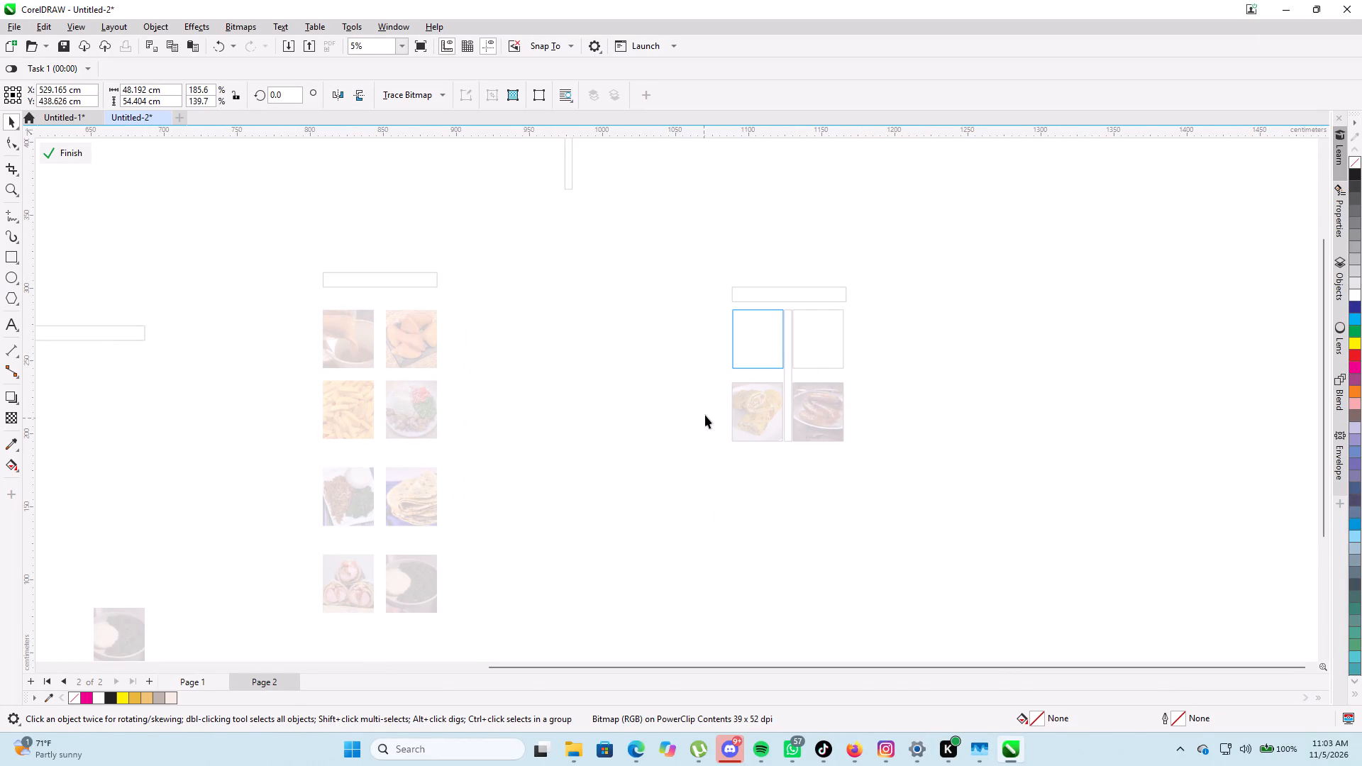
{"action": "scroll", "coordinate": [707, 413], "scroll_direction": "down", "scroll_amount": 9}
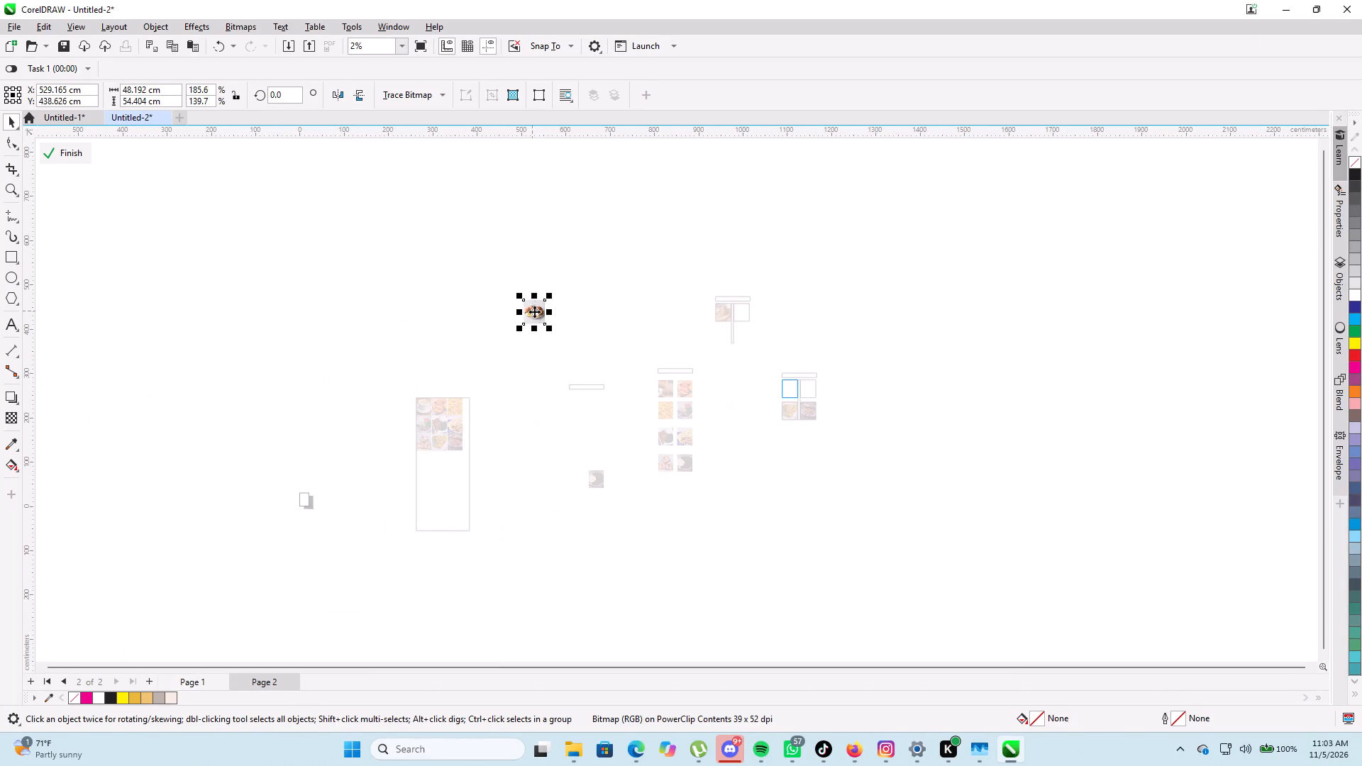
{"action": "left_click_drag", "start_coordinate": [534, 311], "coordinate": [778, 392]}
{"action": "scroll", "coordinate": [778, 391], "scroll_direction": "up", "scroll_amount": 8}
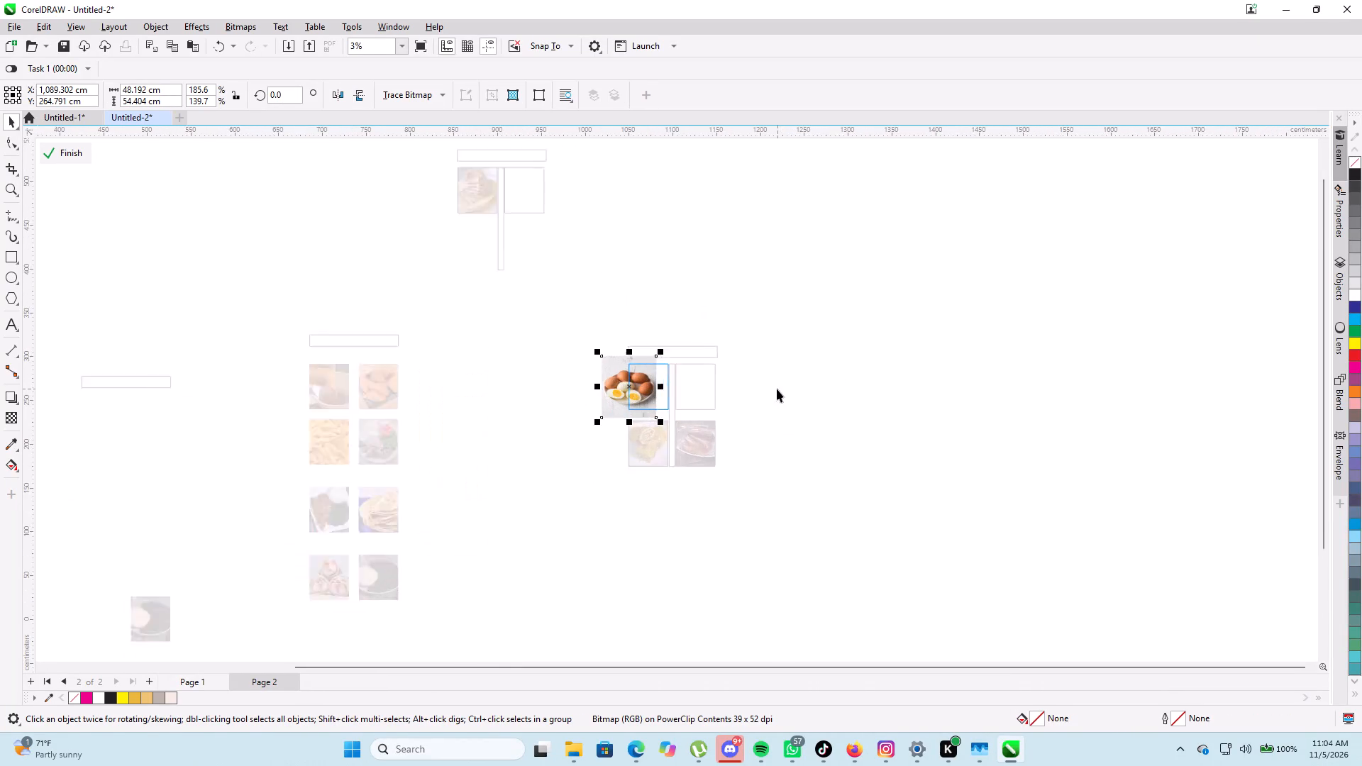
{"action": "scroll", "coordinate": [777, 389], "scroll_direction": "up", "scroll_amount": 1}
{"action": "scroll", "coordinate": [620, 418], "scroll_direction": "up", "scroll_amount": 5}
{"action": "left_click_drag", "start_coordinate": [525, 368], "coordinate": [584, 362]}
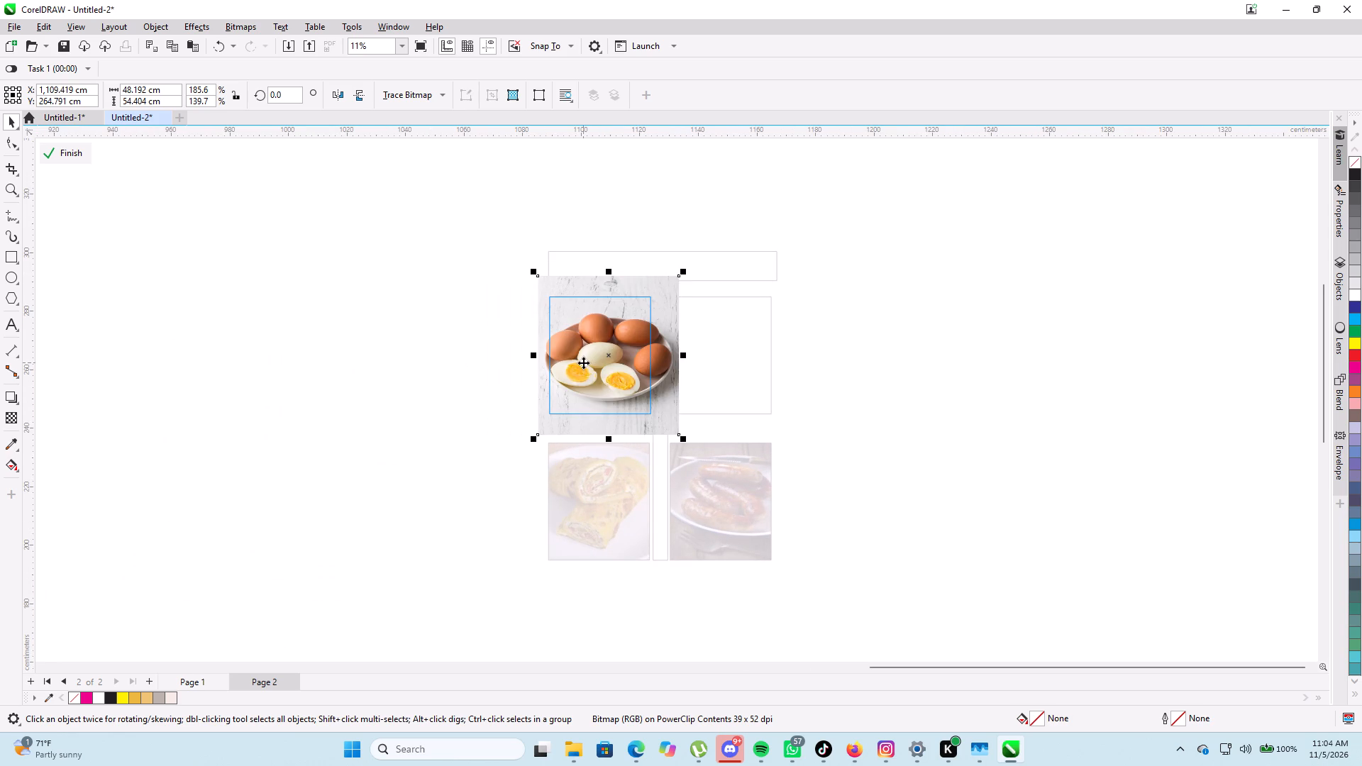
Scale the eggs photo to about 36.9 × 41.6 cm, centre it over the frame, and finish editing the PowerClip.
{"action": "left_click_drag", "start_coordinate": [688, 268], "coordinate": [688, 267]}
{"action": "left_click_drag", "start_coordinate": [688, 267], "coordinate": [681, 272]}
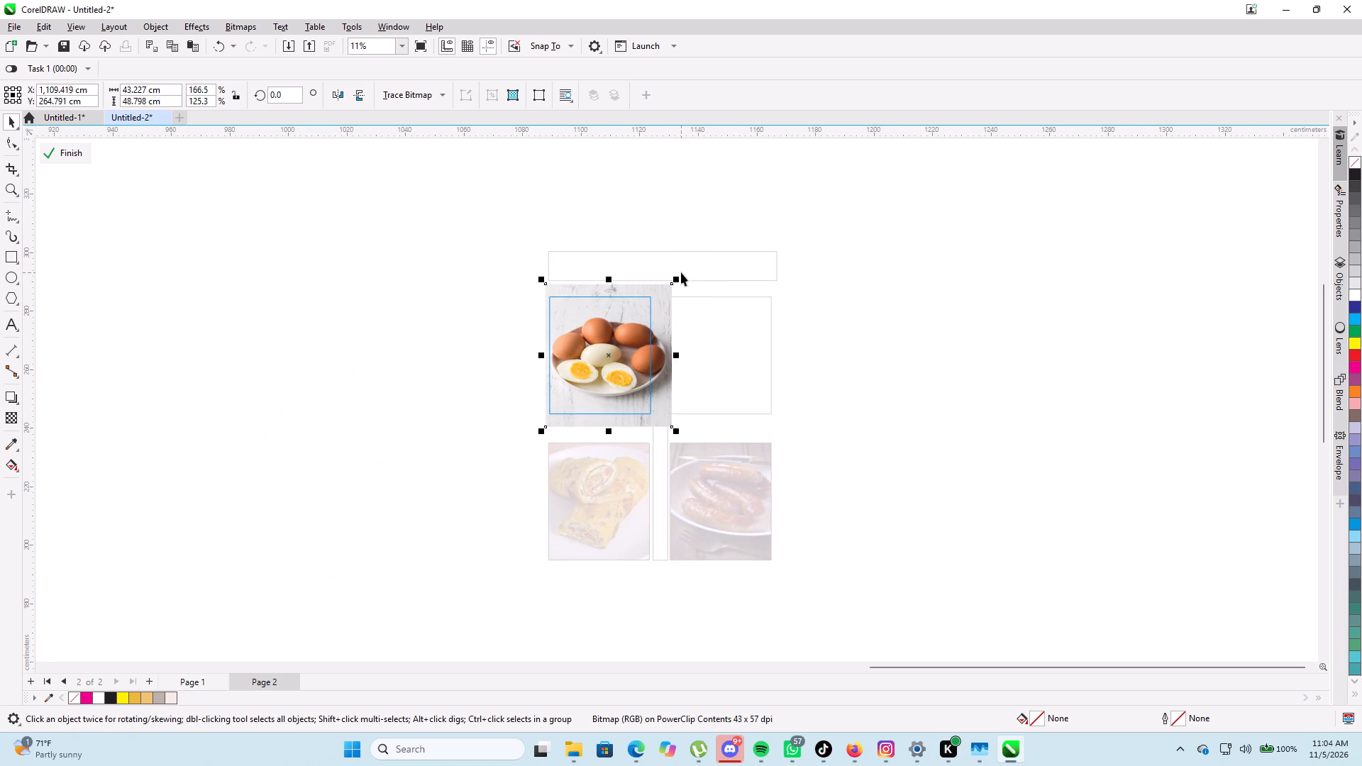
{"action": "left_click", "coordinate": [676, 279]}
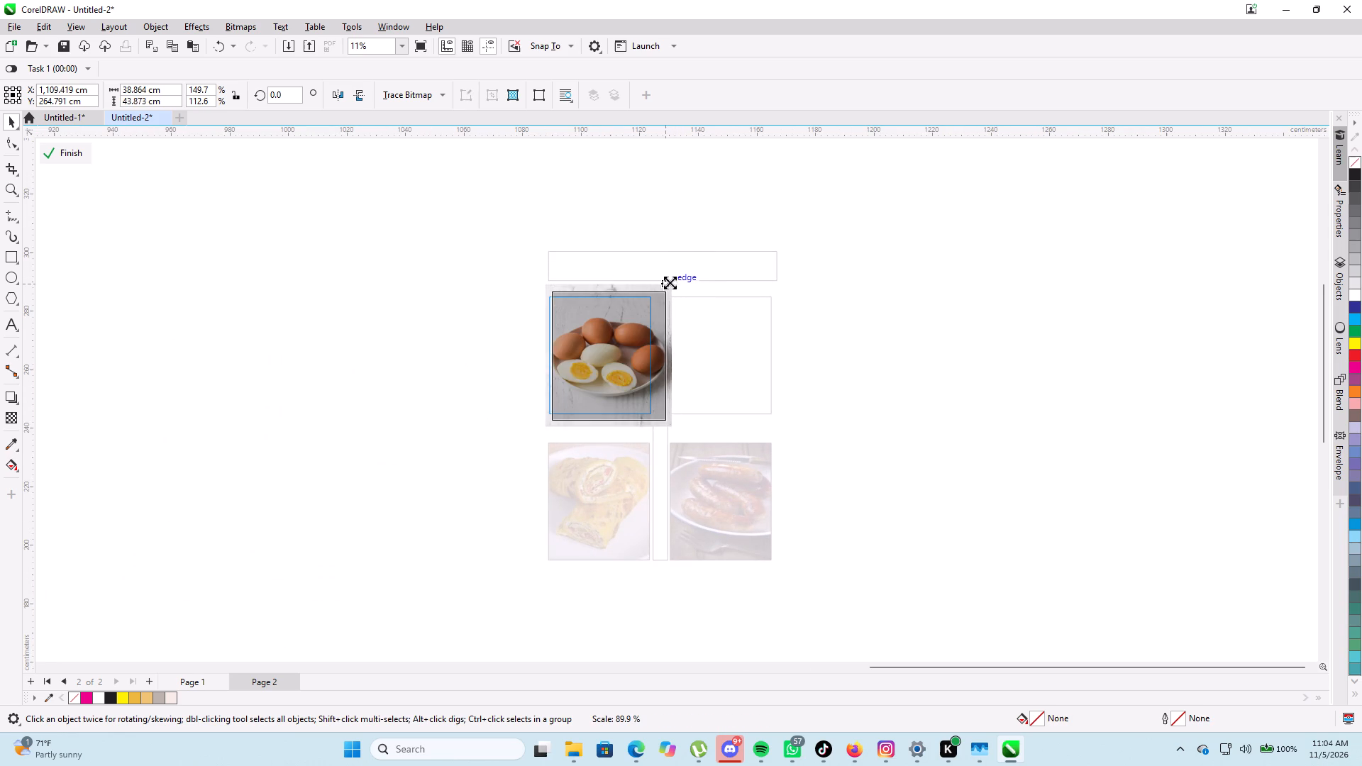
{"action": "left_click_drag", "start_coordinate": [616, 347], "coordinate": [609, 351]}
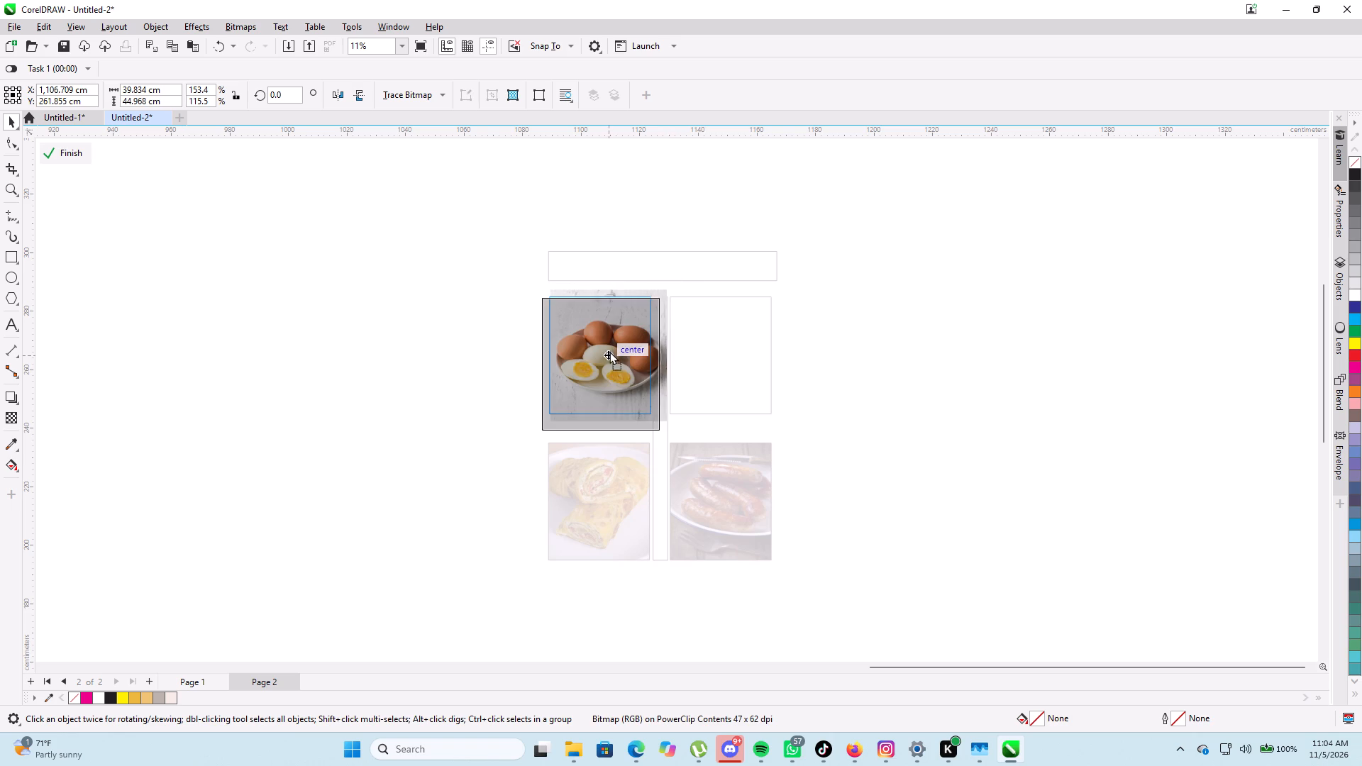
{"action": "left_click_drag", "start_coordinate": [609, 351], "coordinate": [607, 347]}
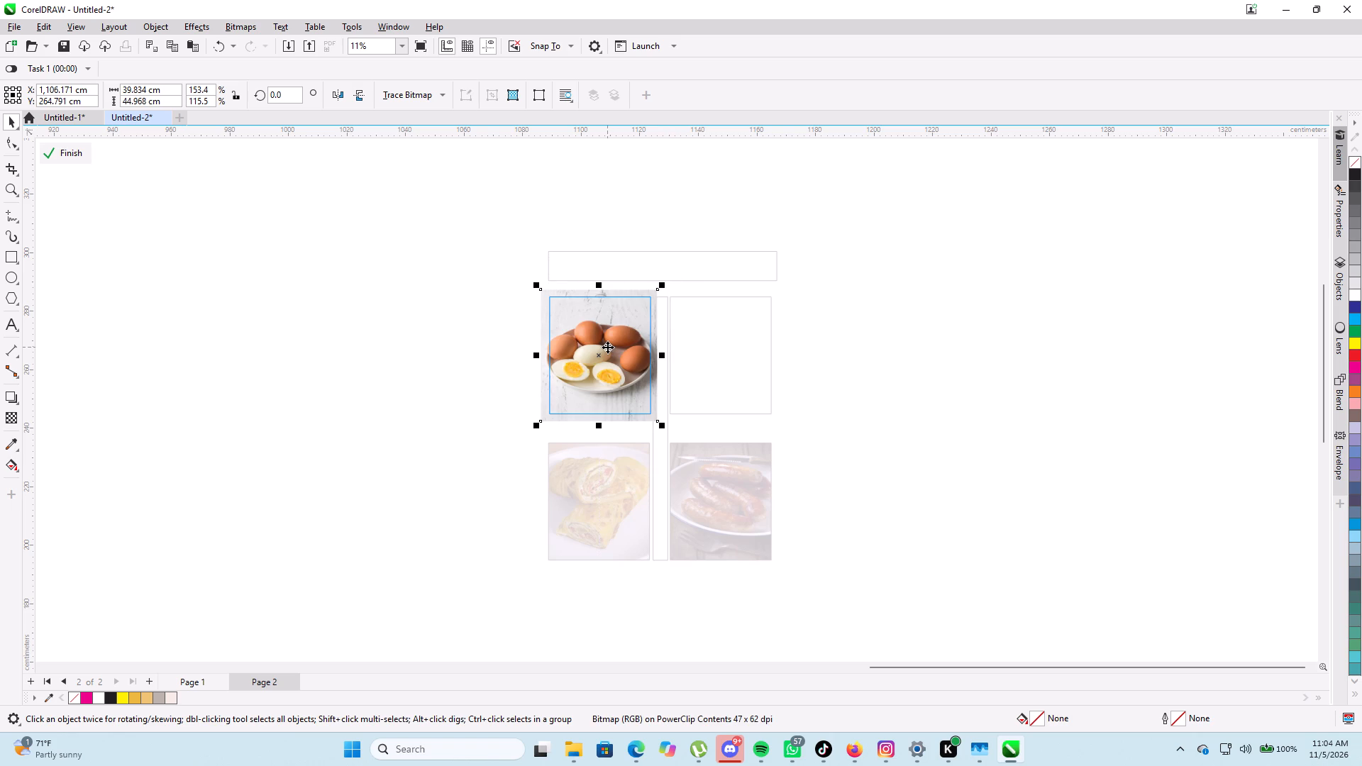
{"action": "left_click", "coordinate": [537, 426]}
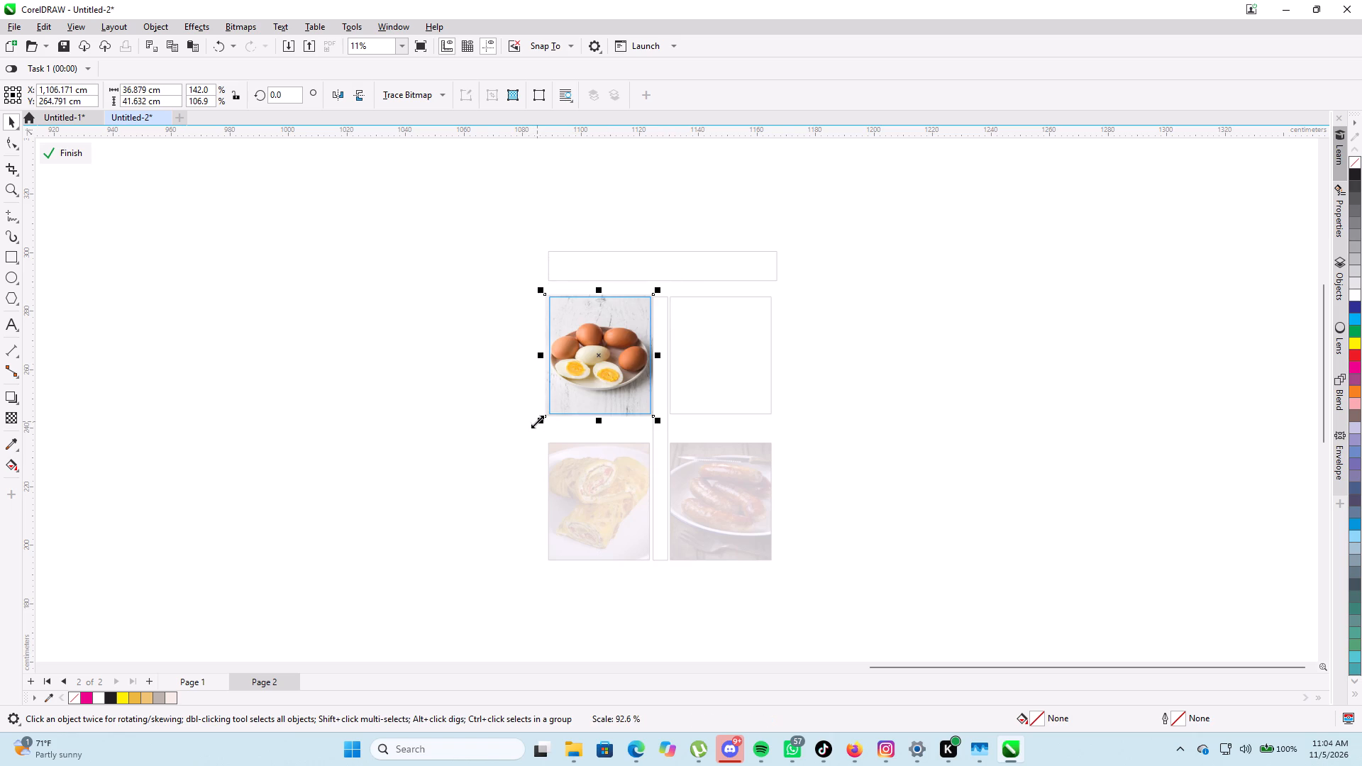
{"action": "left_click", "coordinate": [50, 159]}
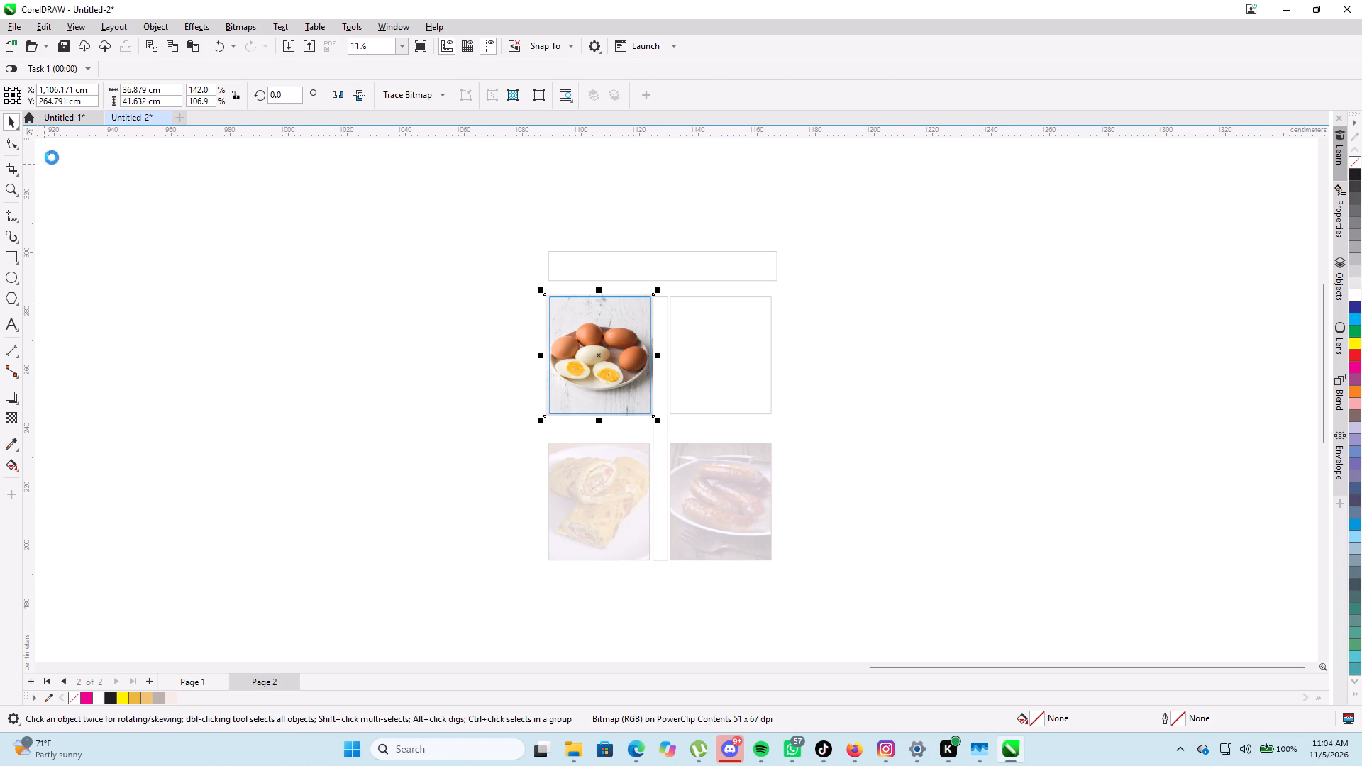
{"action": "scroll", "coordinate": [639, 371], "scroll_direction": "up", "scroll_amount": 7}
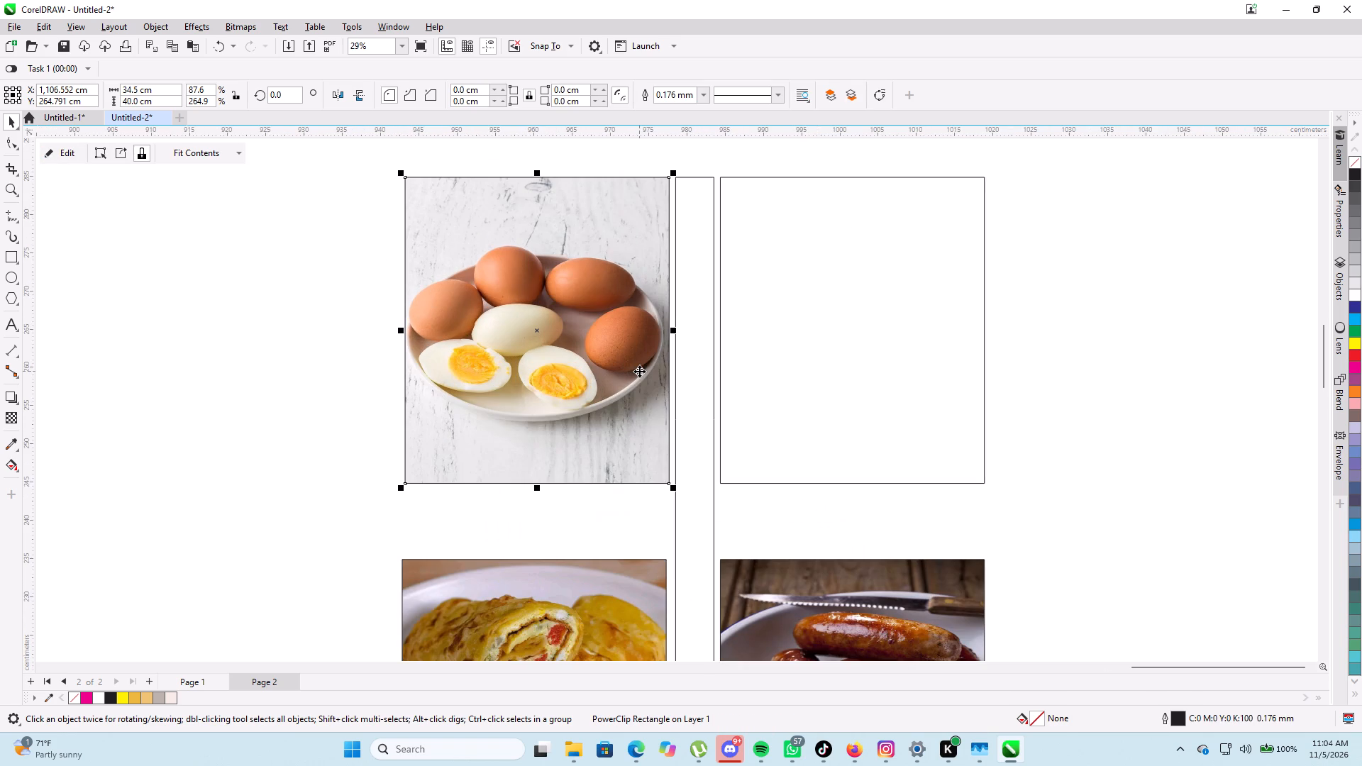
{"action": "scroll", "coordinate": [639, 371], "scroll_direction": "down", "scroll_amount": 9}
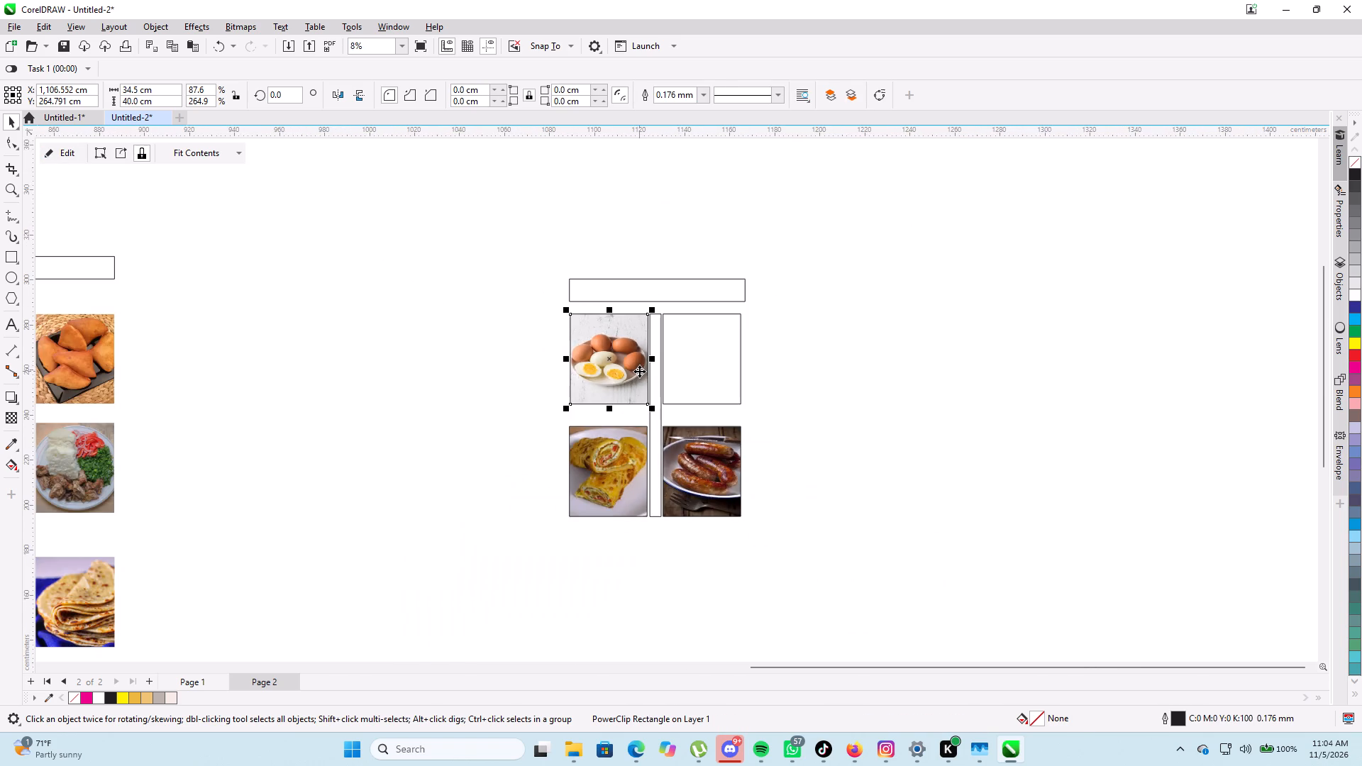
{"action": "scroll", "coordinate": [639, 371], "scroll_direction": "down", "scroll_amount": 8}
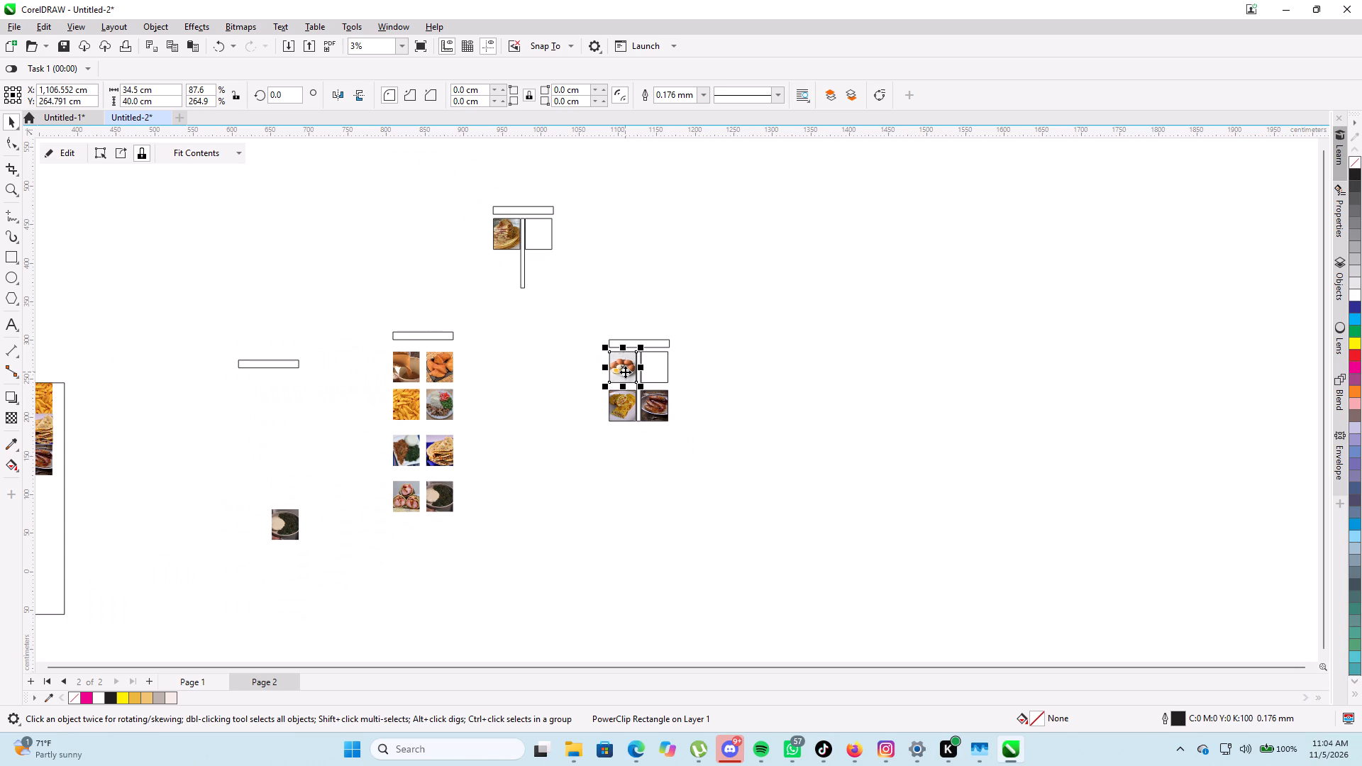
Duplicate the framed boiled eggs photo, place the copy beside its set, and set the copy's outline to None.
{"action": "left_click", "coordinate": [554, 323]}
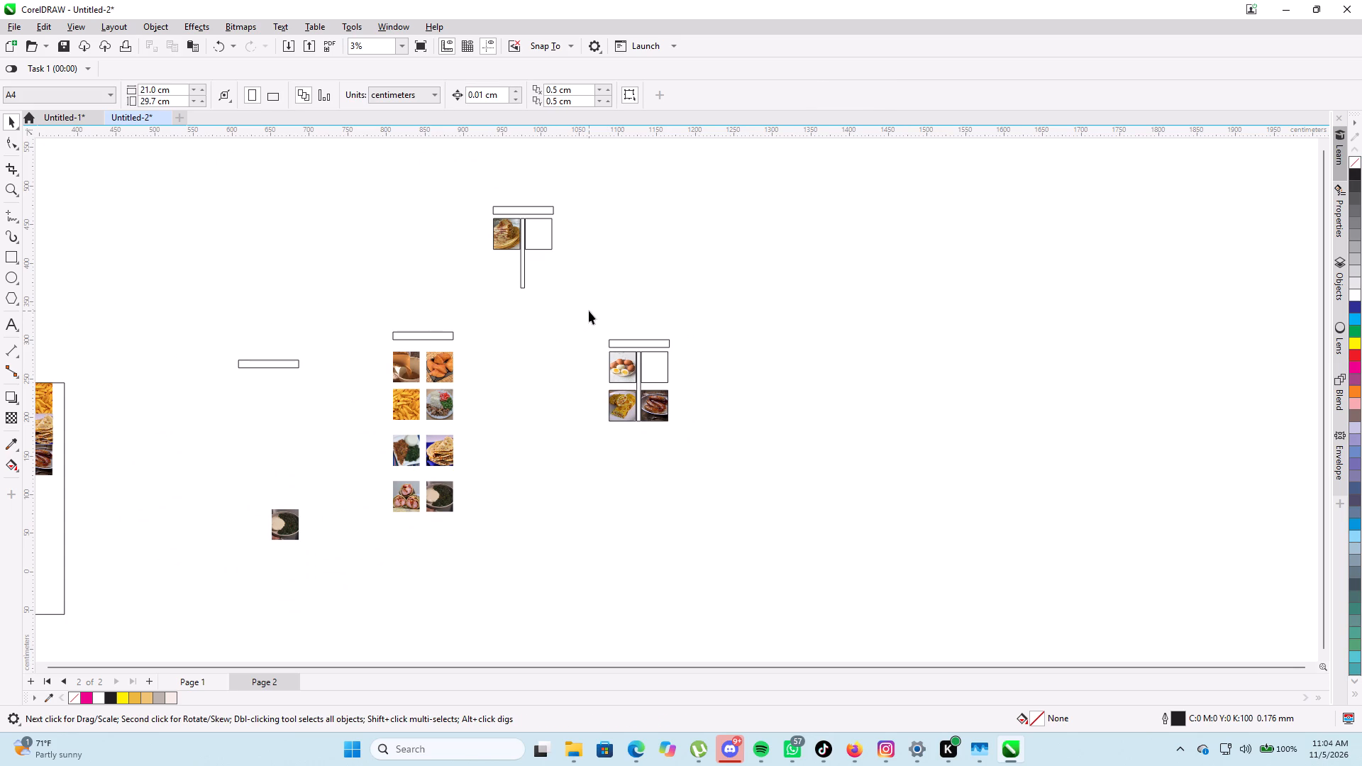
{"action": "left_click", "coordinate": [625, 369]}
{"action": "key", "text": "ctrl+d"}
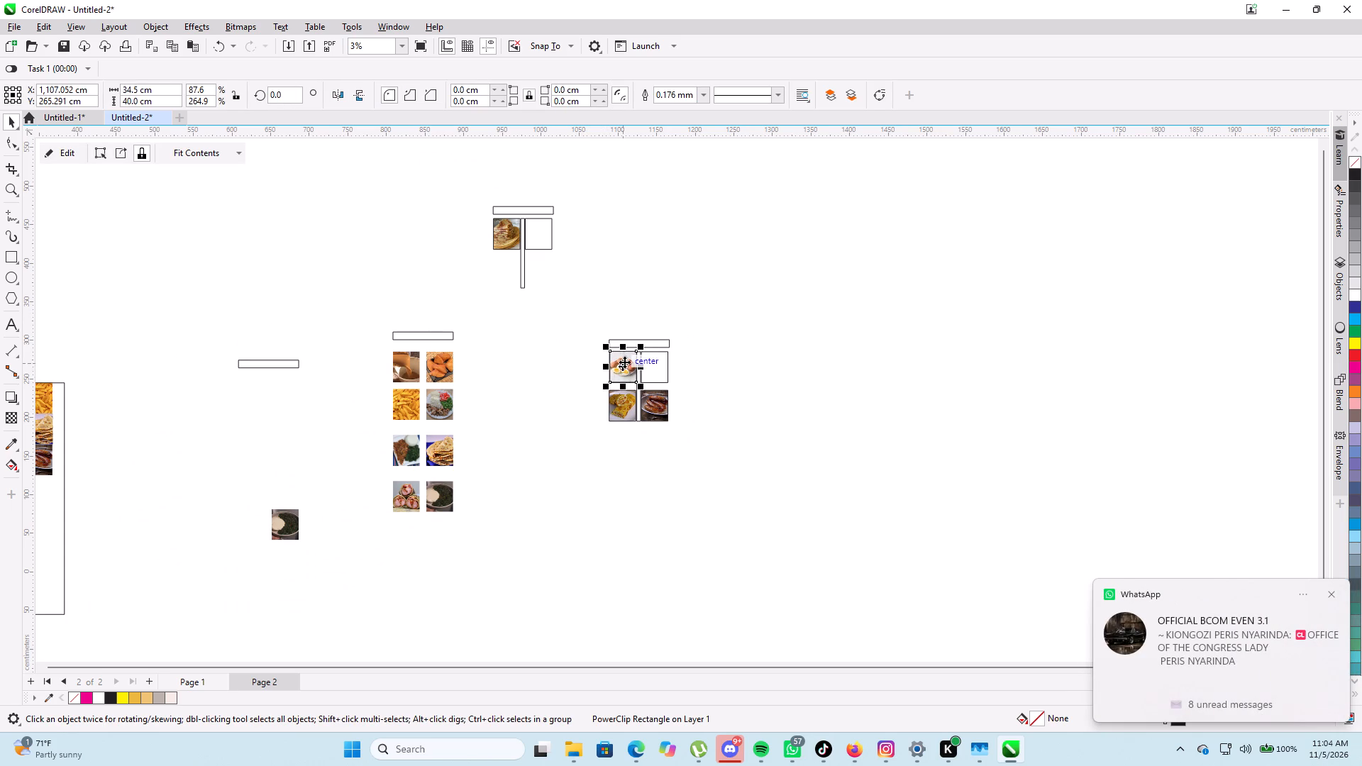
{"action": "left_click_drag", "start_coordinate": [624, 362], "coordinate": [555, 370]}
{"action": "scroll", "coordinate": [558, 370], "scroll_direction": "up", "scroll_amount": 4}
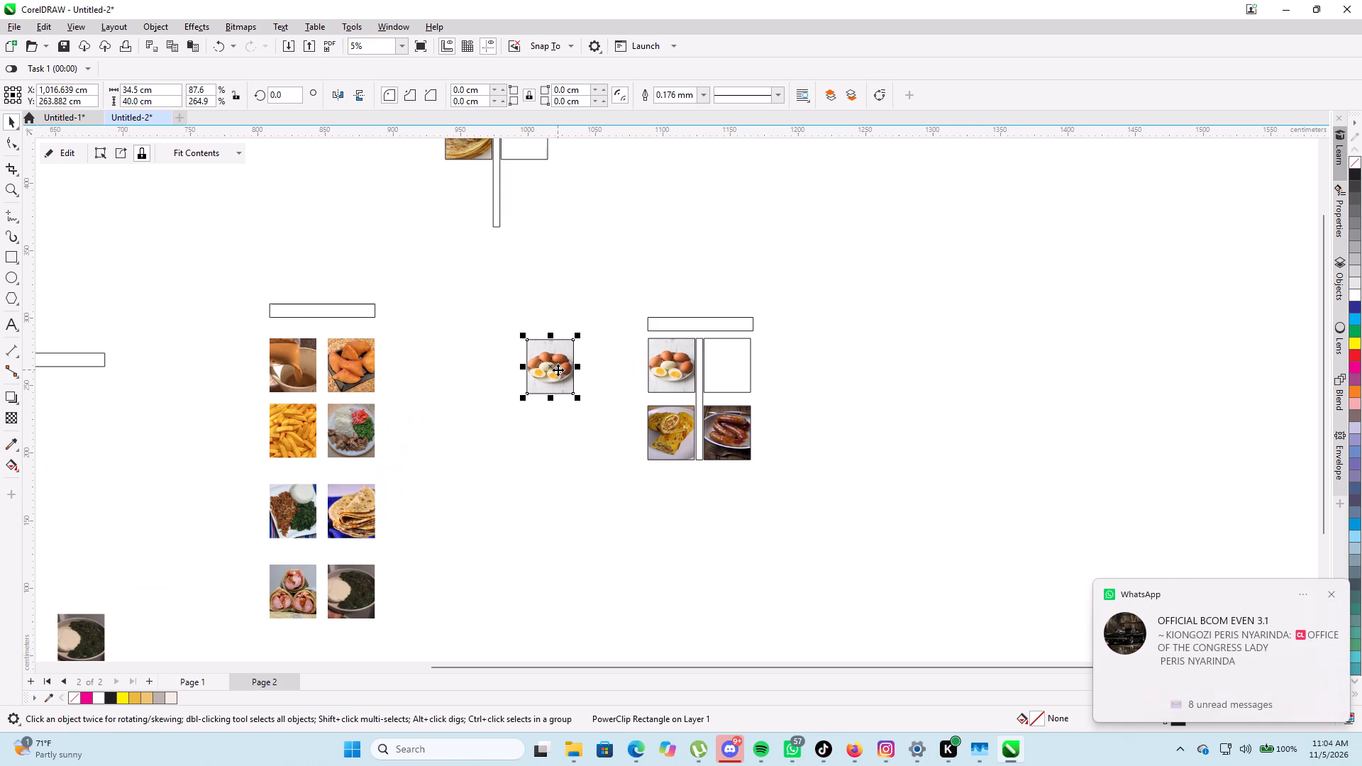
{"action": "left_click", "coordinate": [707, 97]}
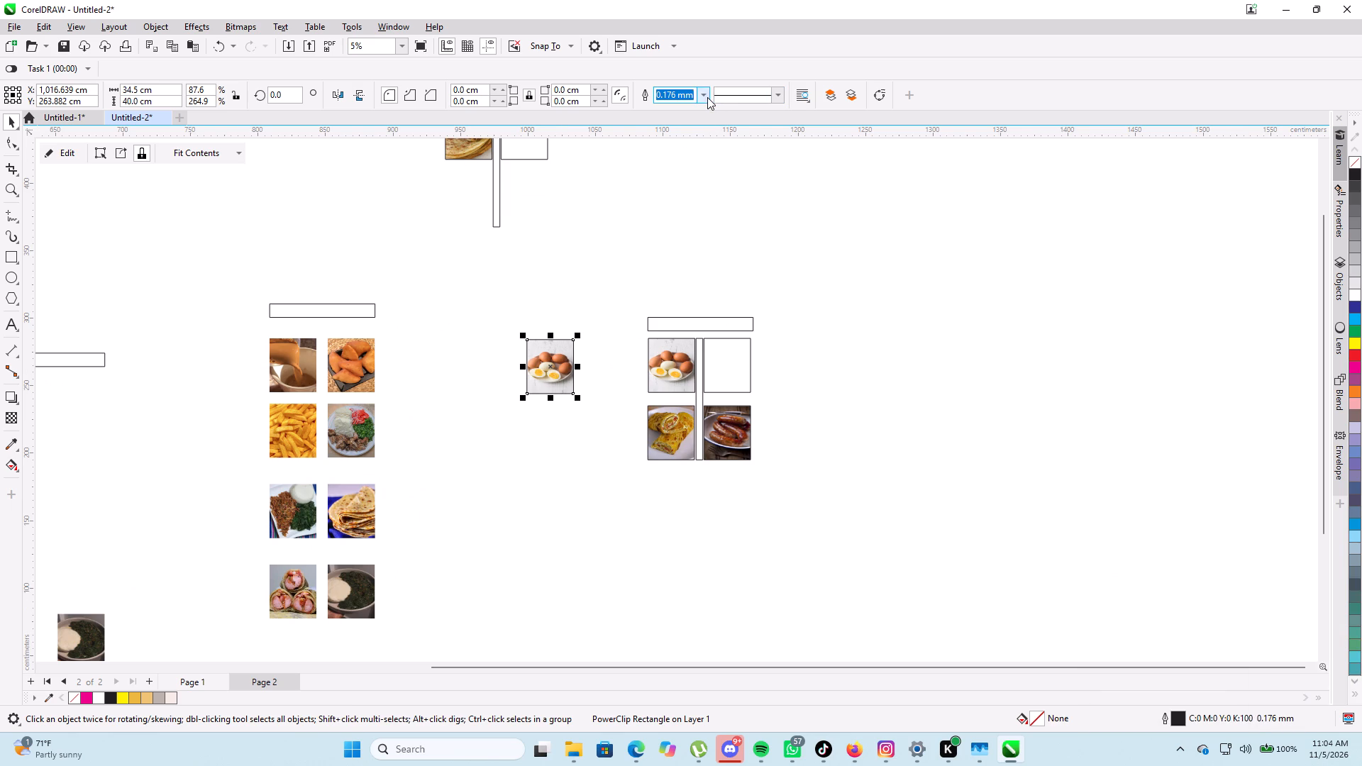
{"action": "left_click", "coordinate": [683, 106]}
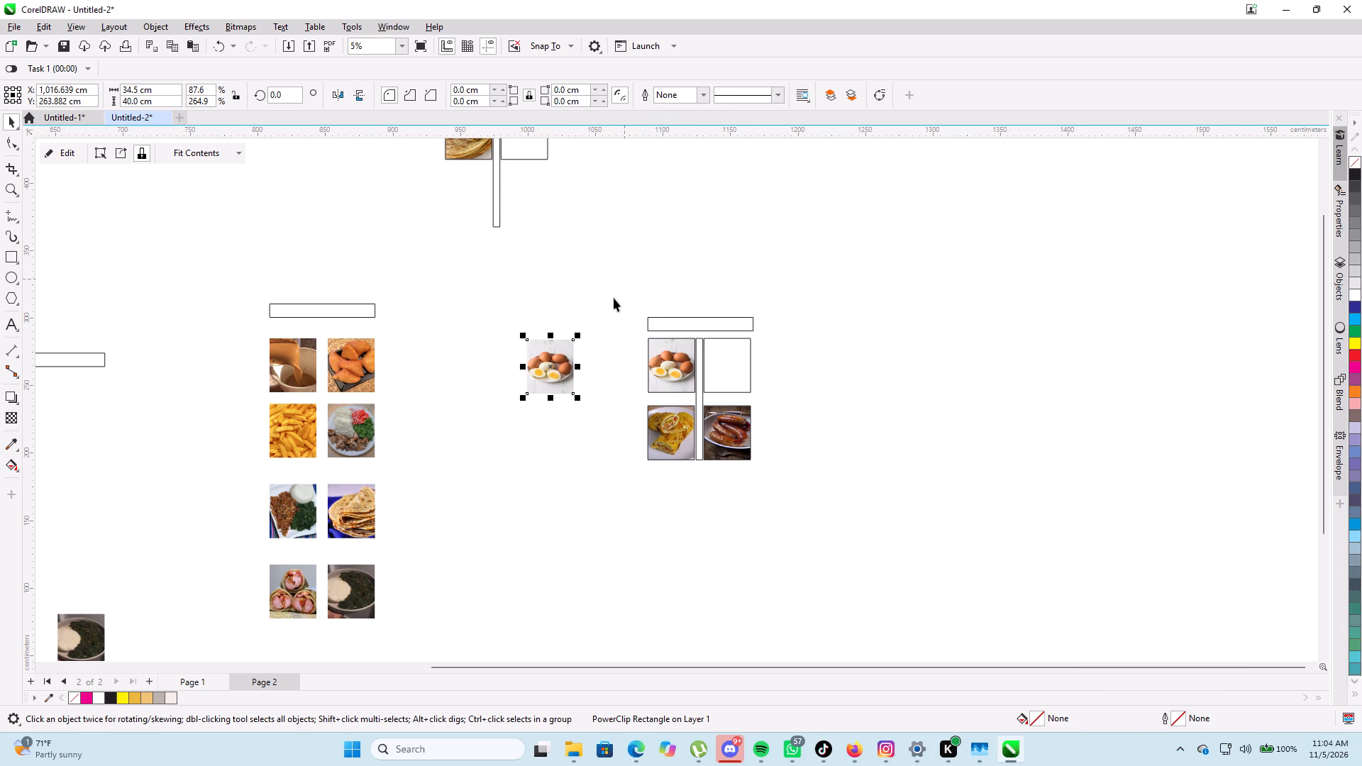
Move the borderless boiled eggs copy into the menu sign's first column, directly beneath the sausage wraps photo.
{"action": "scroll", "coordinate": [612, 301], "scroll_direction": "down", "scroll_amount": 3}
{"action": "left_click", "coordinate": [582, 349]}
{"action": "scroll", "coordinate": [579, 401], "scroll_direction": "down", "scroll_amount": 1}
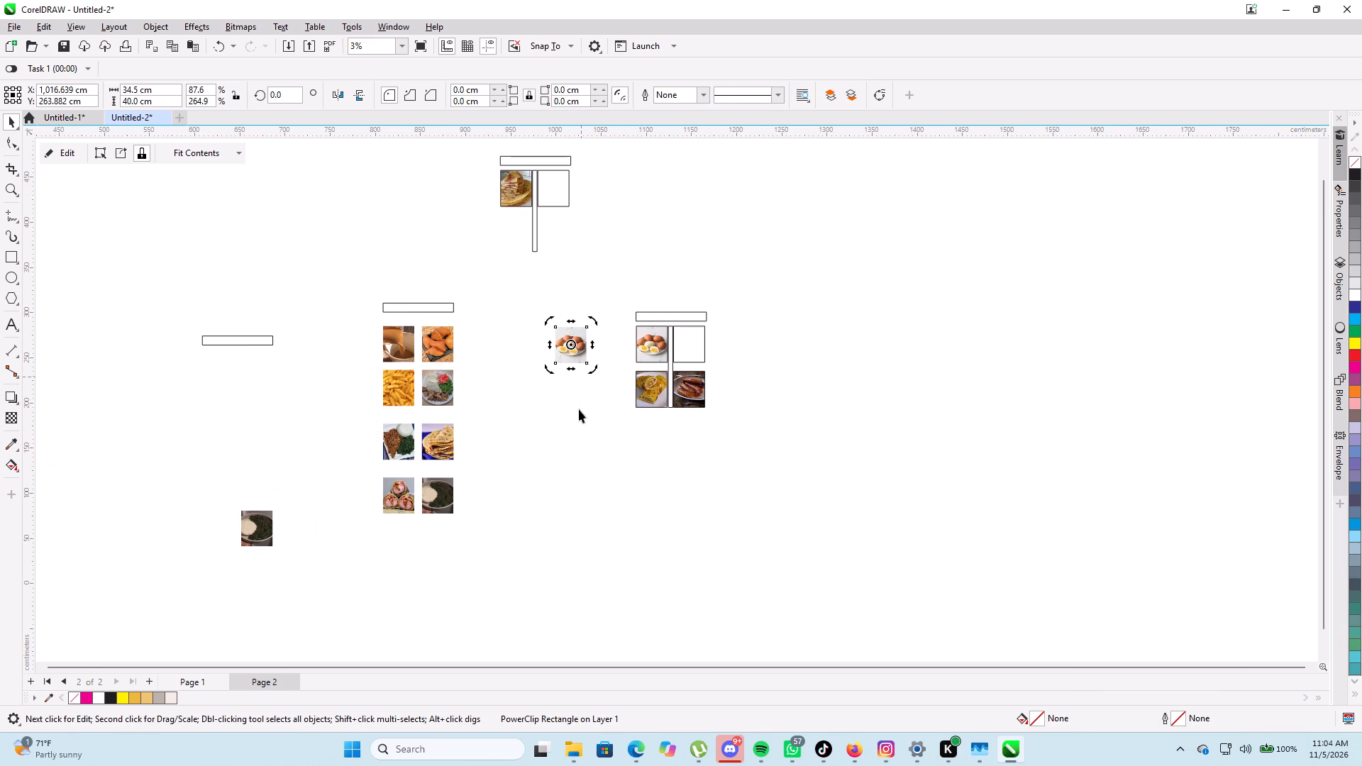
{"action": "scroll", "coordinate": [579, 409], "scroll_direction": "down", "scroll_amount": 1}
{"action": "left_click", "coordinate": [555, 414]}
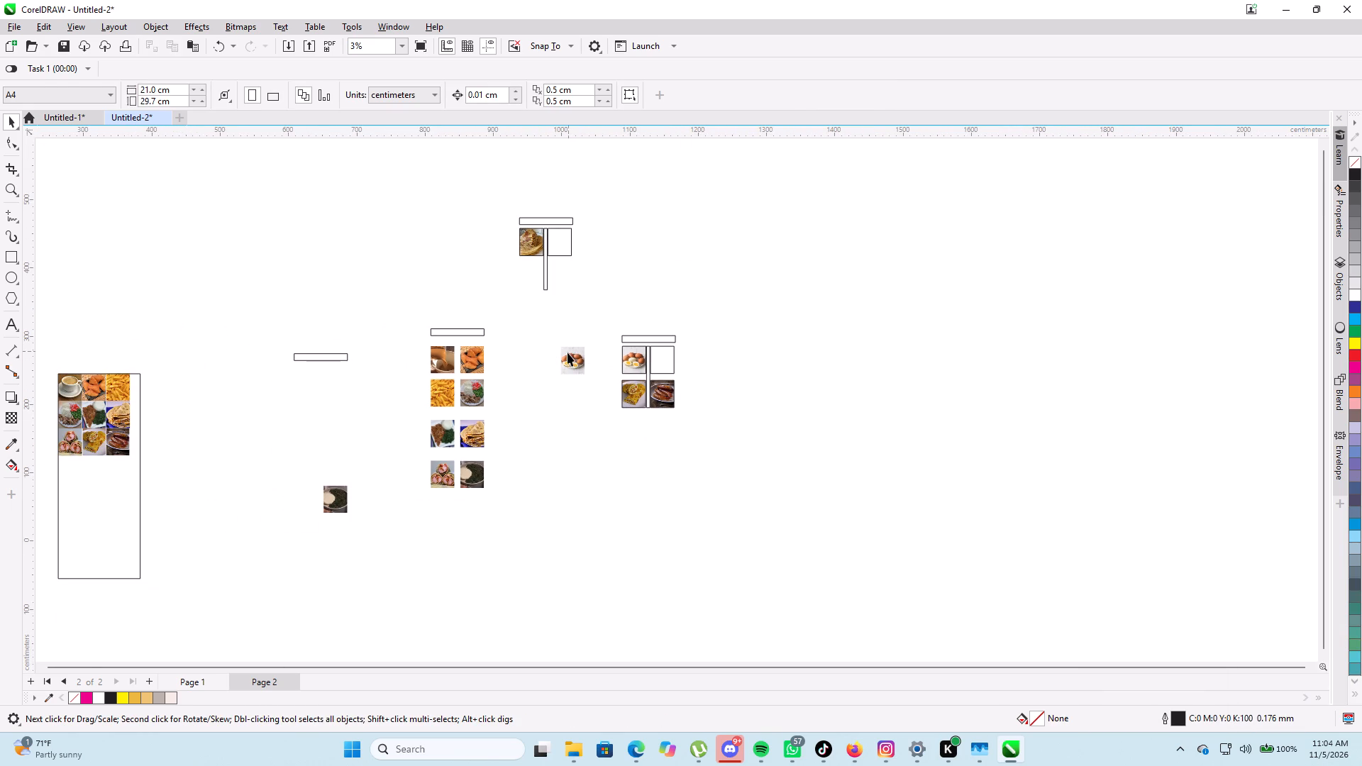
{"action": "left_click", "coordinate": [567, 353]}
{"action": "left_click_drag", "start_coordinate": [571, 362], "coordinate": [213, 501]}
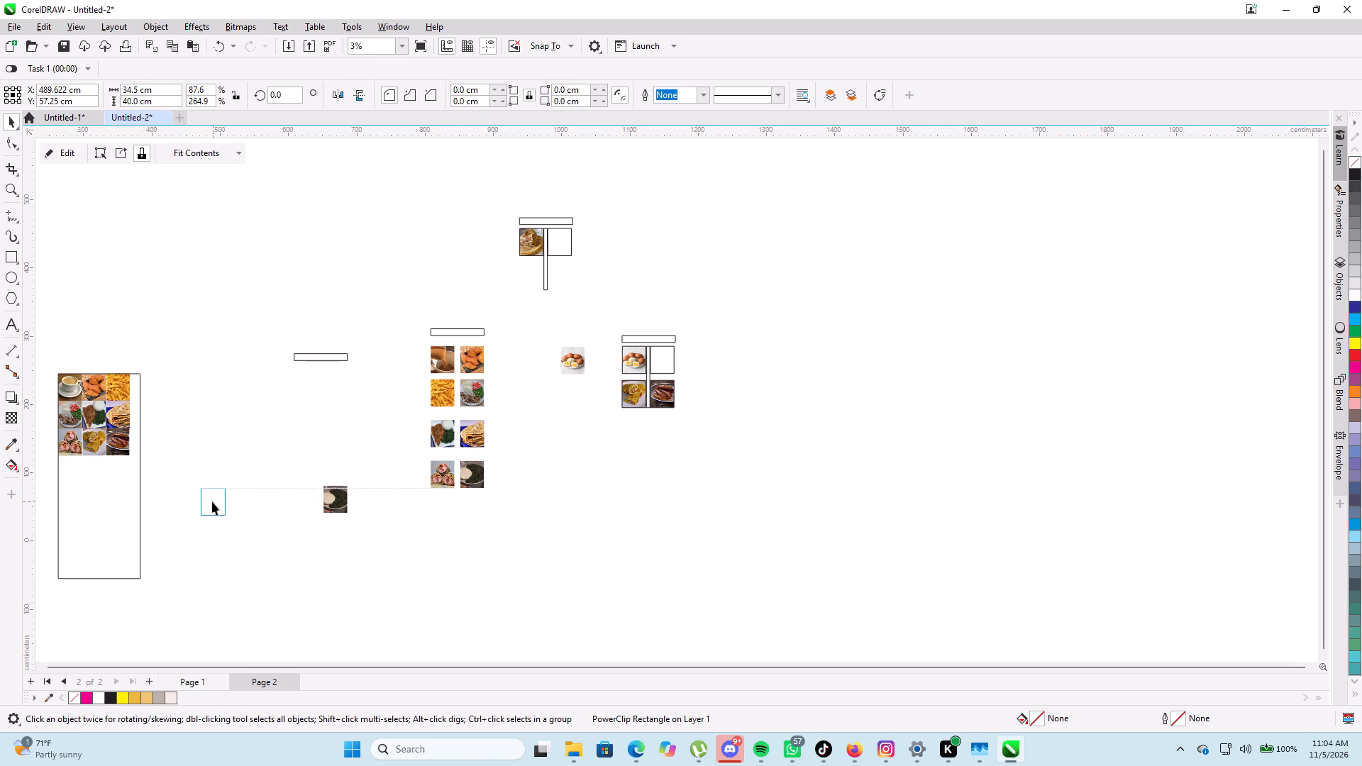
{"action": "middle_click_drag", "start_coordinate": [284, 557], "coordinate": [645, 509]}
{"action": "scroll", "coordinate": [644, 508], "scroll_direction": "down", "scroll_amount": 1}
{"action": "scroll", "coordinate": [578, 455], "scroll_direction": "up", "scroll_amount": 9}
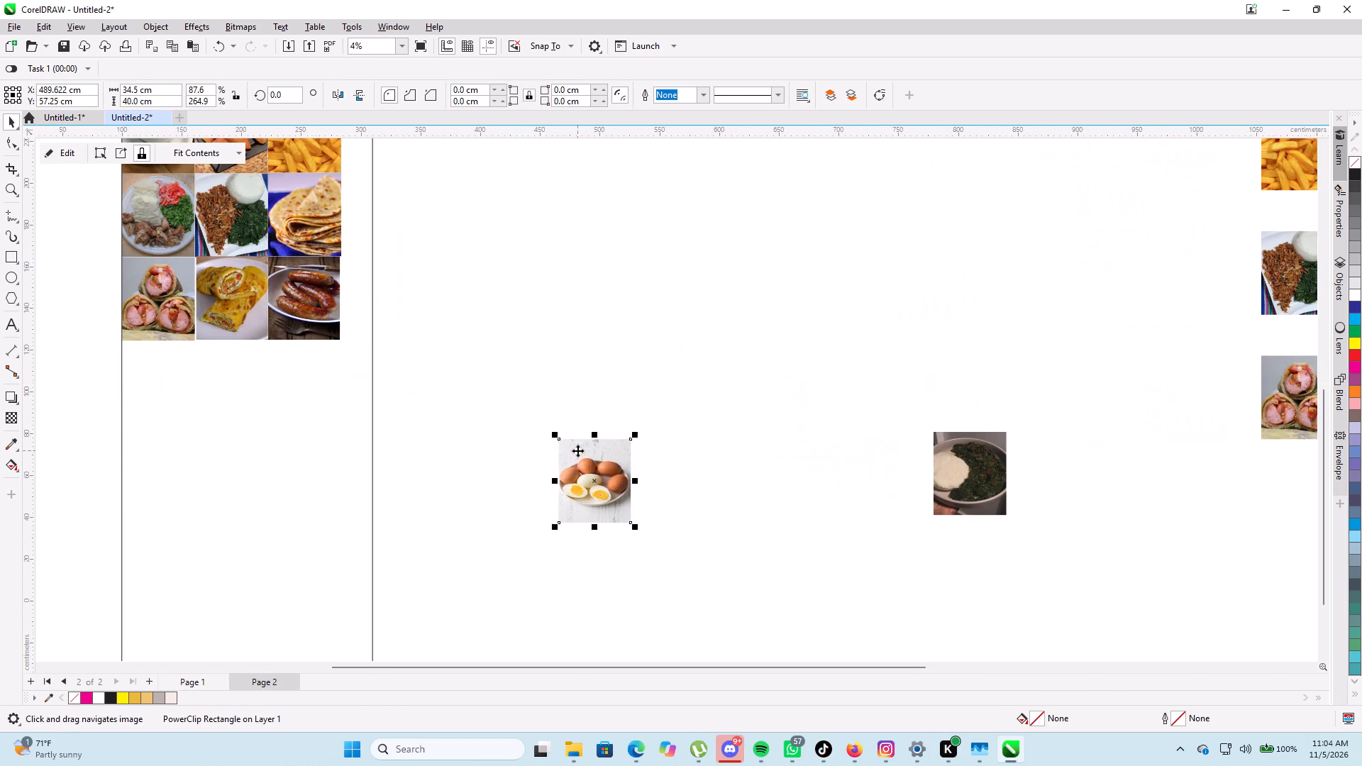
{"action": "left_click_drag", "start_coordinate": [601, 483], "coordinate": [164, 382]}
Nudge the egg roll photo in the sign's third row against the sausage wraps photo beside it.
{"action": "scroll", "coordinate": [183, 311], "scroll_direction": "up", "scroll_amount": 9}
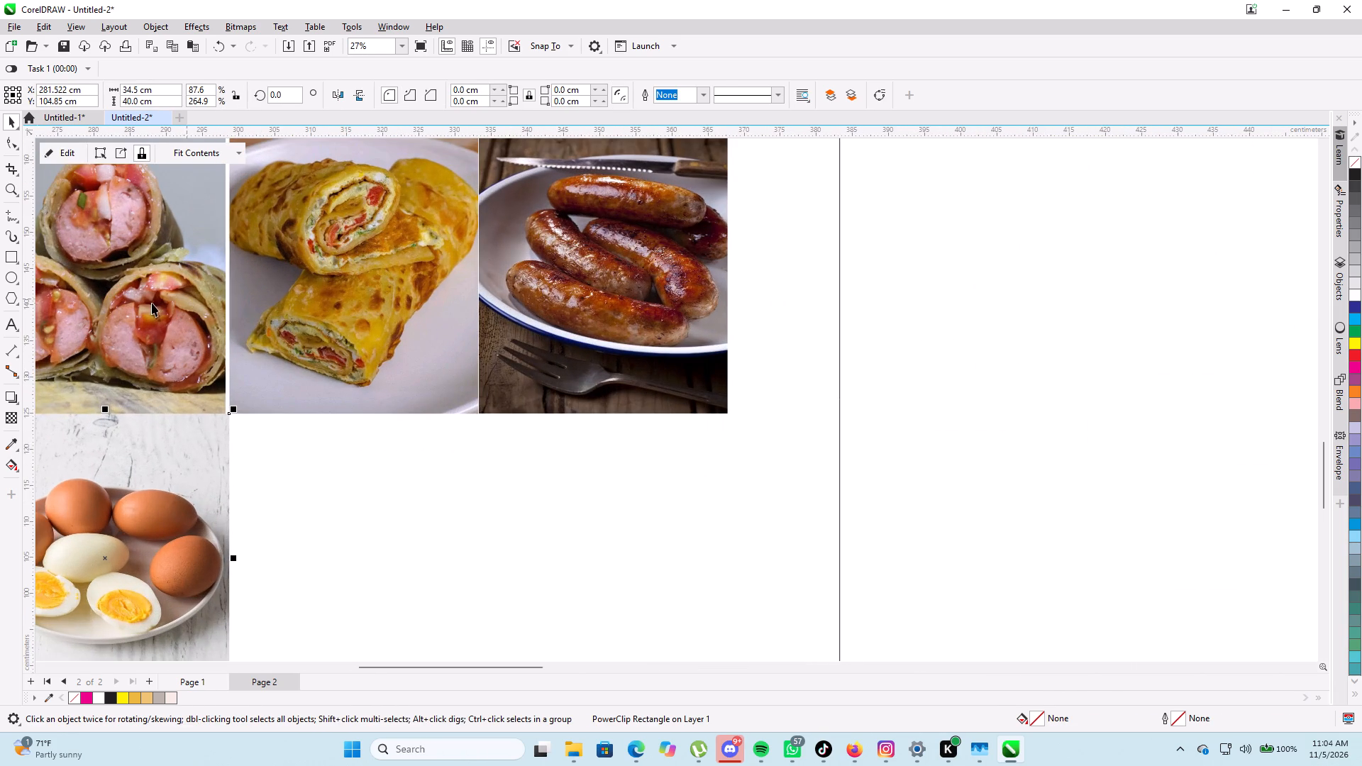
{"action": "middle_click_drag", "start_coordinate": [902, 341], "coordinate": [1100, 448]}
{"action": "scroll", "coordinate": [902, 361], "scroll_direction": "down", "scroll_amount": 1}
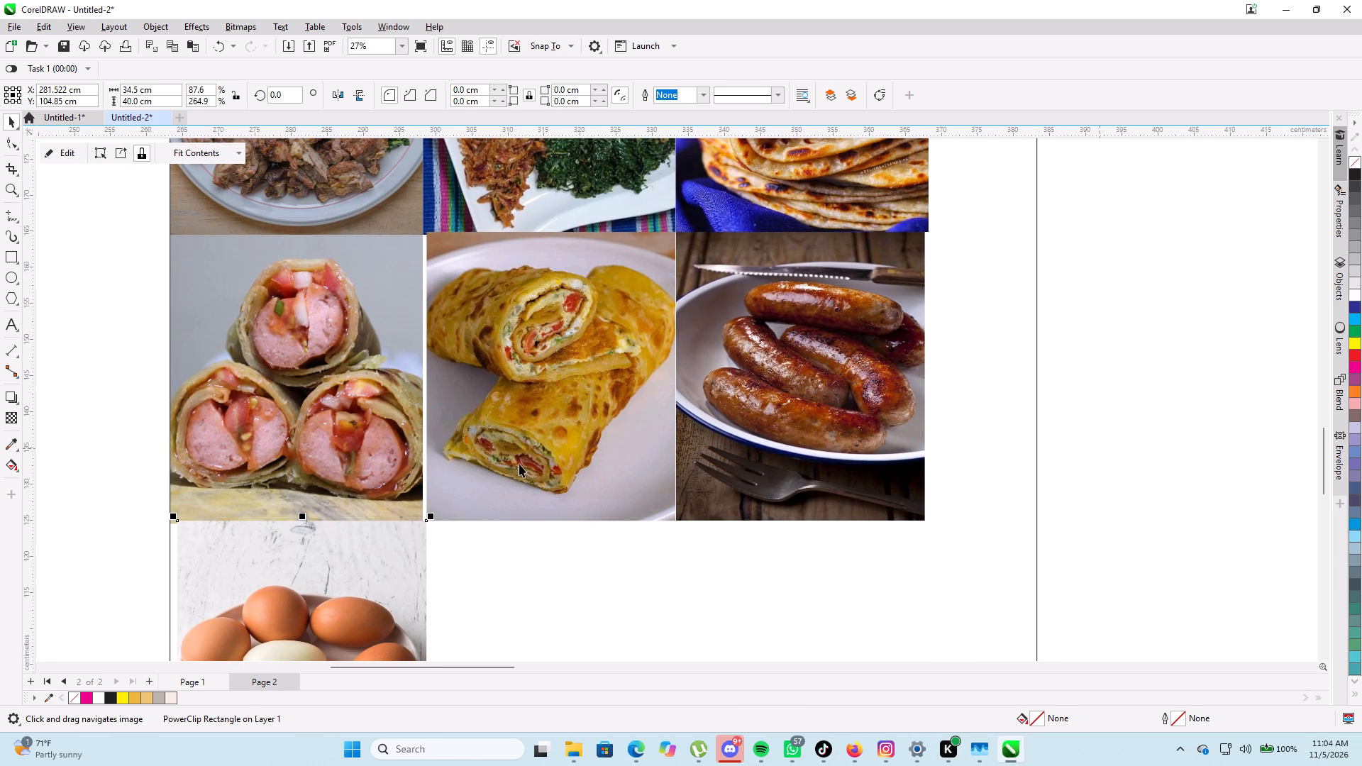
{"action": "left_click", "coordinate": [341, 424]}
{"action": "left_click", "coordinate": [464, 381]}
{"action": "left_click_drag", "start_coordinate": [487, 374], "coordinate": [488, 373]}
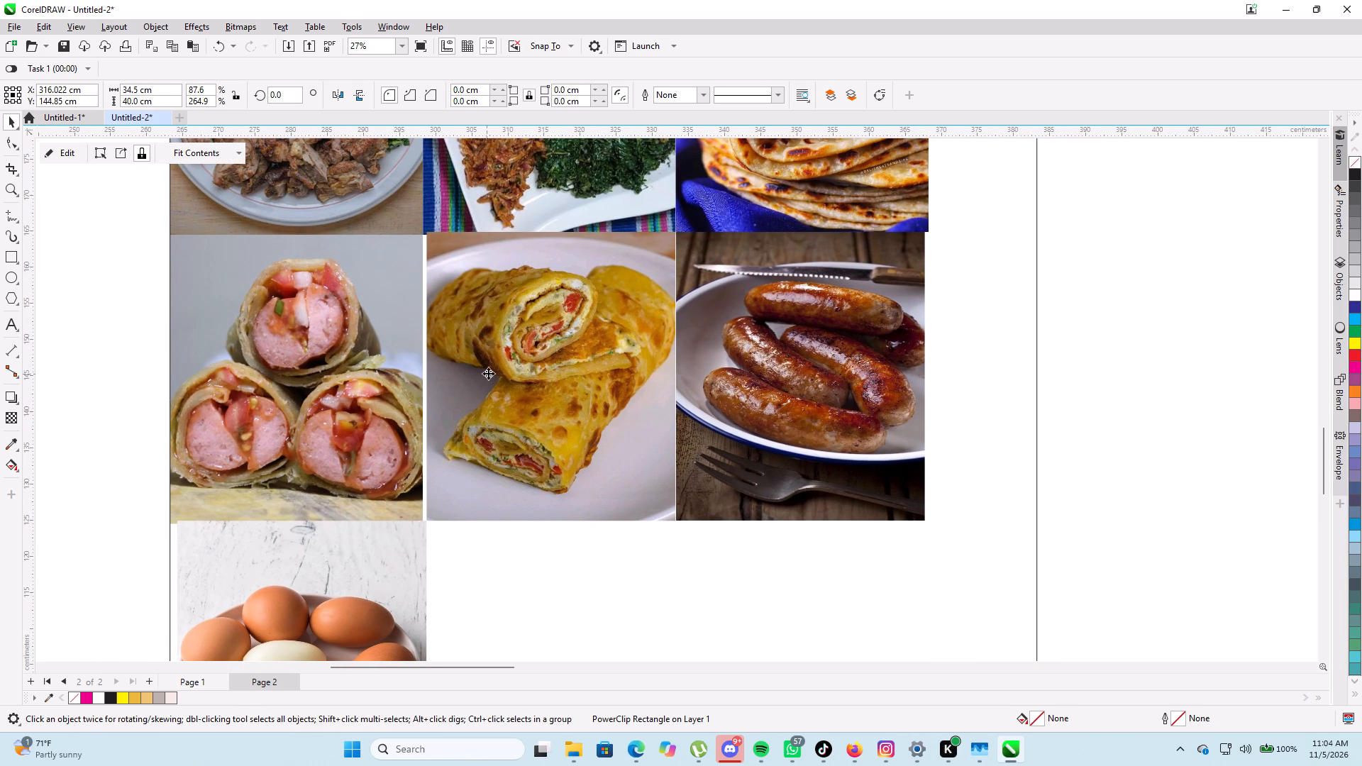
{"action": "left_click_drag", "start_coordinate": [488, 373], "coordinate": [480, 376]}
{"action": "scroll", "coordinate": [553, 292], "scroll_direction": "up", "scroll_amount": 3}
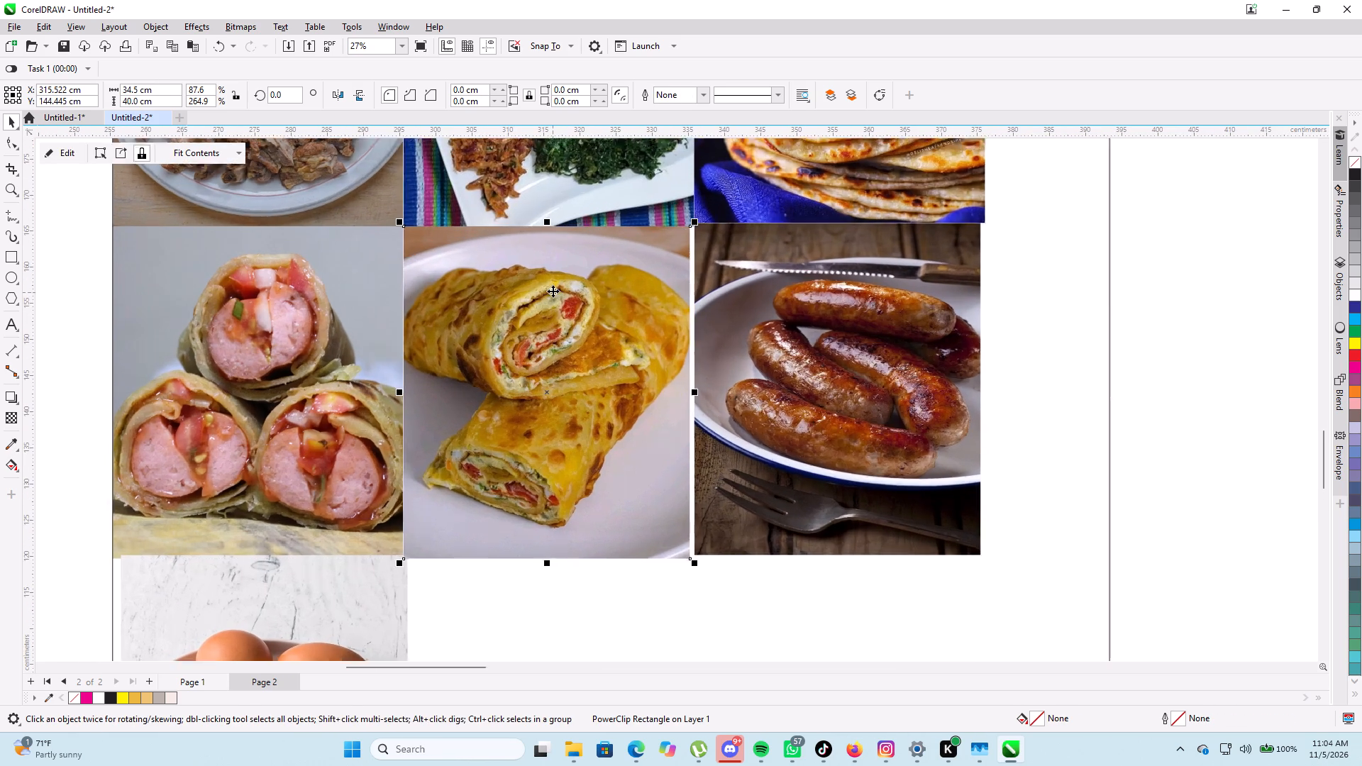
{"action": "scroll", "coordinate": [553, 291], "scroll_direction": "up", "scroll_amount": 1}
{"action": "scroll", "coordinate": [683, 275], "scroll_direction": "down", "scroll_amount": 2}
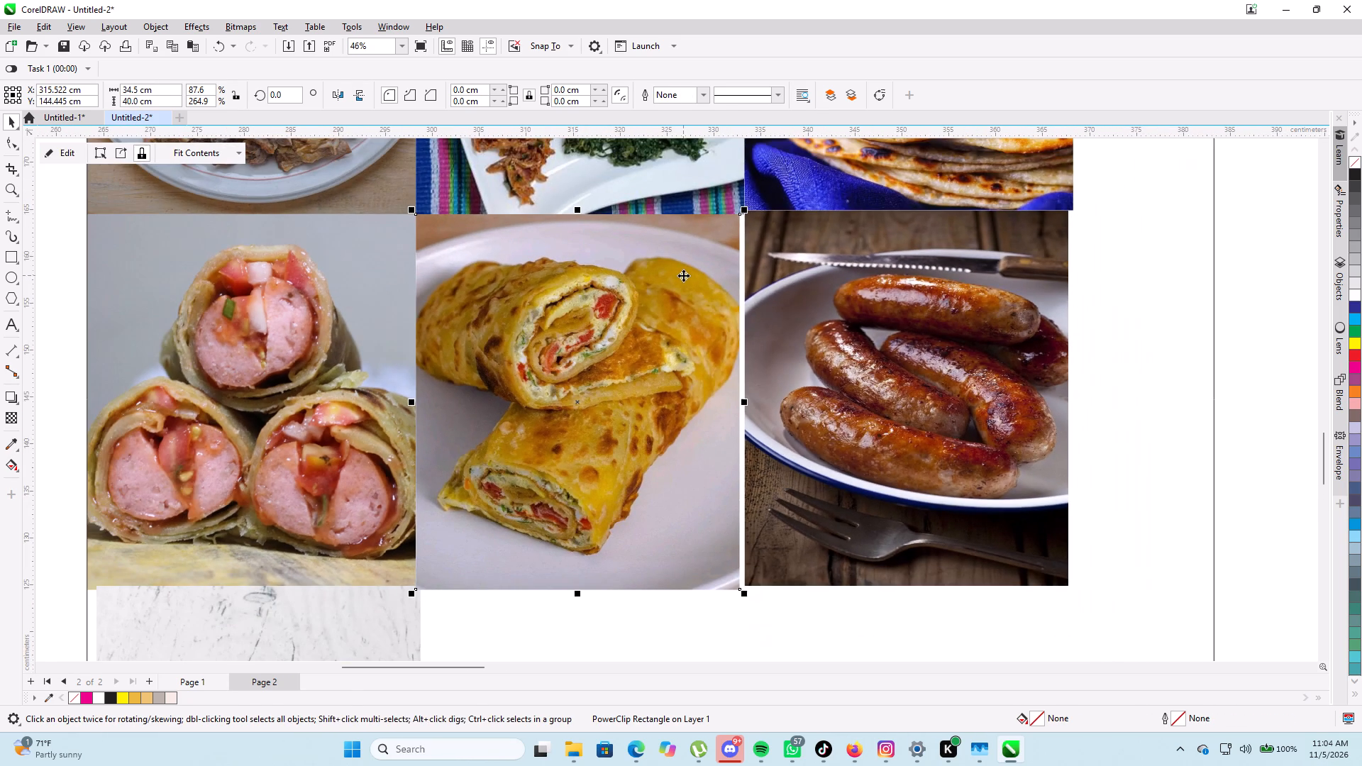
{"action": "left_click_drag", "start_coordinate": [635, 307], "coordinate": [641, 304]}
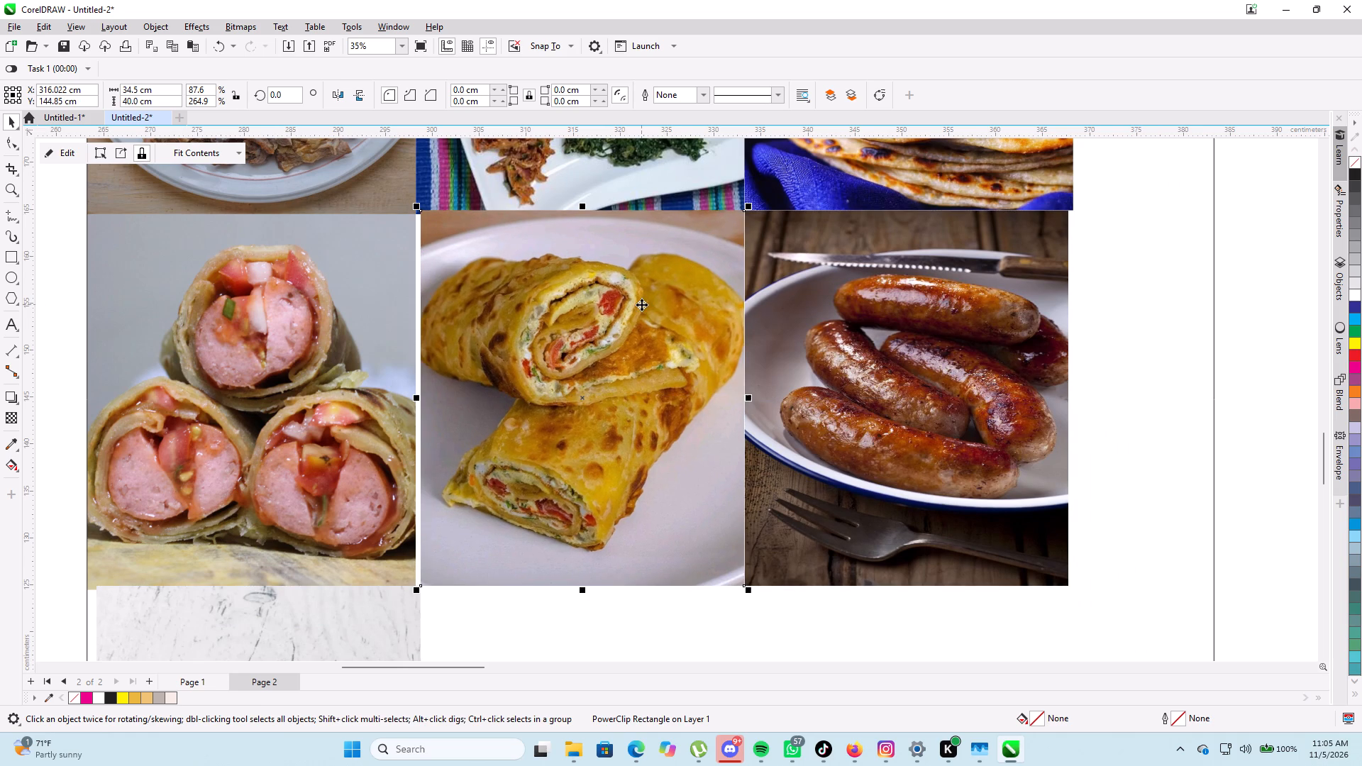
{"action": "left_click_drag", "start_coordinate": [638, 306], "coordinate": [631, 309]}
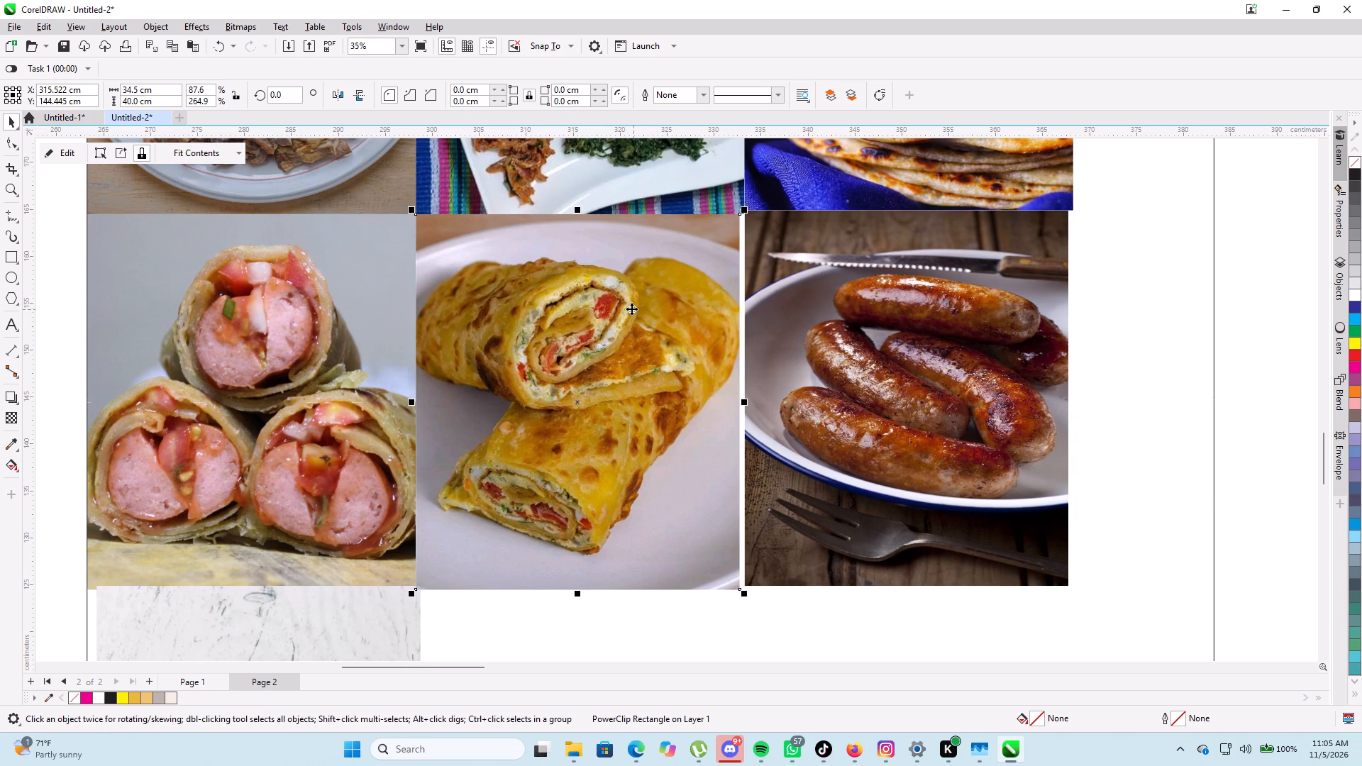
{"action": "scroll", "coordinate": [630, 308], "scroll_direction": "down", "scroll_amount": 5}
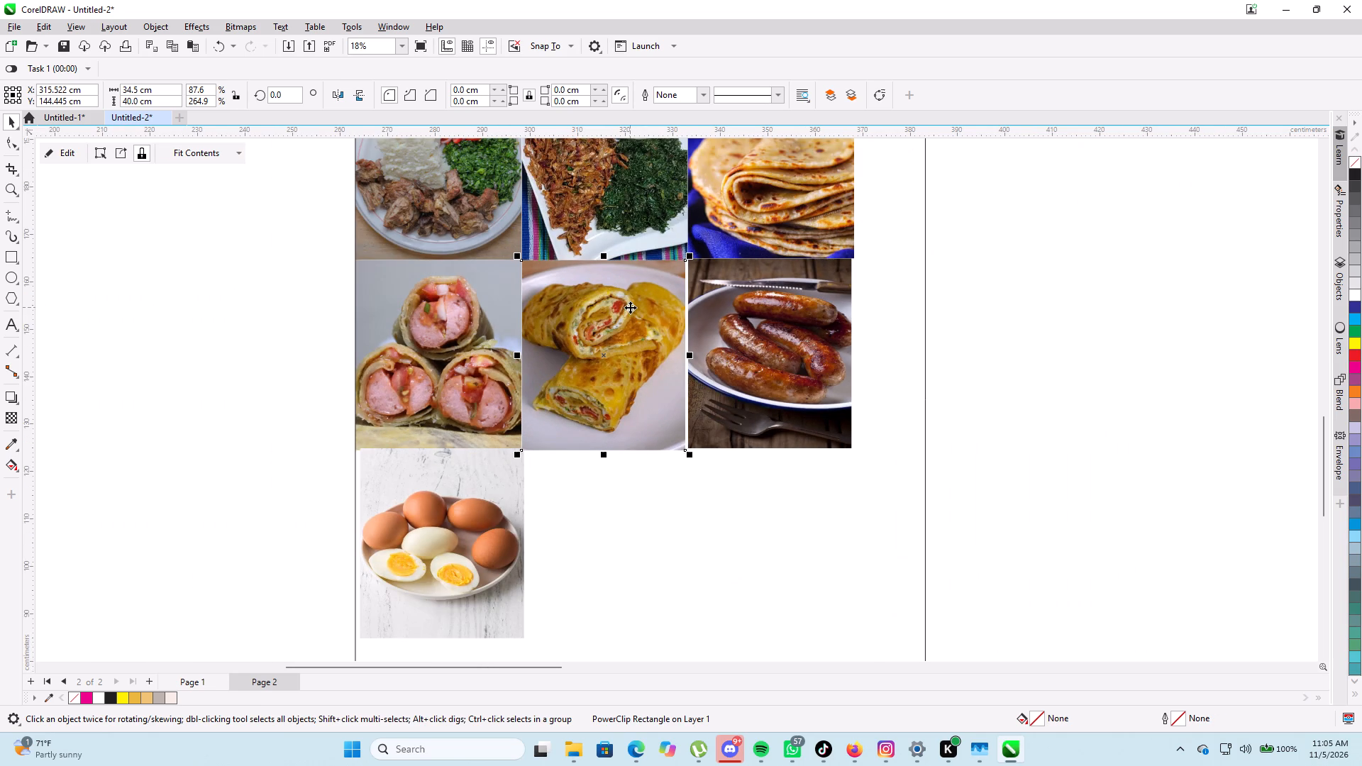
Align the boiled eggs photo flush with the sign's left edge and directly beneath the sausage wraps photo, centred at about X 280.5, Y 104.9 cm.
{"action": "left_click_drag", "start_coordinate": [468, 548], "coordinate": [465, 552]}
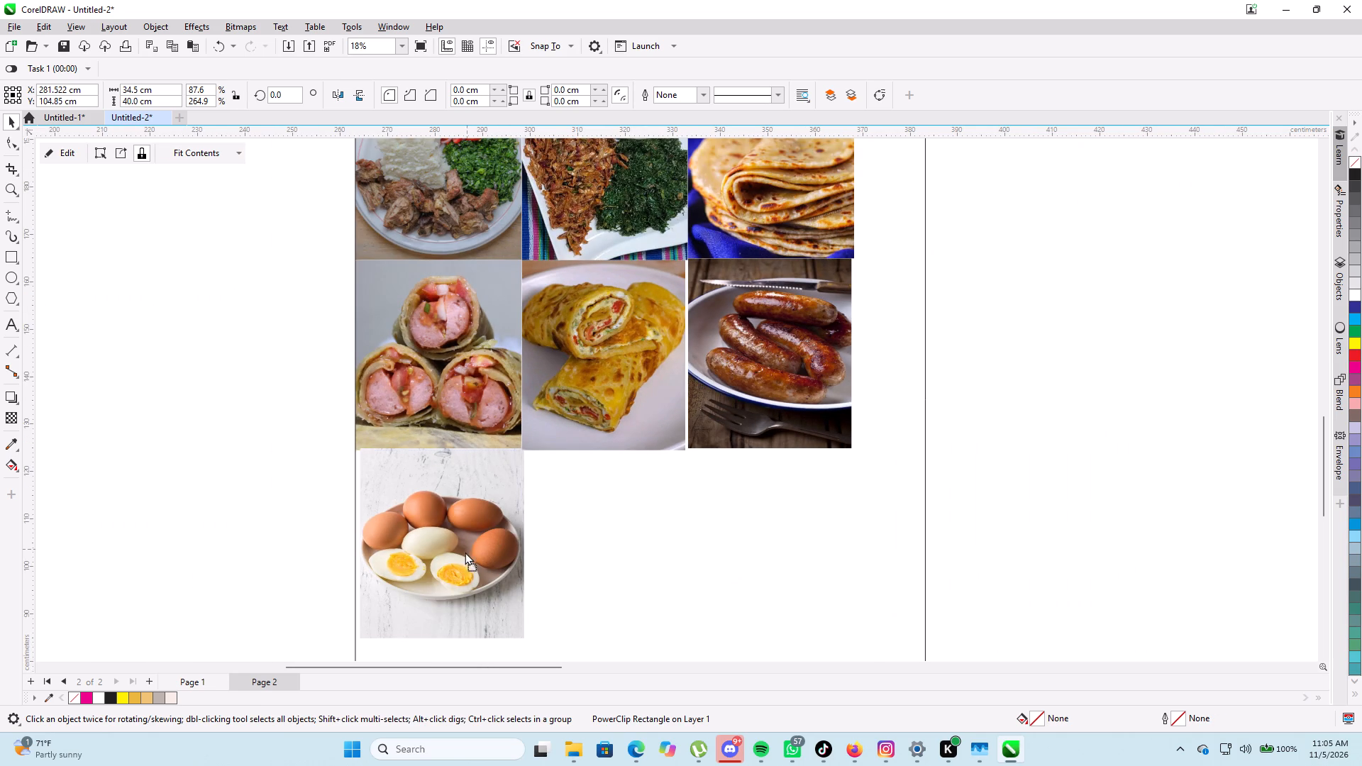
{"action": "left_click_drag", "start_coordinate": [465, 552], "coordinate": [465, 553]}
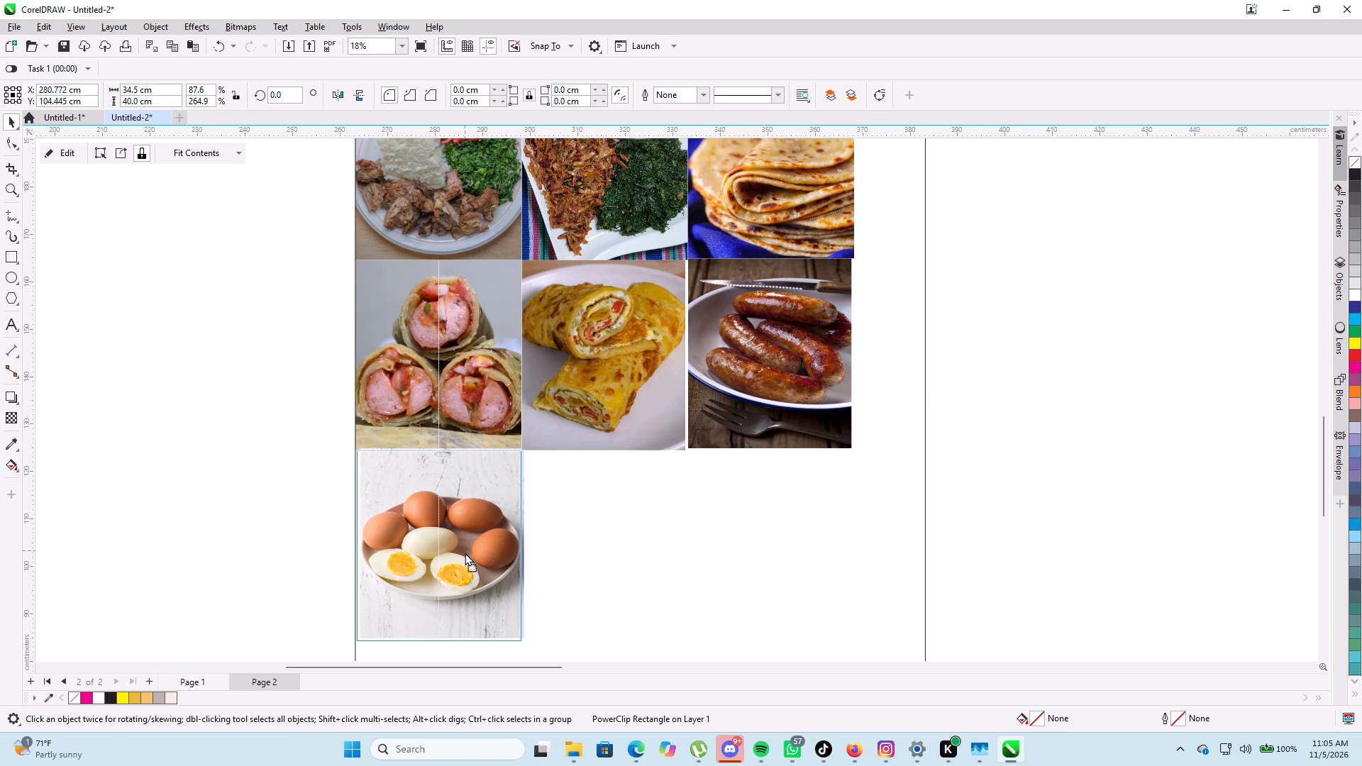
{"action": "left_click_drag", "start_coordinate": [465, 553], "coordinate": [466, 553]}
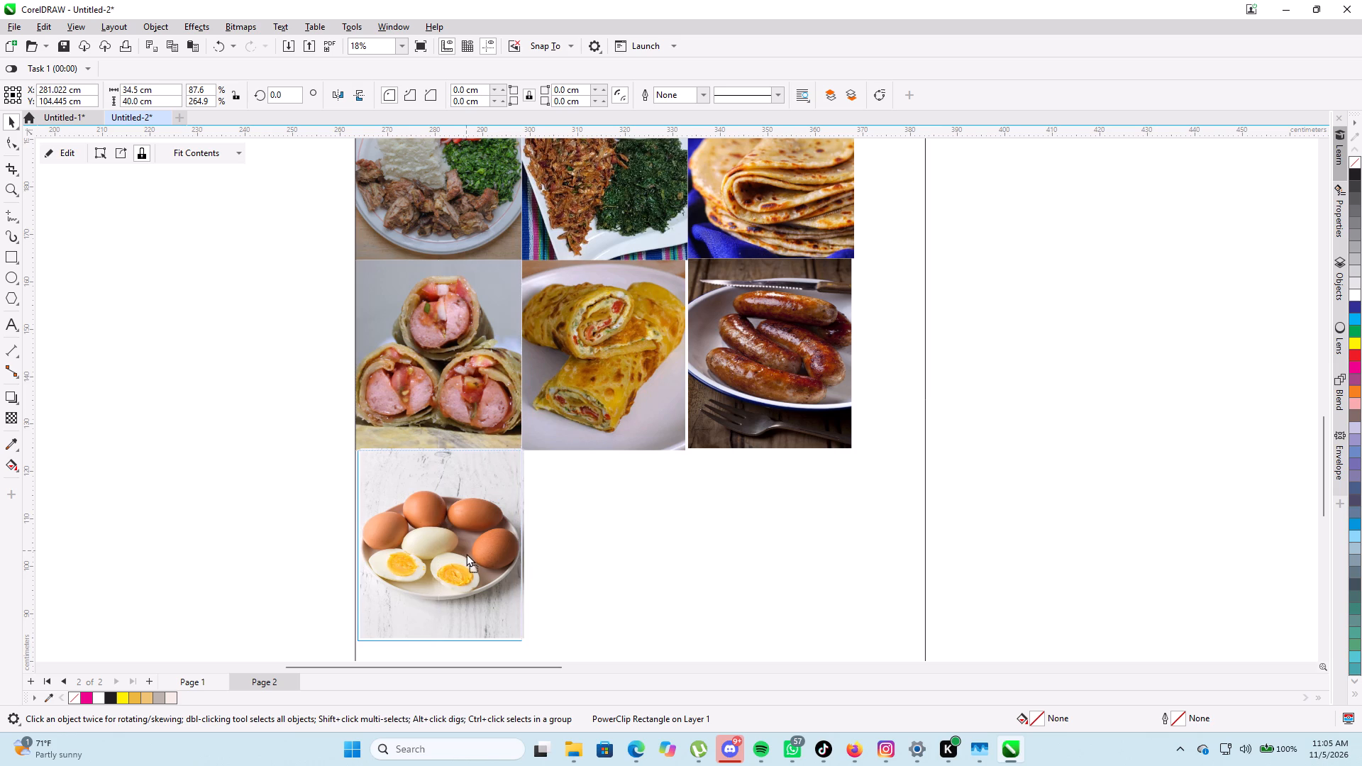
{"action": "left_click_drag", "start_coordinate": [466, 553], "coordinate": [470, 550]}
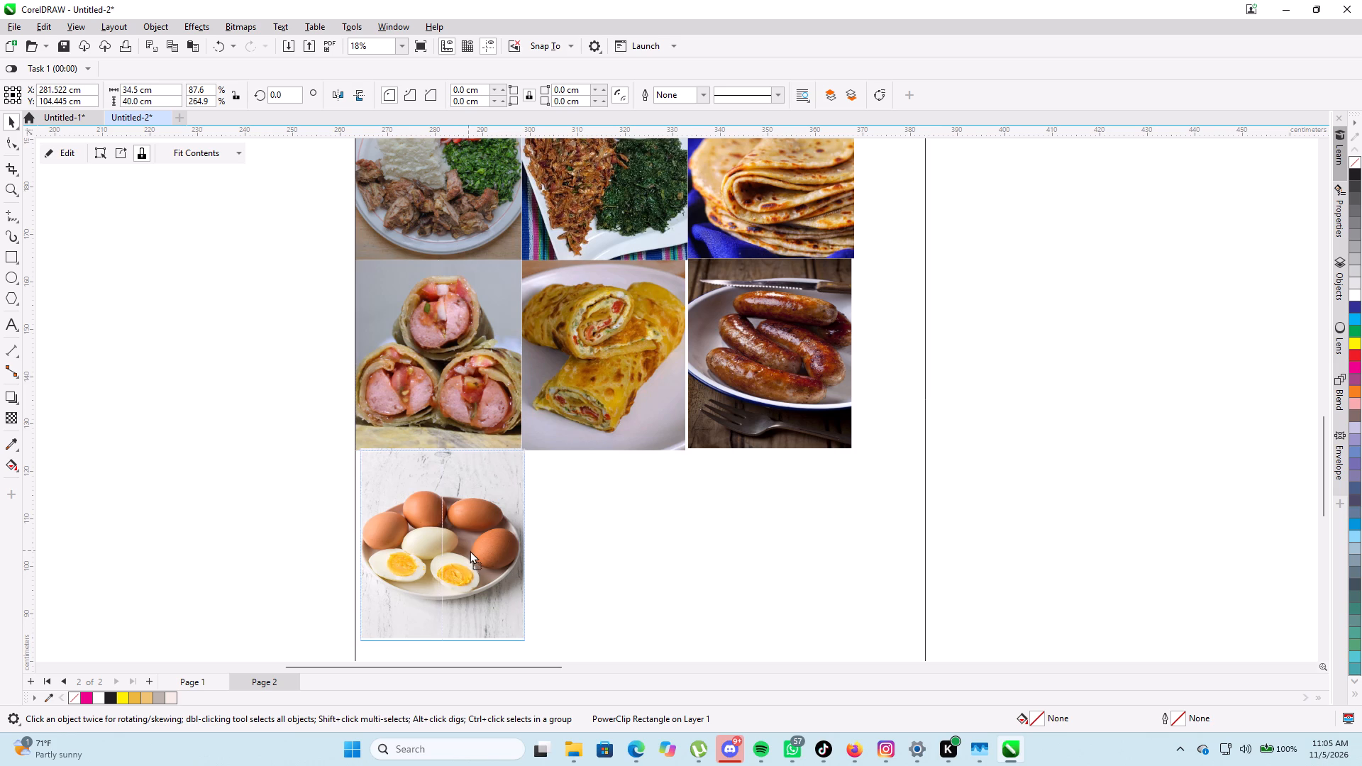
{"action": "left_click_drag", "start_coordinate": [470, 550], "coordinate": [466, 545]}
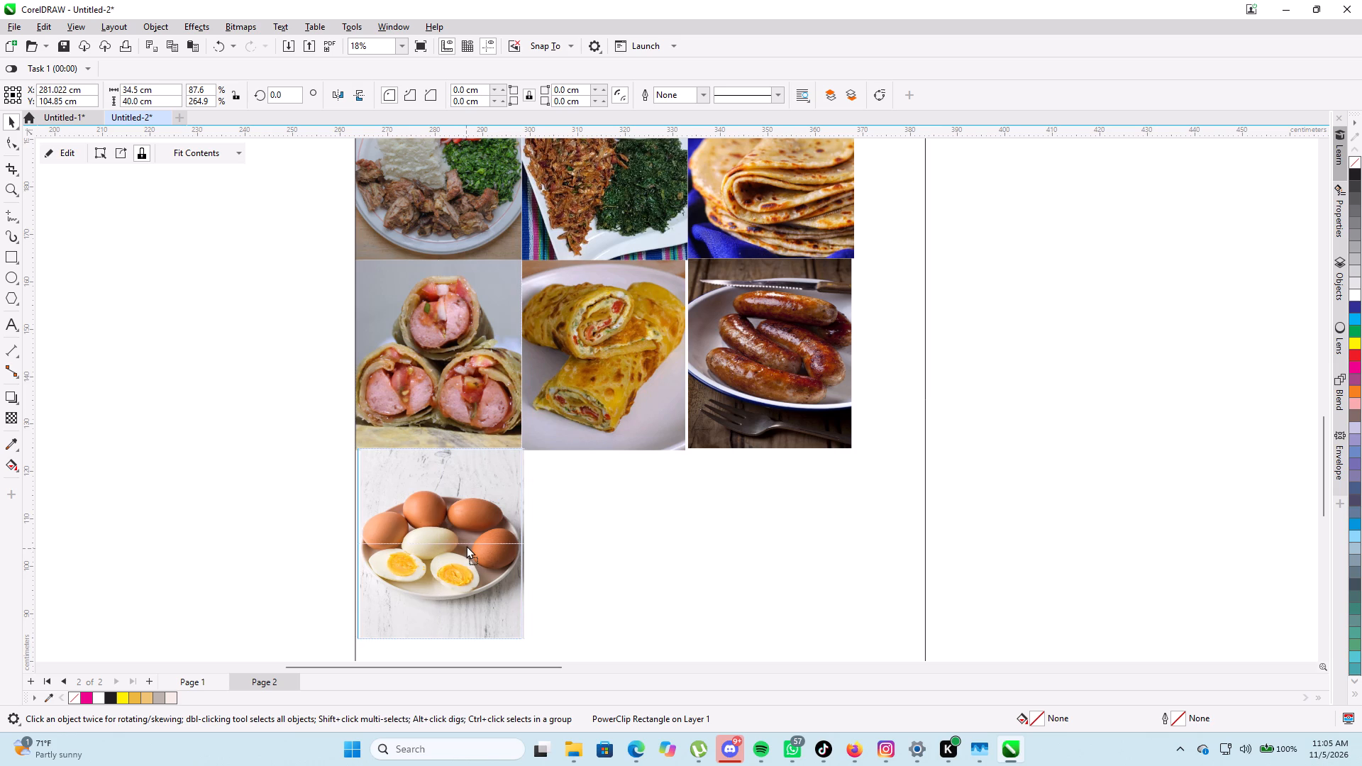
{"action": "left_click_drag", "start_coordinate": [466, 545], "coordinate": [465, 543]}
{"action": "left_click_drag", "start_coordinate": [465, 543], "coordinate": [466, 541]}
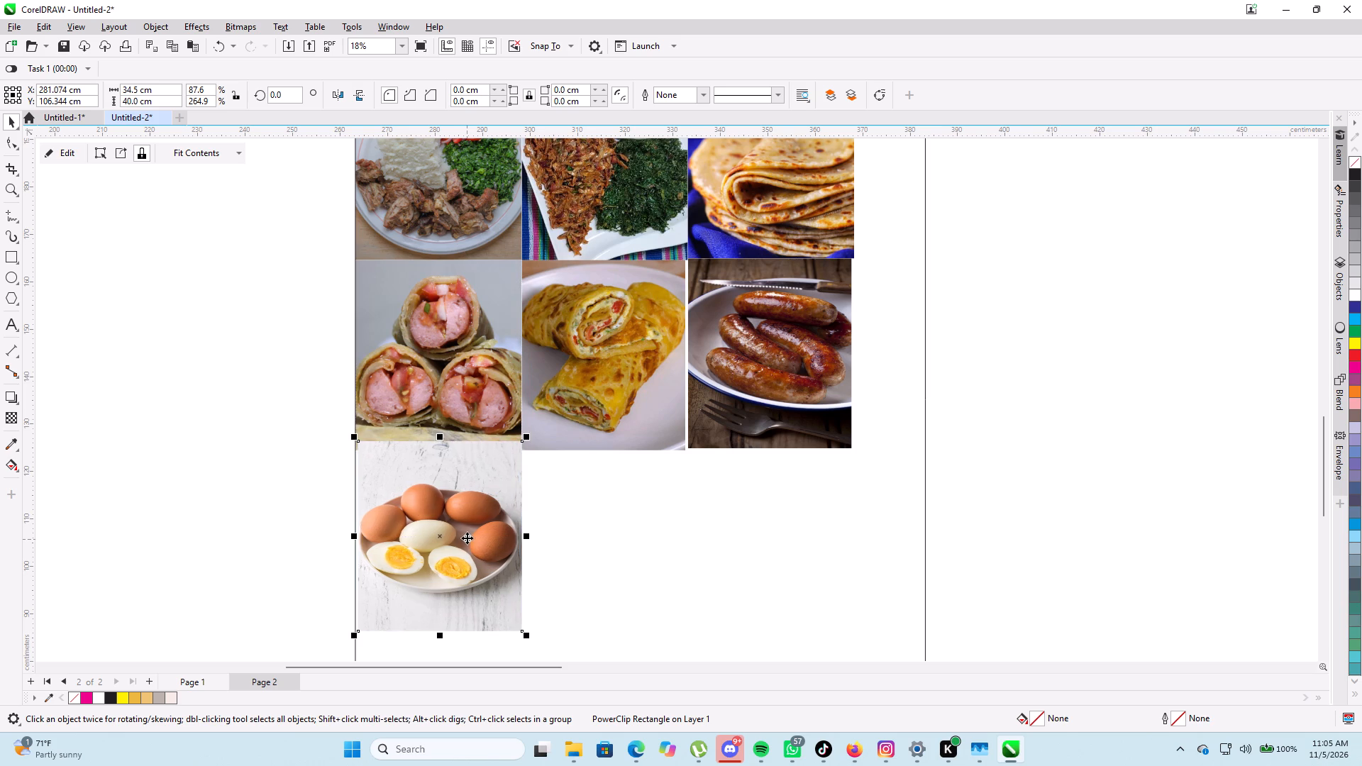
{"action": "scroll", "coordinate": [467, 536], "scroll_direction": "up", "scroll_amount": 5}
{"action": "middle_click_drag", "start_coordinate": [214, 453], "coordinate": [217, 387]}
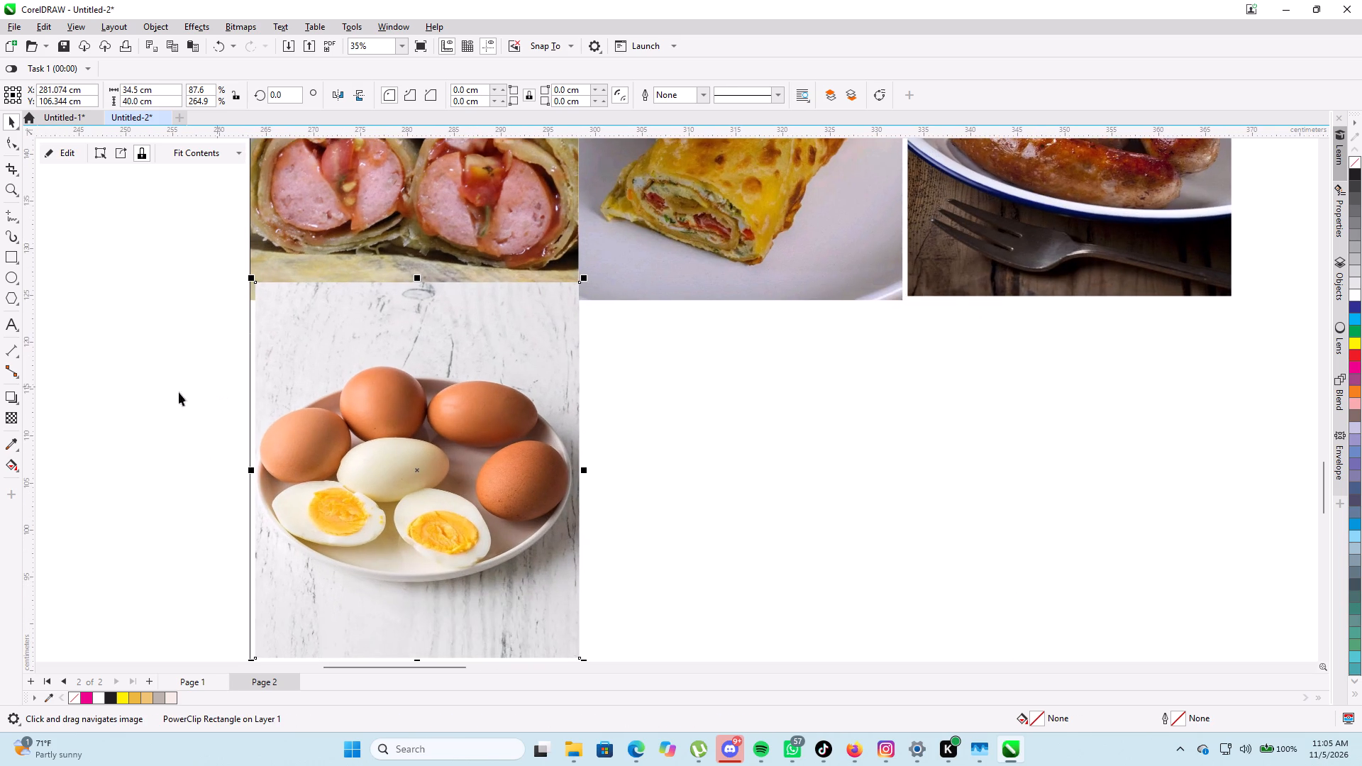
{"action": "scroll", "coordinate": [155, 399], "scroll_direction": "down", "scroll_amount": 1}
{"action": "middle_click_drag", "start_coordinate": [140, 406], "coordinate": [155, 362]}
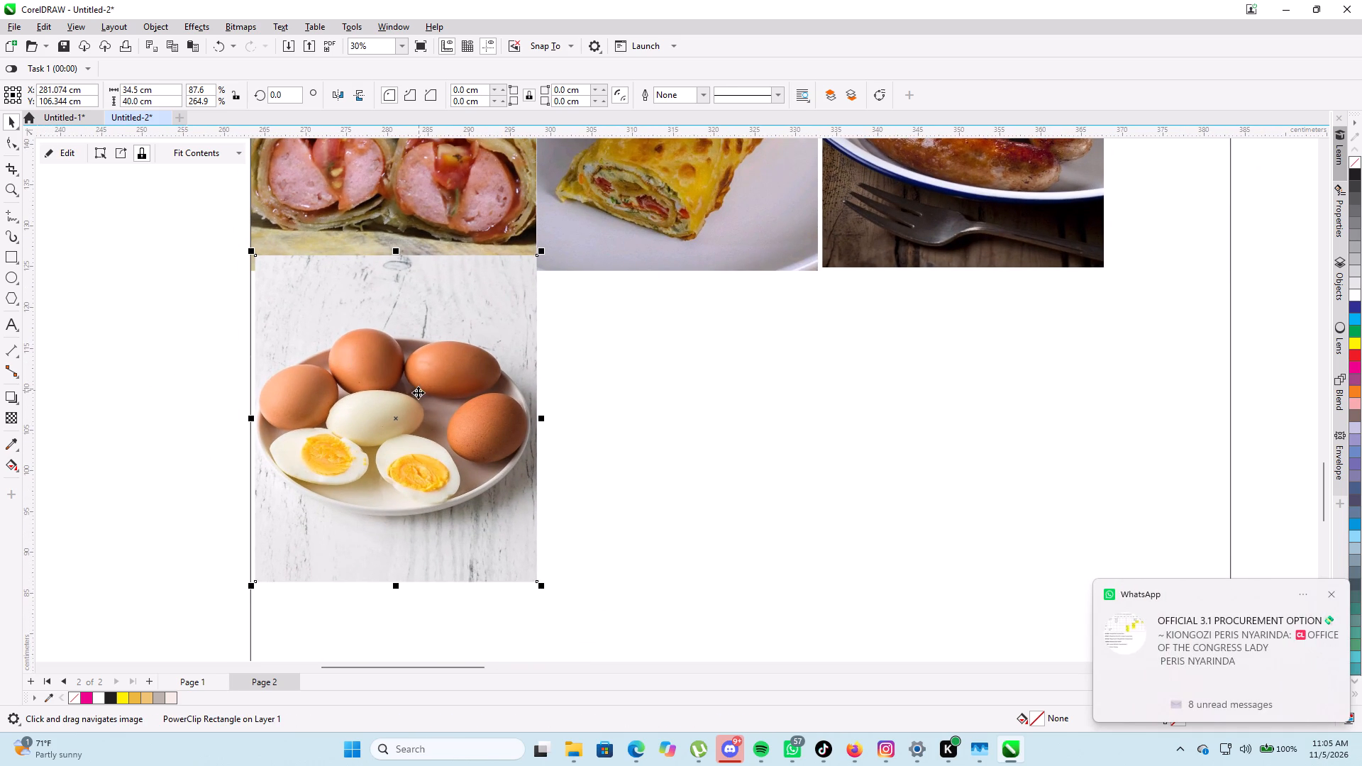
{"action": "left_click_drag", "start_coordinate": [418, 393], "coordinate": [411, 406]}
{"action": "scroll", "coordinate": [670, 266], "scroll_direction": "down", "scroll_amount": 4}
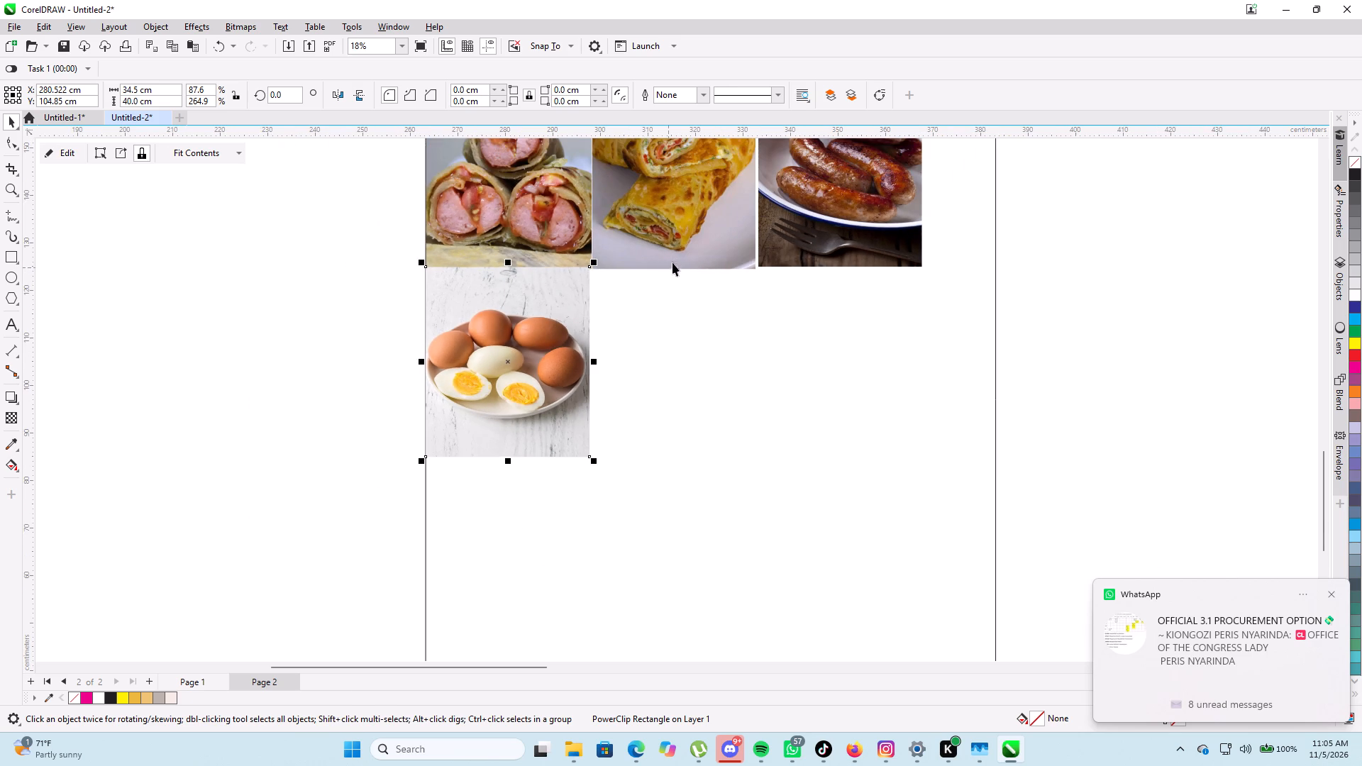
Move the egg roll photo from the third row to the first column, directly beneath the boiled eggs photo, at about X 281, Y 64.9 cm.
{"action": "left_click", "coordinate": [680, 251]}
{"action": "left_click_drag", "start_coordinate": [672, 257], "coordinate": [538, 644]}
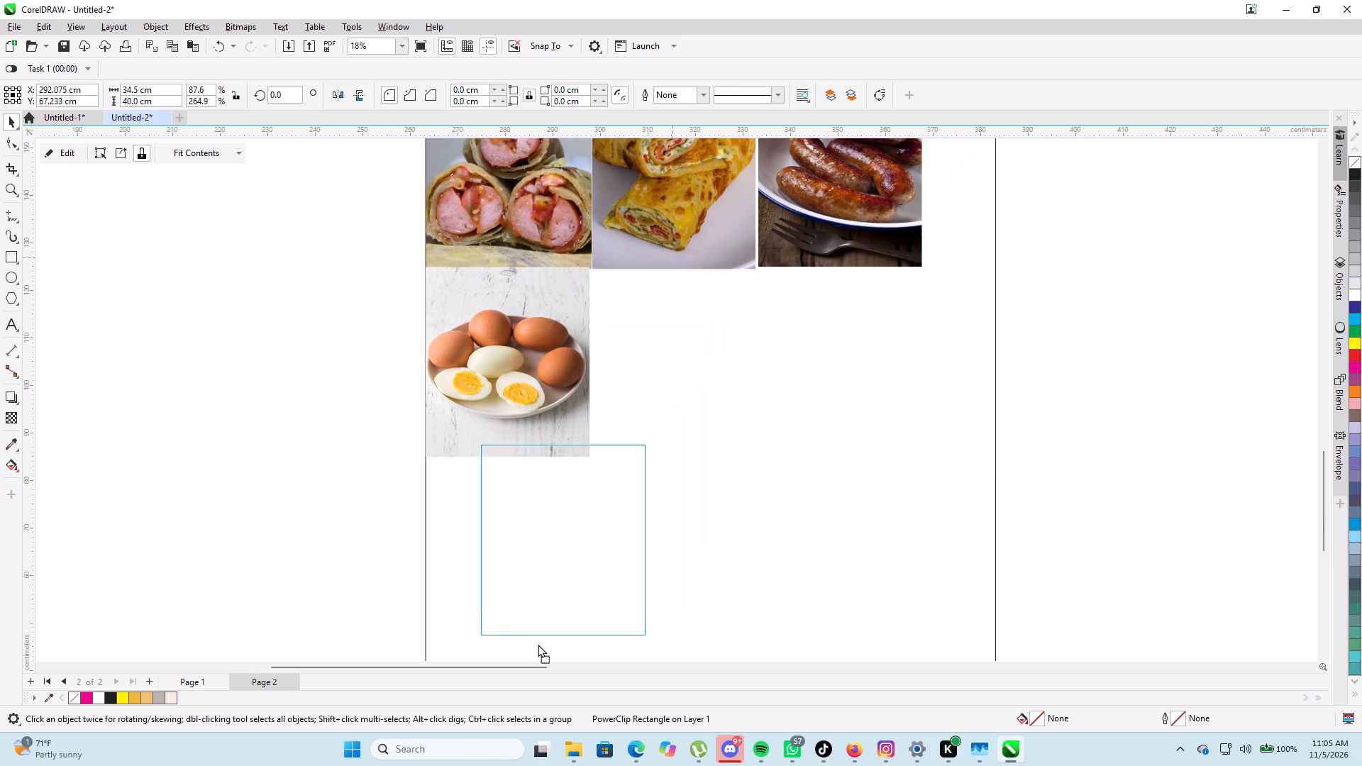
{"action": "left_click_drag", "start_coordinate": [538, 644], "coordinate": [512, 621]}
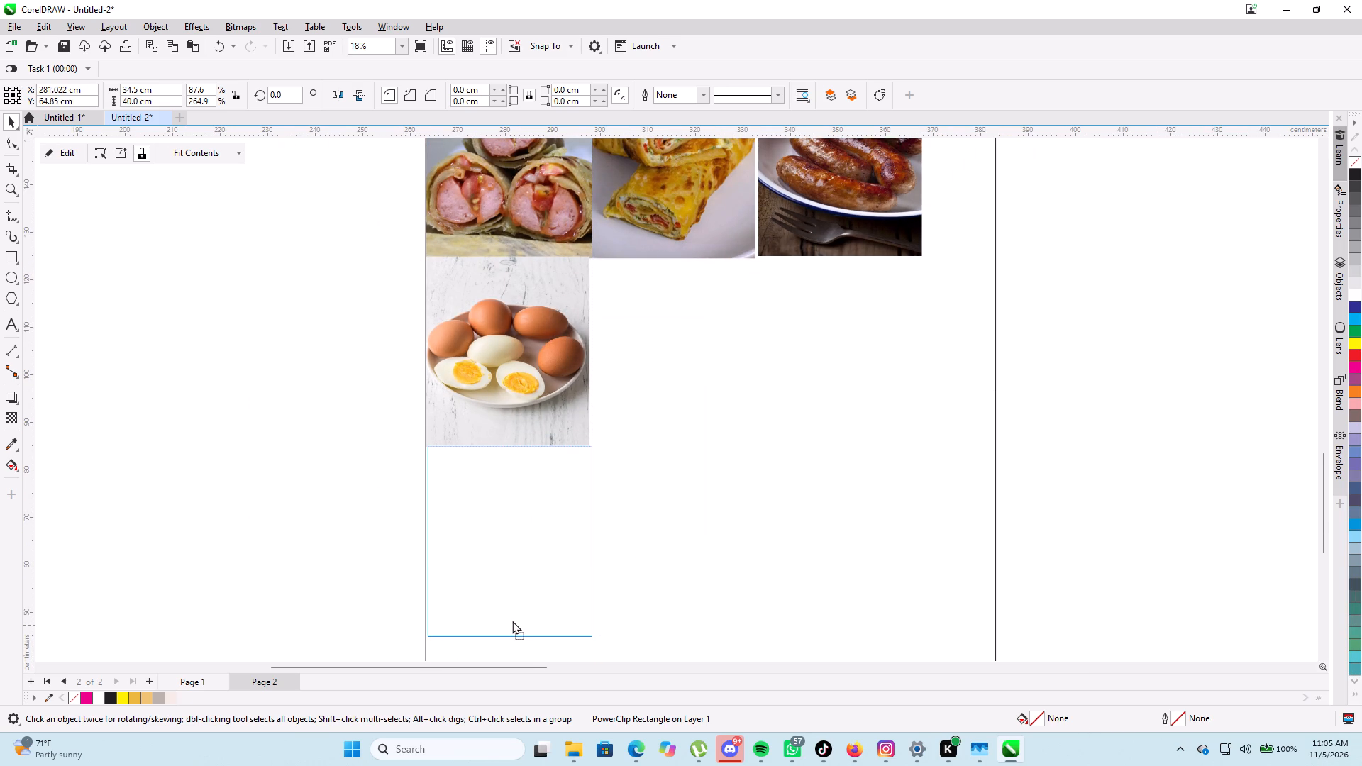
{"action": "left_click_drag", "start_coordinate": [512, 621], "coordinate": [509, 619]}
{"action": "scroll", "coordinate": [506, 505], "scroll_direction": "up", "scroll_amount": 4}
{"action": "left_click", "coordinate": [516, 516]}
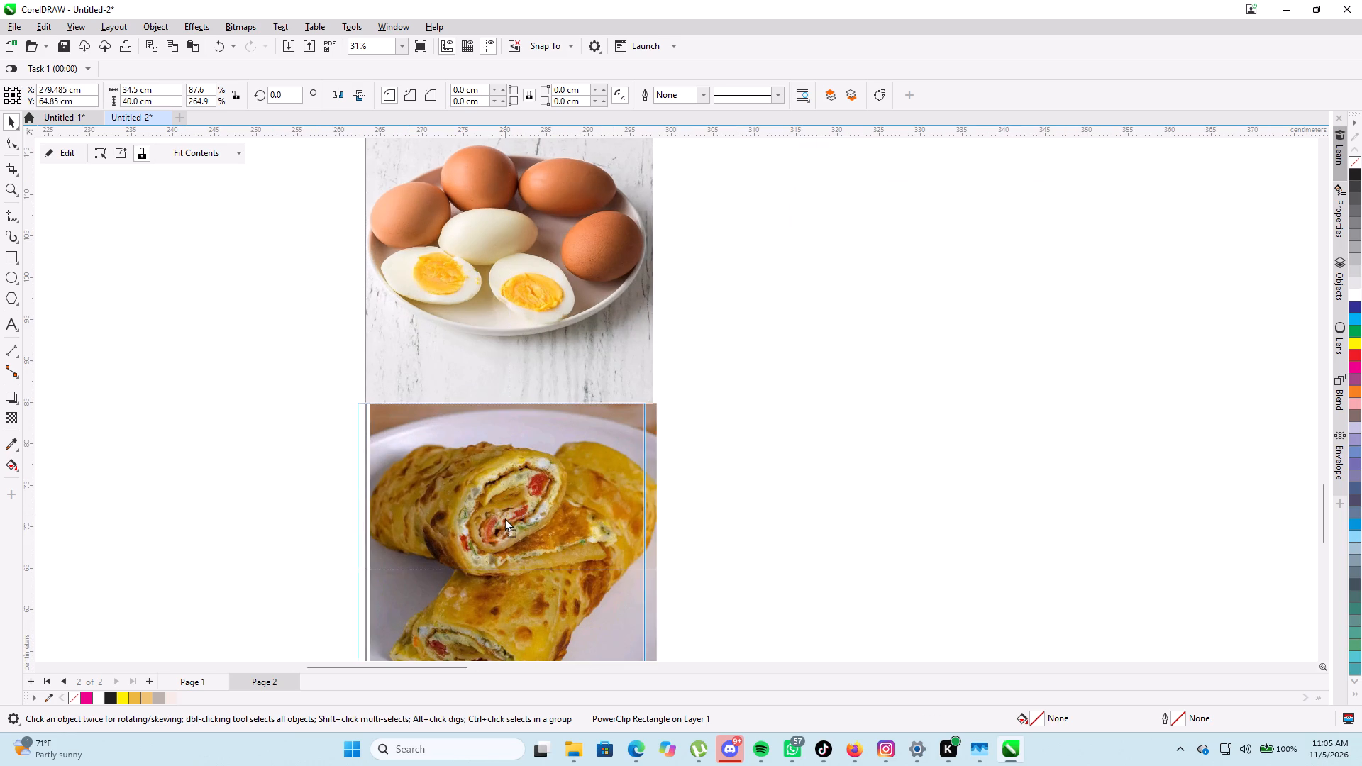
{"action": "scroll", "coordinate": [496, 494], "scroll_direction": "up", "scroll_amount": 5}
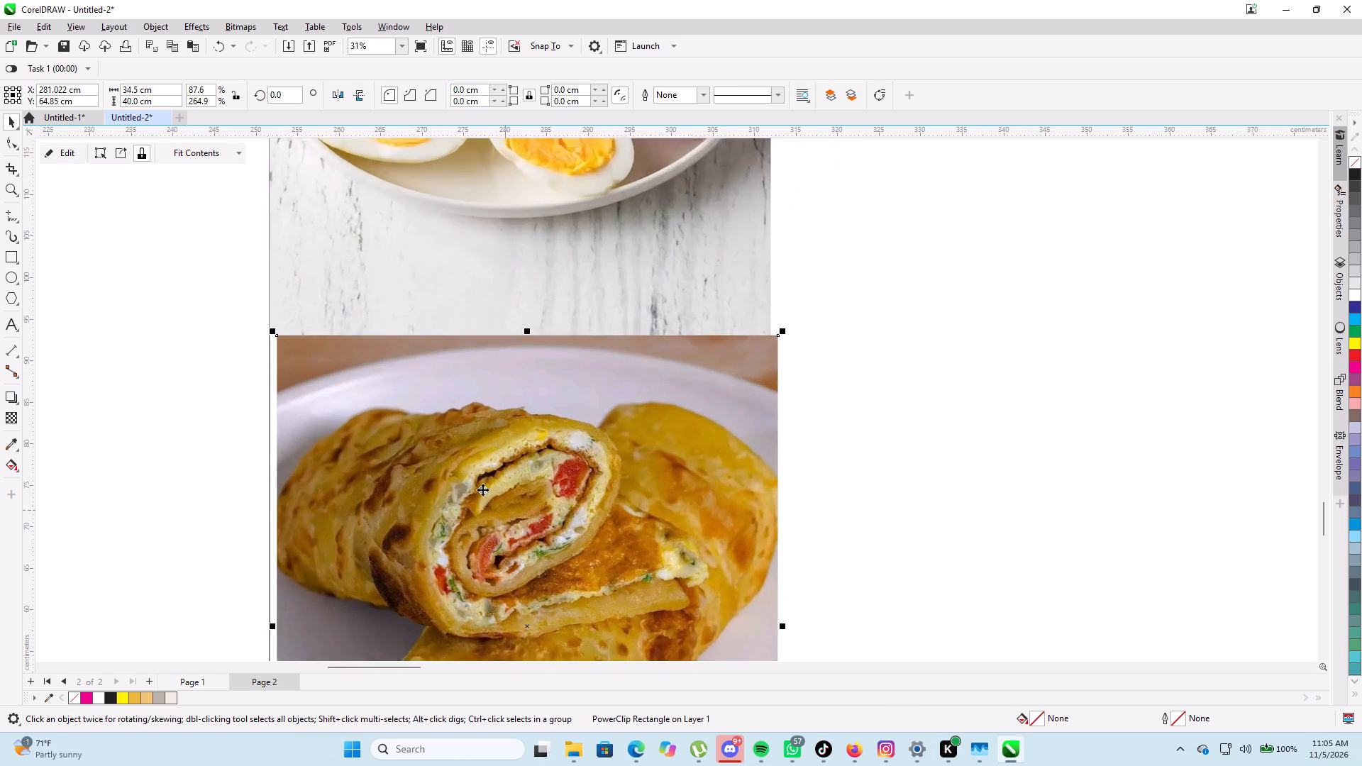
{"action": "left_click", "coordinate": [427, 477]}
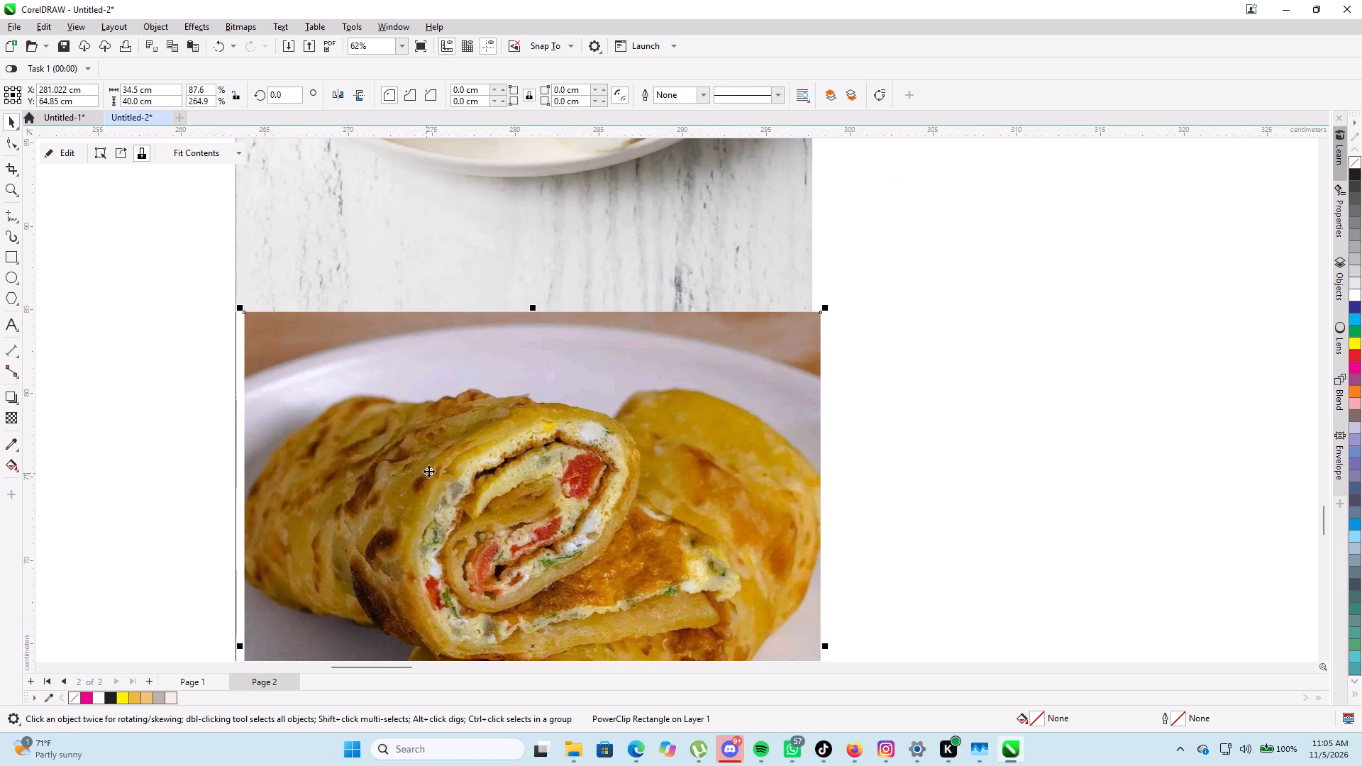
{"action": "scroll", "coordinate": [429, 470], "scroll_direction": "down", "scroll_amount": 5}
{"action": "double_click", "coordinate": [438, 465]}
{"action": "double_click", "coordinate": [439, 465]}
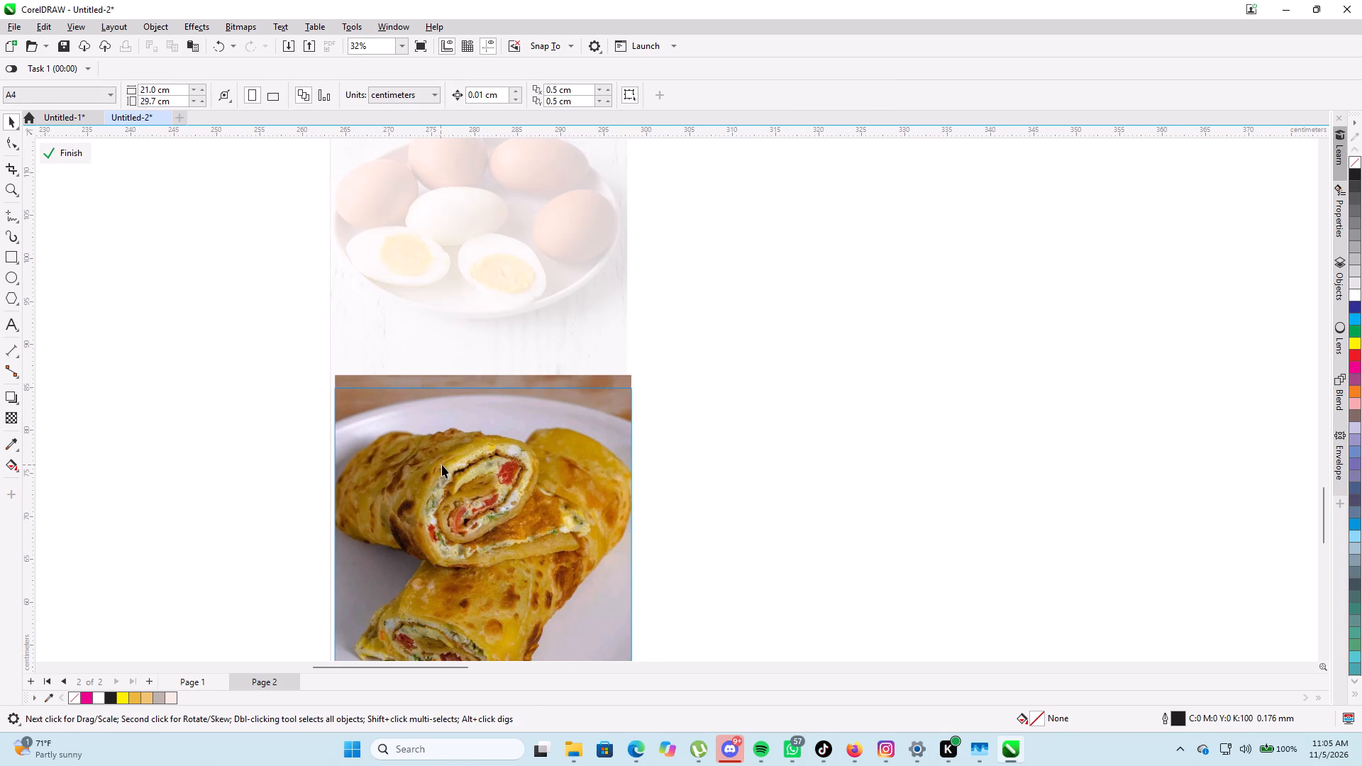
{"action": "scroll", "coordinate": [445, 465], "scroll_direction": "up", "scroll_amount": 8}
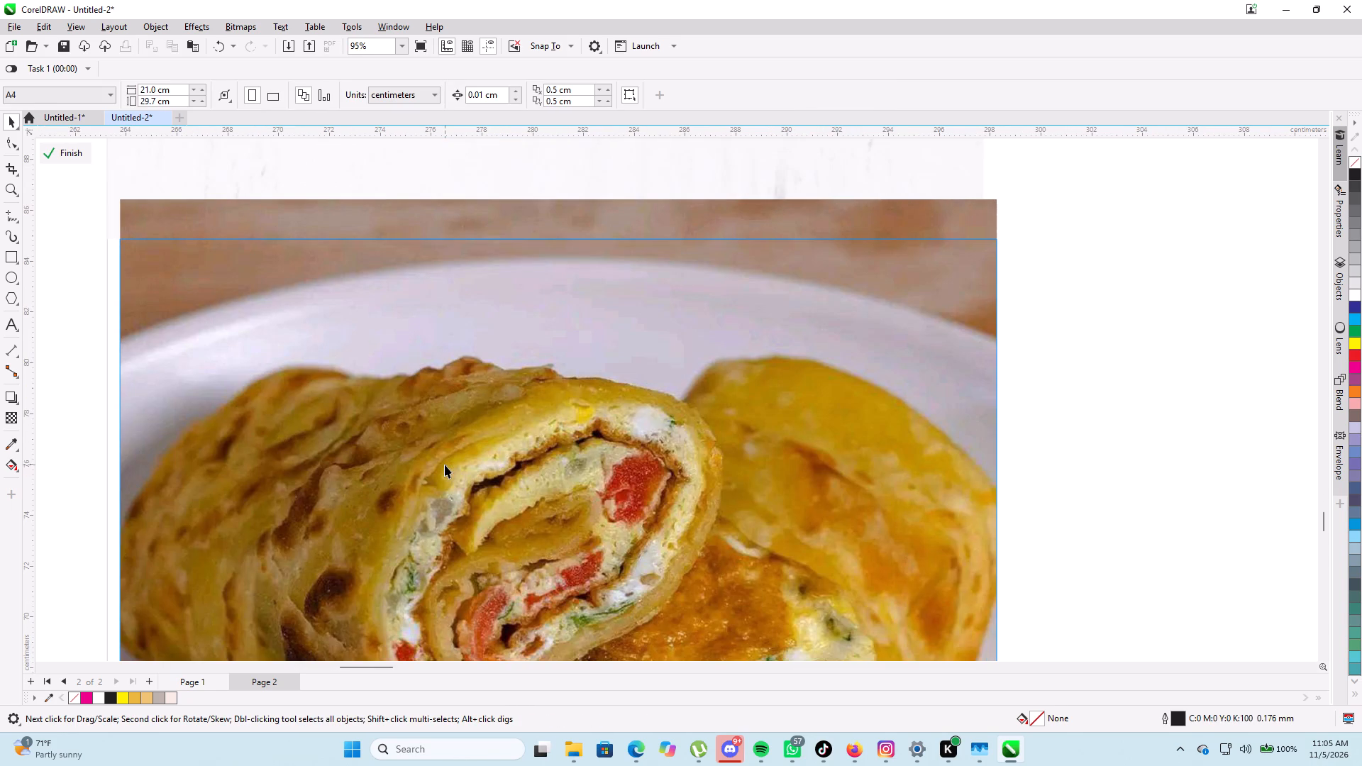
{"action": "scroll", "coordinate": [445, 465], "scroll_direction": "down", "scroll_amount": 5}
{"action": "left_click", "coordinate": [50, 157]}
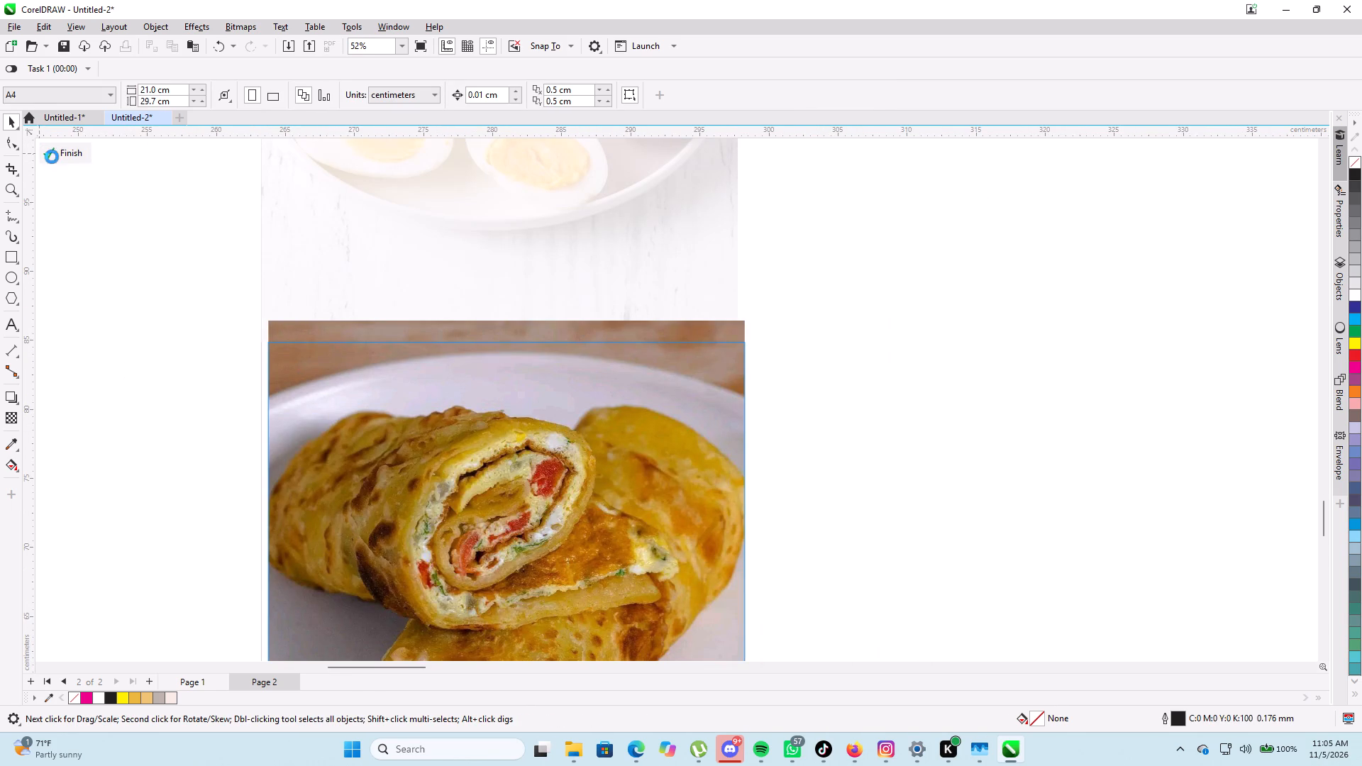
Give the egg roll photo a hairline outline and align it edge to edge directly beneath the boiled eggs photo.
{"action": "left_click_drag", "start_coordinate": [439, 430], "coordinate": [413, 440]}
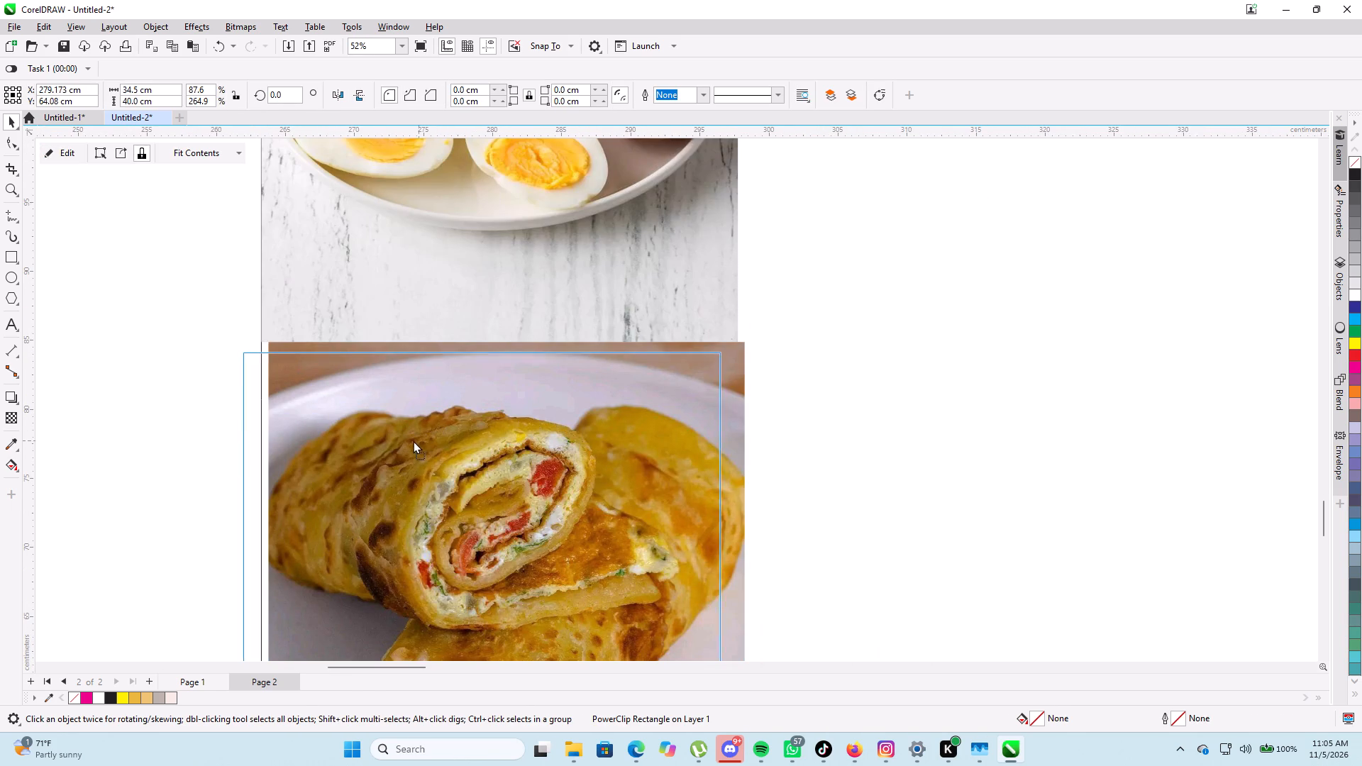
{"action": "left_click_drag", "start_coordinate": [413, 440], "coordinate": [382, 427]}
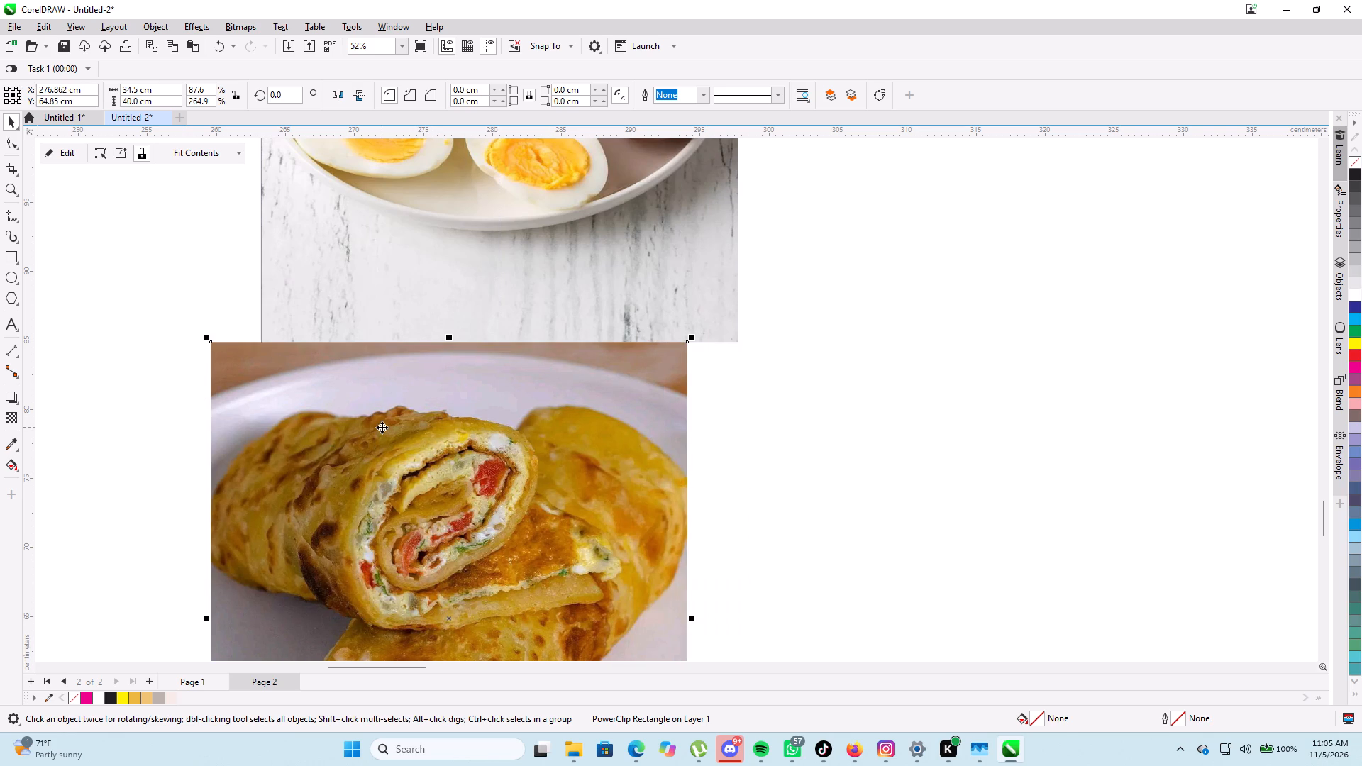
{"action": "left_click_drag", "start_coordinate": [382, 427], "coordinate": [409, 429]}
{"action": "left_click", "coordinate": [409, 429]}
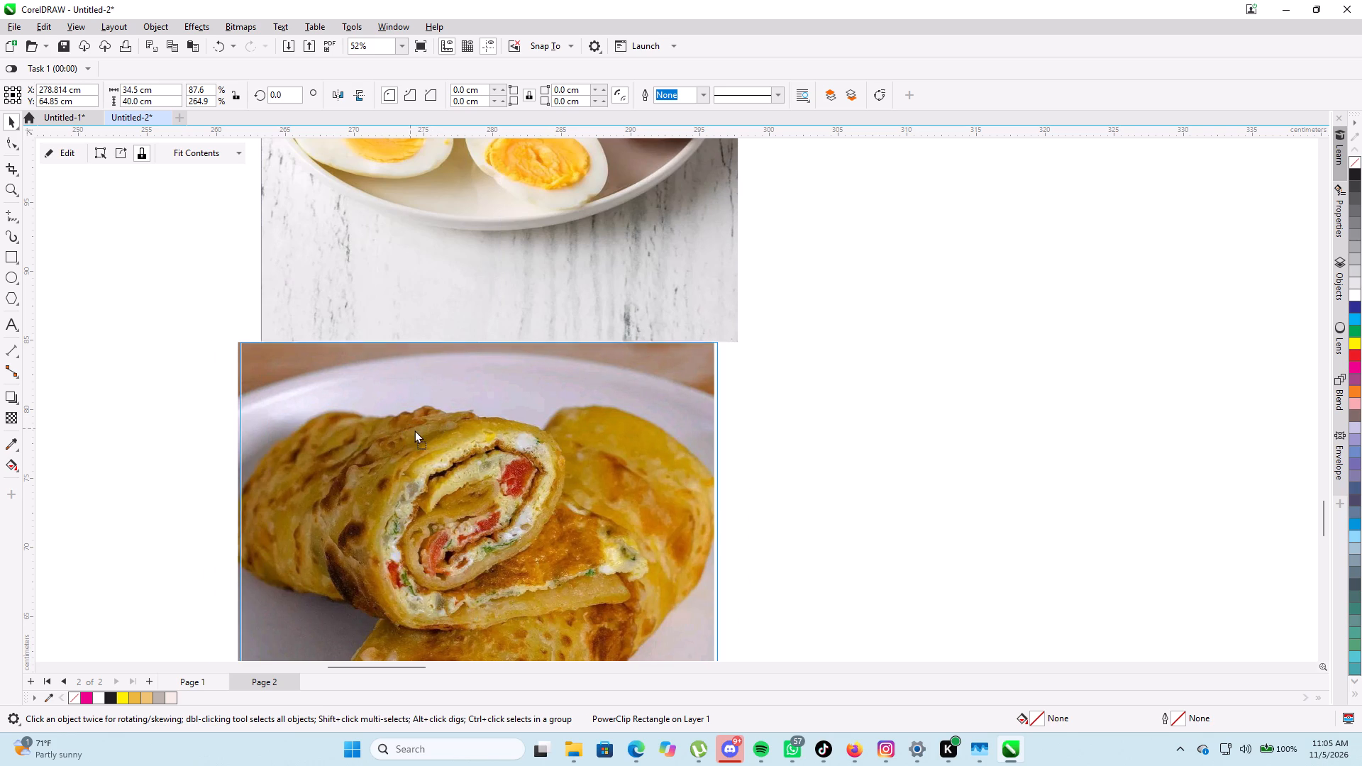
{"action": "left_click", "coordinate": [699, 98]}
{"action": "left_click", "coordinate": [681, 118]}
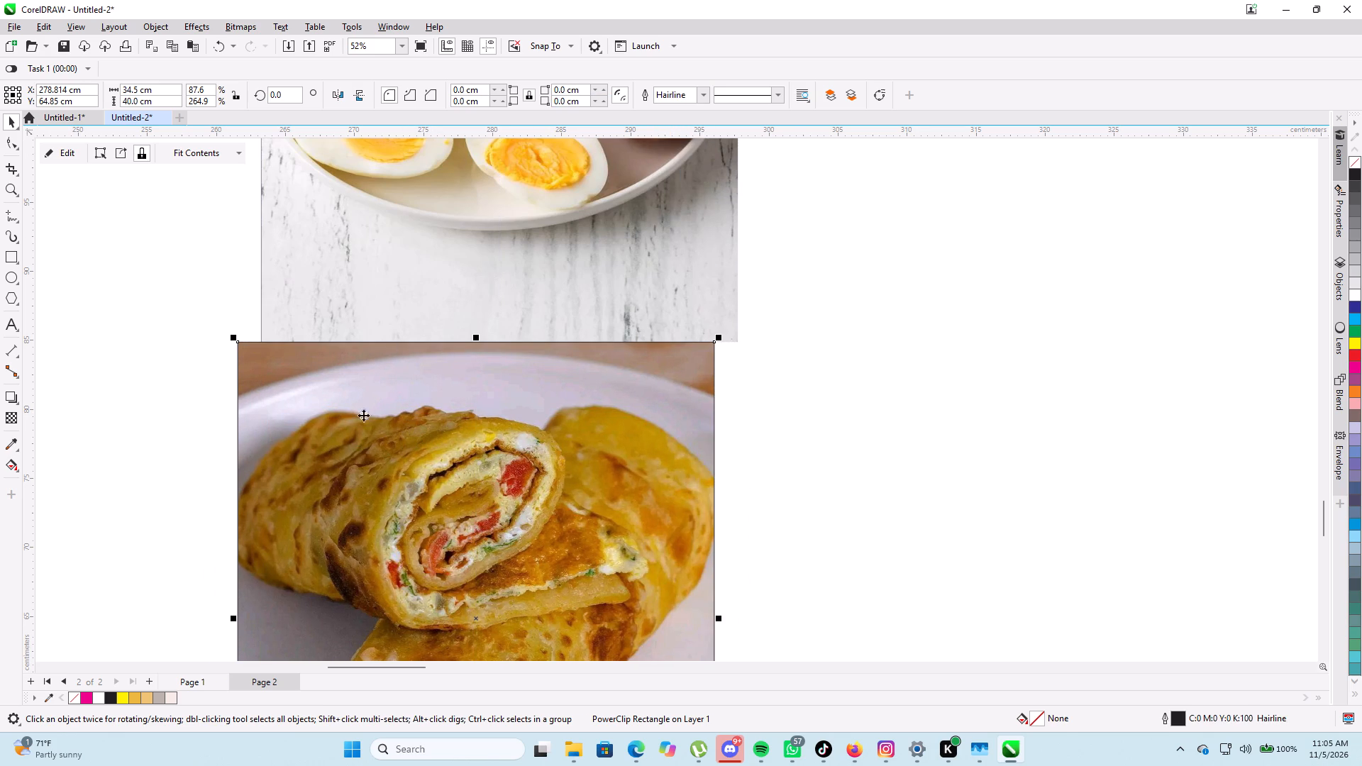
{"action": "left_click_drag", "start_coordinate": [363, 427], "coordinate": [420, 440]}
{"action": "left_click_drag", "start_coordinate": [417, 435], "coordinate": [388, 419]}
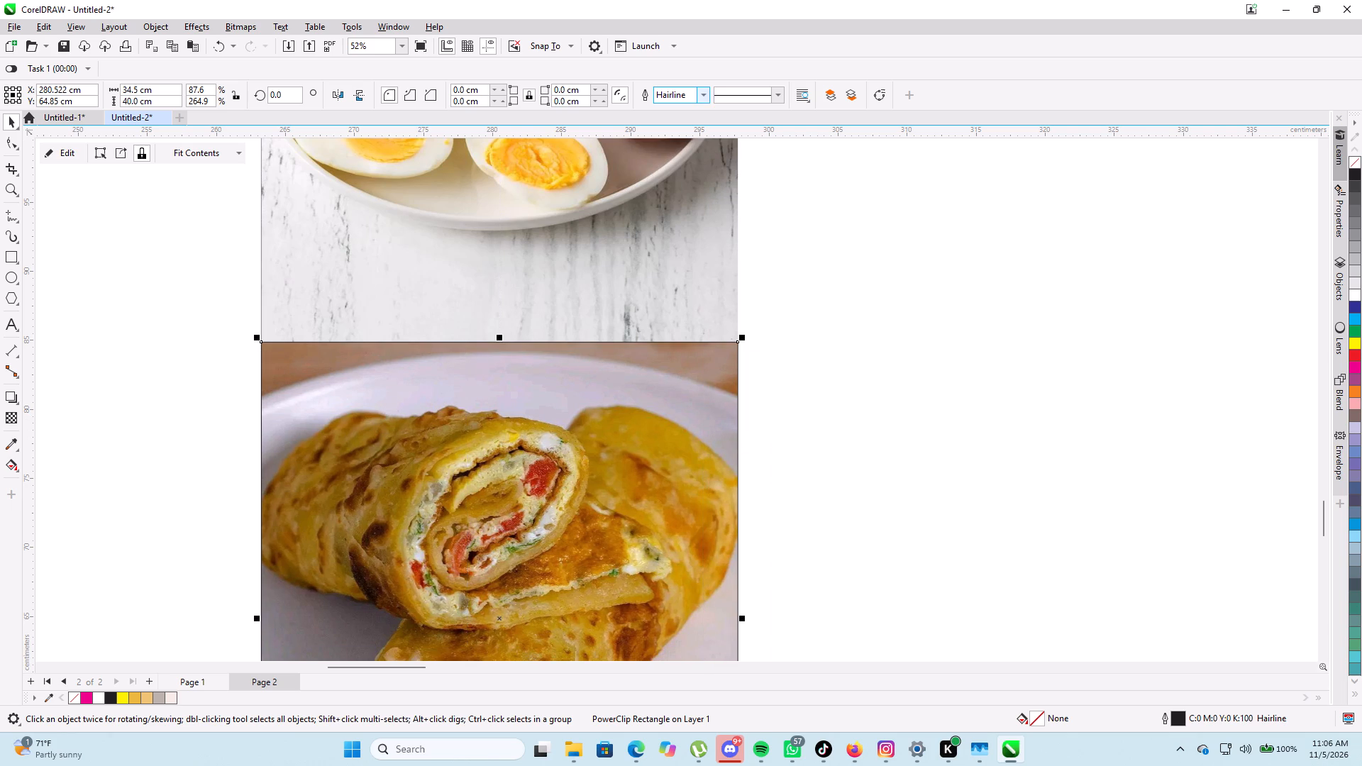
Set the egg roll photo's outline to None and deselect it.
{"action": "left_click", "coordinate": [702, 91]}
{"action": "left_click", "coordinate": [692, 109]}
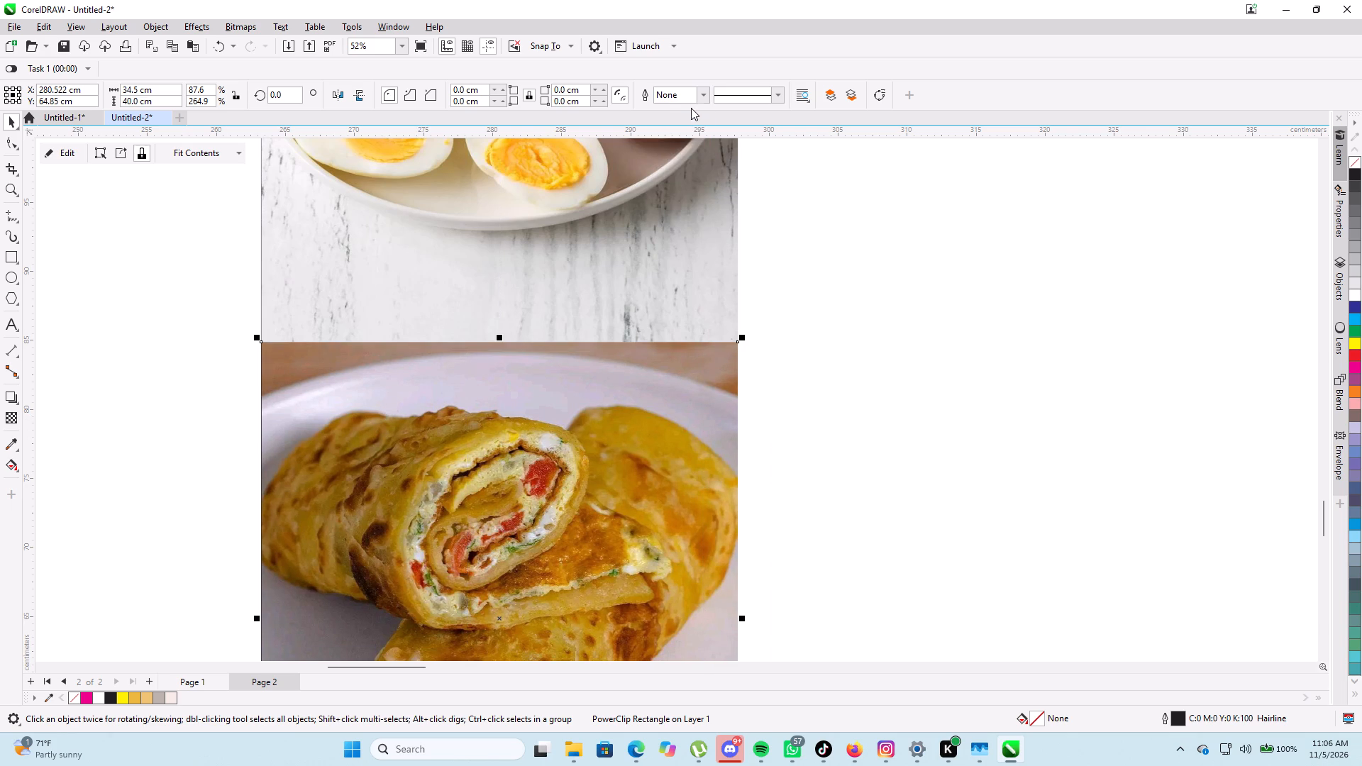
{"action": "scroll", "coordinate": [470, 364], "scroll_direction": "down", "scroll_amount": 5}
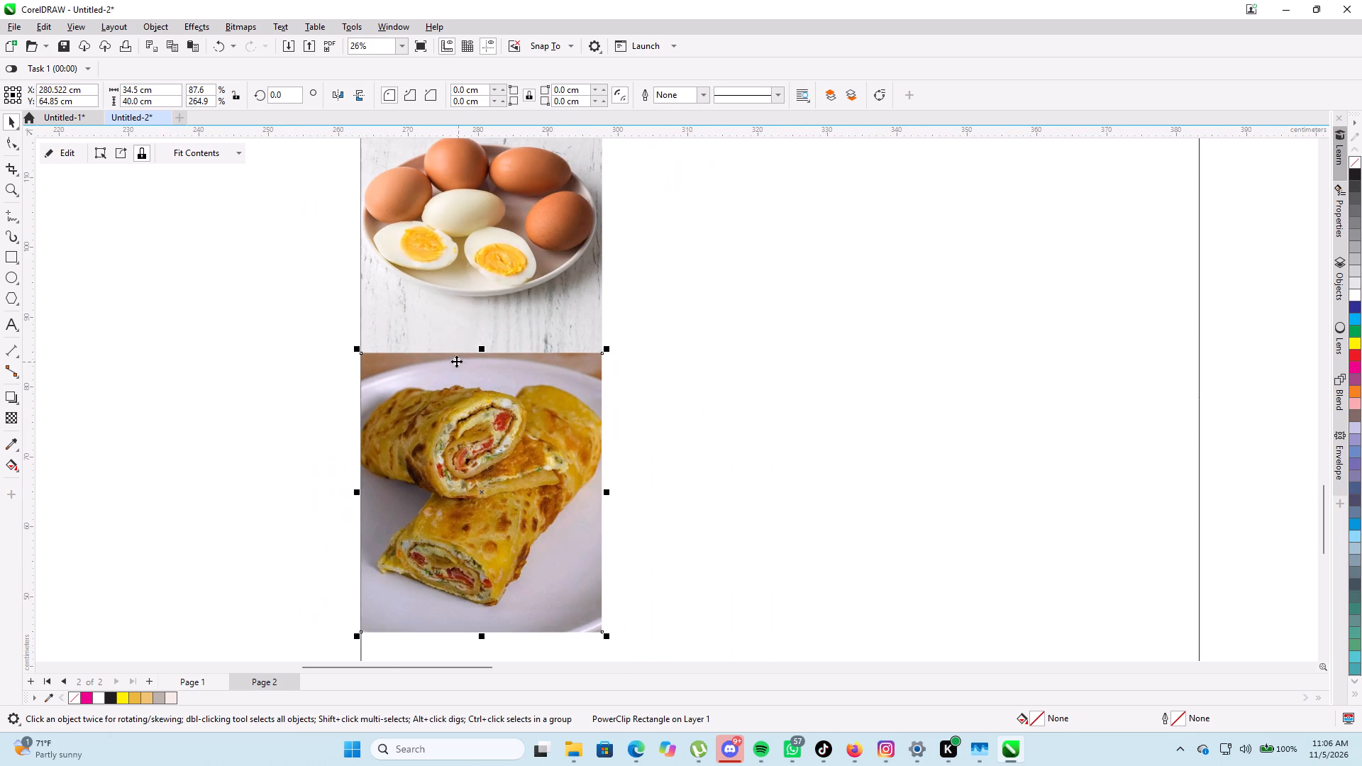
{"action": "left_click", "coordinate": [128, 406]}
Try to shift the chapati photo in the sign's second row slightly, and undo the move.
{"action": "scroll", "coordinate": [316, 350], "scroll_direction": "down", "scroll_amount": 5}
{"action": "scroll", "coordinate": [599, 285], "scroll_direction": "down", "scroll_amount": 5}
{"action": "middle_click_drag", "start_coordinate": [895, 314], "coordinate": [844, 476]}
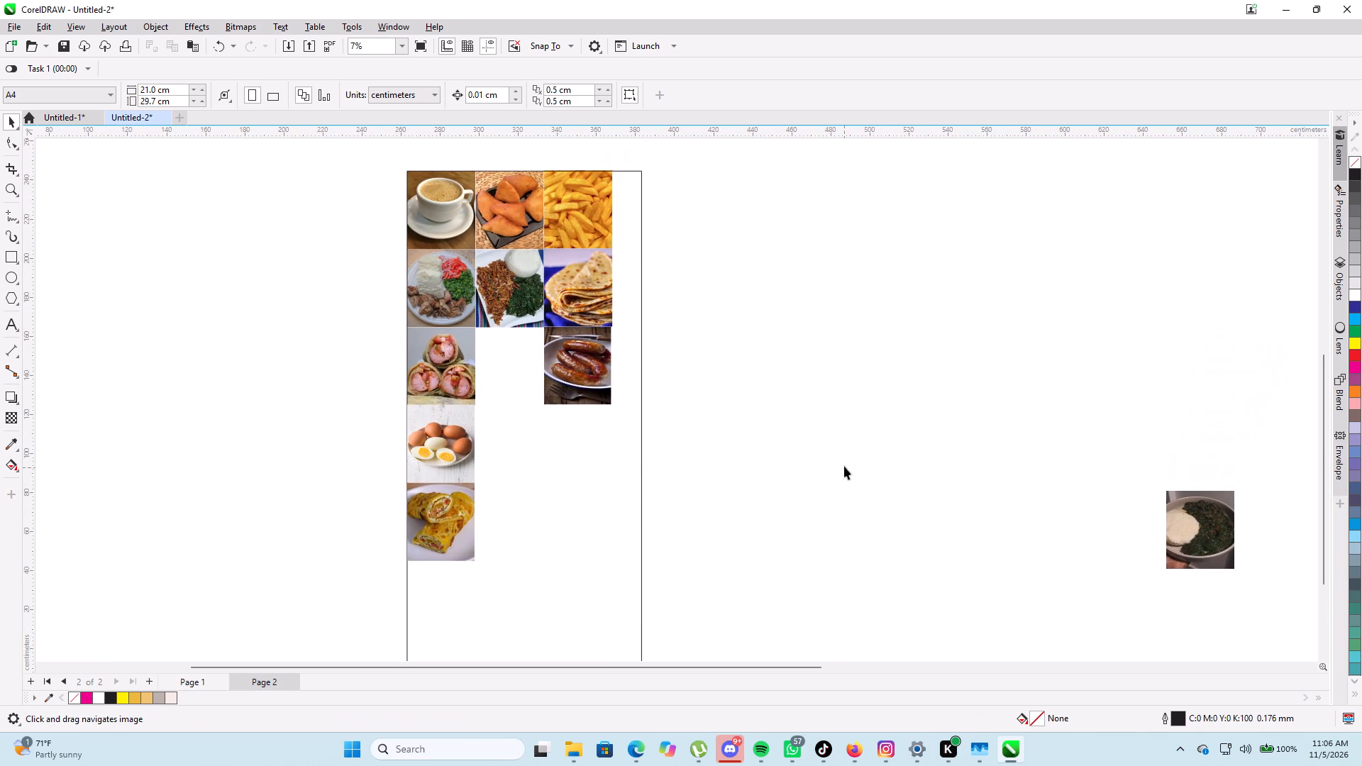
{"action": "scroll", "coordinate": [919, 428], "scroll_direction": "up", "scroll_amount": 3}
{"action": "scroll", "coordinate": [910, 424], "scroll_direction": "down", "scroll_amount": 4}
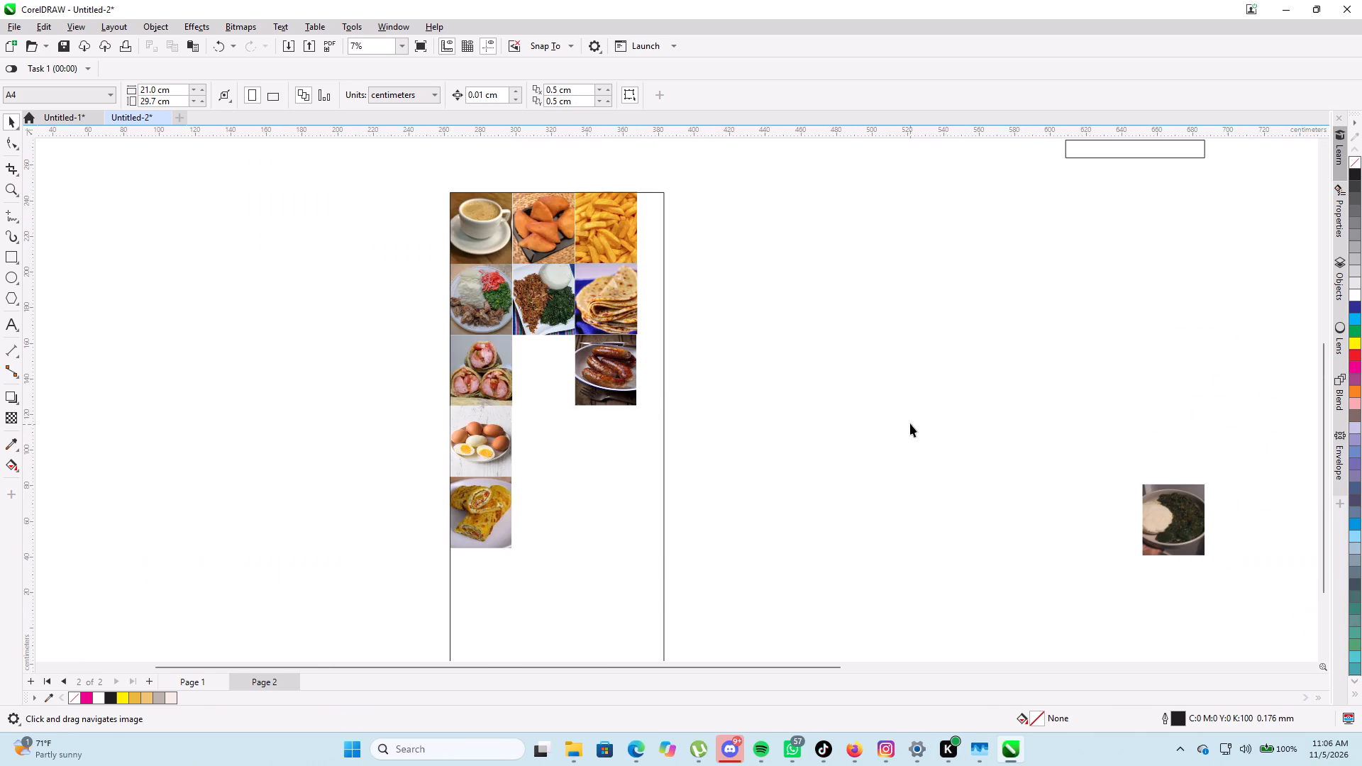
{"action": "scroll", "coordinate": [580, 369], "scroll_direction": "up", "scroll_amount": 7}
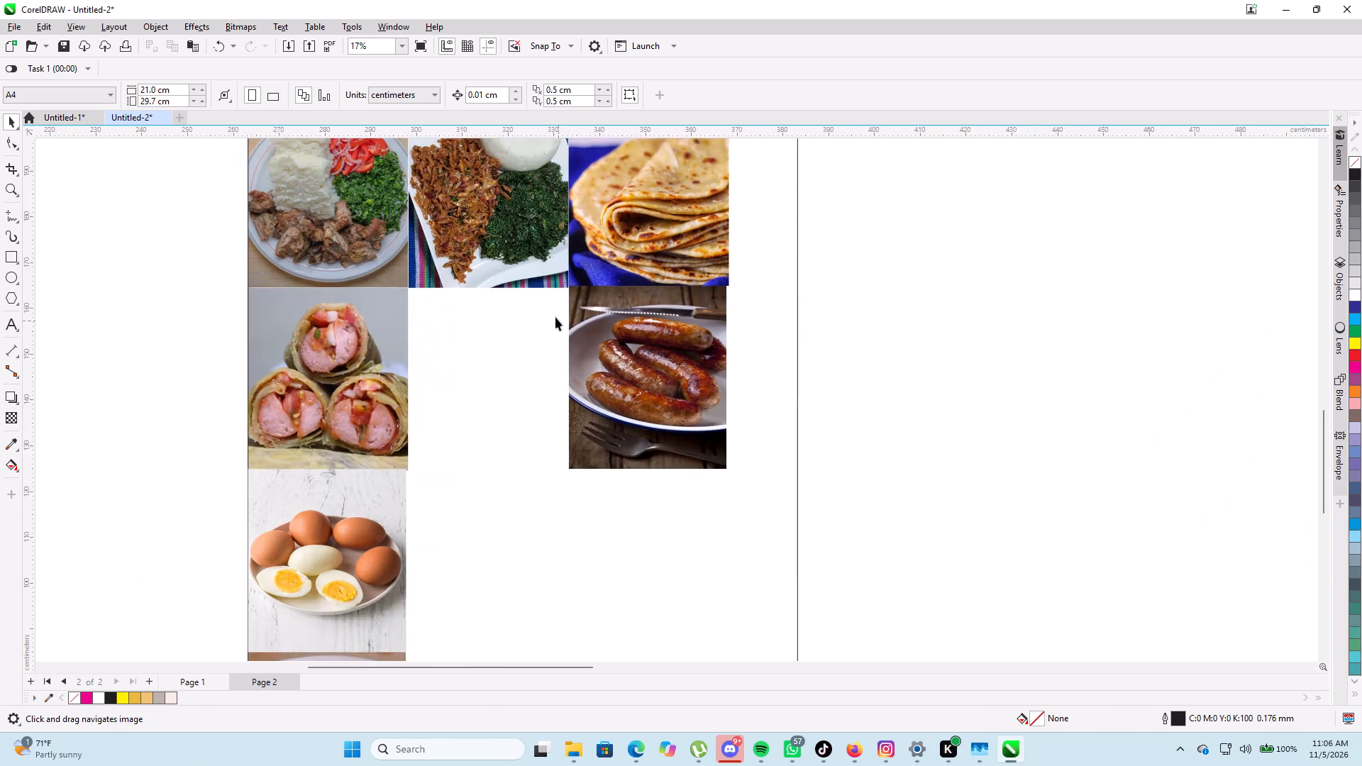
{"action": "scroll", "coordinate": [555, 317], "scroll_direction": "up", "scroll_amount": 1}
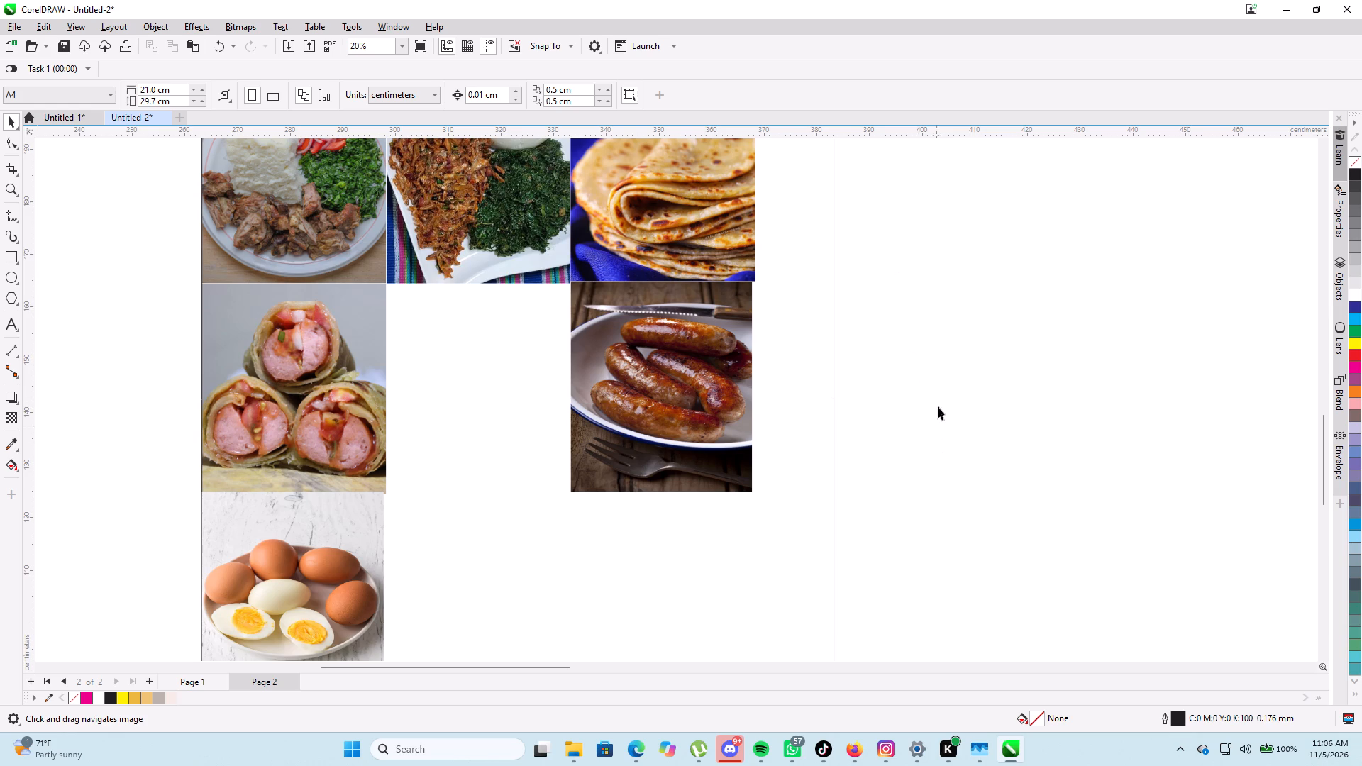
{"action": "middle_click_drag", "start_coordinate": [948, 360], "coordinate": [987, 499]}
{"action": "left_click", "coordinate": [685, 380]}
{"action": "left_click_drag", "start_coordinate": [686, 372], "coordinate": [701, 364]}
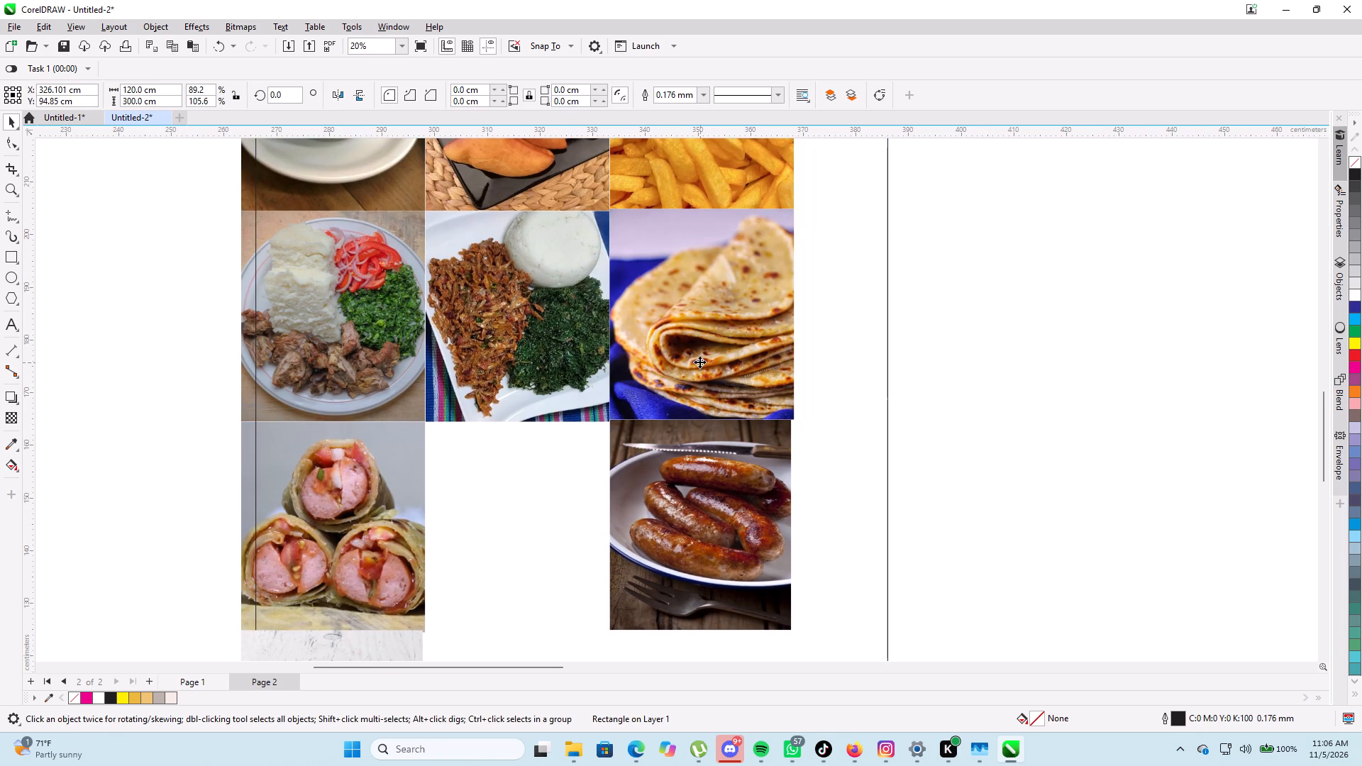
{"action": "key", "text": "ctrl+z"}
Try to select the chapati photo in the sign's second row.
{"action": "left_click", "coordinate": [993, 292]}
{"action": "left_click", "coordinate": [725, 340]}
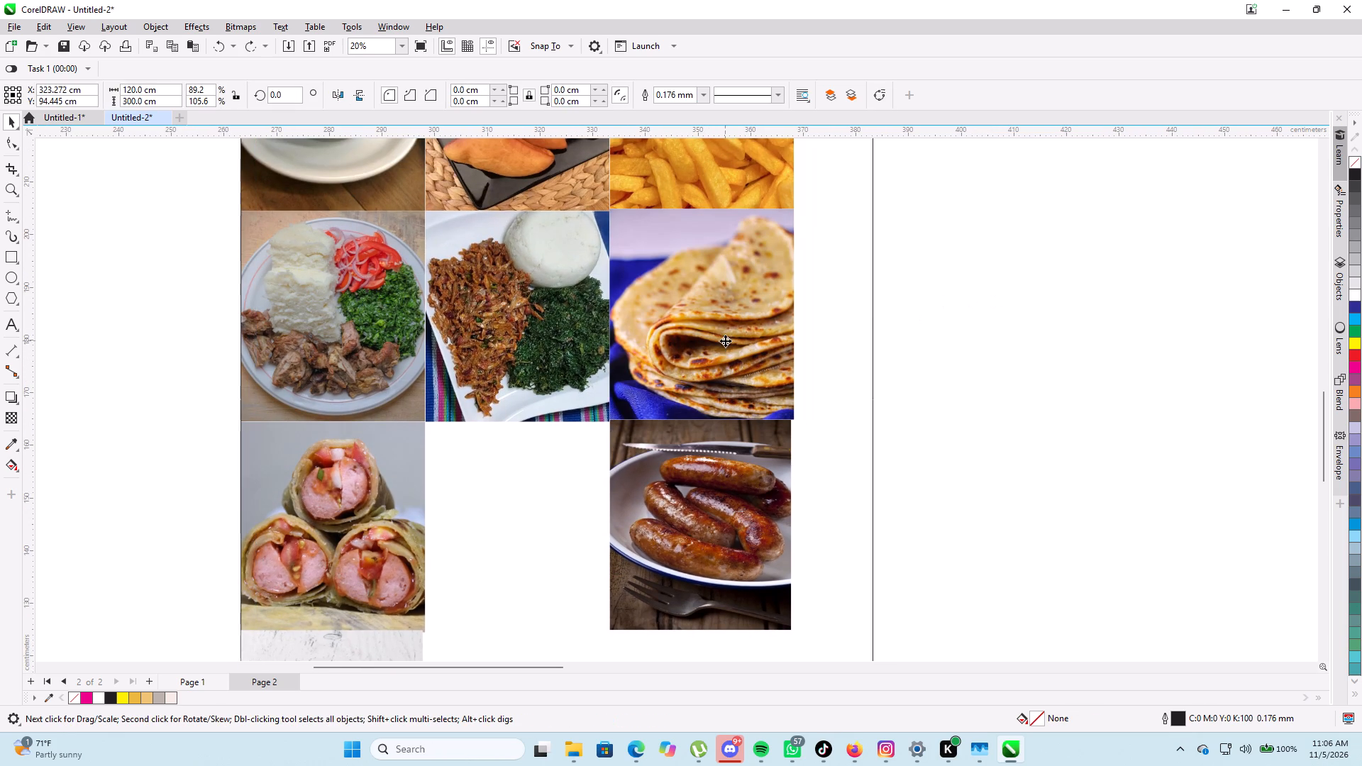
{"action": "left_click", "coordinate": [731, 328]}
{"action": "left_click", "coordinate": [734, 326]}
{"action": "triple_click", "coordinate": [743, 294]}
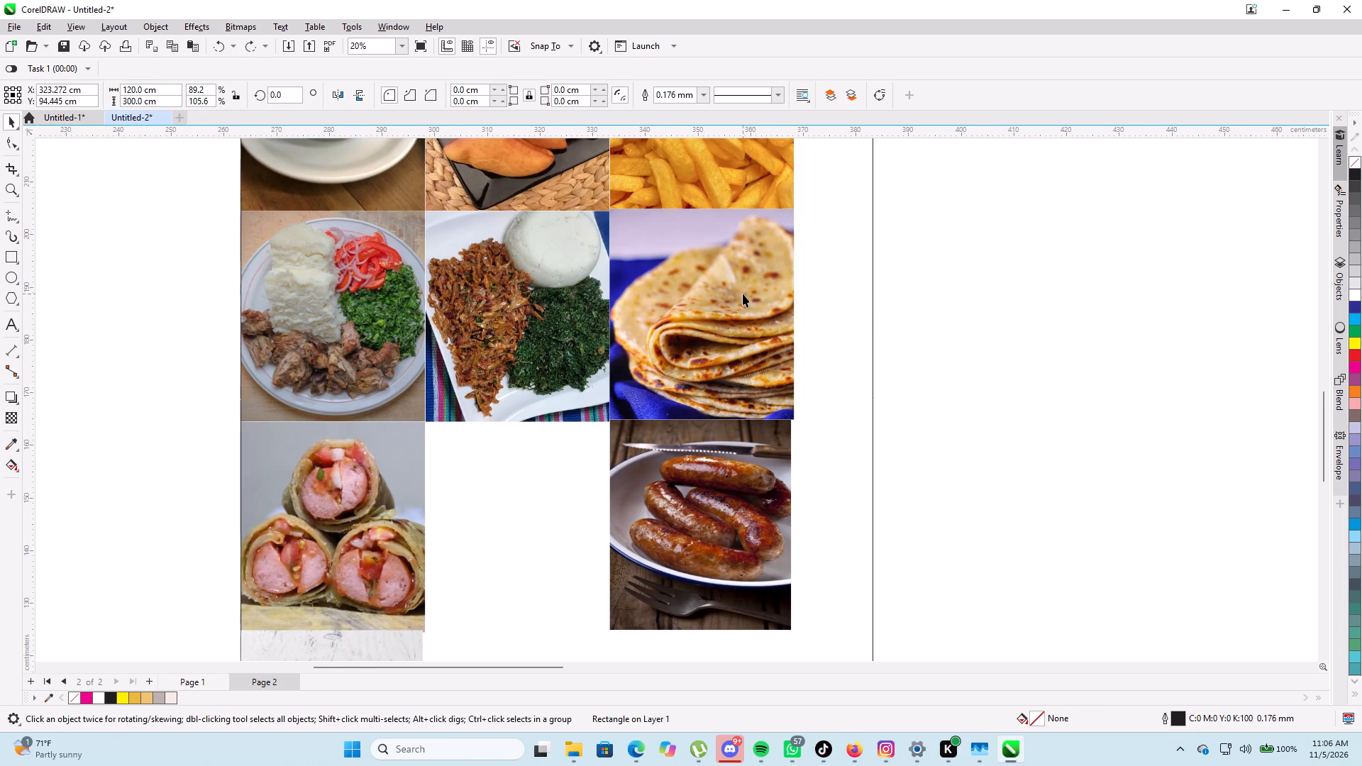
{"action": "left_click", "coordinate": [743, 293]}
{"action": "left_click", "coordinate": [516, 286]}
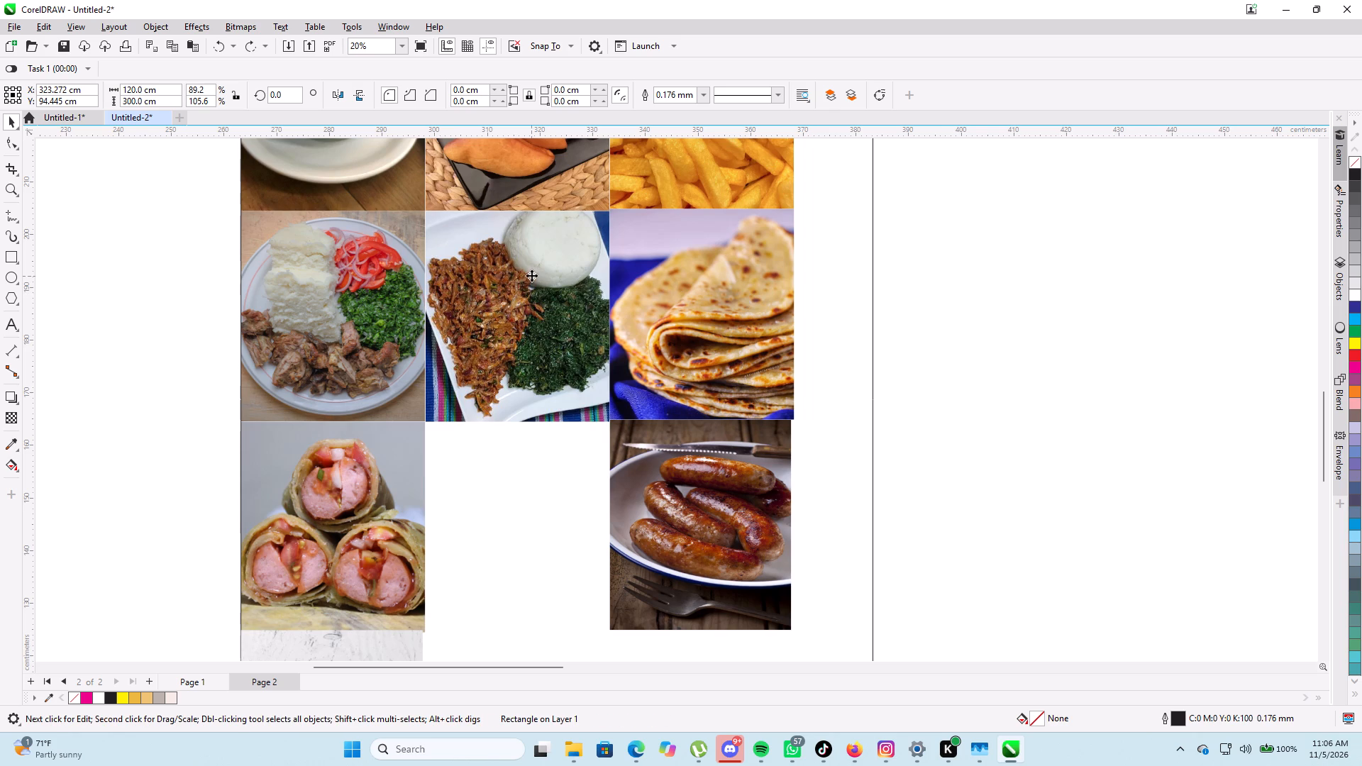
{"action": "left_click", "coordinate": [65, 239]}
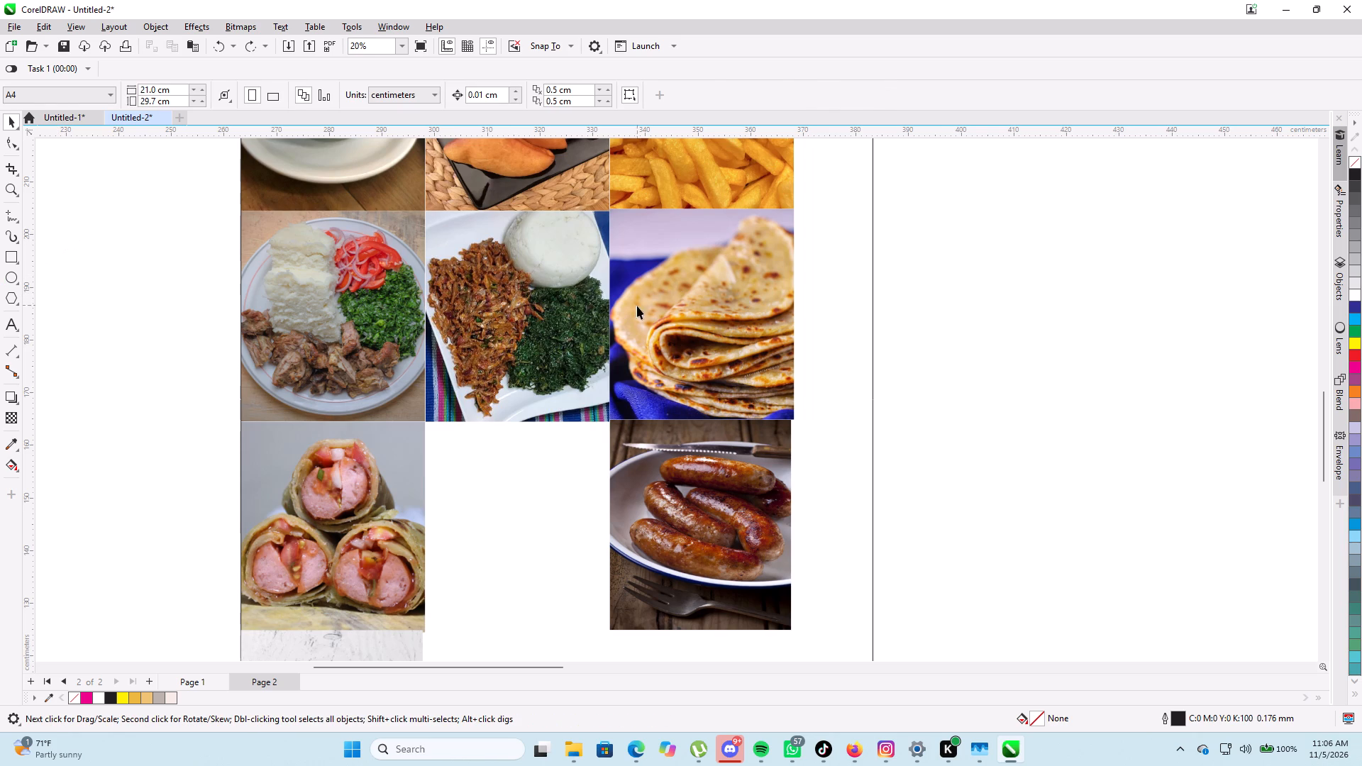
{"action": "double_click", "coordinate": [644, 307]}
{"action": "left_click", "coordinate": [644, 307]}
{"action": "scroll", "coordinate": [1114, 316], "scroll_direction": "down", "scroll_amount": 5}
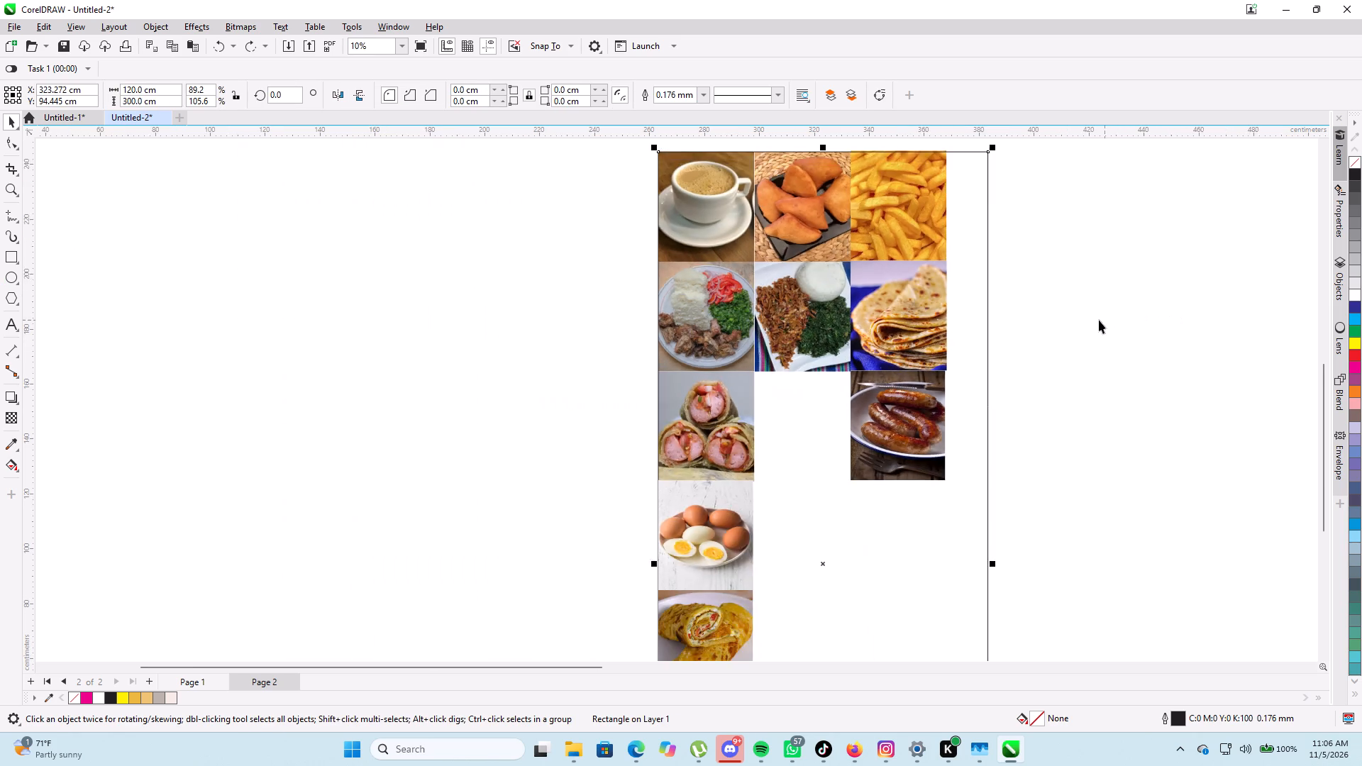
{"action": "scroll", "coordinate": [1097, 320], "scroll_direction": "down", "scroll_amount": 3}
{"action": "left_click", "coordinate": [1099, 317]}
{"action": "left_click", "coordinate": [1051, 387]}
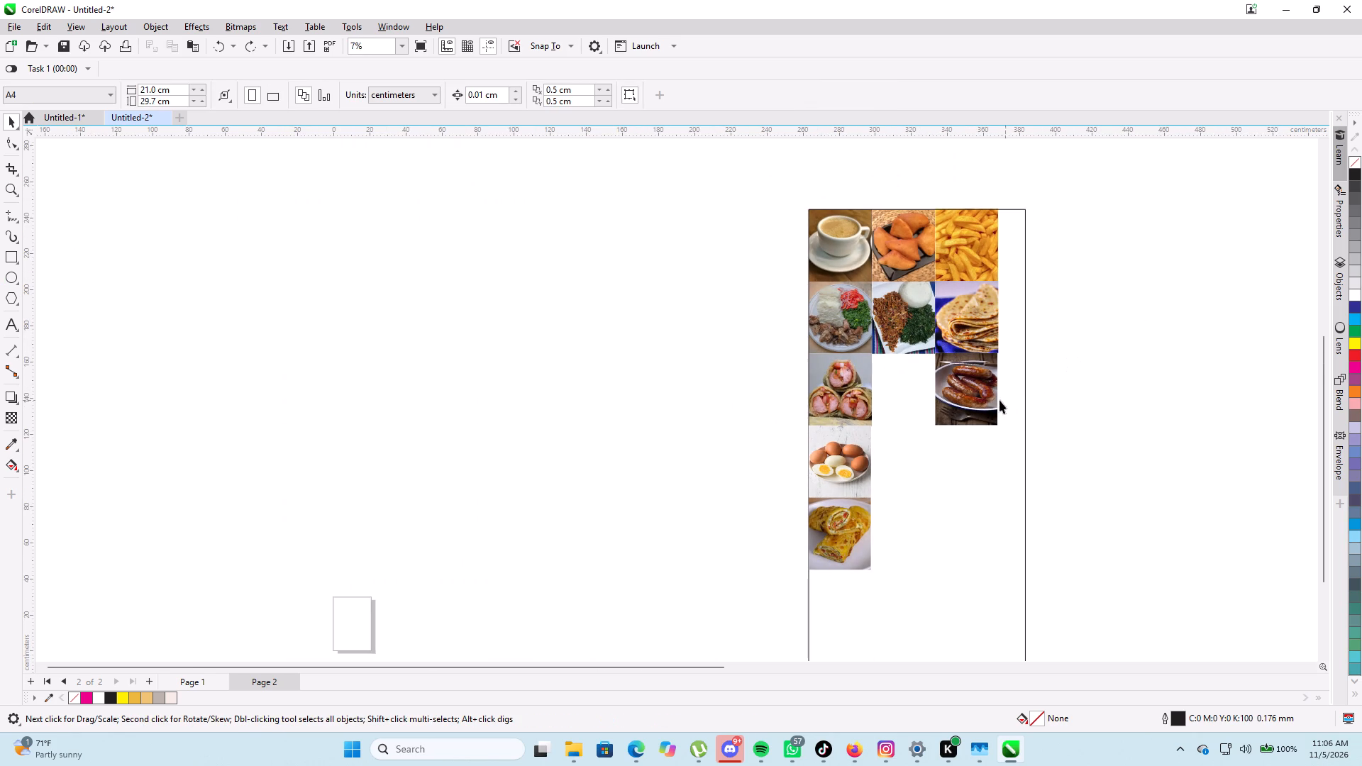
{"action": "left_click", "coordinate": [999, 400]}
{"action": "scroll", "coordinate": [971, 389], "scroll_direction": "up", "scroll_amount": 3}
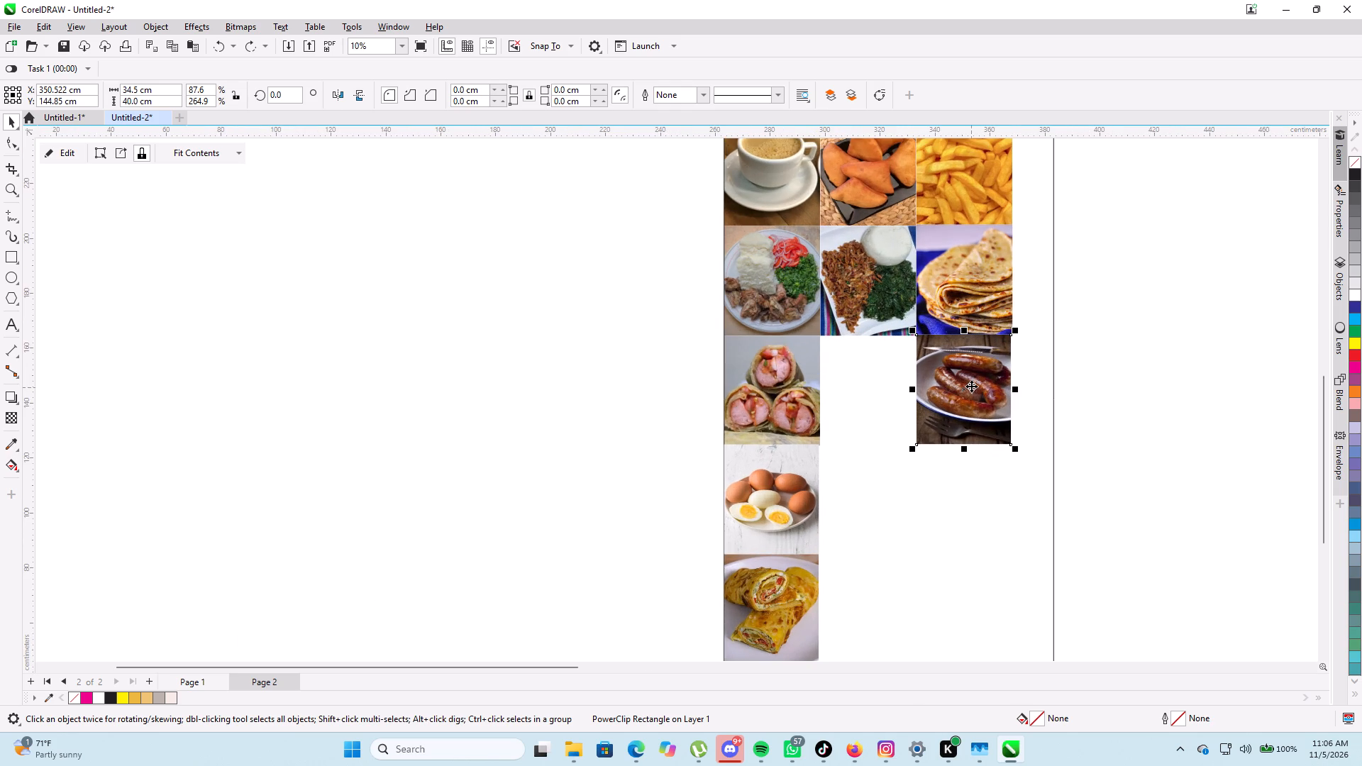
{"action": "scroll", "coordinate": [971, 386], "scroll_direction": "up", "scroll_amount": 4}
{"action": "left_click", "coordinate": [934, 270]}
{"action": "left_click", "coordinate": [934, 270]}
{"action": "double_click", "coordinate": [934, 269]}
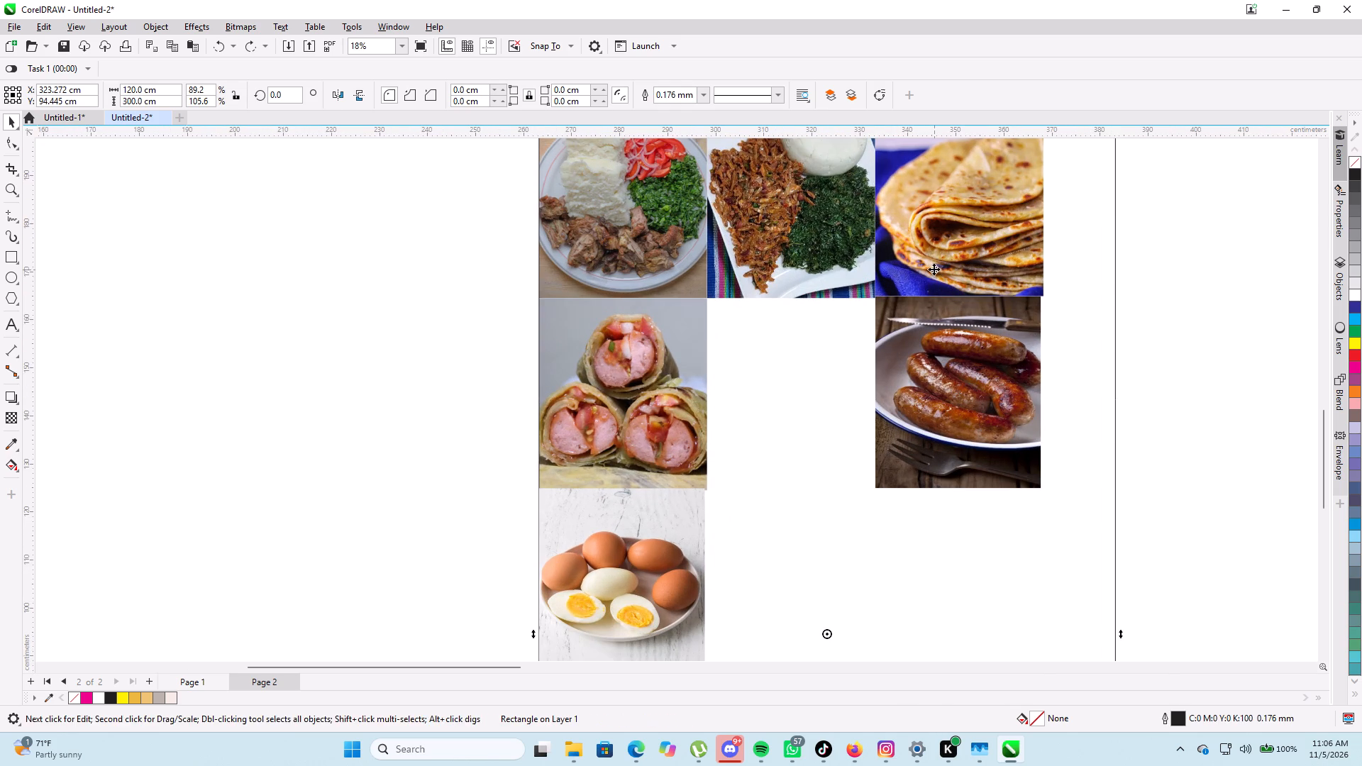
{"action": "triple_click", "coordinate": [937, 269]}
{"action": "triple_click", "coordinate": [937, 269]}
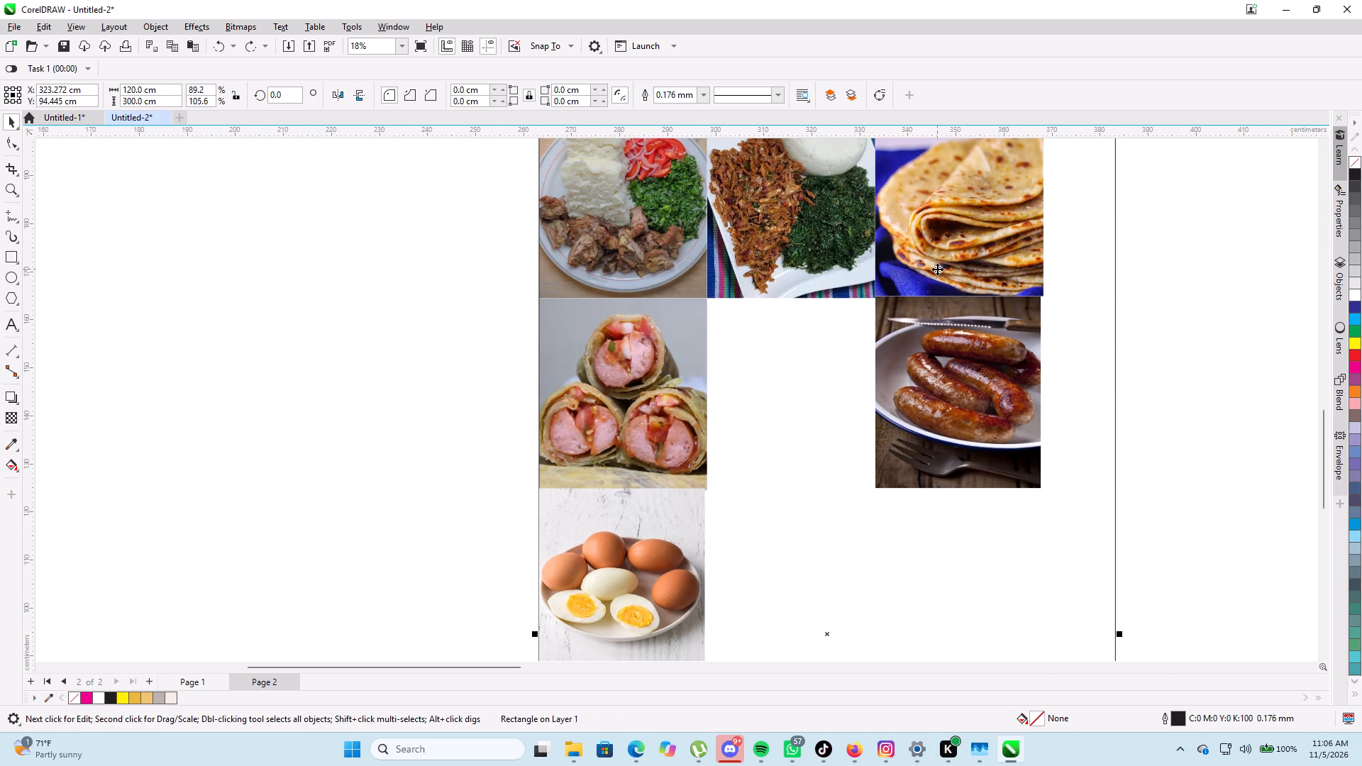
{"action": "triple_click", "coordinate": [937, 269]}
Move the sausages photo about 5 cm sideways and 5 cm down, away from the chapati photo above it.
{"action": "scroll", "coordinate": [877, 463], "scroll_direction": "down", "scroll_amount": 4}
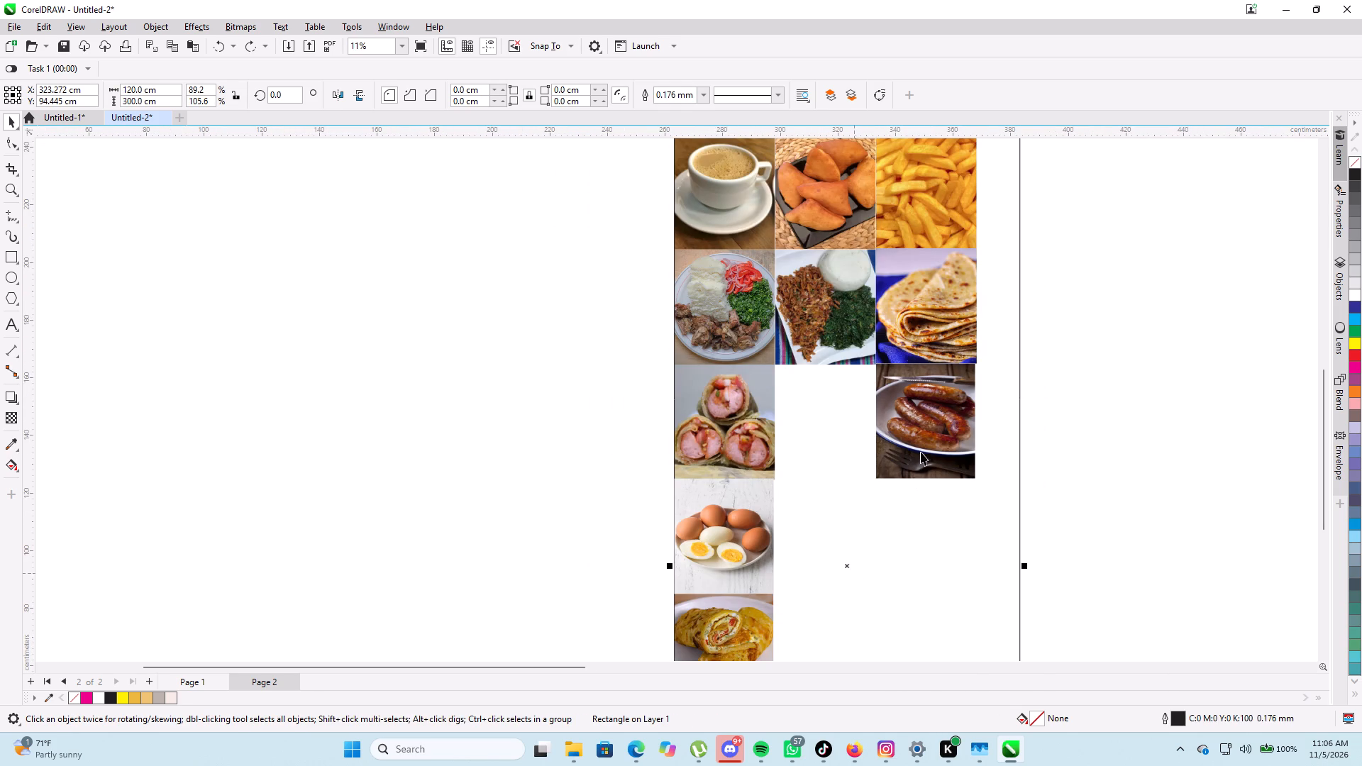
{"action": "left_click", "coordinate": [921, 452]}
{"action": "left_click_drag", "start_coordinate": [926, 435], "coordinate": [910, 450]}
Send the 120 × 300 cm sign rectangle to the back, behind all the food photos.
{"action": "left_click", "coordinate": [856, 355]}
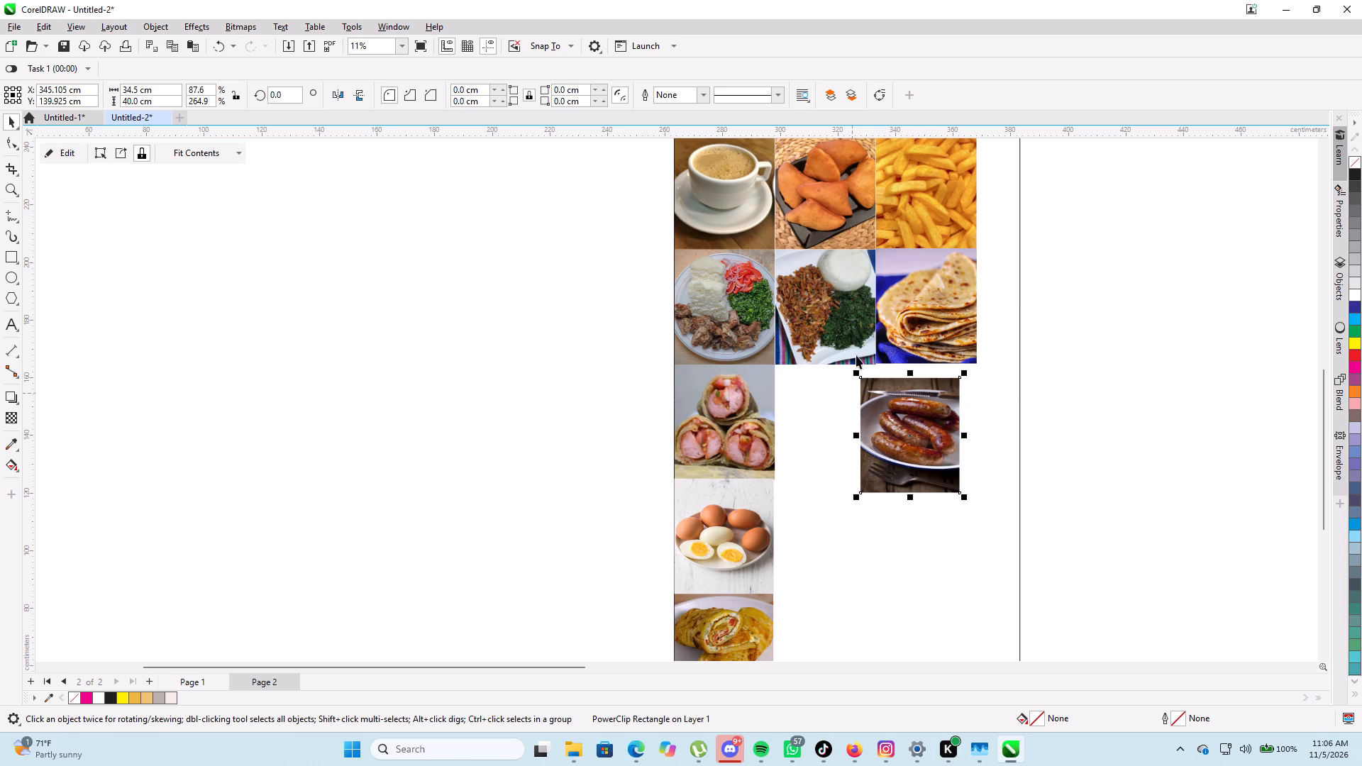
{"action": "left_click", "coordinate": [848, 339]}
{"action": "left_click", "coordinate": [905, 321]}
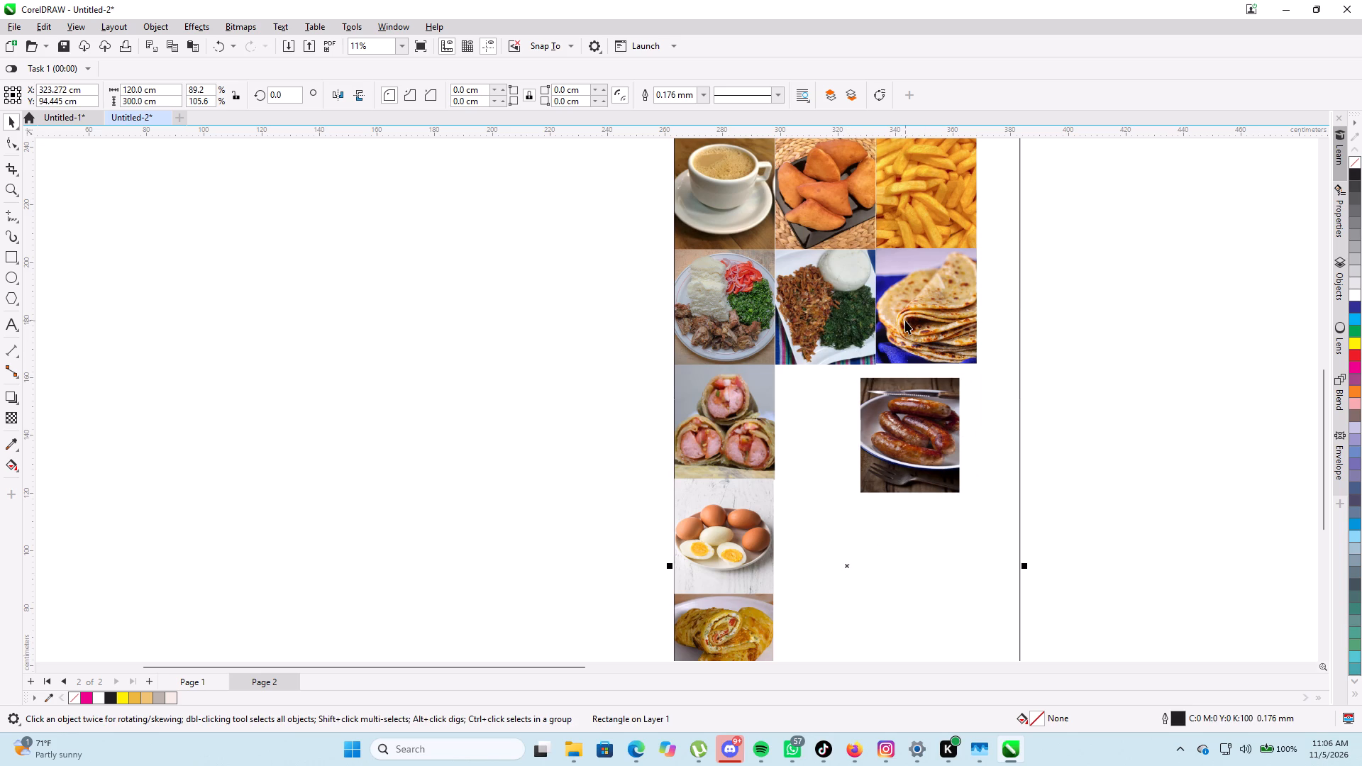
{"action": "left_click", "coordinate": [908, 321]}
{"action": "left_click", "coordinate": [965, 589]}
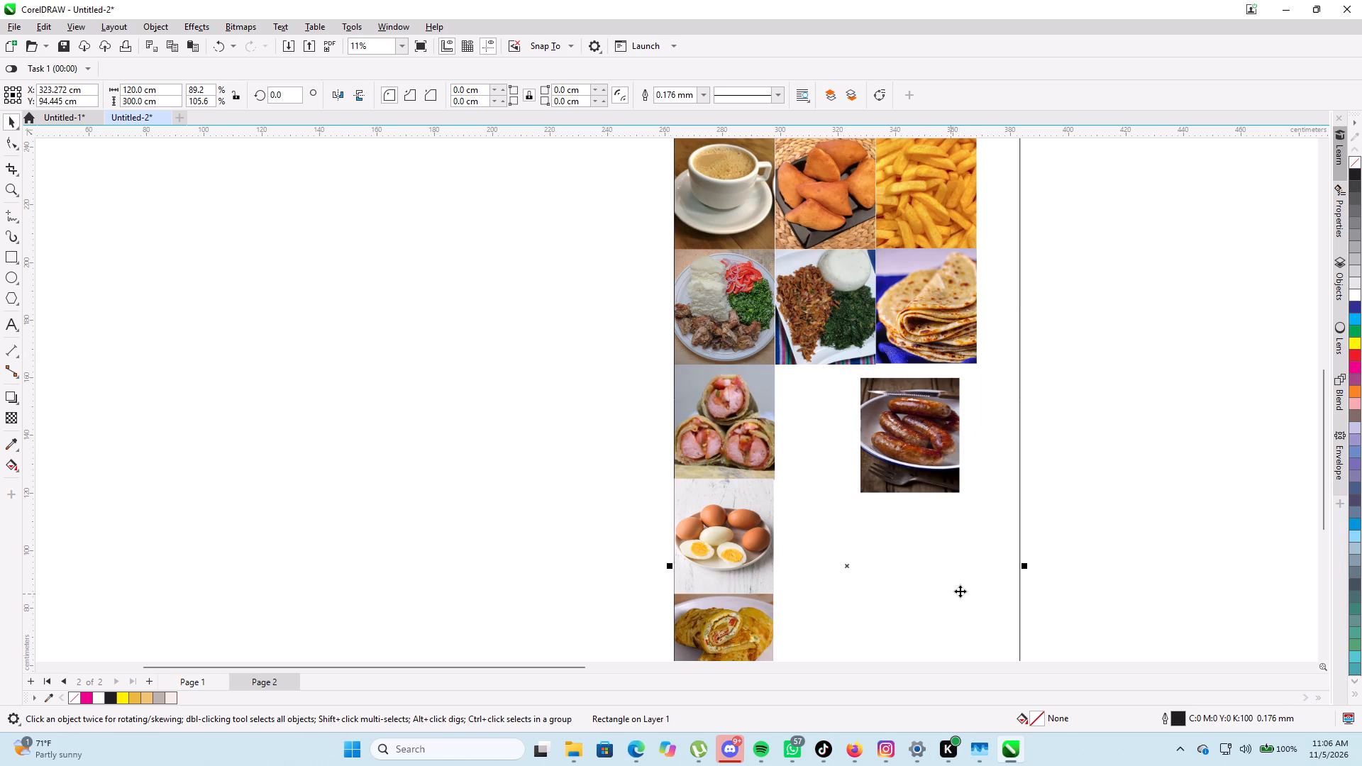
{"action": "right_click", "coordinate": [973, 577]}
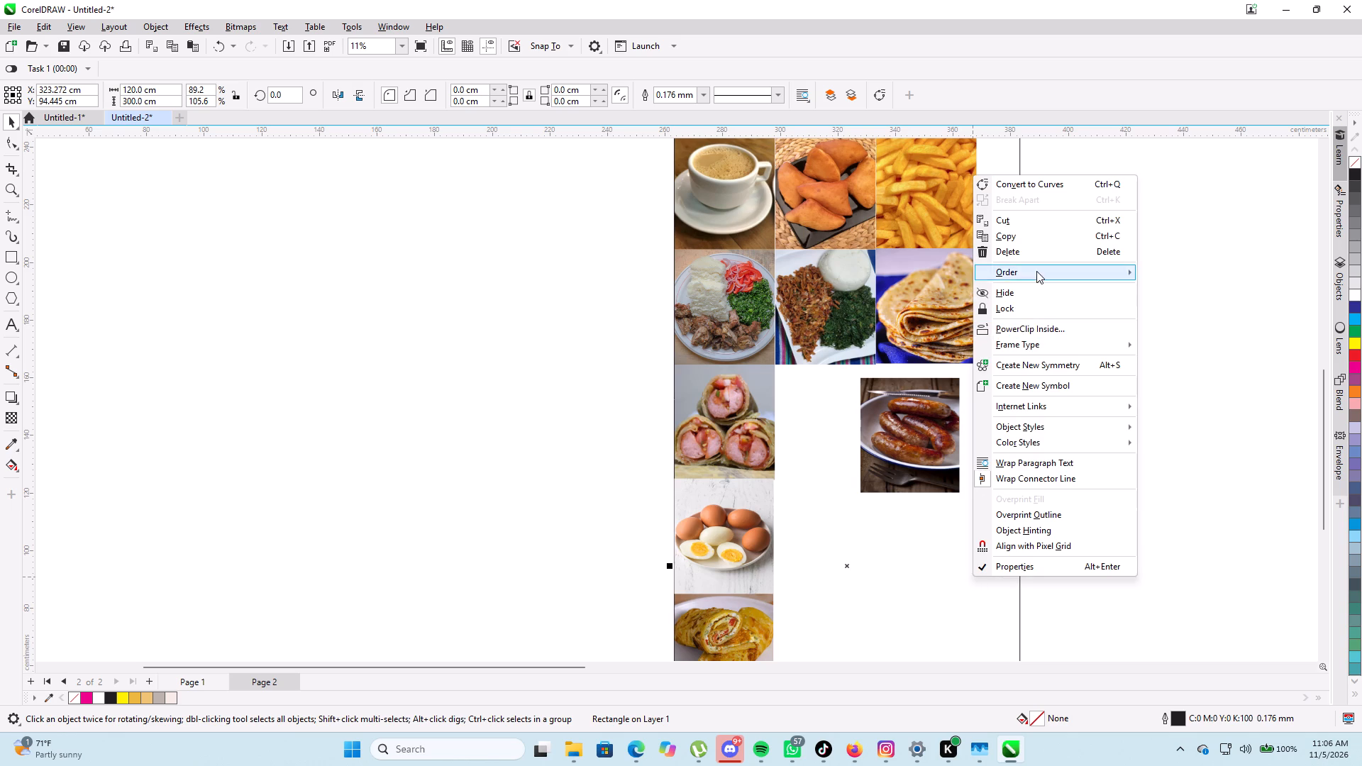
{"action": "left_click", "coordinate": [1183, 287]}
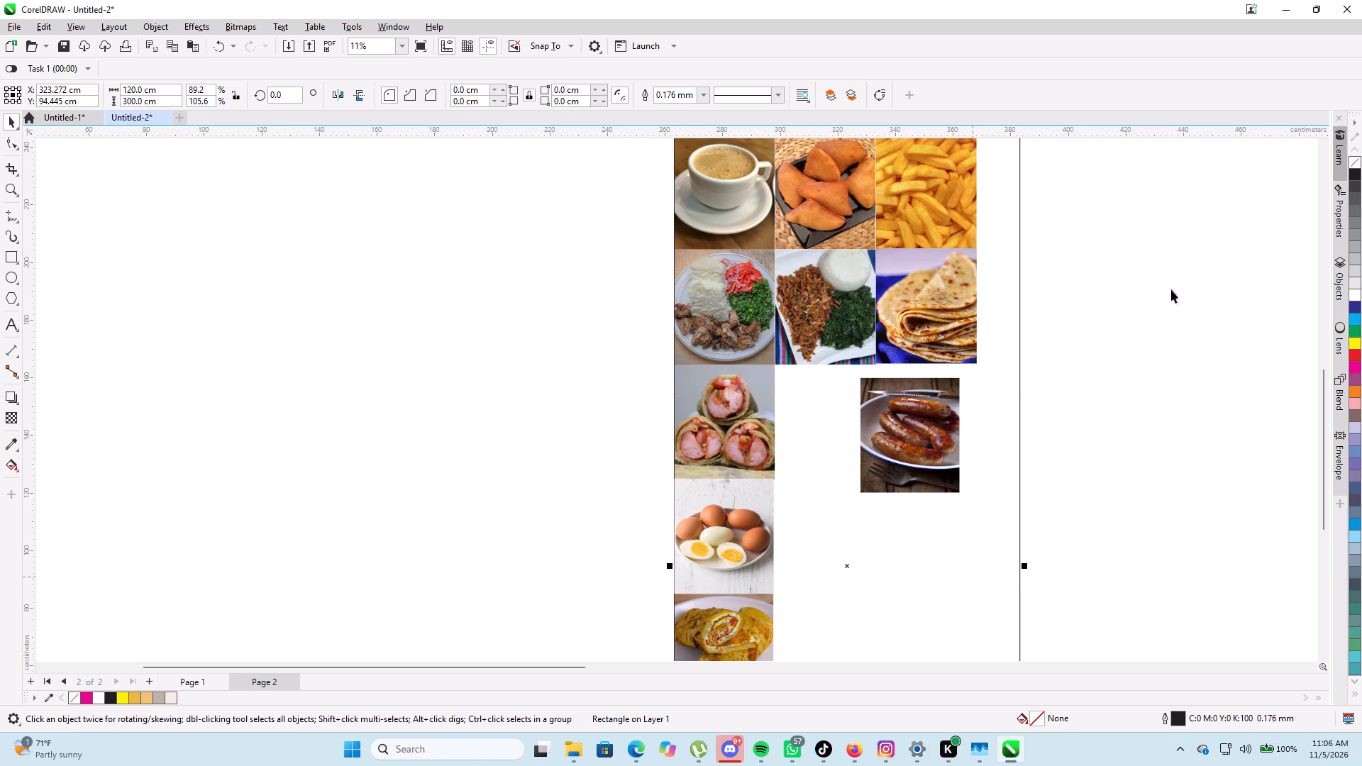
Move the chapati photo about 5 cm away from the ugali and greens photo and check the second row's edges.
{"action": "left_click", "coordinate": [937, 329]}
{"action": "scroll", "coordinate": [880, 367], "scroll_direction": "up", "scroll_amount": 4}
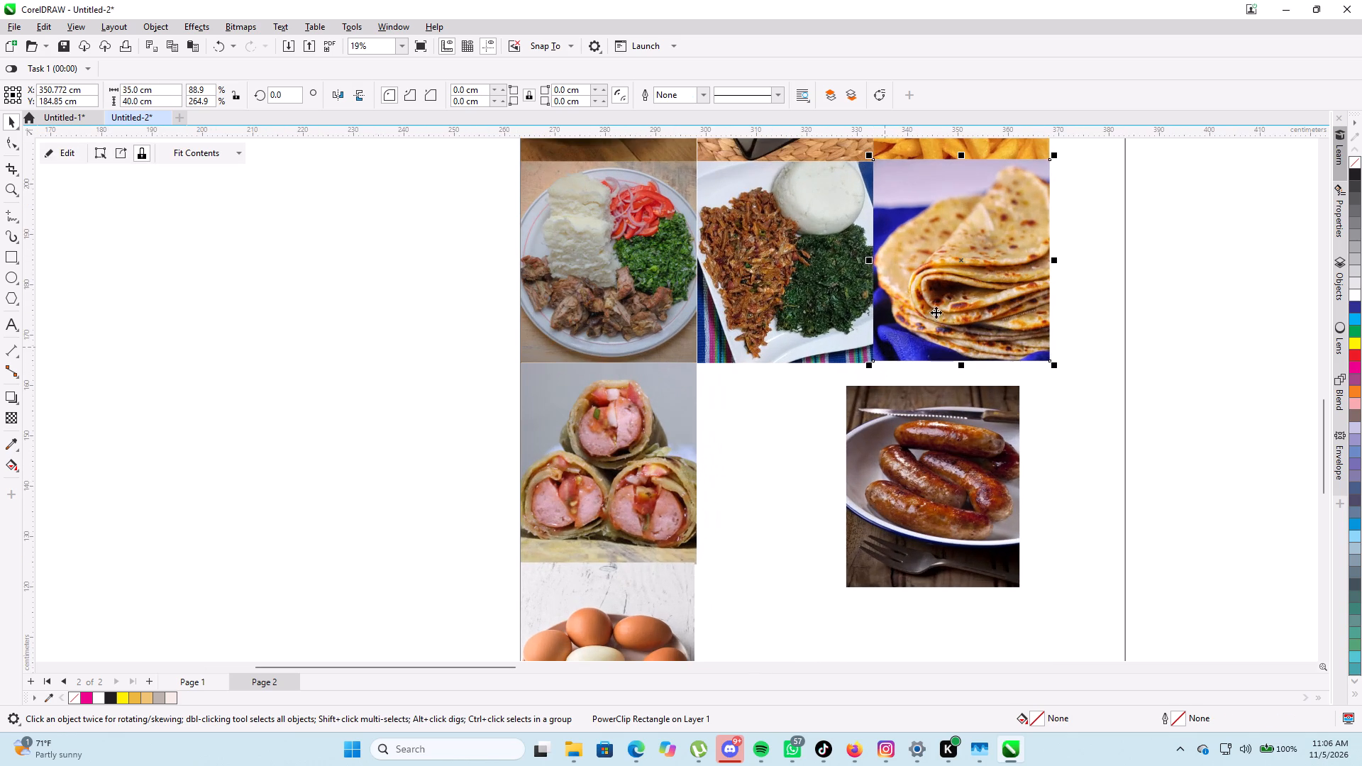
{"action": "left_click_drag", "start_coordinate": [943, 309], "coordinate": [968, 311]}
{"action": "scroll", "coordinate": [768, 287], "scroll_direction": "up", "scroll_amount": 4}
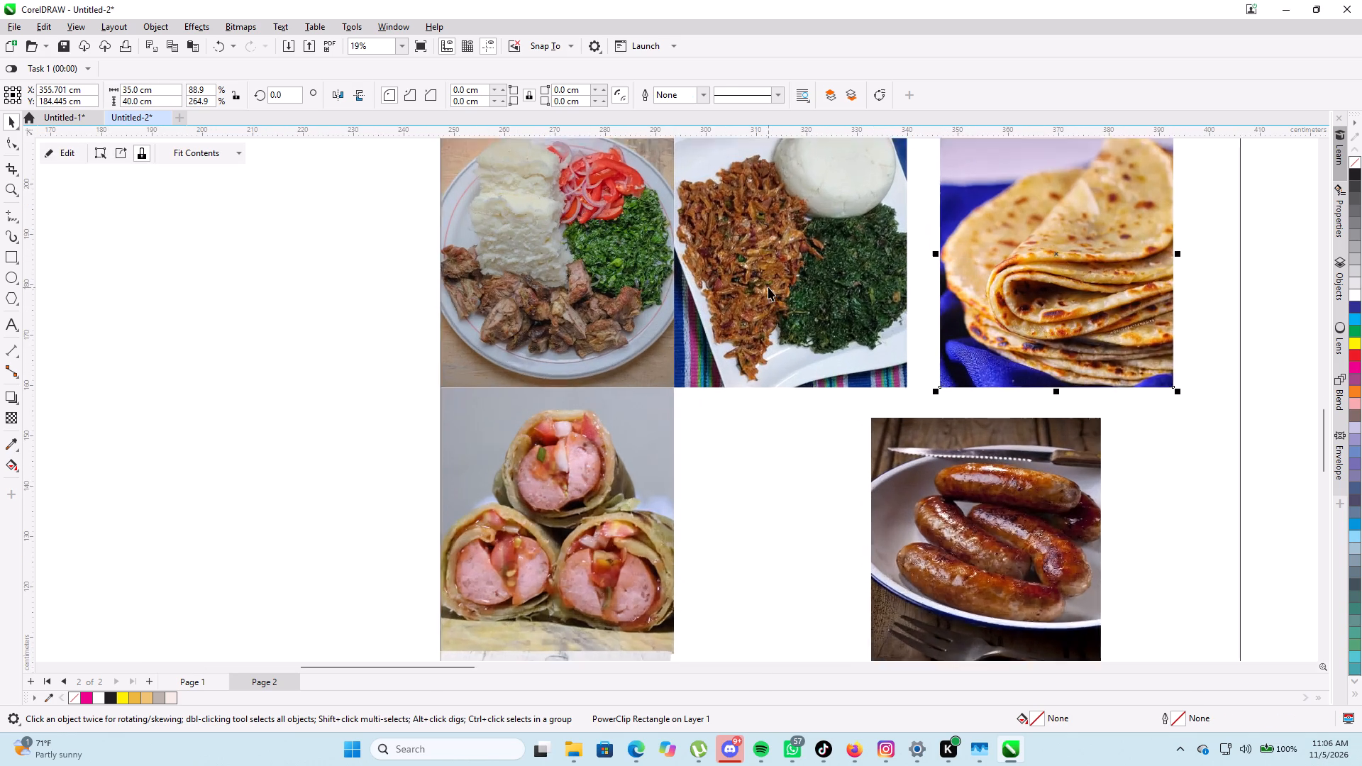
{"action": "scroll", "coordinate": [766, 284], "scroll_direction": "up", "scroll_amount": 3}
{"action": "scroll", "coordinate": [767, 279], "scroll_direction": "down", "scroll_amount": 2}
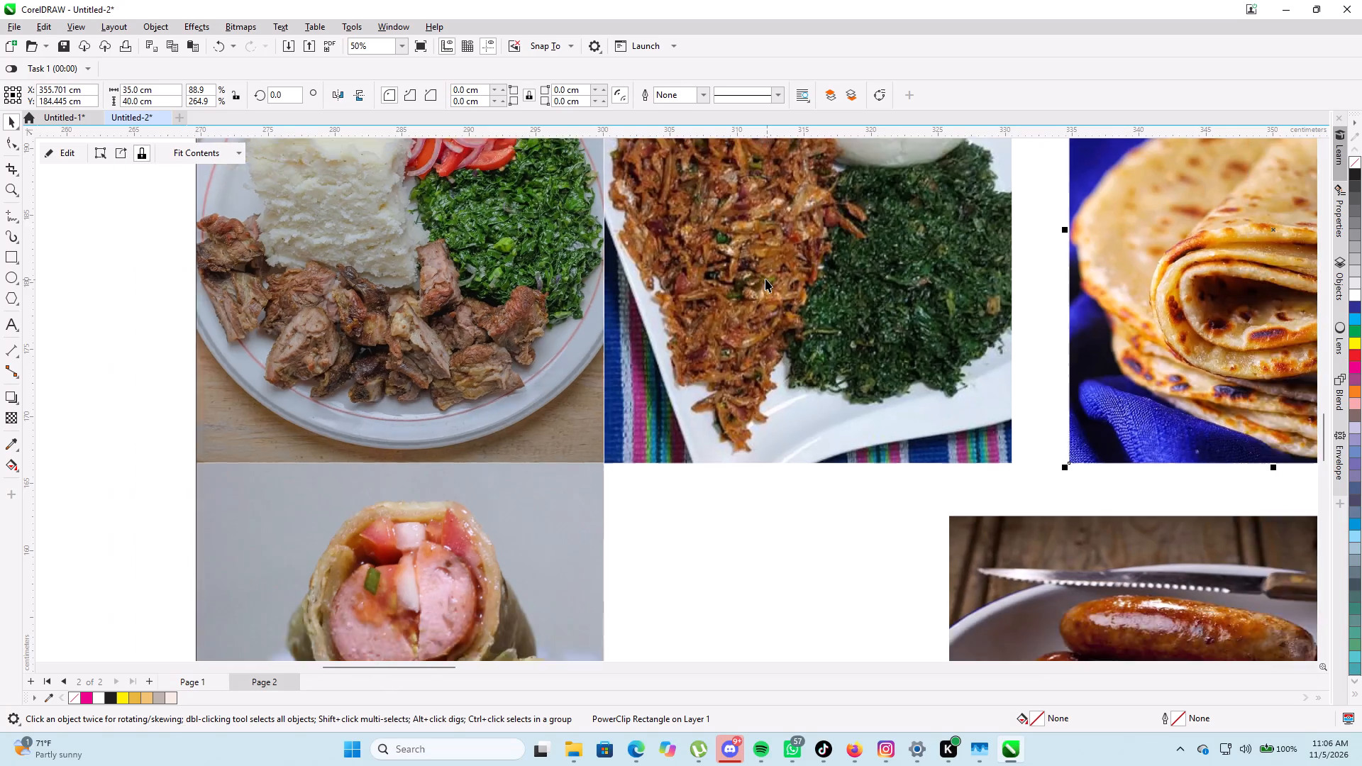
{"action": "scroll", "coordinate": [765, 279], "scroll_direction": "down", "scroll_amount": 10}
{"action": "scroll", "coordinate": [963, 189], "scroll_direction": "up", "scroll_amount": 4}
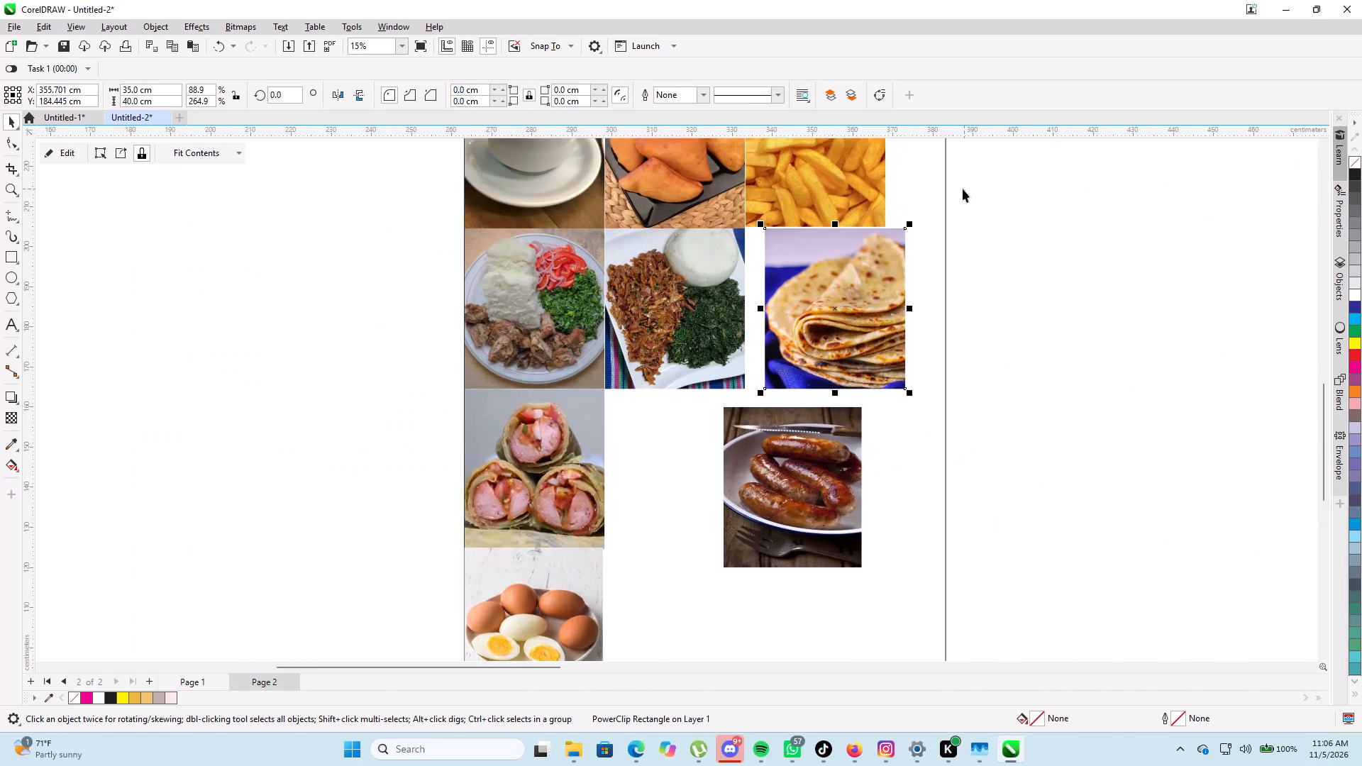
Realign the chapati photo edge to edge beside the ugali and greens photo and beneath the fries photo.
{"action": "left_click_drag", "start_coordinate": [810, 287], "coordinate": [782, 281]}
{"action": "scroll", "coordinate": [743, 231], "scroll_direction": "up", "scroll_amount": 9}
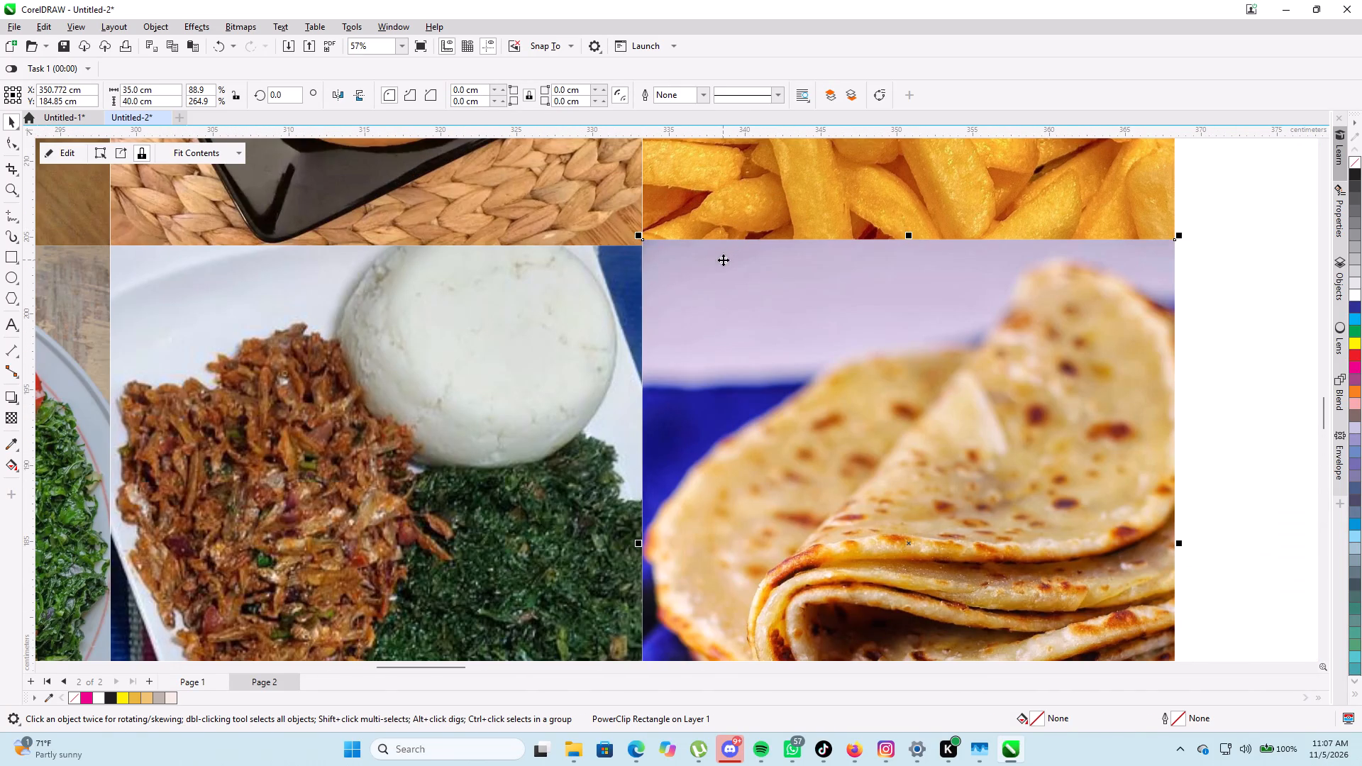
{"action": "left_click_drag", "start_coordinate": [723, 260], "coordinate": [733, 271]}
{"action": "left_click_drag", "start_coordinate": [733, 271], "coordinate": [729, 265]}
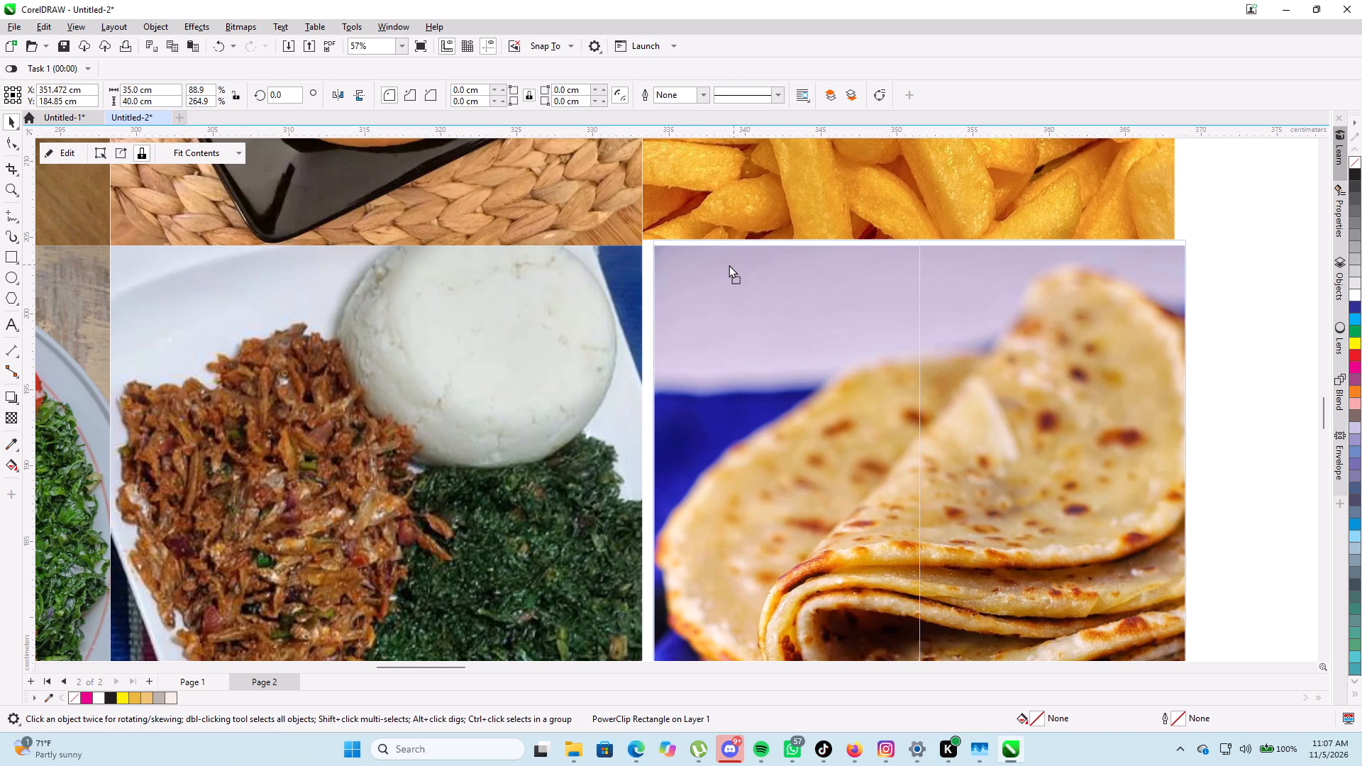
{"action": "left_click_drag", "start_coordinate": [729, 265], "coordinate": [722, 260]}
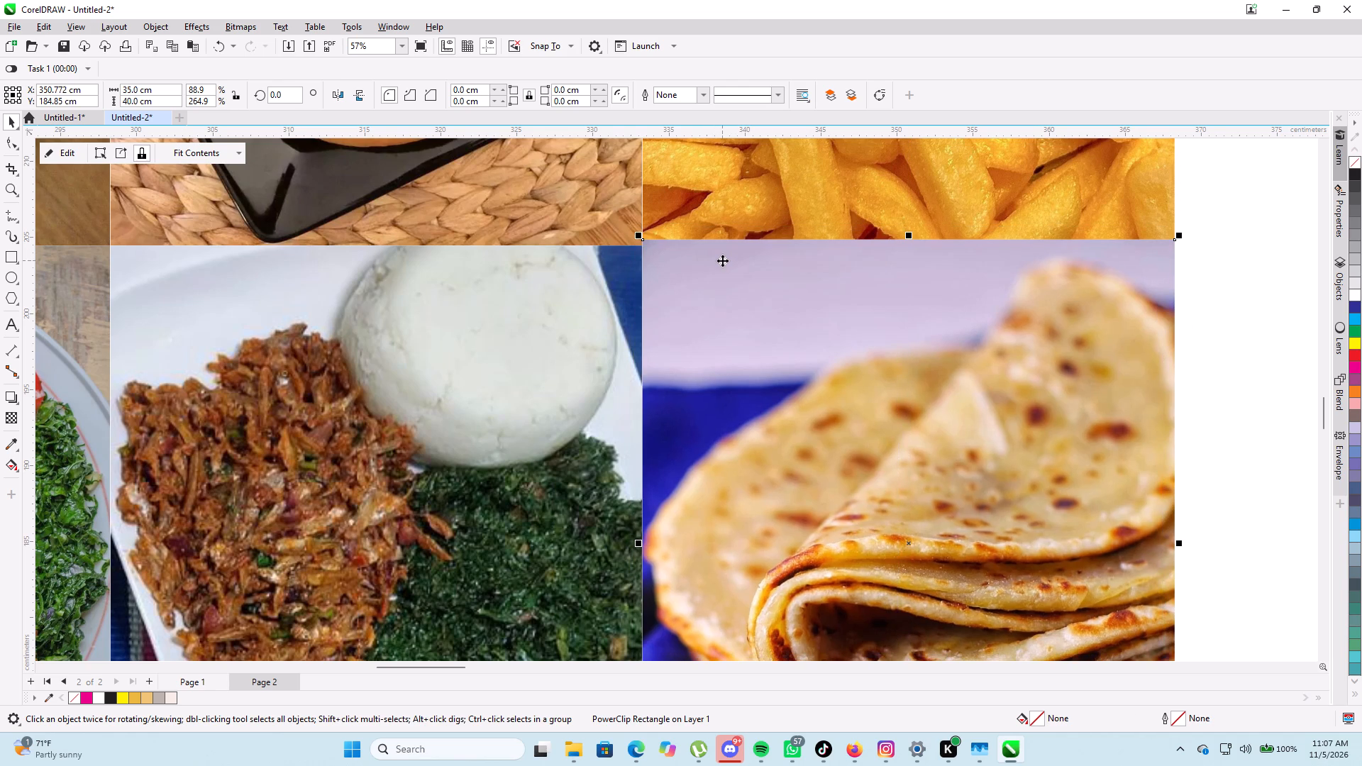
Examine how the photos line up along the sign's top edge, particularly the fries photo beside the samosas.
{"action": "scroll", "coordinate": [722, 260], "scroll_direction": "down", "scroll_amount": 10}
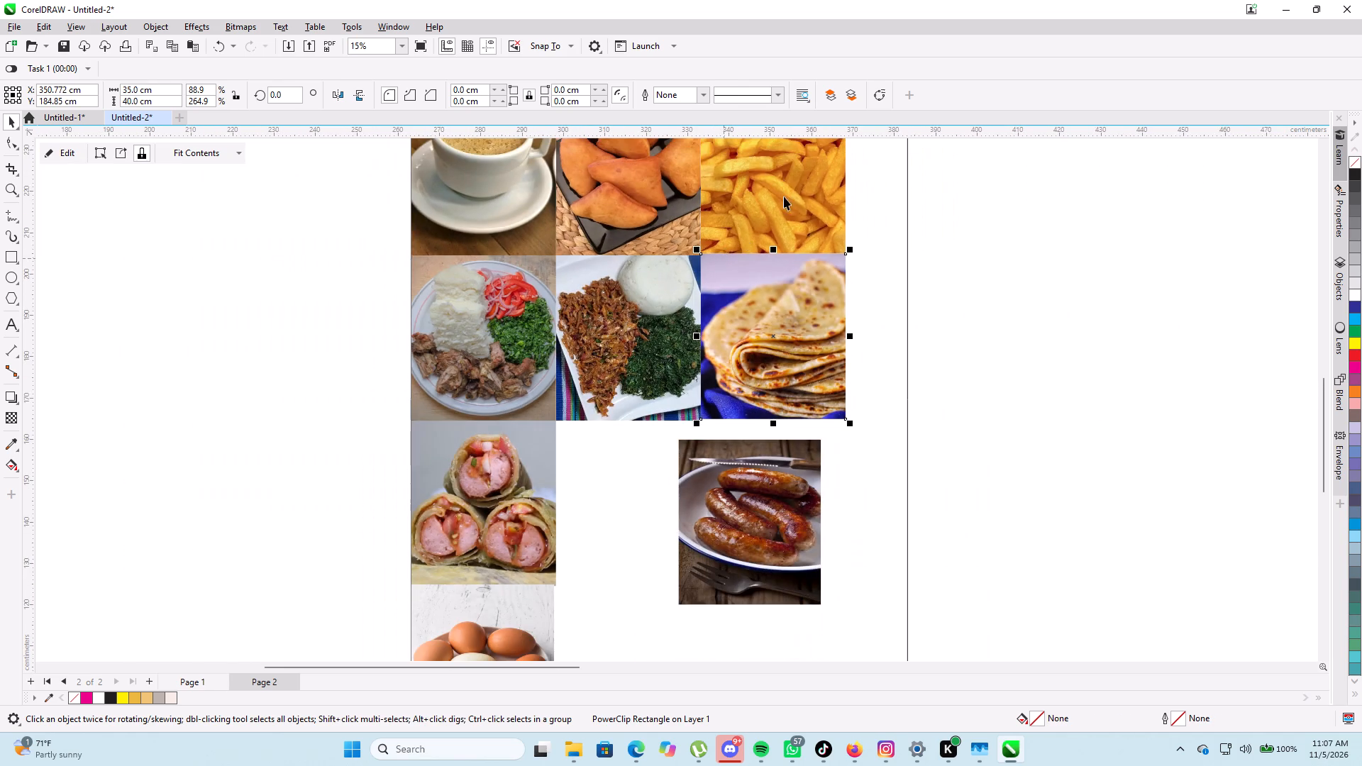
{"action": "scroll", "coordinate": [784, 196], "scroll_direction": "down", "scroll_amount": 4}
{"action": "scroll", "coordinate": [926, 206], "scroll_direction": "up", "scroll_amount": 1}
{"action": "middle_click_drag", "start_coordinate": [902, 287], "coordinate": [907, 449]}
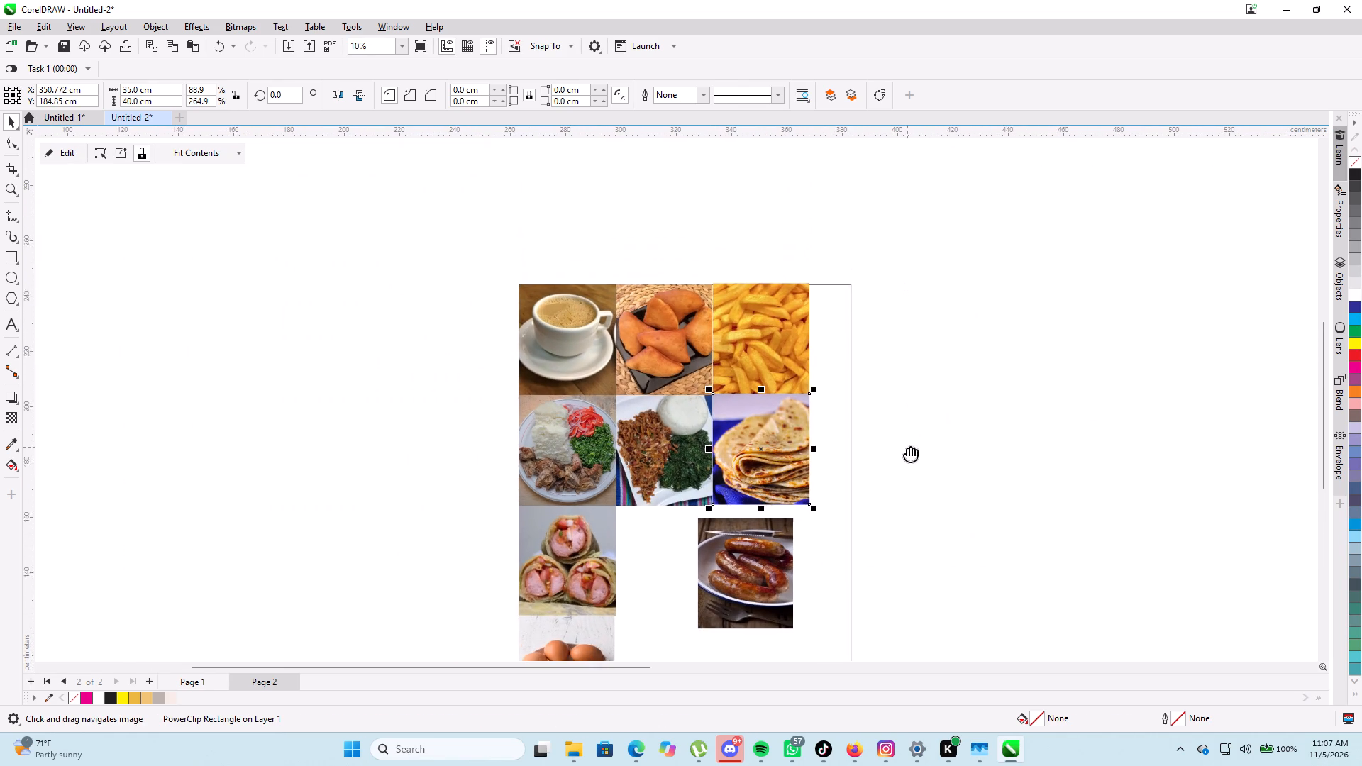
{"action": "middle_click_drag", "start_coordinate": [907, 449], "coordinate": [907, 450]}
{"action": "scroll", "coordinate": [797, 324], "scroll_direction": "up", "scroll_amount": 10}
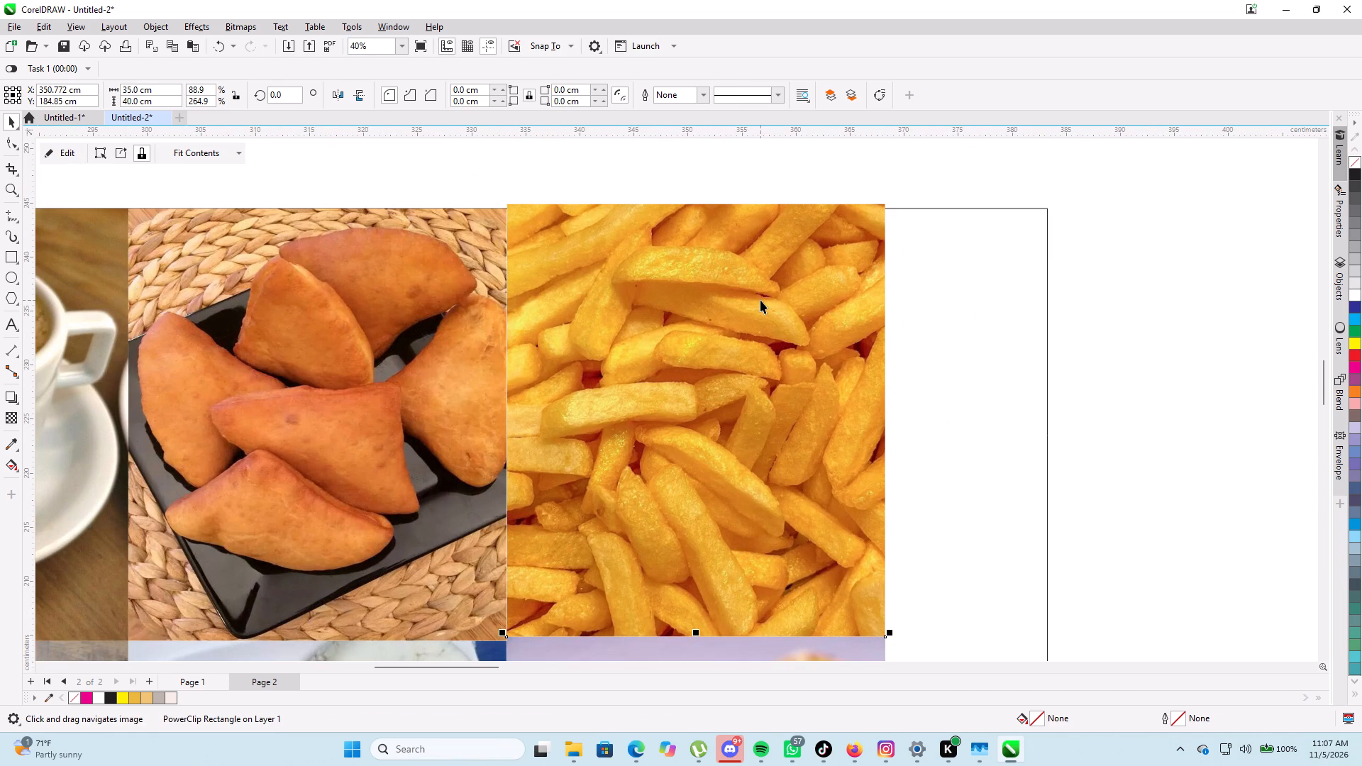
{"action": "scroll", "coordinate": [760, 300], "scroll_direction": "up", "scroll_amount": 3}
{"action": "scroll", "coordinate": [760, 300], "scroll_direction": "down", "scroll_amount": 8}
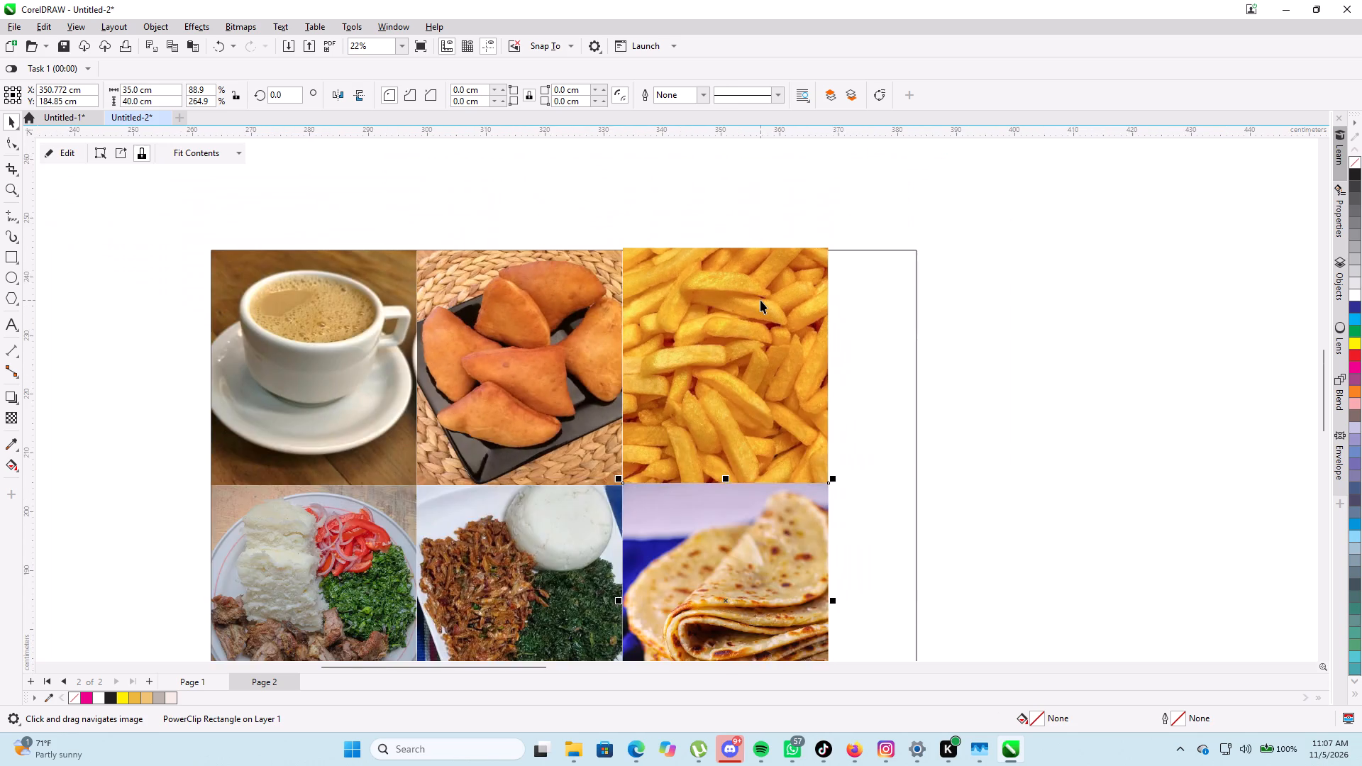
{"action": "scroll", "coordinate": [760, 300], "scroll_direction": "down", "scroll_amount": 6}
Move the 120 × 300 cm sign rectangle clear of the food photos into the empty space beside them.
{"action": "left_click", "coordinate": [822, 372]}
{"action": "left_click_drag", "start_coordinate": [822, 372], "coordinate": [839, 353]}
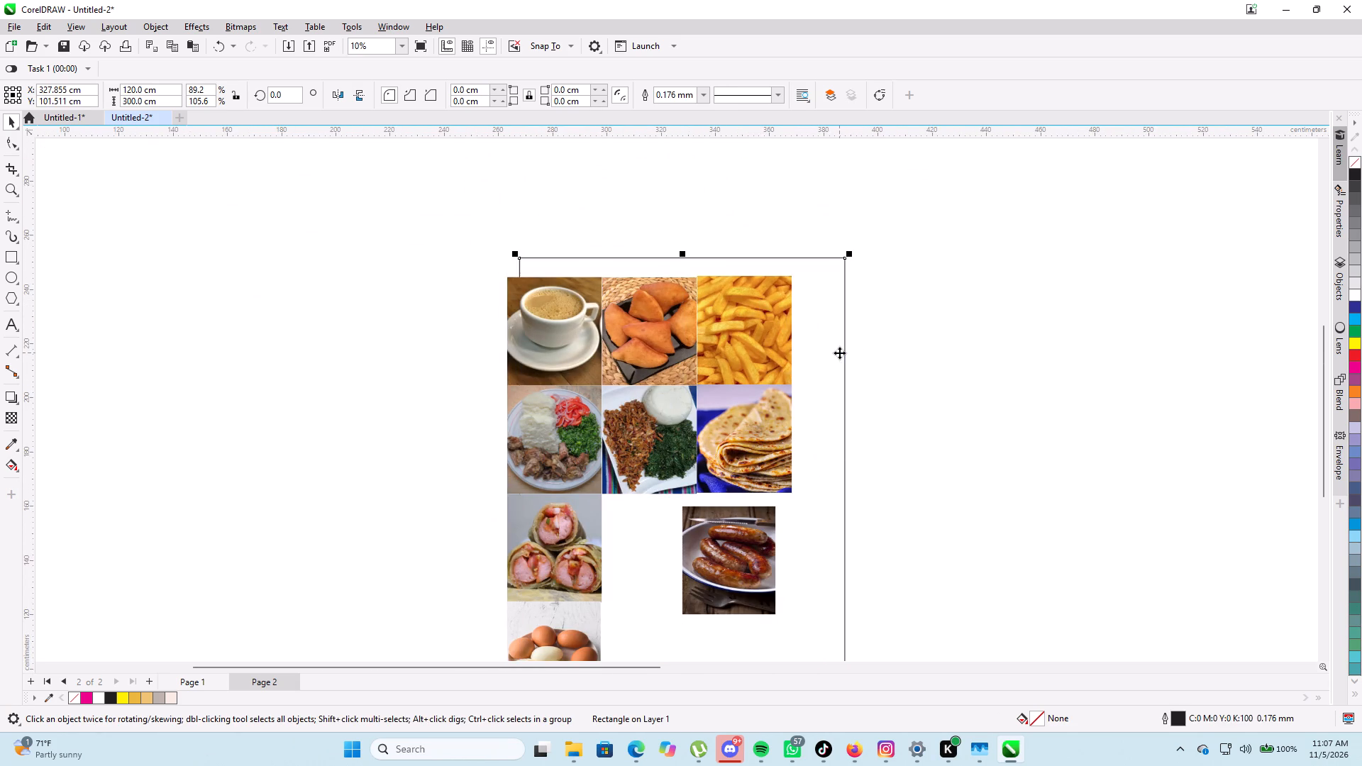
{"action": "left_click_drag", "start_coordinate": [837, 350], "coordinate": [459, 290]}
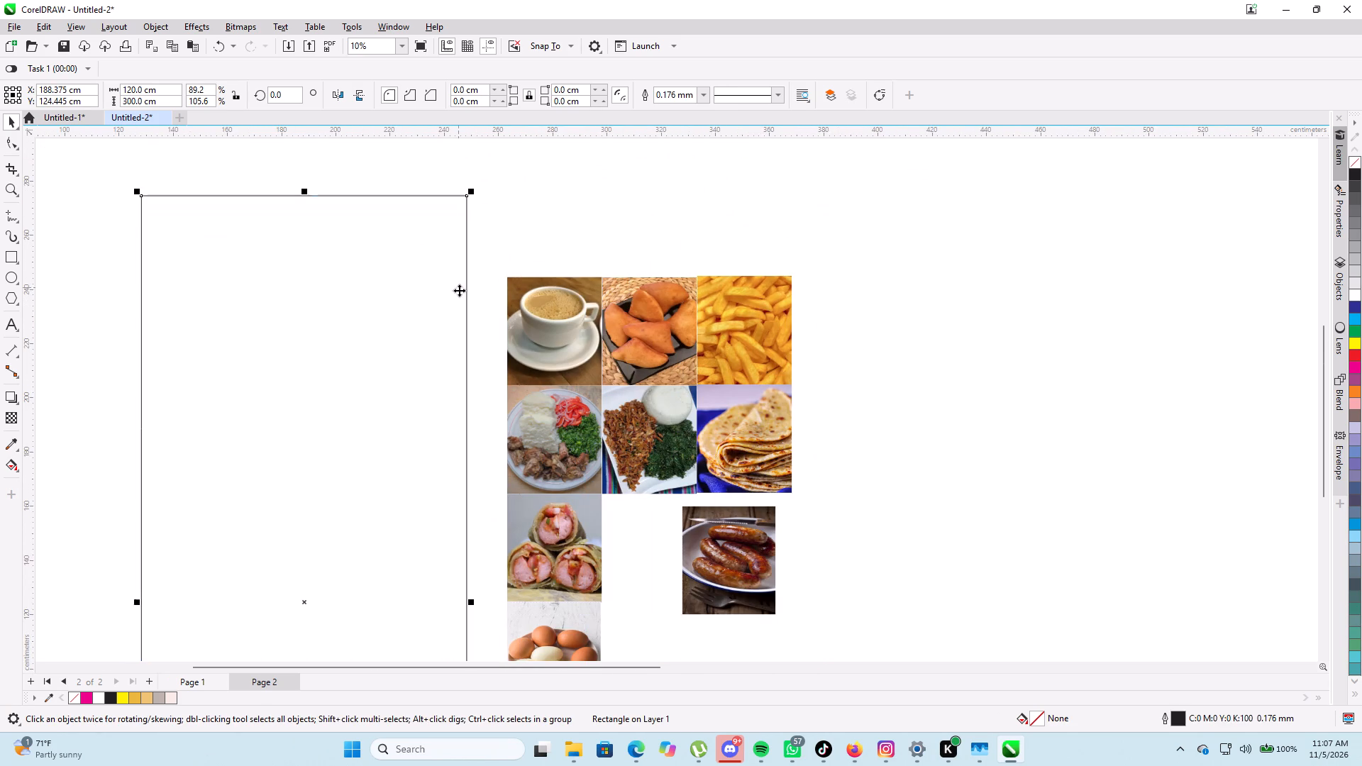
Place the coffee photo flush in the top-left corner of the relocated sign rectangle and check its edges.
{"action": "left_click", "coordinate": [563, 334]}
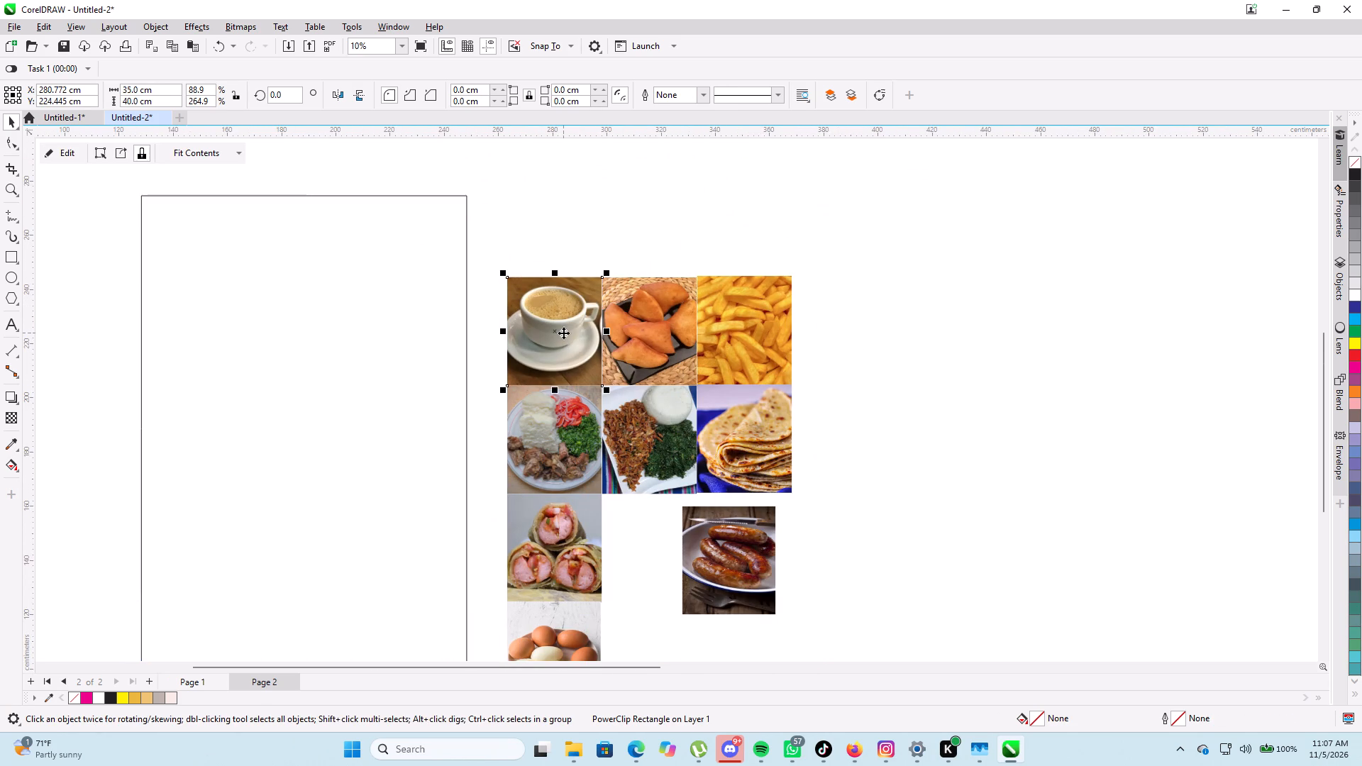
{"action": "left_click_drag", "start_coordinate": [563, 333], "coordinate": [195, 249]}
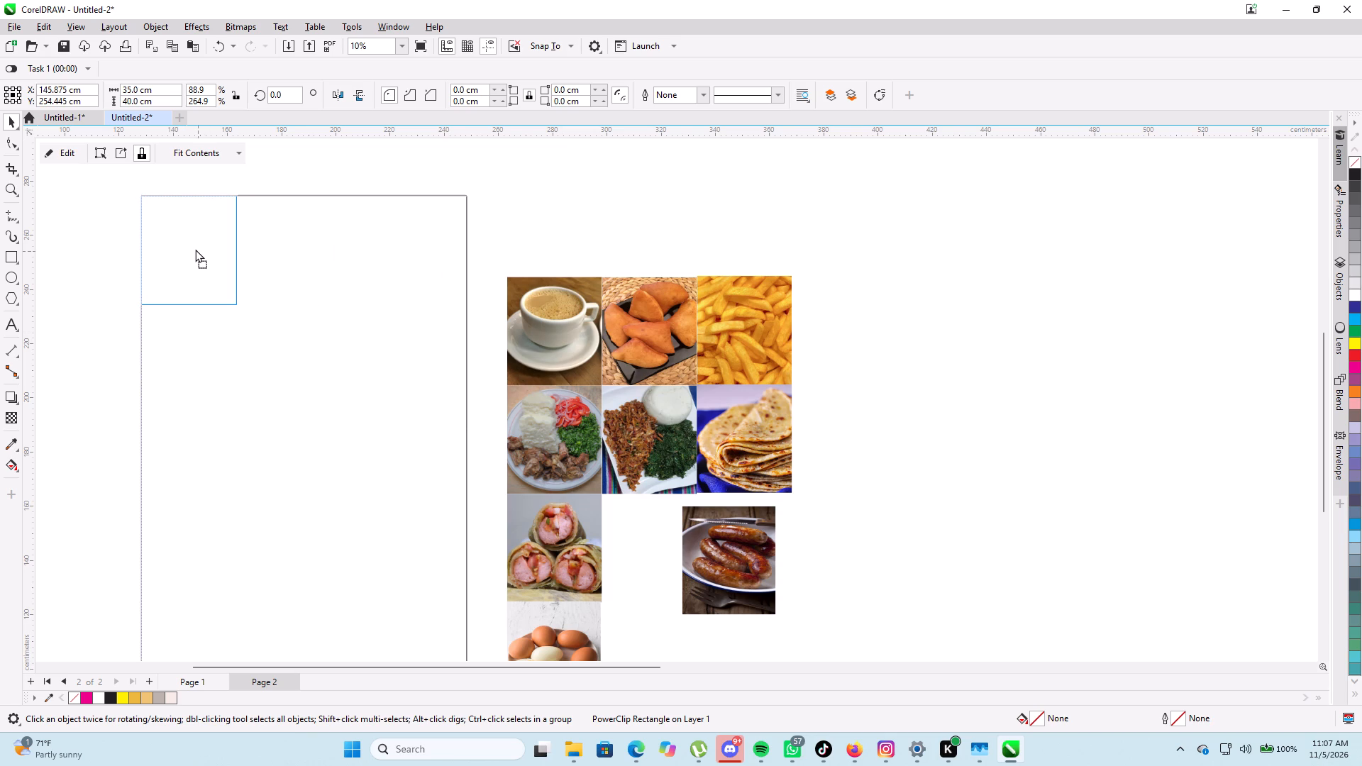
{"action": "left_click_drag", "start_coordinate": [195, 249], "coordinate": [198, 249]}
{"action": "left_click_drag", "start_coordinate": [198, 249], "coordinate": [197, 250]}
{"action": "scroll", "coordinate": [221, 201], "scroll_direction": "up", "scroll_amount": 8}
{"action": "middle_click_drag", "start_coordinate": [383, 162], "coordinate": [793, 237]}
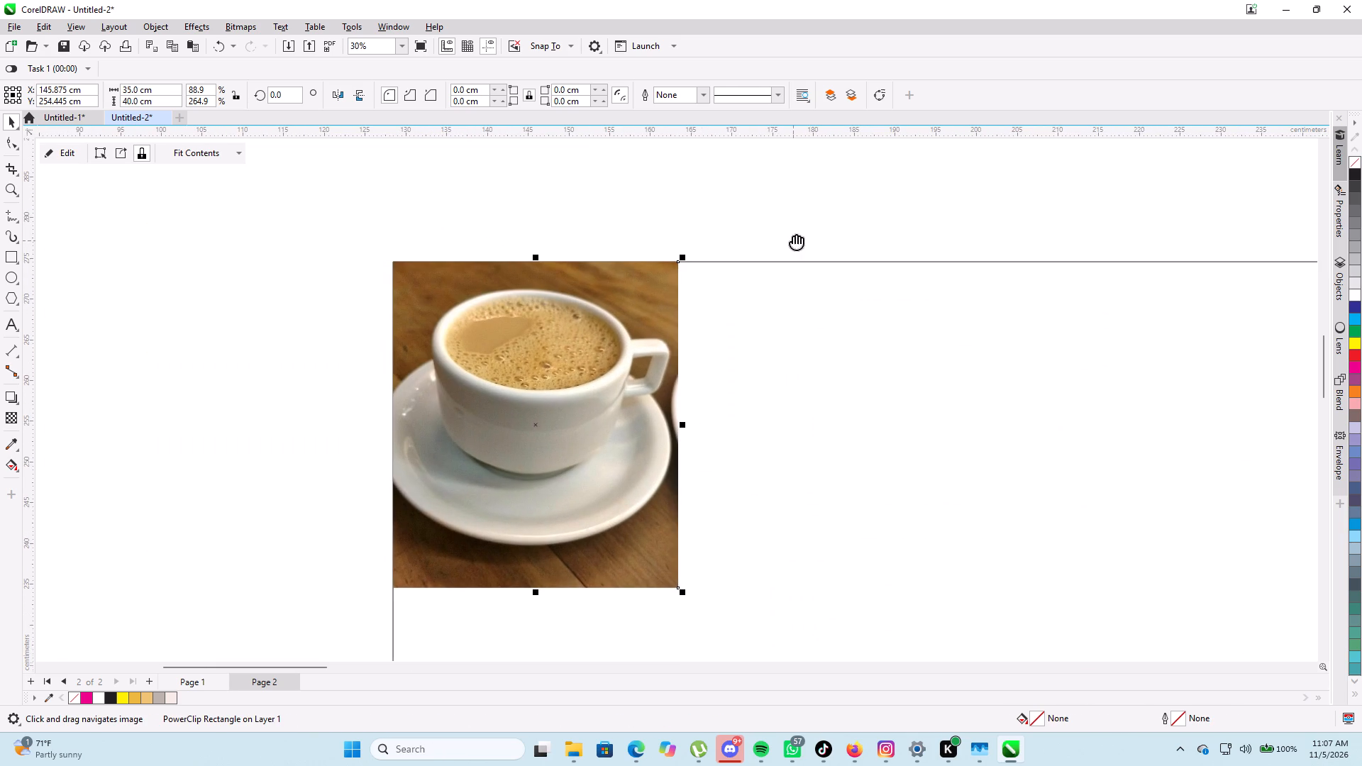
{"action": "middle_click_drag", "start_coordinate": [793, 237], "coordinate": [793, 236]}
{"action": "scroll", "coordinate": [528, 332], "scroll_direction": "up", "scroll_amount": 4}
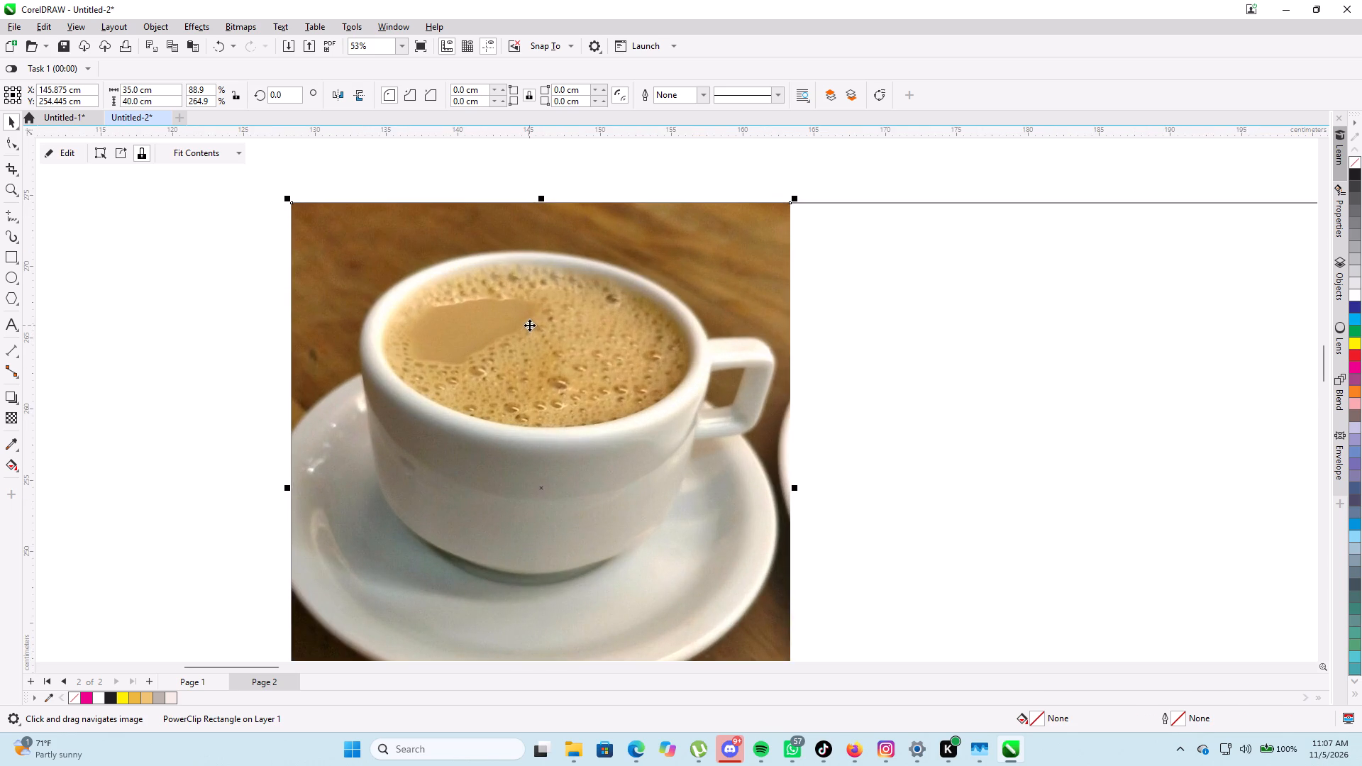
{"action": "scroll", "coordinate": [529, 325], "scroll_direction": "down", "scroll_amount": 15}
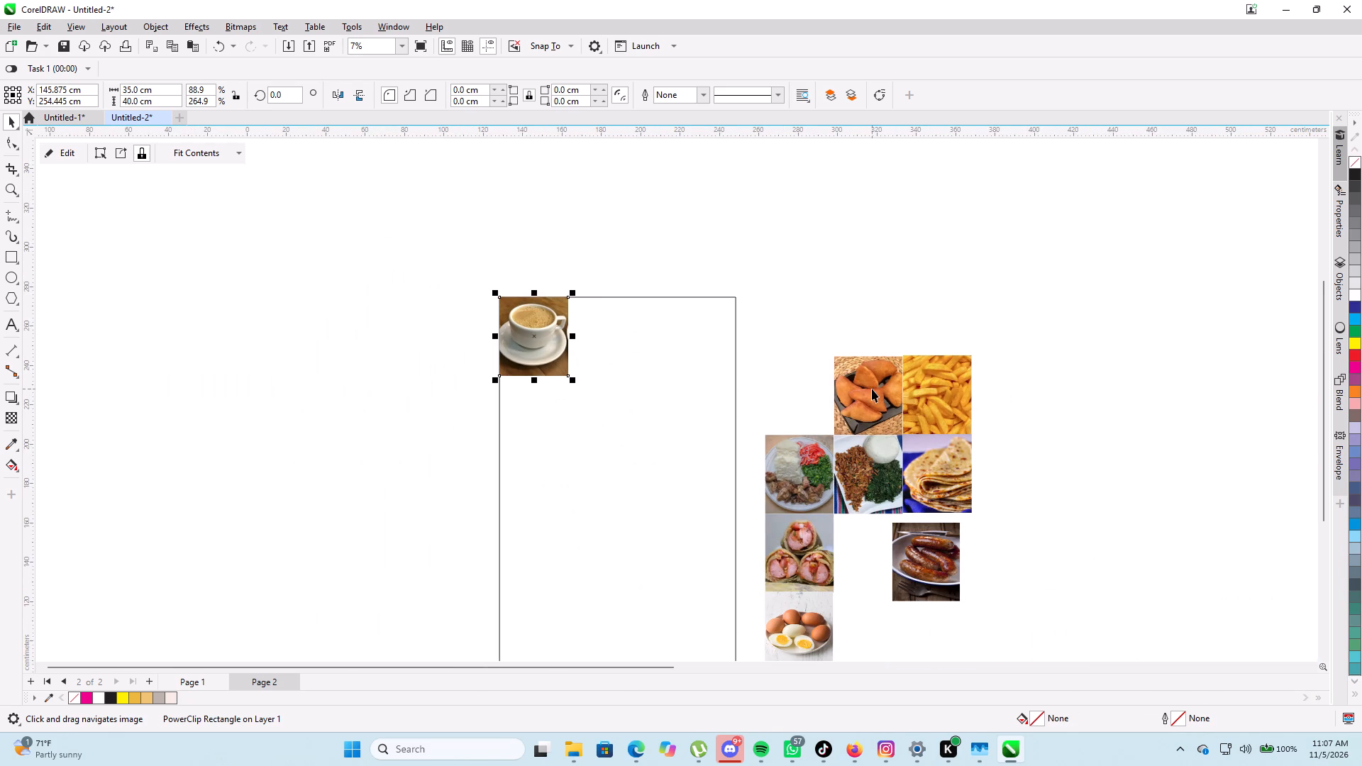
Place the samosas photo edge to edge beside the coffee photo, flush with the sign rectangle's top edge.
{"action": "left_click", "coordinate": [872, 388]}
{"action": "left_click_drag", "start_coordinate": [874, 392], "coordinate": [621, 337]}
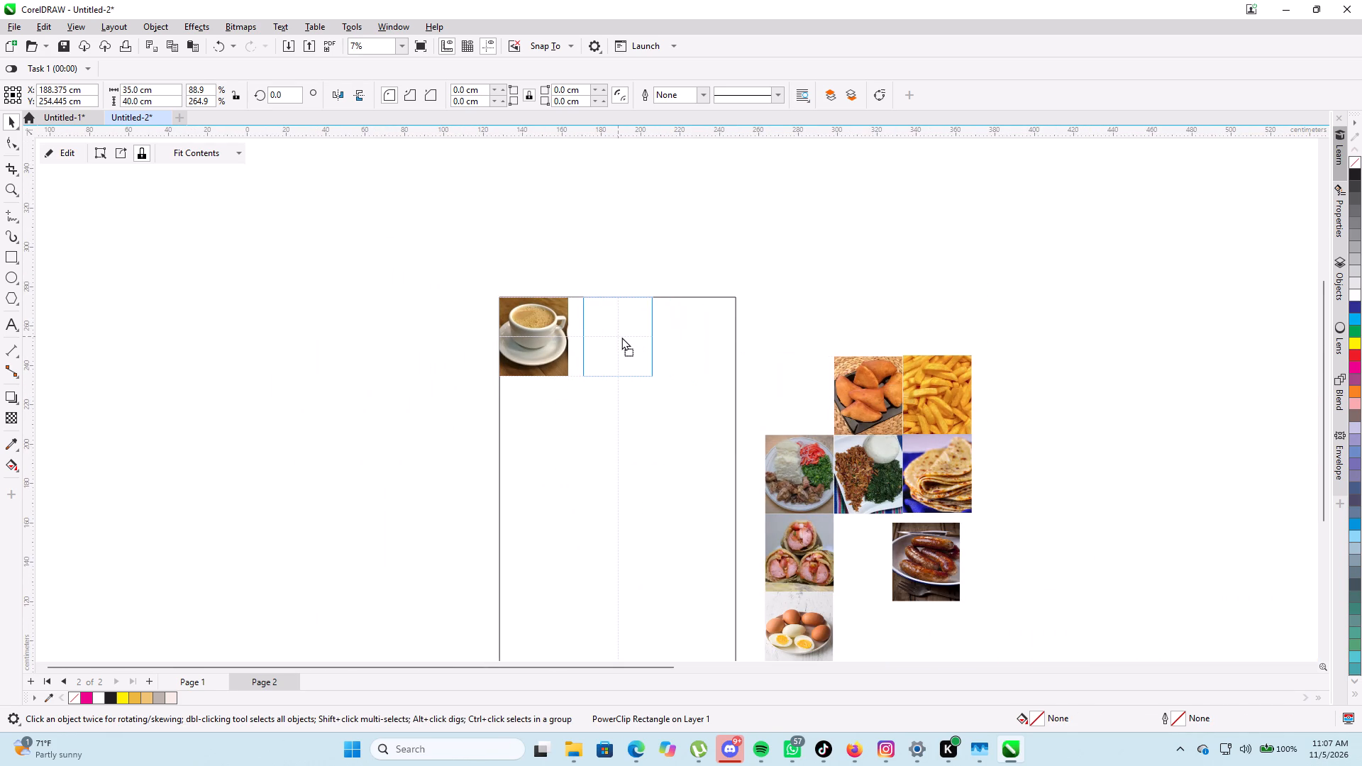
{"action": "left_click_drag", "start_coordinate": [621, 337], "coordinate": [602, 335]}
Place the fries photo edge to edge beside the samosas photo, flush with the sign rectangle's top edge.
{"action": "left_click", "coordinate": [936, 389]}
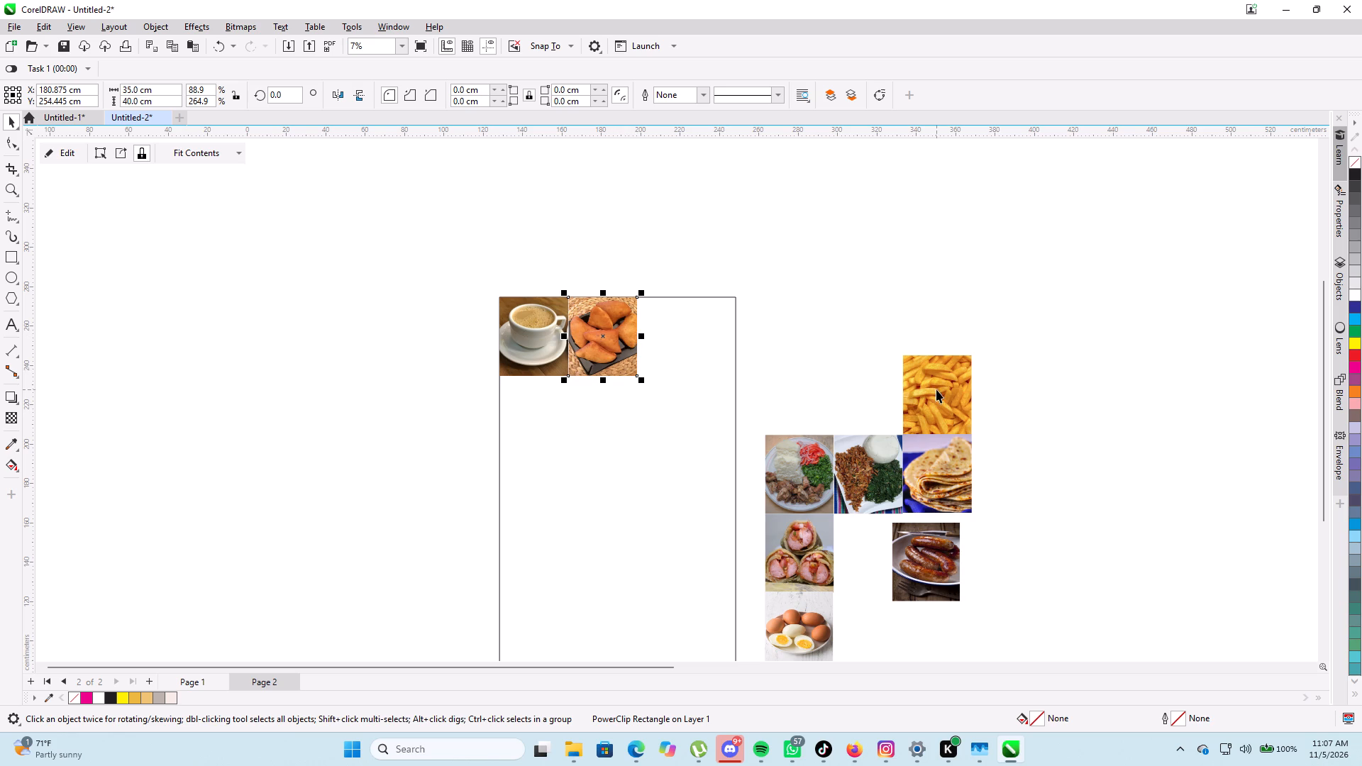
{"action": "left_click_drag", "start_coordinate": [939, 392], "coordinate": [672, 344]}
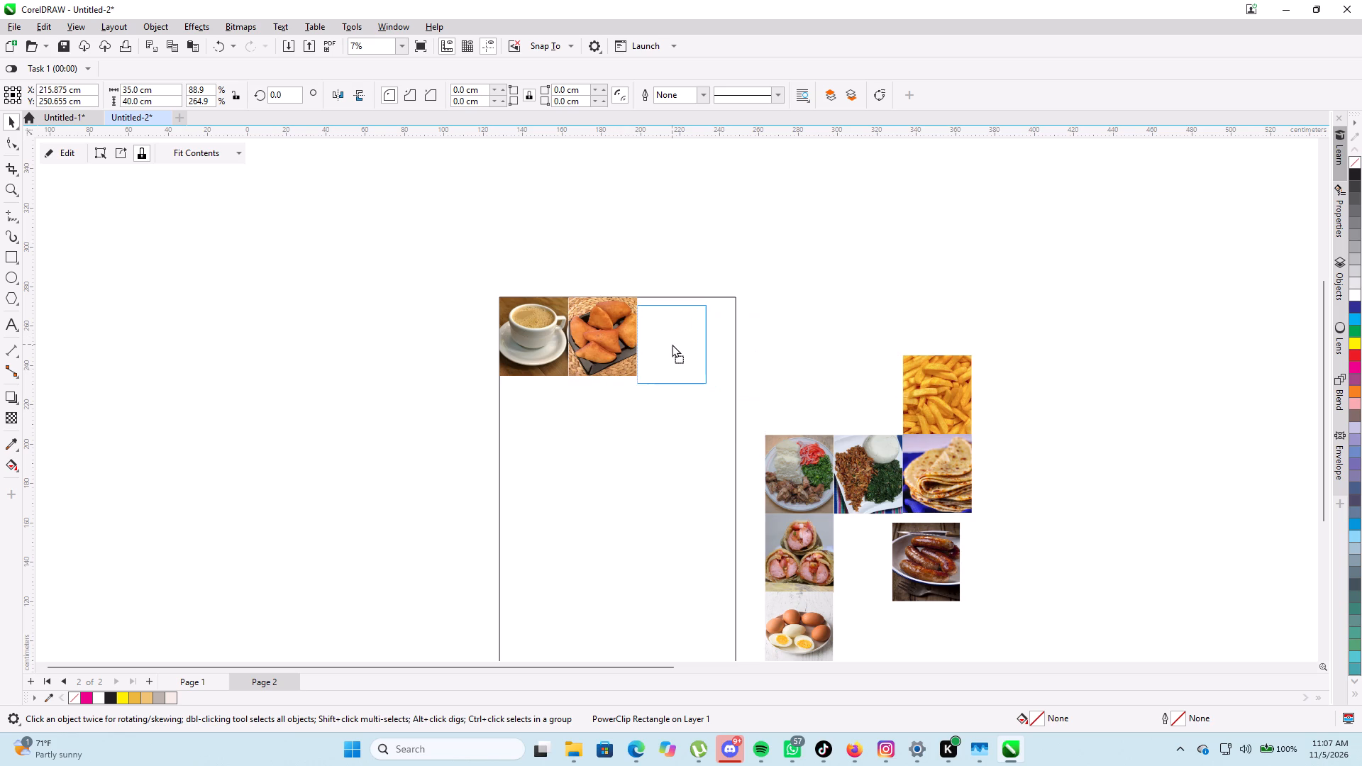
{"action": "left_click_drag", "start_coordinate": [672, 344], "coordinate": [672, 341]}
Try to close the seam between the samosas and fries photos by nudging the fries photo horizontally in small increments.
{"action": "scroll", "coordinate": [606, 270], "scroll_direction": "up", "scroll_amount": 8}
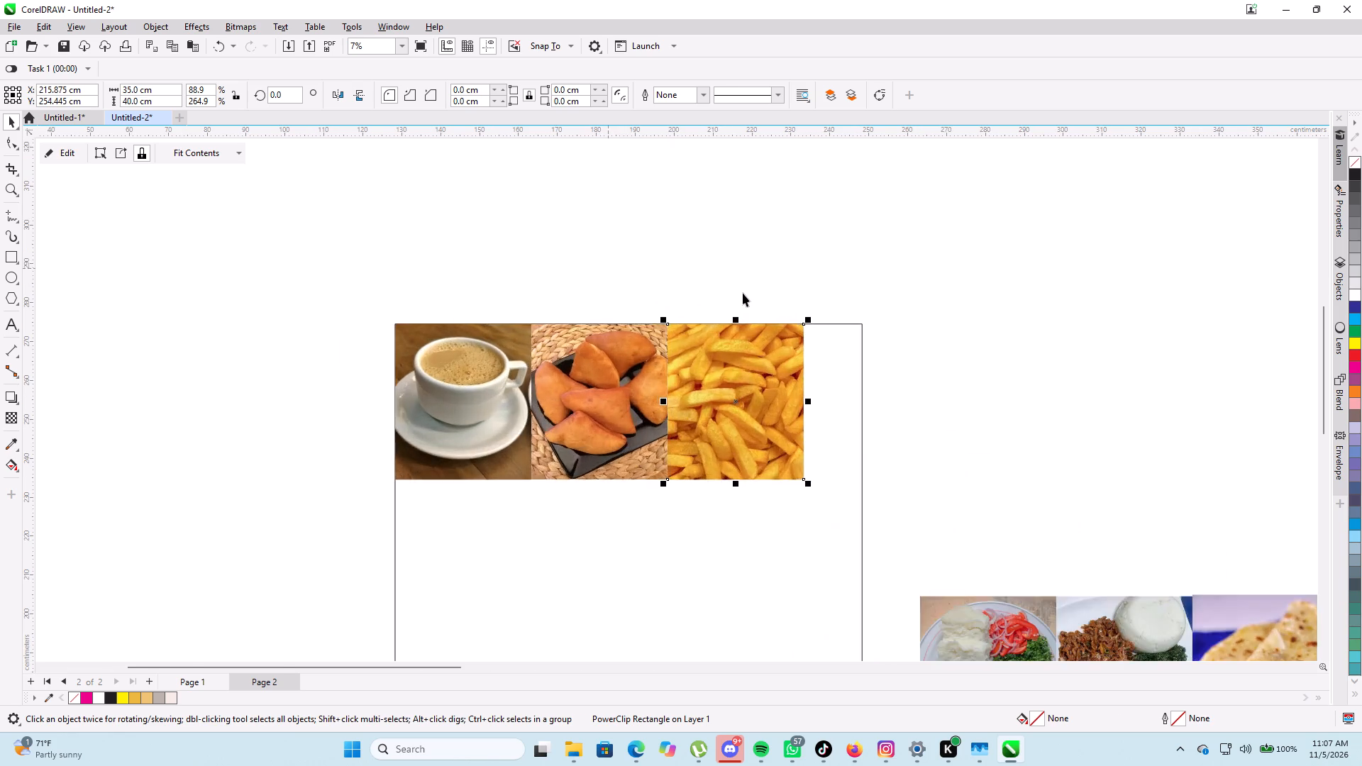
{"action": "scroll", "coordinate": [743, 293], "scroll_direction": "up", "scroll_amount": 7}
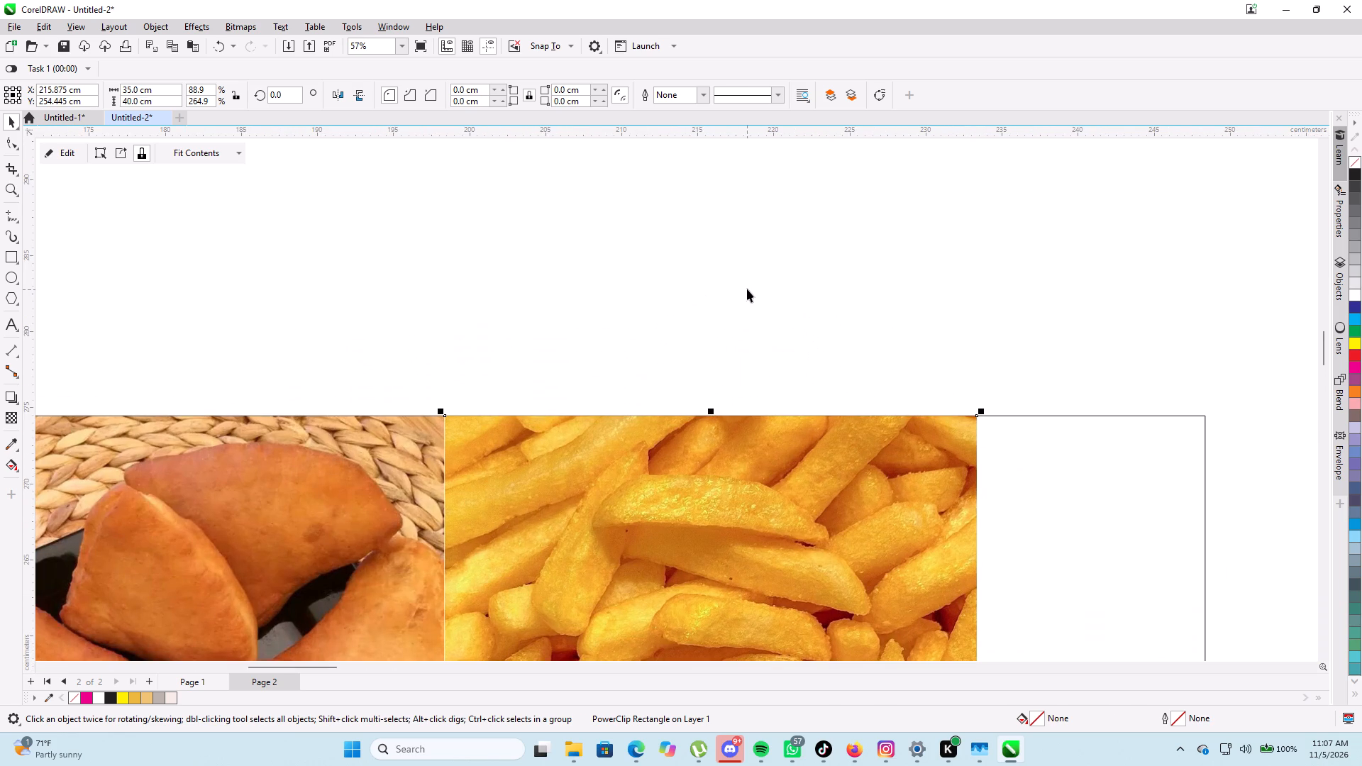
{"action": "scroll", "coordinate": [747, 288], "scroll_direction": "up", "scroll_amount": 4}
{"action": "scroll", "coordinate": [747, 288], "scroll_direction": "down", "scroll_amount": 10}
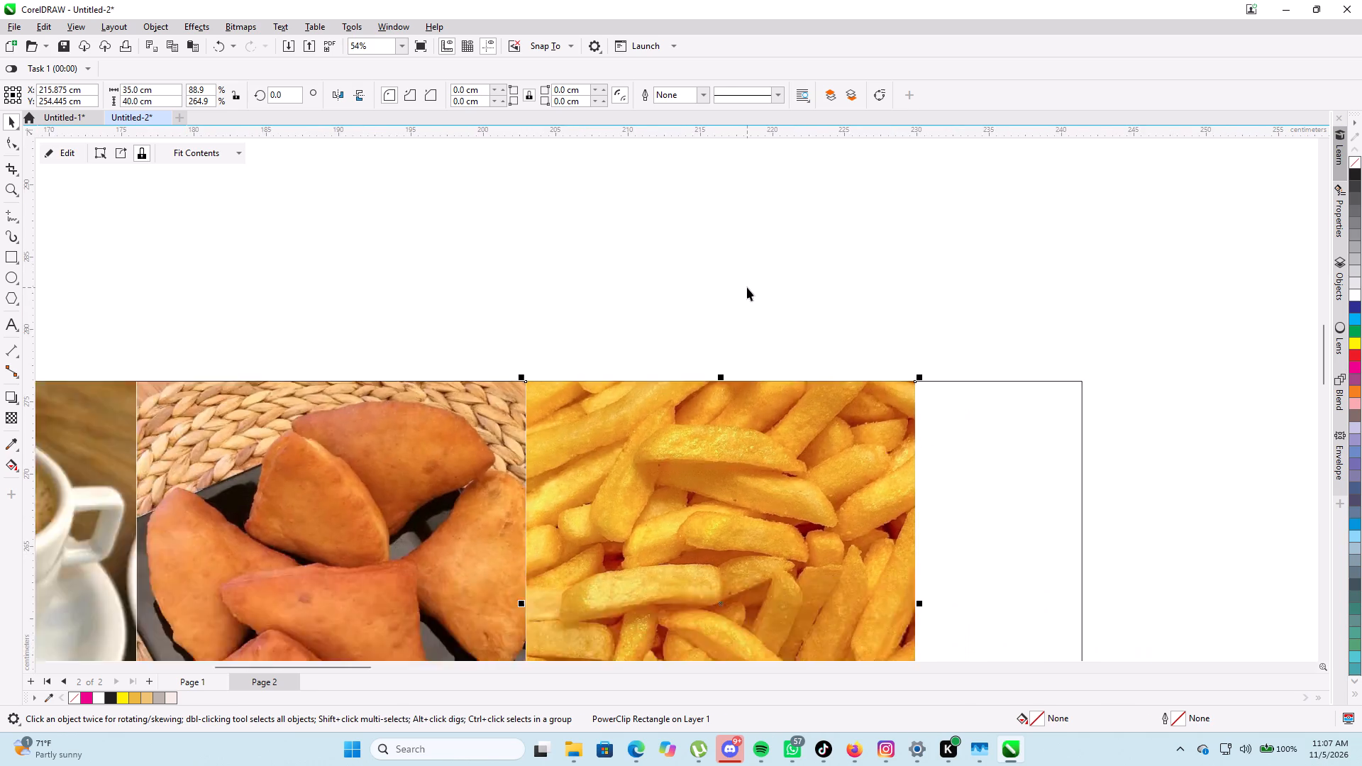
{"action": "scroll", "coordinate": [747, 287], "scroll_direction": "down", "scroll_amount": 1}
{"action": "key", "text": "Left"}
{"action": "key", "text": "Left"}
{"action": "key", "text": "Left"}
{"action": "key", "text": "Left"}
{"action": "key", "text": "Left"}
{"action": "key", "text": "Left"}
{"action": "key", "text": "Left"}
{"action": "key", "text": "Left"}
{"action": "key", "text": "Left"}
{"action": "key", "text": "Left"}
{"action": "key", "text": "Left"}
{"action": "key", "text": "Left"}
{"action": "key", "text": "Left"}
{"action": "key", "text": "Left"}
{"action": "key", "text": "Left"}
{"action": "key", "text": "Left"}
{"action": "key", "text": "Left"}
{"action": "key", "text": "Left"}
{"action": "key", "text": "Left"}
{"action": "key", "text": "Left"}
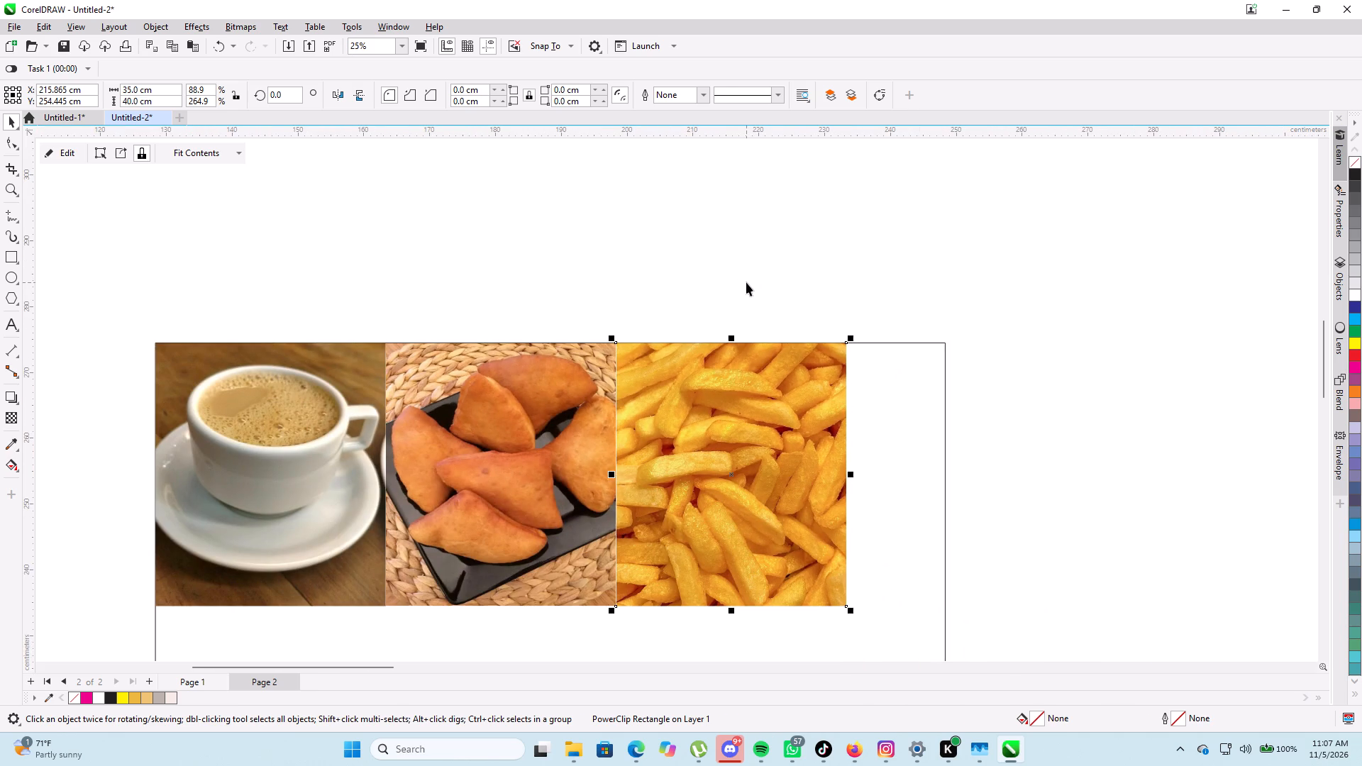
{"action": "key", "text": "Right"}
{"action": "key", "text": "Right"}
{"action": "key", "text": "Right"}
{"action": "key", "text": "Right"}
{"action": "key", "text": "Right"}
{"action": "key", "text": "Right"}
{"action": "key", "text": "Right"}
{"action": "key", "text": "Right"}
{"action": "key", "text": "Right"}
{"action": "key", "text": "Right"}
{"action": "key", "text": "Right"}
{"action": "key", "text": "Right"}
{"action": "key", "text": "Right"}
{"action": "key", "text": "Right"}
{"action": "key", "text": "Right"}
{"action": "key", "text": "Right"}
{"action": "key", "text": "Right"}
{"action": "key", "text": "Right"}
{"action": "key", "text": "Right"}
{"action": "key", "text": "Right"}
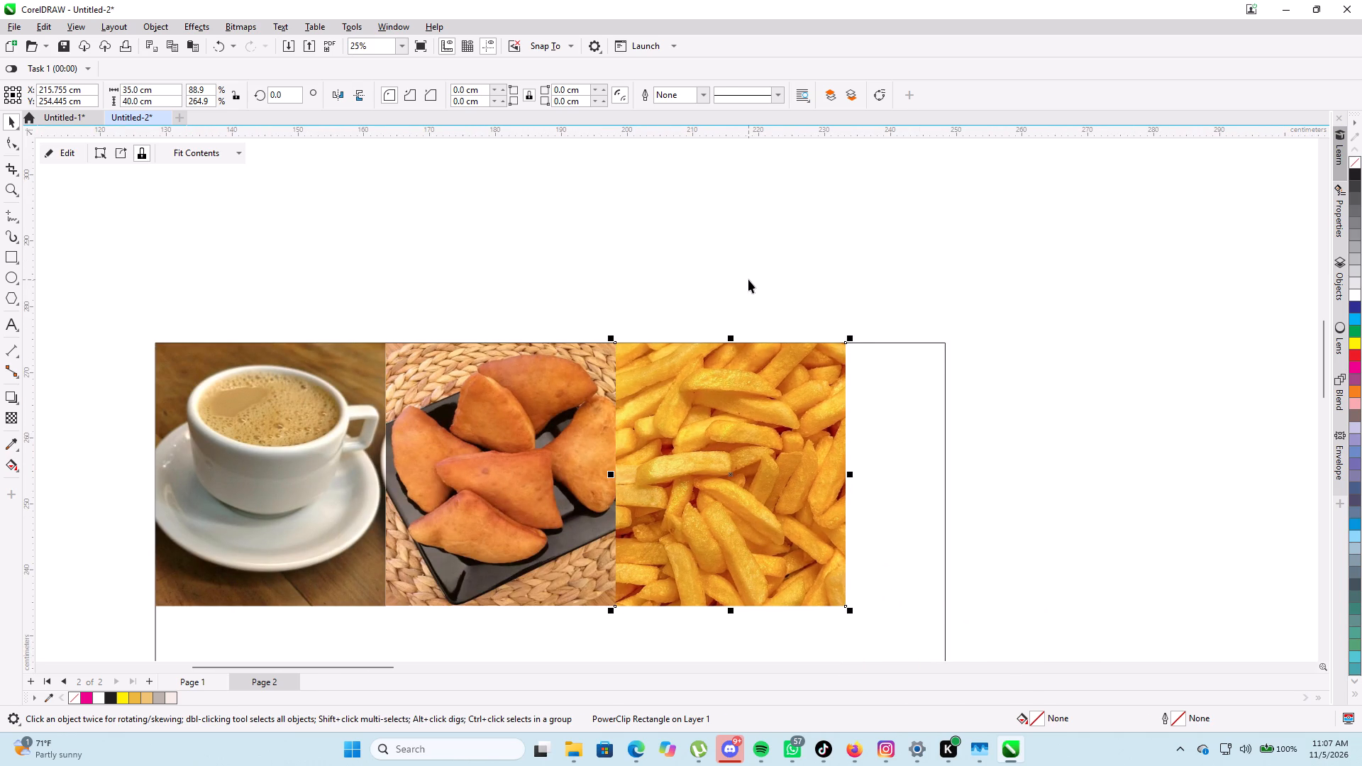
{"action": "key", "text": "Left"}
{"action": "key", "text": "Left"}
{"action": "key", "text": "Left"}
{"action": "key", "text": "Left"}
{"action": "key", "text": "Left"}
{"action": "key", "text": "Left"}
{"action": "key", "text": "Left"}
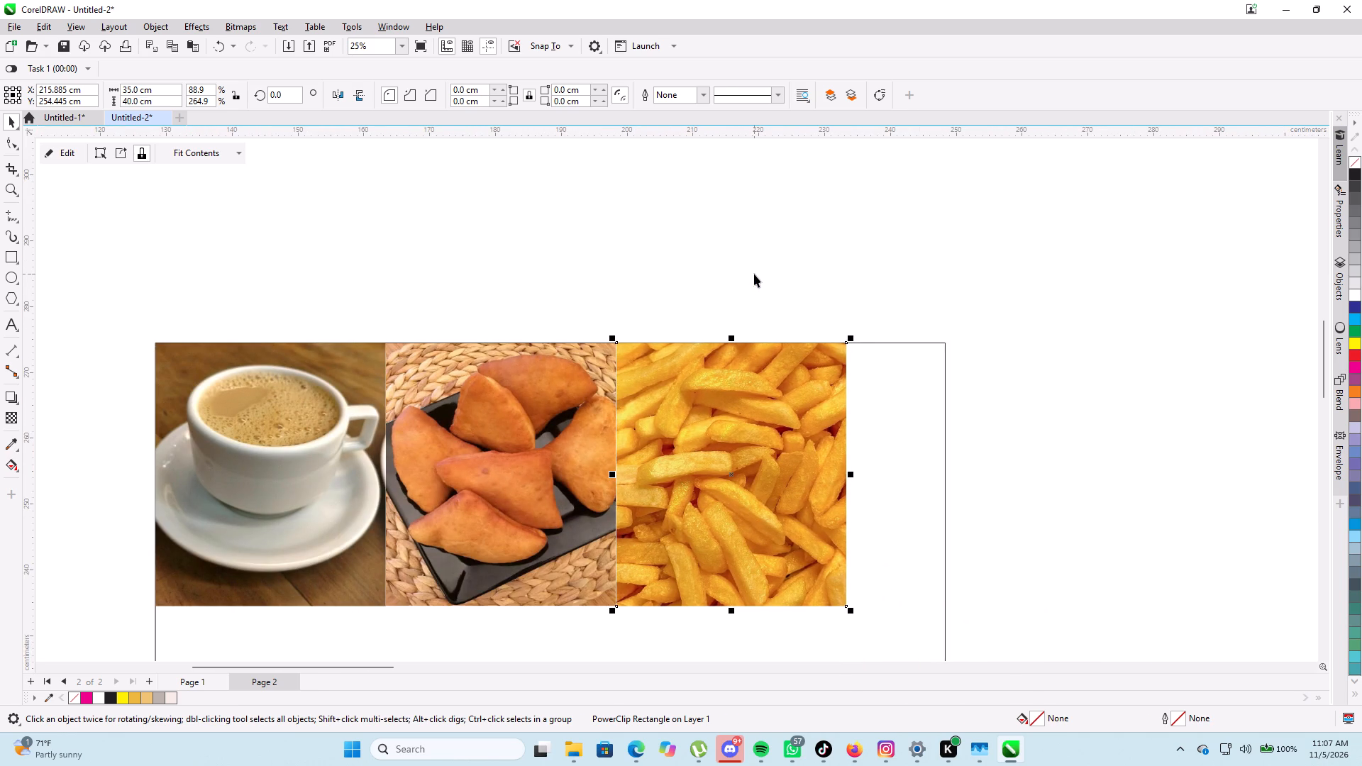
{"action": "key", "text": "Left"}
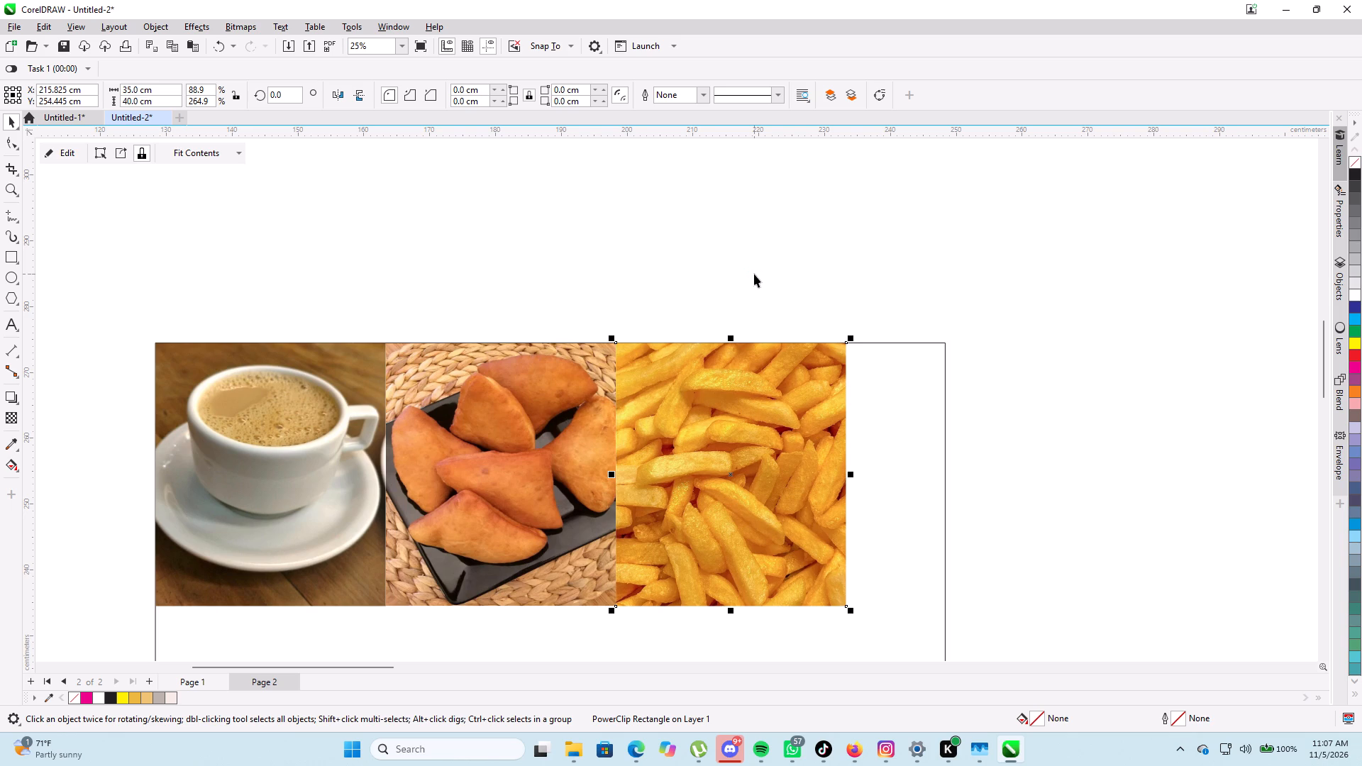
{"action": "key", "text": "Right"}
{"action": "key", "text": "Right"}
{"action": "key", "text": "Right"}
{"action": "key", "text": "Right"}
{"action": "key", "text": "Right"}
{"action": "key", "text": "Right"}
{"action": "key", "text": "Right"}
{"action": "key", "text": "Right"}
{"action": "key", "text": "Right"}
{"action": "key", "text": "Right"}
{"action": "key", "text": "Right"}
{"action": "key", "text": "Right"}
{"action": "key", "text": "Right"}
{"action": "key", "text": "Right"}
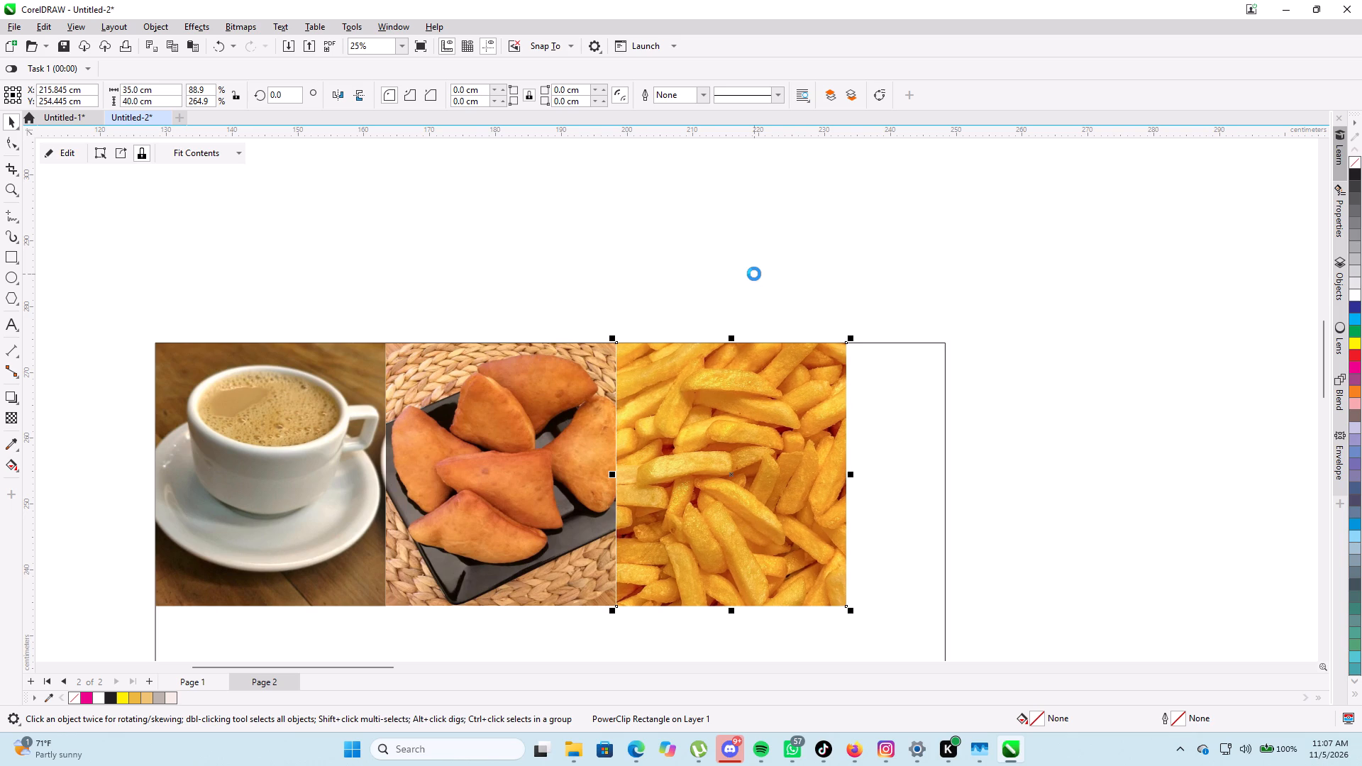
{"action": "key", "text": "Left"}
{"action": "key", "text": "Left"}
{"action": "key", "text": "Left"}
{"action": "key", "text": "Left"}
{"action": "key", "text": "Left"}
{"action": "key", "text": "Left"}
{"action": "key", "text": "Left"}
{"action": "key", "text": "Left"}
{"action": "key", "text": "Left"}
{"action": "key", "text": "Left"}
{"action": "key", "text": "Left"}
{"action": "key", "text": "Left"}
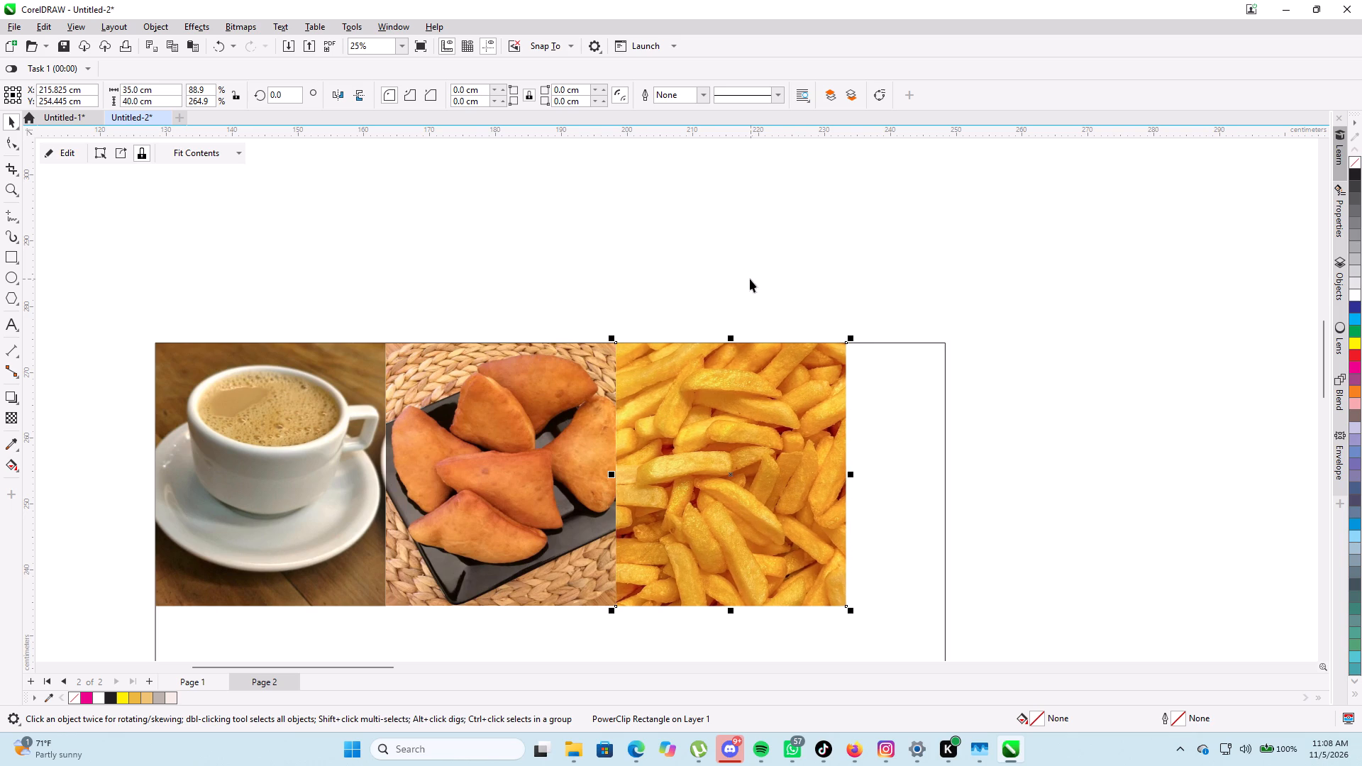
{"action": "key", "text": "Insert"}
Reposition the fries photo so its edge snaps flush against the samosas photo.
{"action": "scroll", "coordinate": [752, 275], "scroll_direction": "down", "scroll_amount": 5}
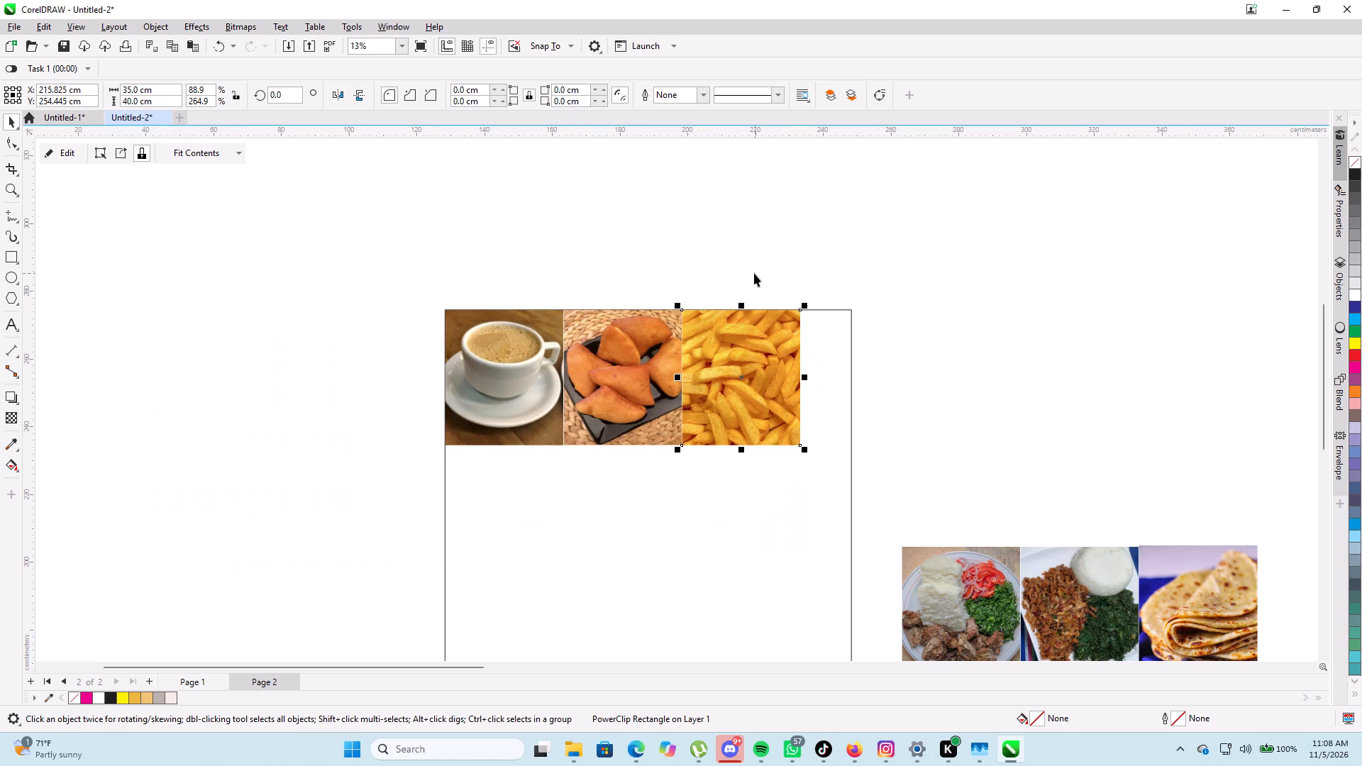
{"action": "scroll", "coordinate": [752, 275], "scroll_direction": "up", "scroll_amount": 4}
{"action": "scroll", "coordinate": [673, 365], "scroll_direction": "up", "scroll_amount": 4}
{"action": "scroll", "coordinate": [603, 399], "scroll_direction": "up", "scroll_amount": 5}
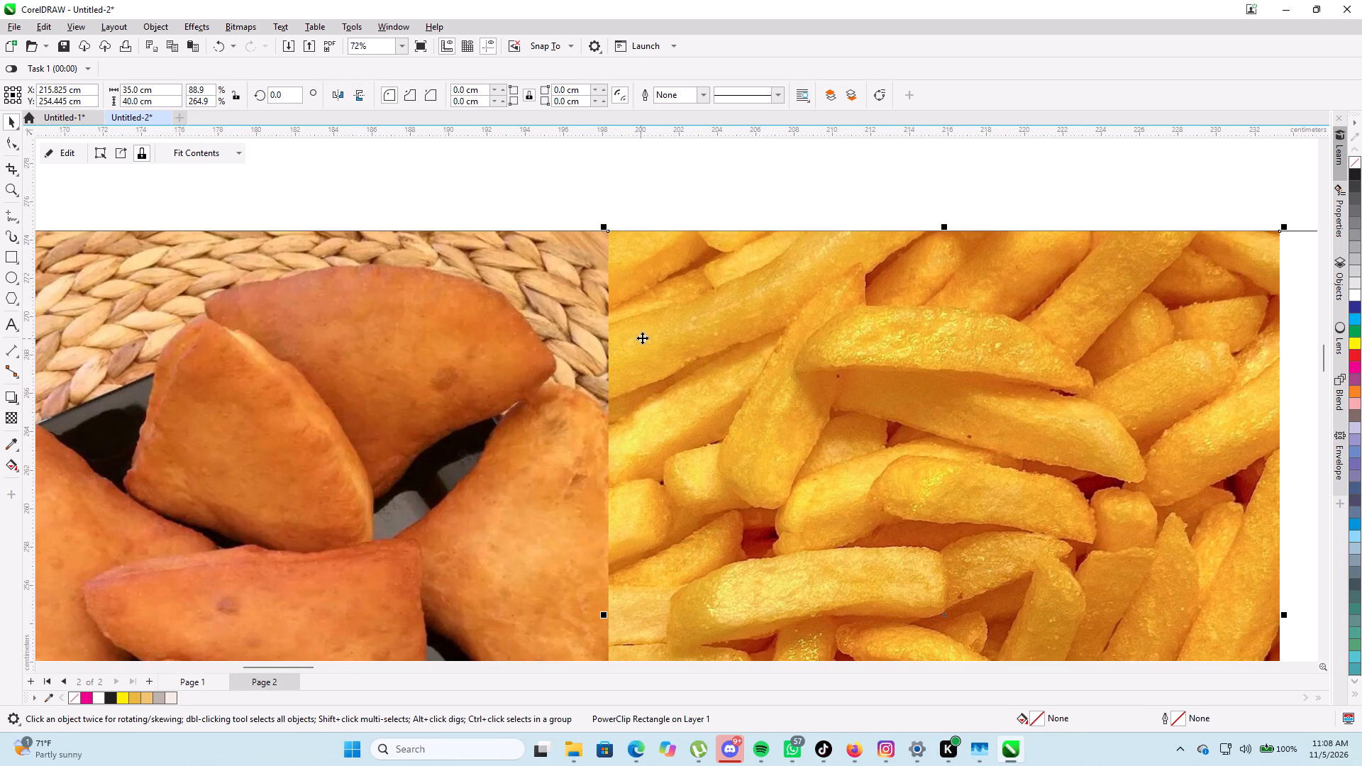
{"action": "left_click_drag", "start_coordinate": [702, 318], "coordinate": [721, 319]}
{"action": "left_click_drag", "start_coordinate": [720, 320], "coordinate": [710, 320]}
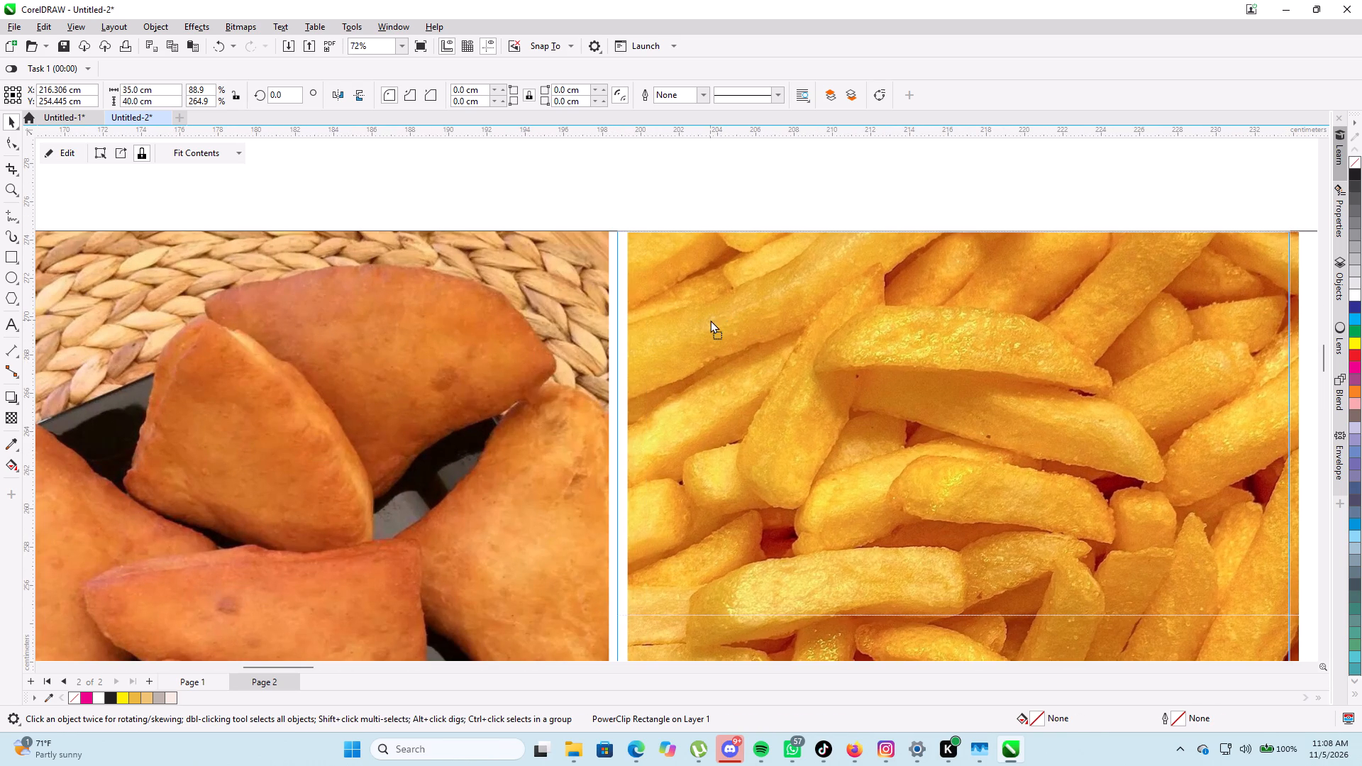
{"action": "left_click_drag", "start_coordinate": [710, 320], "coordinate": [698, 320]}
Place the plate photo with meat and tomato salad directly beneath the coffee photo, flush with the sign rectangle's side edge.
{"action": "scroll", "coordinate": [698, 320], "scroll_direction": "down", "scroll_amount": 10}
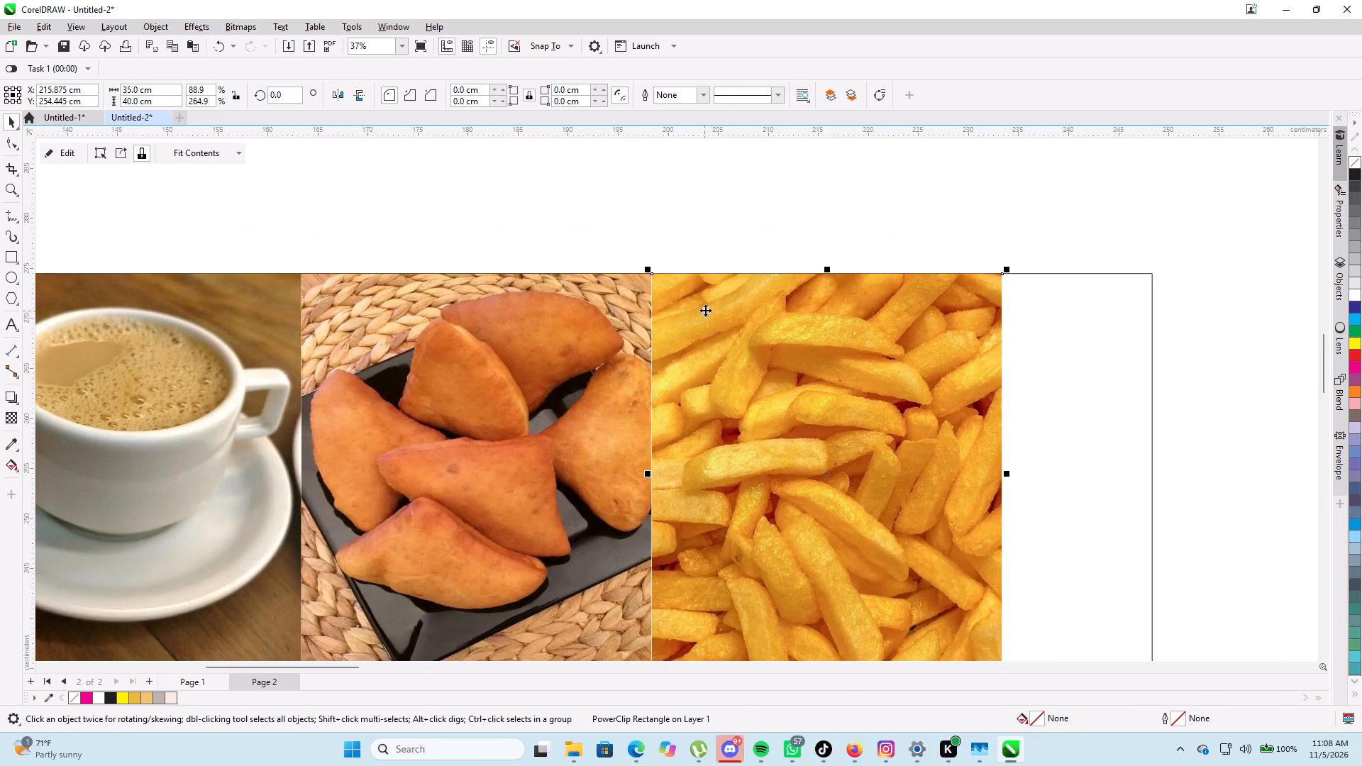
{"action": "scroll", "coordinate": [705, 310], "scroll_direction": "down", "scroll_amount": 1}
{"action": "scroll", "coordinate": [673, 460], "scroll_direction": "down", "scroll_amount": 1}
{"action": "scroll", "coordinate": [691, 506], "scroll_direction": "up", "scroll_amount": 4}
{"action": "scroll", "coordinate": [1068, 384], "scroll_direction": "down", "scroll_amount": 5}
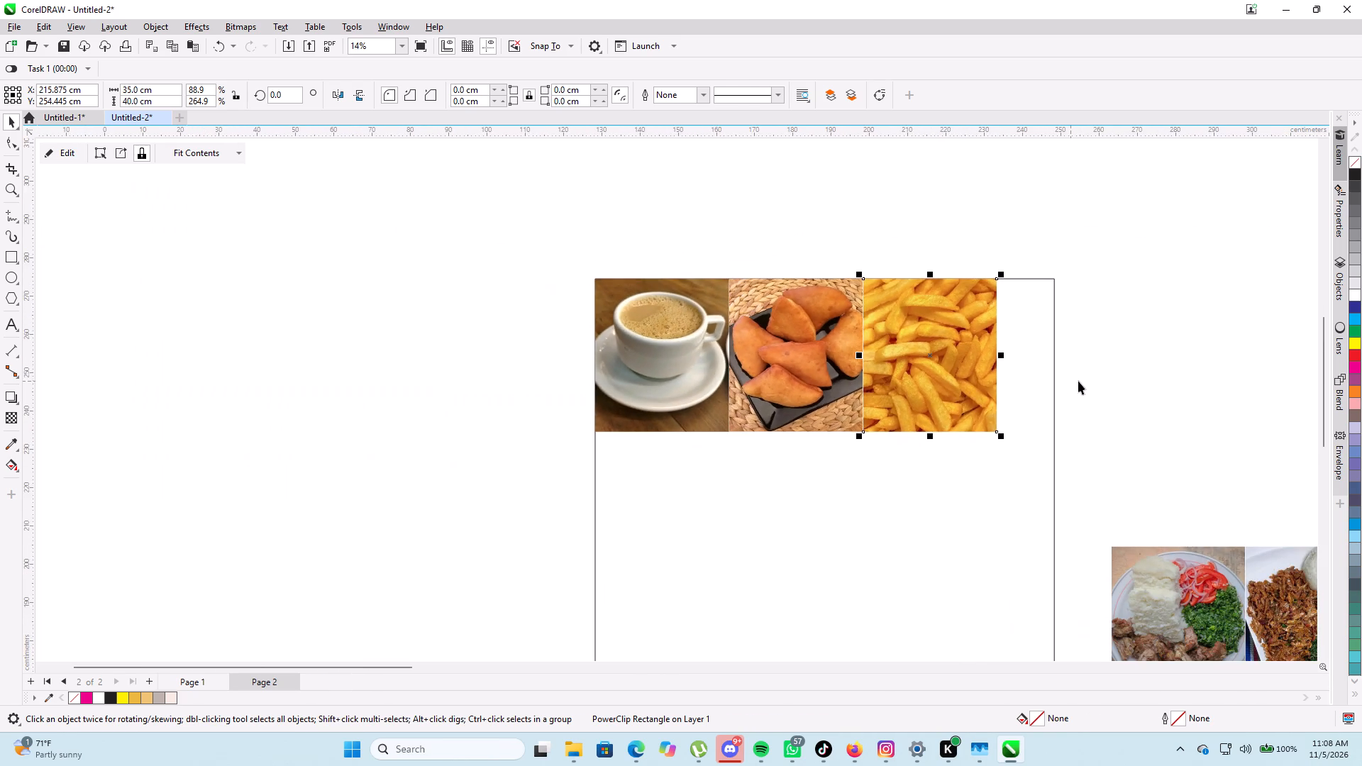
{"action": "scroll", "coordinate": [1122, 399], "scroll_direction": "down", "scroll_amount": 1}
{"action": "middle_click_drag", "start_coordinate": [1126, 401], "coordinate": [1104, 318]}
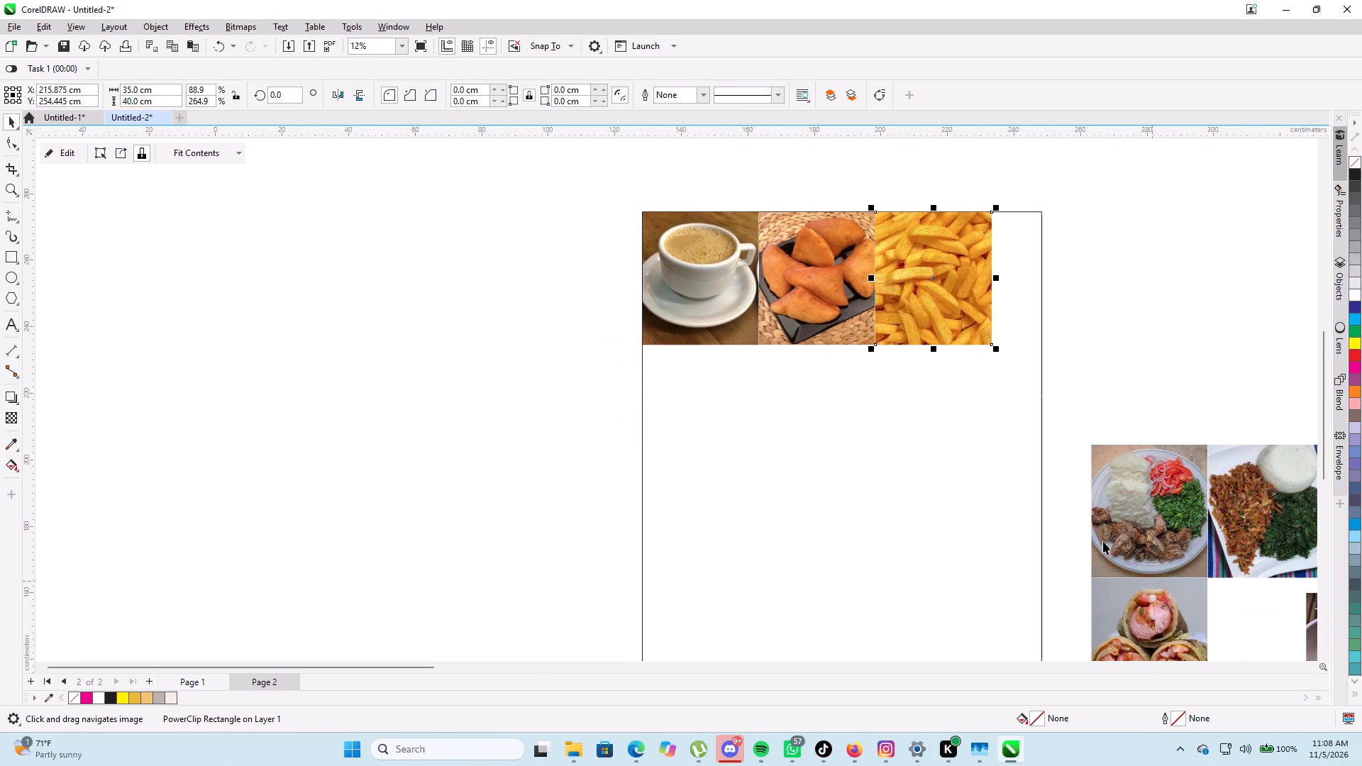
{"action": "scroll", "coordinate": [1103, 541], "scroll_direction": "down", "scroll_amount": 4}
{"action": "left_click", "coordinate": [1111, 534]}
{"action": "scroll", "coordinate": [1110, 533], "scroll_direction": "up", "scroll_amount": 4}
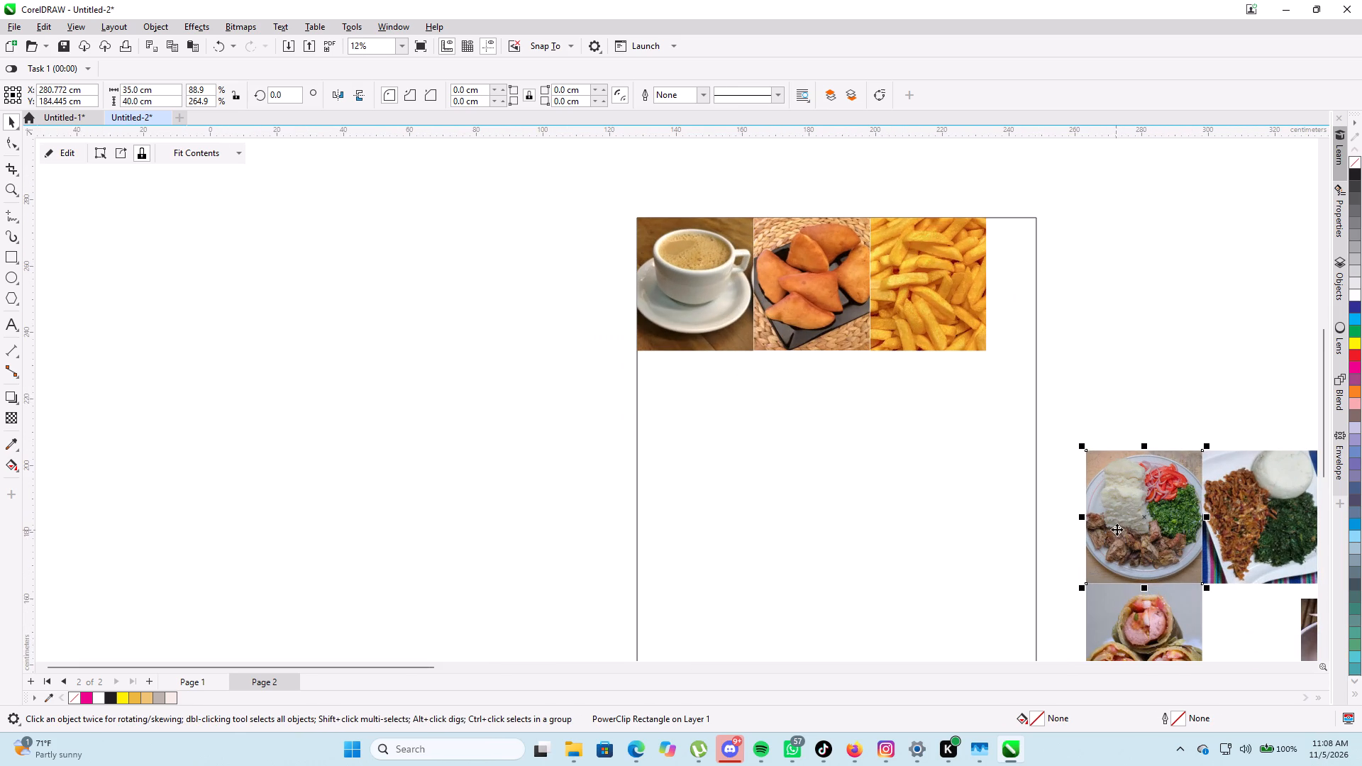
{"action": "left_click_drag", "start_coordinate": [1118, 528], "coordinate": [666, 430]}
Place the ugali and greens photo edge to edge beside the meat and salad plate, beneath the samosas photo.
{"action": "left_click", "coordinate": [1236, 533]}
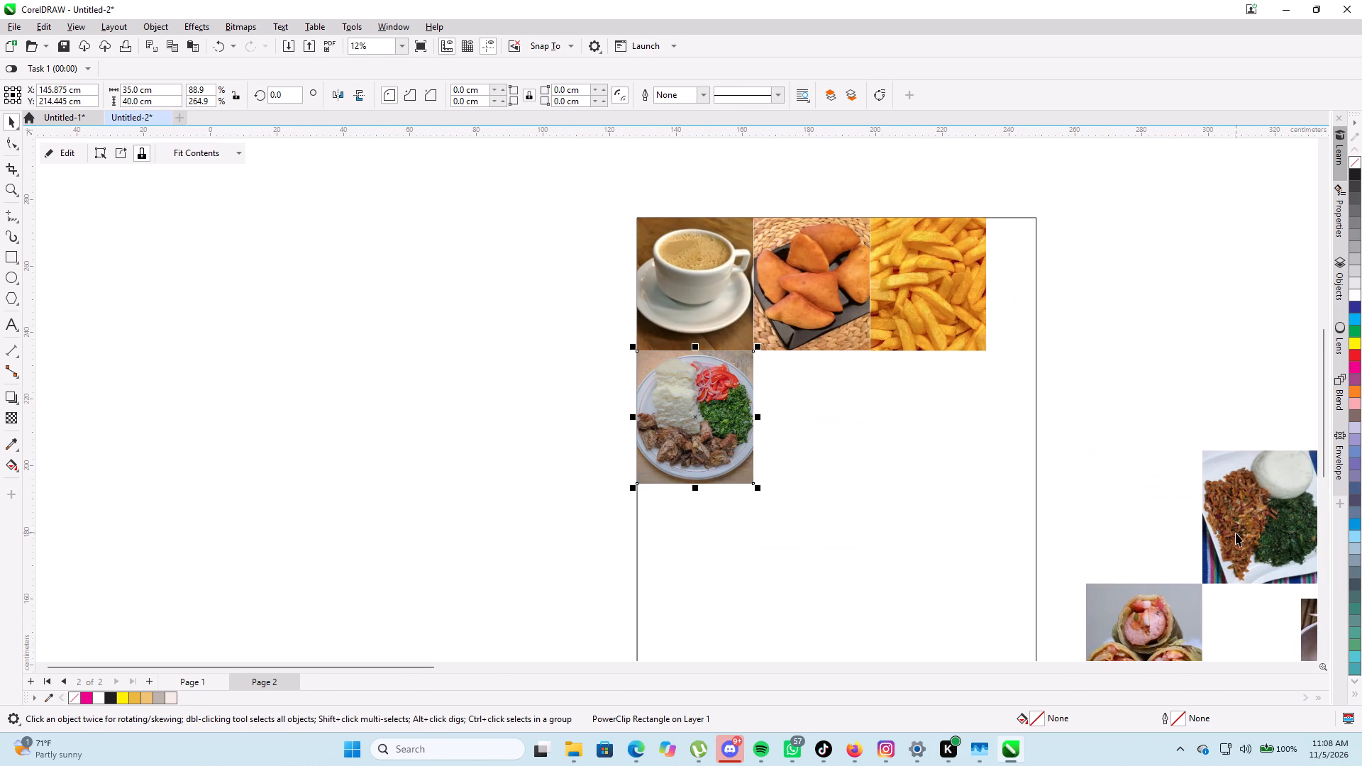
{"action": "left_click_drag", "start_coordinate": [1277, 538], "coordinate": [829, 439]}
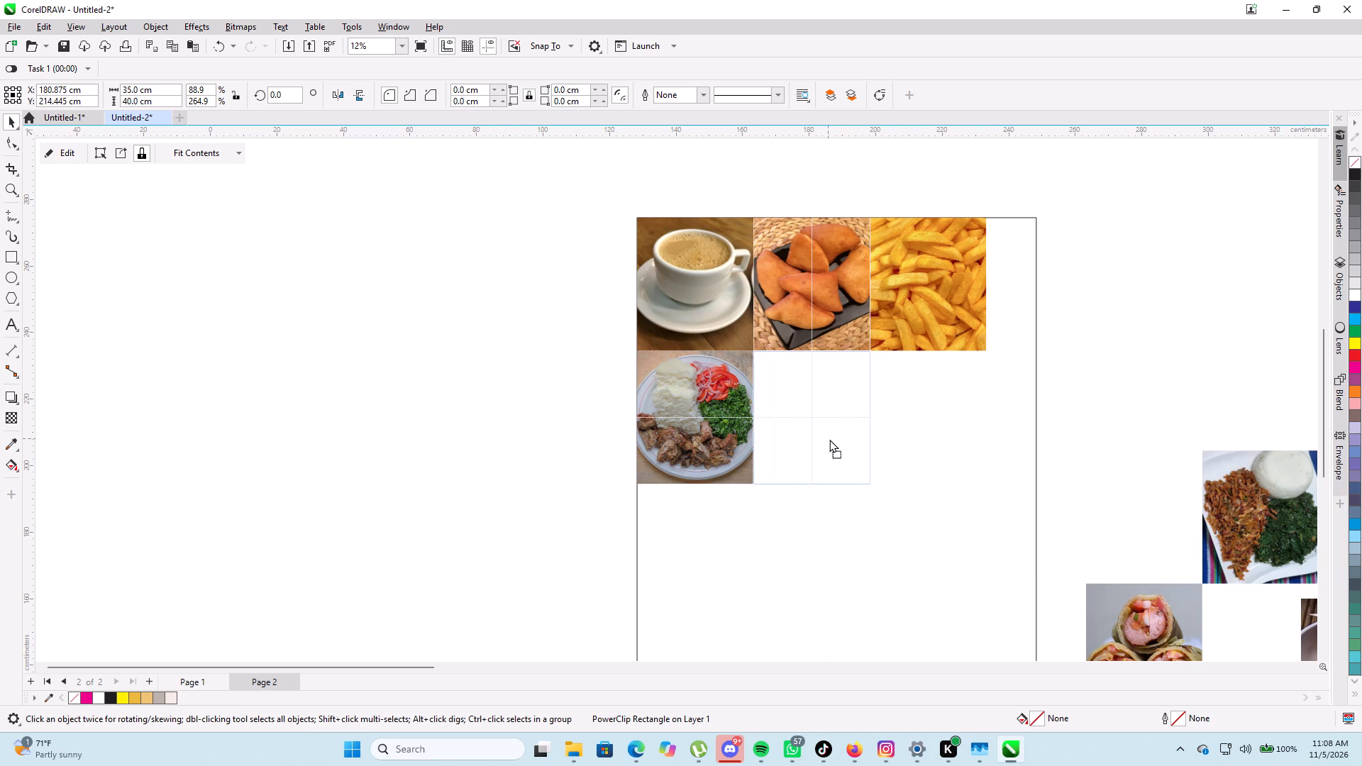
{"action": "left_click_drag", "start_coordinate": [829, 439], "coordinate": [830, 437]}
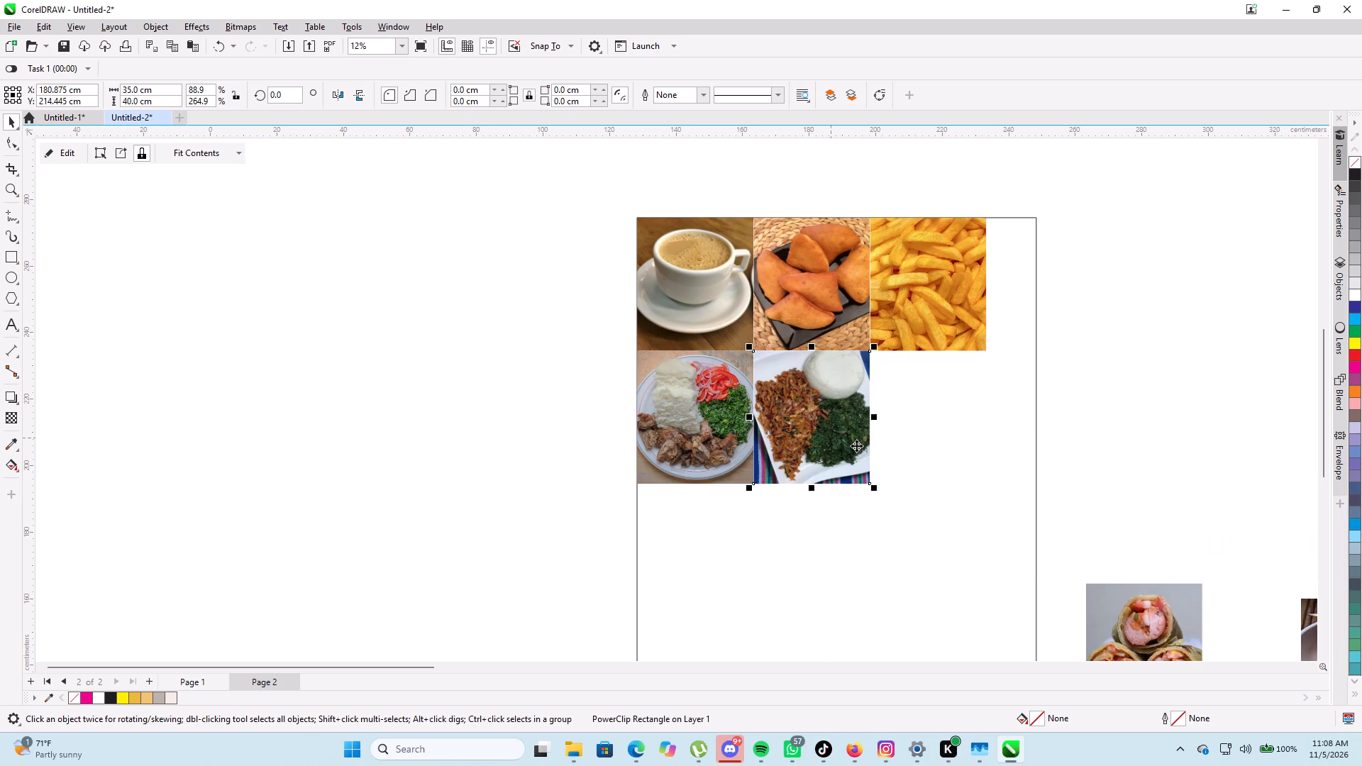
Place the chapati photo edge to edge beside the ugali and greens photo, beneath the fries photo.
{"action": "scroll", "coordinate": [1058, 474], "scroll_direction": "down", "scroll_amount": 3}
{"action": "left_click", "coordinate": [1252, 511]}
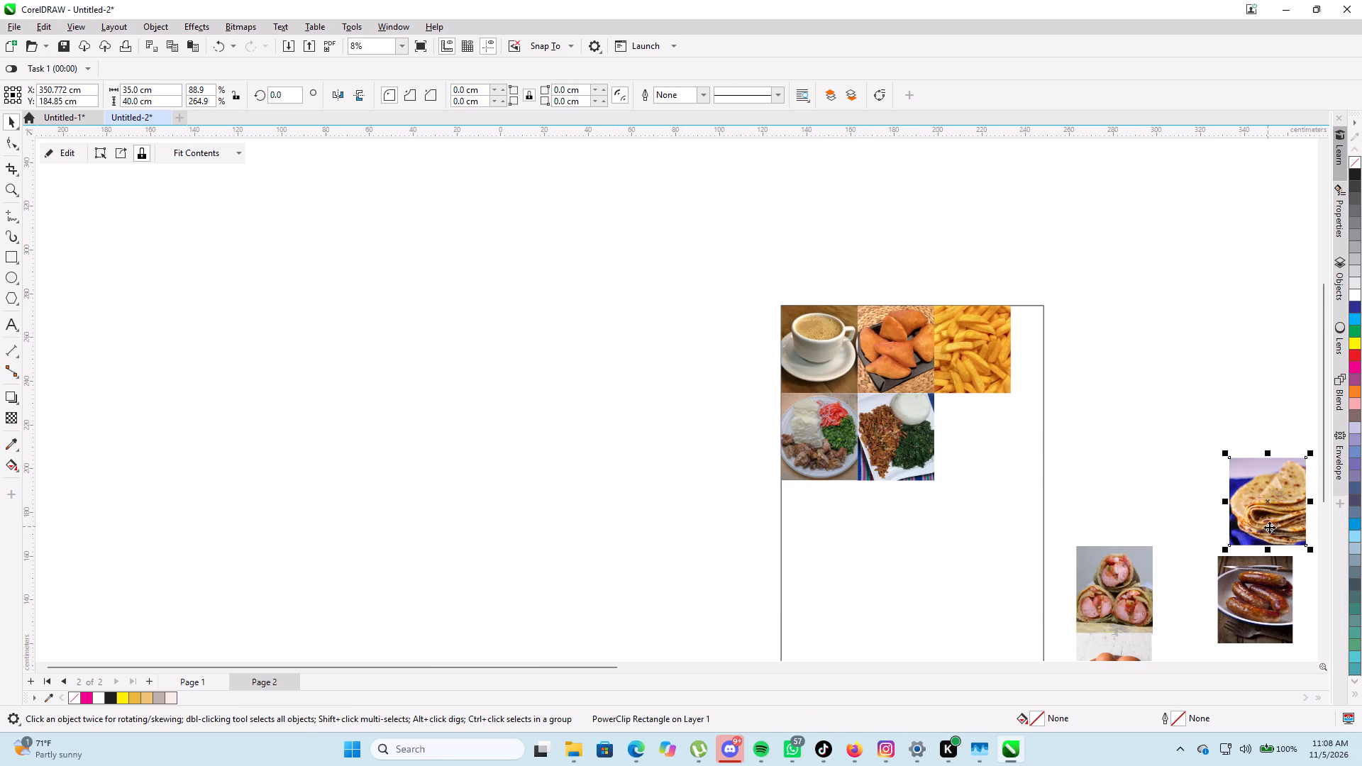
{"action": "left_click_drag", "start_coordinate": [1270, 525], "coordinate": [976, 456]}
Start the third row by placing the sausage wraps photo directly beneath the meat and salad plate, flush with the sign's side edge.
{"action": "scroll", "coordinate": [1014, 406], "scroll_direction": "up", "scroll_amount": 6}
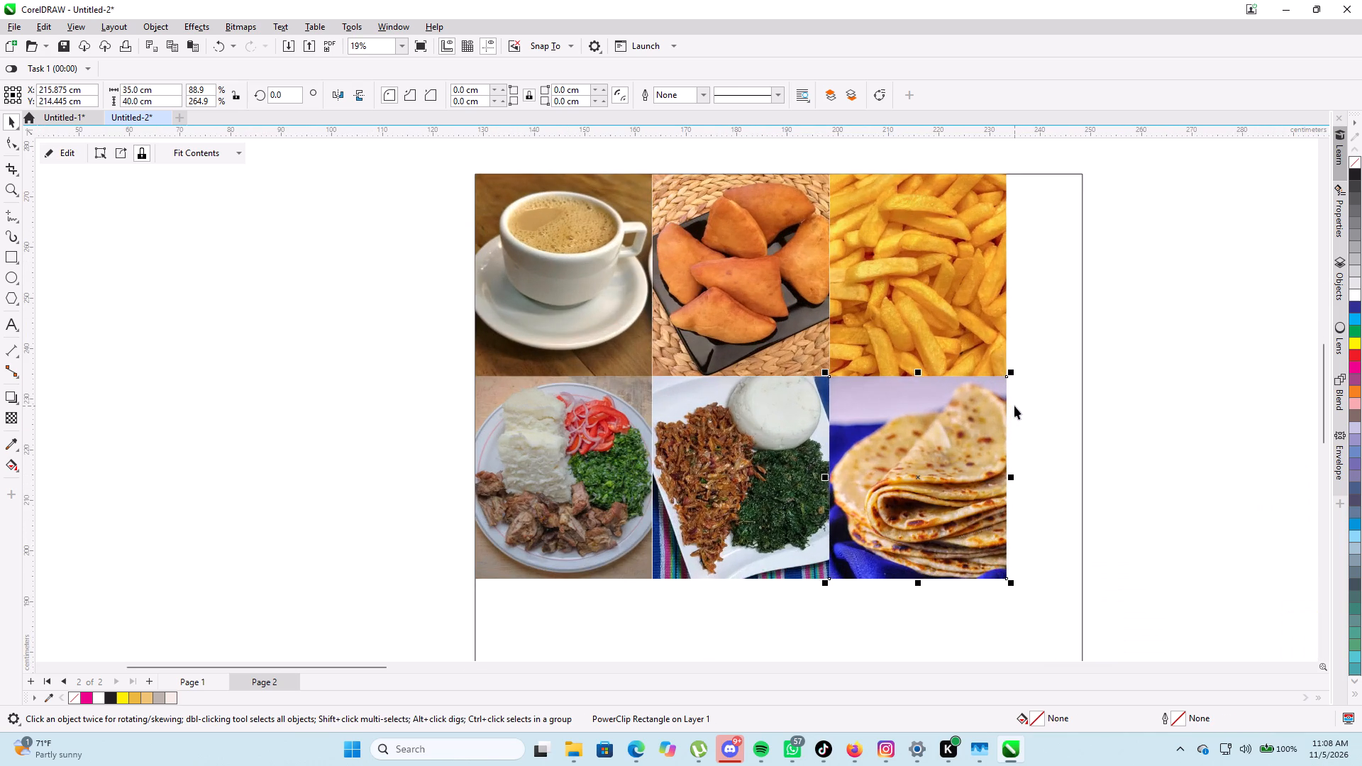
{"action": "scroll", "coordinate": [1014, 407], "scroll_direction": "up", "scroll_amount": 4}
{"action": "scroll", "coordinate": [1014, 407], "scroll_direction": "down", "scroll_amount": 13}
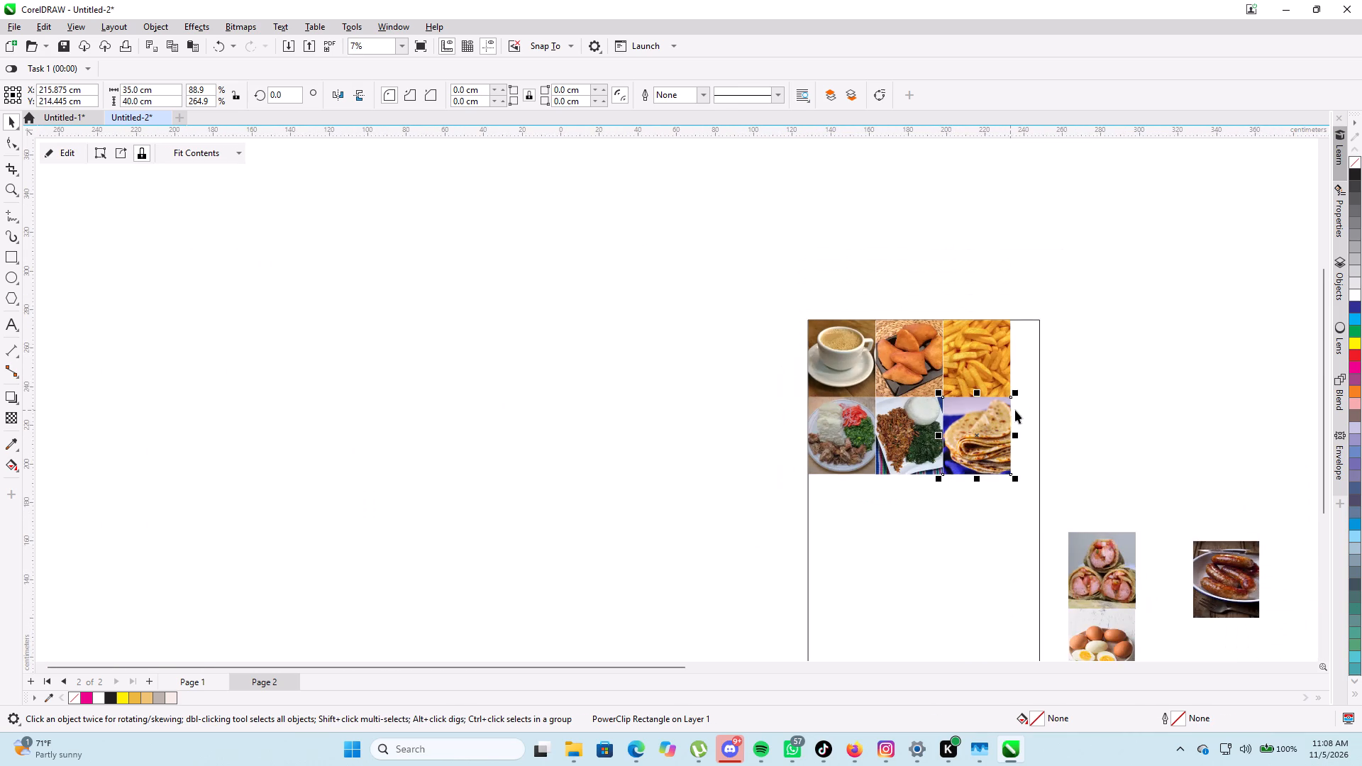
{"action": "left_click", "coordinate": [1095, 578]}
{"action": "left_click_drag", "start_coordinate": [1109, 584], "coordinate": [929, 565]}
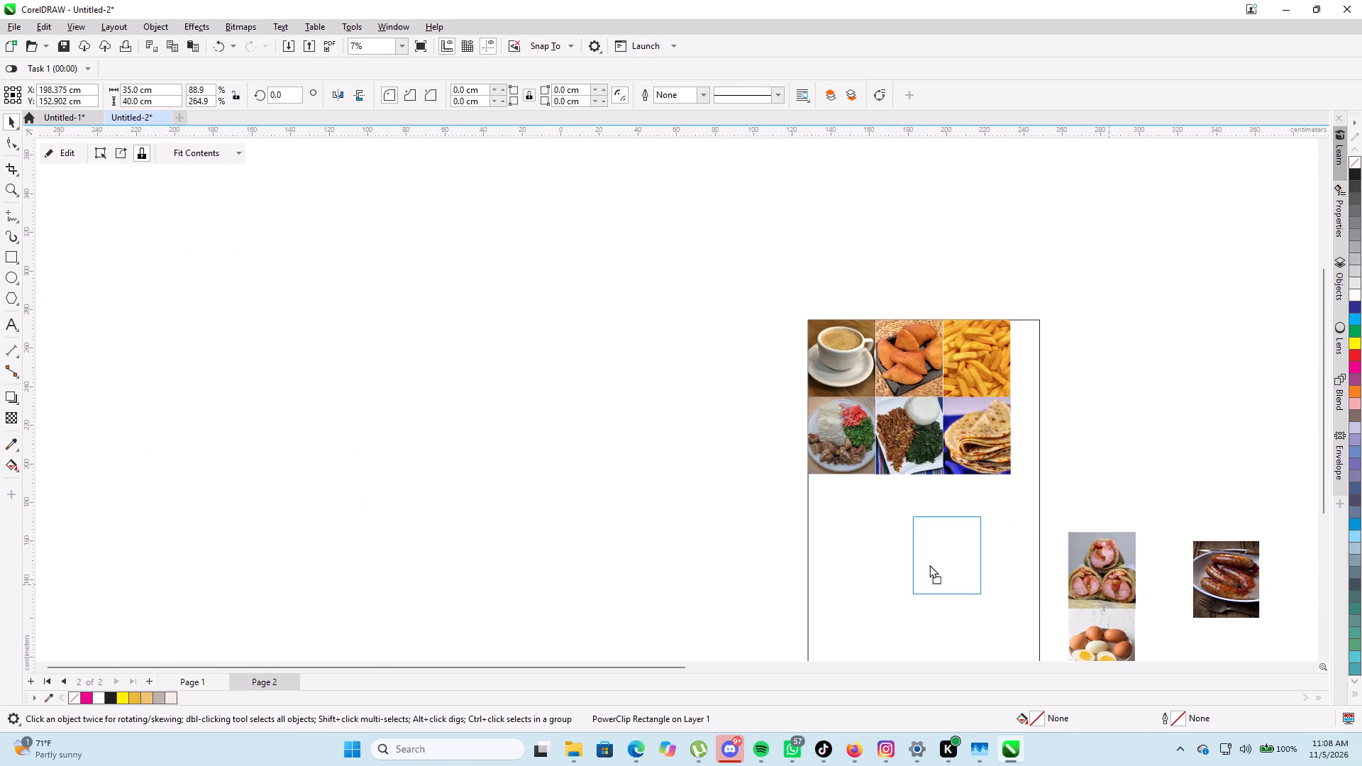
{"action": "left_click_drag", "start_coordinate": [929, 565], "coordinate": [847, 528]}
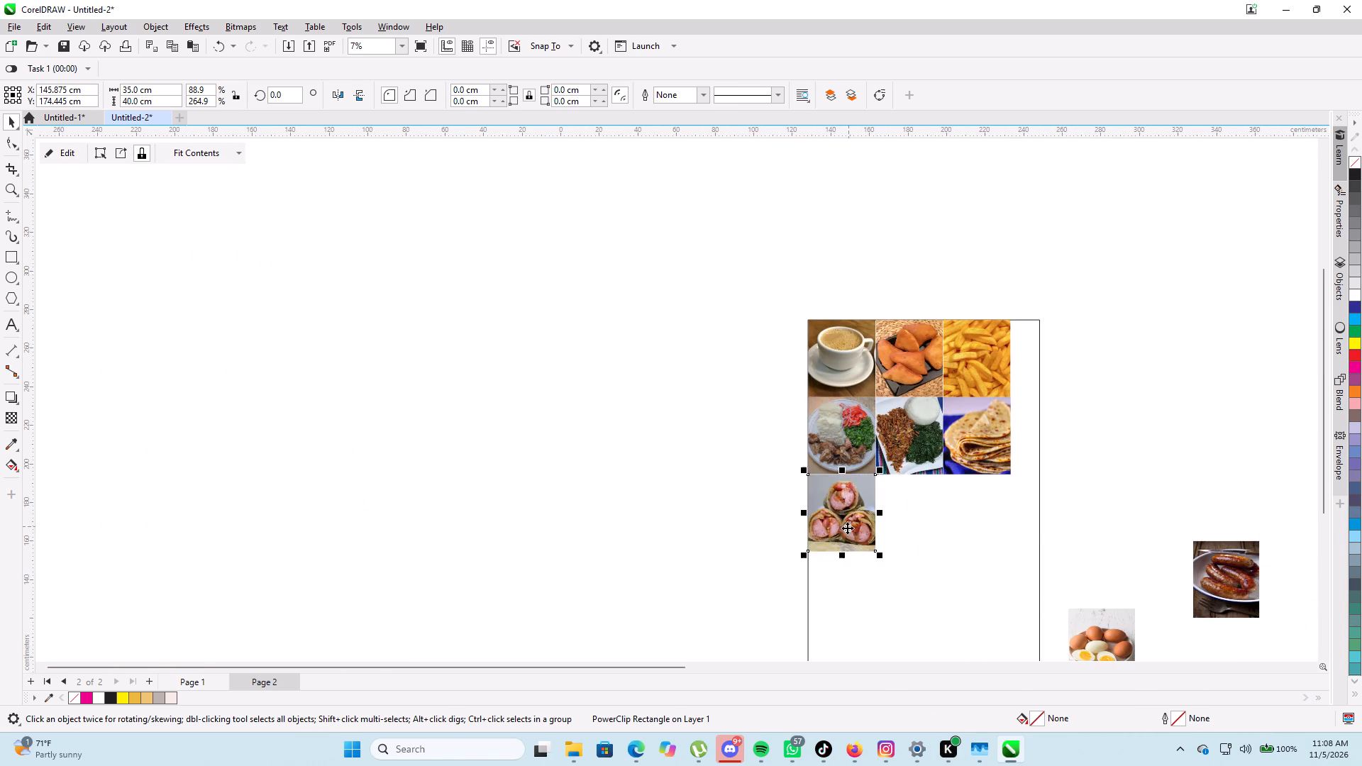
Place the grilled sausages photo edge to edge beside the sausage wraps photo, beneath the ugali and greens photo.
{"action": "scroll", "coordinate": [1031, 499], "scroll_direction": "down", "scroll_amount": 4}
{"action": "scroll", "coordinate": [1080, 583], "scroll_direction": "up", "scroll_amount": 3}
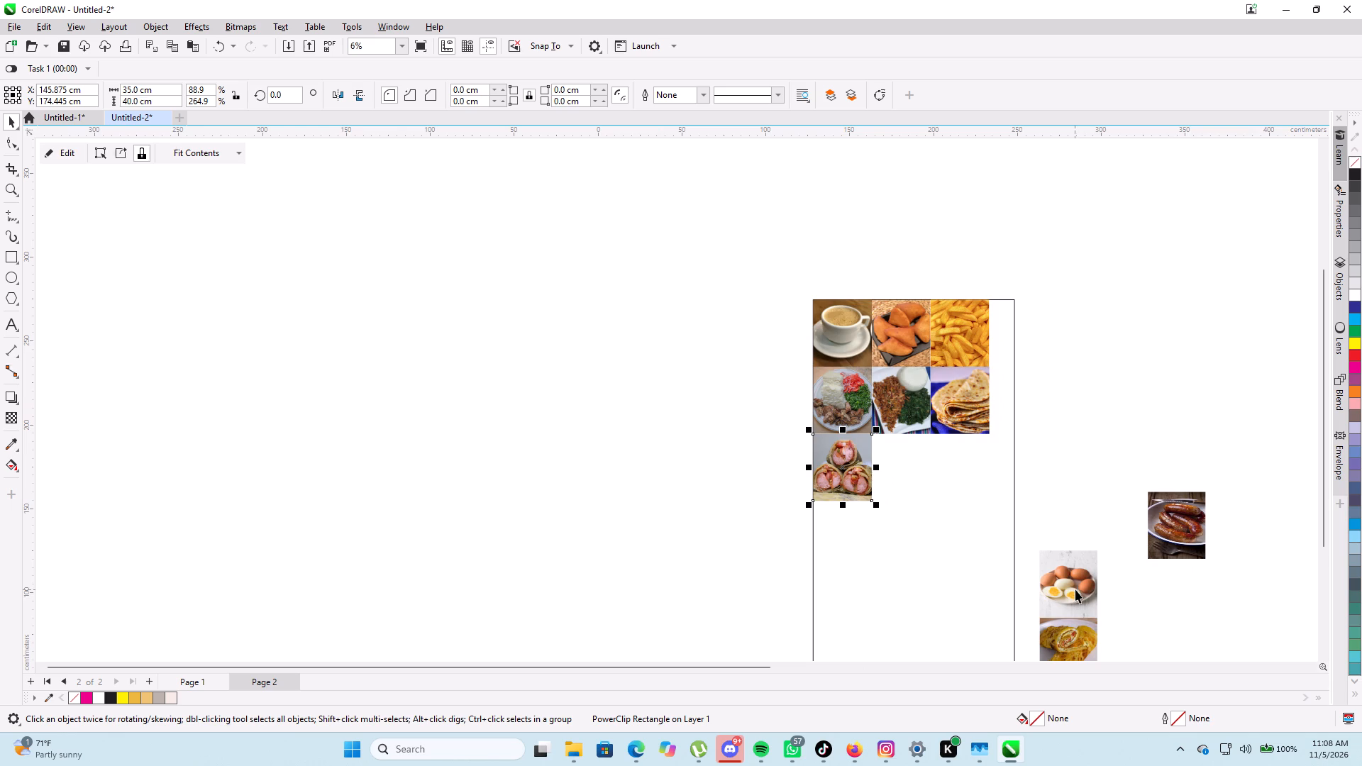
{"action": "left_click", "coordinate": [1174, 538]}
{"action": "left_click_drag", "start_coordinate": [1180, 533], "coordinate": [909, 474]}
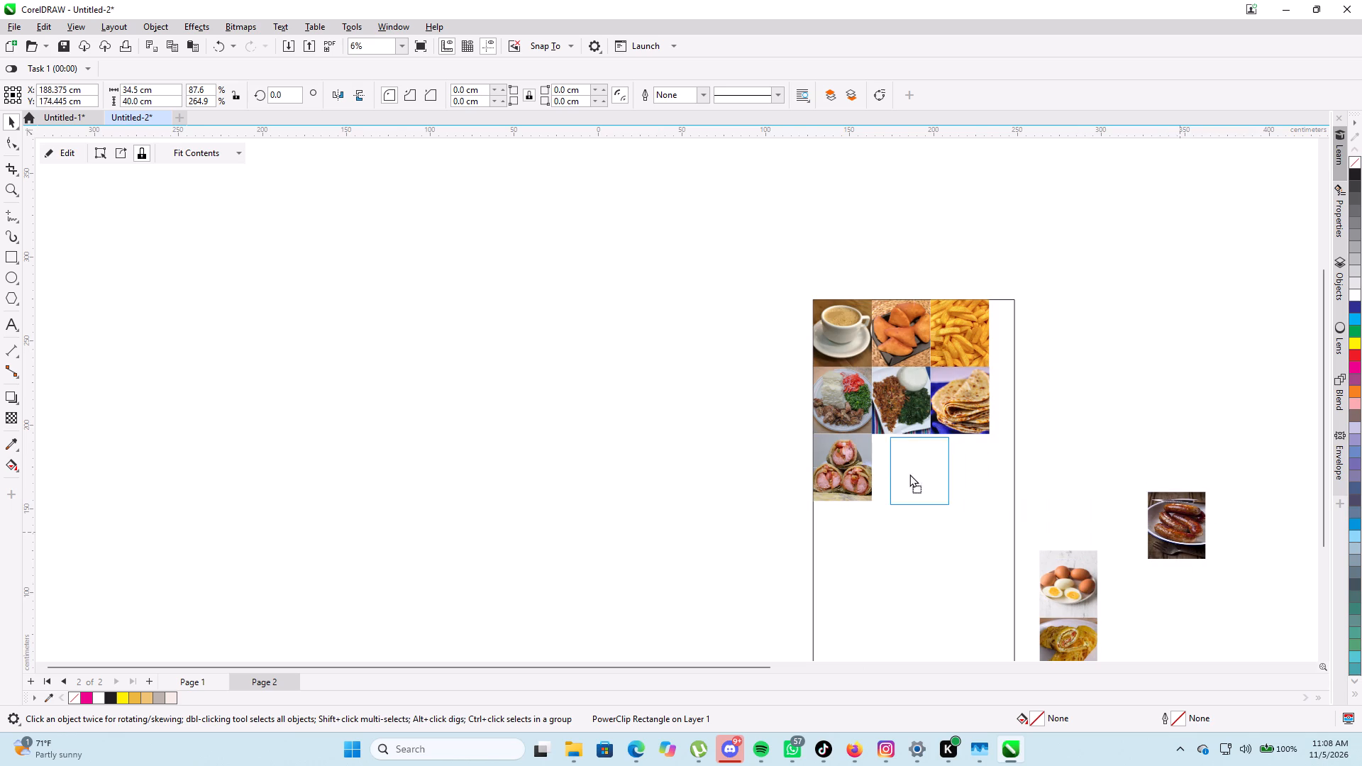
{"action": "left_click_drag", "start_coordinate": [909, 474], "coordinate": [900, 472]}
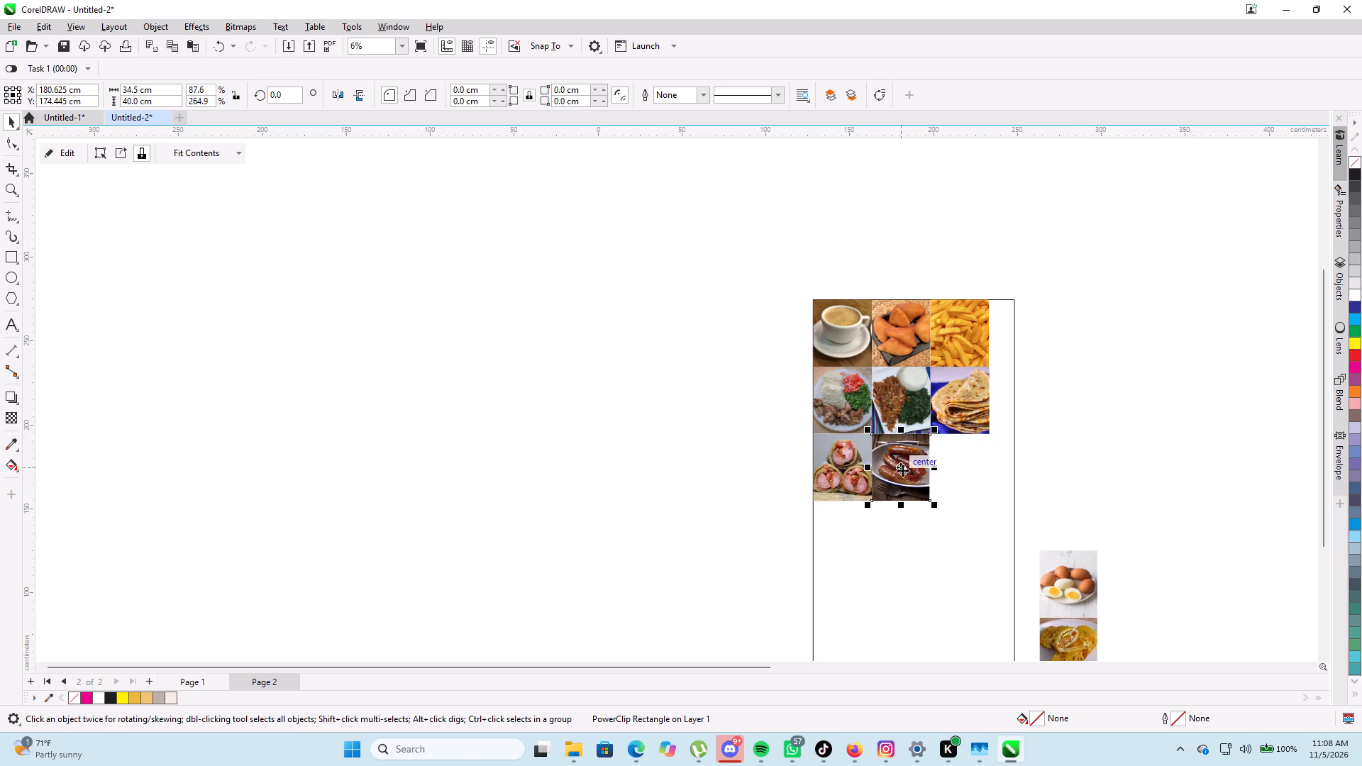
Examine how the grilled sausages photo lines up with the sausage wraps photo and the row above.
{"action": "scroll", "coordinate": [903, 470], "scroll_direction": "up", "scroll_amount": 13}
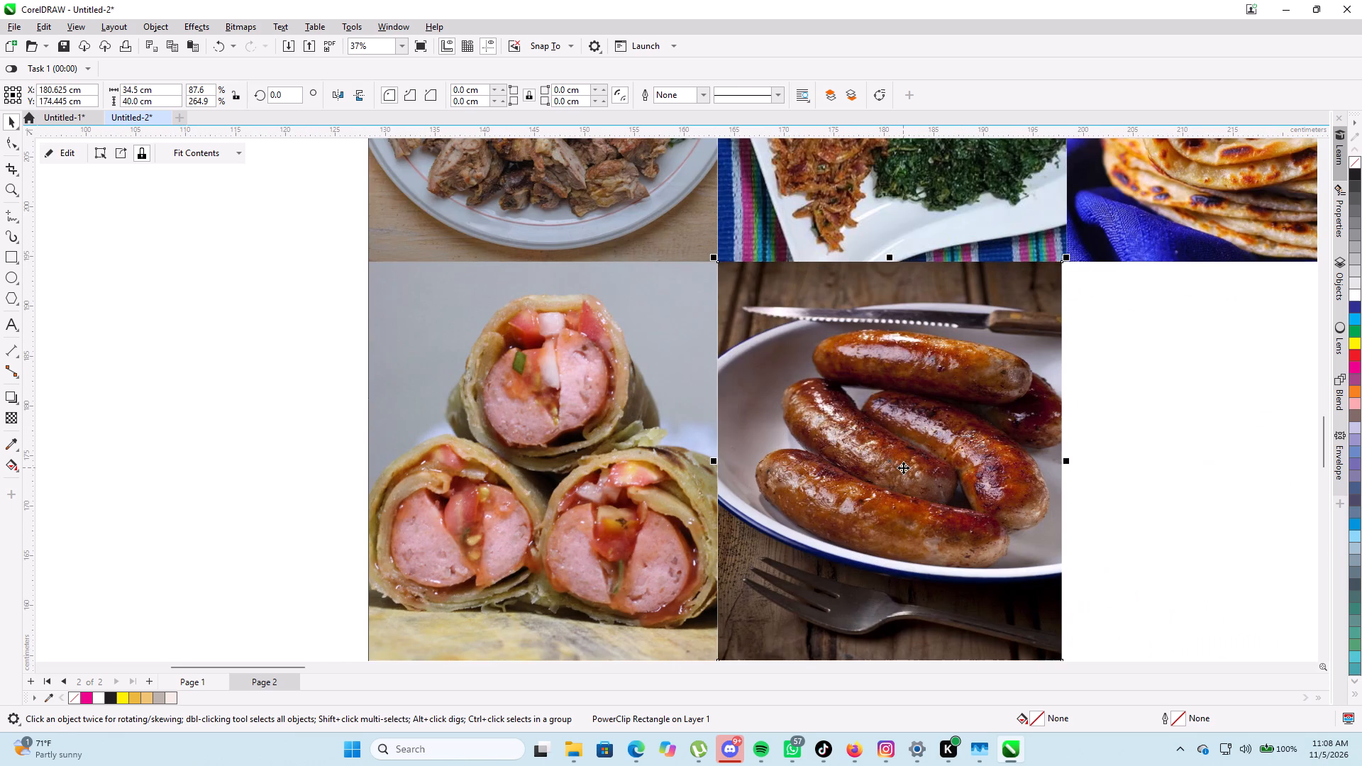
{"action": "scroll", "coordinate": [903, 467], "scroll_direction": "down", "scroll_amount": 10}
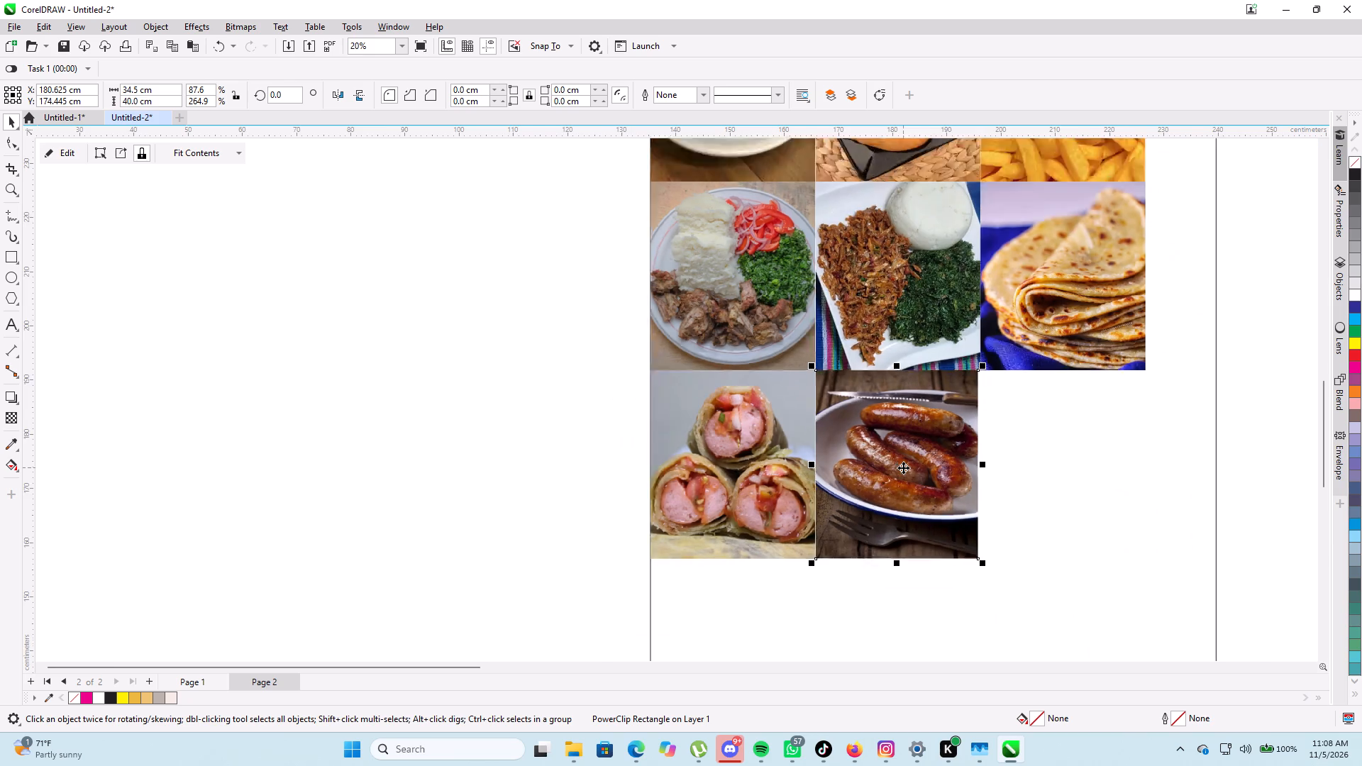
{"action": "scroll", "coordinate": [900, 477], "scroll_direction": "up", "scroll_amount": 9}
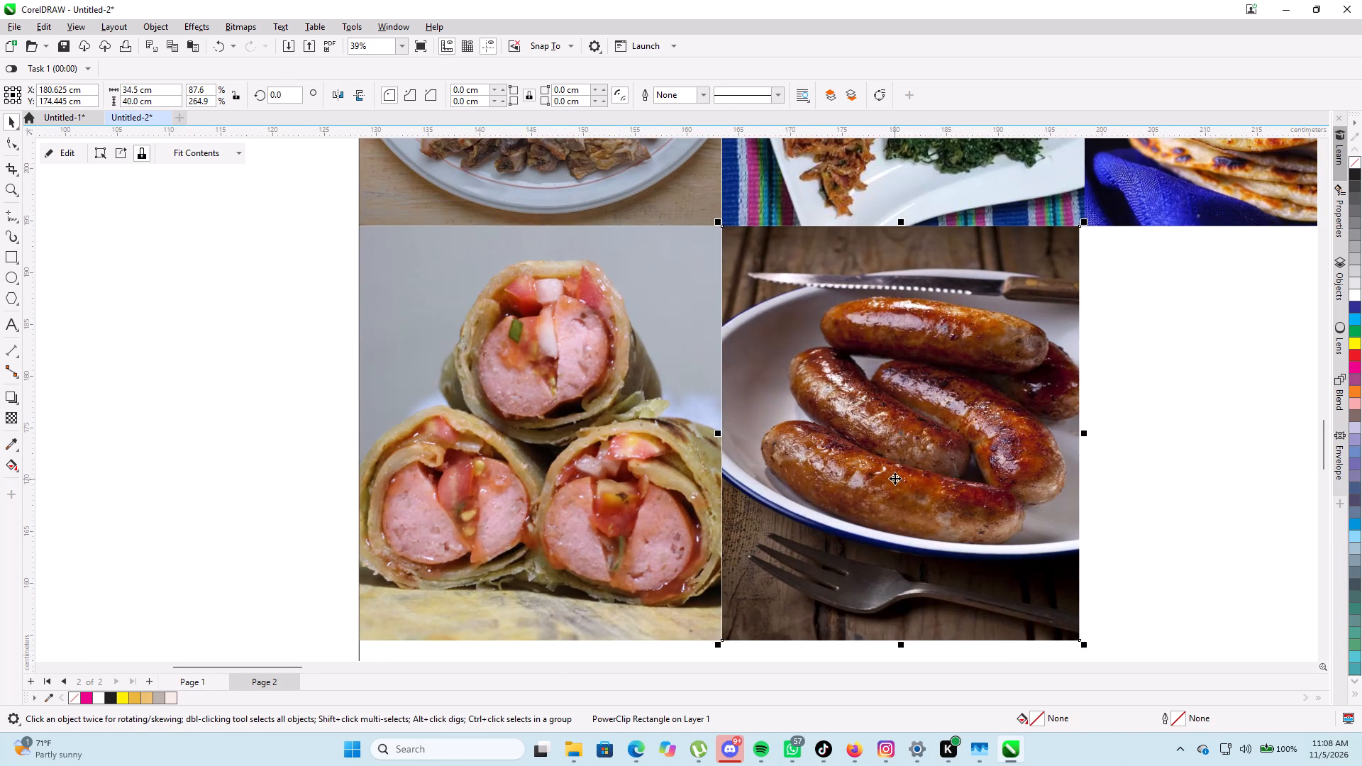
{"action": "scroll", "coordinate": [895, 477], "scroll_direction": "down", "scroll_amount": 14}
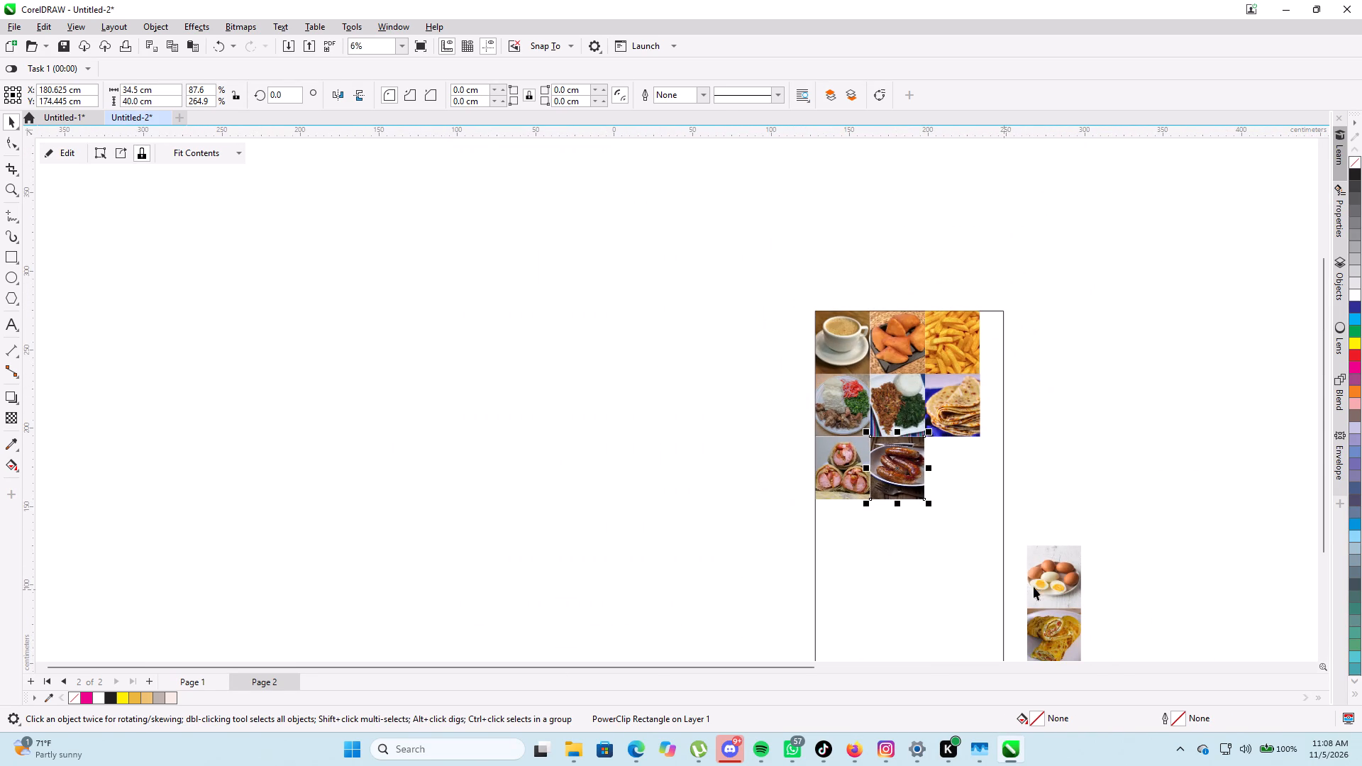
Complete the third row by placing the boiled eggs photo edge to edge beside the grilled sausages photo, beneath the chapati photo.
{"action": "left_click", "coordinate": [1041, 582]}
{"action": "left_click_drag", "start_coordinate": [1052, 582], "coordinate": [1044, 577]}
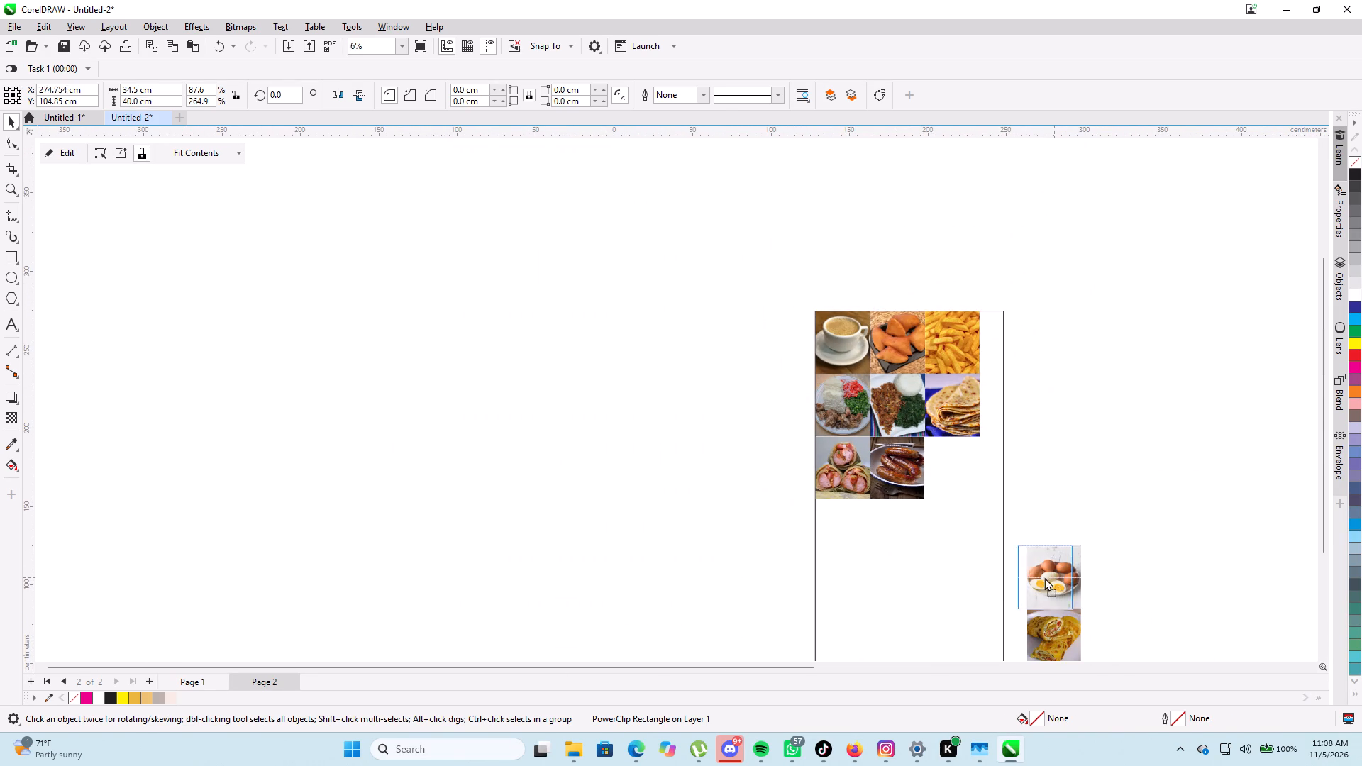
{"action": "left_click_drag", "start_coordinate": [1044, 577], "coordinate": [951, 470]}
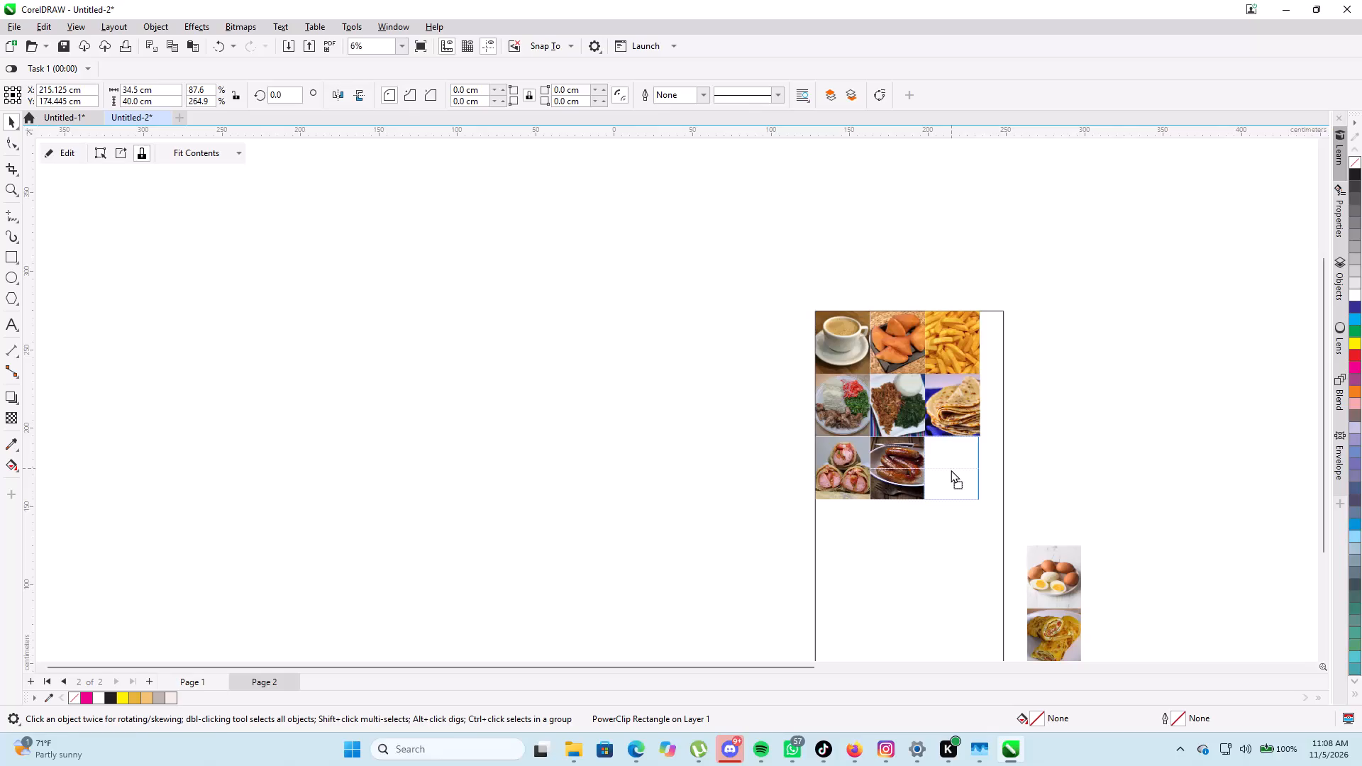
{"action": "left_click_drag", "start_coordinate": [951, 470], "coordinate": [952, 470]}
Start the fourth row by placing the rolled omelette photo directly beneath the sausage wraps photo, flush with the sign's side edge.
{"action": "middle_click_drag", "start_coordinate": [1079, 555], "coordinate": [1081, 487]}
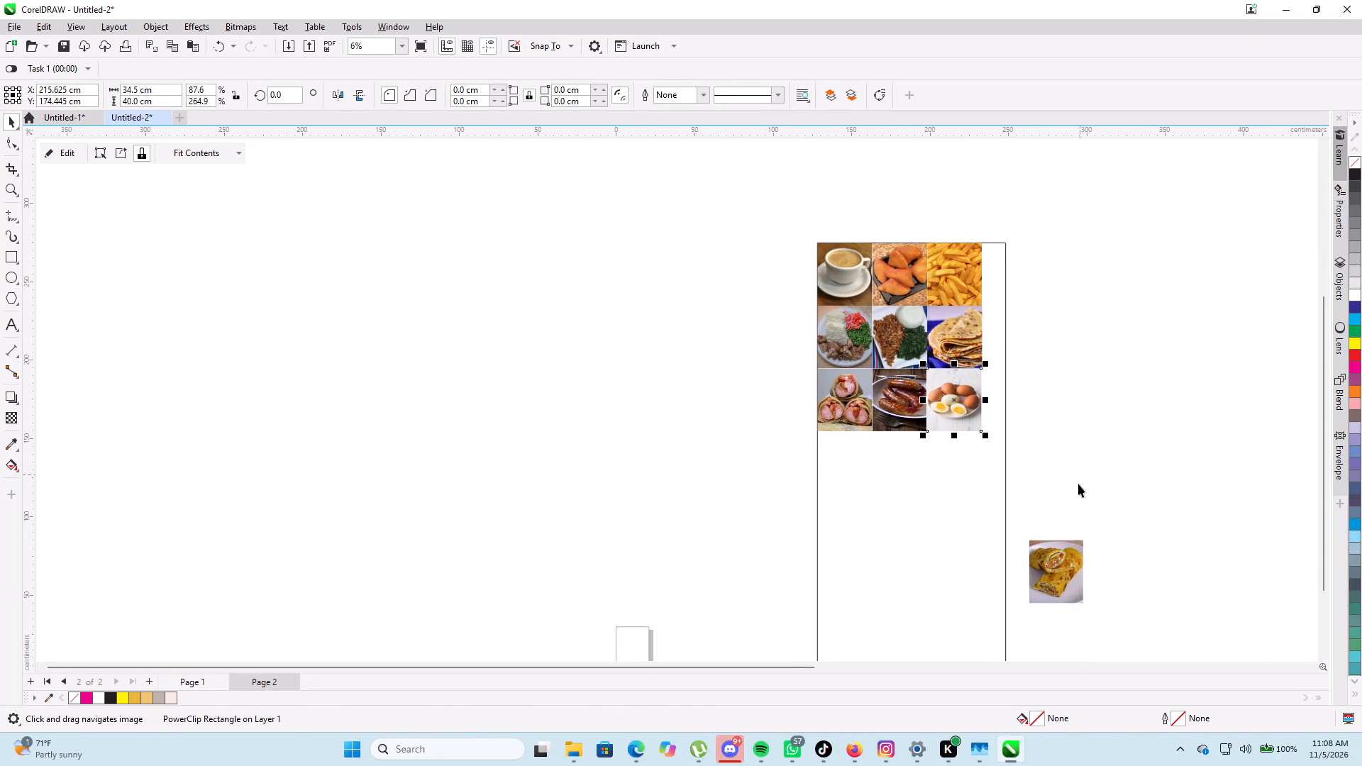
{"action": "scroll", "coordinate": [1079, 497], "scroll_direction": "down", "scroll_amount": 4}
{"action": "left_click", "coordinate": [1071, 545]}
{"action": "scroll", "coordinate": [1065, 542], "scroll_direction": "up", "scroll_amount": 6}
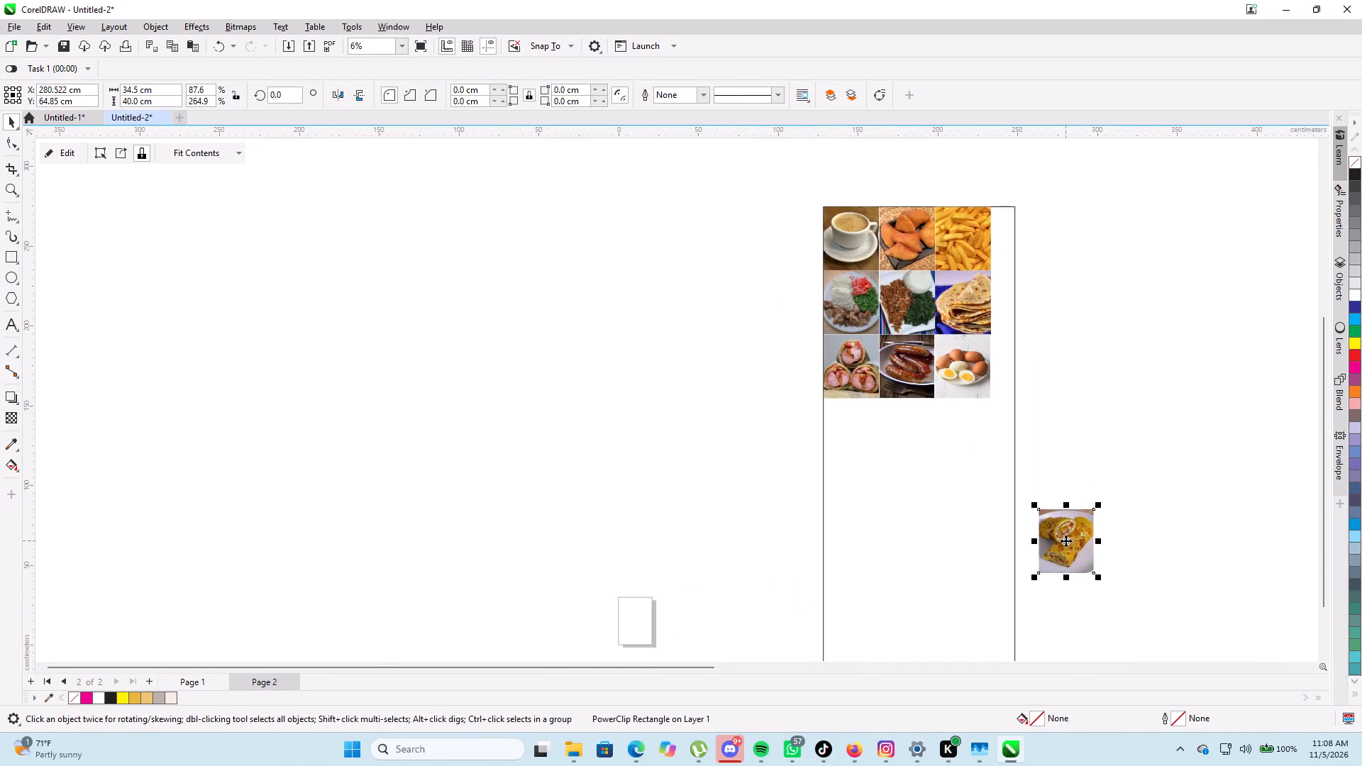
{"action": "scroll", "coordinate": [1065, 540], "scroll_direction": "up", "scroll_amount": 1}
{"action": "left_click_drag", "start_coordinate": [1079, 550], "coordinate": [763, 418]}
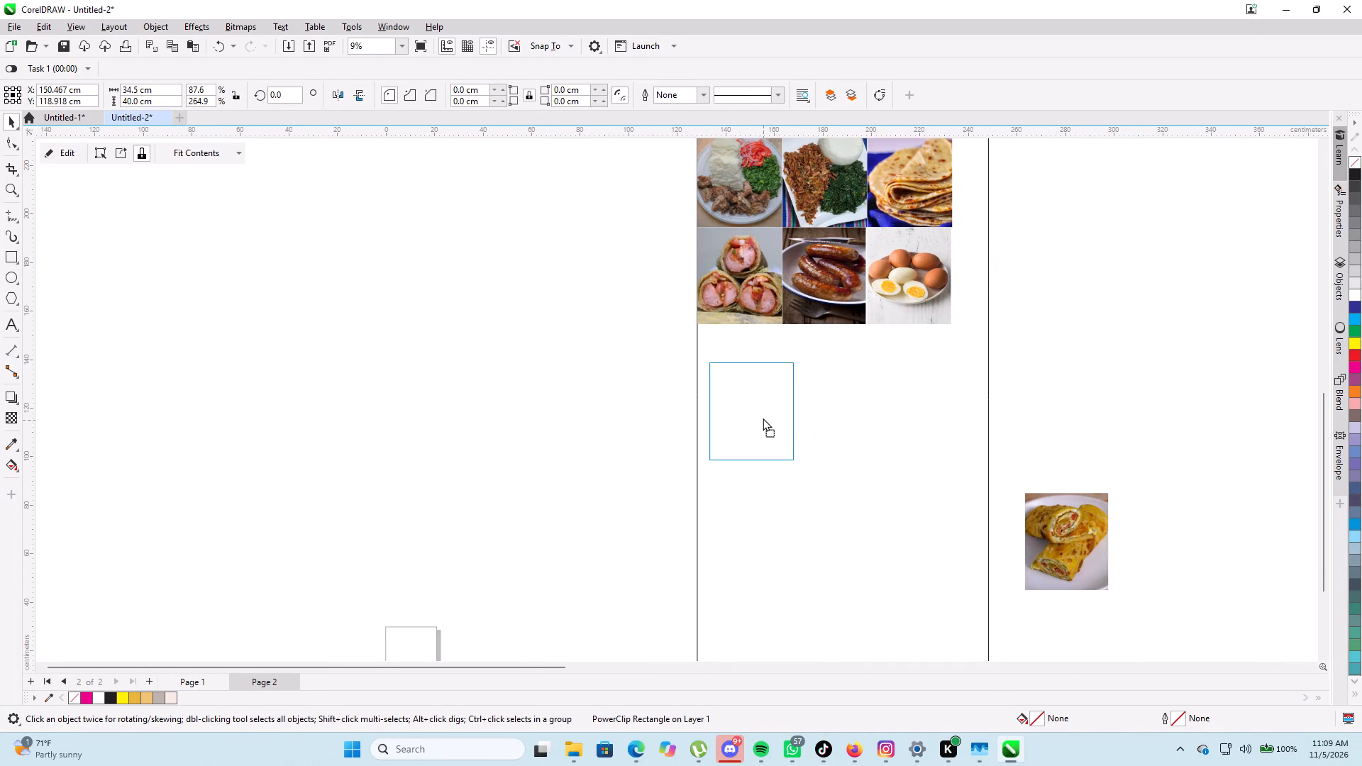
{"action": "left_click_drag", "start_coordinate": [763, 418], "coordinate": [748, 375]}
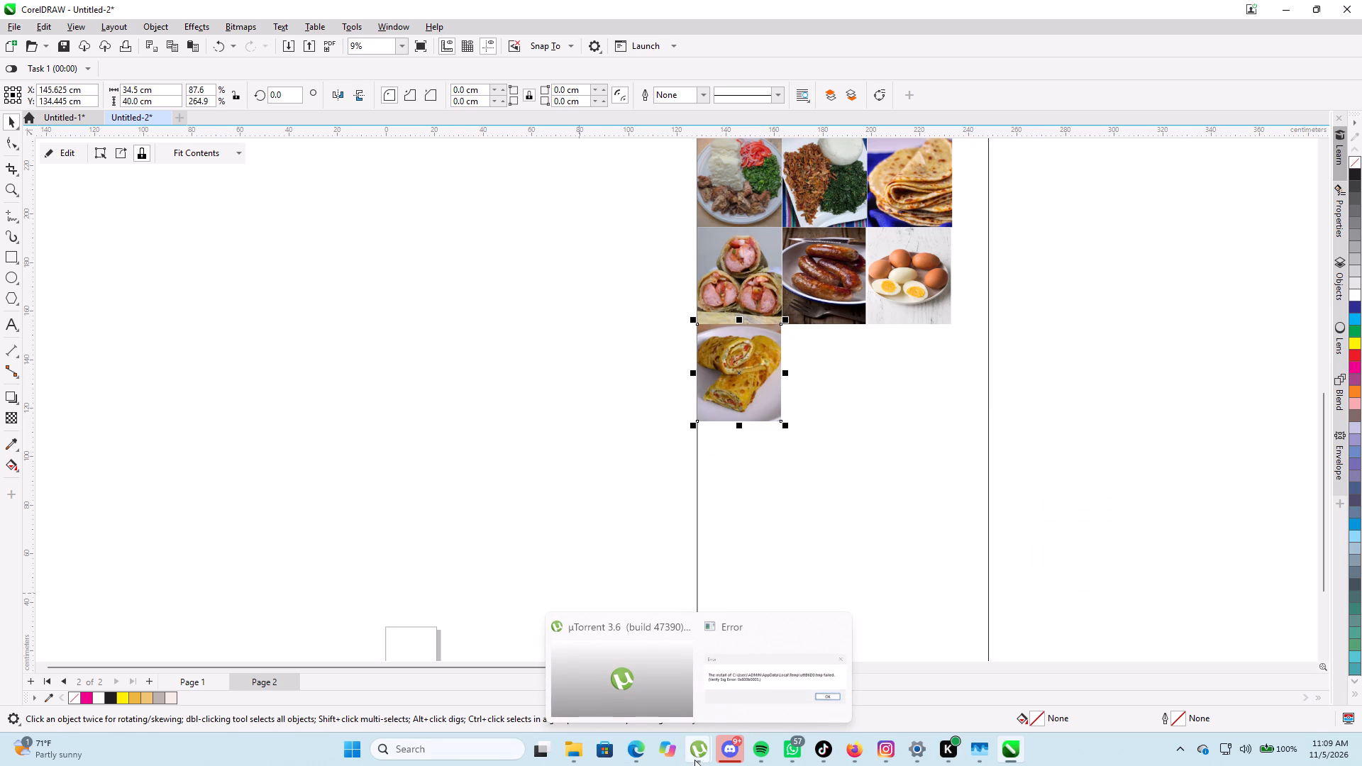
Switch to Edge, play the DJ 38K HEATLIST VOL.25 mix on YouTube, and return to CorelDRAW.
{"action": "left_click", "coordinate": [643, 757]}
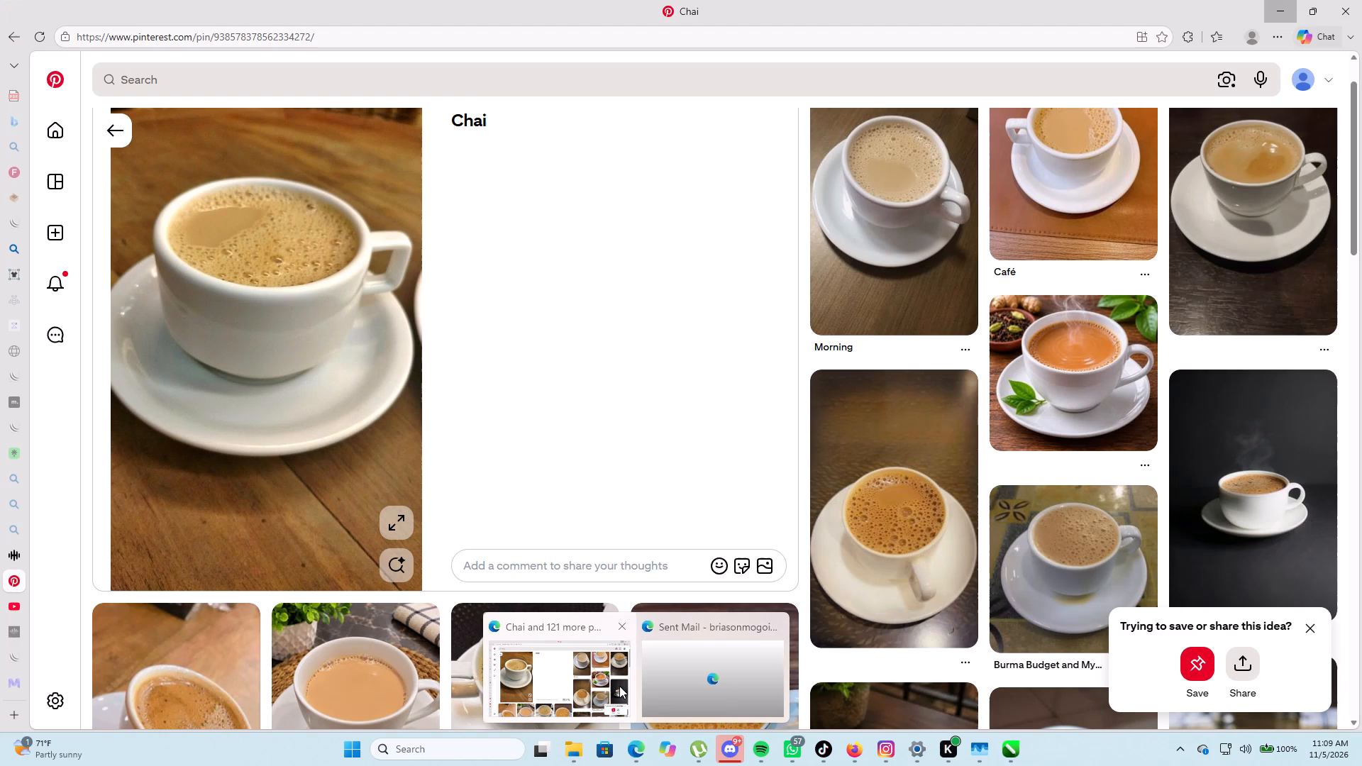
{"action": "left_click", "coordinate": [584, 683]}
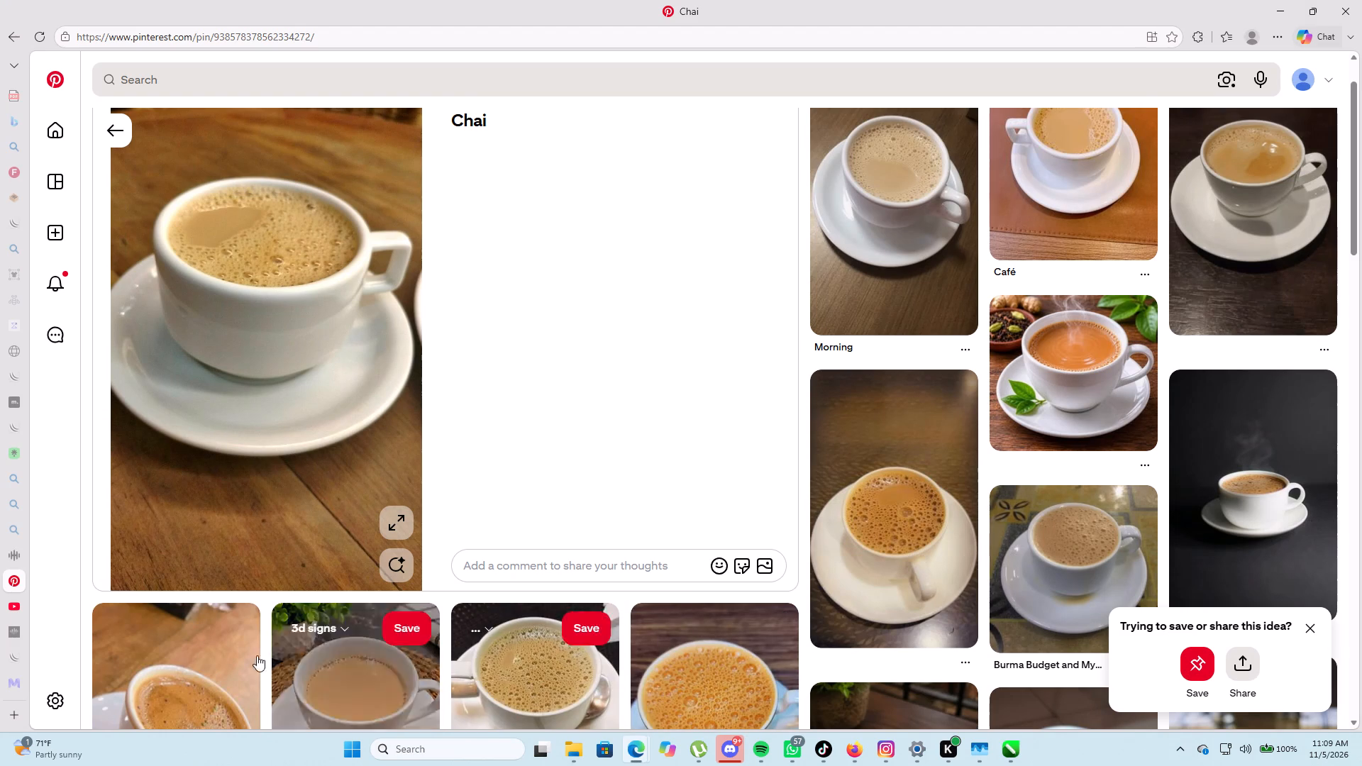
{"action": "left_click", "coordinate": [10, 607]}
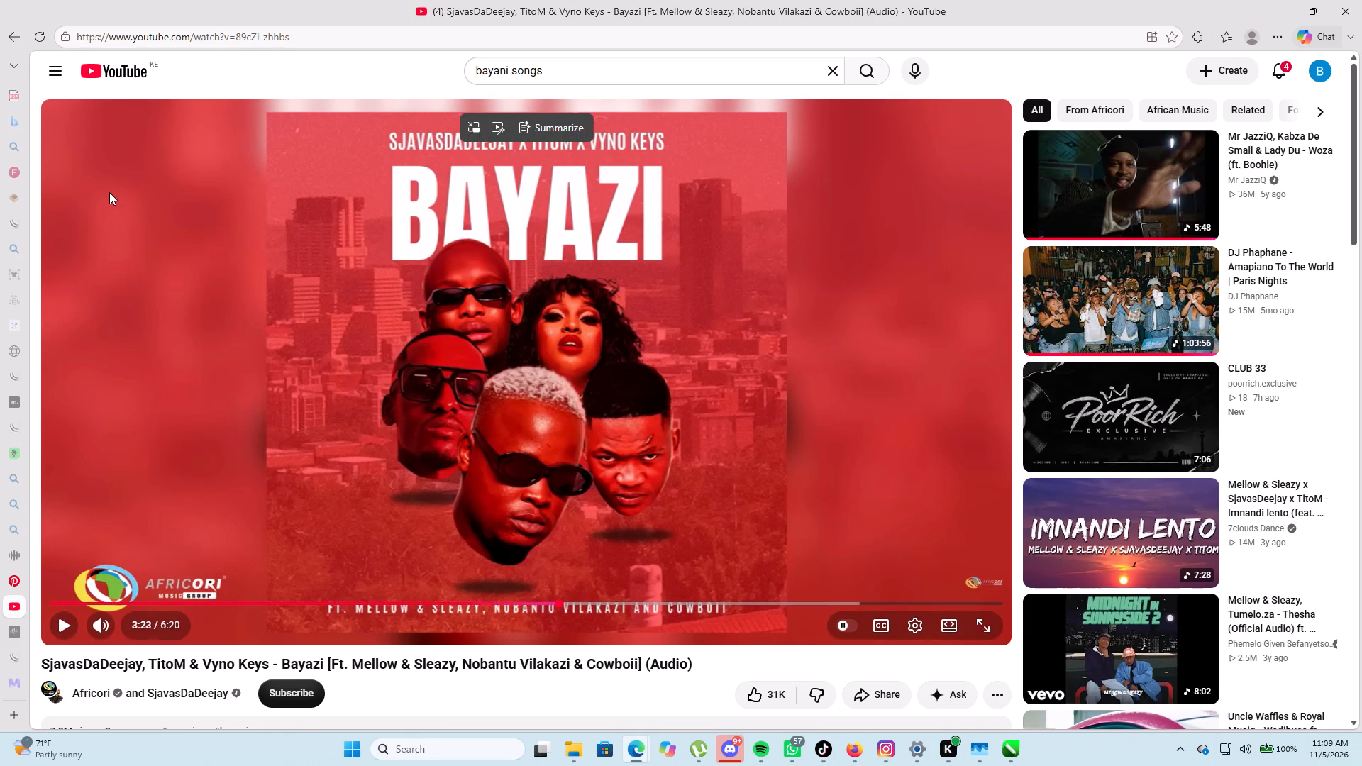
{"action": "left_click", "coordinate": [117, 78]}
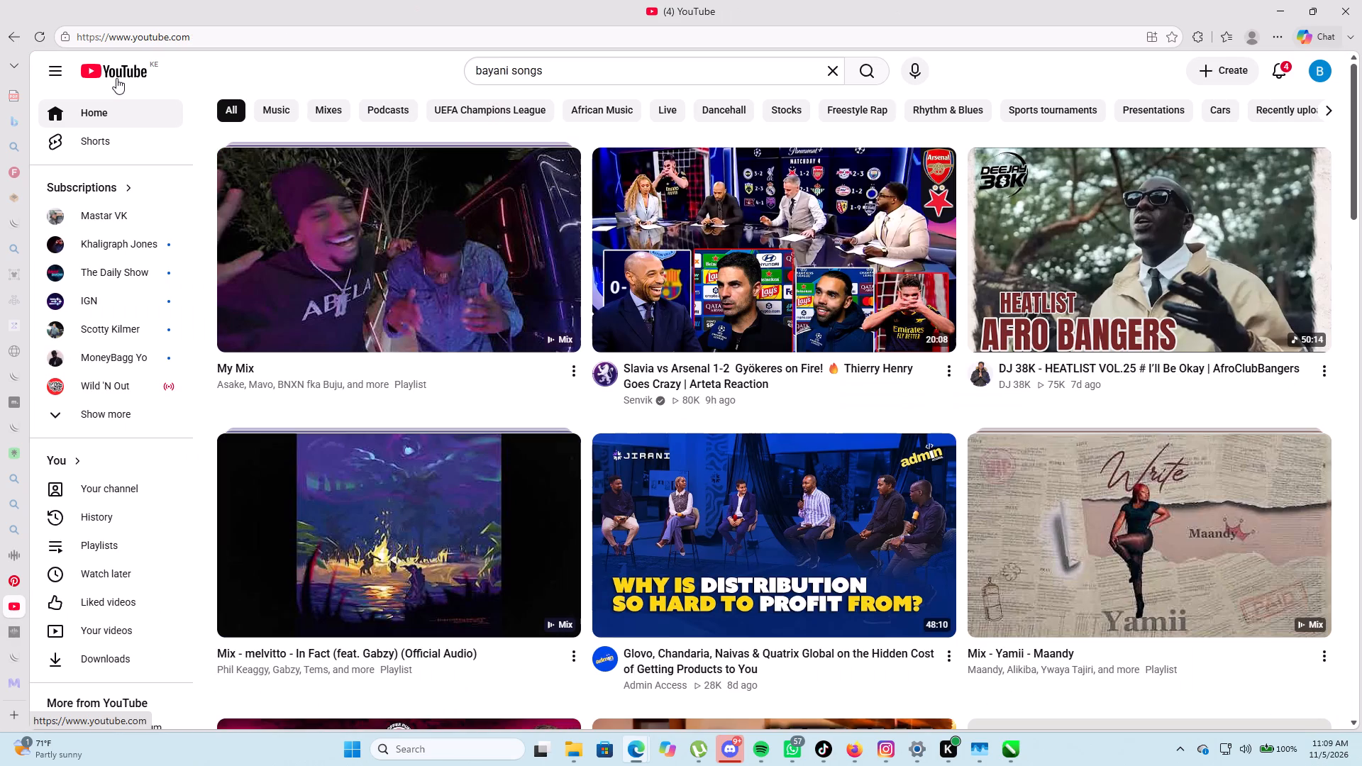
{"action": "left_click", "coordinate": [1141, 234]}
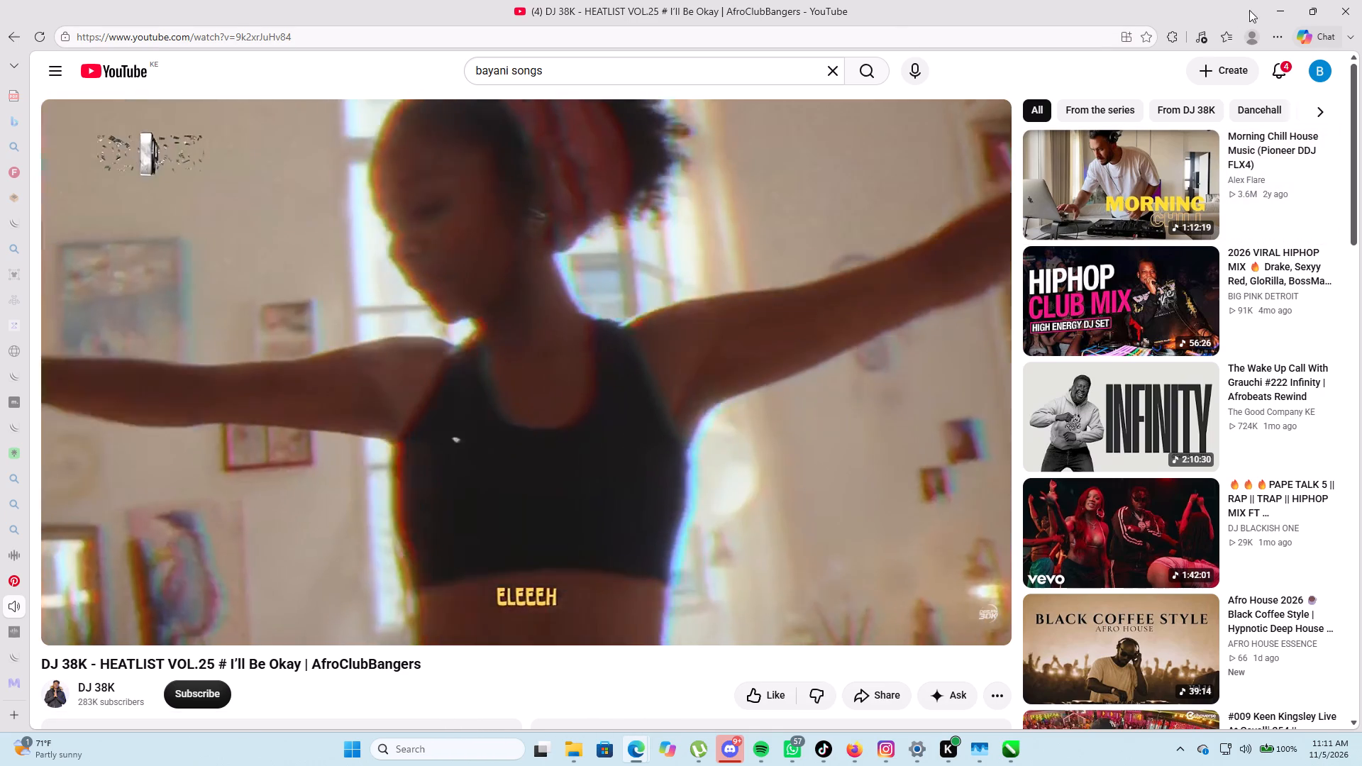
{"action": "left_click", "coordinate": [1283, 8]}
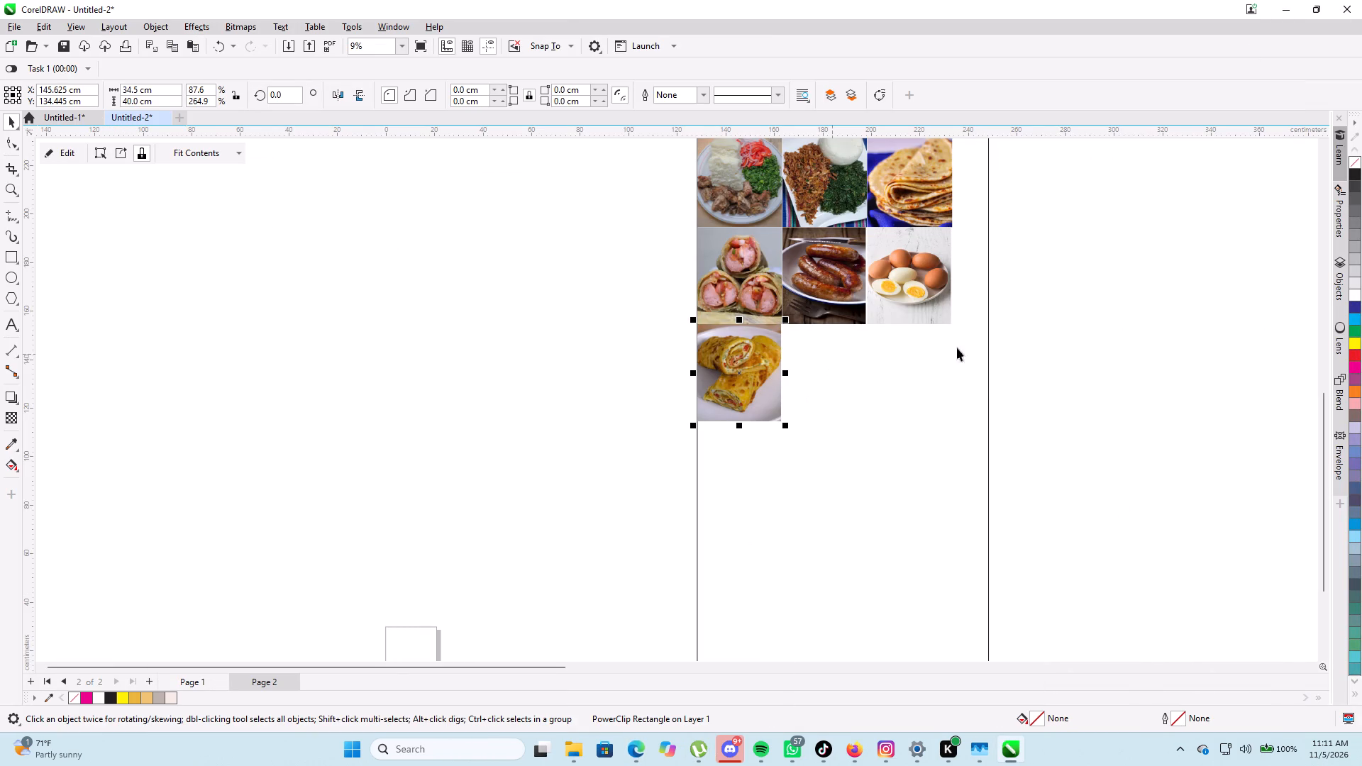
Examine the sign and the spare food photos on page 2, and the artwork on page 1, for remaining menu photos.
{"action": "scroll", "coordinate": [1157, 355], "scroll_direction": "down", "scroll_amount": 4}
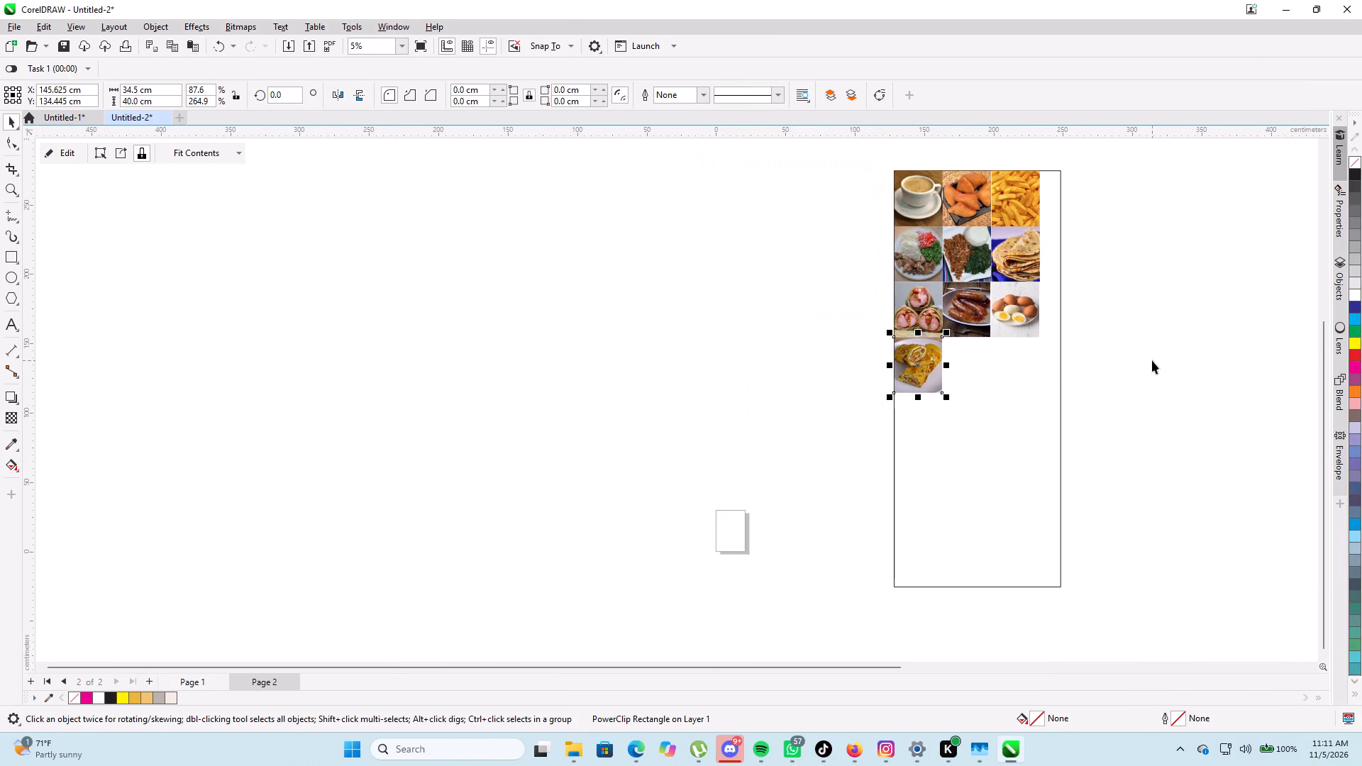
{"action": "scroll", "coordinate": [1152, 360], "scroll_direction": "up", "scroll_amount": 1}
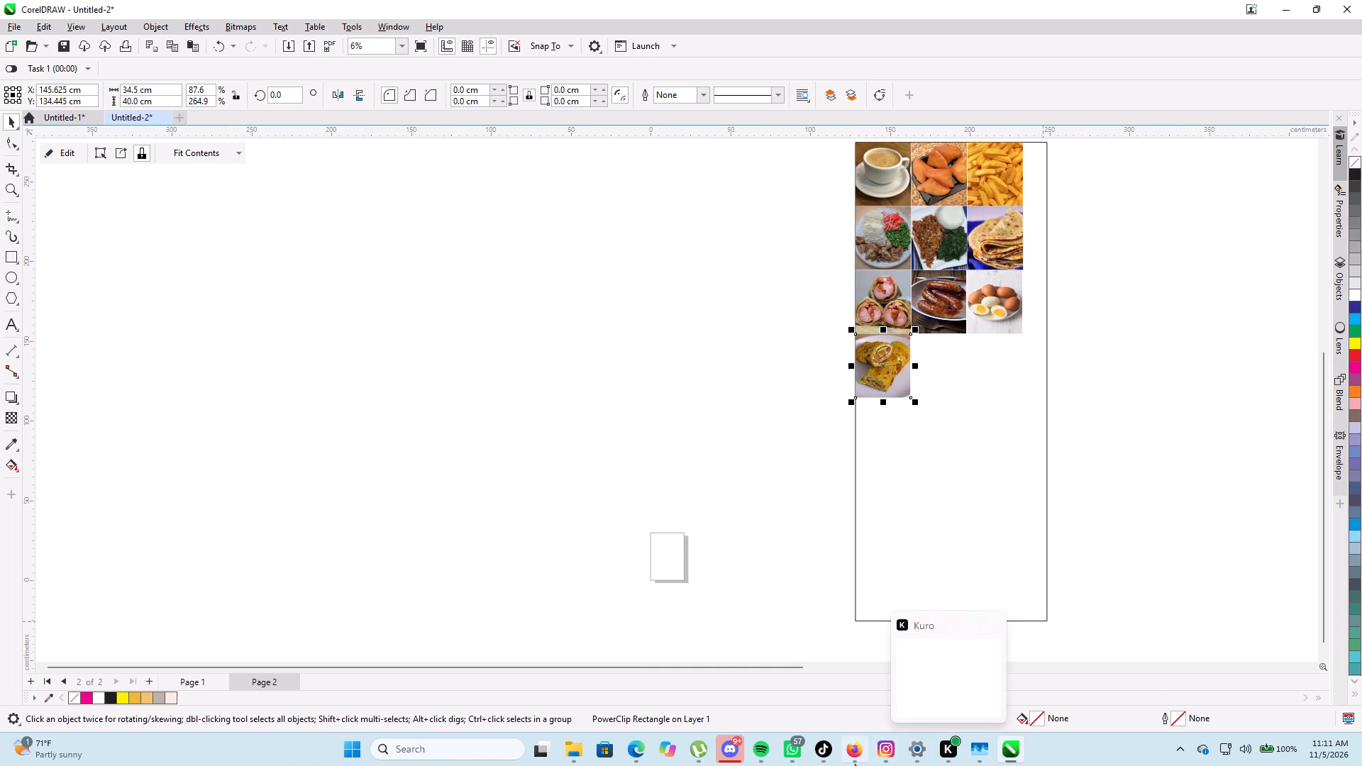
{"action": "scroll", "coordinate": [1207, 532], "scroll_direction": "down", "scroll_amount": 3}
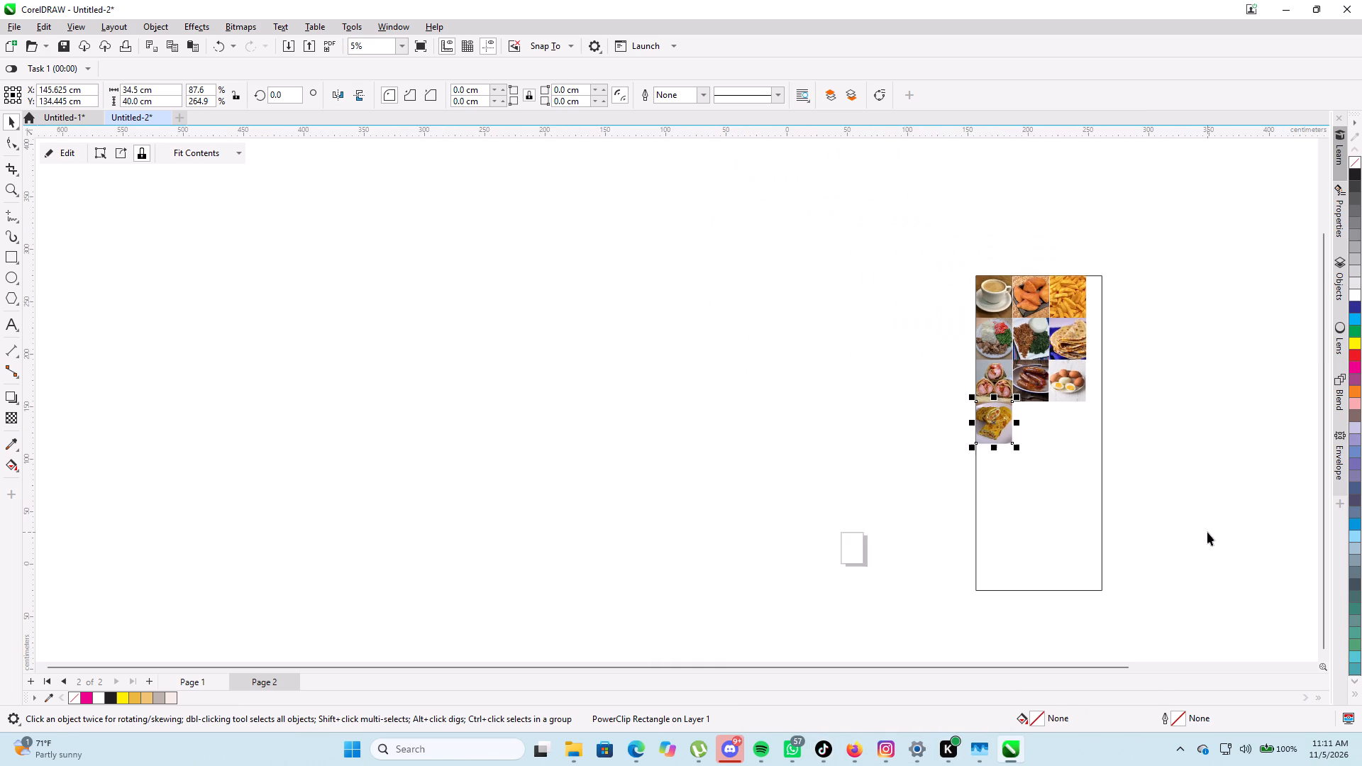
{"action": "middle_click_drag", "start_coordinate": [1206, 531], "coordinate": [917, 534]}
{"action": "middle_click_drag", "start_coordinate": [912, 533], "coordinate": [877, 528]}
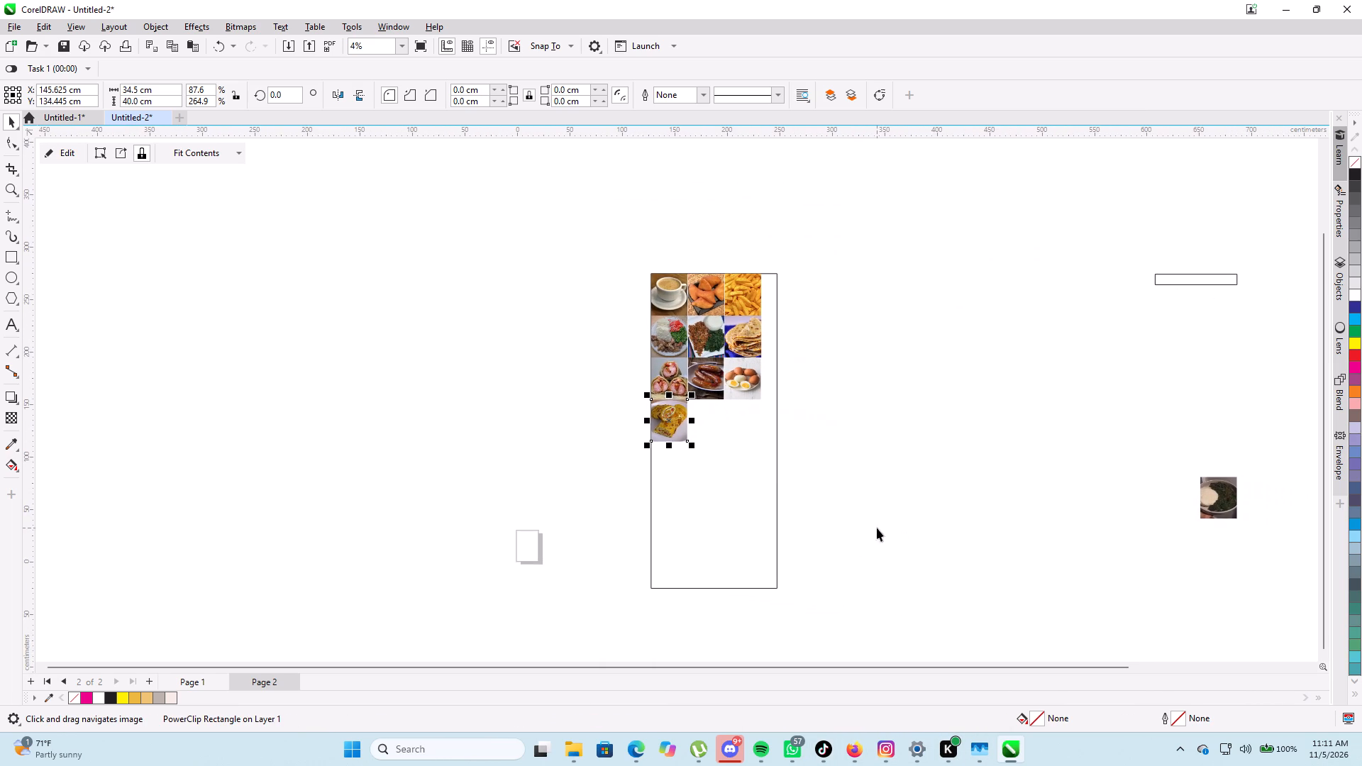
{"action": "scroll", "coordinate": [1123, 487], "scroll_direction": "up", "scroll_amount": 1}
{"action": "scroll", "coordinate": [1120, 487], "scroll_direction": "down", "scroll_amount": 7}
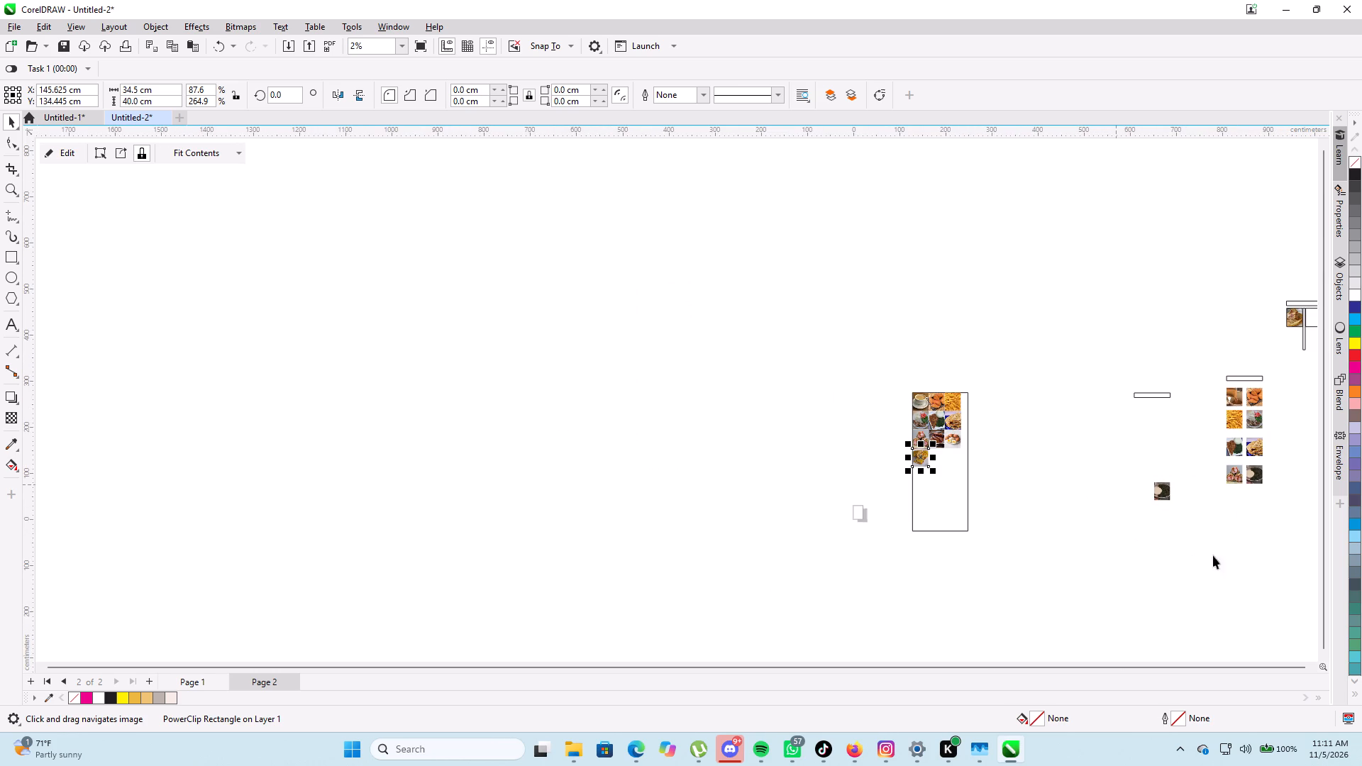
{"action": "scroll", "coordinate": [1234, 555], "scroll_direction": "up", "scroll_amount": 1}
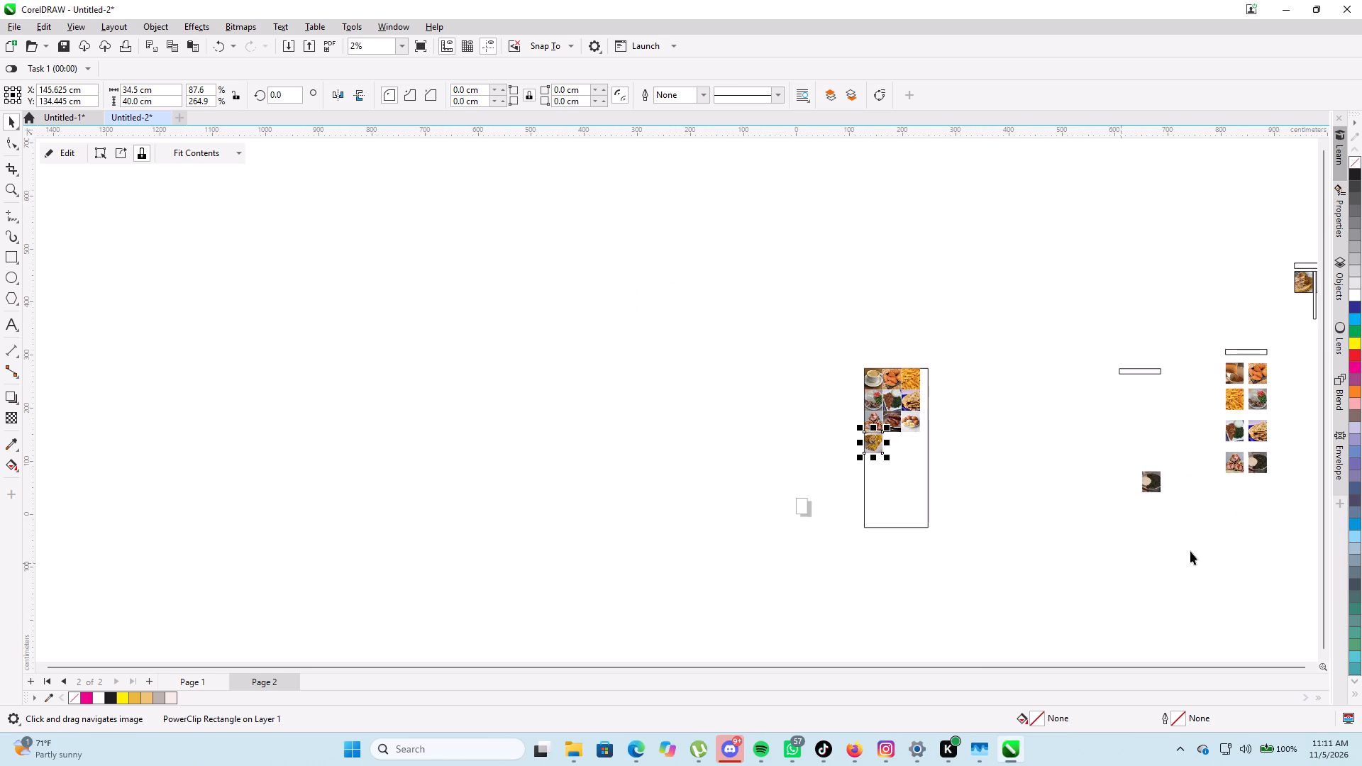
{"action": "scroll", "coordinate": [1190, 551], "scroll_direction": "up", "scroll_amount": 4}
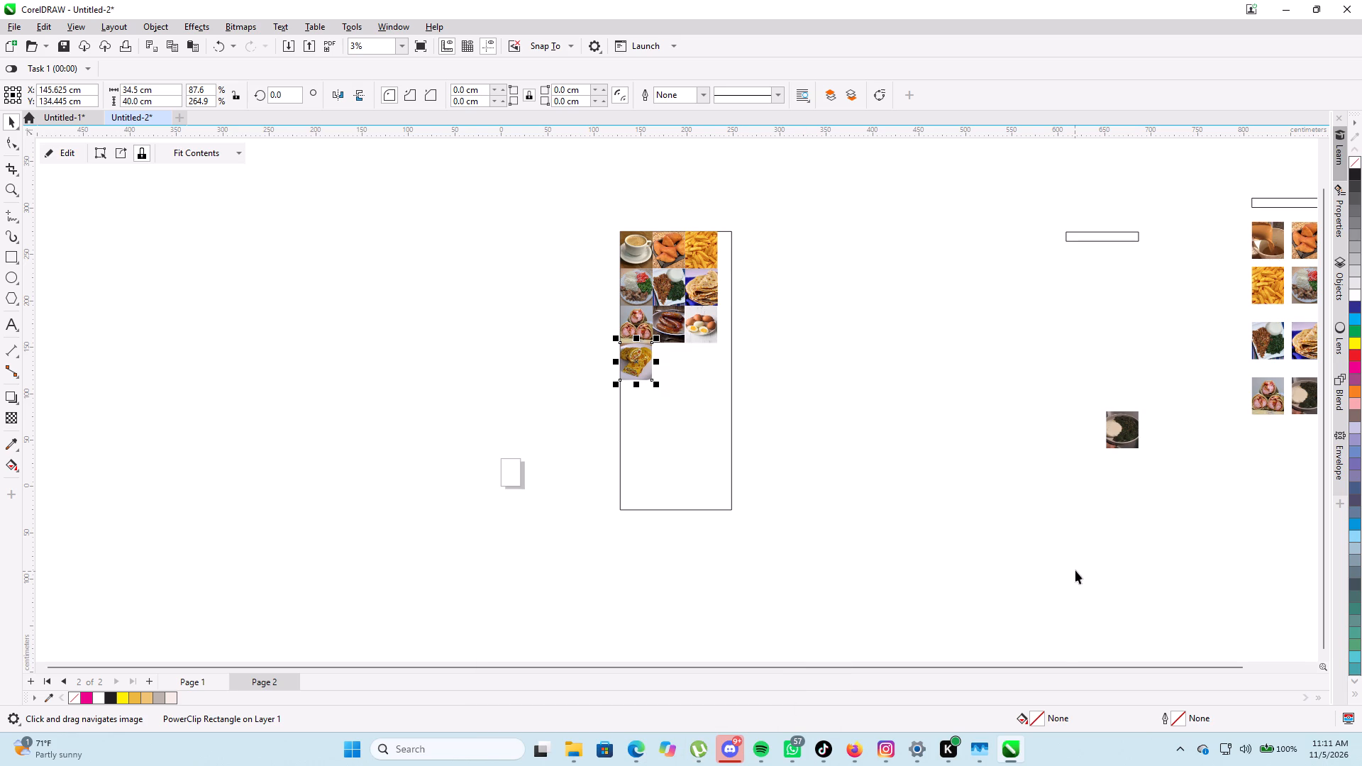
{"action": "middle_click_drag", "start_coordinate": [1075, 570], "coordinate": [781, 574]}
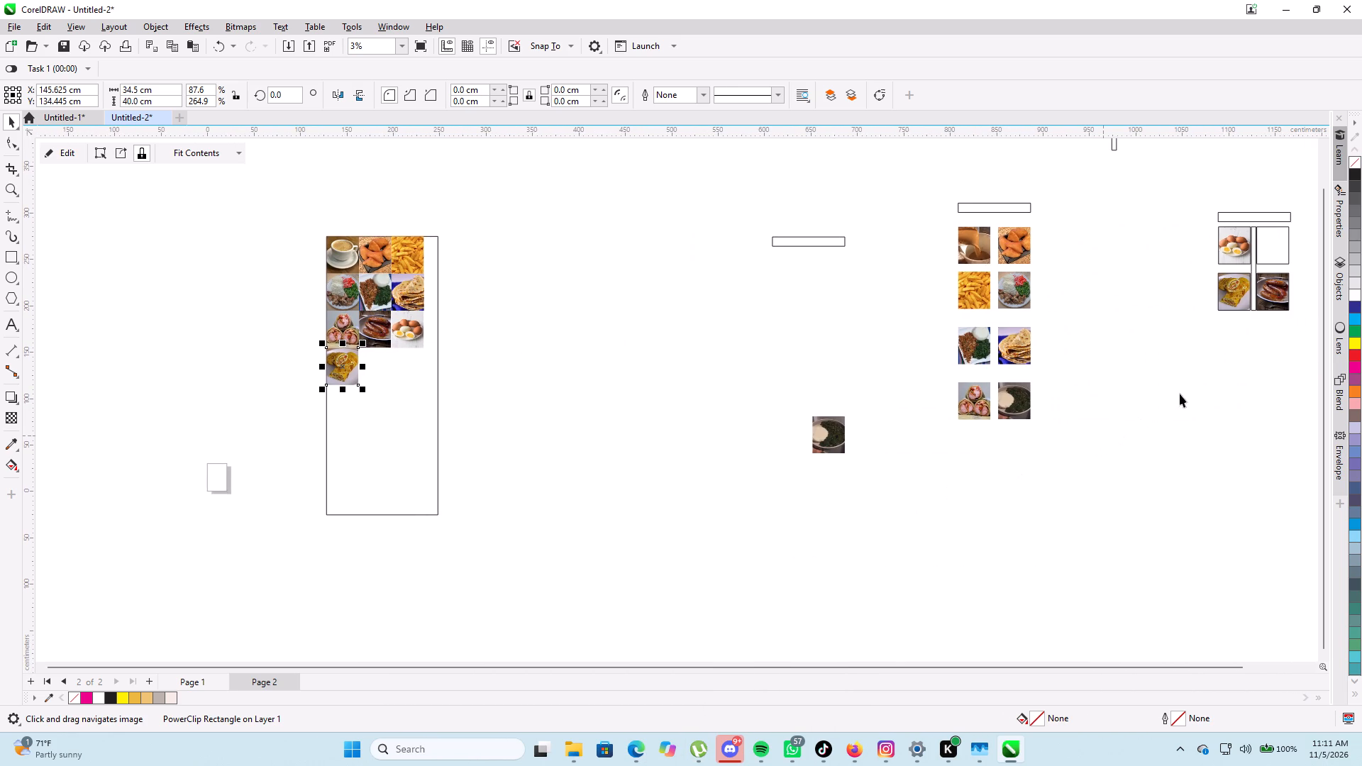
{"action": "scroll", "coordinate": [1180, 394], "scroll_direction": "up", "scroll_amount": 2}
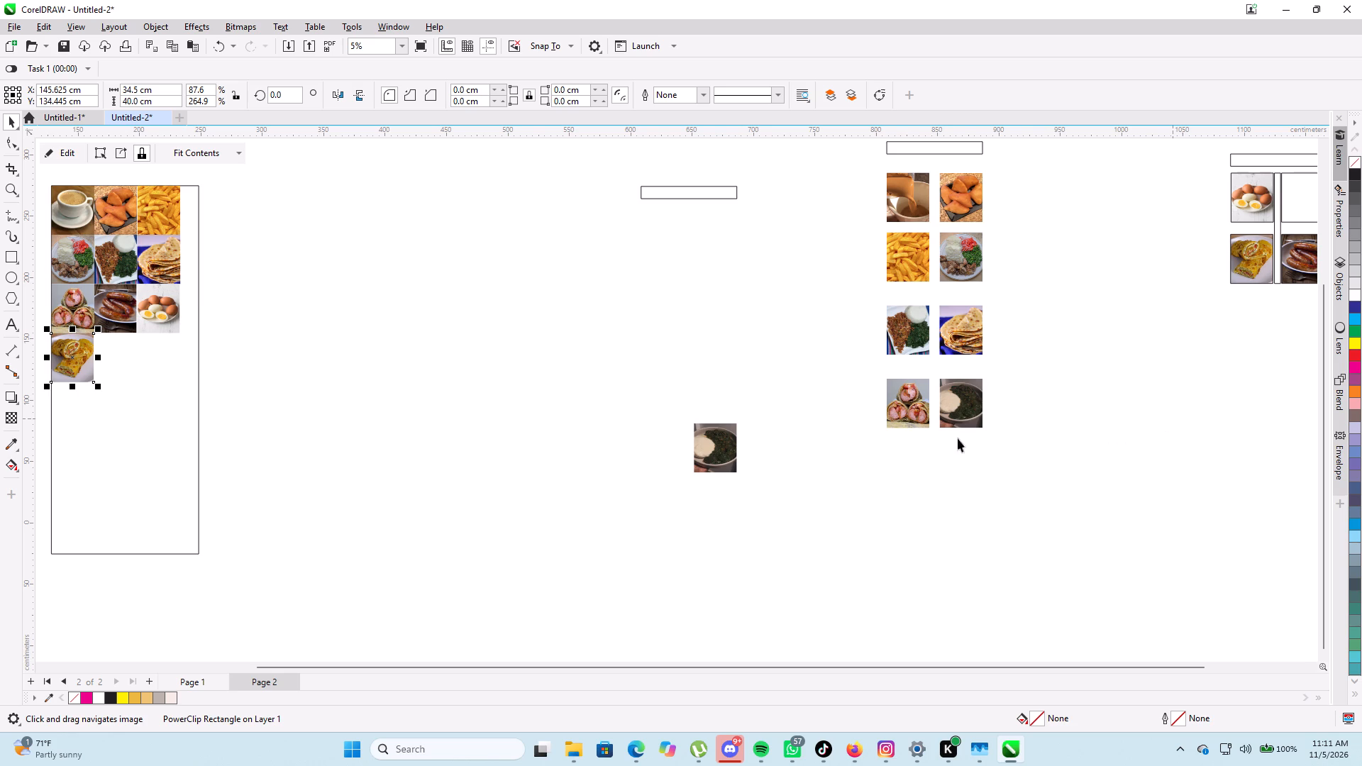
{"action": "scroll", "coordinate": [800, 421], "scroll_direction": "down", "scroll_amount": 4}
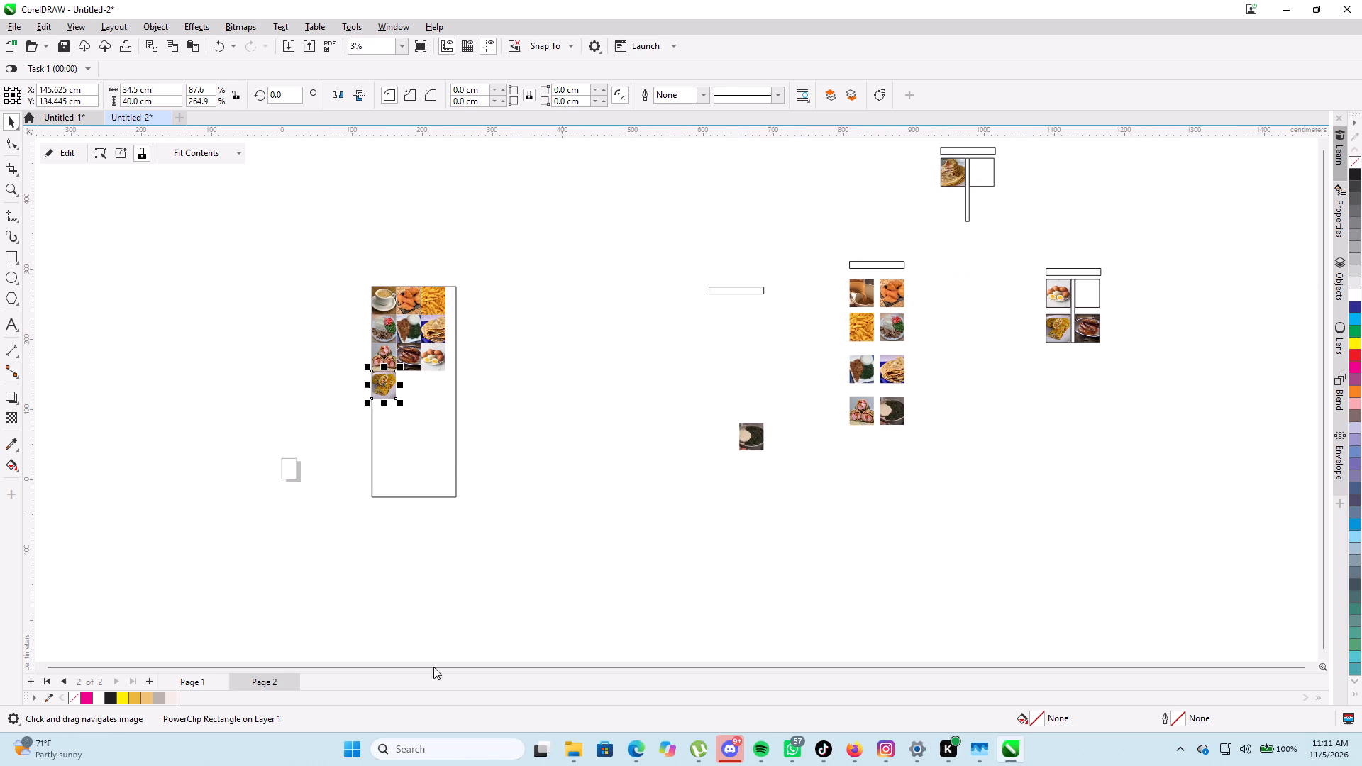
{"action": "left_click", "coordinate": [196, 682]}
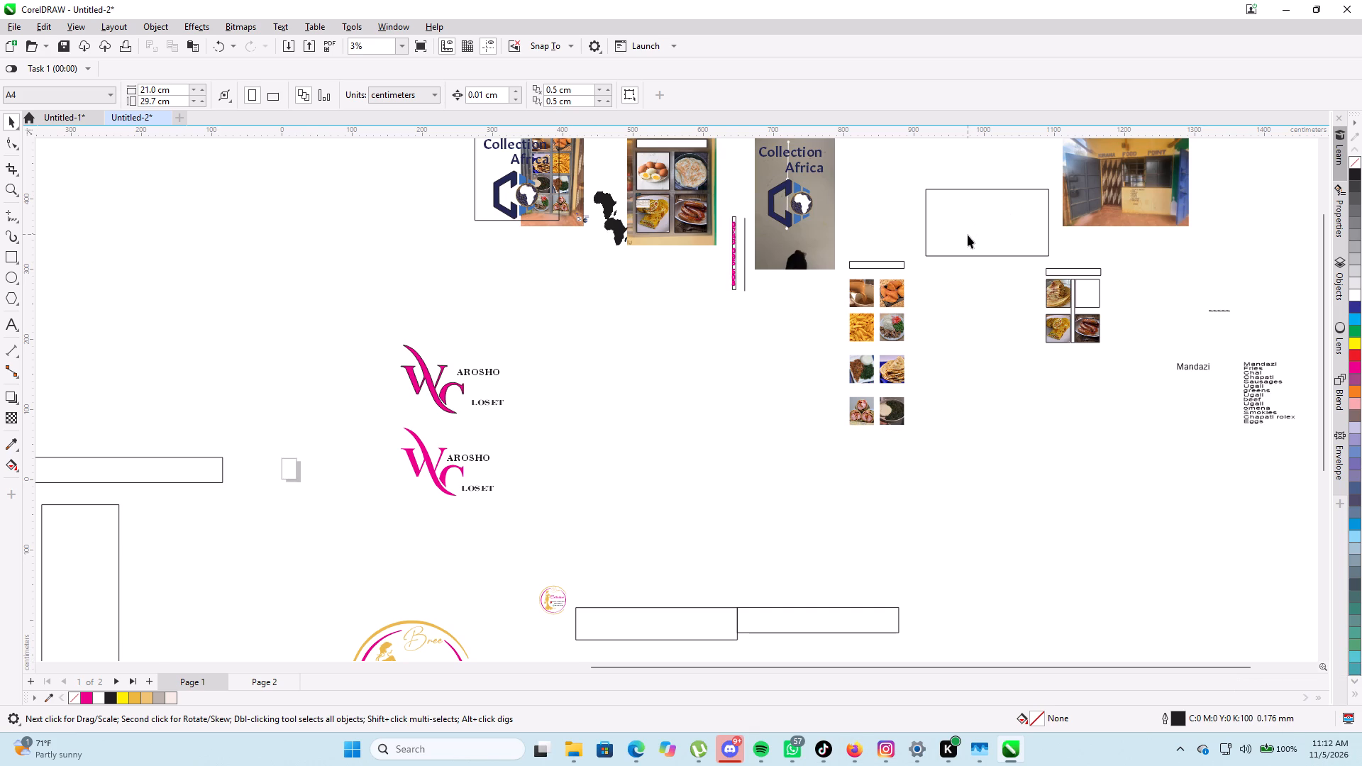
{"action": "scroll", "coordinate": [968, 235], "scroll_direction": "down", "scroll_amount": 2}
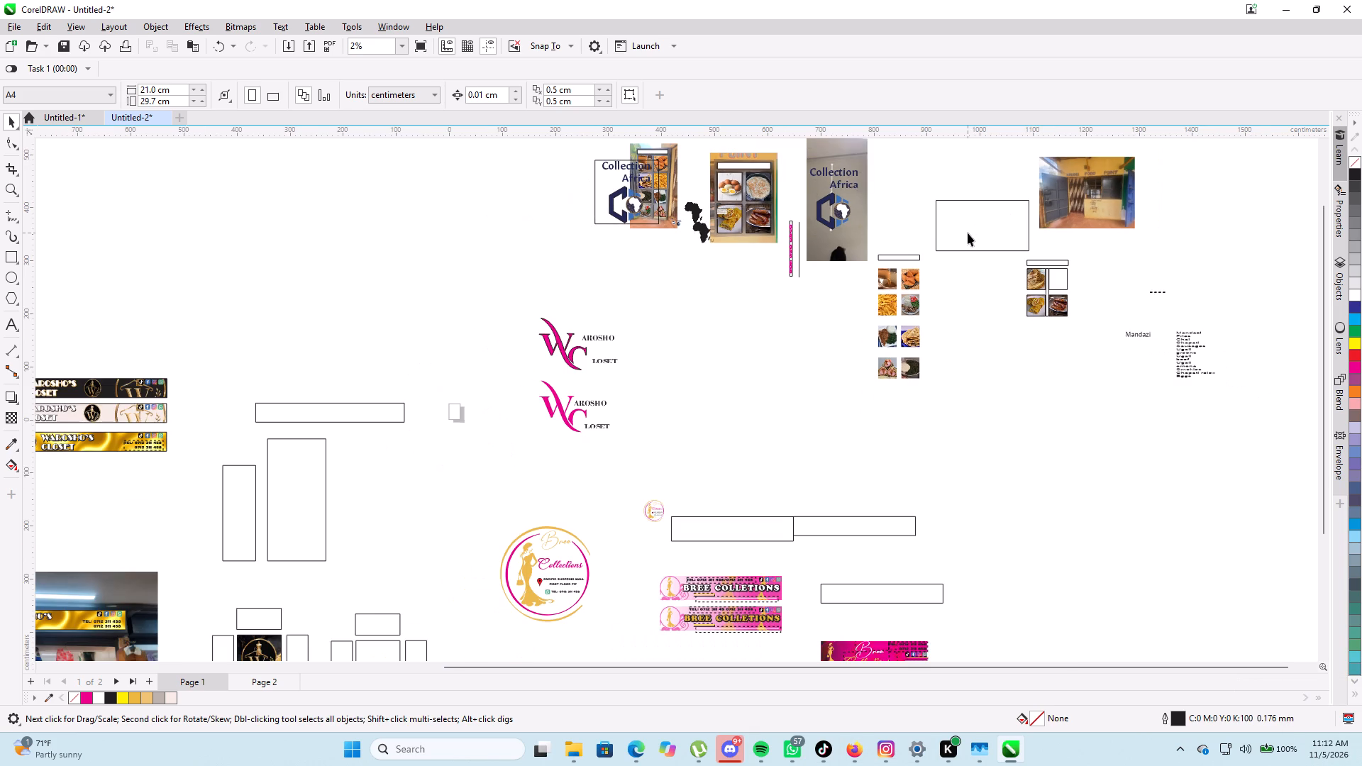
{"action": "scroll", "coordinate": [790, 480], "scroll_direction": "down", "scroll_amount": 3}
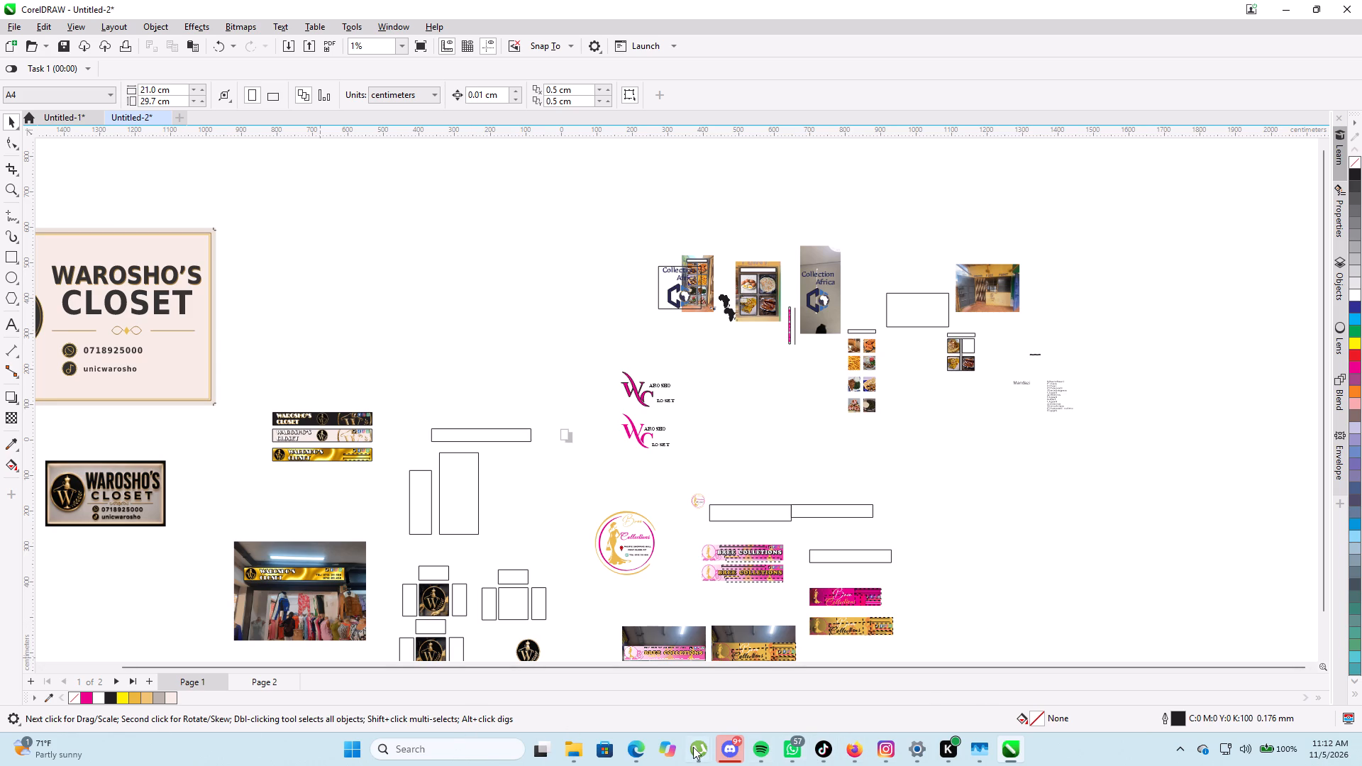
Switch to the Pinterest tab in Edge and search for "ugali sukuma" using the suggested search.
{"action": "left_click", "coordinate": [642, 745]}
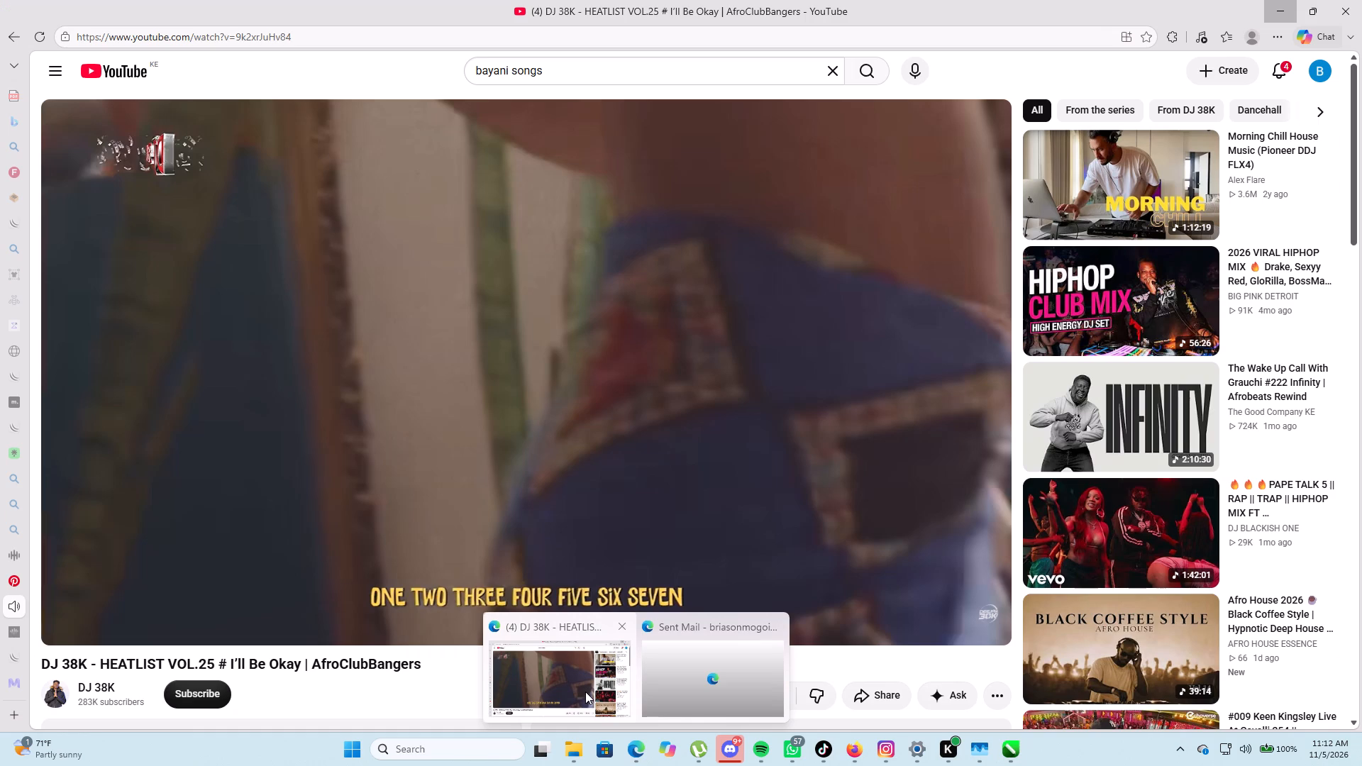
{"action": "left_click", "coordinate": [585, 692]}
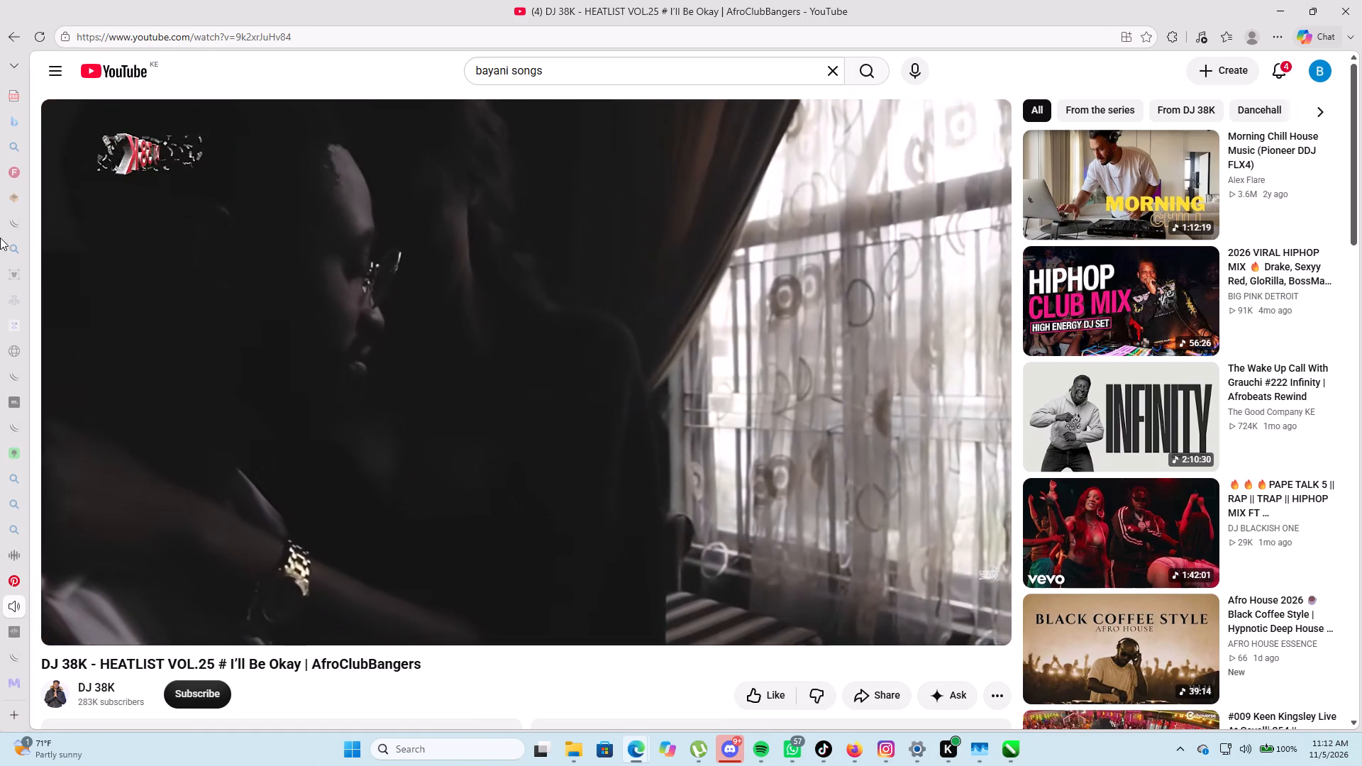
{"action": "scroll", "coordinate": [4, 323], "scroll_direction": "down", "scroll_amount": 3}
{"action": "left_click", "coordinate": [39, 540]}
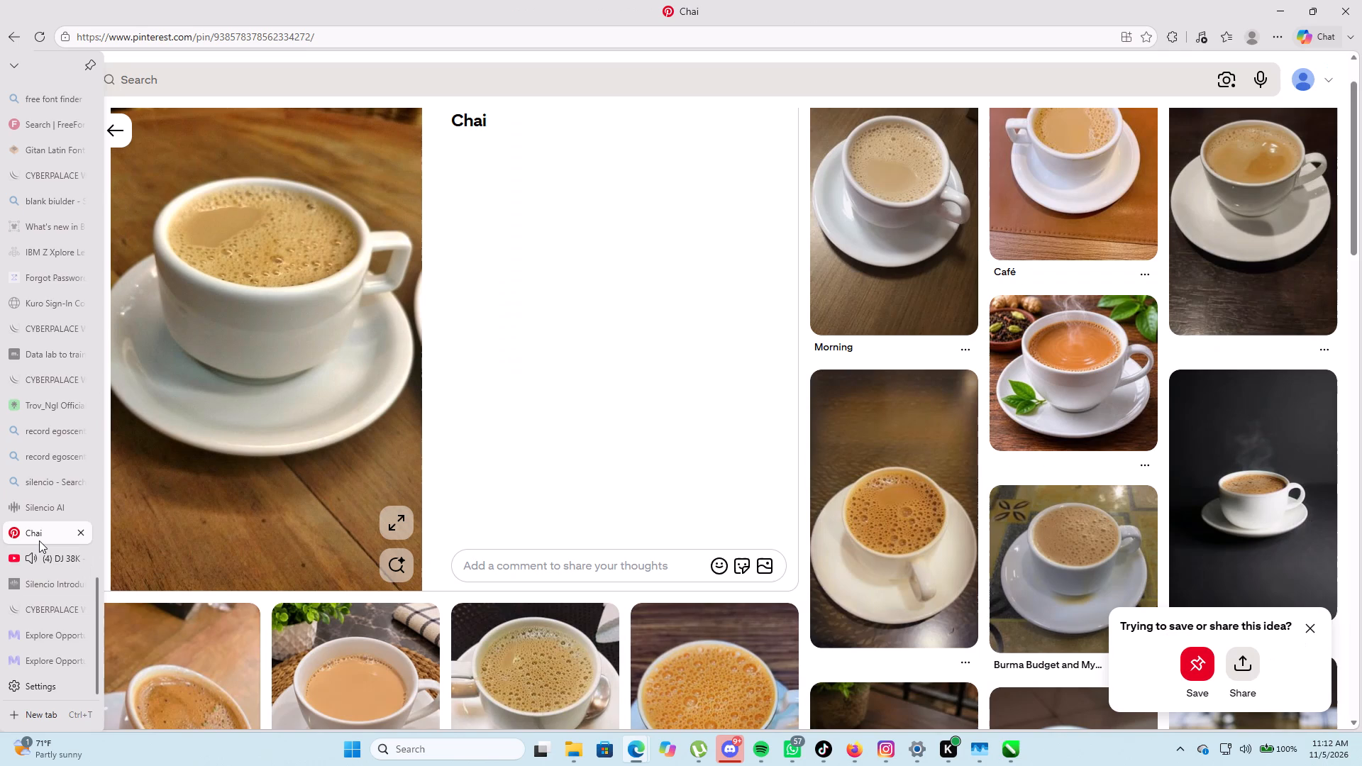
{"action": "left_click", "coordinate": [276, 79]}
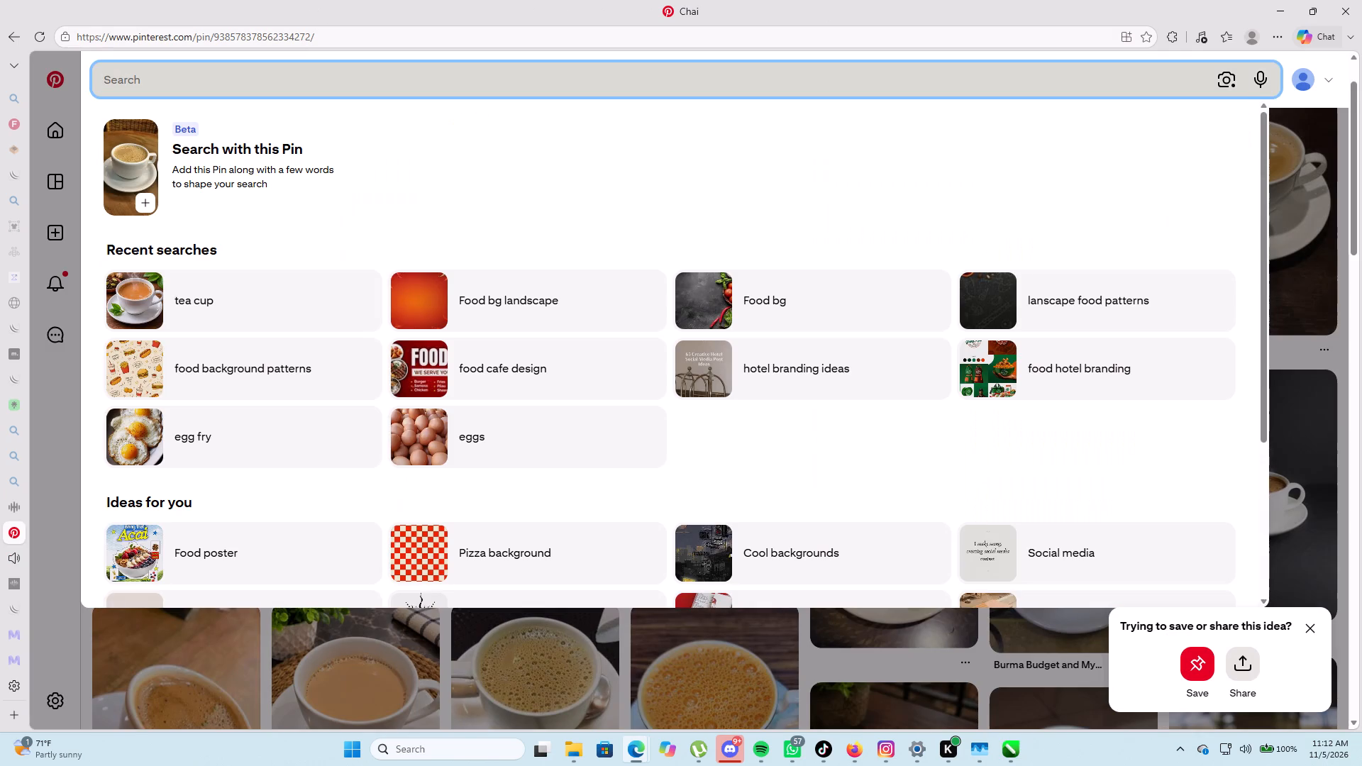
{"action": "type", "text": "uga"}
{"action": "type", "text": "li s"}
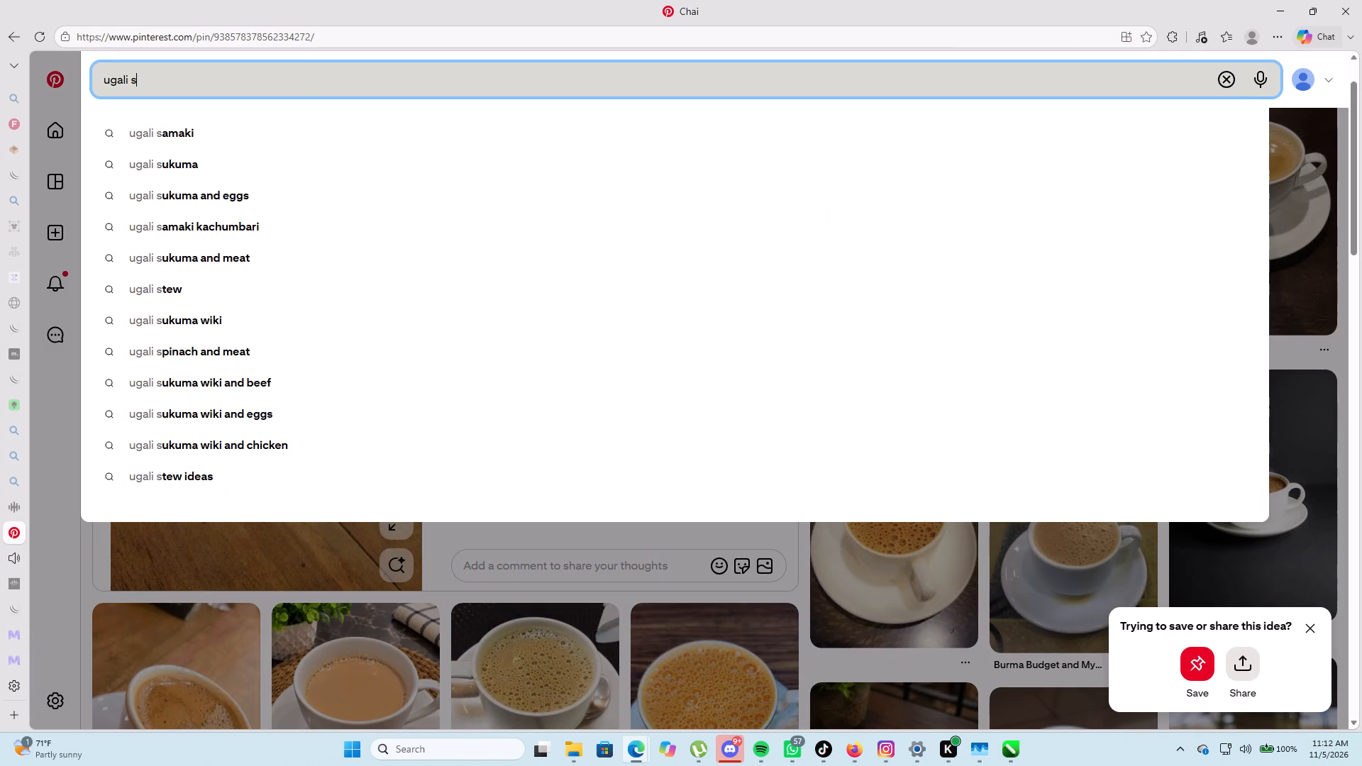
{"action": "left_click", "coordinate": [251, 165]}
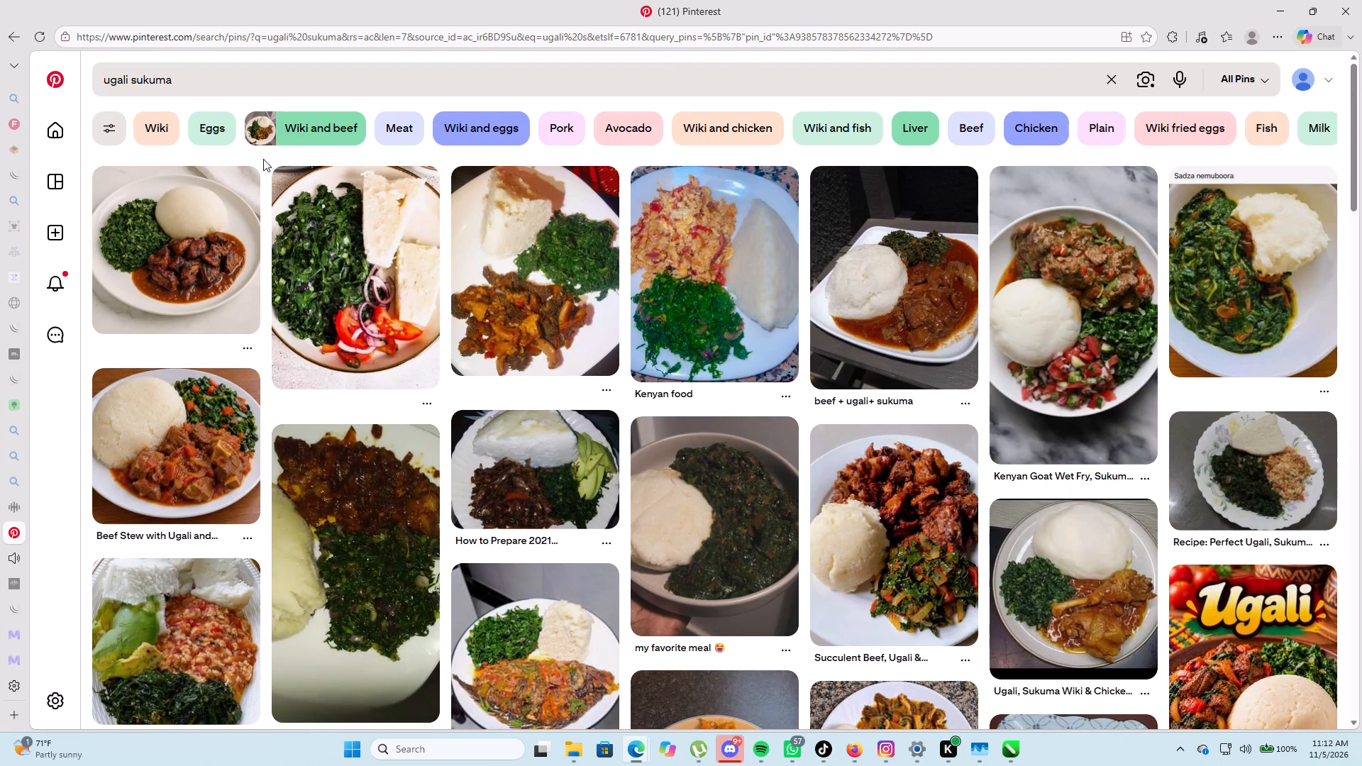
Examine the ugali sukuma search results for a dish photo suitable for the menu sign.
{"action": "scroll", "coordinate": [263, 159], "scroll_direction": "down", "scroll_amount": 2}
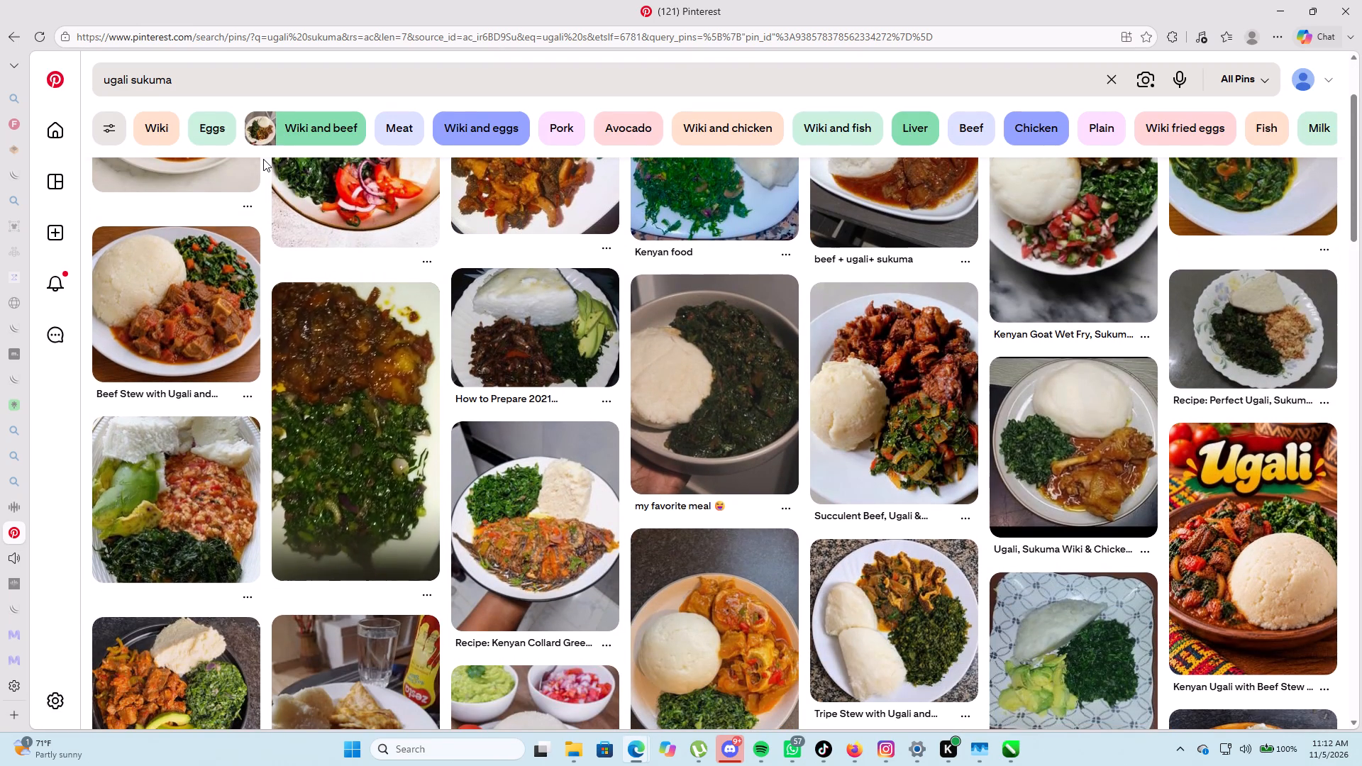
{"action": "scroll", "coordinate": [263, 159], "scroll_direction": "down", "scroll_amount": 2}
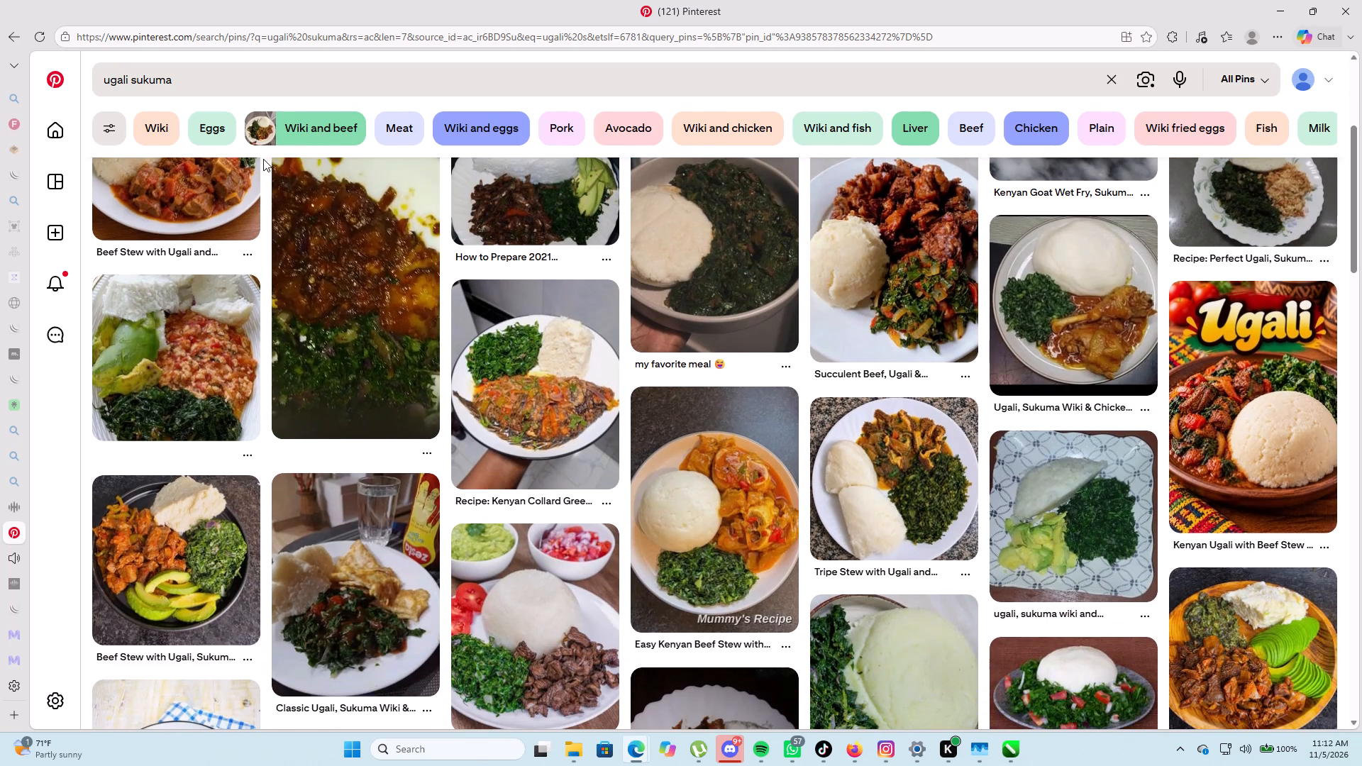
{"action": "scroll", "coordinate": [263, 159], "scroll_direction": "down", "scroll_amount": 5}
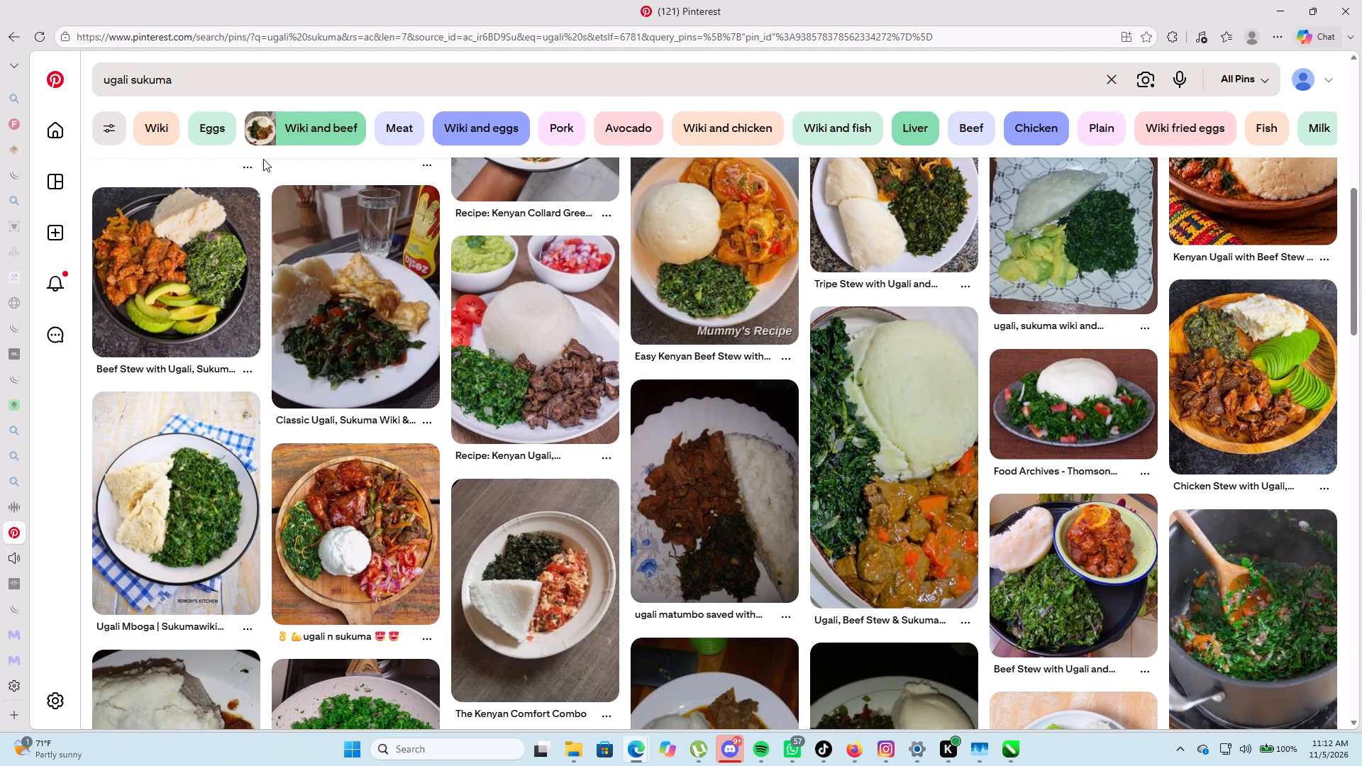
{"action": "scroll", "coordinate": [263, 159], "scroll_direction": "down", "scroll_amount": 2}
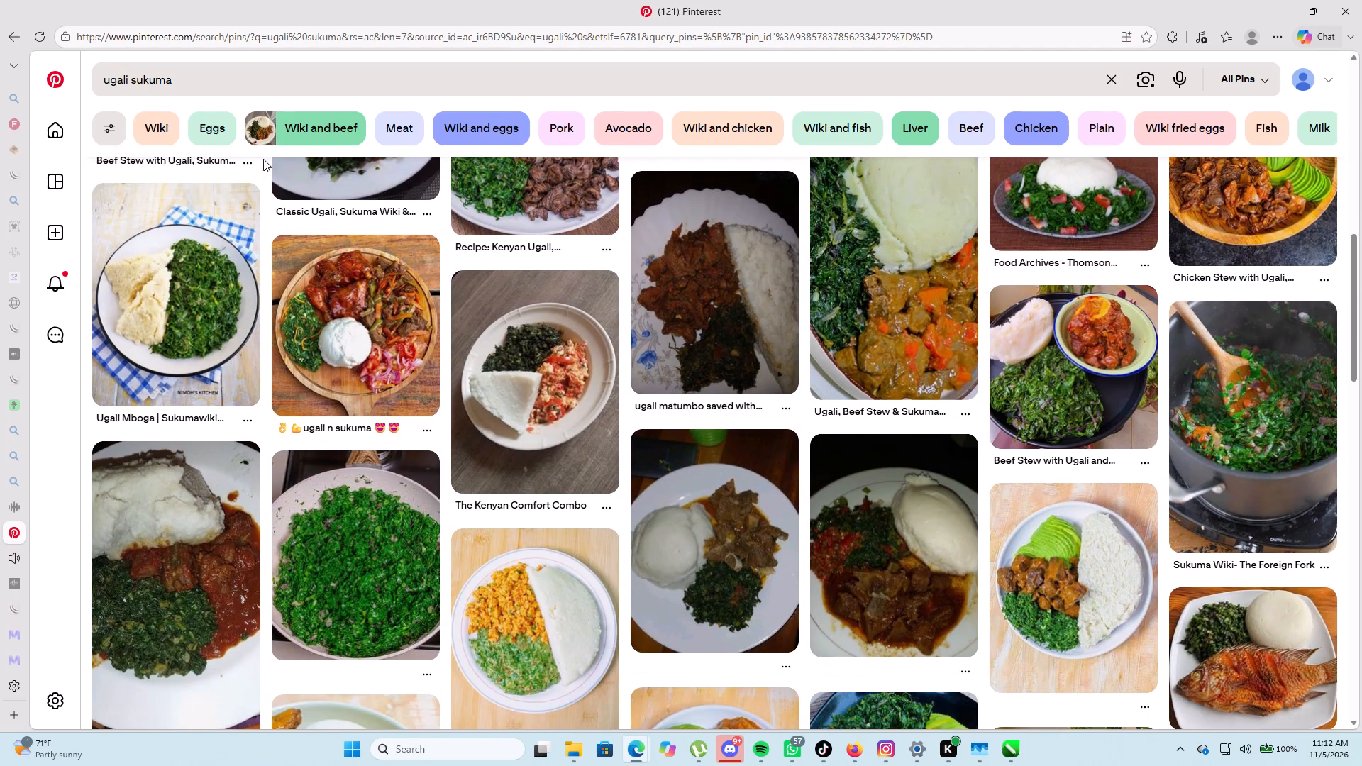
{"action": "scroll", "coordinate": [263, 159], "scroll_direction": "down", "scroll_amount": 1}
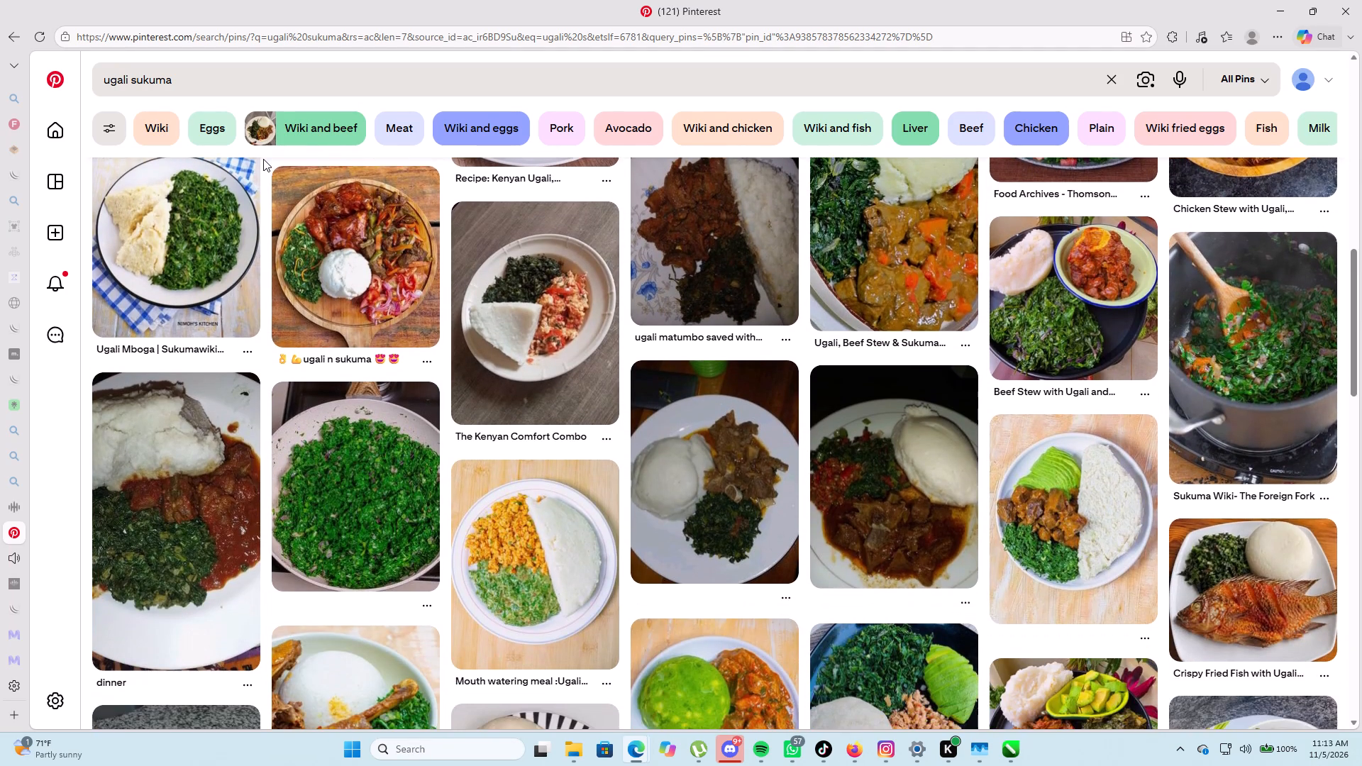
{"action": "scroll", "coordinate": [263, 159], "scroll_direction": "down", "scroll_amount": 5}
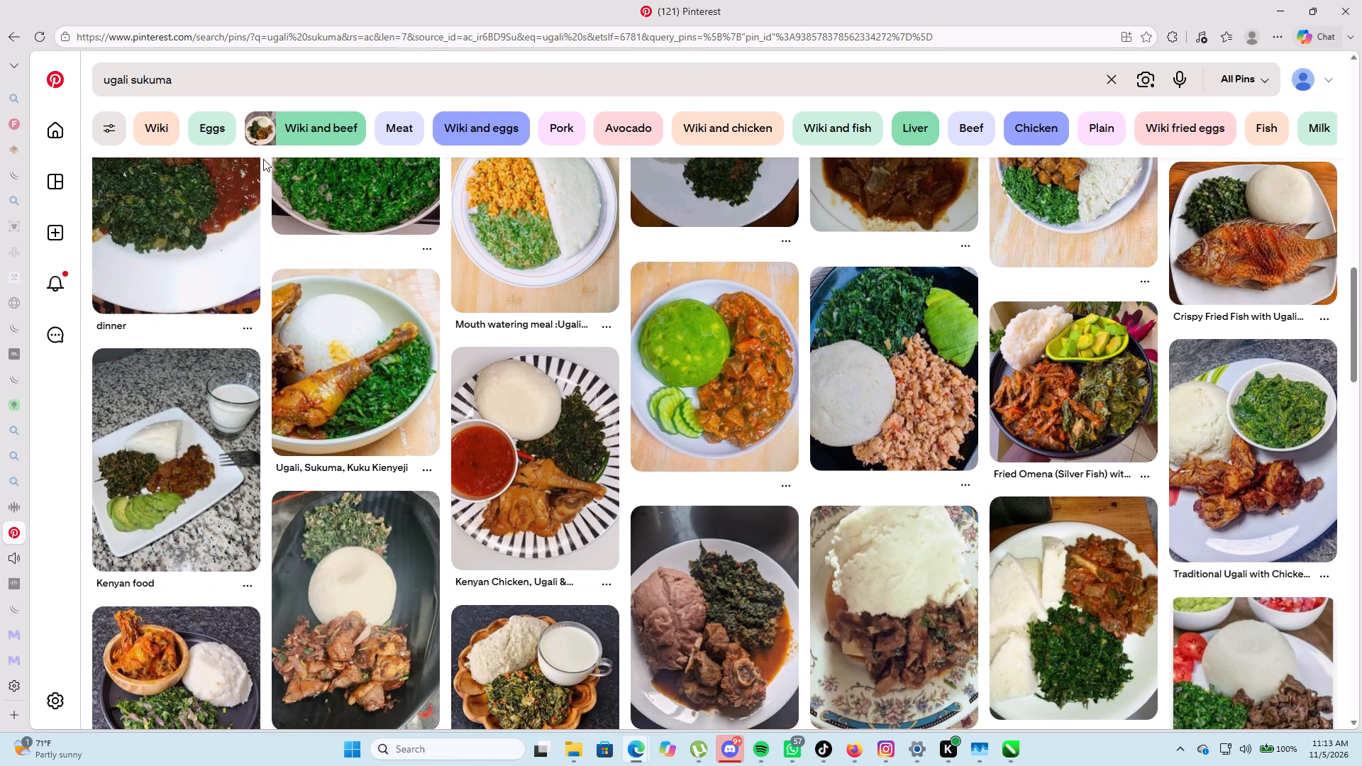
{"action": "scroll", "coordinate": [263, 159], "scroll_direction": "down", "scroll_amount": 7}
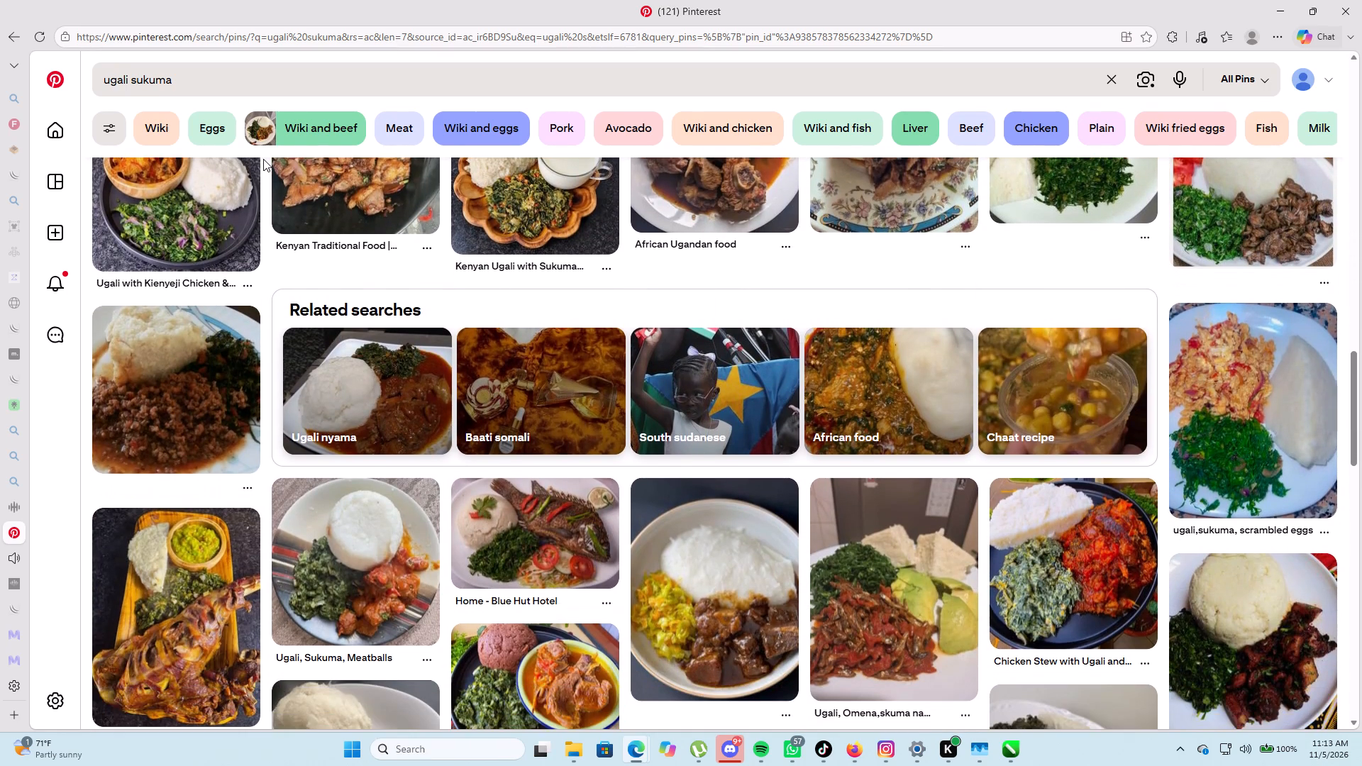
{"action": "scroll", "coordinate": [263, 159], "scroll_direction": "down", "scroll_amount": 2}
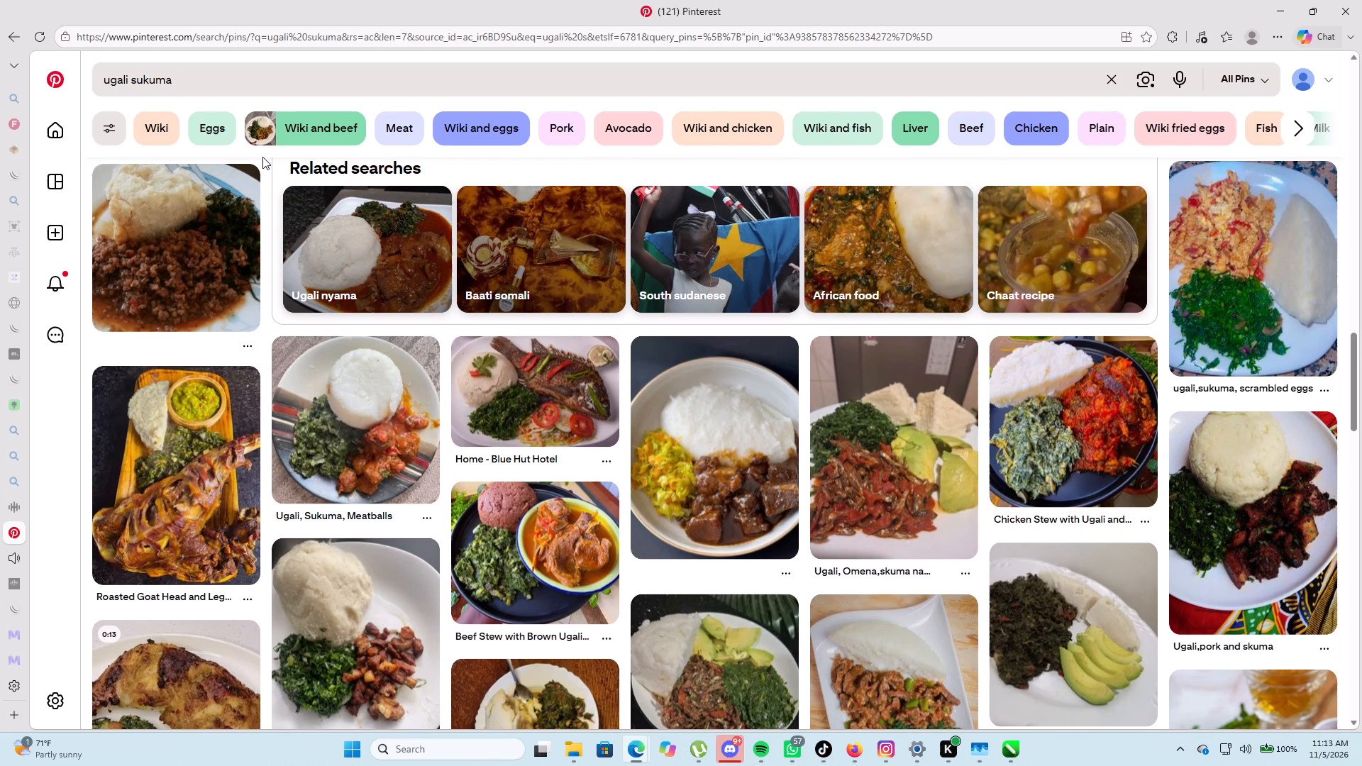
{"action": "scroll", "coordinate": [262, 157], "scroll_direction": "down", "scroll_amount": 5}
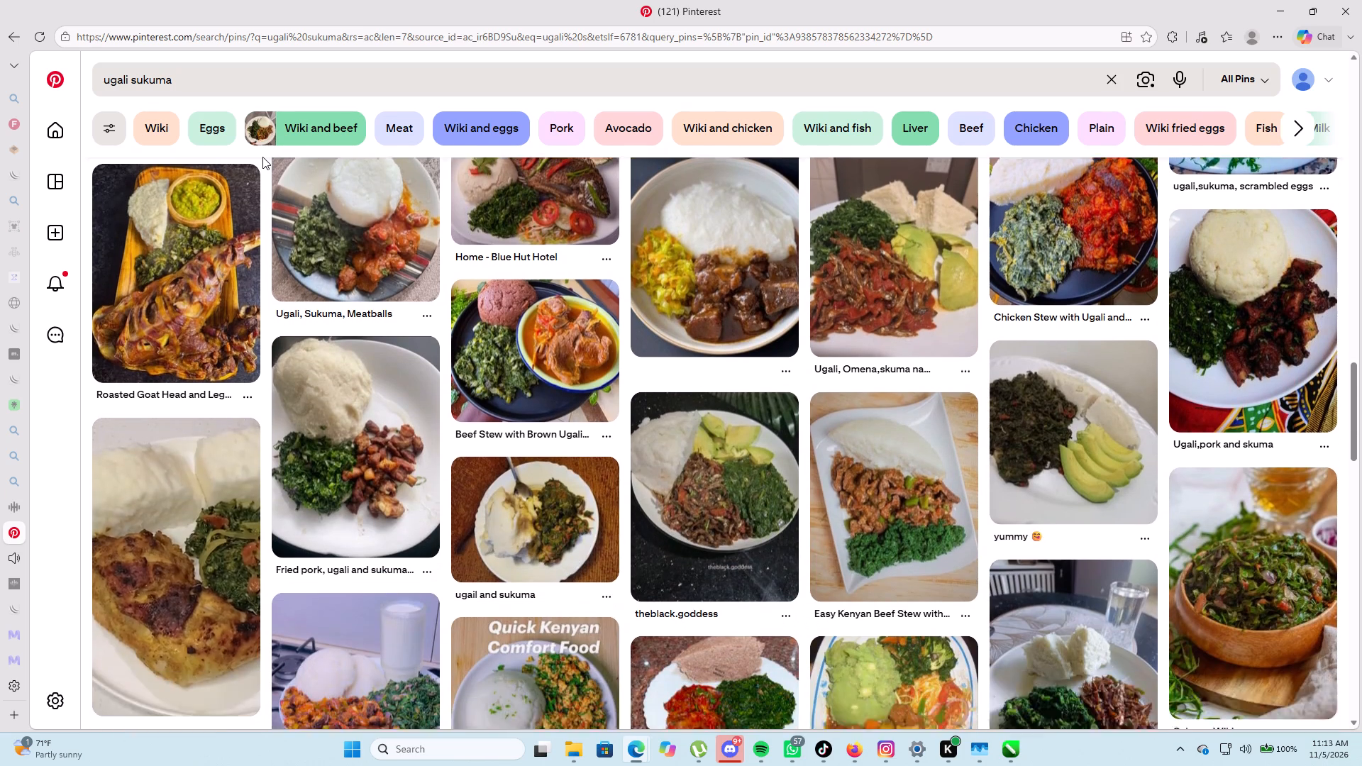
{"action": "scroll", "coordinate": [262, 157], "scroll_direction": "down", "scroll_amount": 2}
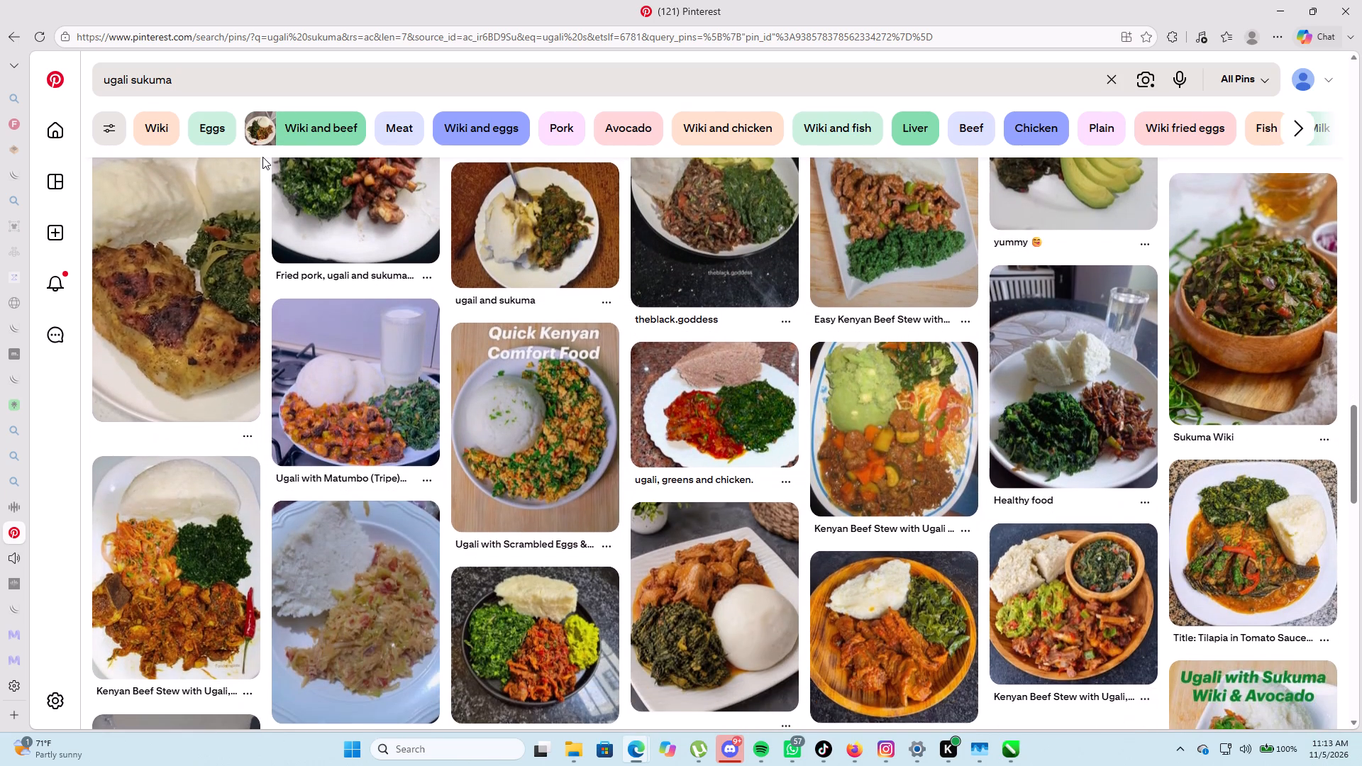
{"action": "scroll", "coordinate": [262, 157], "scroll_direction": "down", "scroll_amount": 1}
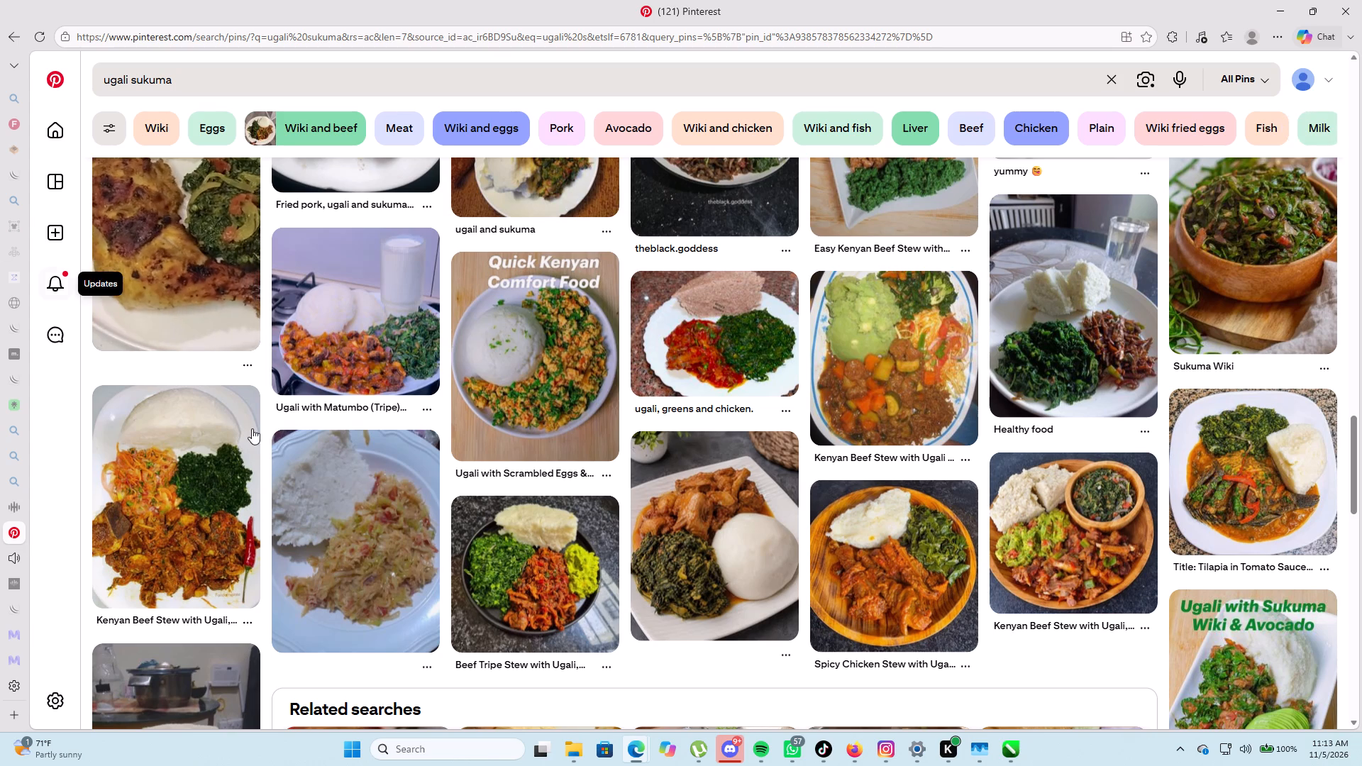
{"action": "scroll", "coordinate": [382, 516], "scroll_direction": "down", "scroll_amount": 1}
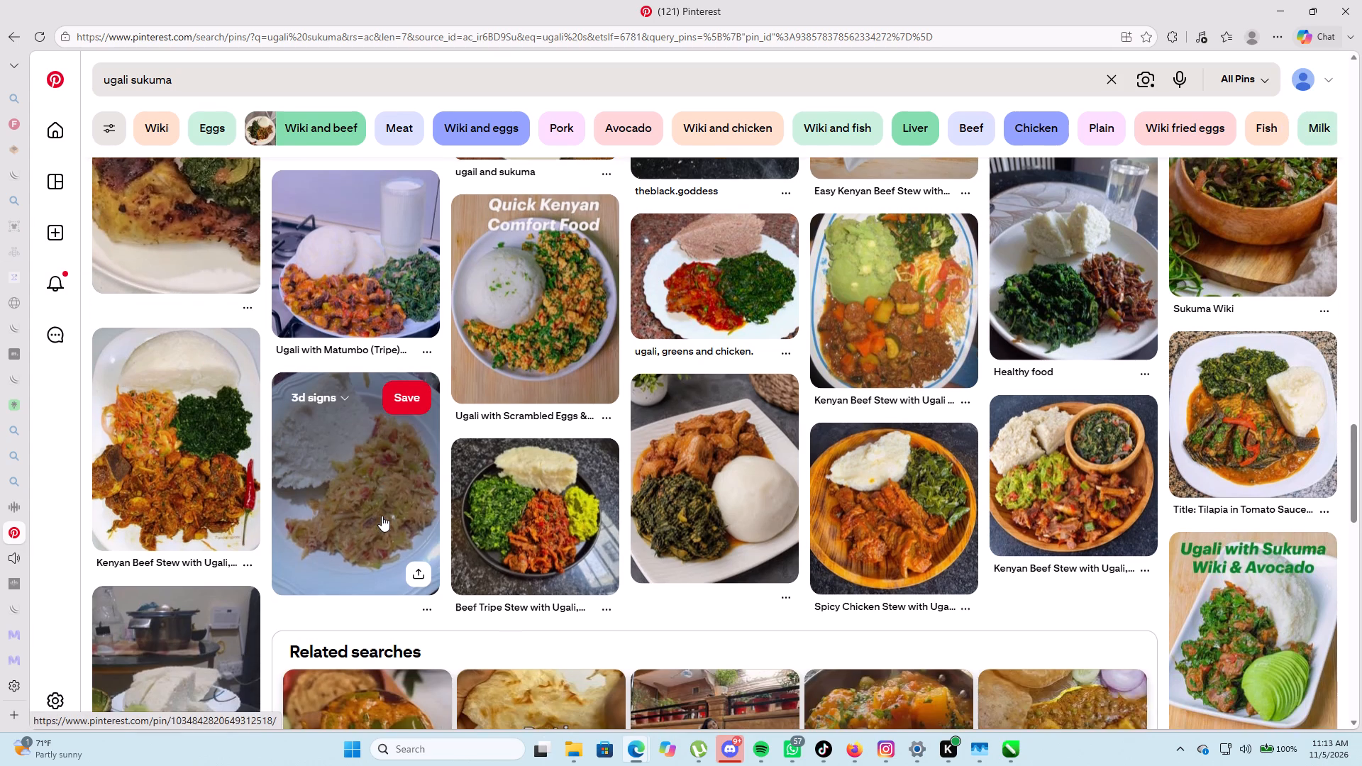
{"action": "scroll", "coordinate": [381, 509], "scroll_direction": "down", "scroll_amount": 4}
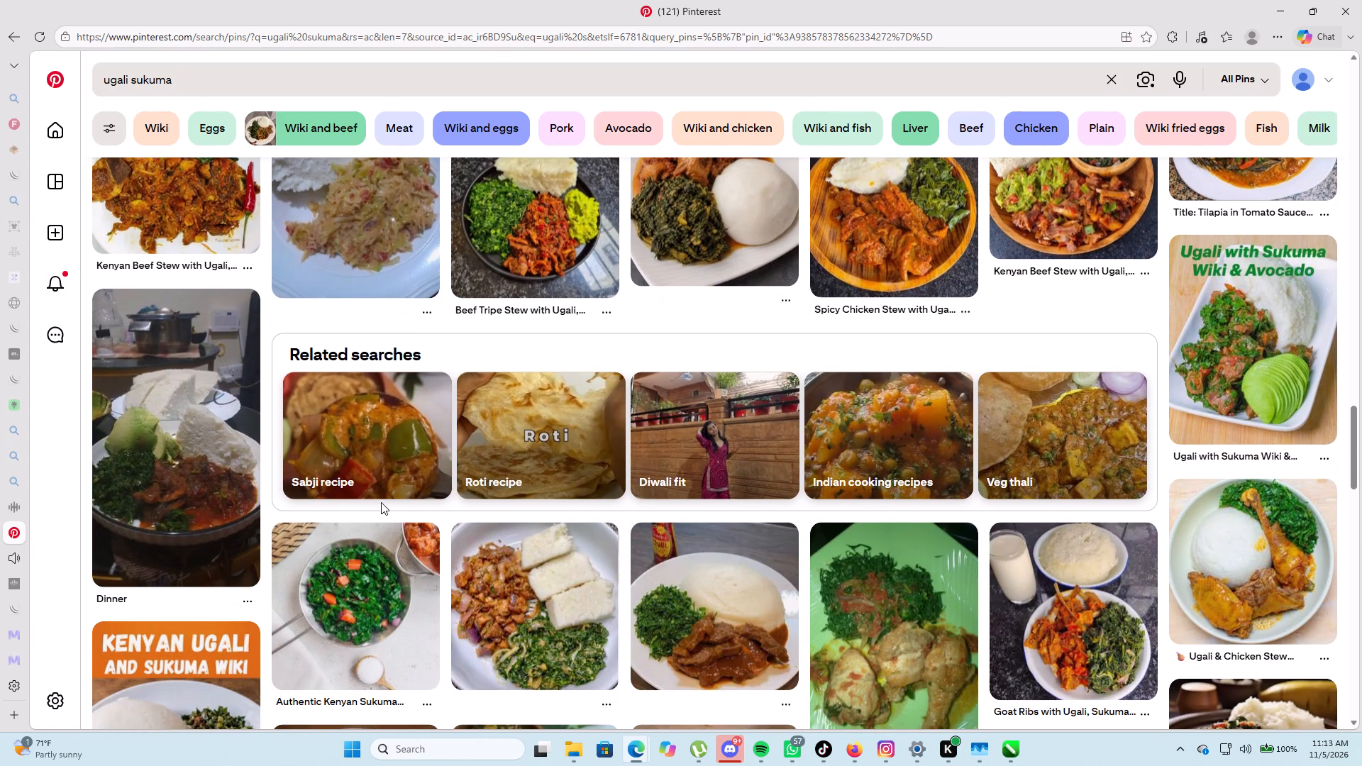
{"action": "scroll", "coordinate": [393, 457], "scroll_direction": "up", "scroll_amount": 4}
Open the ugali and cabbage pin, pick the Ugali Mboga pin from its related photos, and save that image to Downloads as "ugali skuma".
{"action": "left_click", "coordinate": [393, 457]}
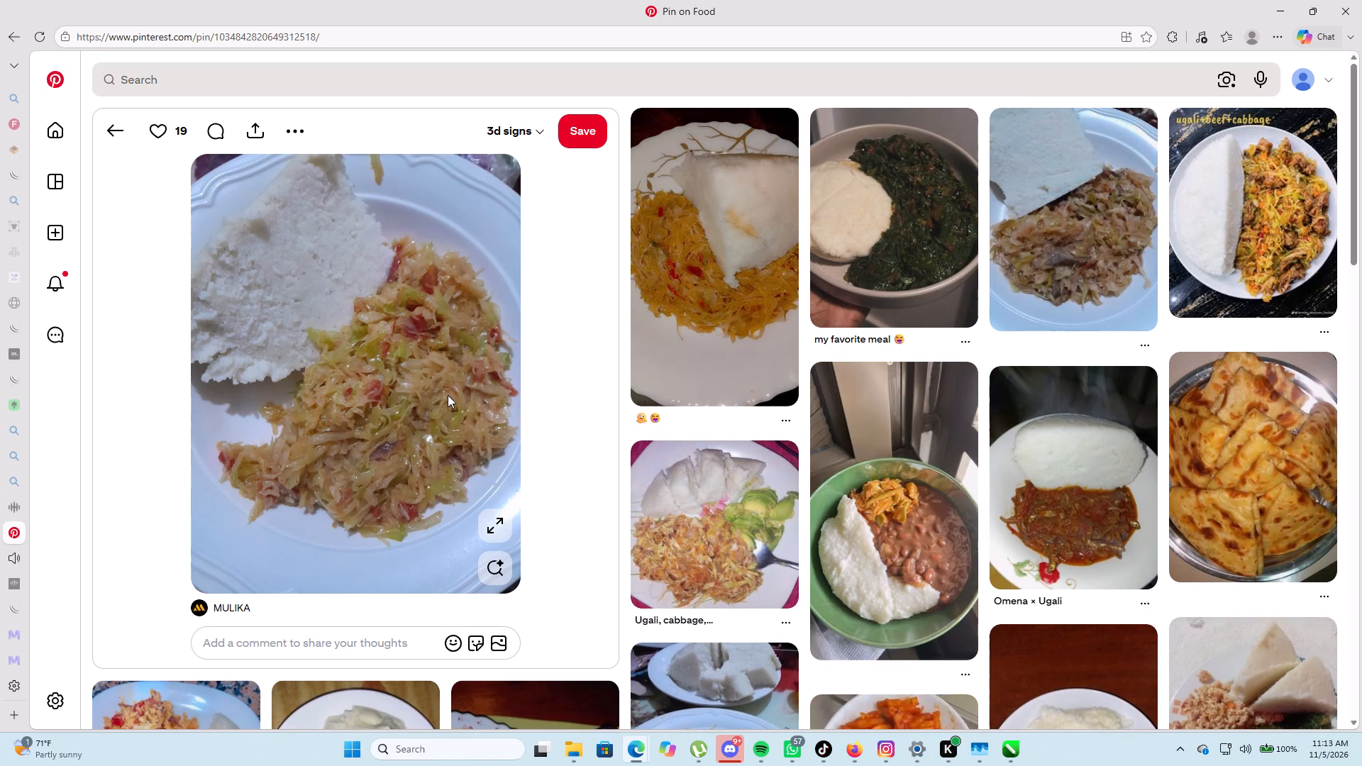
{"action": "scroll", "coordinate": [447, 395], "scroll_direction": "down", "scroll_amount": 4}
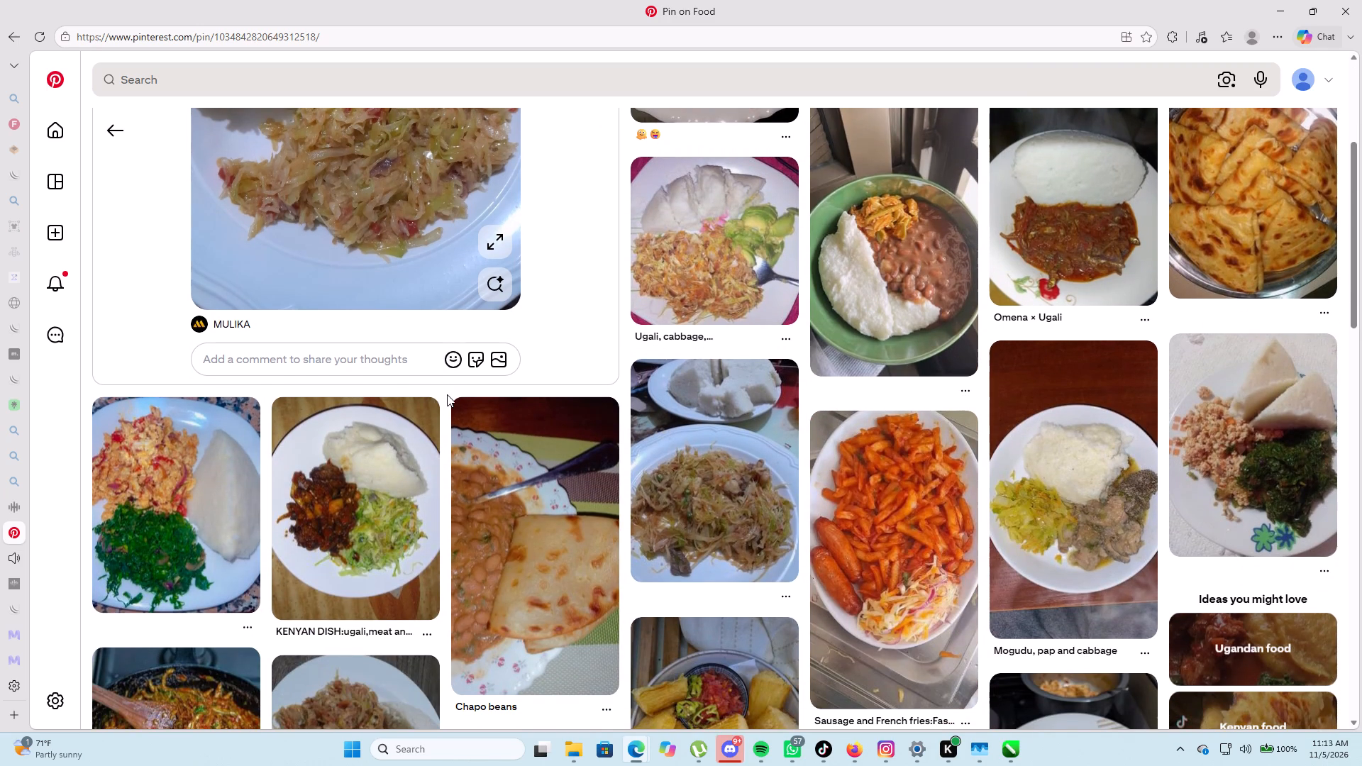
{"action": "scroll", "coordinate": [447, 394], "scroll_direction": "down", "scroll_amount": 3}
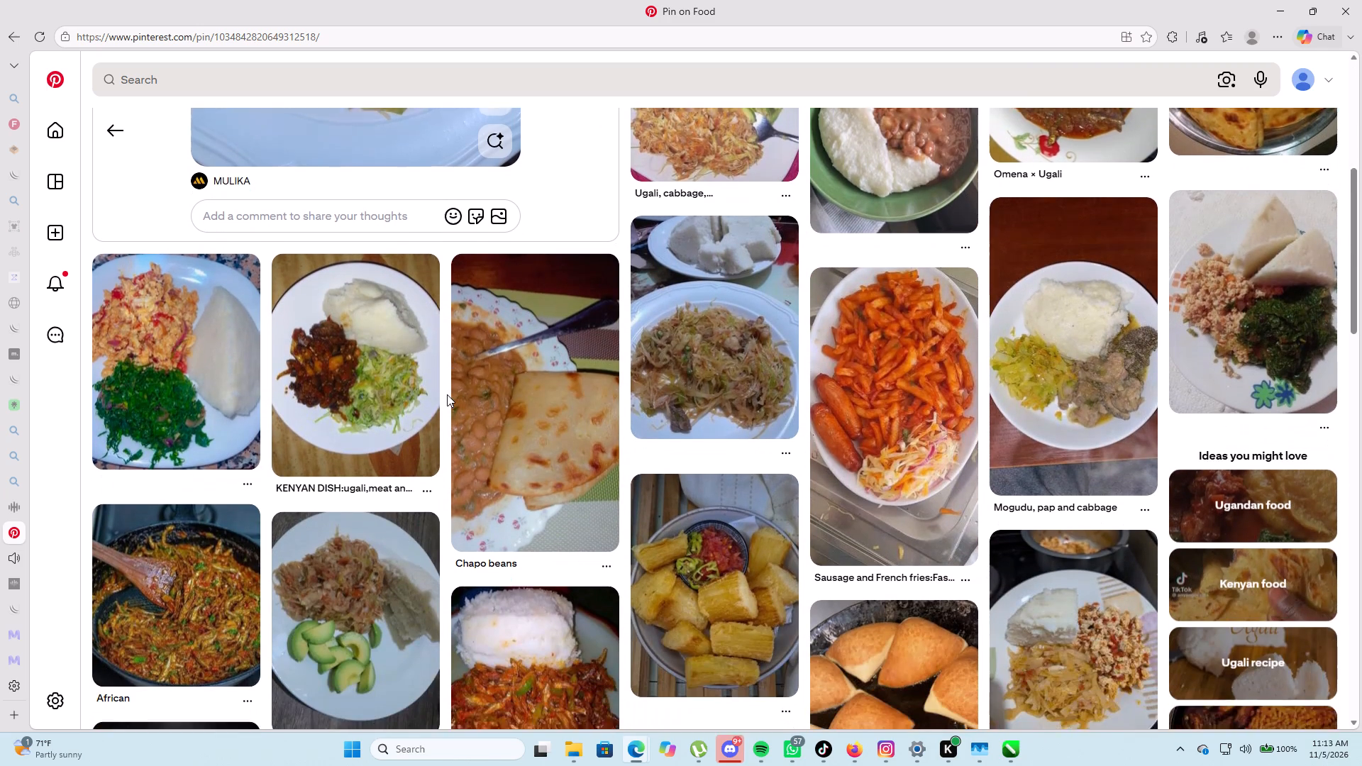
{"action": "scroll", "coordinate": [447, 394], "scroll_direction": "down", "scroll_amount": 4}
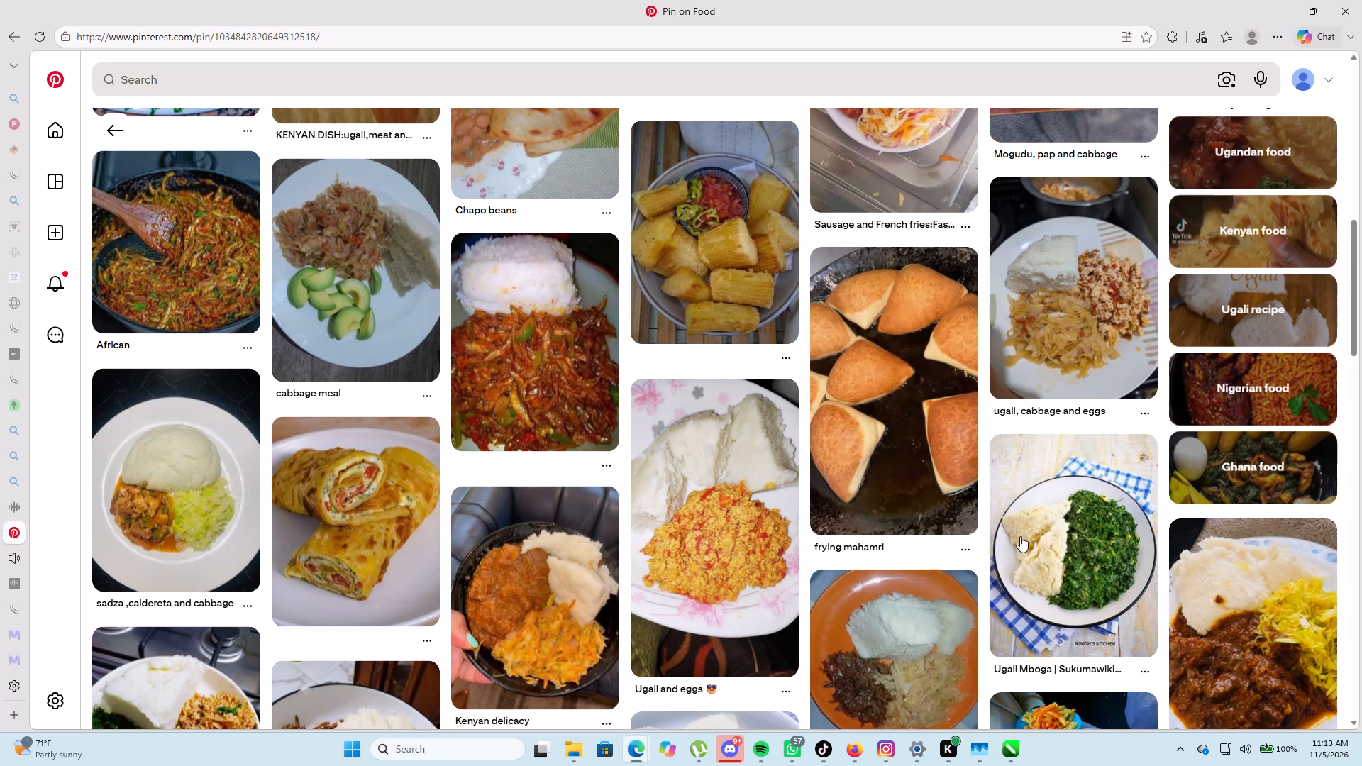
{"action": "left_click", "coordinate": [1085, 543]}
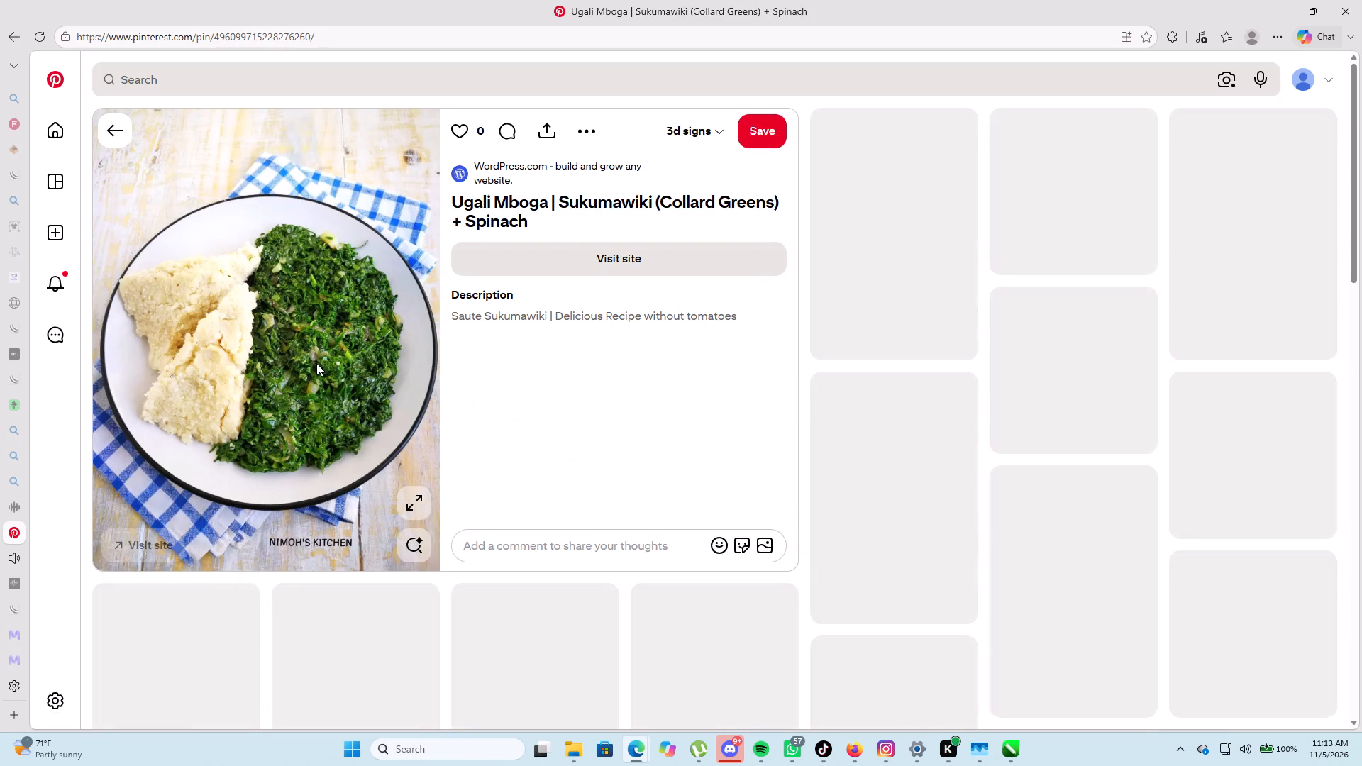
{"action": "right_click", "coordinate": [316, 361]}
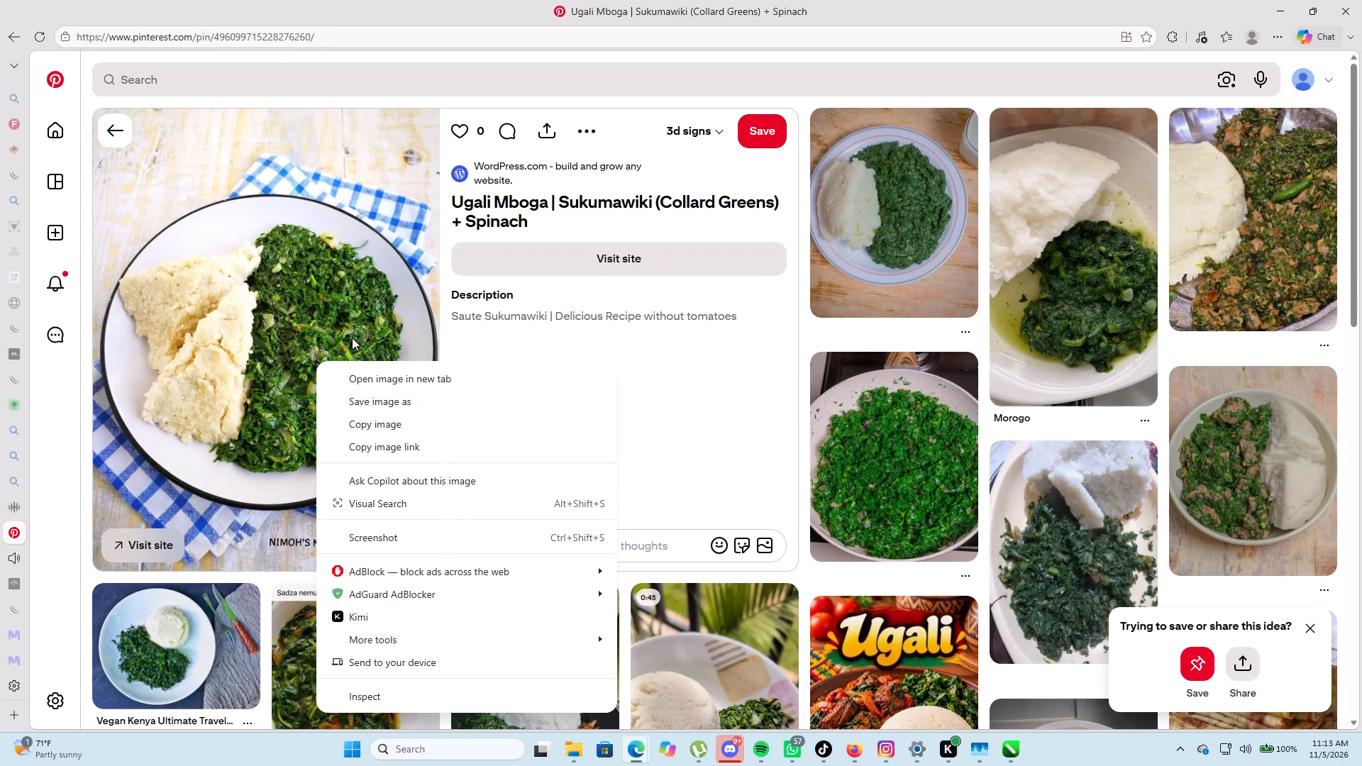
{"action": "left_click", "coordinate": [409, 400]}
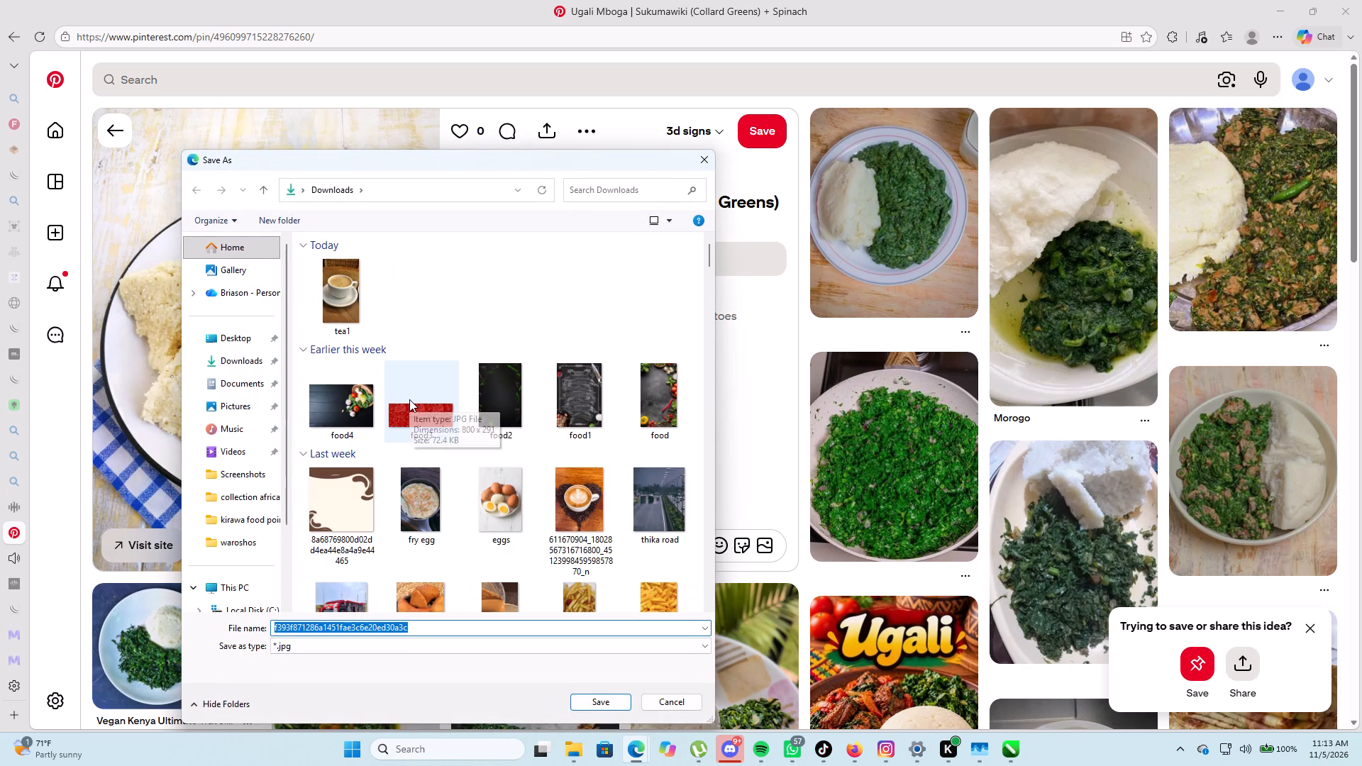
{"action": "key", "text": "u"}
{"action": "type", "text": "gali skuma"}
{"action": "key", "text": "Return"}
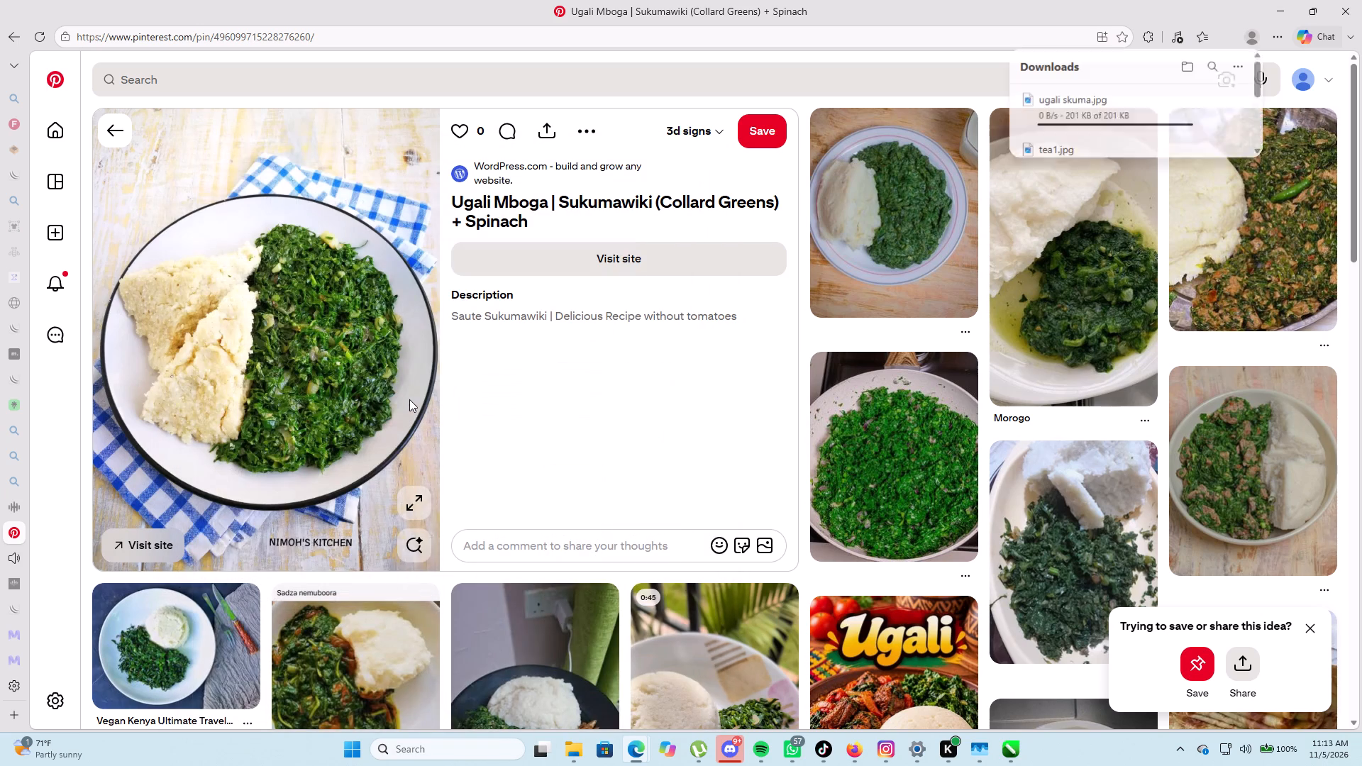
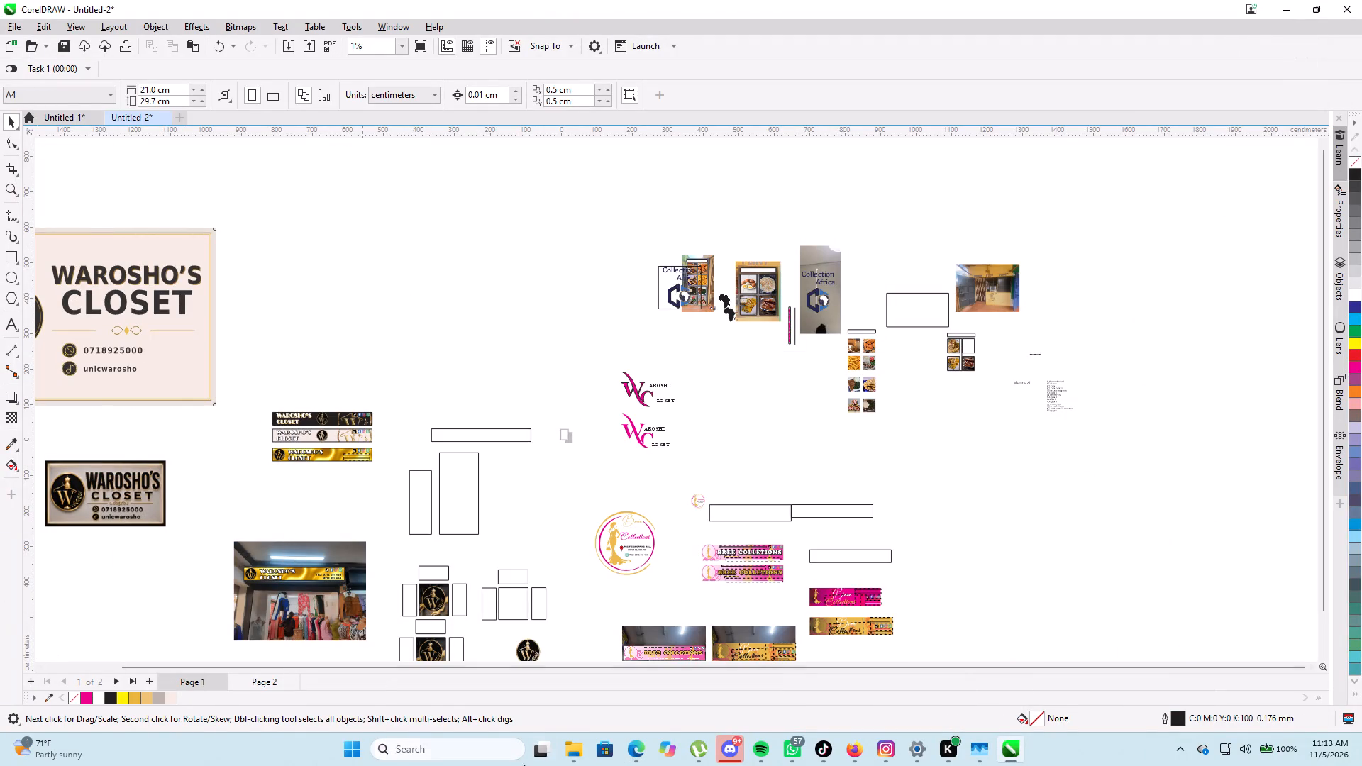
Bring the "ugali skuma" image from Downloads onto page 2 and place it just below the spare dark ugali photo.
{"action": "left_click", "coordinate": [564, 757]}
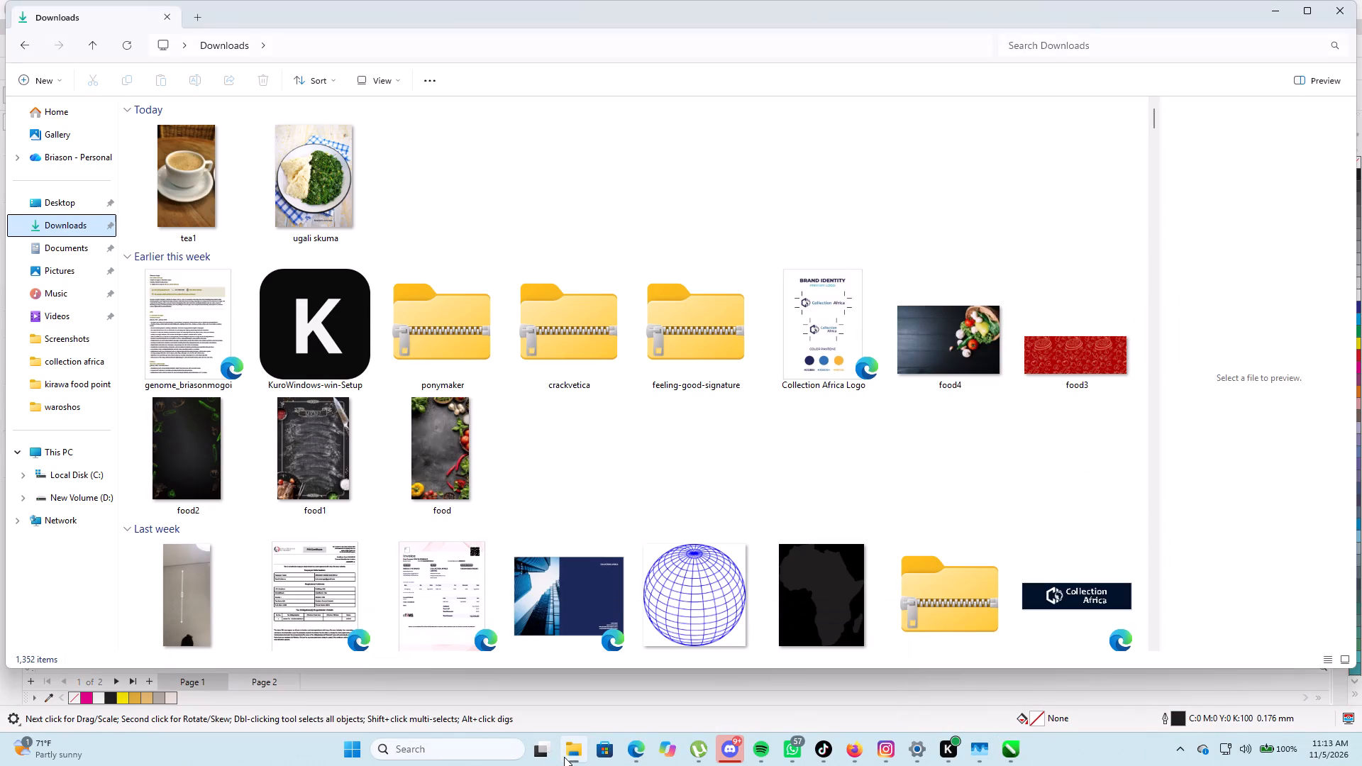
{"action": "left_click", "coordinate": [307, 187]}
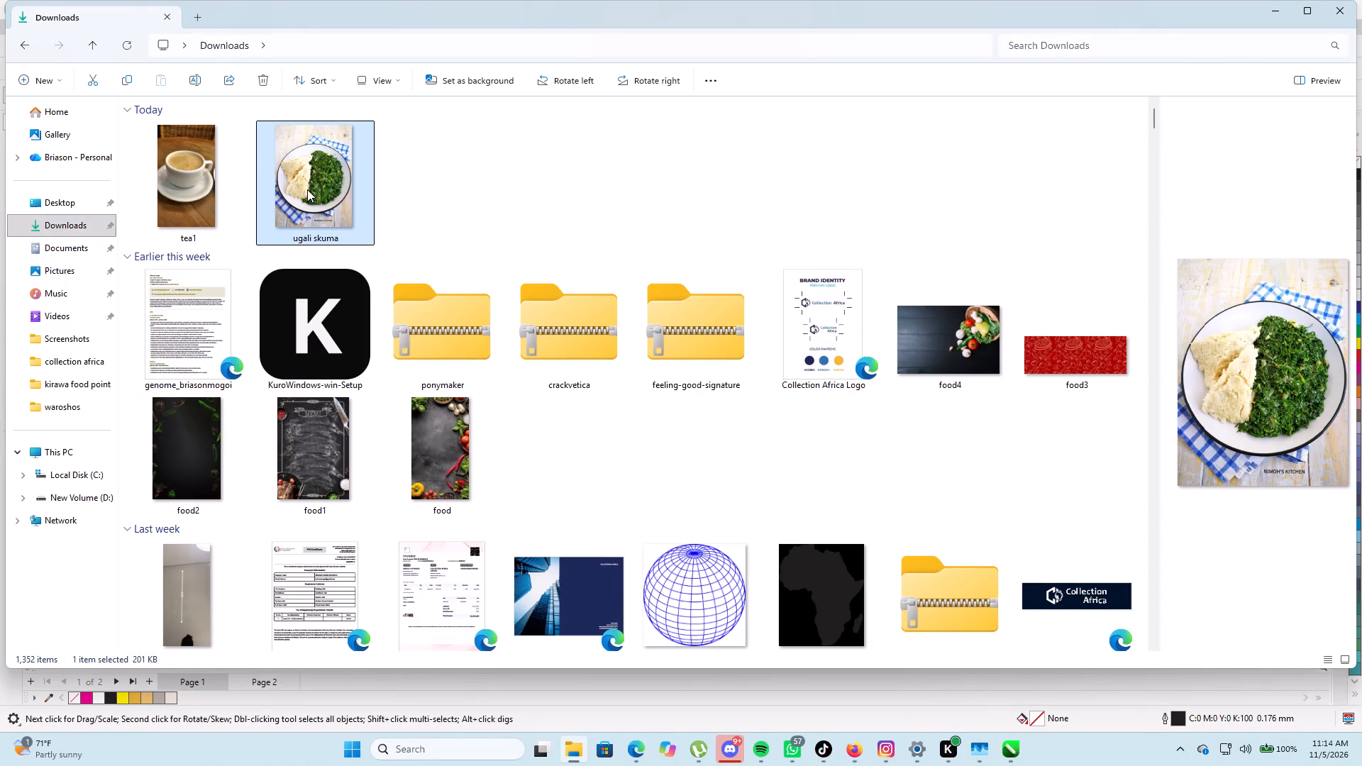
{"action": "left_click_drag", "start_coordinate": [332, 217], "coordinate": [987, 738]}
{"action": "left_click_drag", "start_coordinate": [987, 738], "coordinate": [994, 716]}
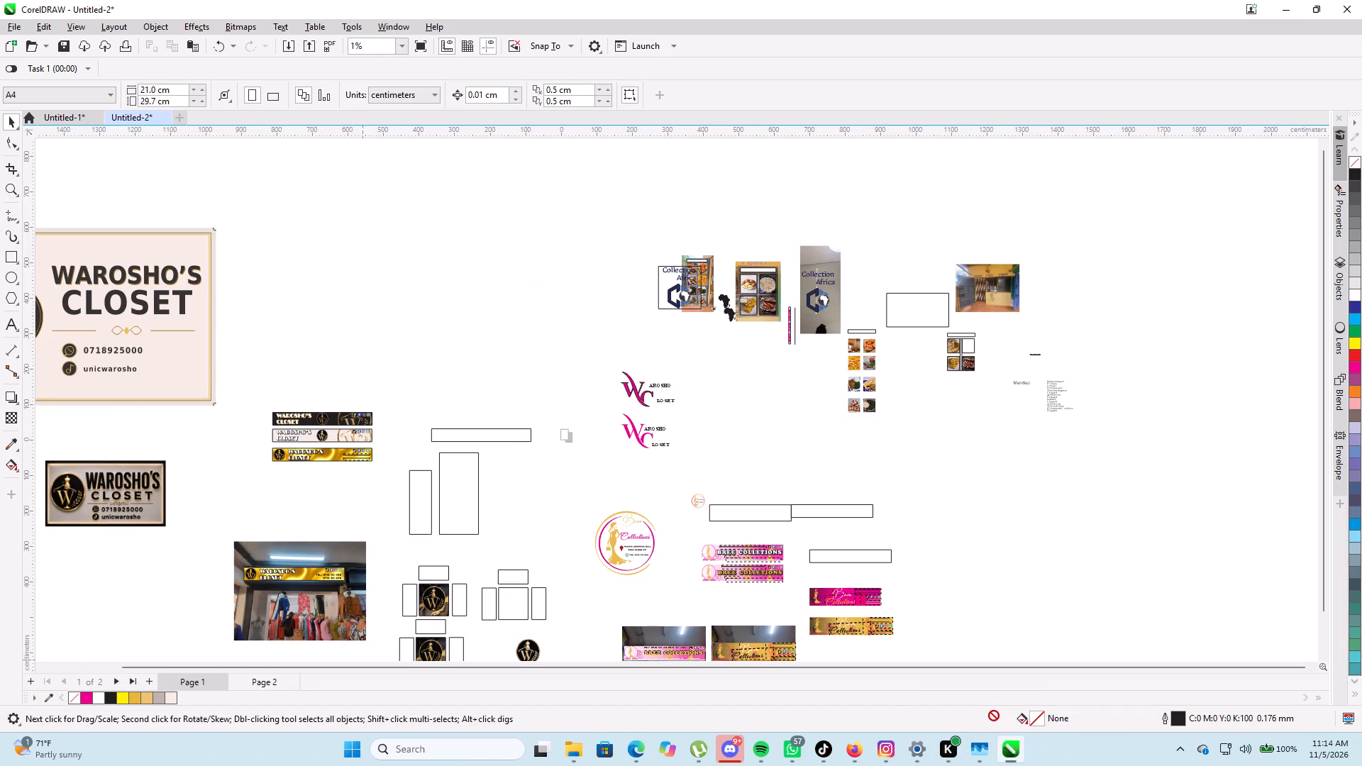
{"action": "left_click_drag", "start_coordinate": [994, 716], "coordinate": [236, 683]}
{"action": "left_click_drag", "start_coordinate": [236, 683], "coordinate": [511, 510]}
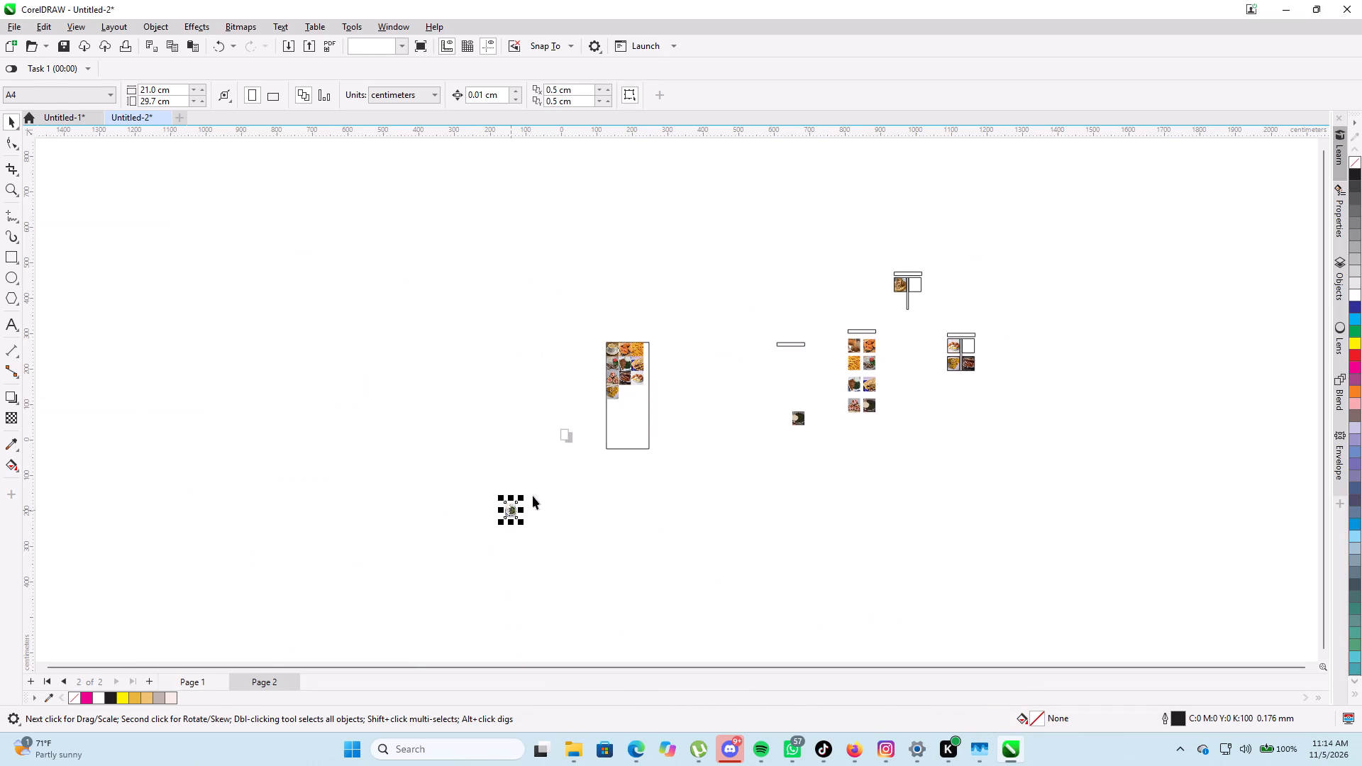
{"action": "scroll", "coordinate": [561, 492], "scroll_direction": "up", "scroll_amount": 5}
{"action": "left_click_drag", "start_coordinate": [467, 533], "coordinate": [494, 523]}
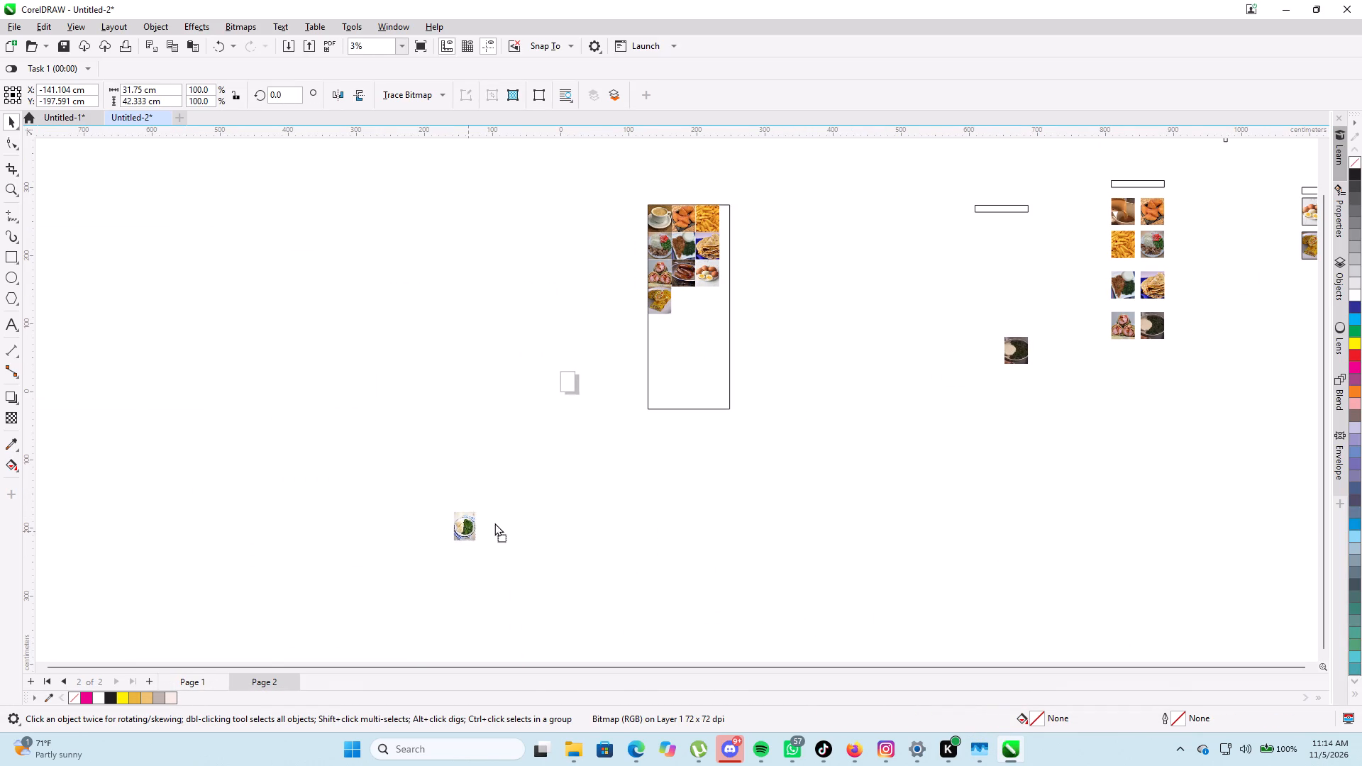
{"action": "left_click_drag", "start_coordinate": [494, 523], "coordinate": [1005, 390]}
Move the spare dark ugali photo's PowerClip frame clear of the new image and delete the photo inside it, keeping the empty frame.
{"action": "left_click", "coordinate": [1019, 343]}
{"action": "scroll", "coordinate": [1013, 398], "scroll_direction": "up", "scroll_amount": 4}
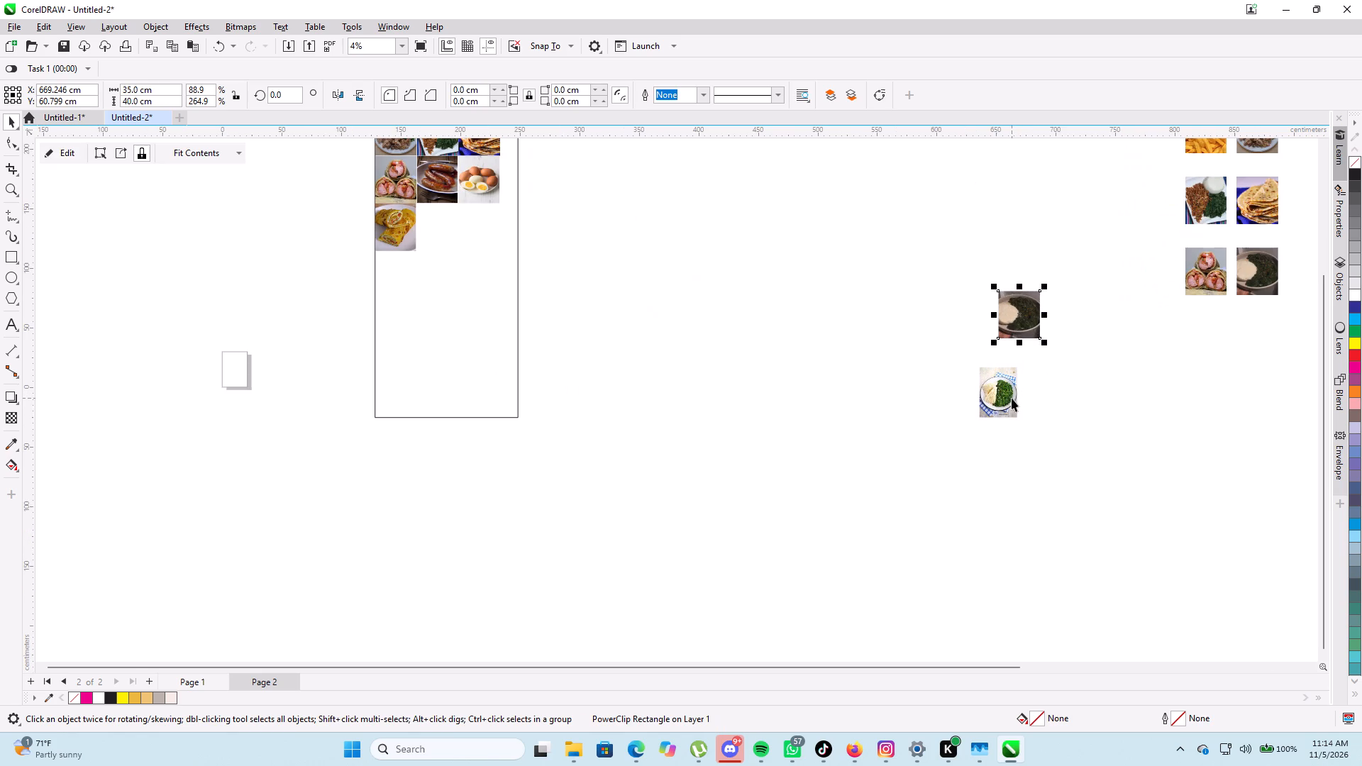
{"action": "left_click_drag", "start_coordinate": [1012, 303], "coordinate": [923, 316]}
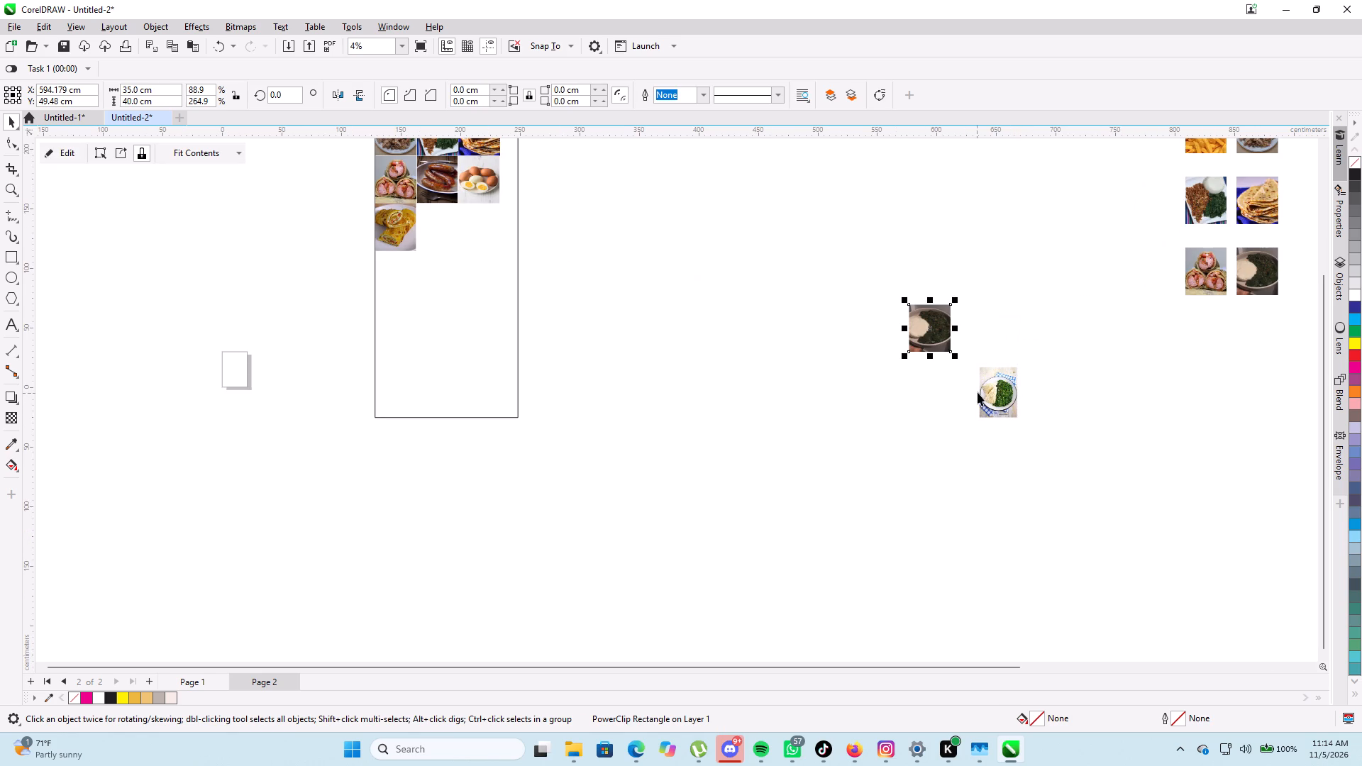
{"action": "scroll", "coordinate": [975, 383], "scroll_direction": "up", "scroll_amount": 5}
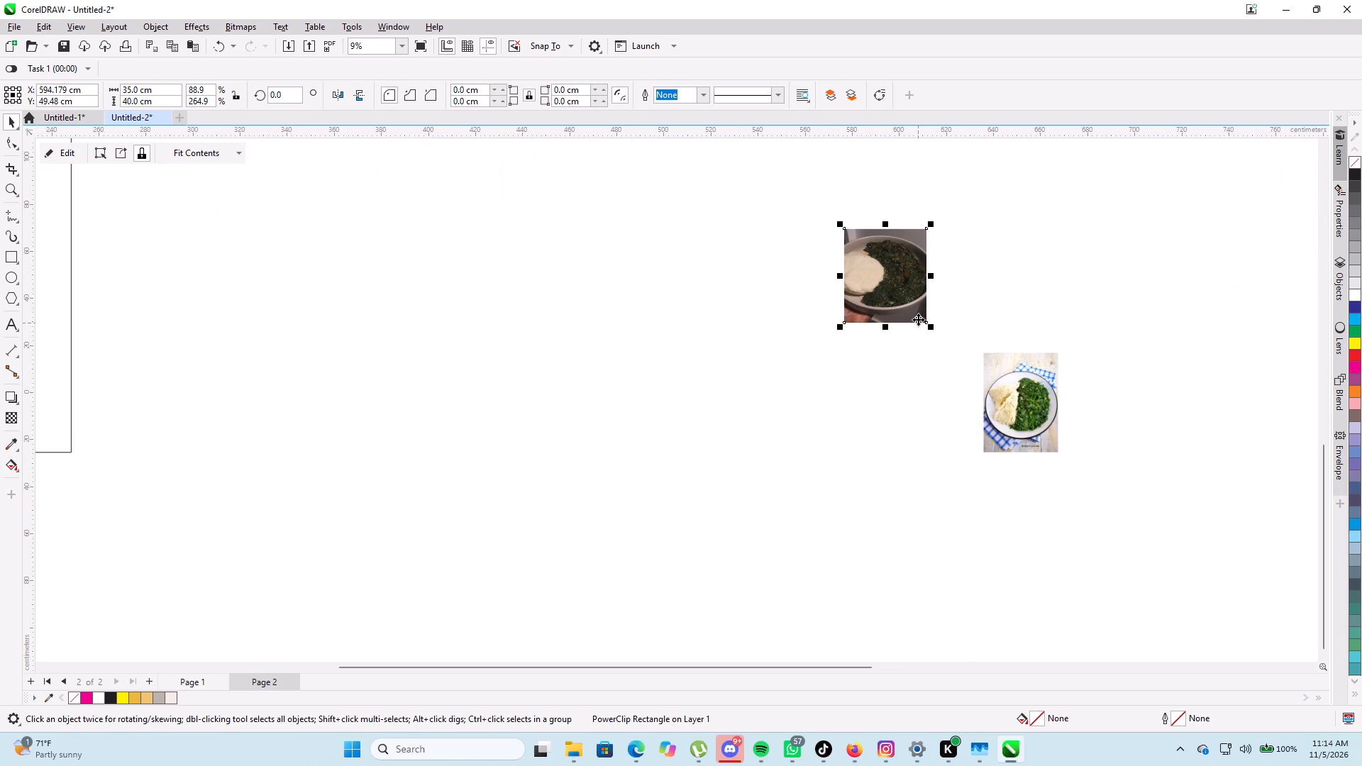
{"action": "double_click", "coordinate": [895, 300]}
{"action": "left_click", "coordinate": [895, 299]}
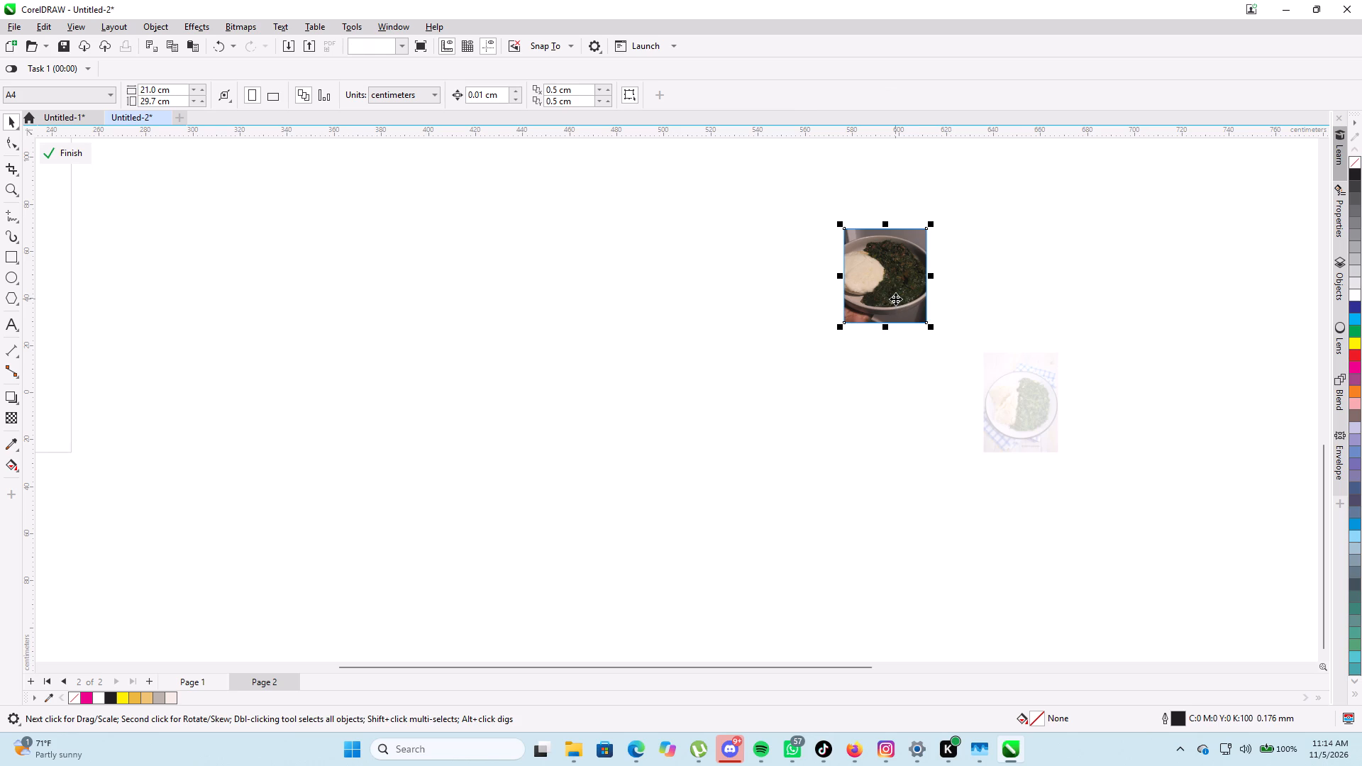
{"action": "key", "text": "Delete"}
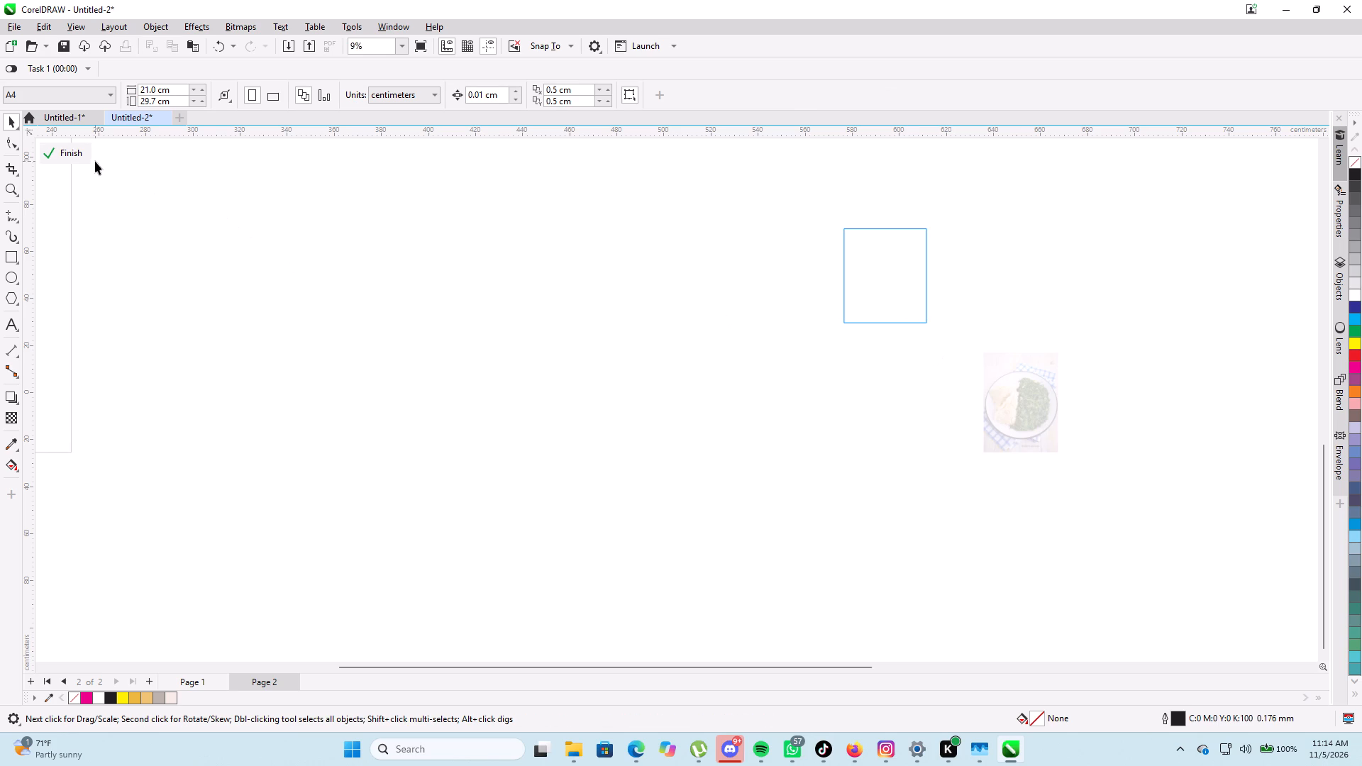
{"action": "left_click", "coordinate": [84, 158]}
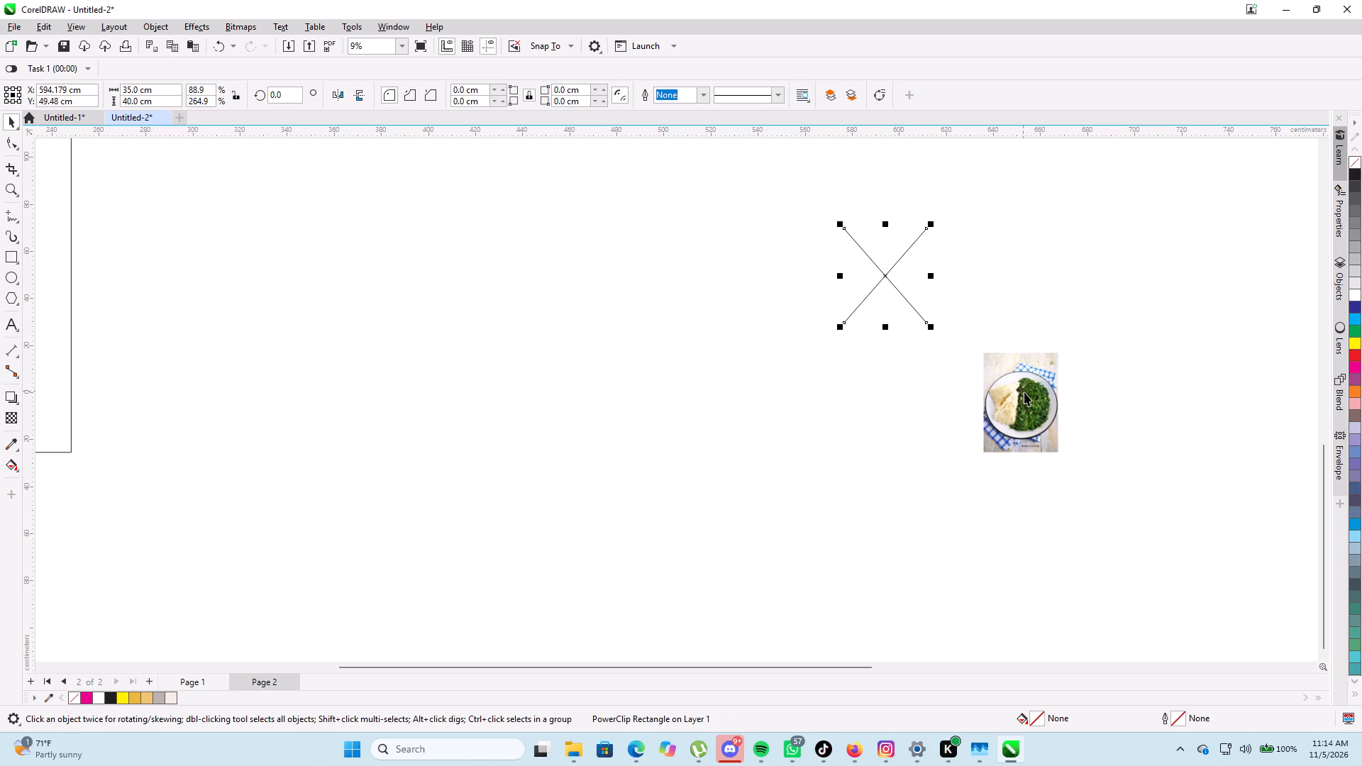
Place the new ugali and sukuma photo inside the empty PowerClip frame.
{"action": "left_click", "coordinate": [1024, 392]}
{"action": "left_click_drag", "start_coordinate": [1021, 405], "coordinate": [895, 277]}
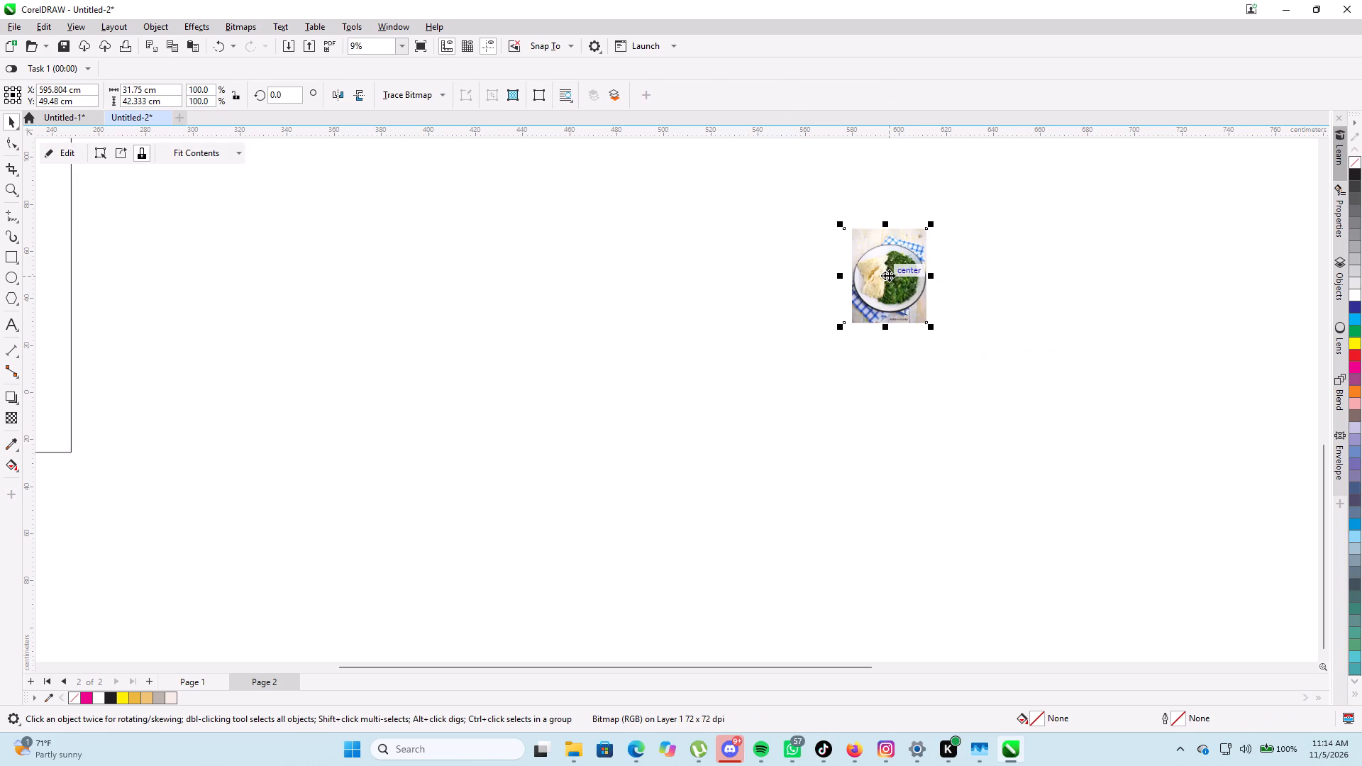
Open the frame's contents, scale the ugali photo to 35 cm wide, and centre it horizontally to fill the frame's full width.
{"action": "scroll", "coordinate": [884, 272], "scroll_direction": "up", "scroll_amount": 10}
{"action": "double_click", "coordinate": [877, 247]}
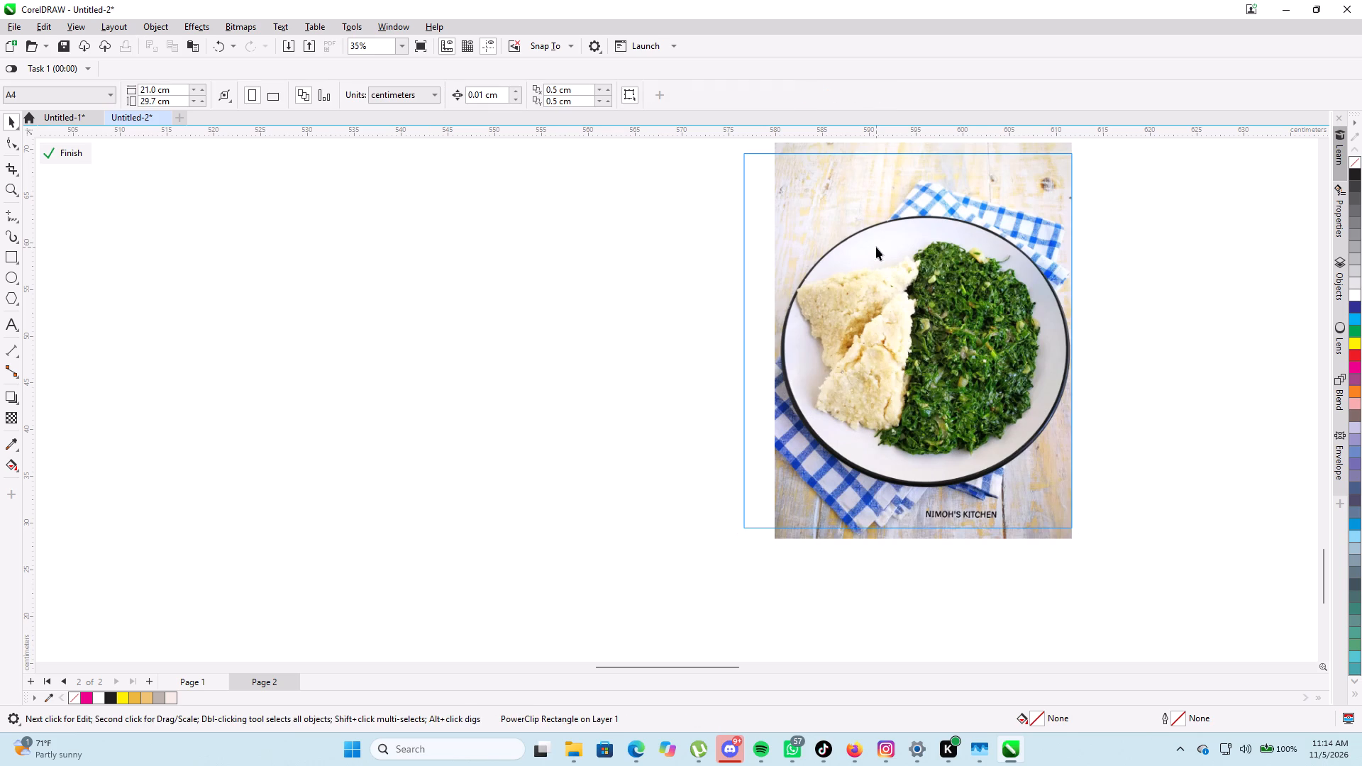
{"action": "scroll", "coordinate": [881, 273], "scroll_direction": "down", "scroll_amount": 3}
{"action": "left_click", "coordinate": [880, 270]}
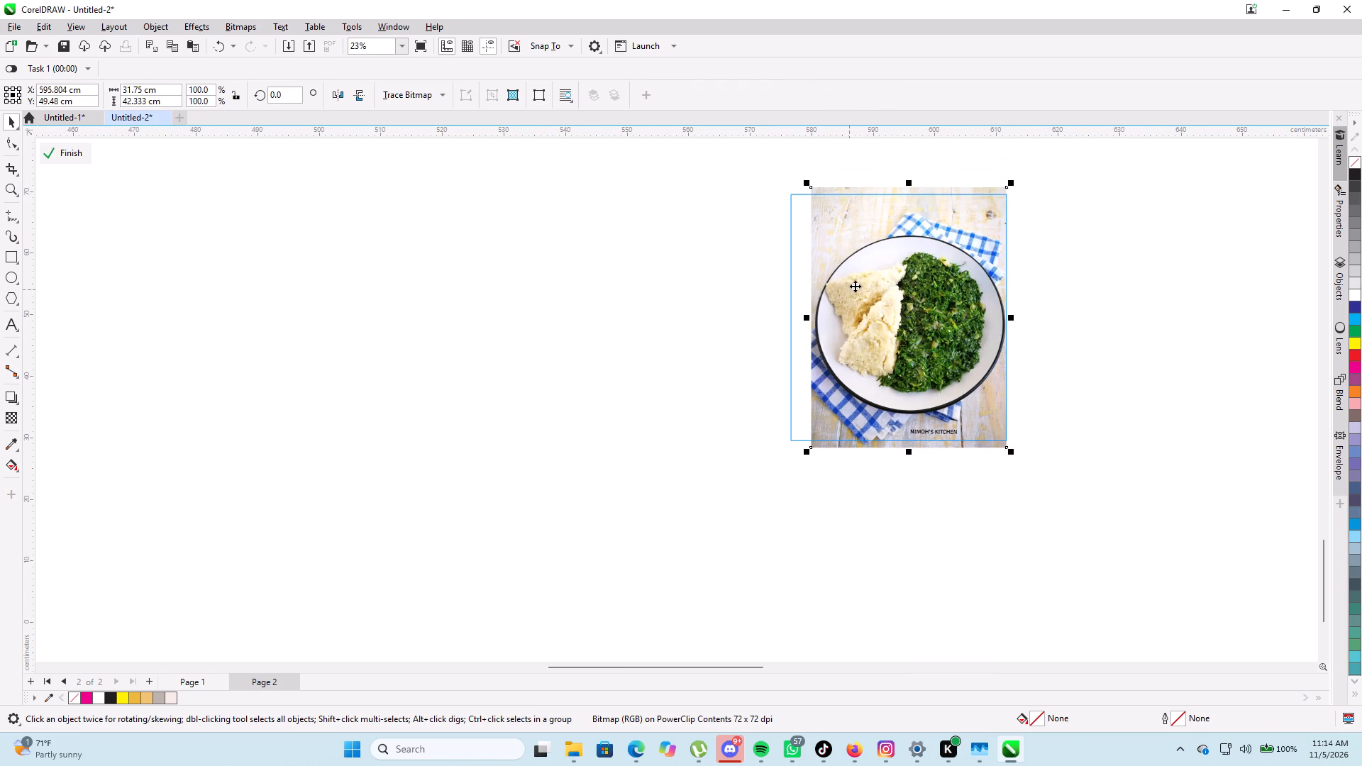
{"action": "left_click", "coordinate": [810, 181]}
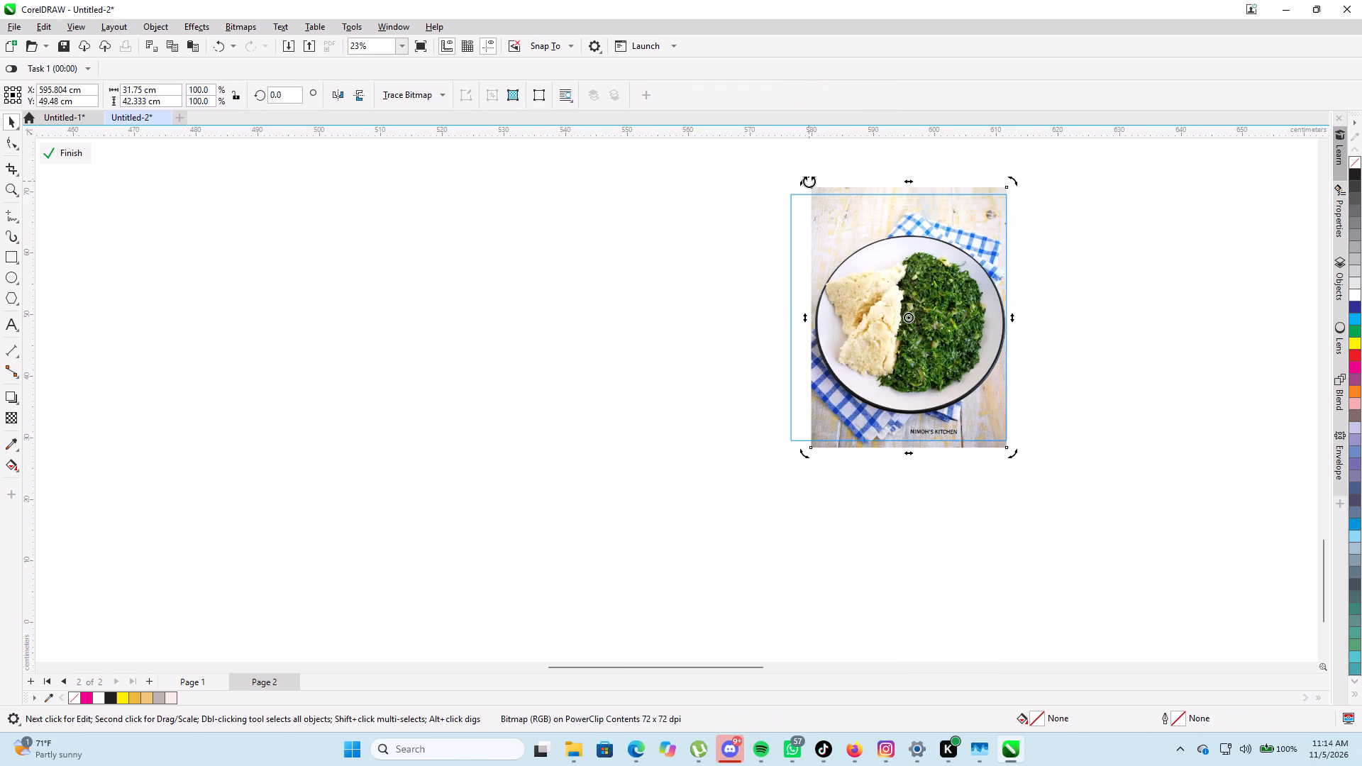
{"action": "left_click", "coordinate": [848, 221]}
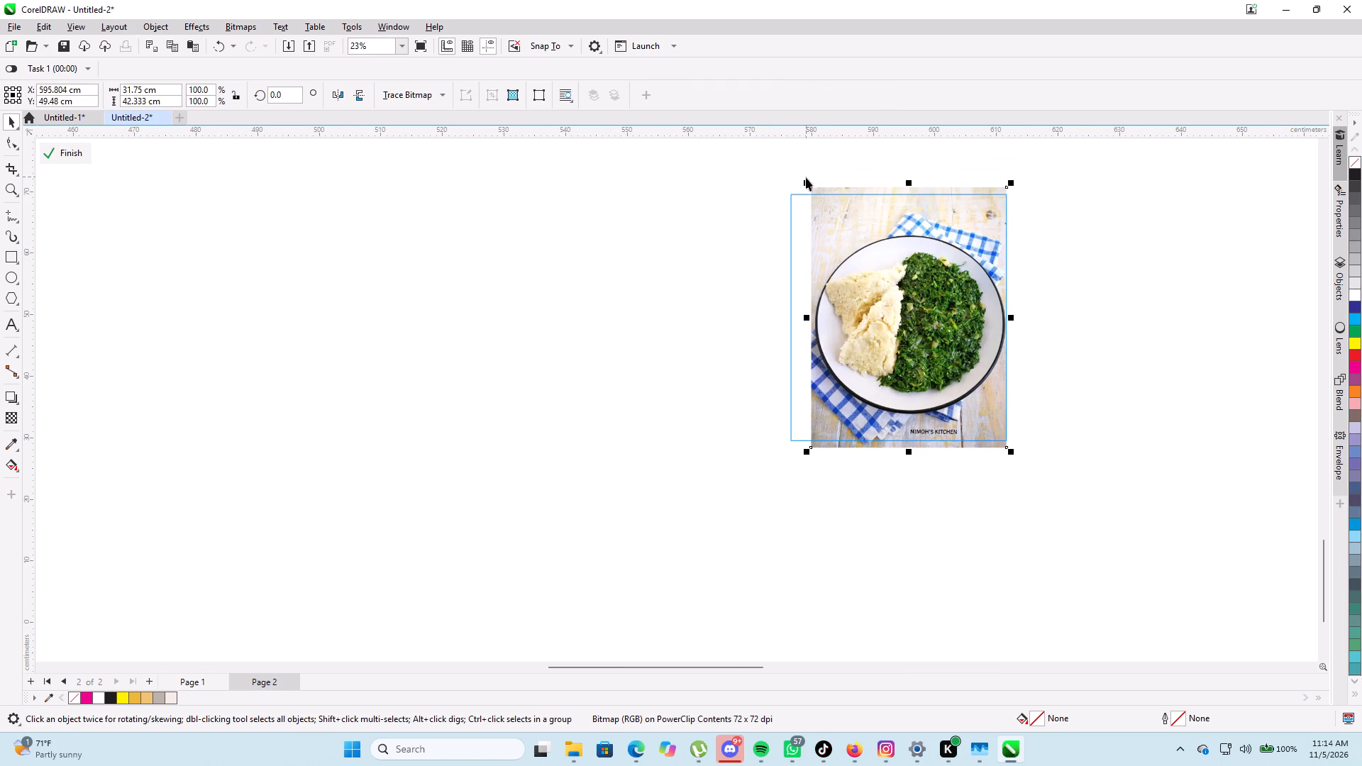
{"action": "left_click_drag", "start_coordinate": [807, 180], "coordinate": [803, 177]}
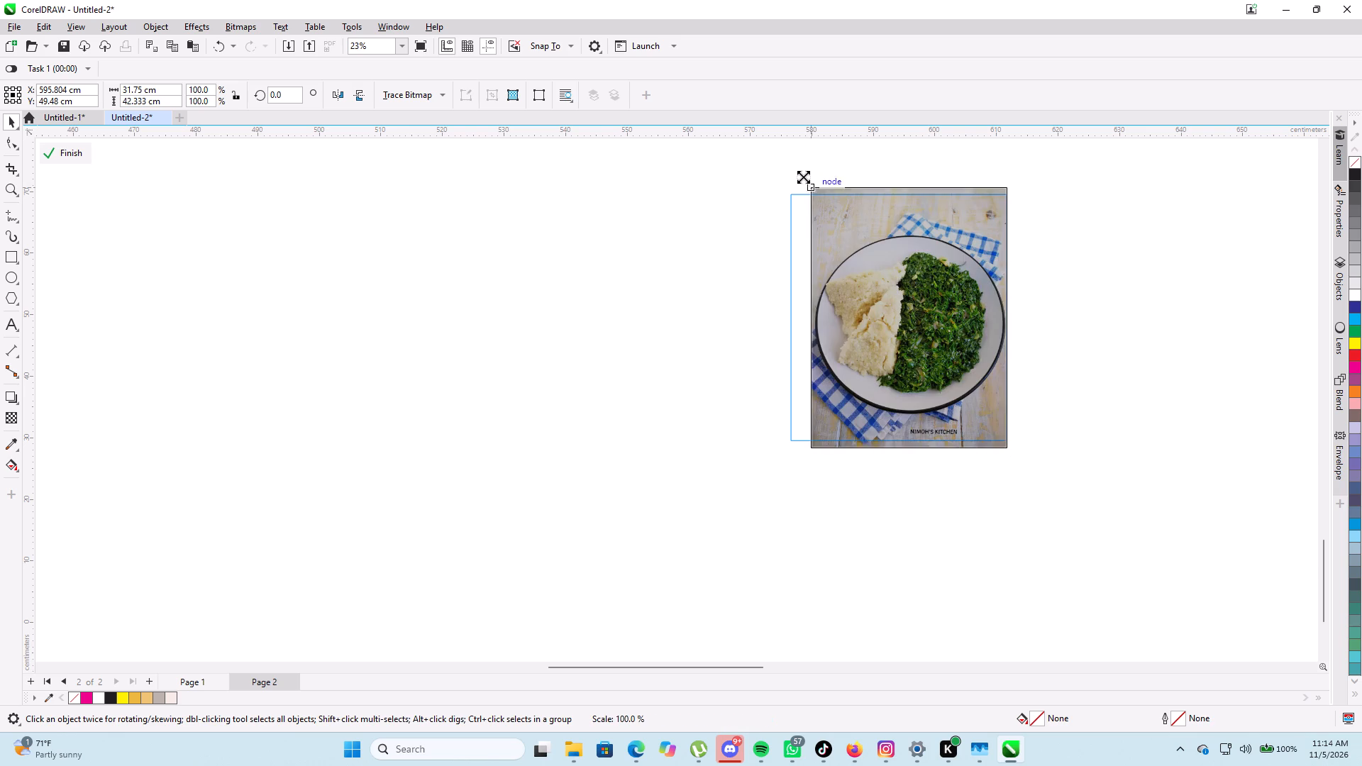
{"action": "left_click_drag", "start_coordinate": [803, 177], "coordinate": [739, 156]}
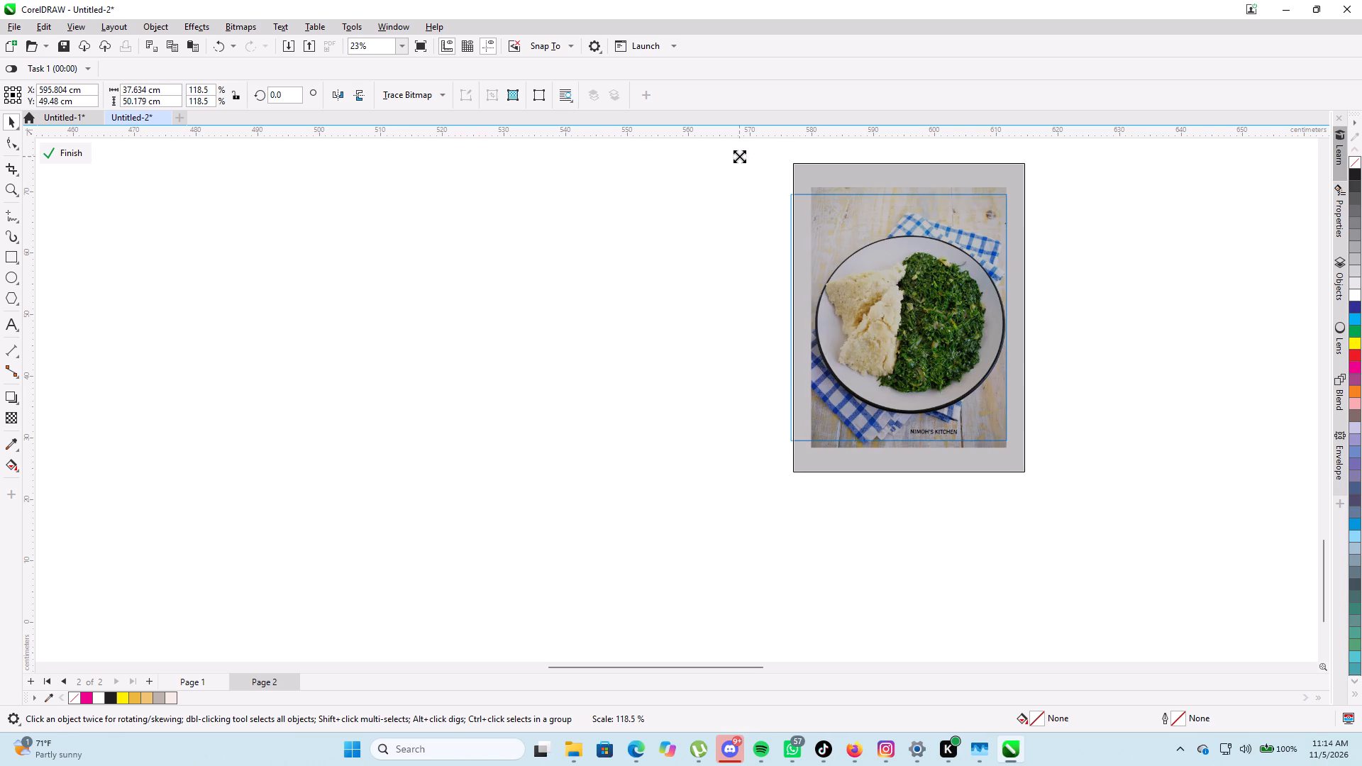
{"action": "left_click_drag", "start_coordinate": [739, 156], "coordinate": [740, 156]}
{"action": "left_click_drag", "start_coordinate": [909, 272], "coordinate": [899, 273]}
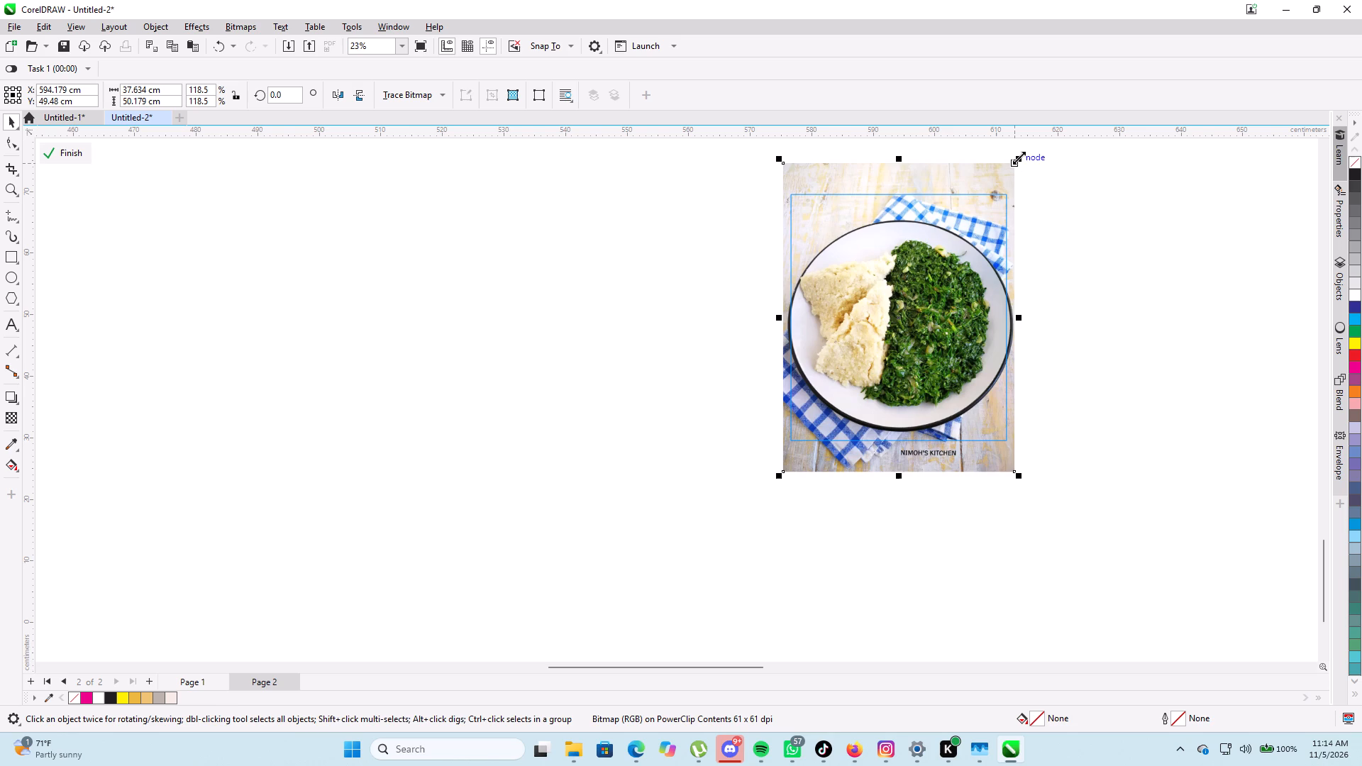
{"action": "left_click_drag", "start_coordinate": [1019, 157], "coordinate": [1009, 165]}
Shift the photo about 1 cm down within the frame so the kitchen caption is cropped out, and finish editing the contents.
{"action": "scroll", "coordinate": [969, 260], "scroll_direction": "up", "scroll_amount": 2}
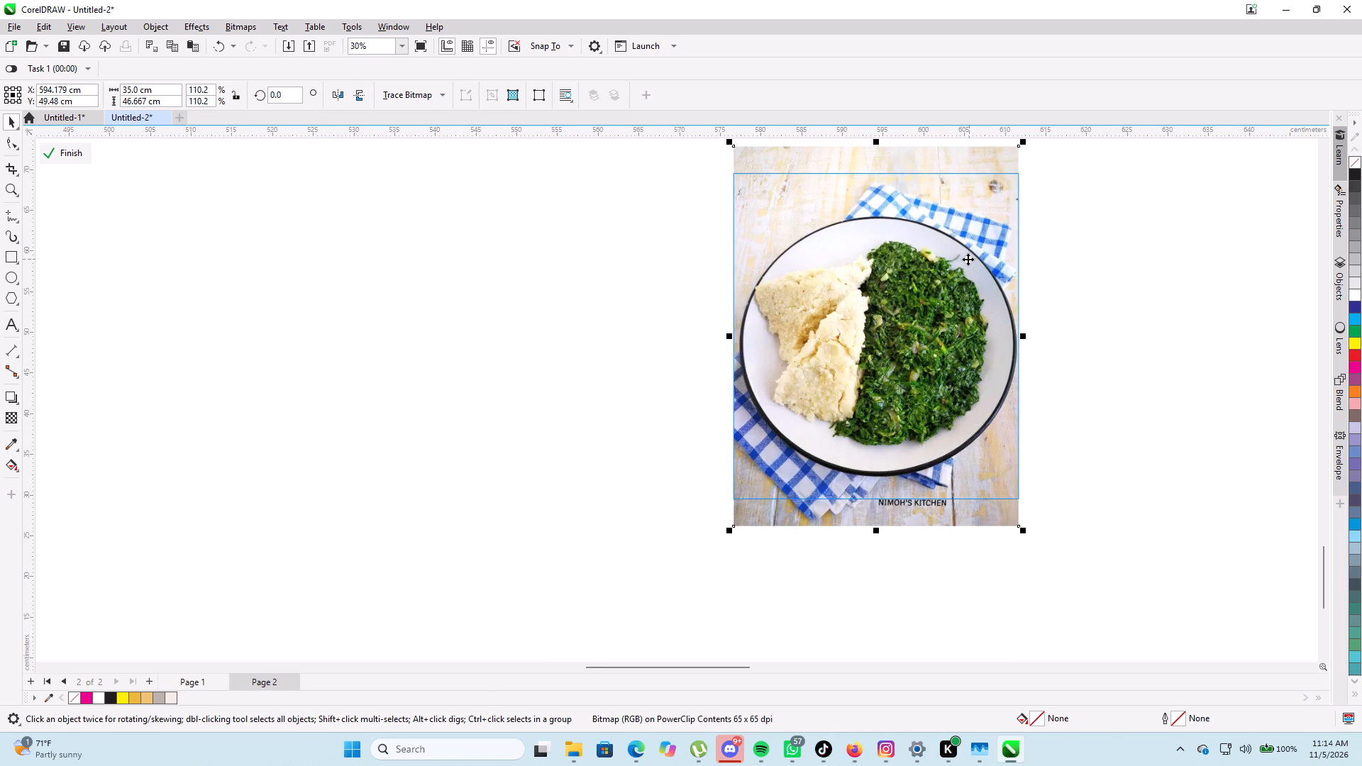
{"action": "scroll", "coordinate": [951, 283], "scroll_direction": "up", "scroll_amount": 3}
{"action": "scroll", "coordinate": [949, 284], "scroll_direction": "down", "scroll_amount": 3}
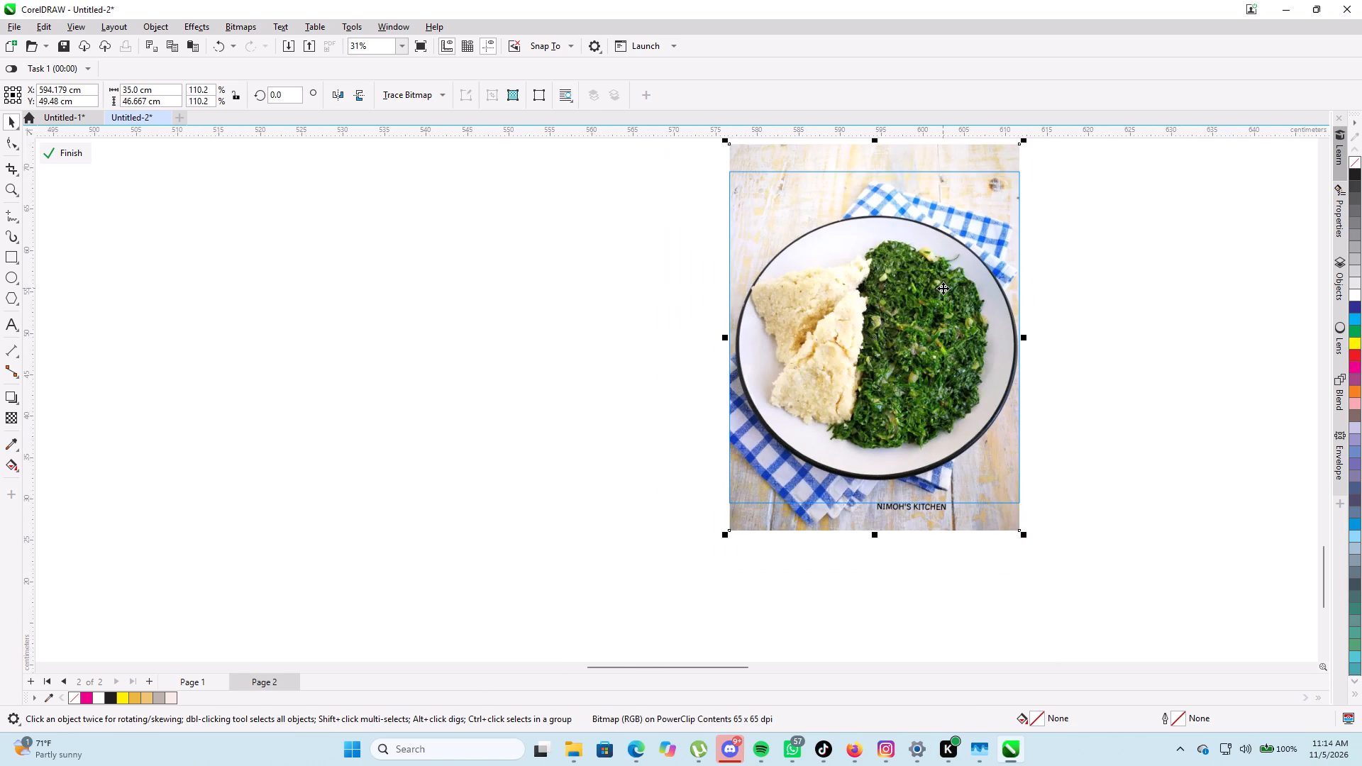
{"action": "left_click_drag", "start_coordinate": [943, 288], "coordinate": [943, 295]}
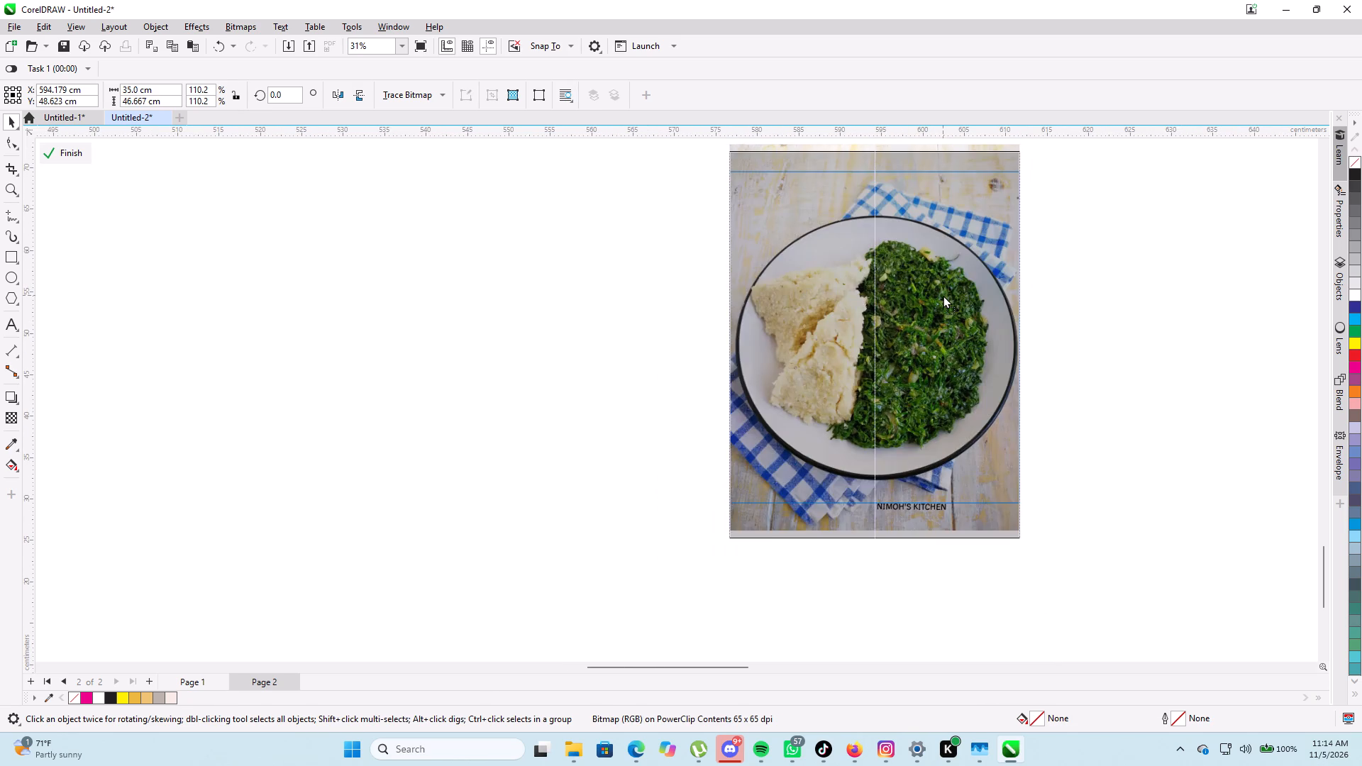
{"action": "left_click_drag", "start_coordinate": [943, 295], "coordinate": [943, 296]}
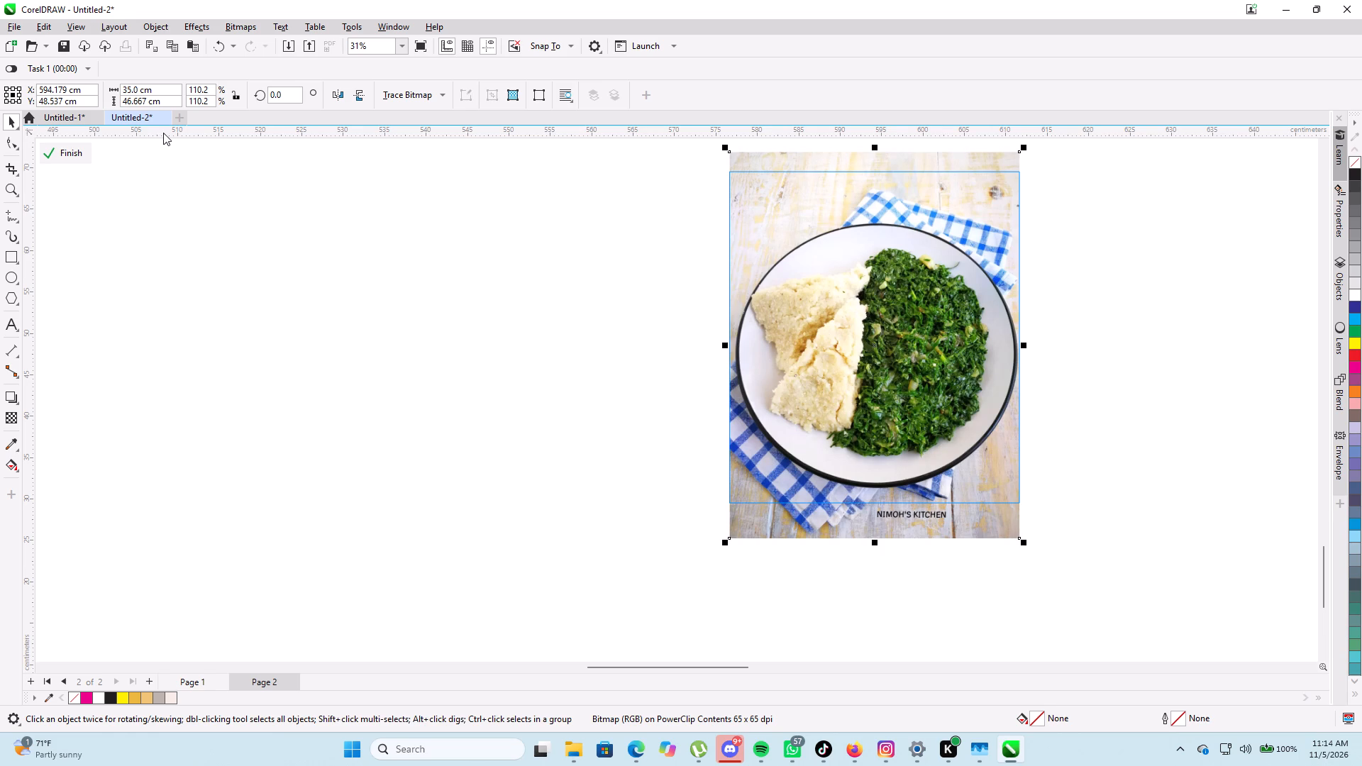
{"action": "left_click", "coordinate": [84, 145]}
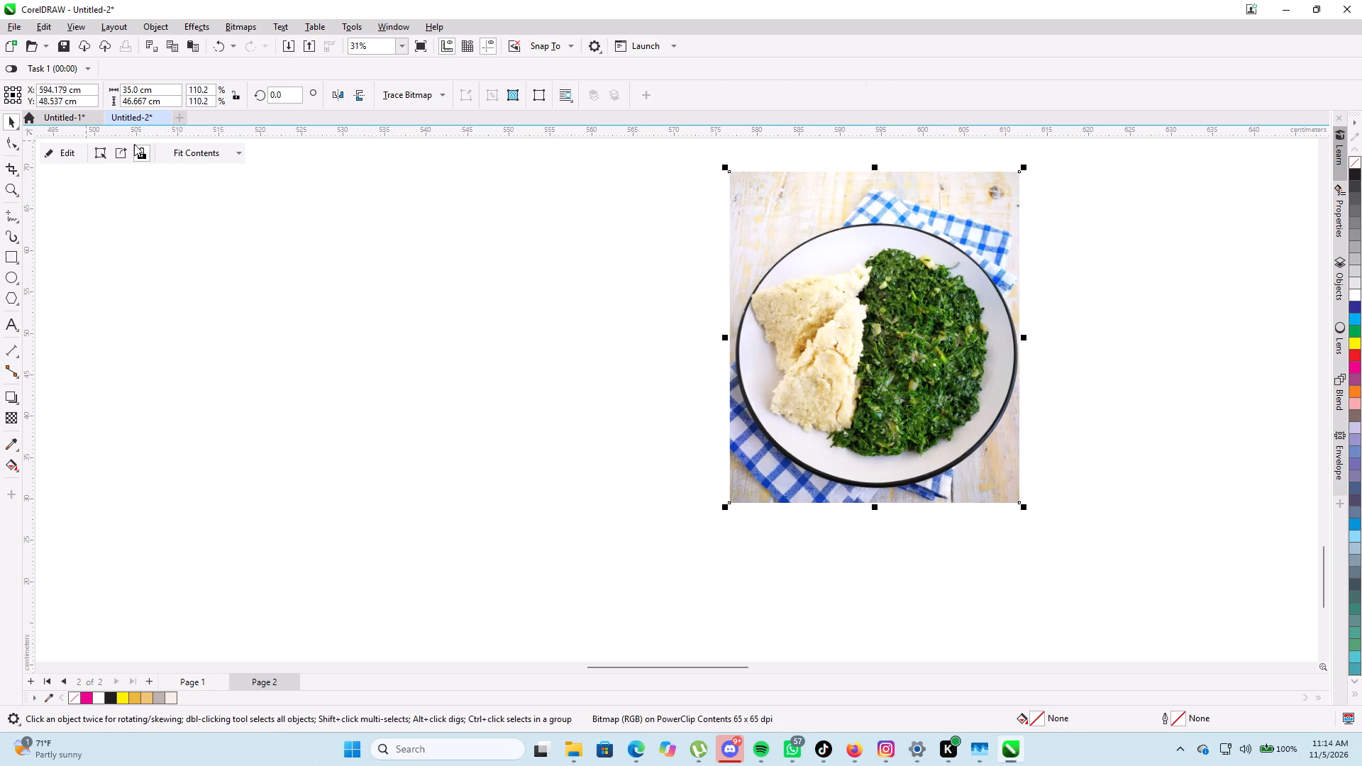
Move the framed ugali photo into the second slot of the sign's fourth row, beside the omelette roll photo.
{"action": "scroll", "coordinate": [436, 188], "scroll_direction": "down", "scroll_amount": 6}
{"action": "scroll", "coordinate": [259, 118], "scroll_direction": "down", "scroll_amount": 5}
{"action": "scroll", "coordinate": [211, 215], "scroll_direction": "down", "scroll_amount": 5}
{"action": "scroll", "coordinate": [6, 150], "scroll_direction": "down", "scroll_amount": 8}
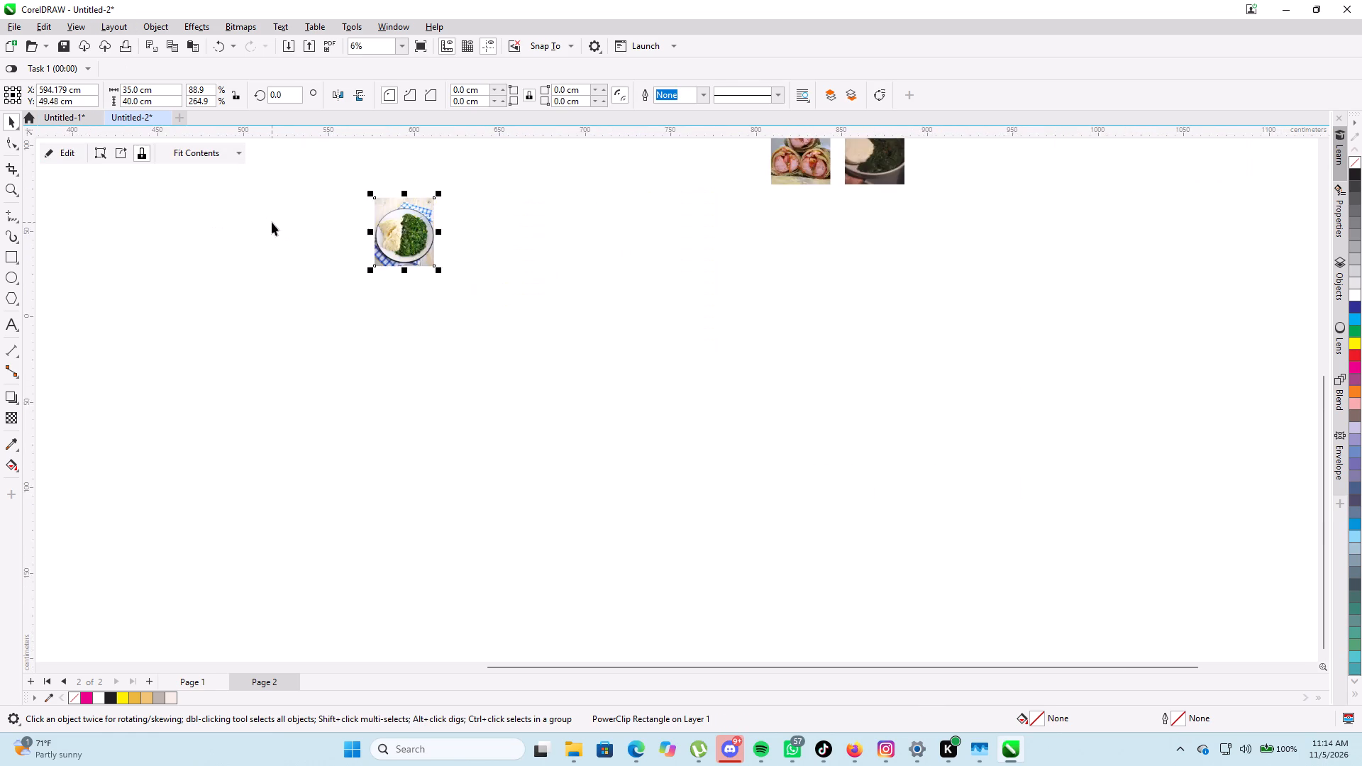
{"action": "scroll", "coordinate": [272, 222], "scroll_direction": "down", "scroll_amount": 2}
{"action": "middle_click_drag", "start_coordinate": [234, 232], "coordinate": [563, 333]}
{"action": "scroll", "coordinate": [571, 333], "scroll_direction": "down", "scroll_amount": 1}
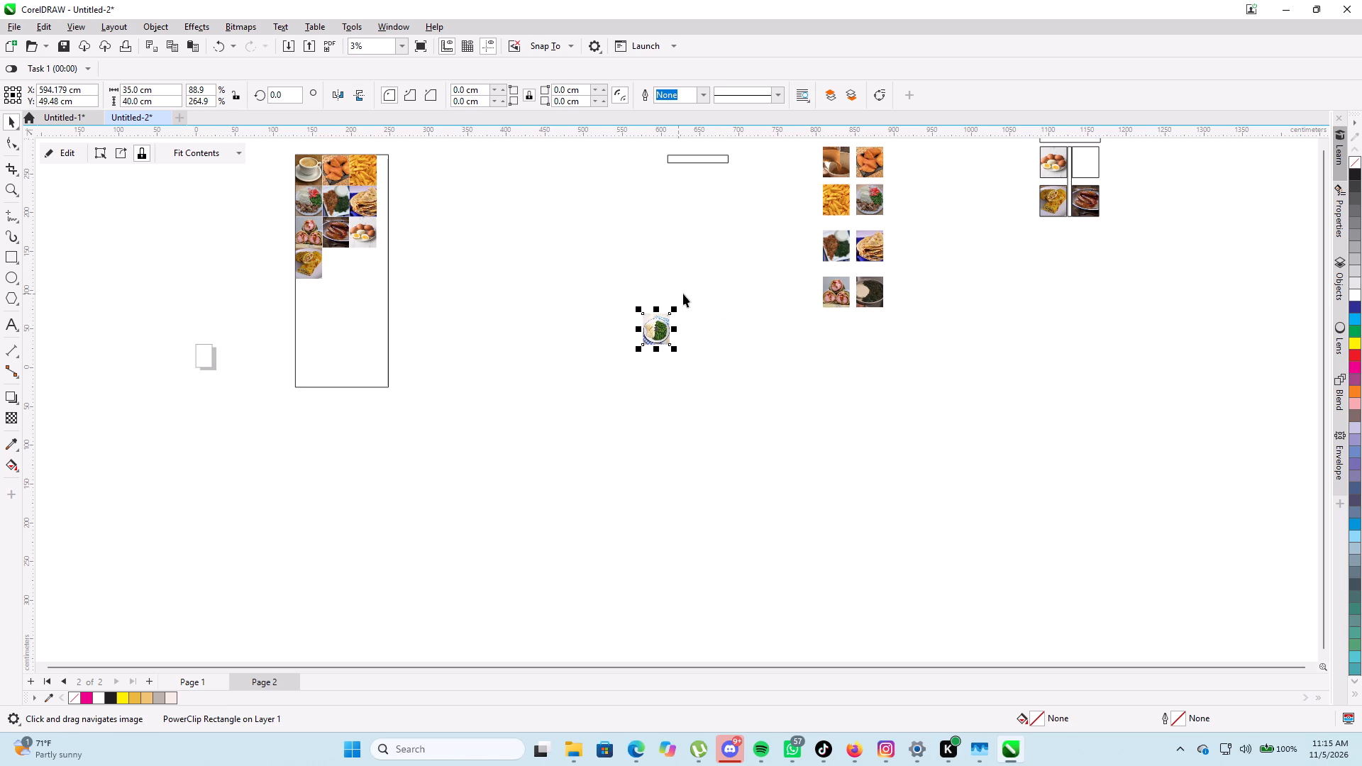
{"action": "left_click_drag", "start_coordinate": [655, 333], "coordinate": [337, 261]}
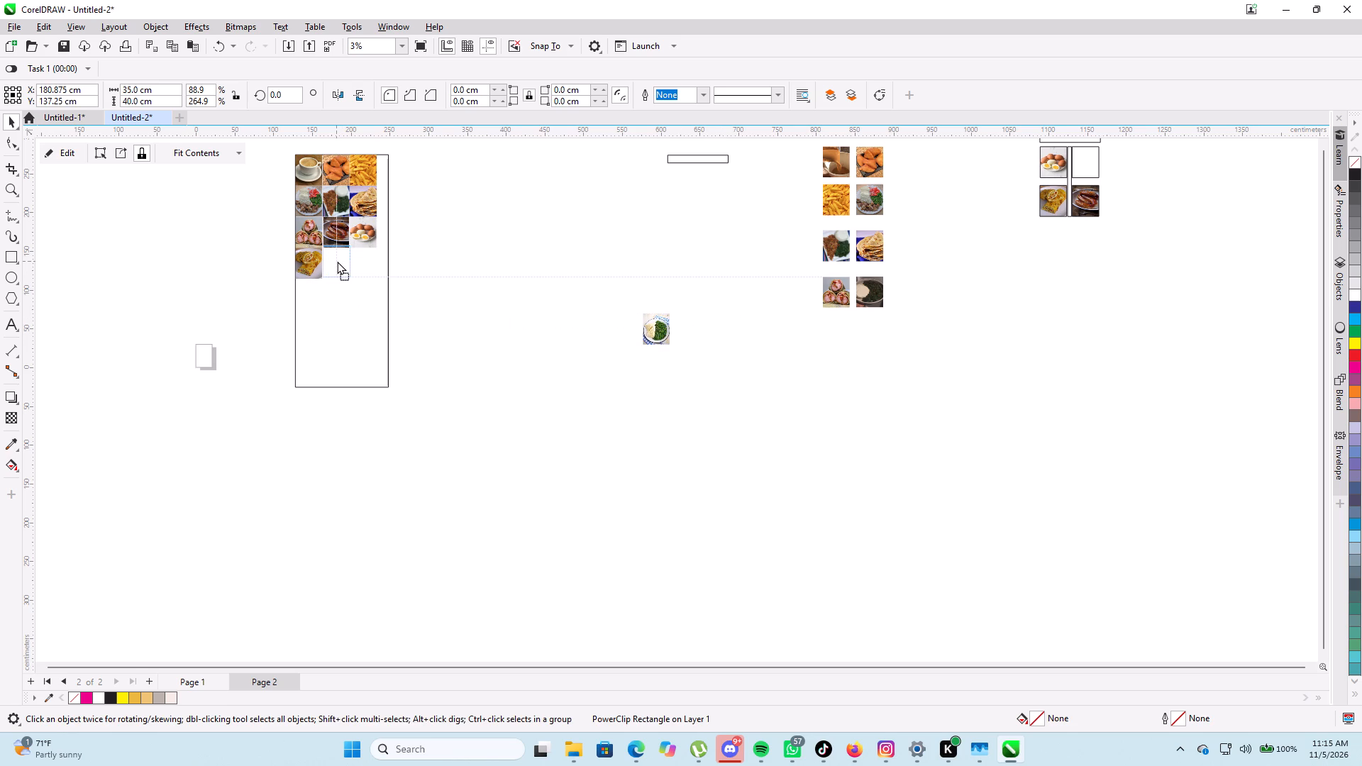
{"action": "left_click_drag", "start_coordinate": [337, 261], "coordinate": [337, 262]}
Align the ugali photo flush against the omelette roll photo beside it and the sausage photo above it.
{"action": "scroll", "coordinate": [338, 260], "scroll_direction": "up", "scroll_amount": 5}
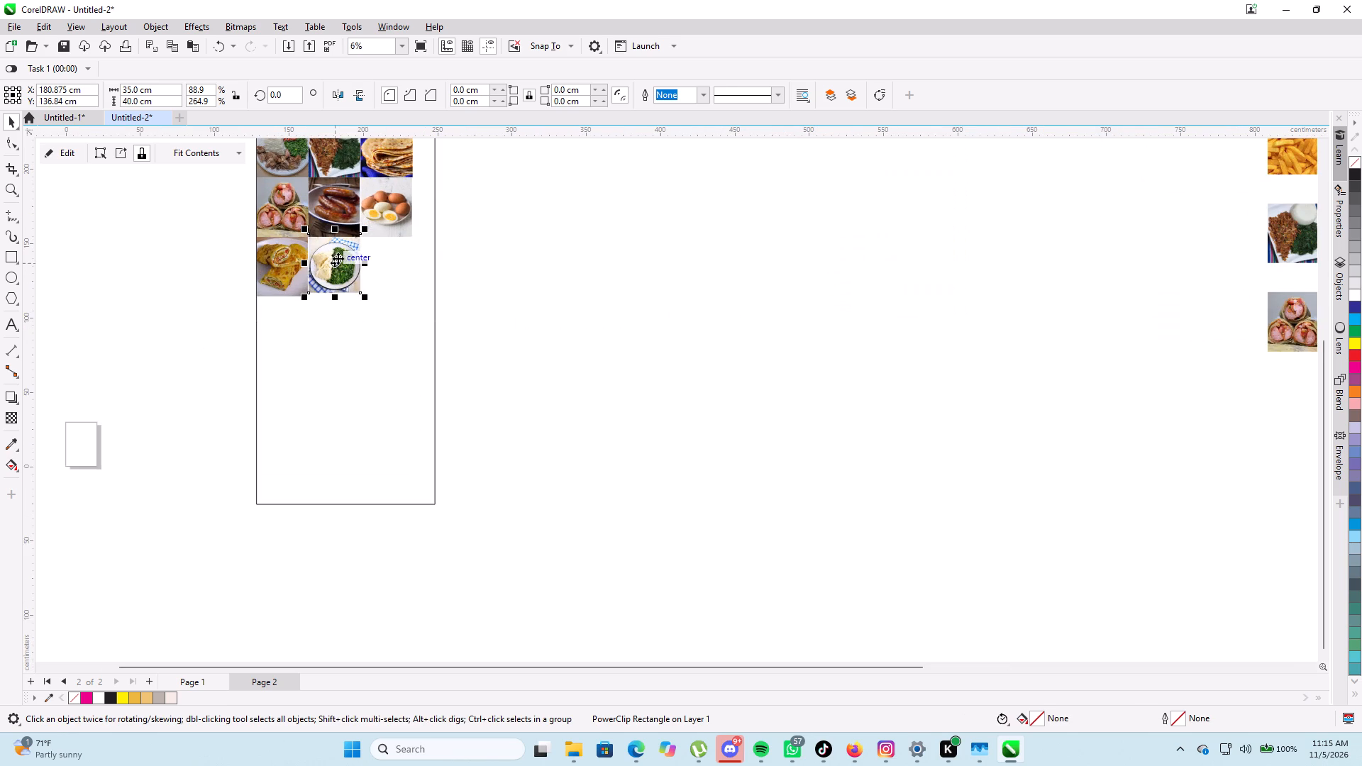
{"action": "scroll", "coordinate": [340, 252], "scroll_direction": "up", "scroll_amount": 9}
{"action": "scroll", "coordinate": [342, 250], "scroll_direction": "down", "scroll_amount": 4}
{"action": "scroll", "coordinate": [342, 250], "scroll_direction": "up", "scroll_amount": 5}
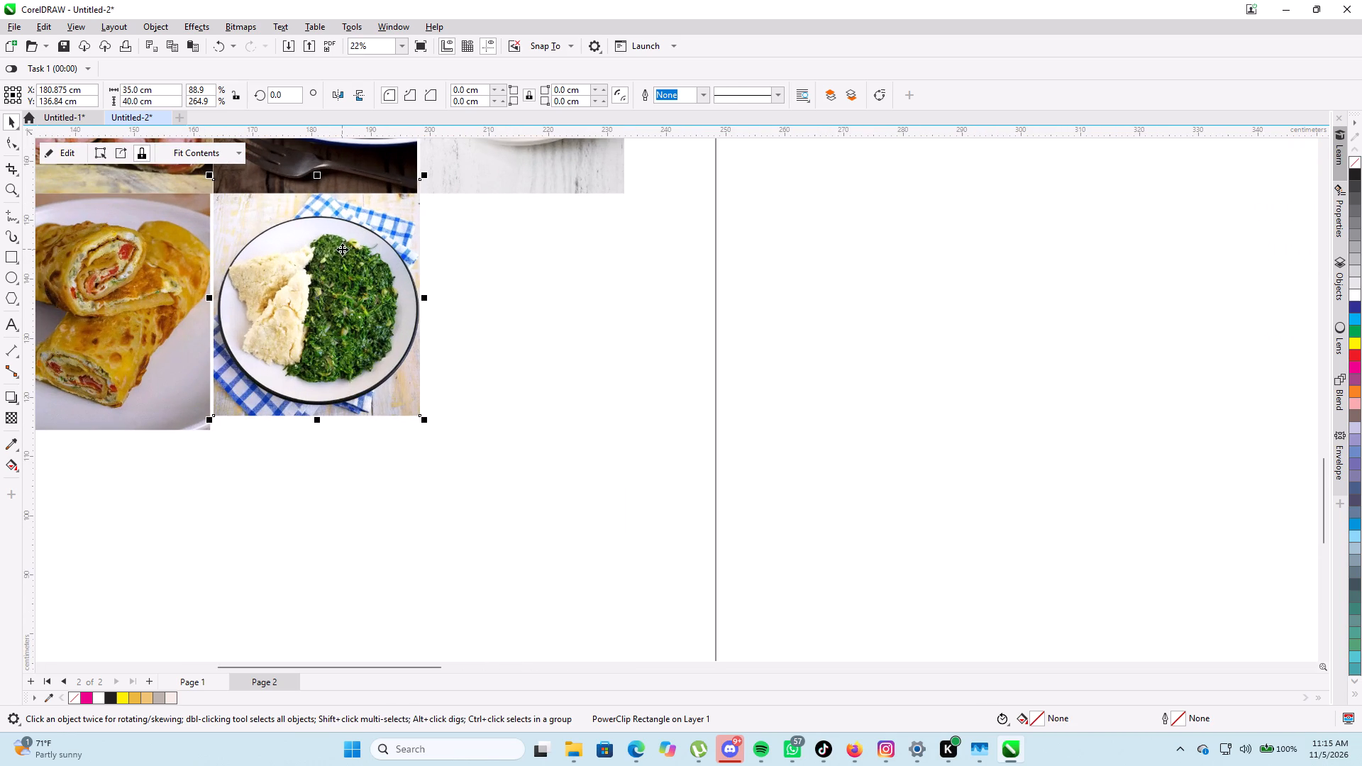
{"action": "left_click", "coordinate": [331, 259]}
{"action": "left_click", "coordinate": [331, 269]}
{"action": "left_click_drag", "start_coordinate": [331, 268], "coordinate": [329, 282]}
{"action": "left_click_drag", "start_coordinate": [328, 277], "coordinate": [328, 287]}
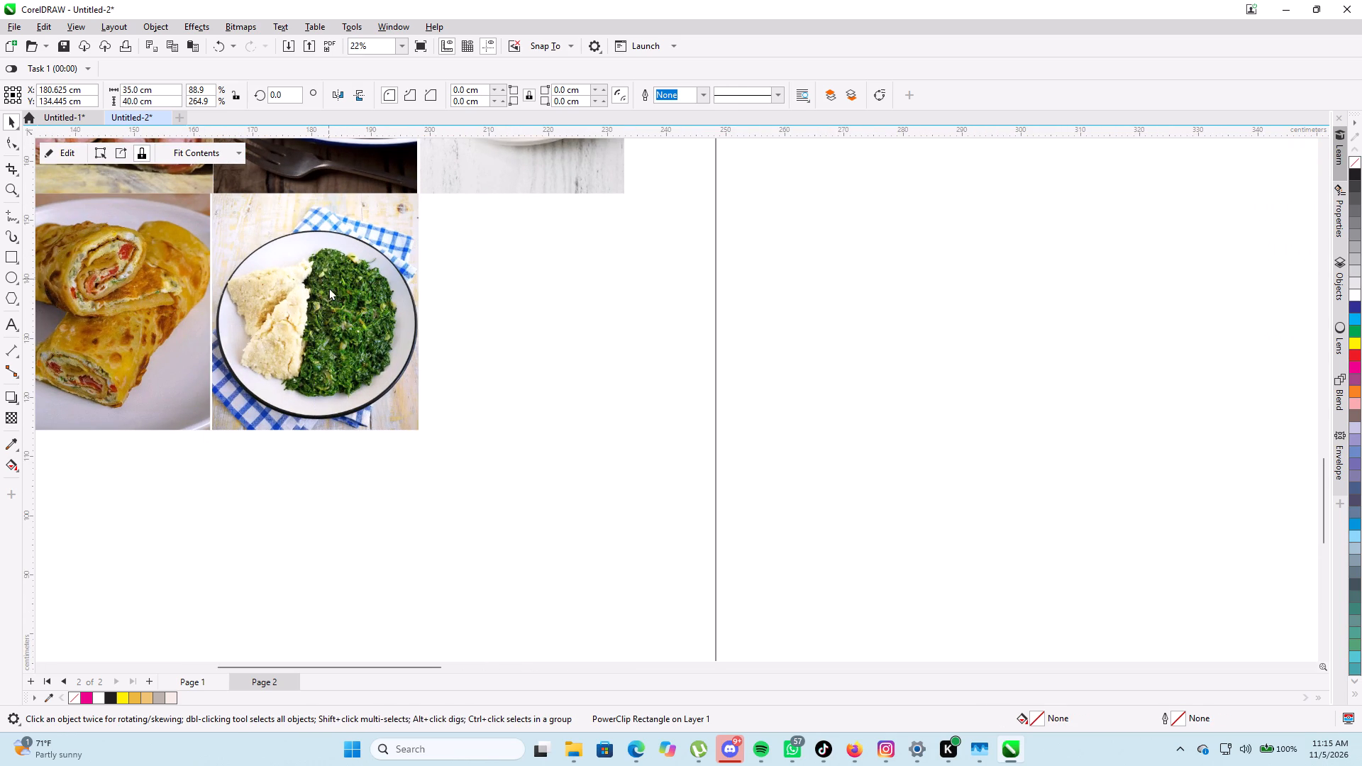
{"action": "left_click_drag", "start_coordinate": [328, 287], "coordinate": [327, 289]}
{"action": "left_click_drag", "start_coordinate": [327, 283], "coordinate": [326, 260]}
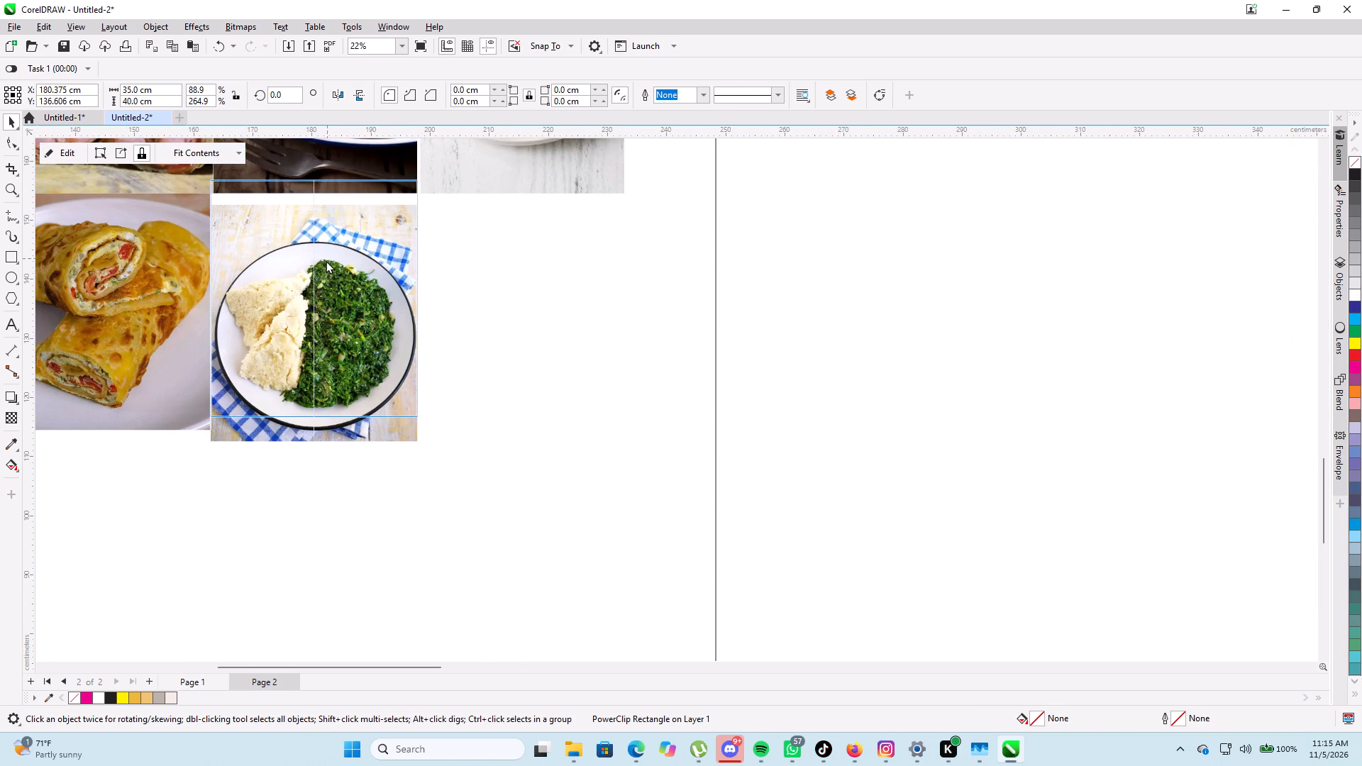
{"action": "left_click_drag", "start_coordinate": [326, 260], "coordinate": [326, 270]}
{"action": "scroll", "coordinate": [322, 266], "scroll_direction": "up", "scroll_amount": 5}
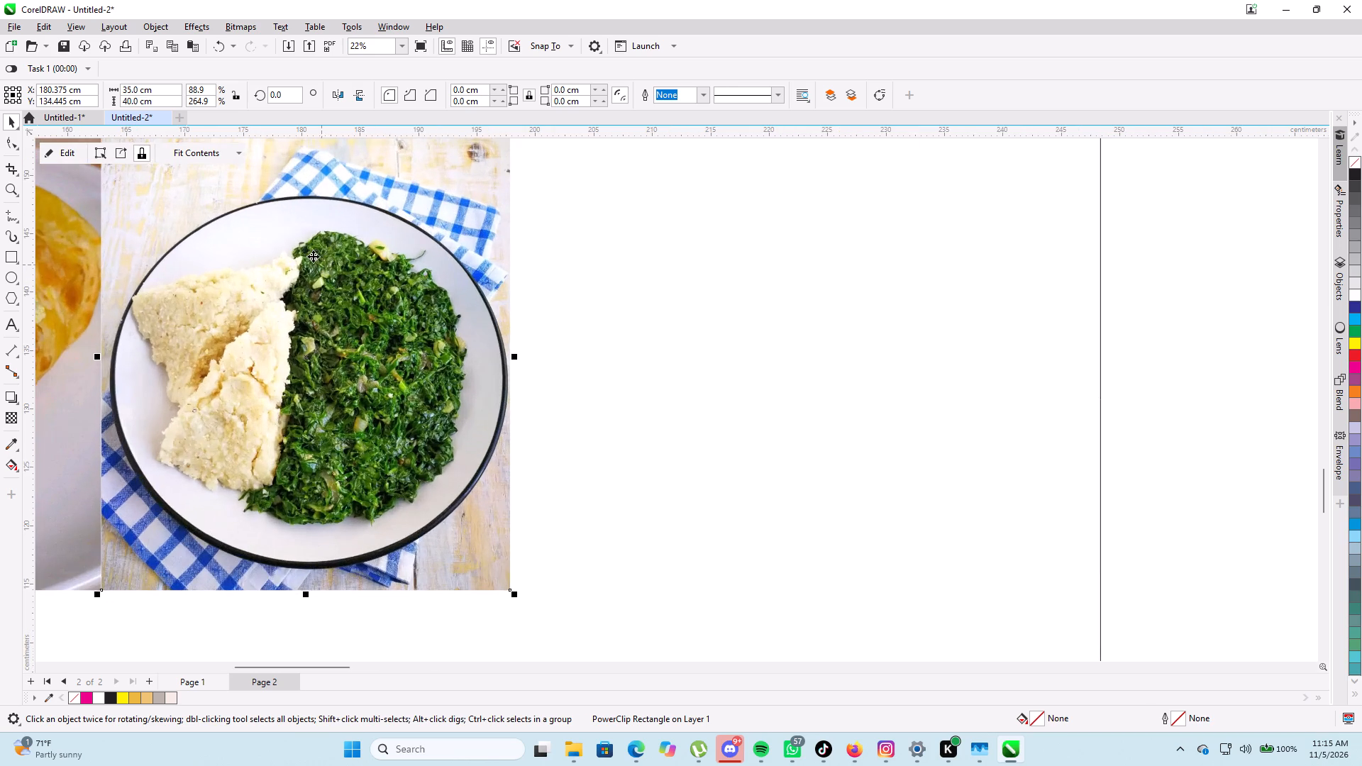
{"action": "scroll", "coordinate": [492, 243], "scroll_direction": "down", "scroll_amount": 4}
{"action": "middle_click", "coordinate": [630, 251]}
{"action": "middle_click", "coordinate": [645, 266]}
{"action": "middle_click_drag", "start_coordinate": [649, 270], "coordinate": [755, 320]}
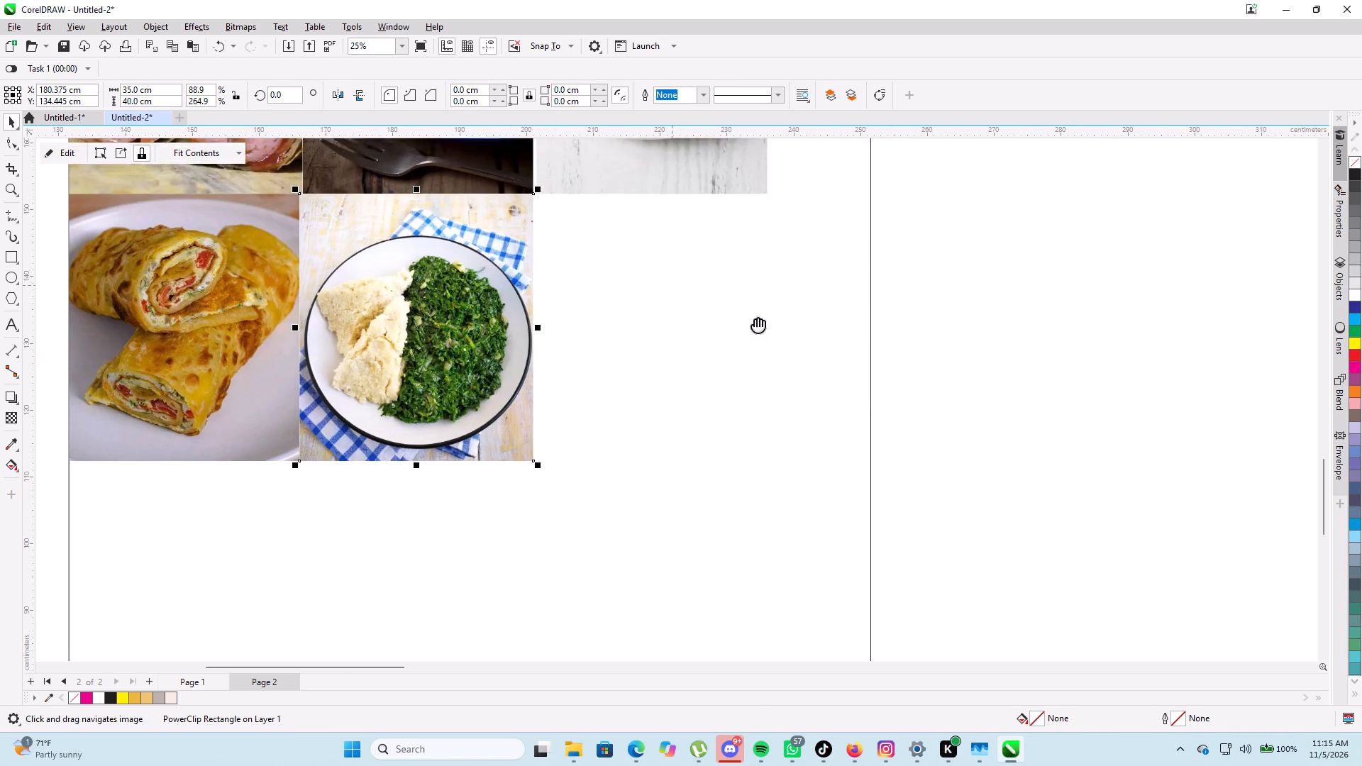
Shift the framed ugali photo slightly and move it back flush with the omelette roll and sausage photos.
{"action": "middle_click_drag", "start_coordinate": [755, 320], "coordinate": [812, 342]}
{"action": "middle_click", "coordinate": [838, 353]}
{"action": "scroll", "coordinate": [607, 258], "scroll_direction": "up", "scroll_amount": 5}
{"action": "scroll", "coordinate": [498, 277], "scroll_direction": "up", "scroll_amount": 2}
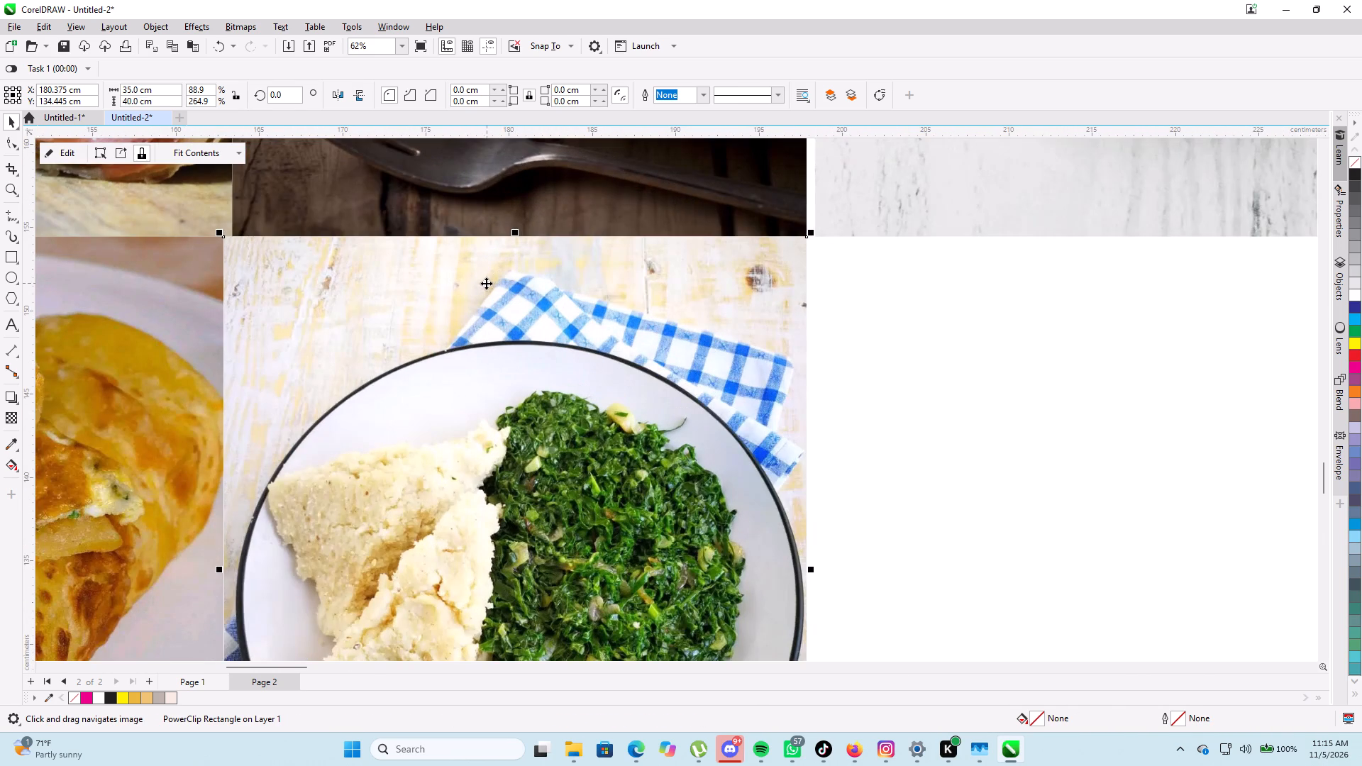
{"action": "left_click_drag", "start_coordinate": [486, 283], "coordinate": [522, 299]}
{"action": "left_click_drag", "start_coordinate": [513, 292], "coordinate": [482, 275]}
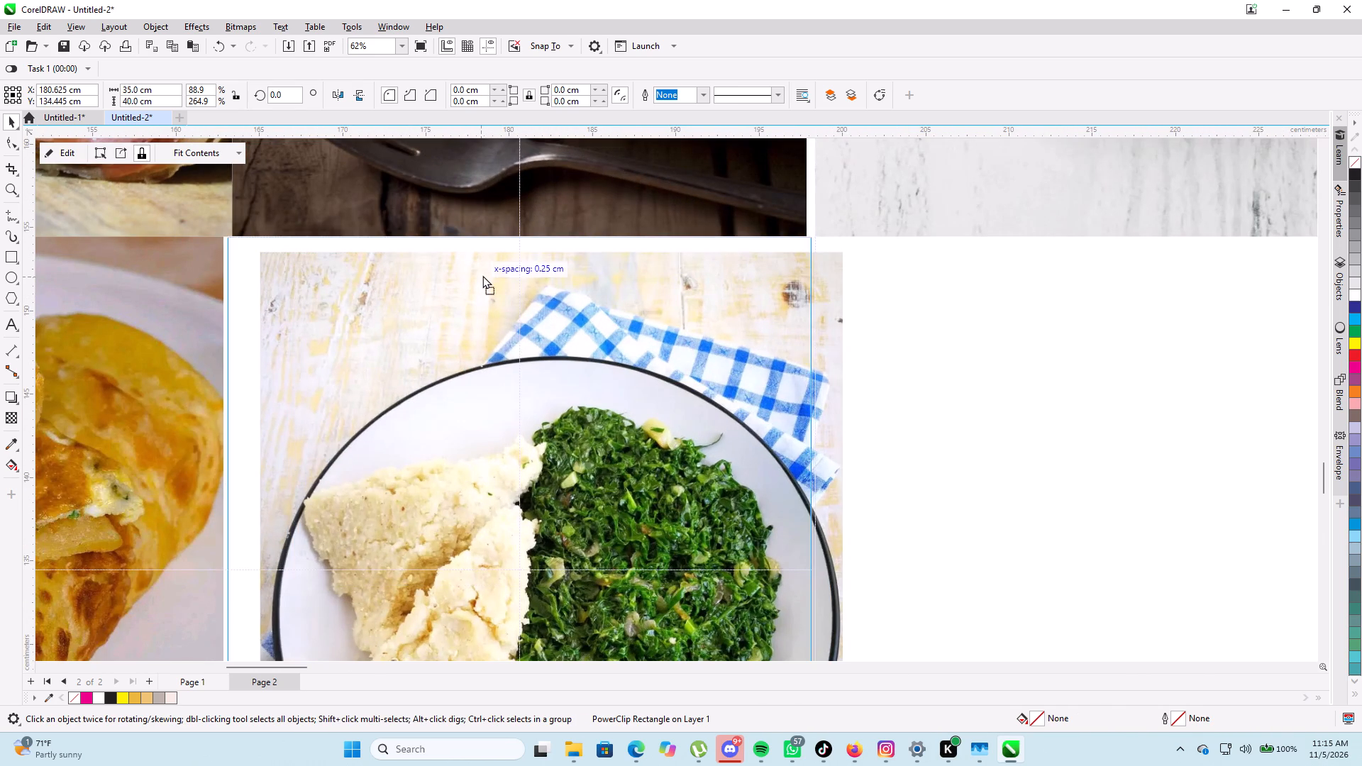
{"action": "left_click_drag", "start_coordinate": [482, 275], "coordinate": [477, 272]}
Look over the spare food photos and frame grids on page 2 for the next dish photo.
{"action": "scroll", "coordinate": [480, 267], "scroll_direction": "down", "scroll_amount": 3}
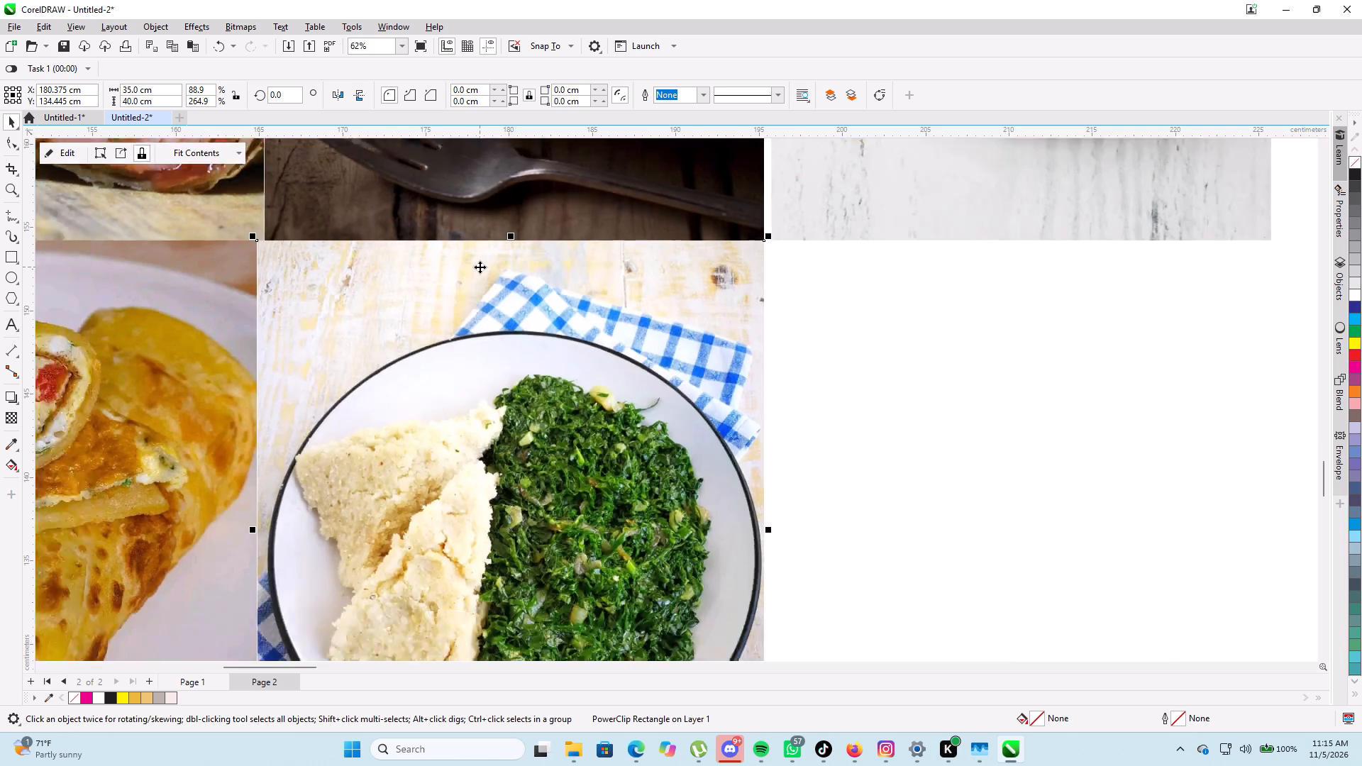
{"action": "scroll", "coordinate": [480, 267], "scroll_direction": "down", "scroll_amount": 8}
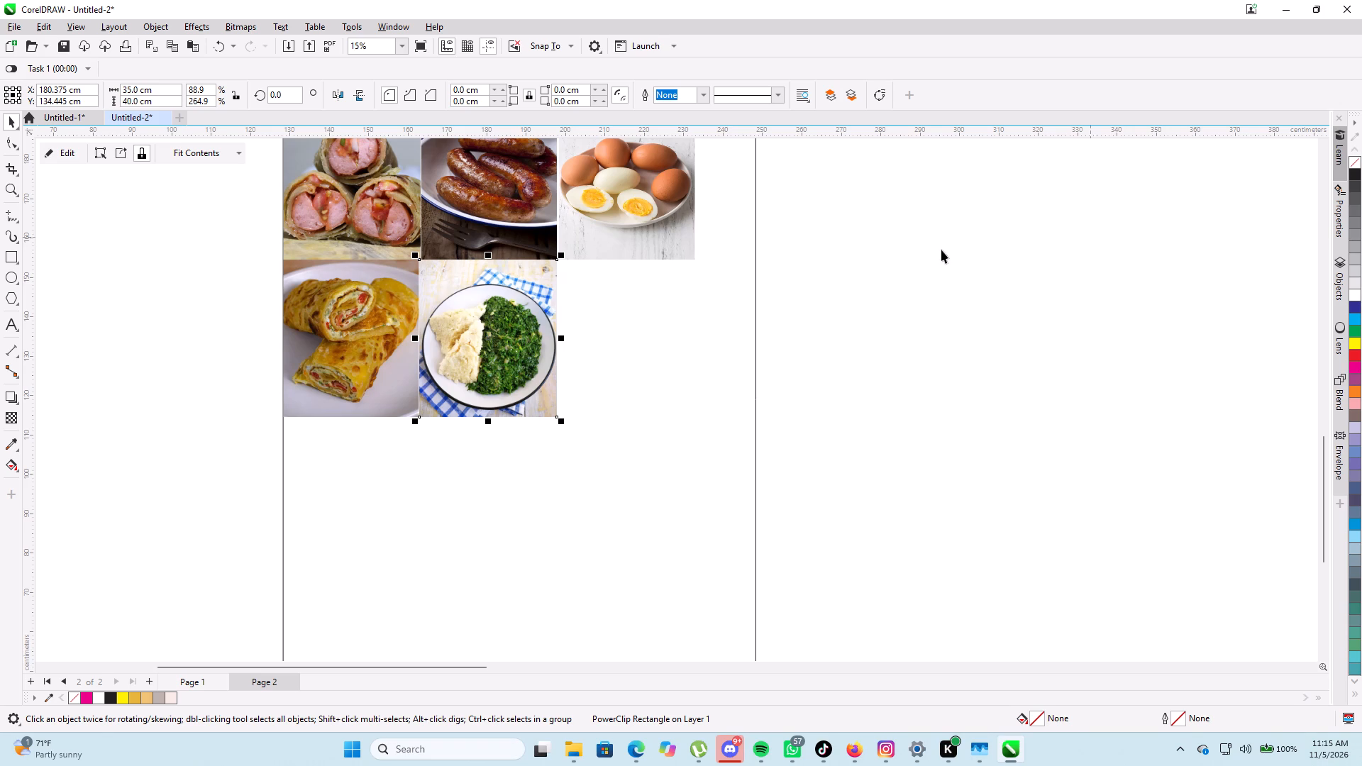
{"action": "scroll", "coordinate": [934, 290], "scroll_direction": "down", "scroll_amount": 16}
{"action": "scroll", "coordinate": [1029, 327], "scroll_direction": "up", "scroll_amount": 2}
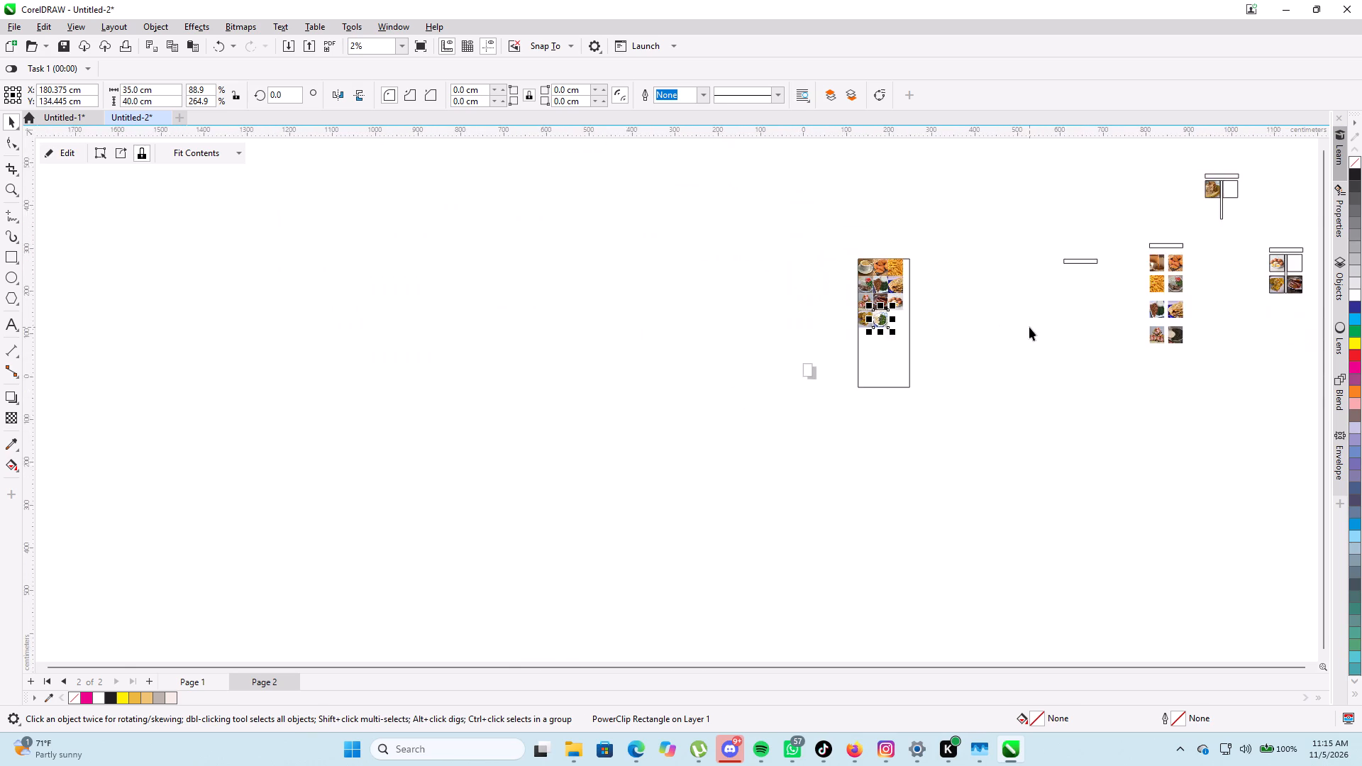
{"action": "scroll", "coordinate": [1029, 327], "scroll_direction": "up", "scroll_amount": 3}
{"action": "scroll", "coordinate": [1033, 323], "scroll_direction": "down", "scroll_amount": 4}
{"action": "middle_click_drag", "start_coordinate": [1125, 302], "coordinate": [1088, 307]}
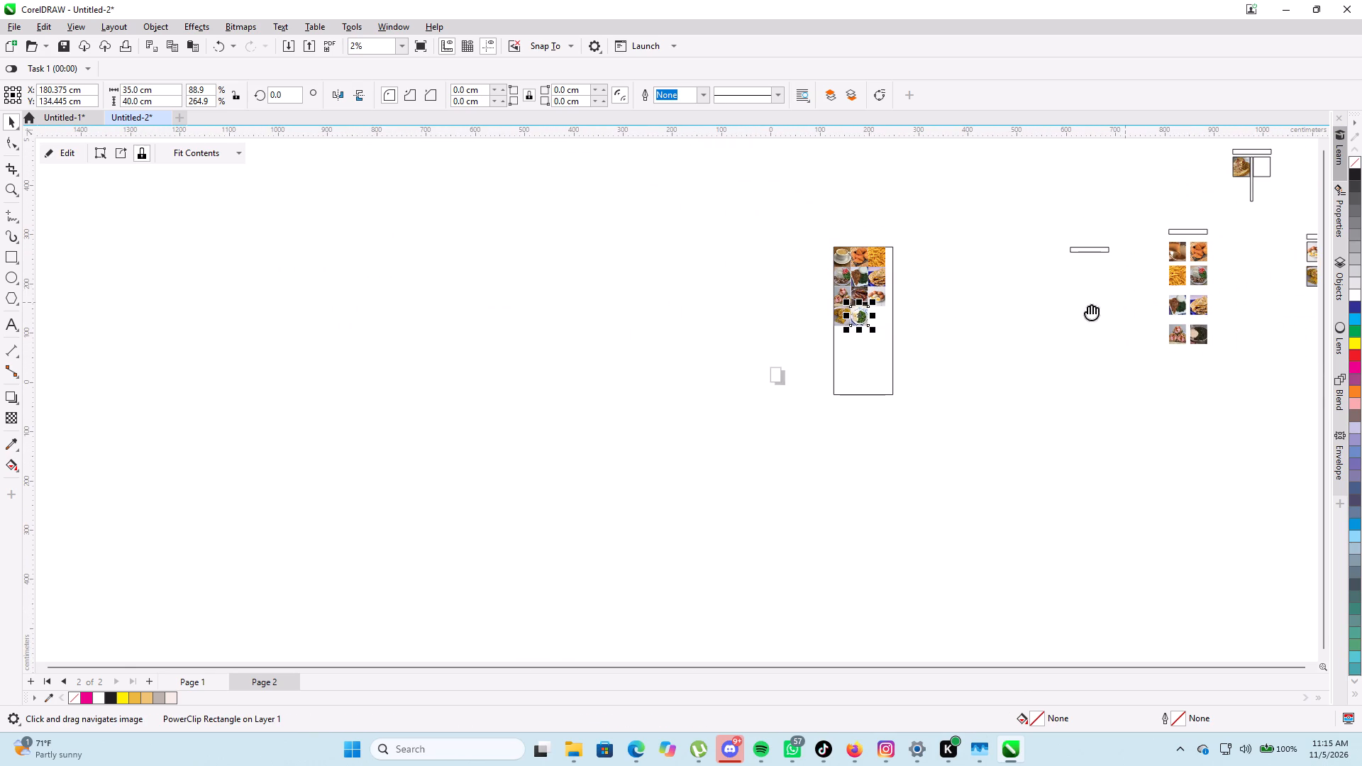
{"action": "middle_click_drag", "start_coordinate": [1088, 307], "coordinate": [879, 326]}
{"action": "scroll", "coordinate": [1053, 274], "scroll_direction": "up", "scroll_amount": 13}
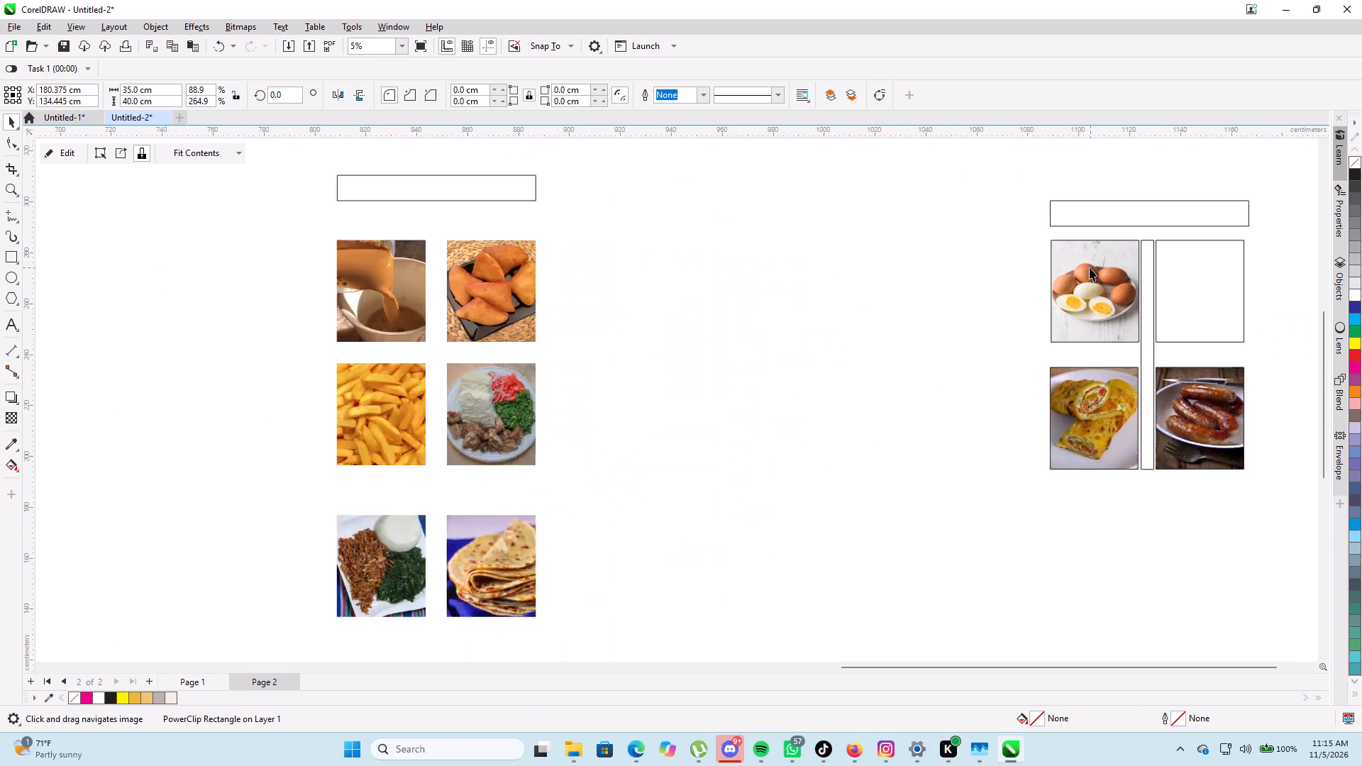
{"action": "scroll", "coordinate": [1152, 274], "scroll_direction": "down", "scroll_amount": 5}
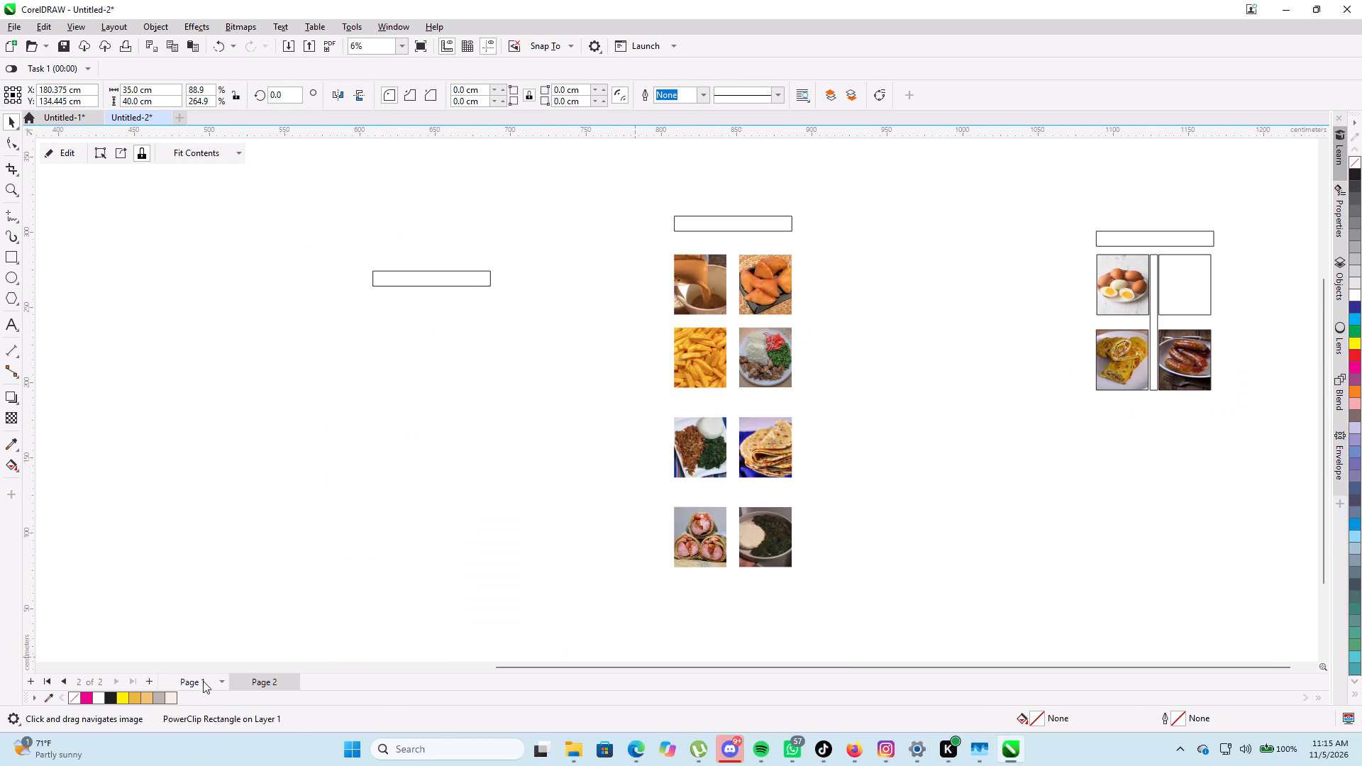
On page 1, copy the pan-fried omelette photo from inside its frame beside the boiled eggs, and finish editing the contents.
{"action": "left_click", "coordinate": [203, 681]}
{"action": "scroll", "coordinate": [411, 327], "scroll_direction": "down", "scroll_amount": 6}
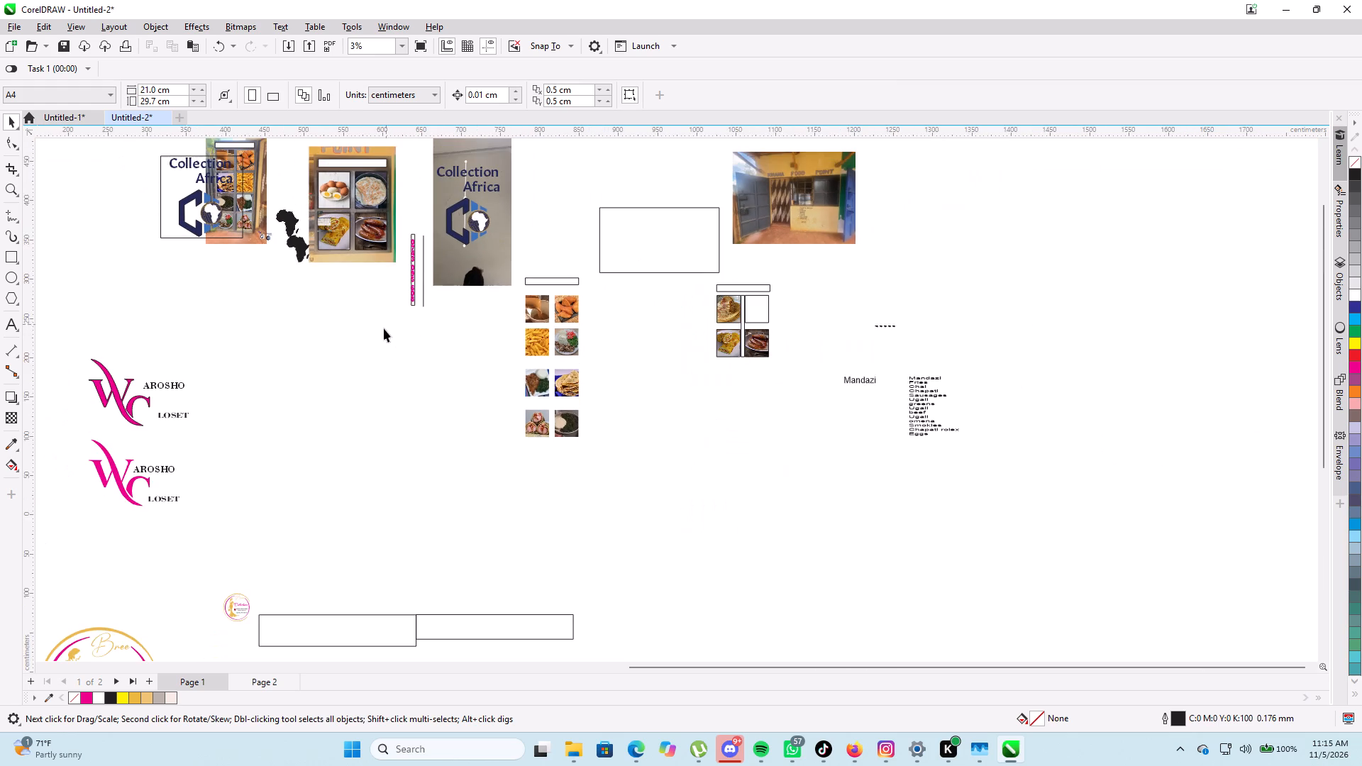
{"action": "middle_click_drag", "start_coordinate": [384, 330], "coordinate": [382, 352]}
{"action": "middle_click_drag", "start_coordinate": [384, 382], "coordinate": [387, 411]}
{"action": "scroll", "coordinate": [377, 284], "scroll_direction": "up", "scroll_amount": 4}
{"action": "scroll", "coordinate": [370, 197], "scroll_direction": "up", "scroll_amount": 3}
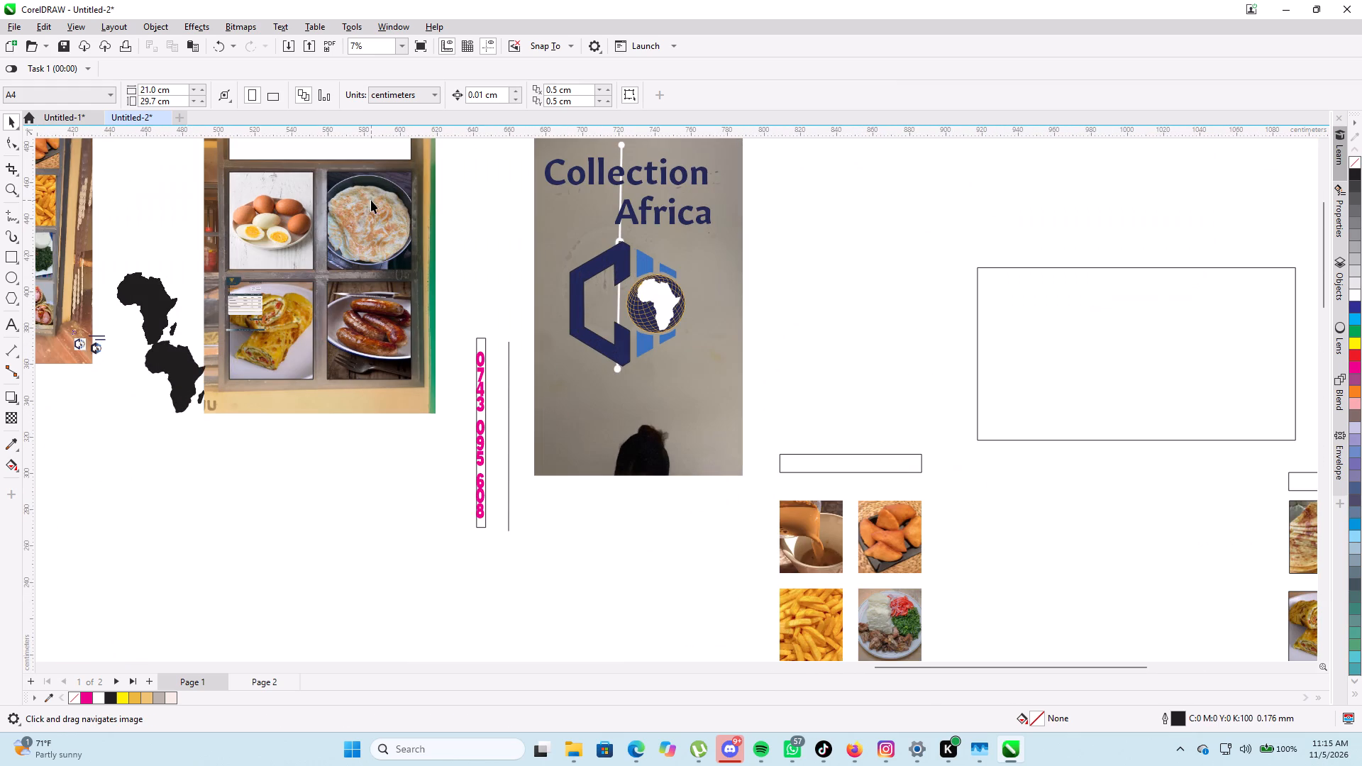
{"action": "double_click", "coordinate": [371, 200]}
{"action": "left_click", "coordinate": [371, 200]}
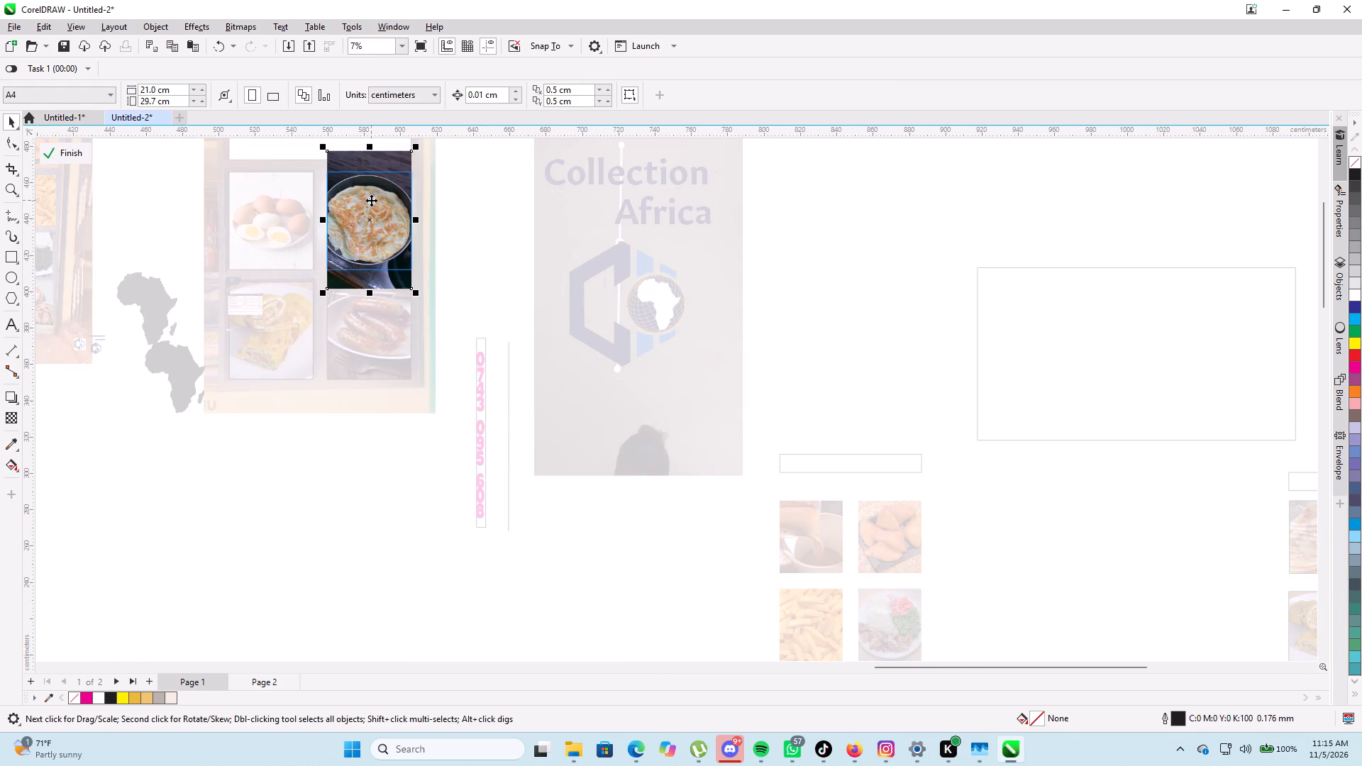
{"action": "right_click", "coordinate": [371, 200]}
{"action": "left_click", "coordinate": [416, 310]}
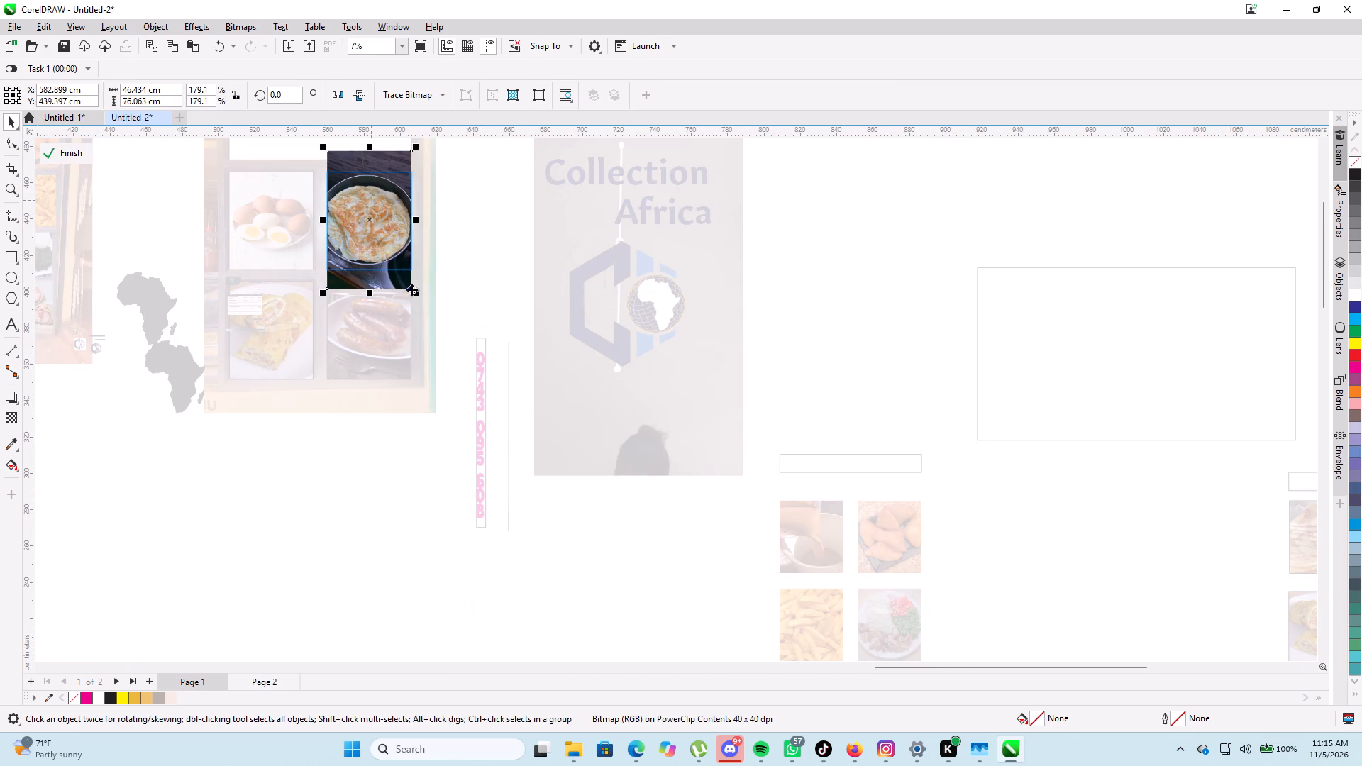
{"action": "left_click", "coordinate": [65, 157]}
Paste the omelette photo on page 2 and move it into the blank area beside the boiled eggs grid.
{"action": "scroll", "coordinate": [429, 232], "scroll_direction": "down", "scroll_amount": 5}
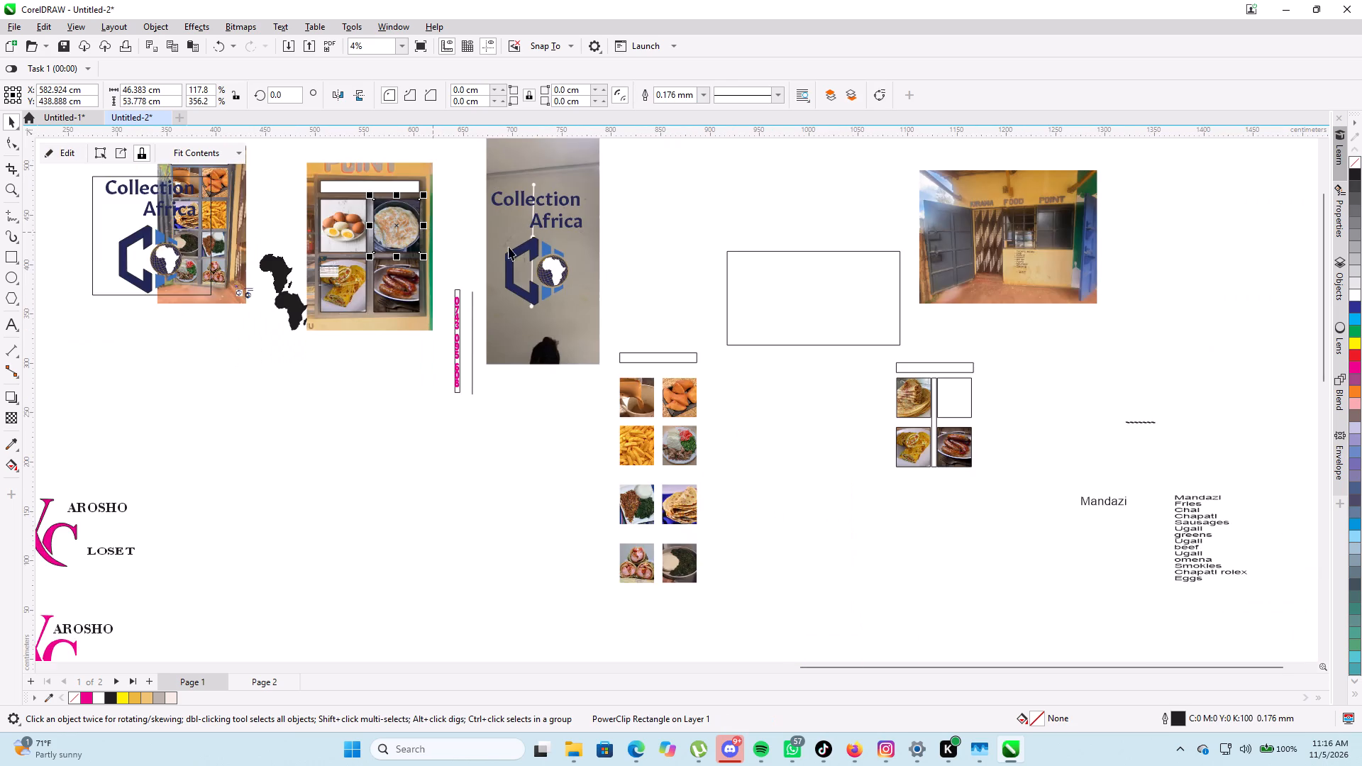
{"action": "scroll", "coordinate": [519, 251], "scroll_direction": "down", "scroll_amount": 4}
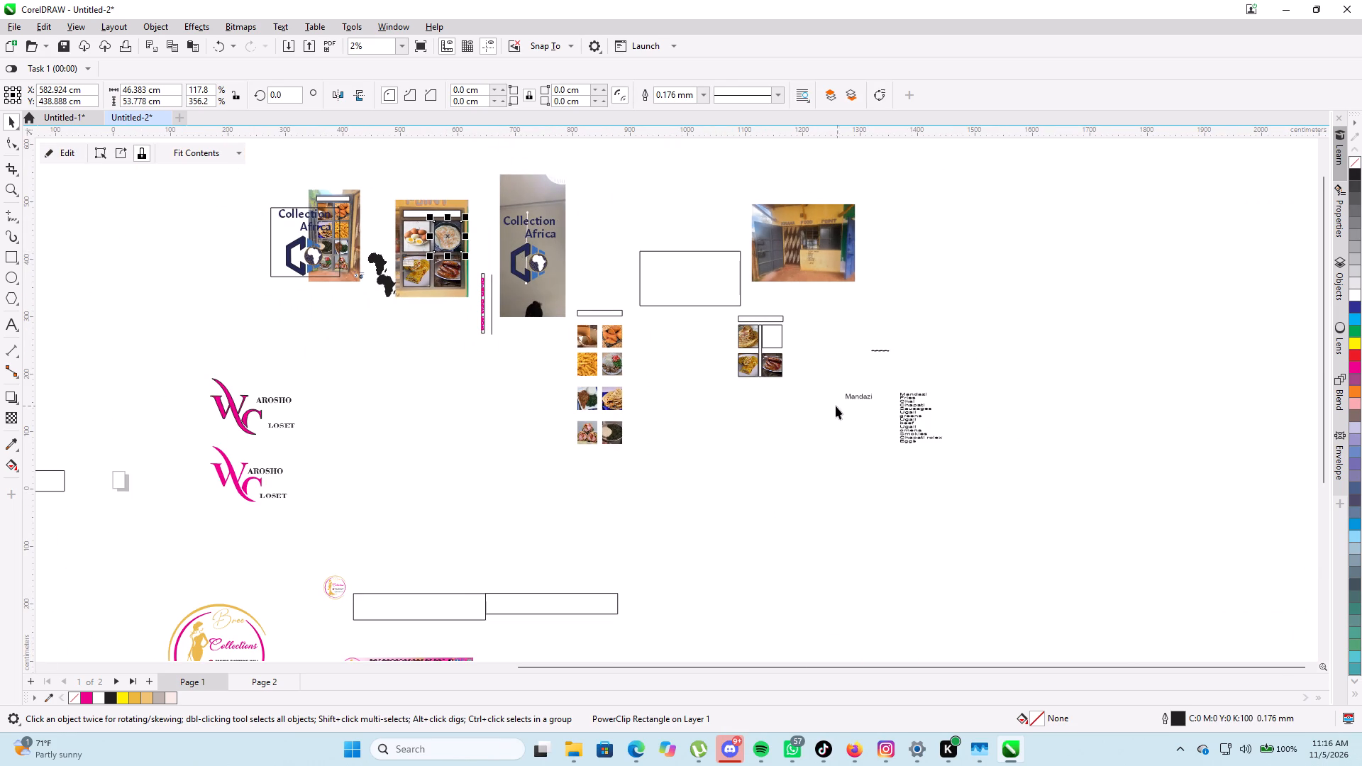
{"action": "left_click", "coordinate": [250, 686]}
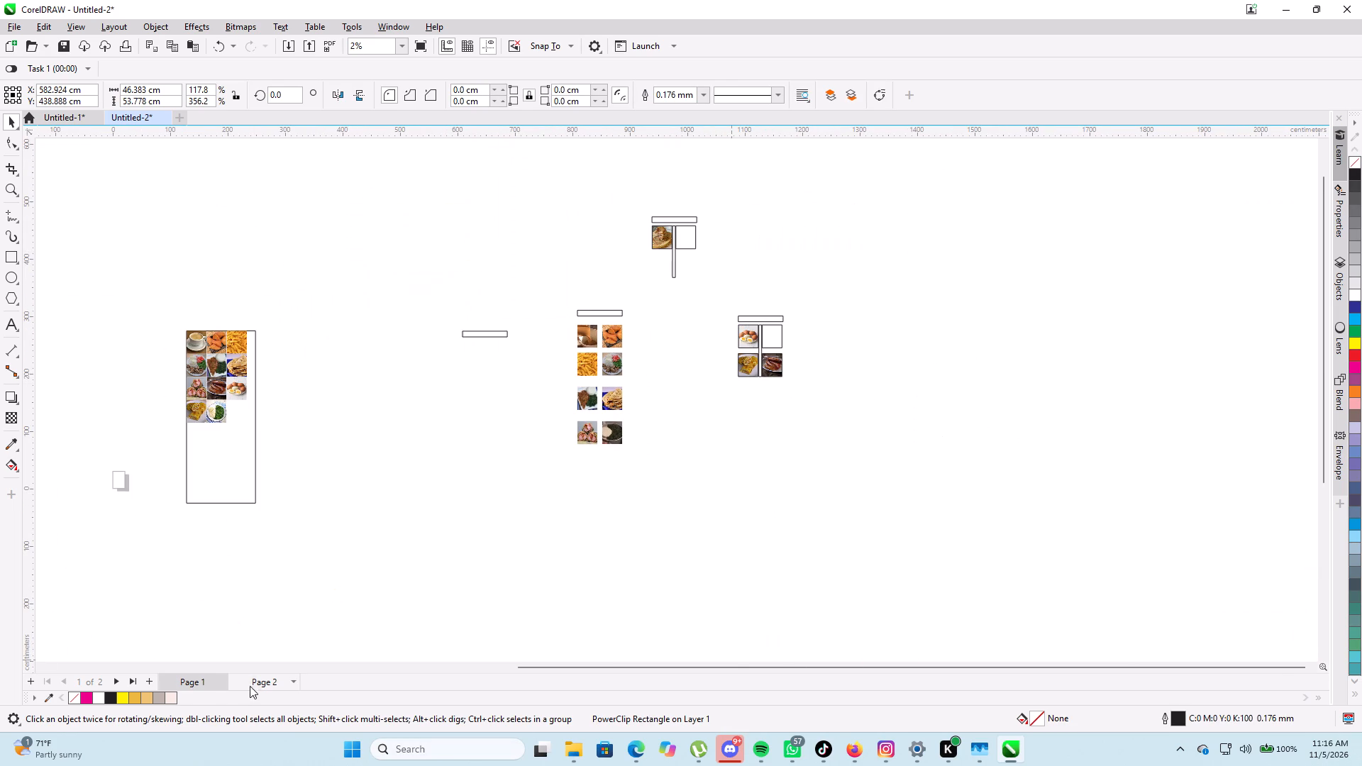
{"action": "scroll", "coordinate": [763, 362], "scroll_direction": "up", "scroll_amount": 5}
{"action": "left_click", "coordinate": [976, 281]}
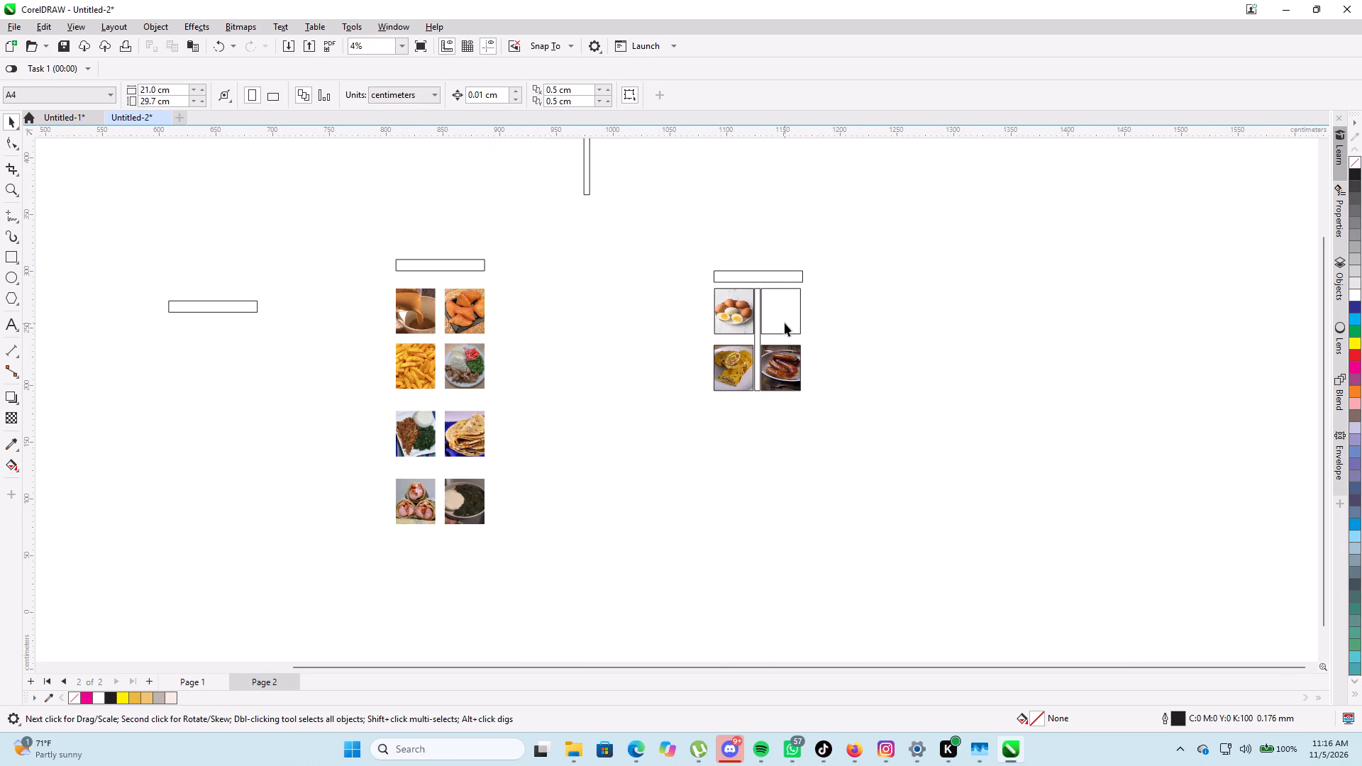
{"action": "double_click", "coordinate": [785, 323]}
{"action": "left_click", "coordinate": [790, 321]}
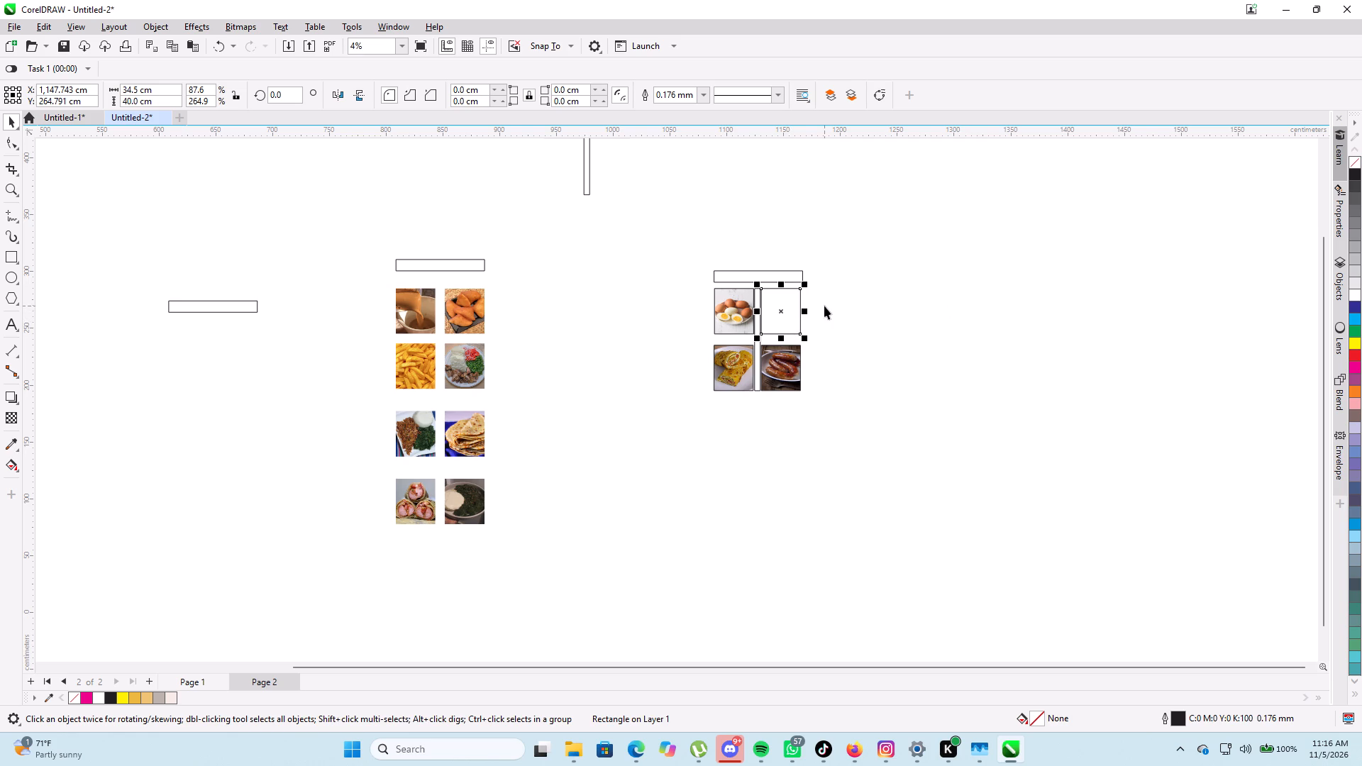
{"action": "right_click", "coordinate": [824, 306]}
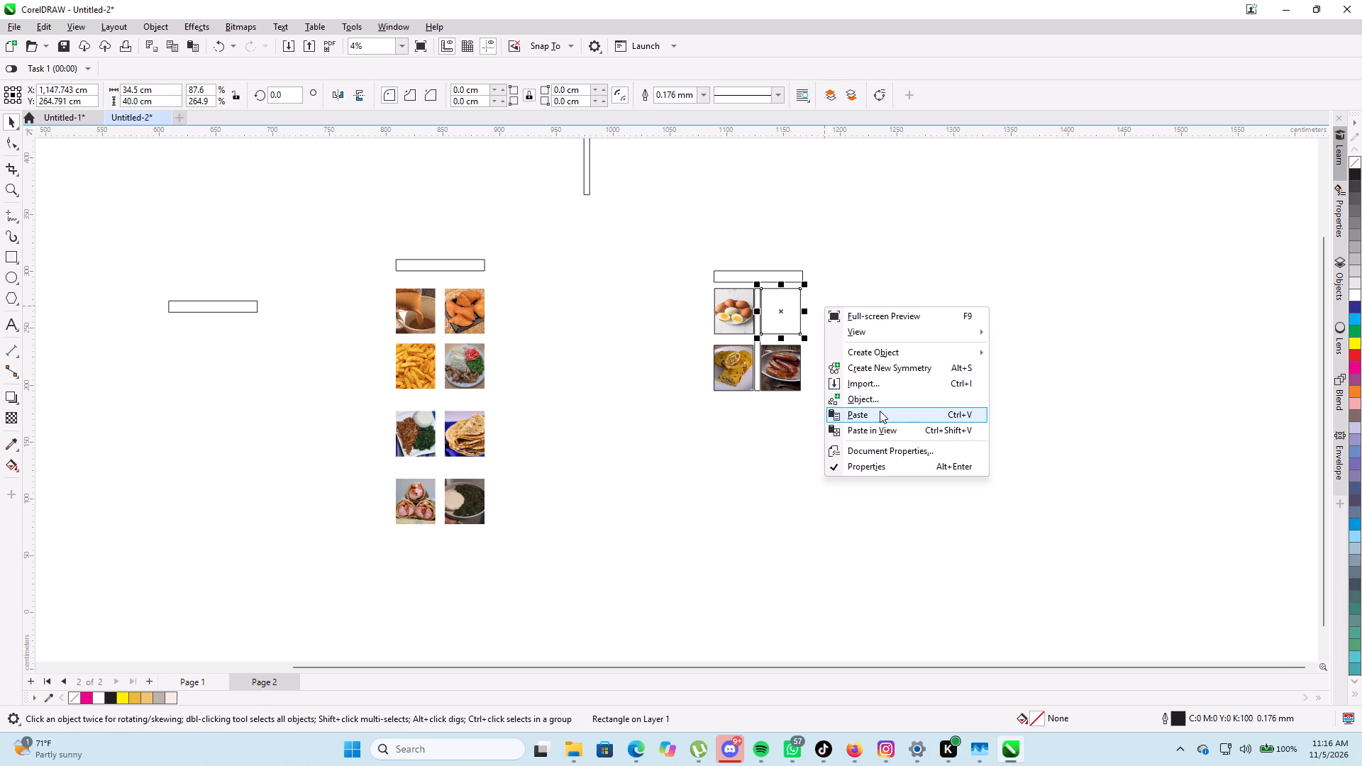
{"action": "left_click", "coordinate": [880, 411]}
{"action": "scroll", "coordinate": [875, 384], "scroll_direction": "down", "scroll_amount": 5}
{"action": "left_click_drag", "start_coordinate": [505, 253], "coordinate": [796, 339]}
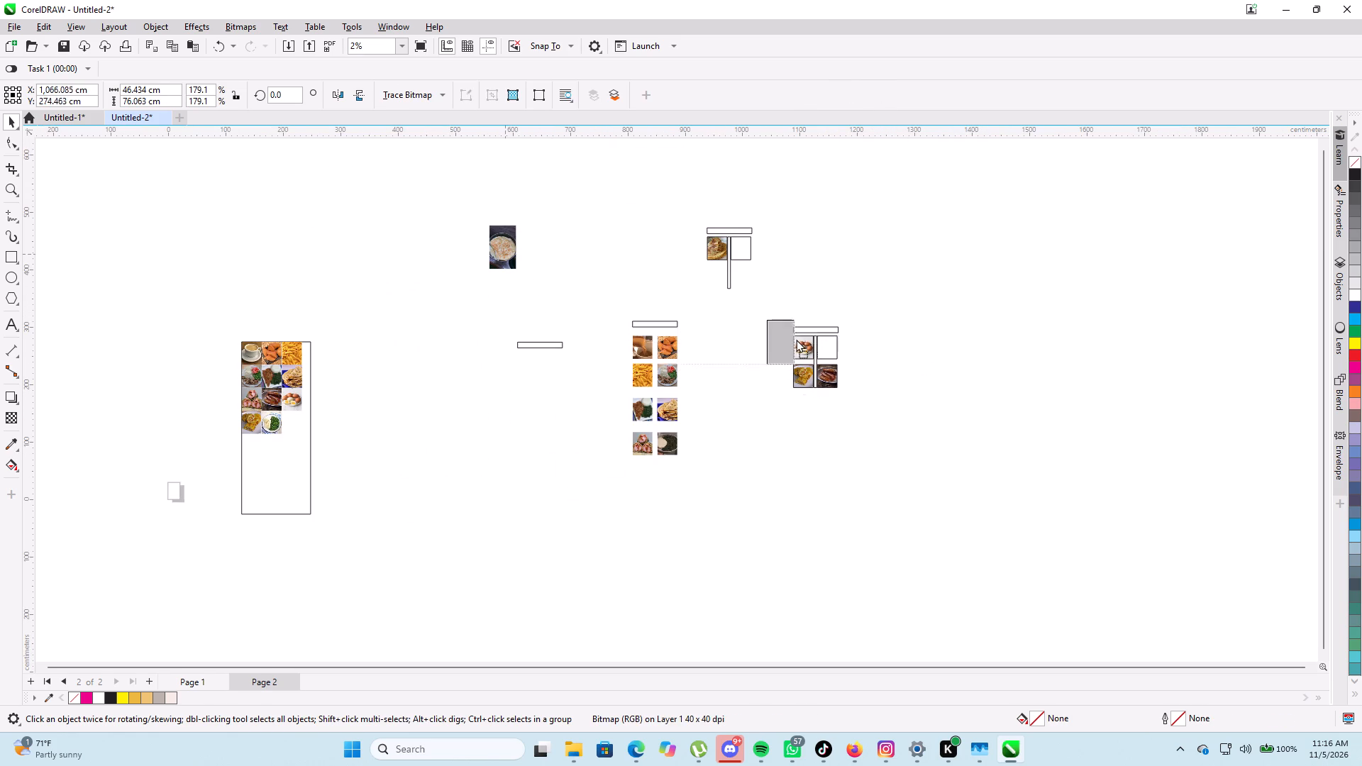
{"action": "left_click_drag", "start_coordinate": [796, 339], "coordinate": [829, 343]}
{"action": "scroll", "coordinate": [843, 338], "scroll_direction": "up", "scroll_amount": 10}
{"action": "left_click_drag", "start_coordinate": [797, 387], "coordinate": [800, 387]}
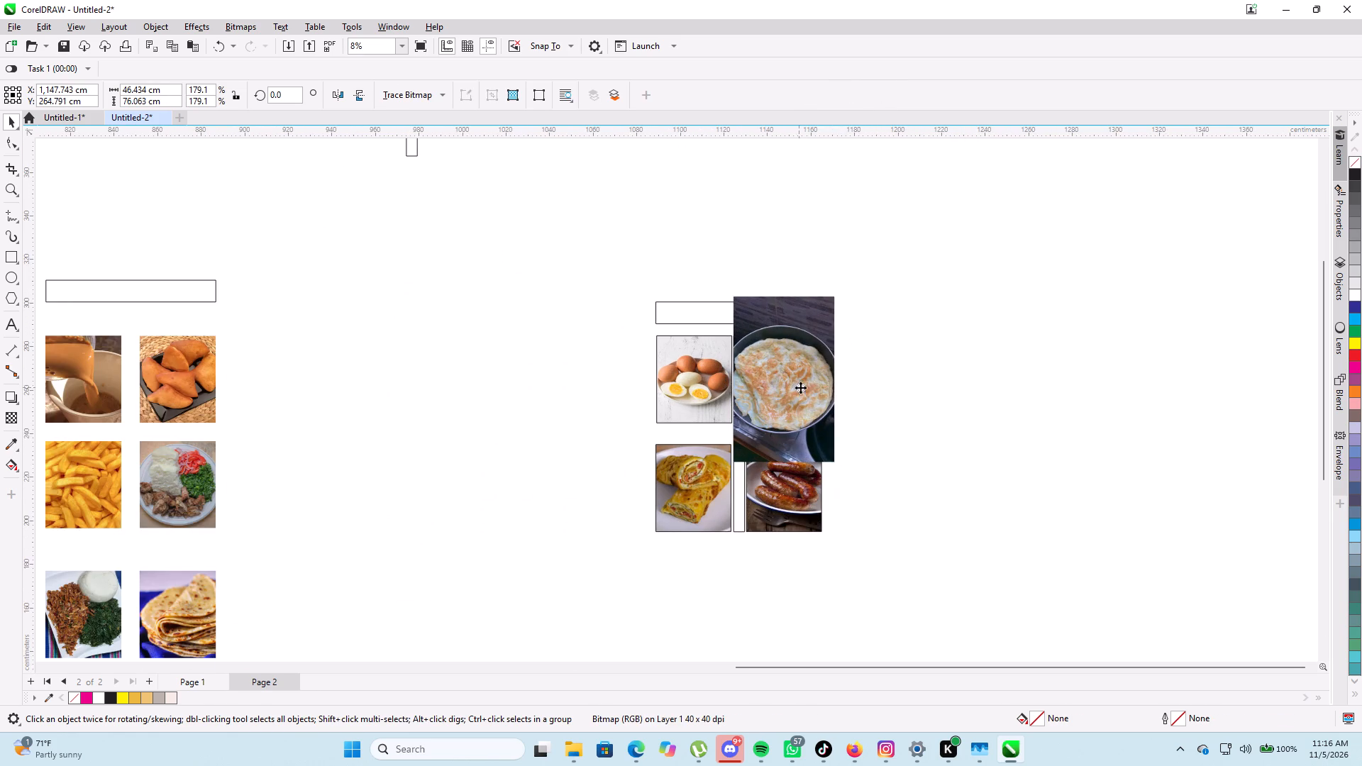
{"action": "left_click_drag", "start_coordinate": [800, 387], "coordinate": [968, 385]}
{"action": "scroll", "coordinate": [909, 384], "scroll_direction": "up", "scroll_amount": 5}
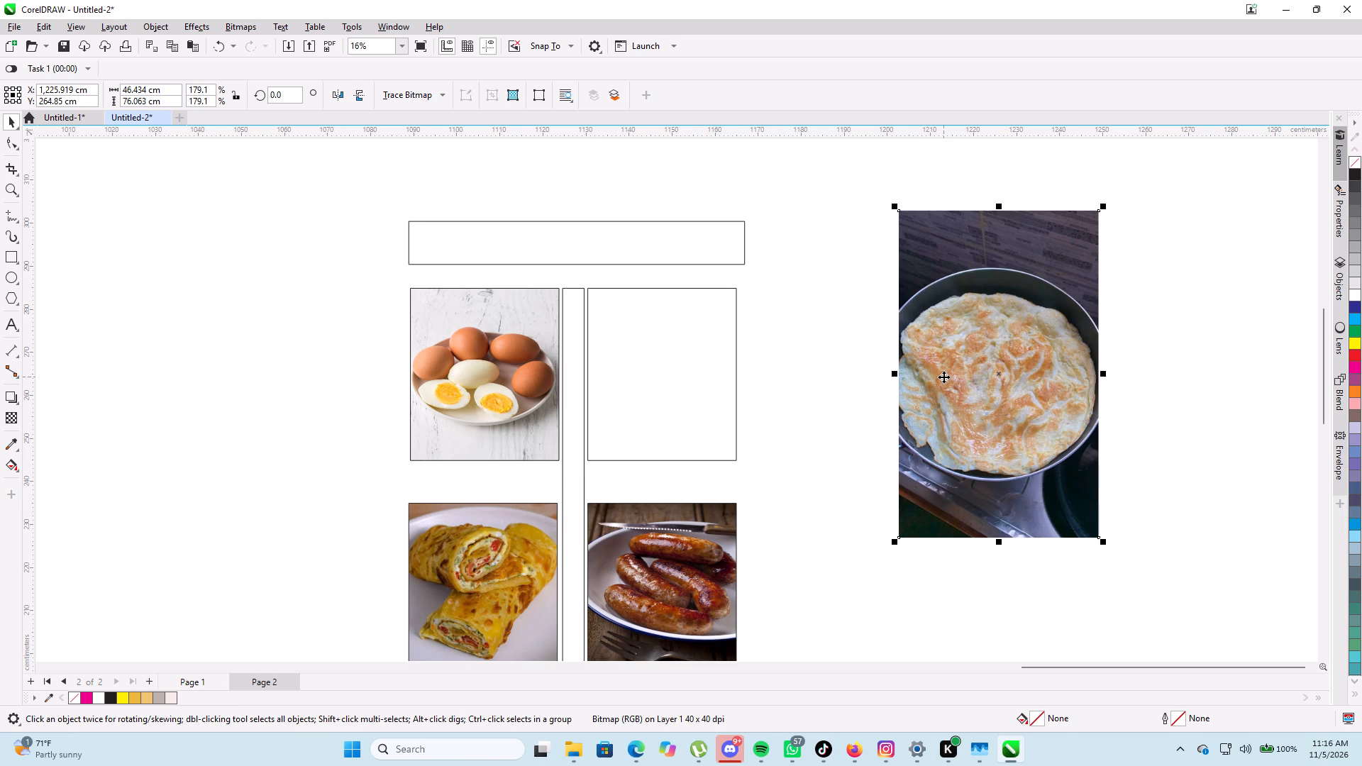
PowerClip the omelette photo inside the empty frame beside the boiled eggs photo.
{"action": "left_click", "coordinate": [666, 399]}
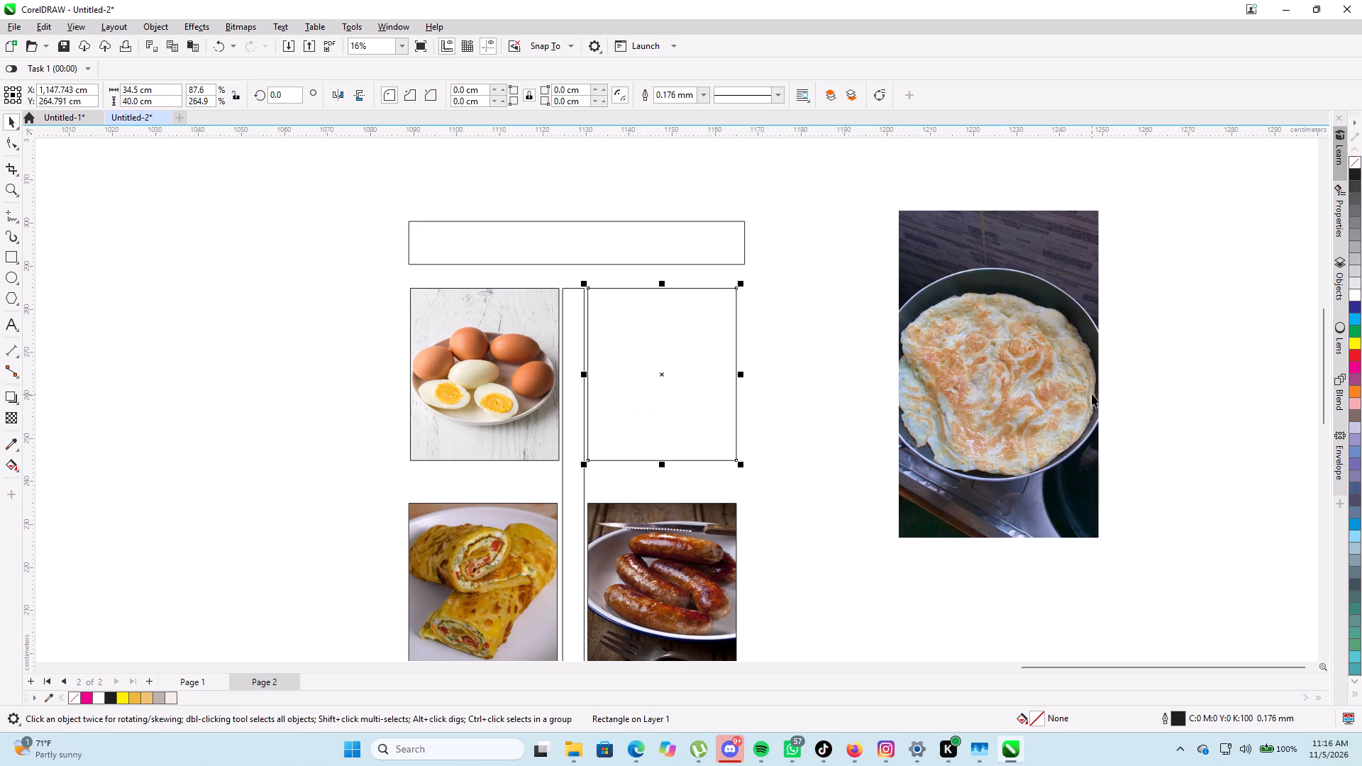
{"action": "left_click_drag", "start_coordinate": [1006, 390], "coordinate": [683, 370]}
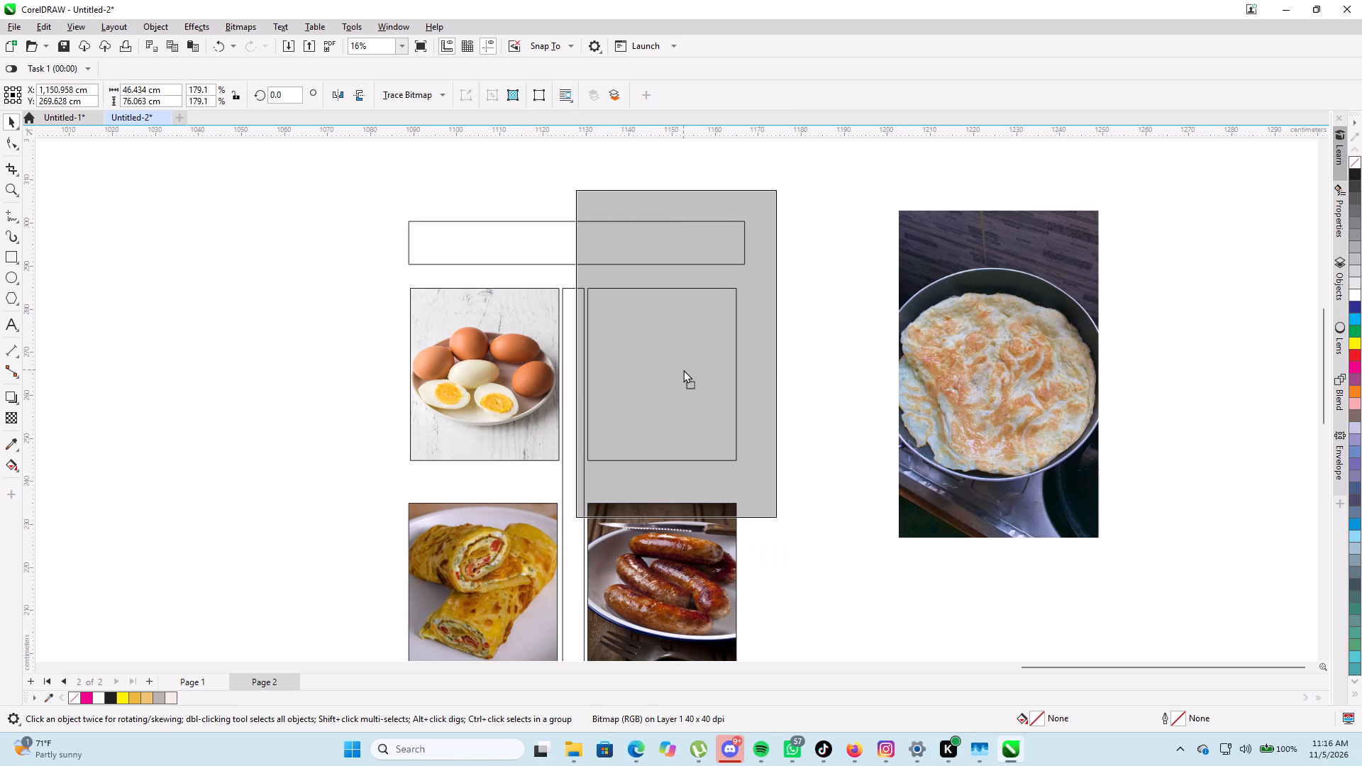
{"action": "left_click_drag", "start_coordinate": [683, 370], "coordinate": [950, 385]}
{"action": "scroll", "coordinate": [950, 384], "scroll_direction": "up", "scroll_amount": 1}
{"action": "right_click", "coordinate": [950, 384]}
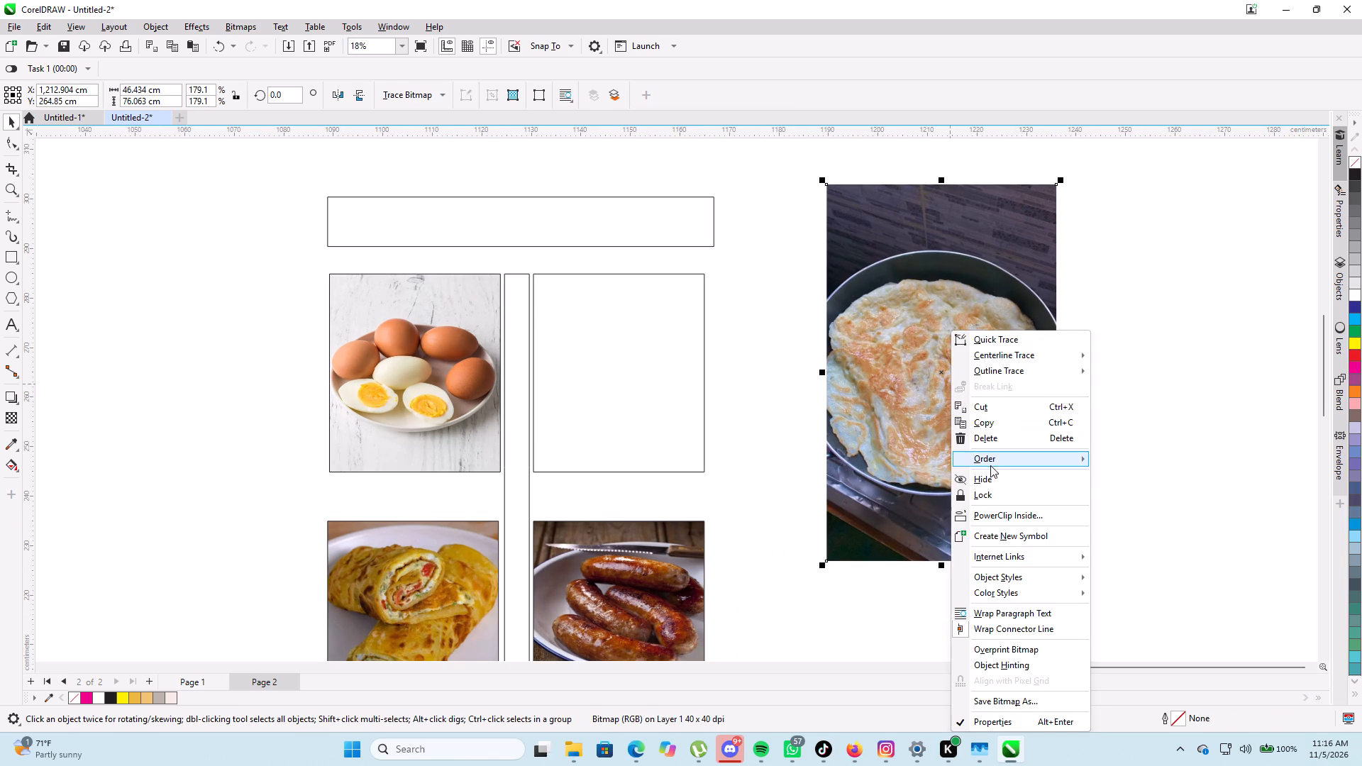
{"action": "left_click", "coordinate": [995, 522]}
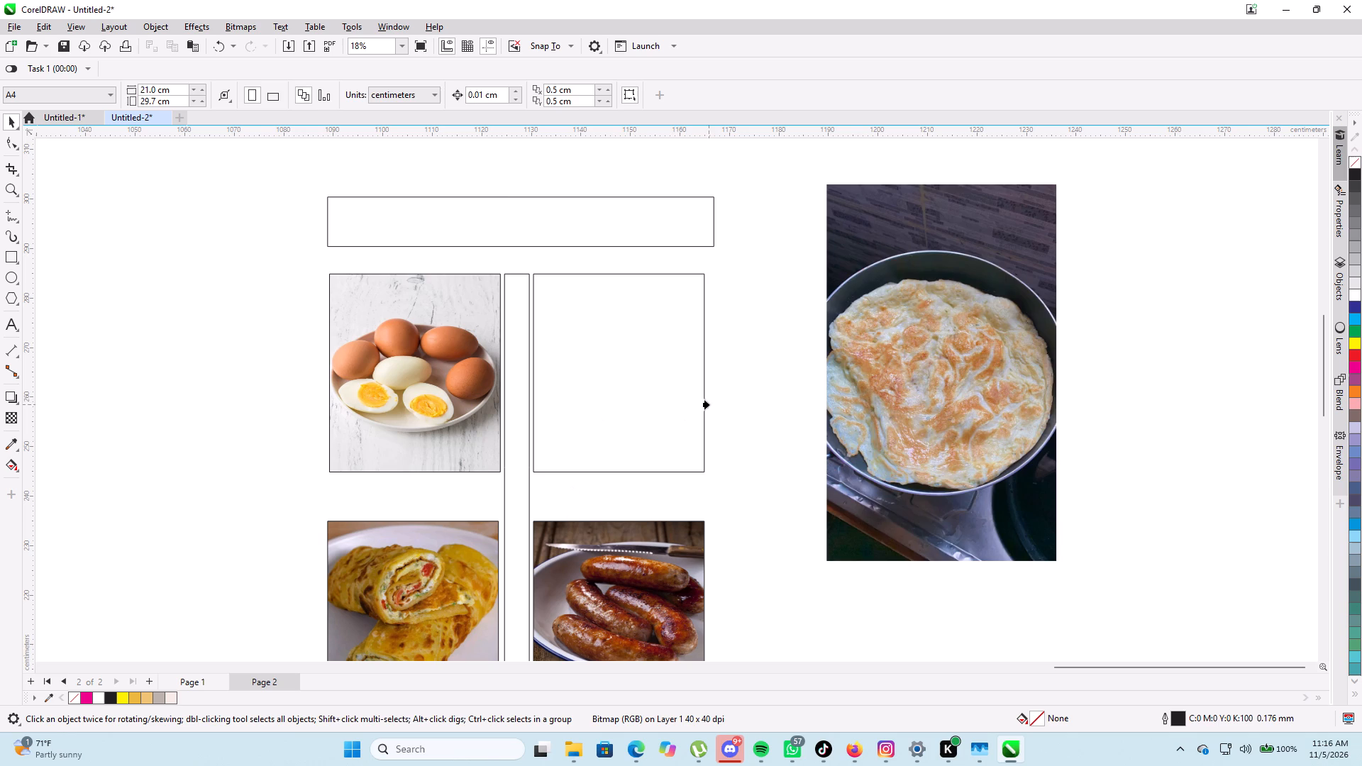
{"action": "left_click", "coordinate": [629, 393]}
Open the frame's contents, scale the omelette photo proportionally about its centre to 34.5 cm wide, and finish editing.
{"action": "double_click", "coordinate": [629, 391]}
{"action": "left_click", "coordinate": [629, 385]}
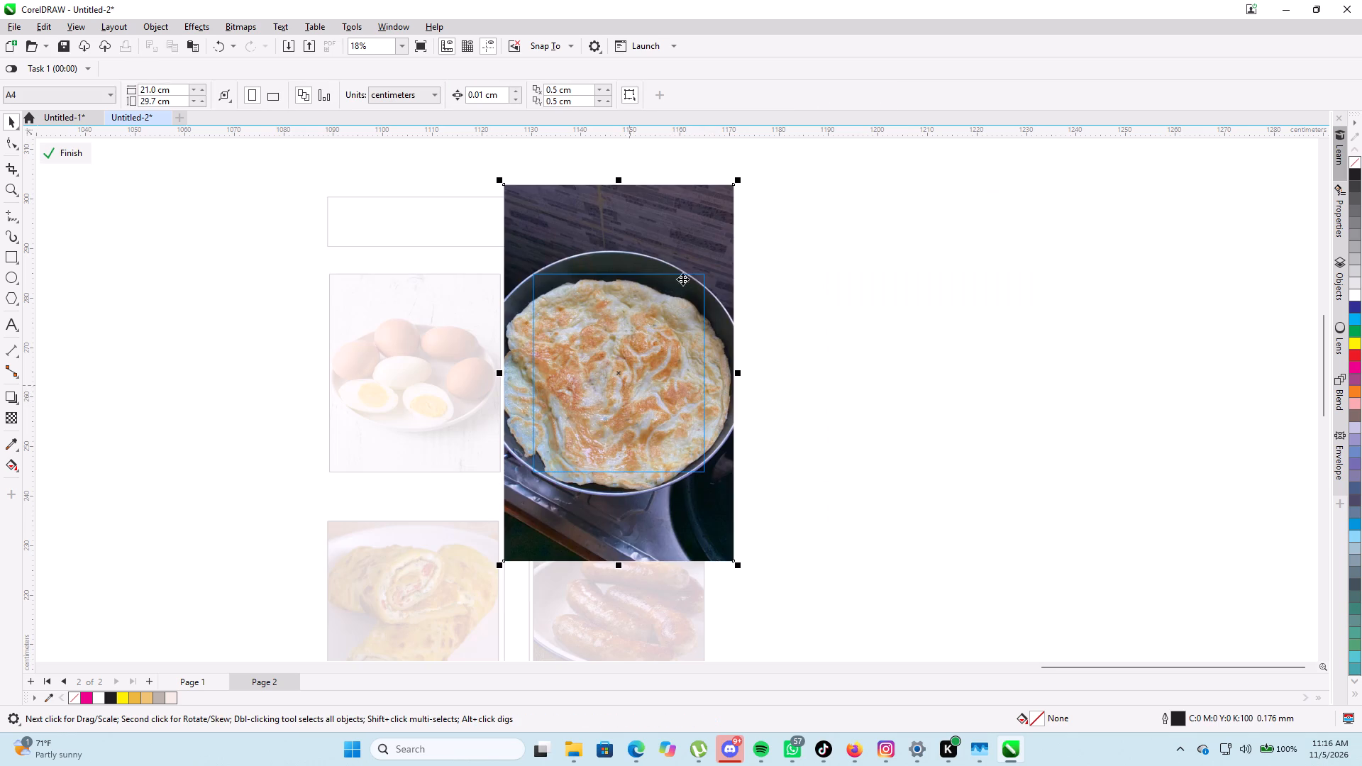
{"action": "left_click_drag", "start_coordinate": [738, 179], "coordinate": [739, 179]}
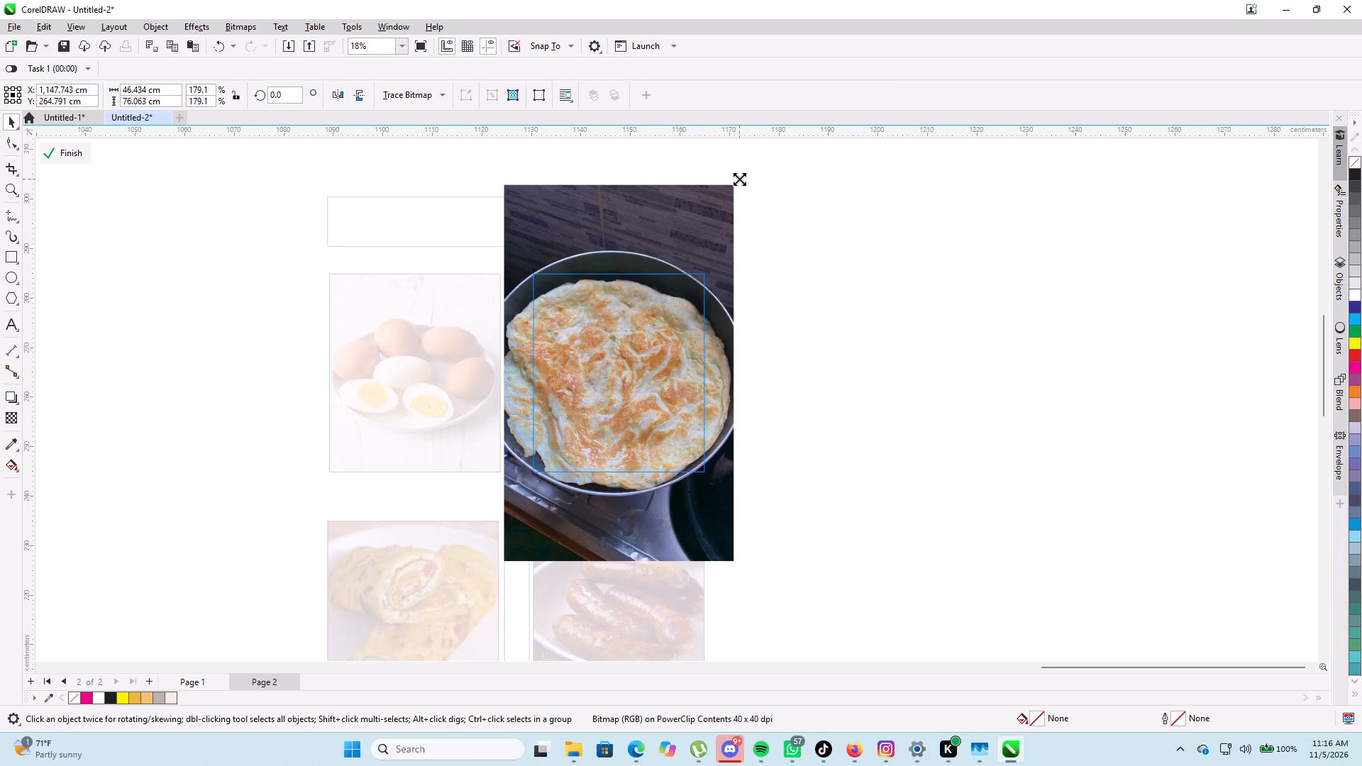
{"action": "left_click_drag", "start_coordinate": [739, 179], "coordinate": [731, 191]}
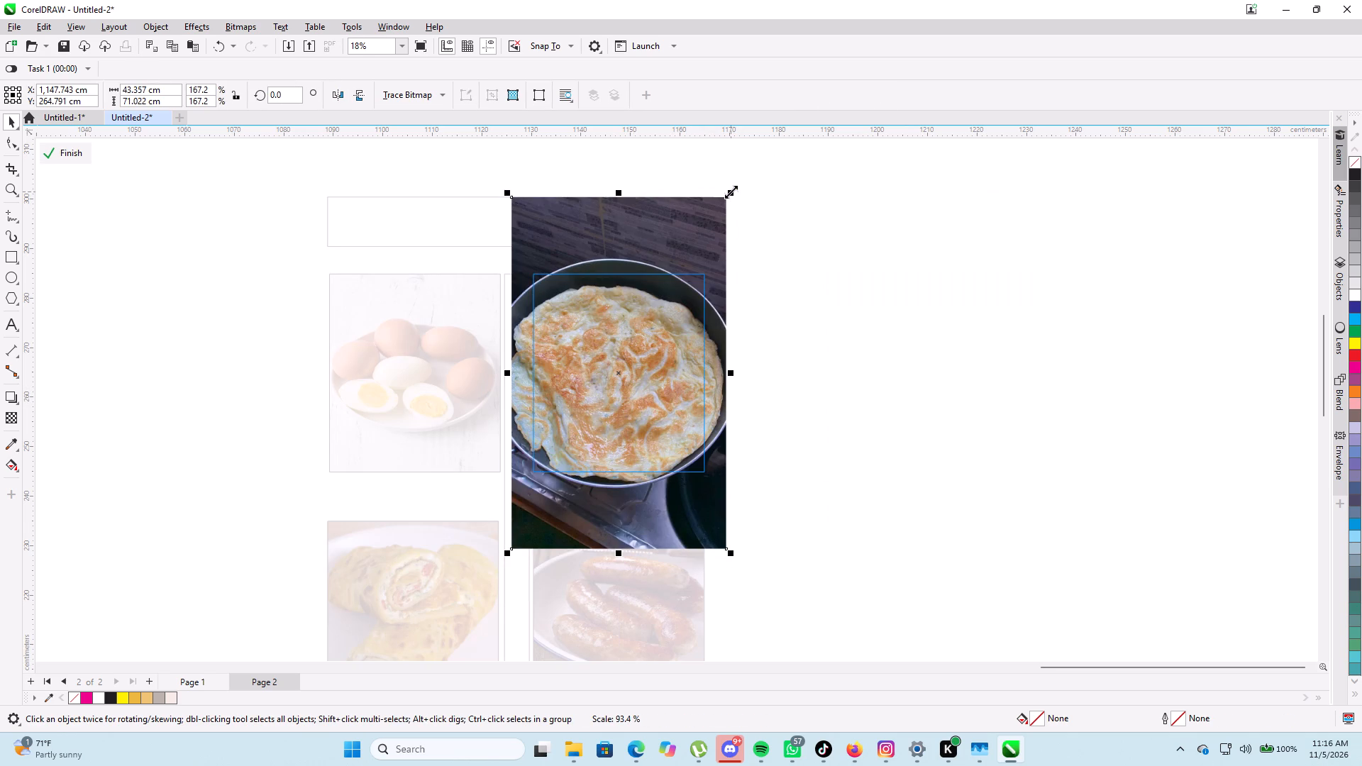
{"action": "left_click_drag", "start_coordinate": [731, 189], "coordinate": [723, 197]}
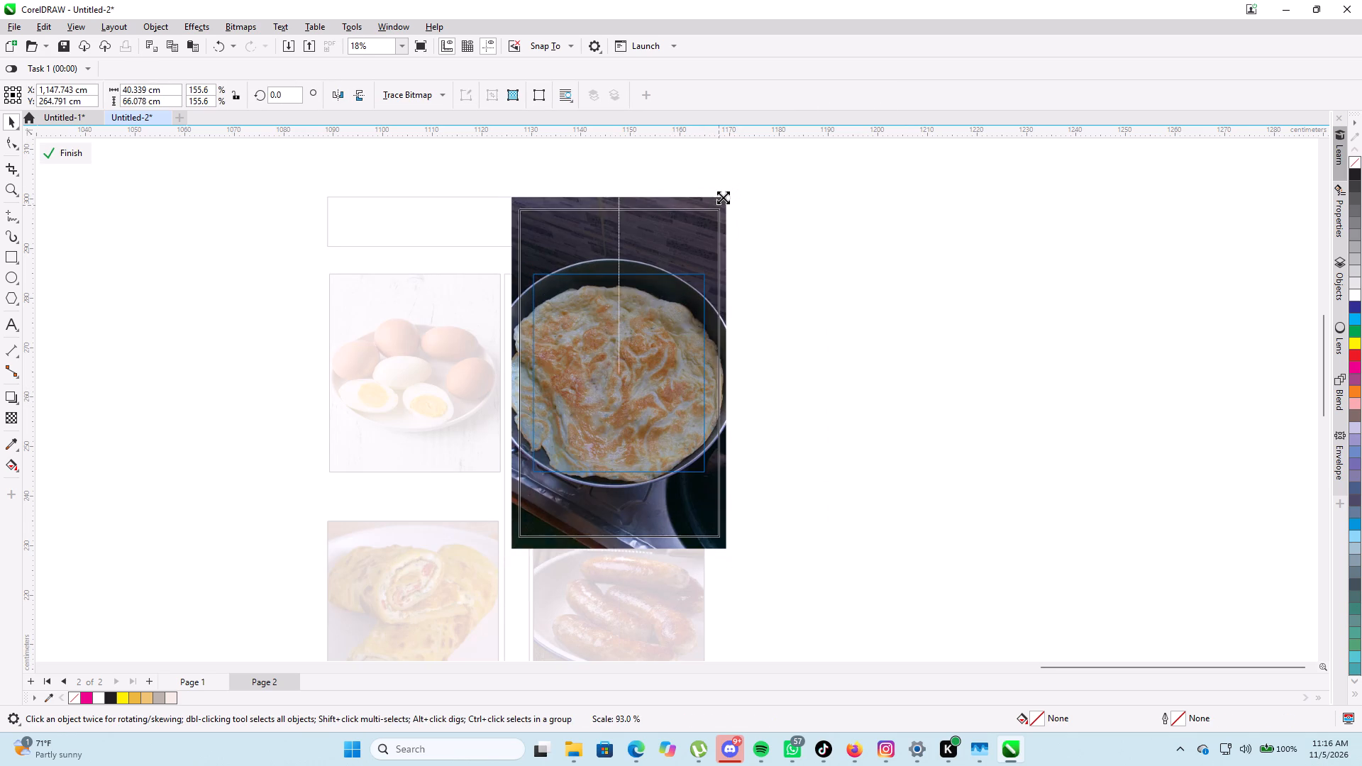
{"action": "left_click_drag", "start_coordinate": [723, 197], "coordinate": [712, 209]}
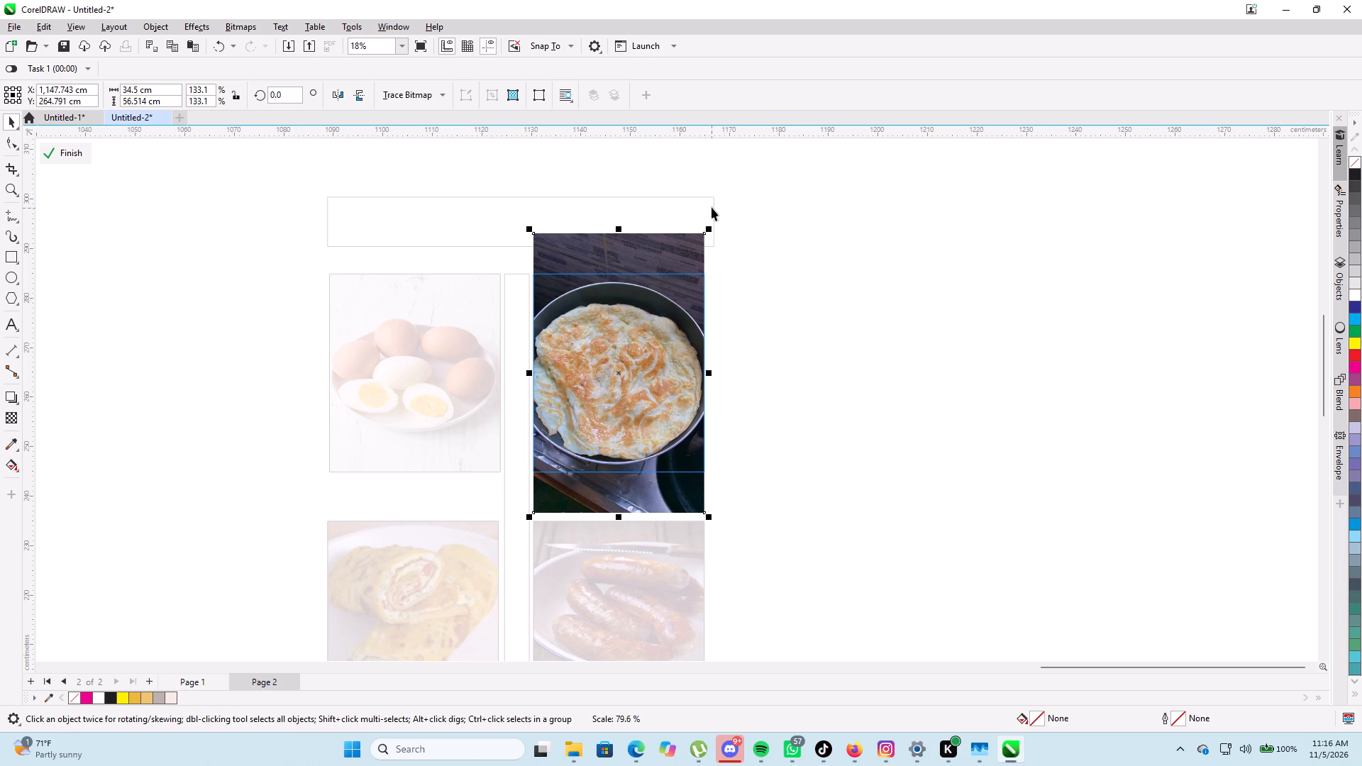
{"action": "scroll", "coordinate": [634, 302], "scroll_direction": "up", "scroll_amount": 2}
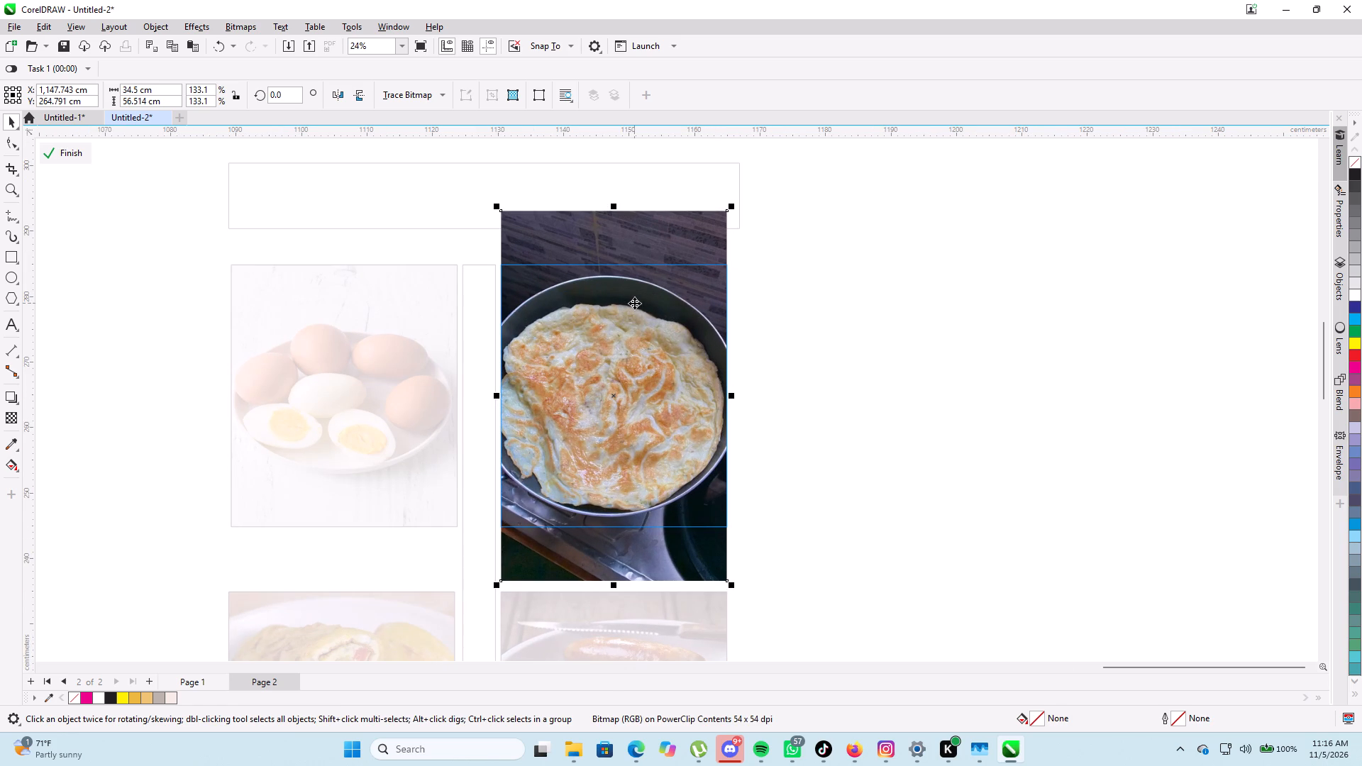
{"action": "left_click", "coordinate": [54, 150]}
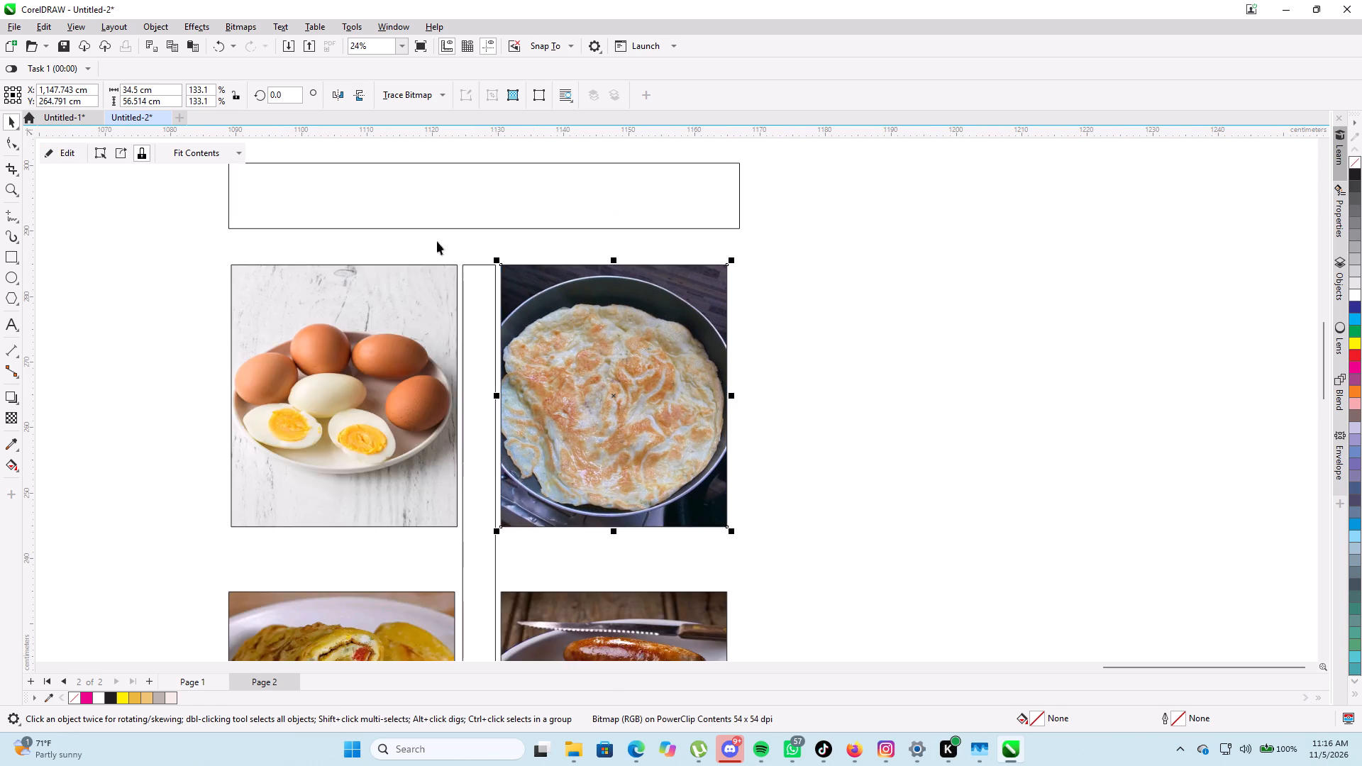
Duplicate the framed omelette photo and move the copy away from the boiled eggs grid into the blank area towards the sign.
{"action": "scroll", "coordinate": [433, 240], "scroll_direction": "down", "scroll_amount": 6}
{"action": "scroll", "coordinate": [501, 267], "scroll_direction": "down", "scroll_amount": 4}
{"action": "scroll", "coordinate": [552, 298], "scroll_direction": "down", "scroll_amount": 4}
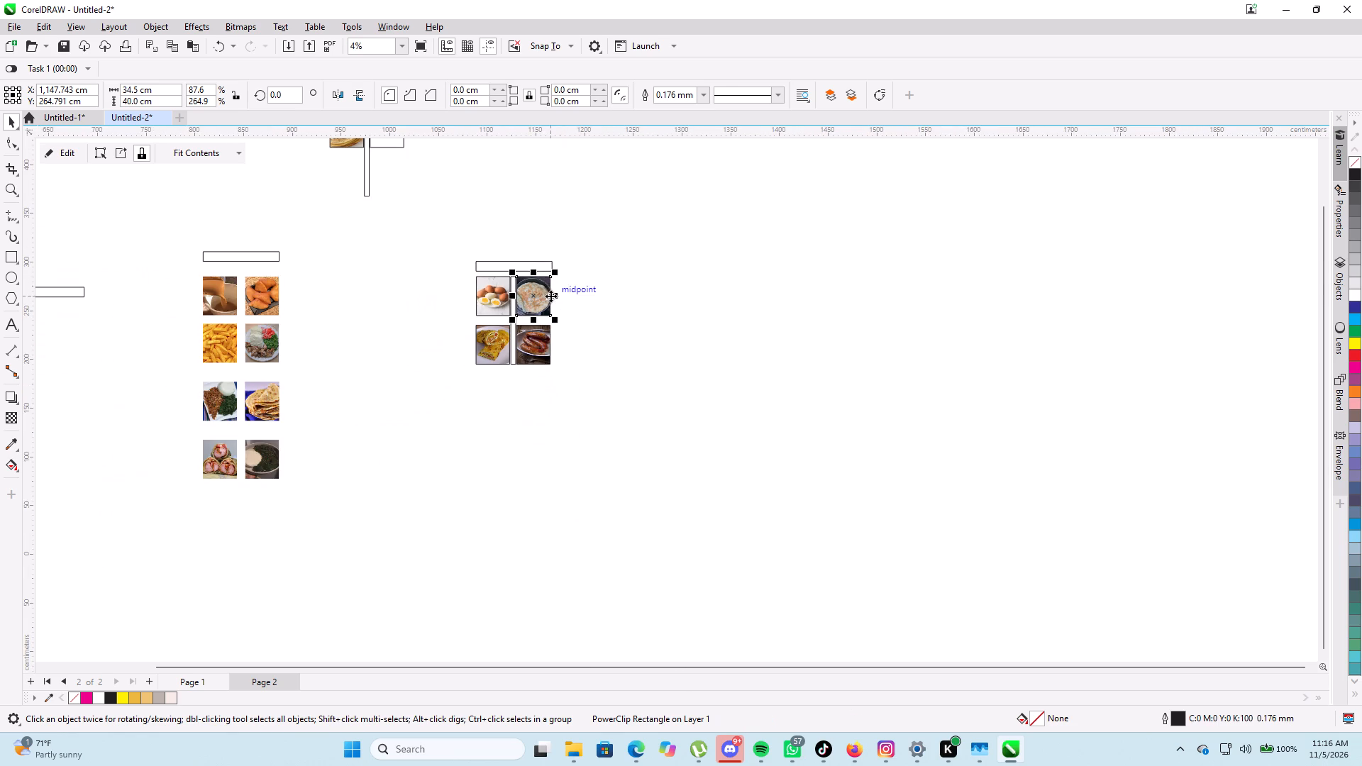
{"action": "key", "text": "ctrl+d"}
{"action": "left_click_drag", "start_coordinate": [547, 306], "coordinate": [350, 437]}
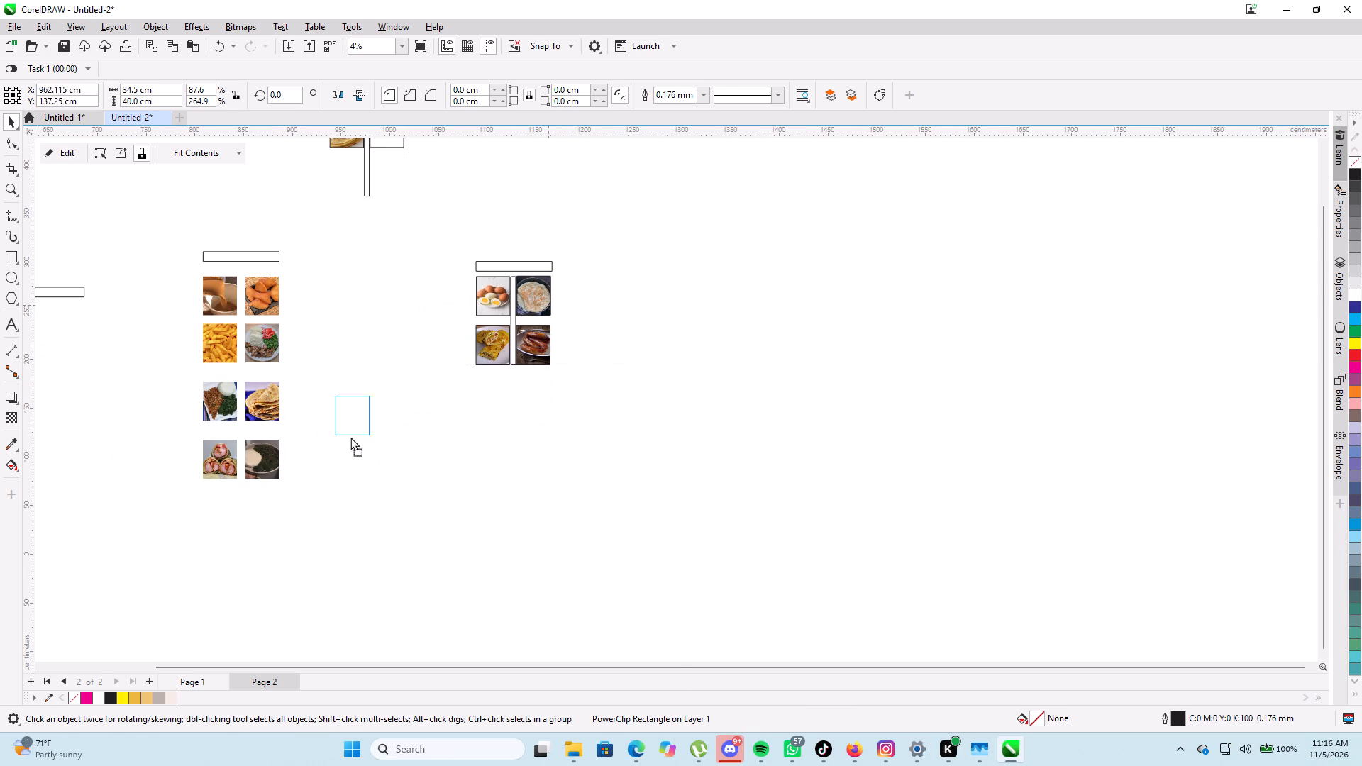
{"action": "left_click_drag", "start_coordinate": [350, 437], "coordinate": [157, 556]}
Move the omelette copy into the third place of the sign's fourth row, flush against the ugali and greens photo.
{"action": "middle_click_drag", "start_coordinate": [280, 547], "coordinate": [773, 438]}
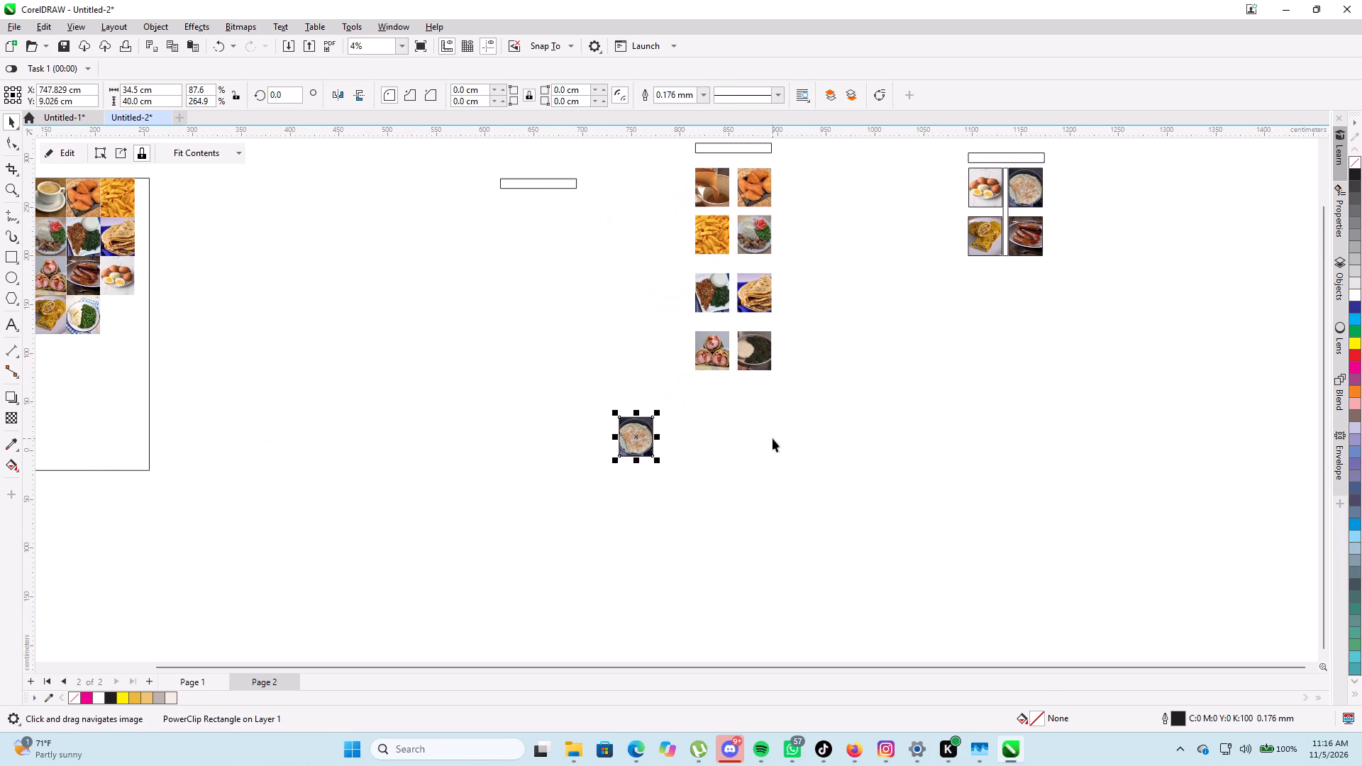
{"action": "scroll", "coordinate": [575, 431], "scroll_direction": "up", "scroll_amount": 3}
{"action": "scroll", "coordinate": [574, 430], "scroll_direction": "down", "scroll_amount": 5}
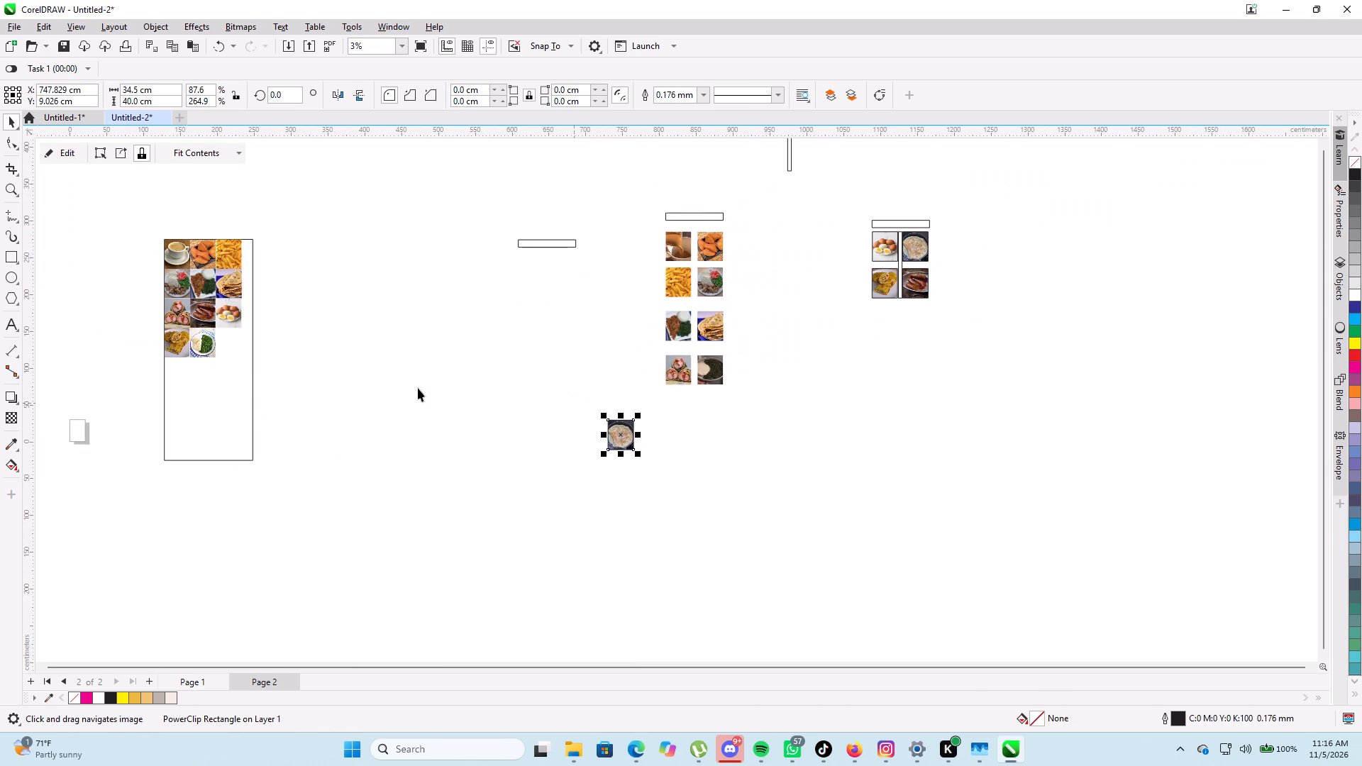
{"action": "middle_click_drag", "start_coordinate": [420, 388], "coordinate": [554, 416]}
{"action": "scroll", "coordinate": [562, 399], "scroll_direction": "up", "scroll_amount": 3}
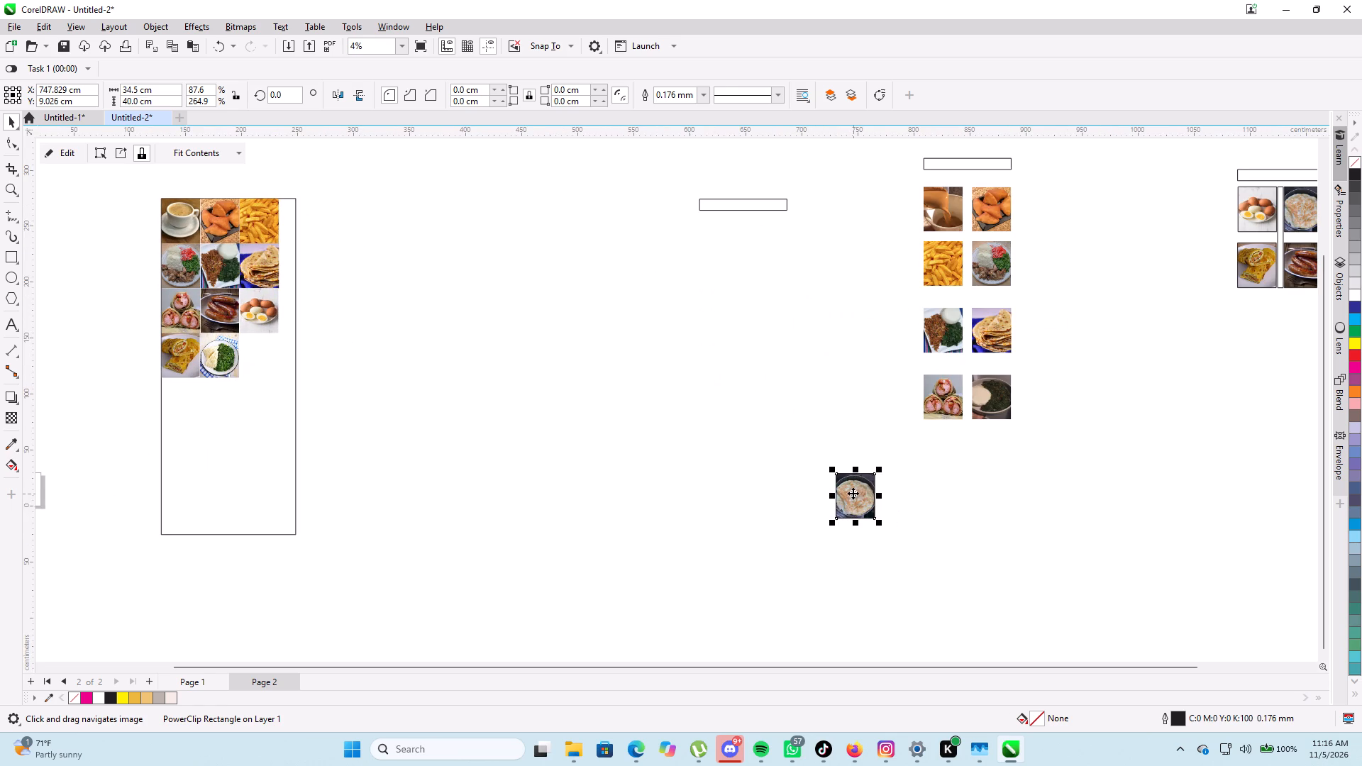
{"action": "left_click_drag", "start_coordinate": [853, 492], "coordinate": [258, 355]}
{"action": "scroll", "coordinate": [258, 355], "scroll_direction": "up", "scroll_amount": 15}
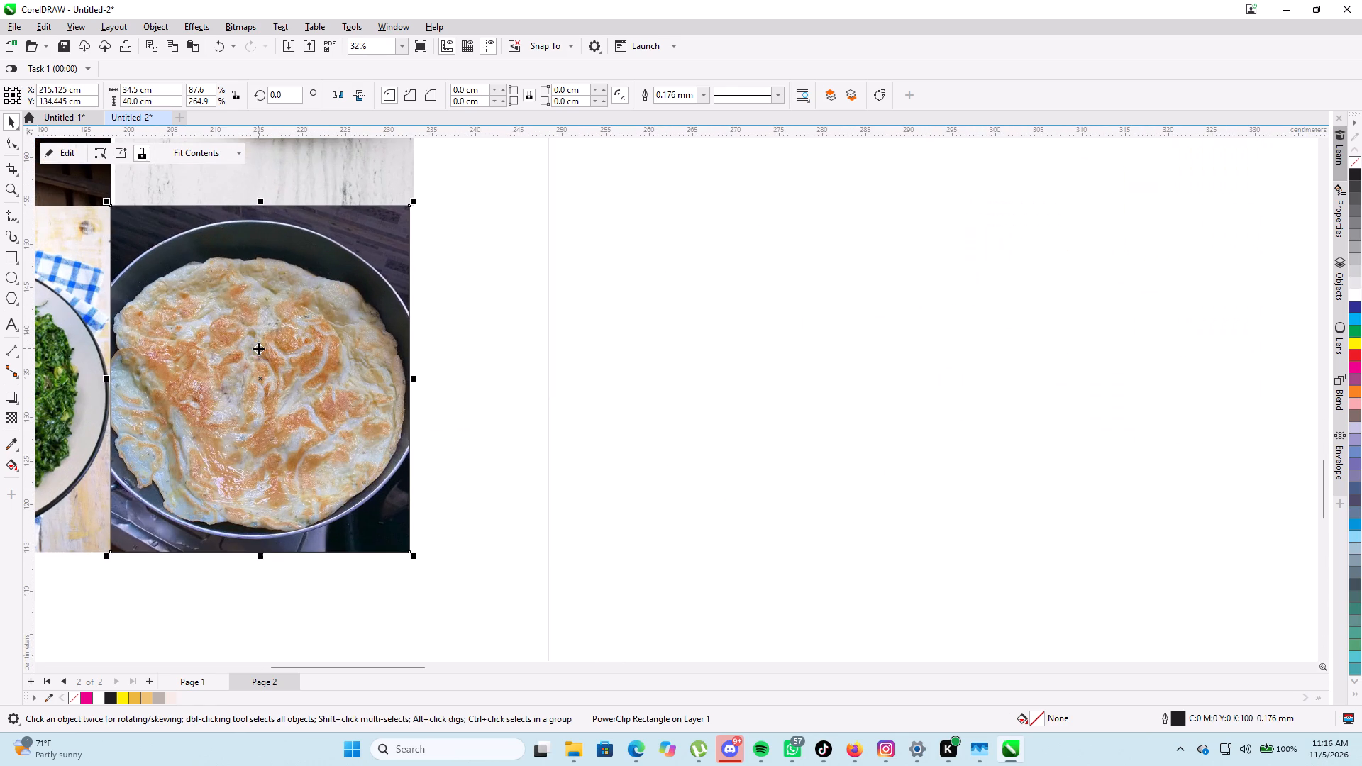
{"action": "middle_click_drag", "start_coordinate": [691, 369], "coordinate": [809, 392]}
{"action": "left_click_drag", "start_coordinate": [323, 357], "coordinate": [388, 363]}
{"action": "left_click_drag", "start_coordinate": [380, 358], "coordinate": [324, 350]}
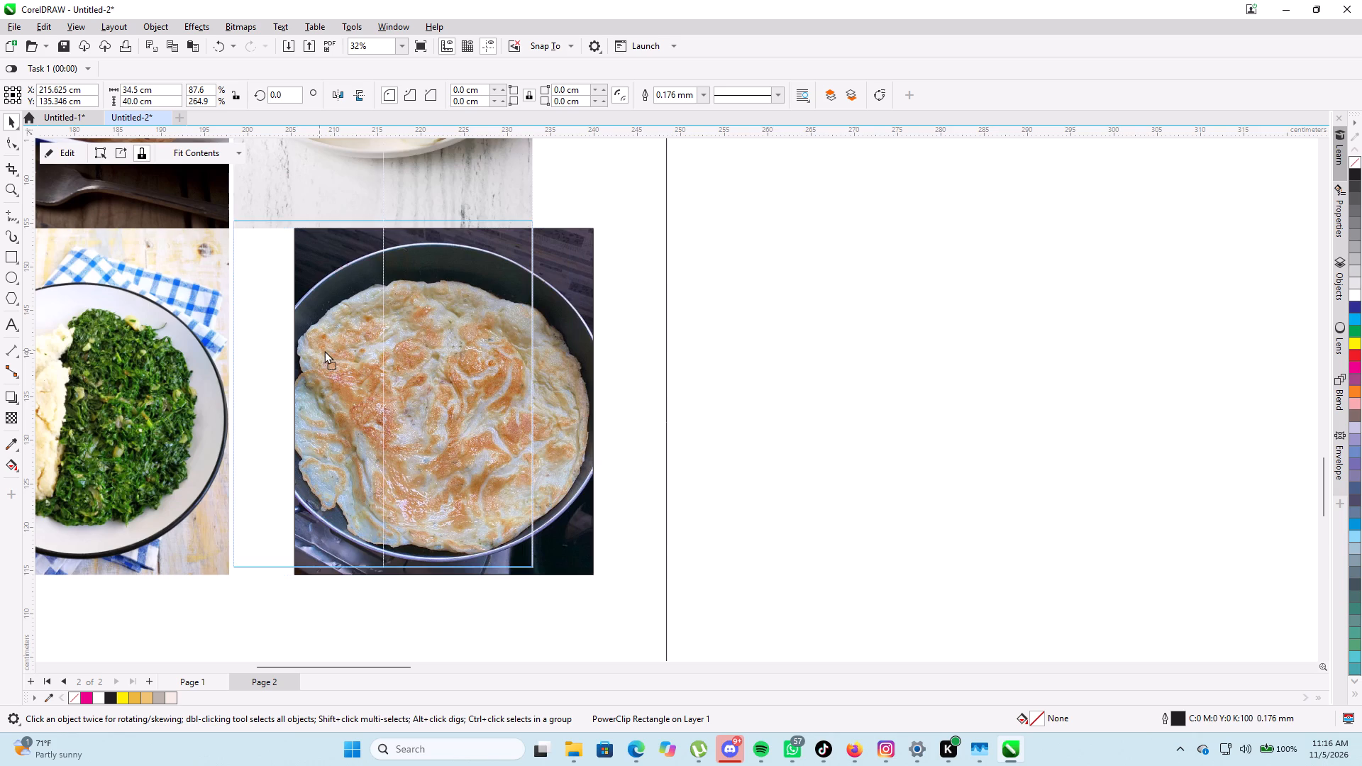
{"action": "left_click_drag", "start_coordinate": [324, 350], "coordinate": [313, 353]}
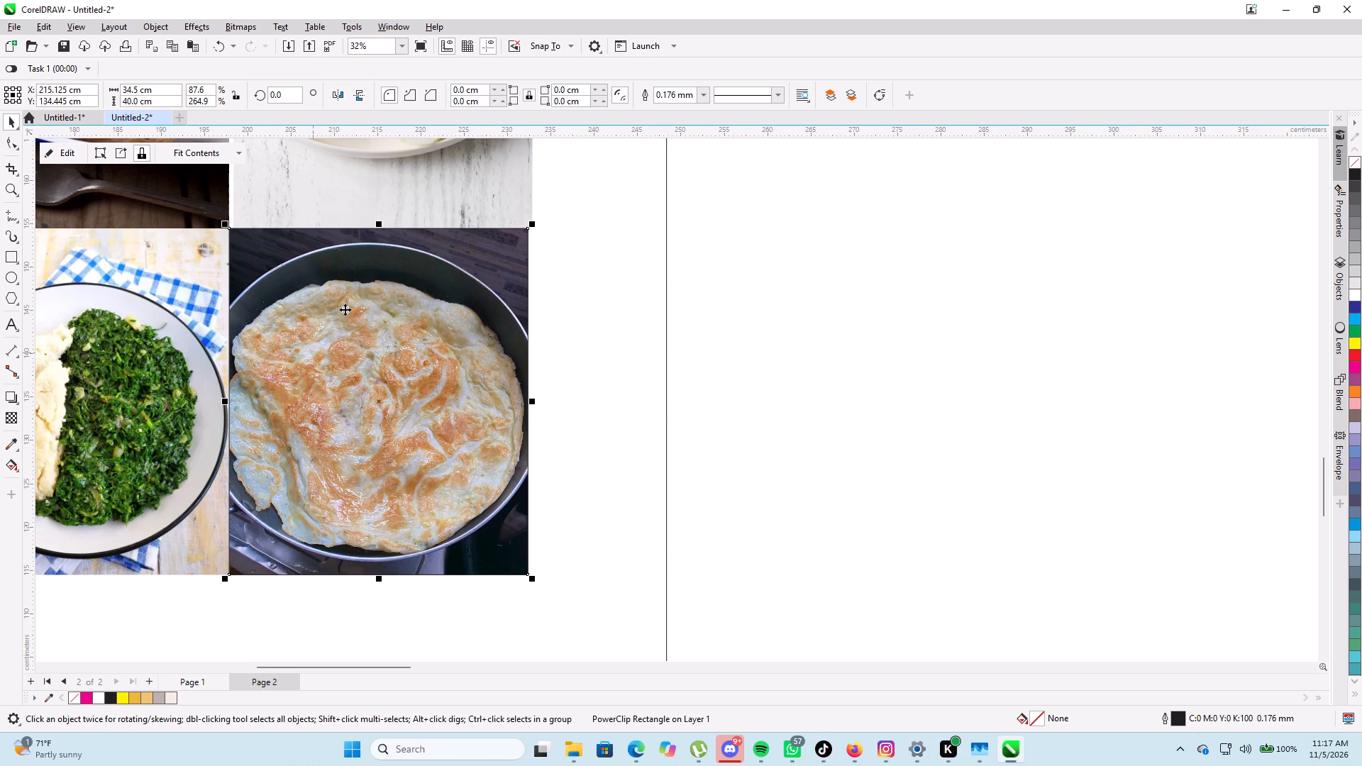
Shift the boiled eggs photo in the sign's third row flush against the sausages photo, directly below the chapati photo.
{"action": "scroll", "coordinate": [423, 187], "scroll_direction": "up", "scroll_amount": 4}
{"action": "scroll", "coordinate": [877, 242], "scroll_direction": "down", "scroll_amount": 11}
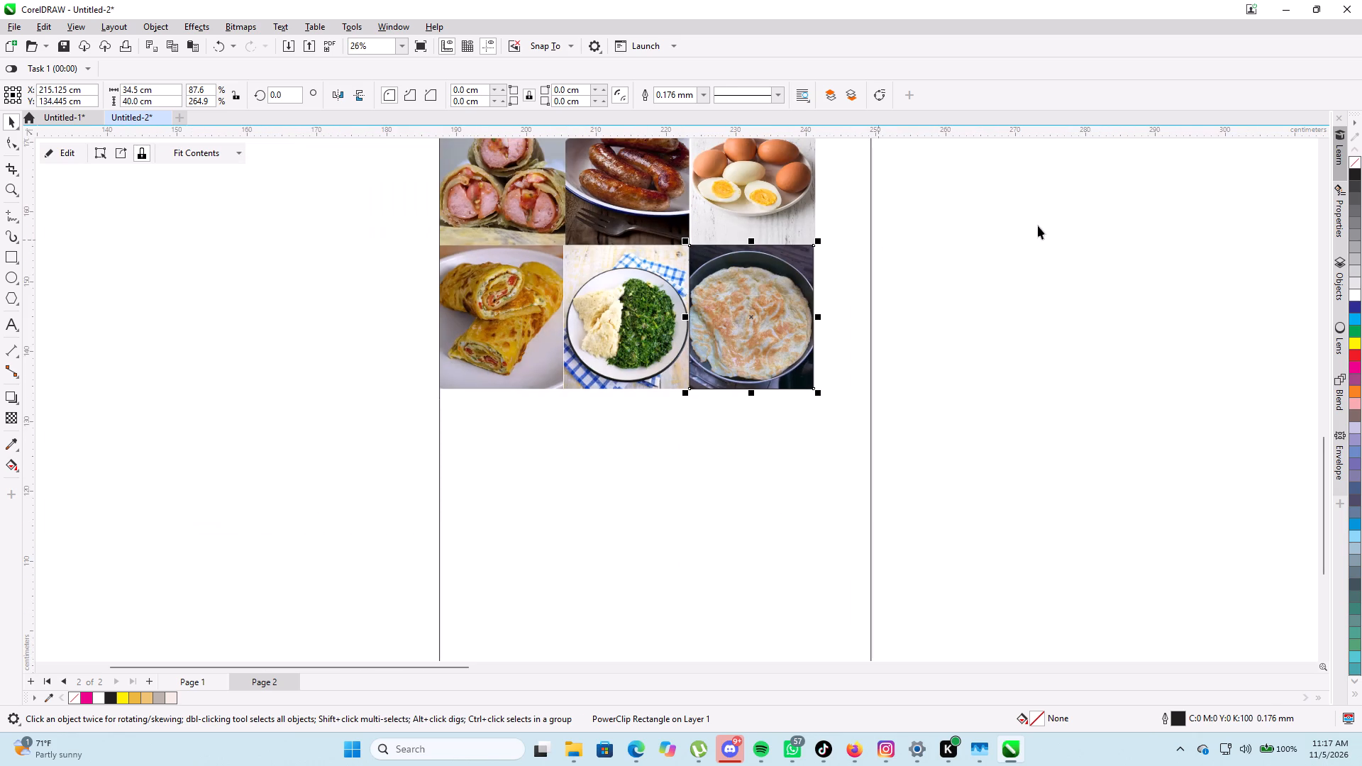
{"action": "scroll", "coordinate": [997, 289], "scroll_direction": "up", "scroll_amount": 2}
{"action": "middle_click", "coordinate": [992, 277]}
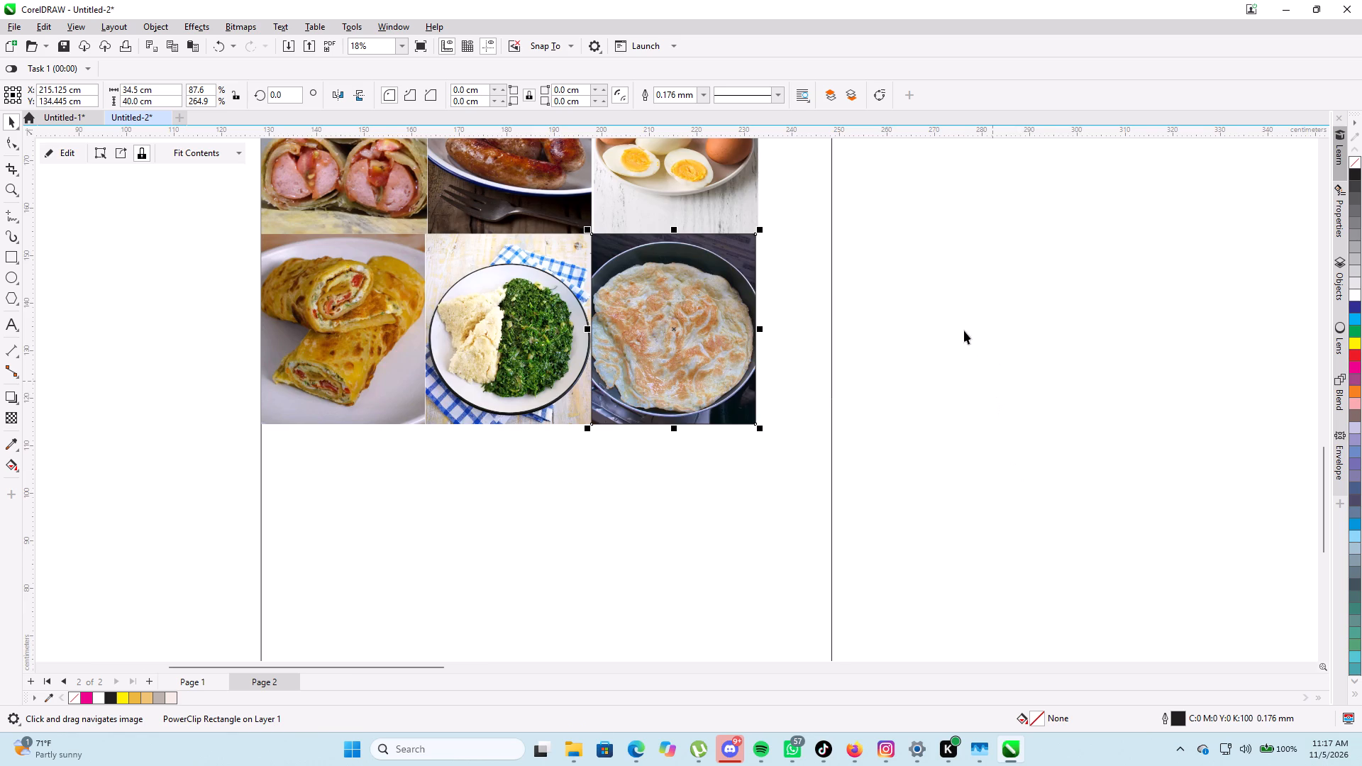
{"action": "scroll", "coordinate": [964, 331], "scroll_direction": "down", "scroll_amount": 3}
{"action": "middle_click_drag", "start_coordinate": [897, 243], "coordinate": [896, 253]}
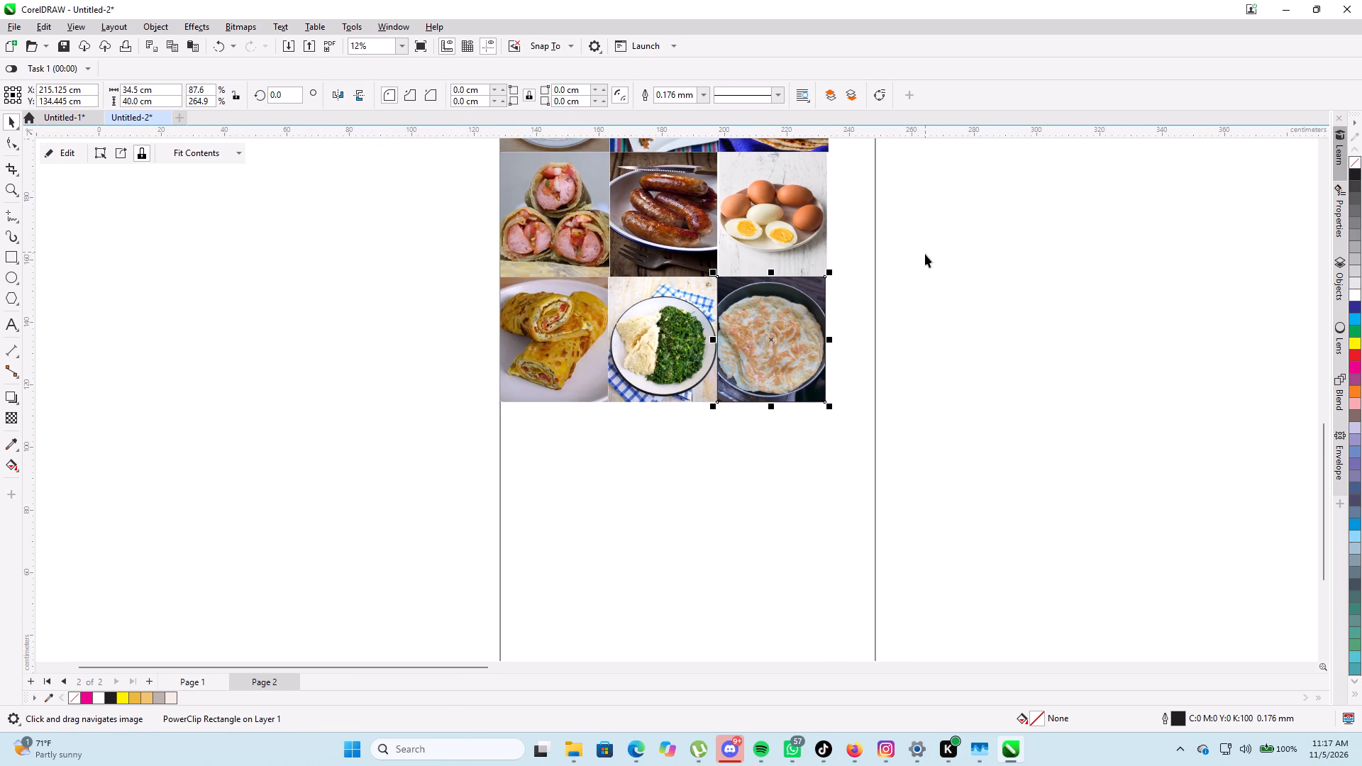
{"action": "middle_click_drag", "start_coordinate": [924, 263], "coordinate": [935, 372]}
{"action": "scroll", "coordinate": [781, 255], "scroll_direction": "up", "scroll_amount": 11}
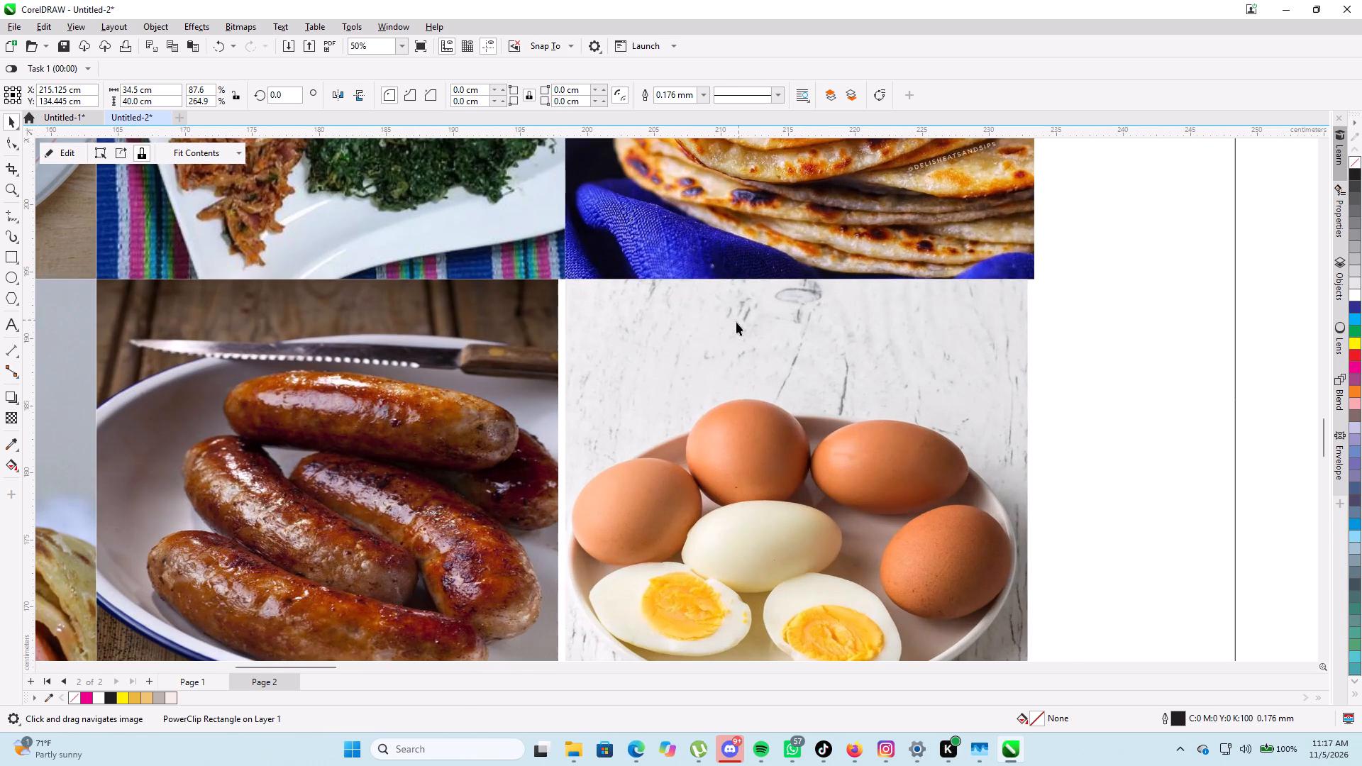
{"action": "left_click", "coordinate": [736, 327]}
{"action": "scroll", "coordinate": [729, 360], "scroll_direction": "up", "scroll_amount": 4}
{"action": "left_click_drag", "start_coordinate": [728, 359], "coordinate": [716, 357]}
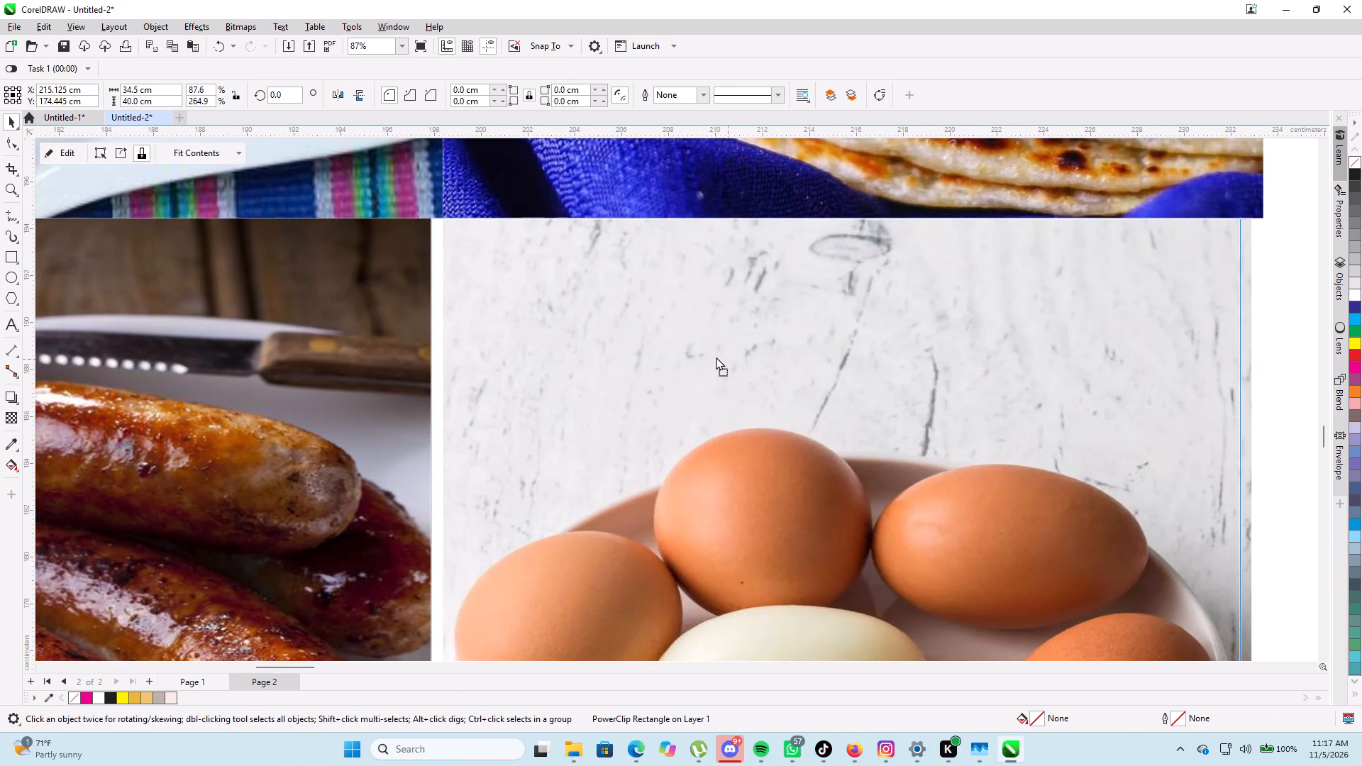
{"action": "left_click_drag", "start_coordinate": [716, 357], "coordinate": [715, 352]}
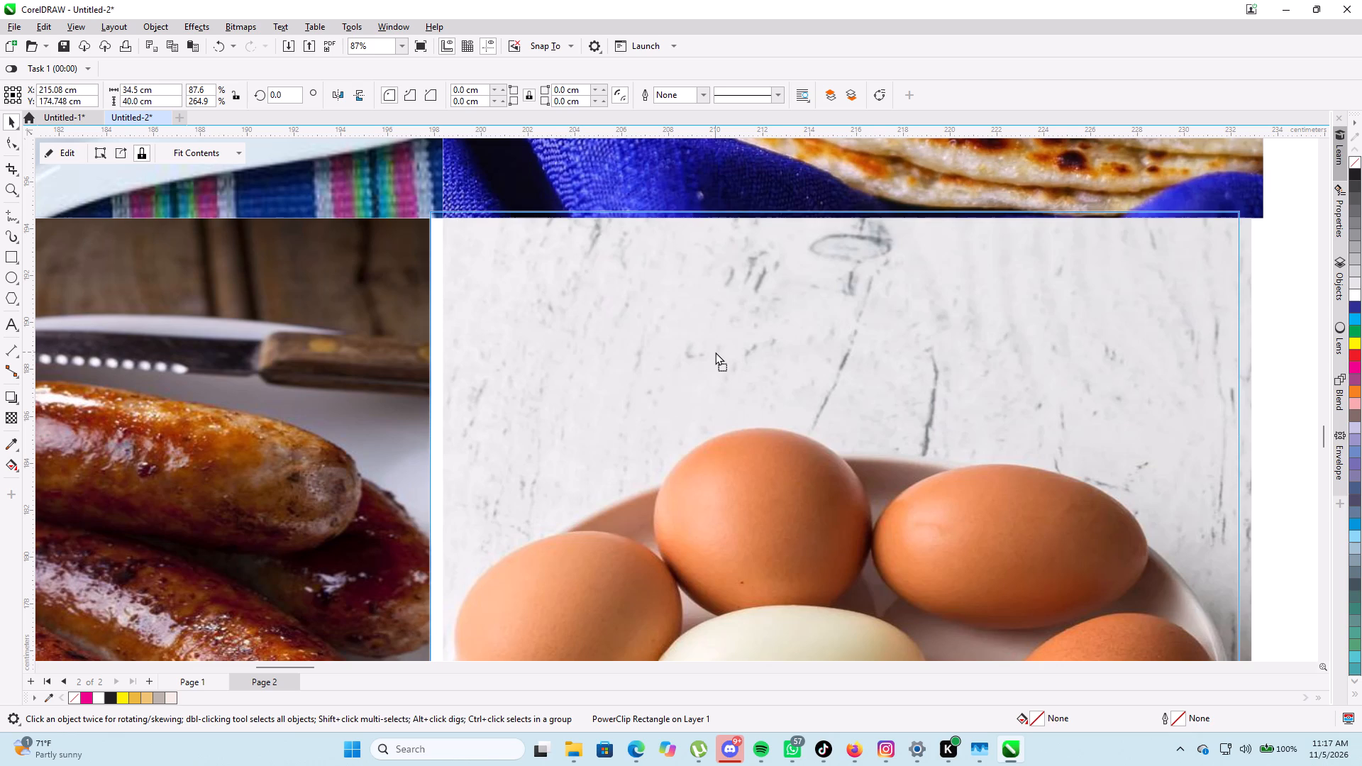
{"action": "left_click_drag", "start_coordinate": [715, 352], "coordinate": [716, 359]}
Review the four rows of dish photos across the whole sign.
{"action": "scroll", "coordinate": [716, 351], "scroll_direction": "down", "scroll_amount": 3}
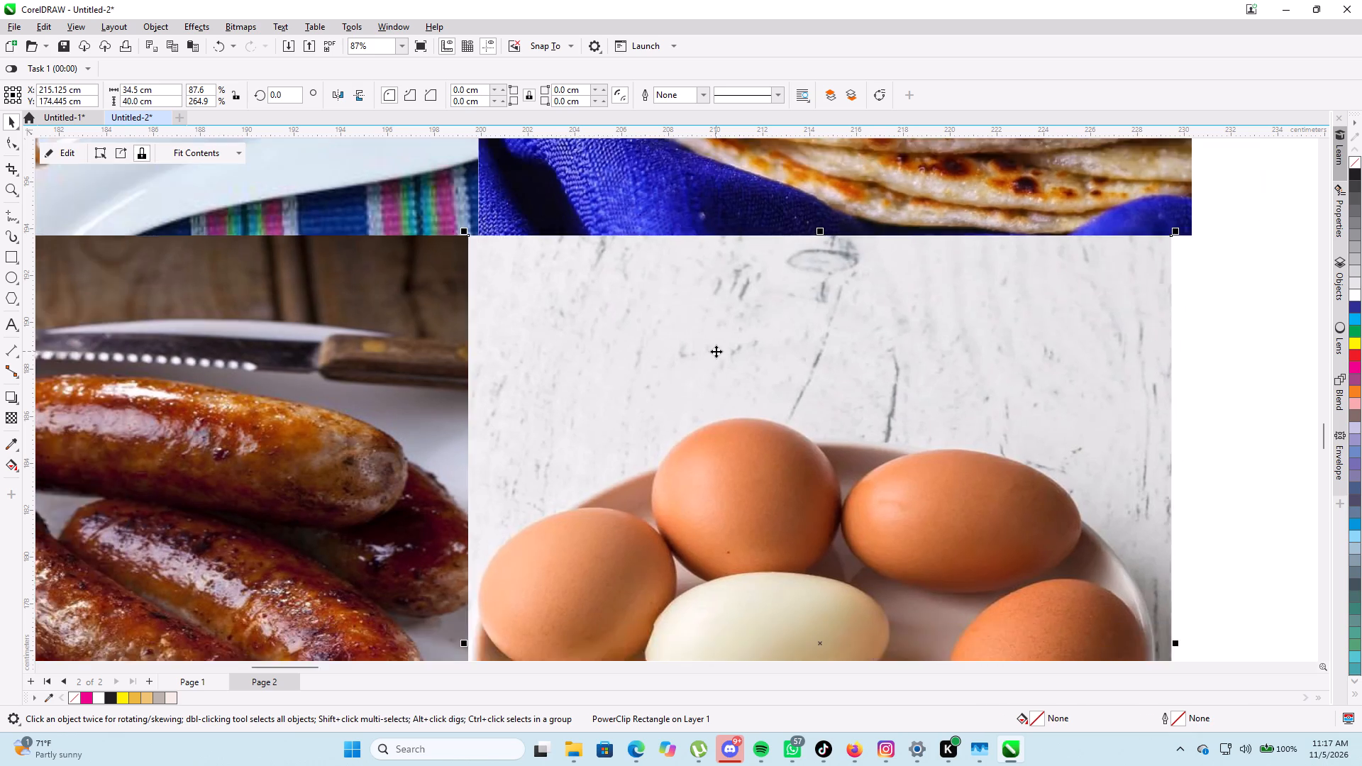
{"action": "scroll", "coordinate": [716, 351], "scroll_direction": "down", "scroll_amount": 11}
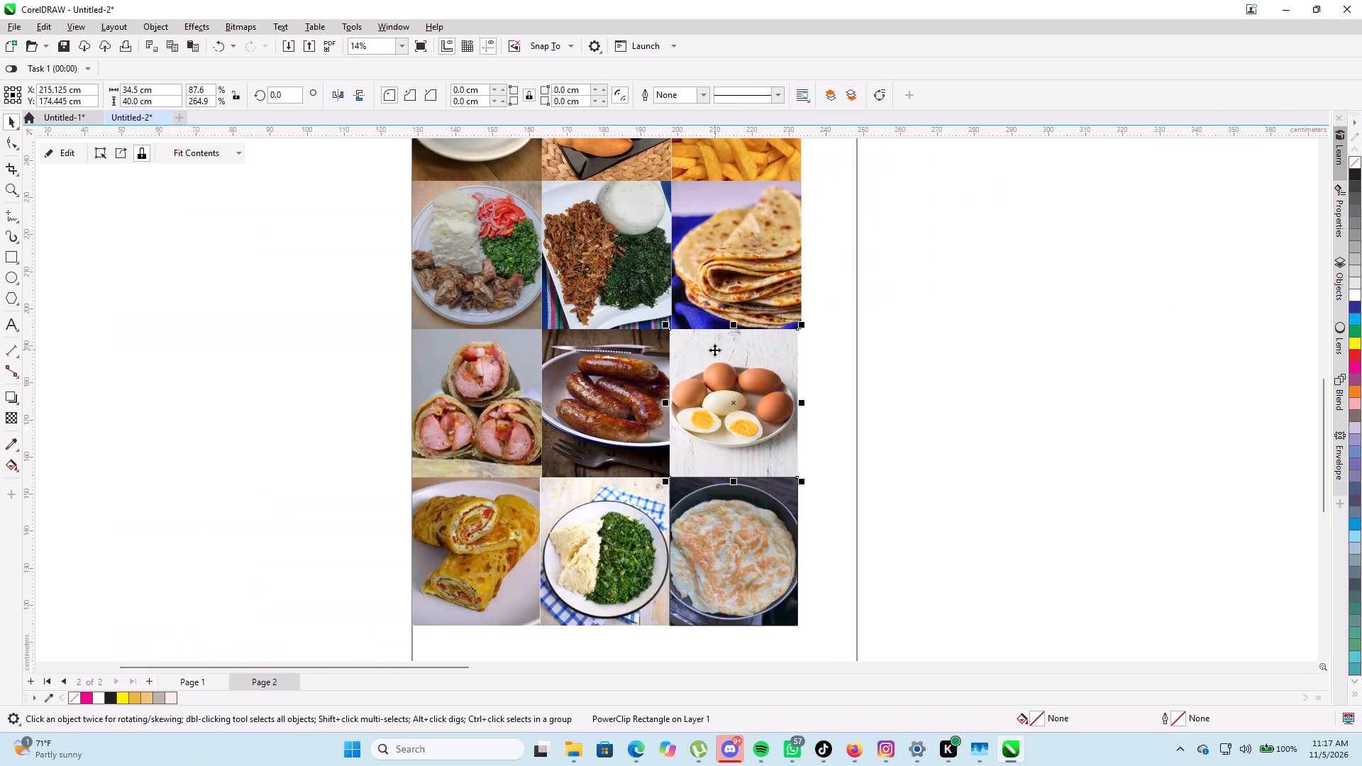
{"action": "scroll", "coordinate": [714, 347], "scroll_direction": "down", "scroll_amount": 5}
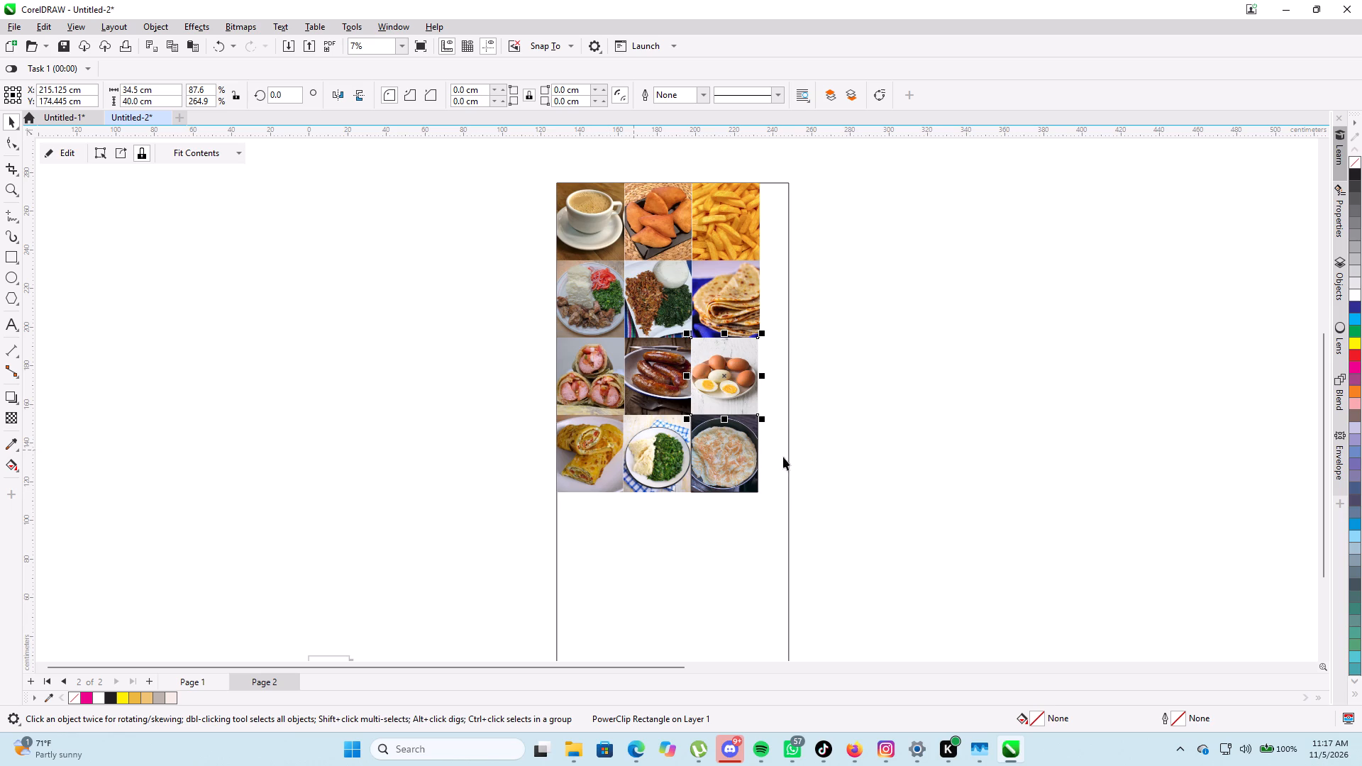
{"action": "scroll", "coordinate": [768, 693], "scroll_direction": "down", "scroll_amount": 6}
{"action": "scroll", "coordinate": [808, 581], "scroll_direction": "down", "scroll_amount": 4}
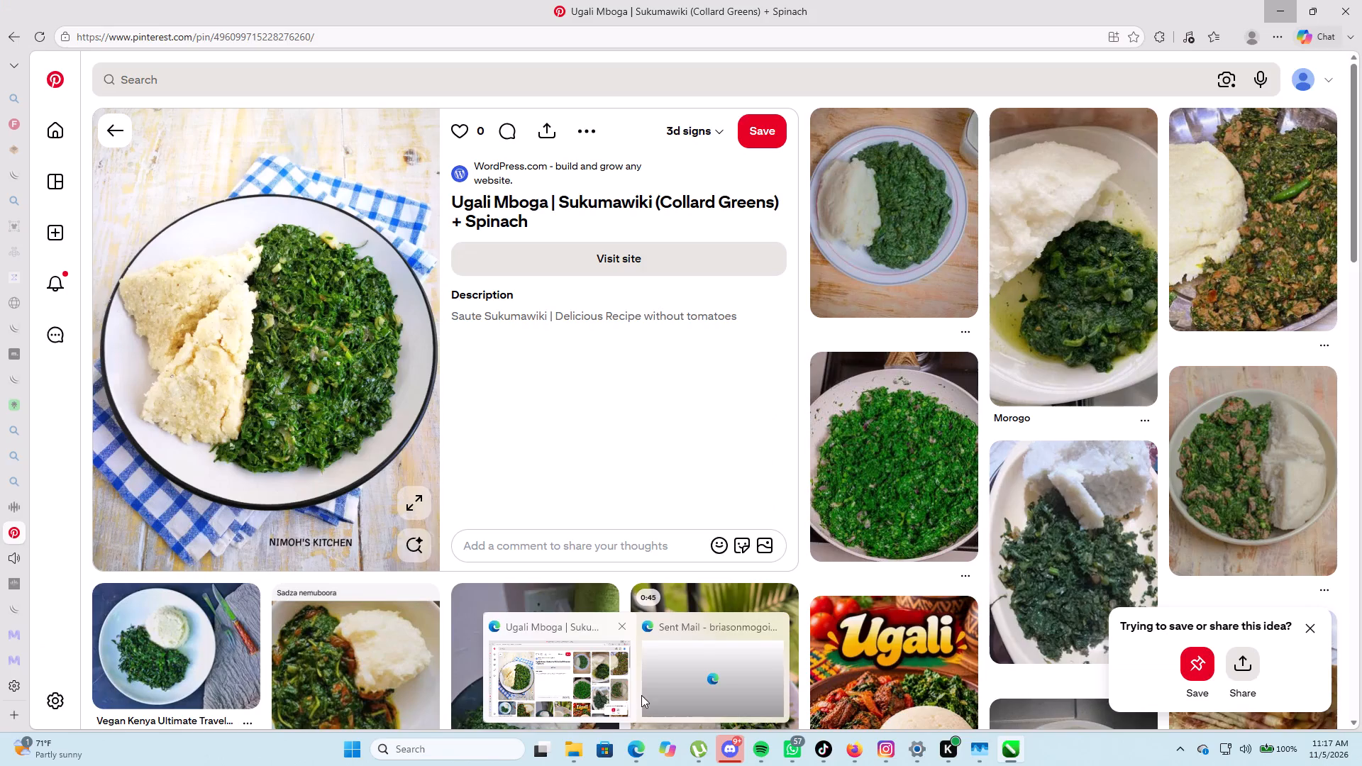
{"action": "left_click", "coordinate": [907, 525]}
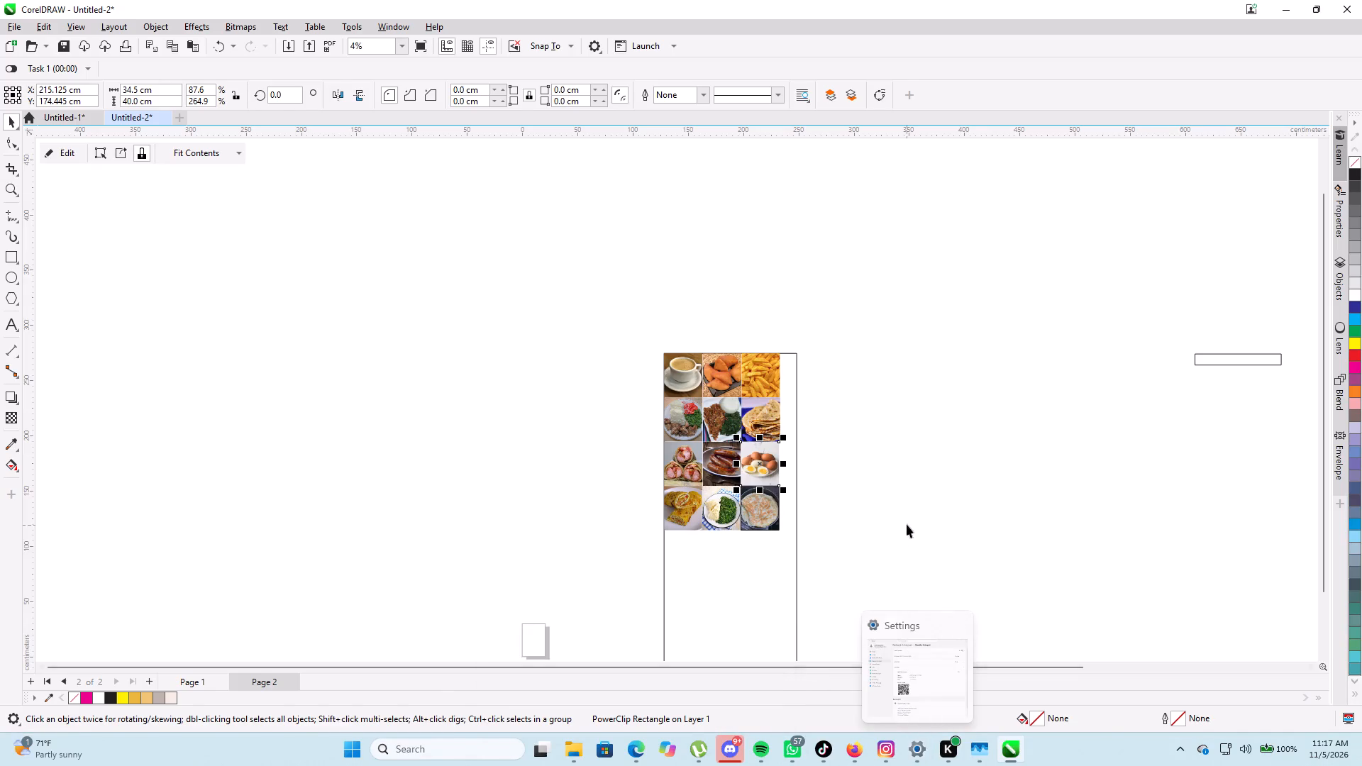
Look over page 1's shopfront mock-ups, dish photo grids and dish name list for material for the menu sign.
{"action": "left_click", "coordinate": [195, 682]}
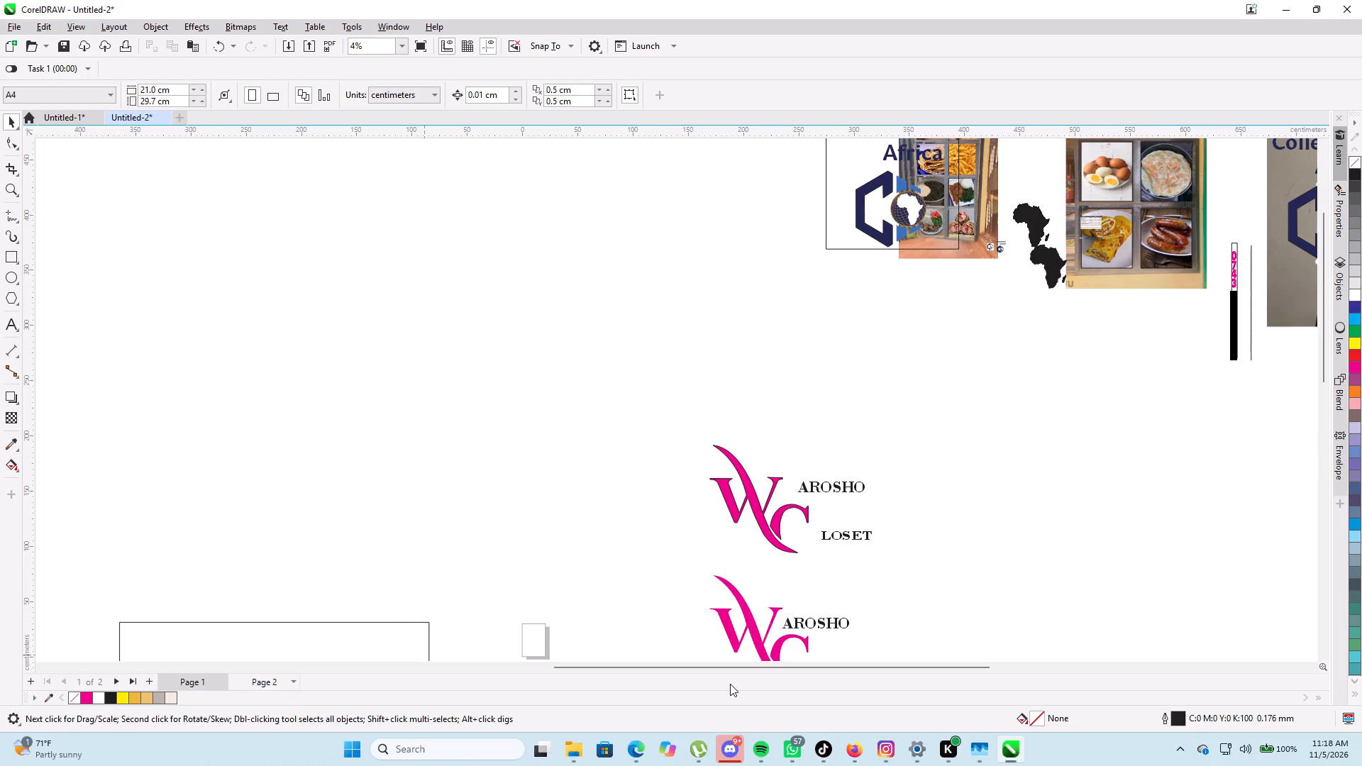
{"action": "scroll", "coordinate": [809, 566], "scroll_direction": "down", "scroll_amount": 5}
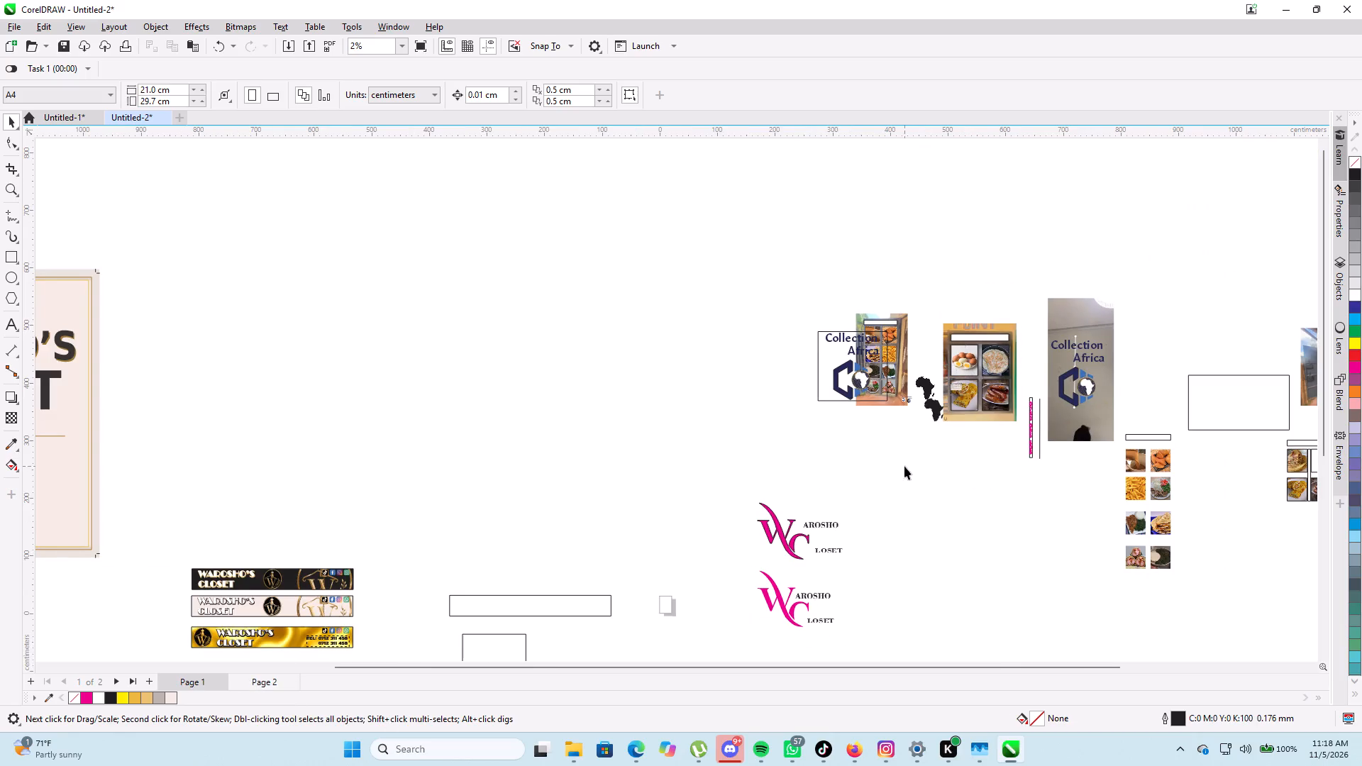
{"action": "scroll", "coordinate": [989, 477], "scroll_direction": "down", "scroll_amount": 4}
{"action": "scroll", "coordinate": [872, 543], "scroll_direction": "down", "scroll_amount": 2}
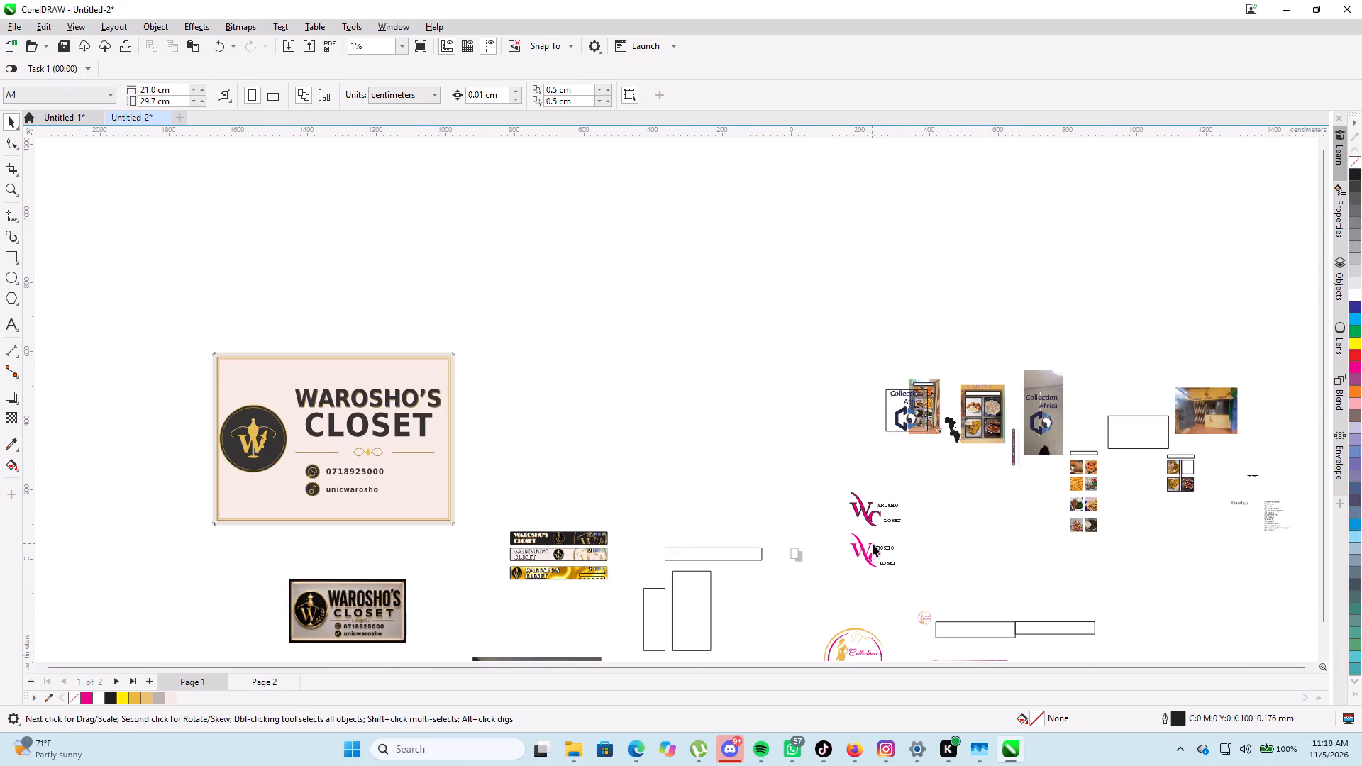
{"action": "scroll", "coordinate": [873, 543], "scroll_direction": "down", "scroll_amount": 2}
{"action": "scroll", "coordinate": [940, 532], "scroll_direction": "down", "scroll_amount": 4}
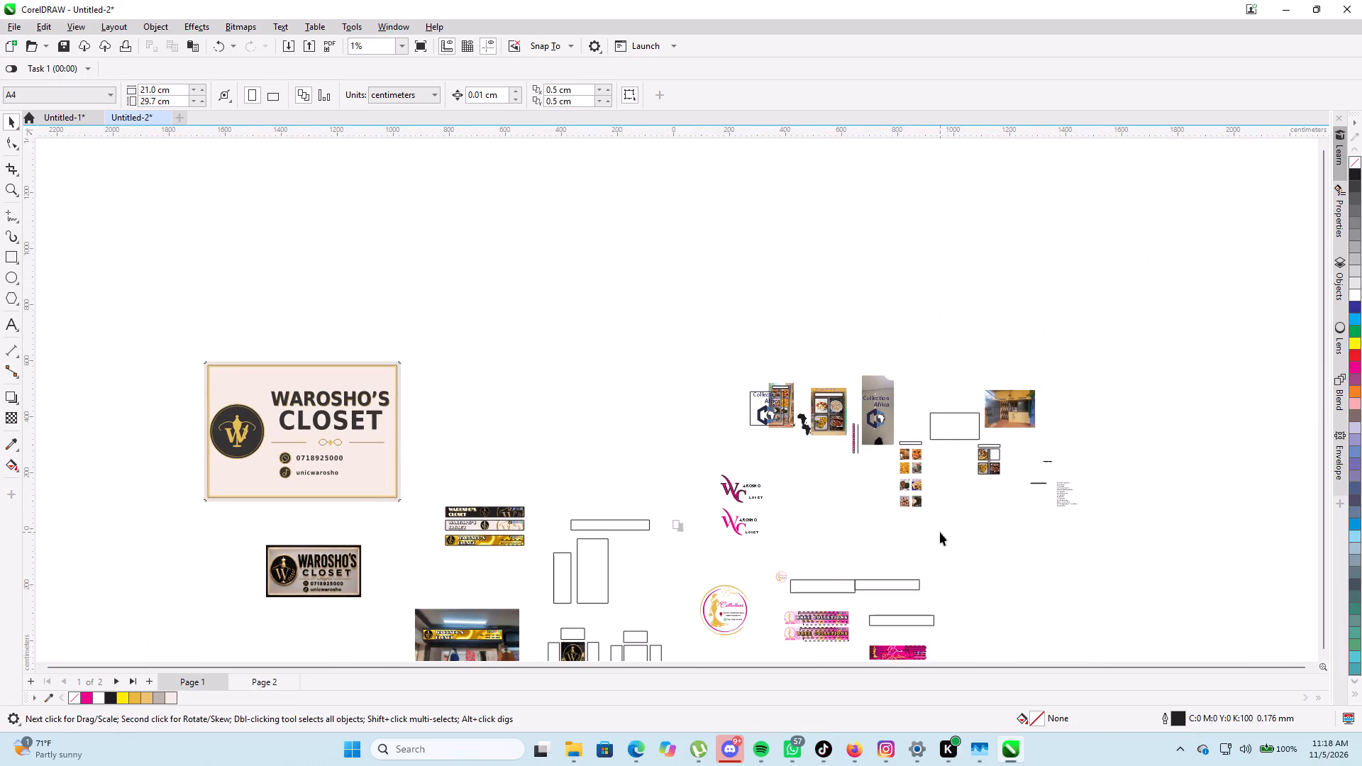
{"action": "scroll", "coordinate": [934, 549], "scroll_direction": "down", "scroll_amount": 4}
{"action": "scroll", "coordinate": [725, 591], "scroll_direction": "down", "scroll_amount": 4}
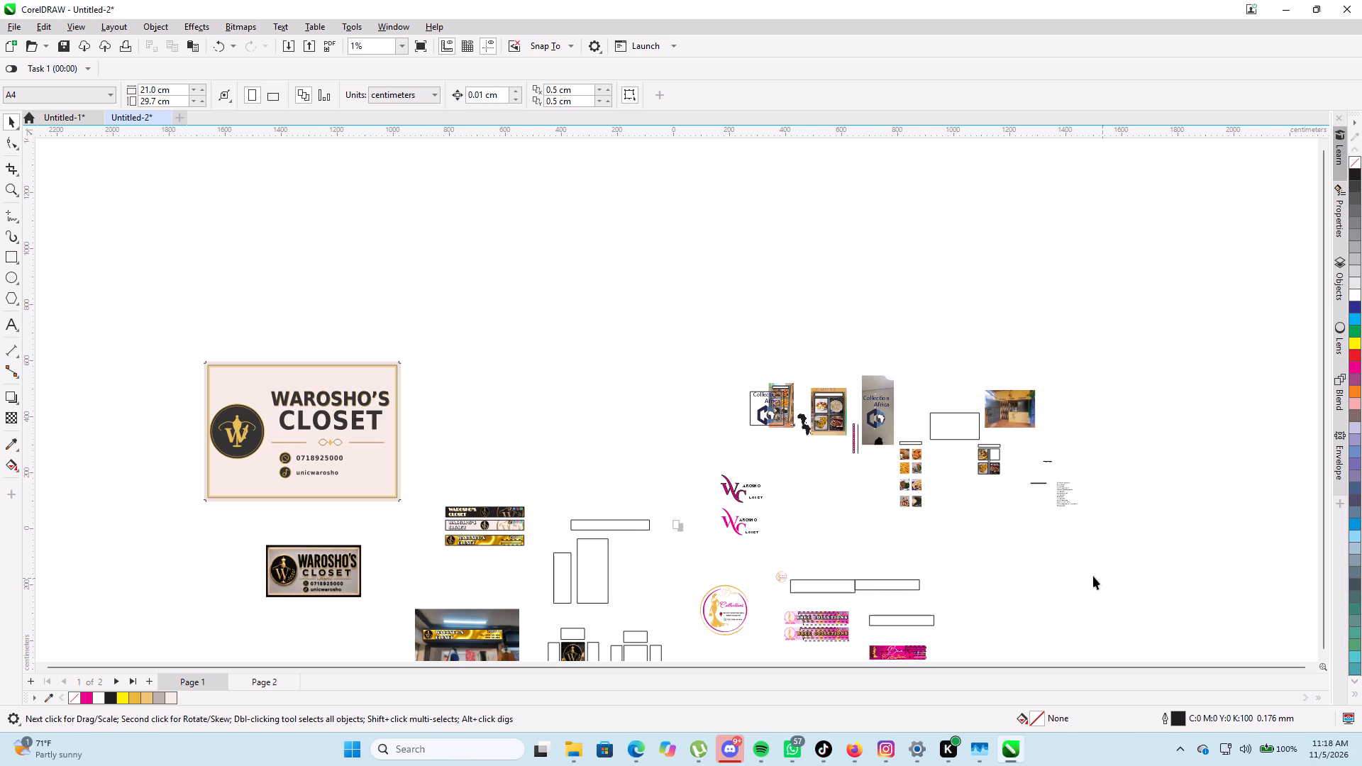
{"action": "scroll", "coordinate": [1056, 572], "scroll_direction": "up", "scroll_amount": 13}
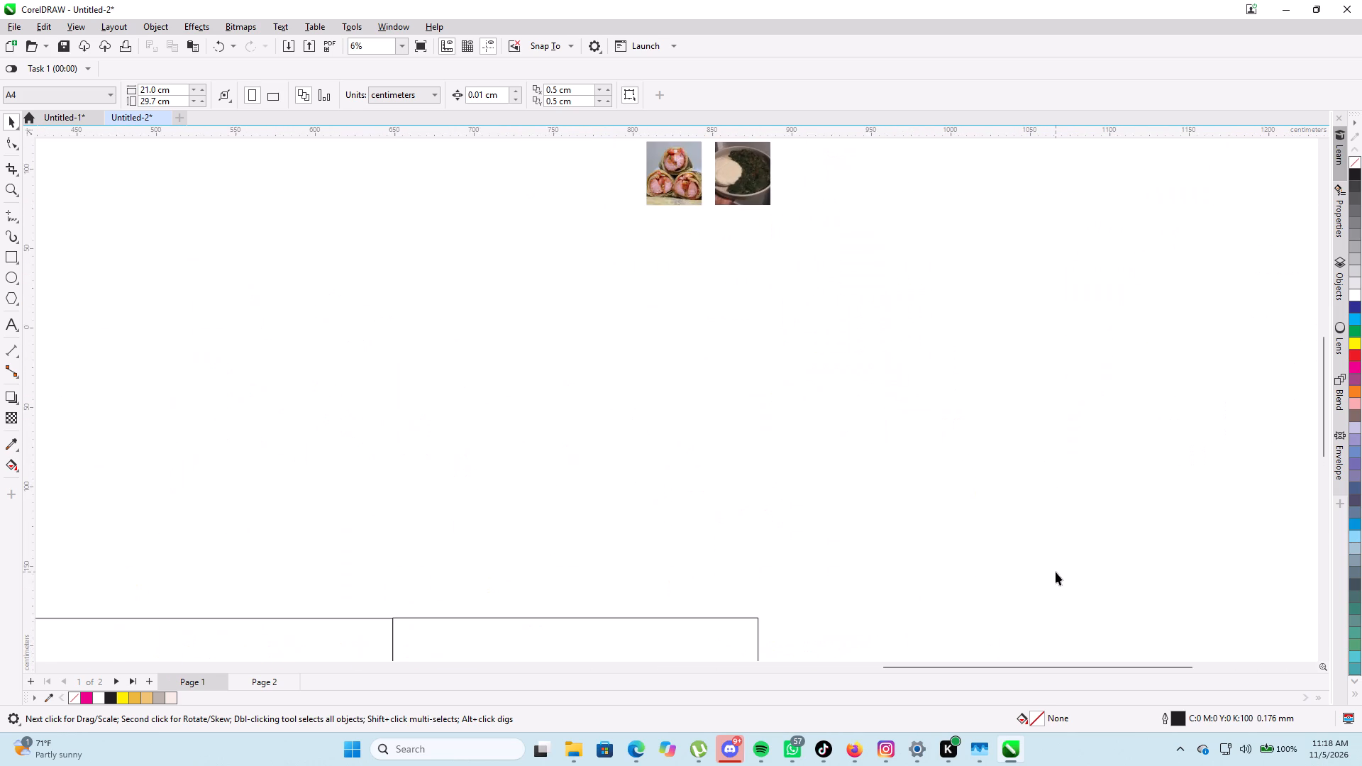
{"action": "scroll", "coordinate": [1056, 572], "scroll_direction": "up", "scroll_amount": 1}
{"action": "scroll", "coordinate": [1056, 572], "scroll_direction": "down", "scroll_amount": 14}
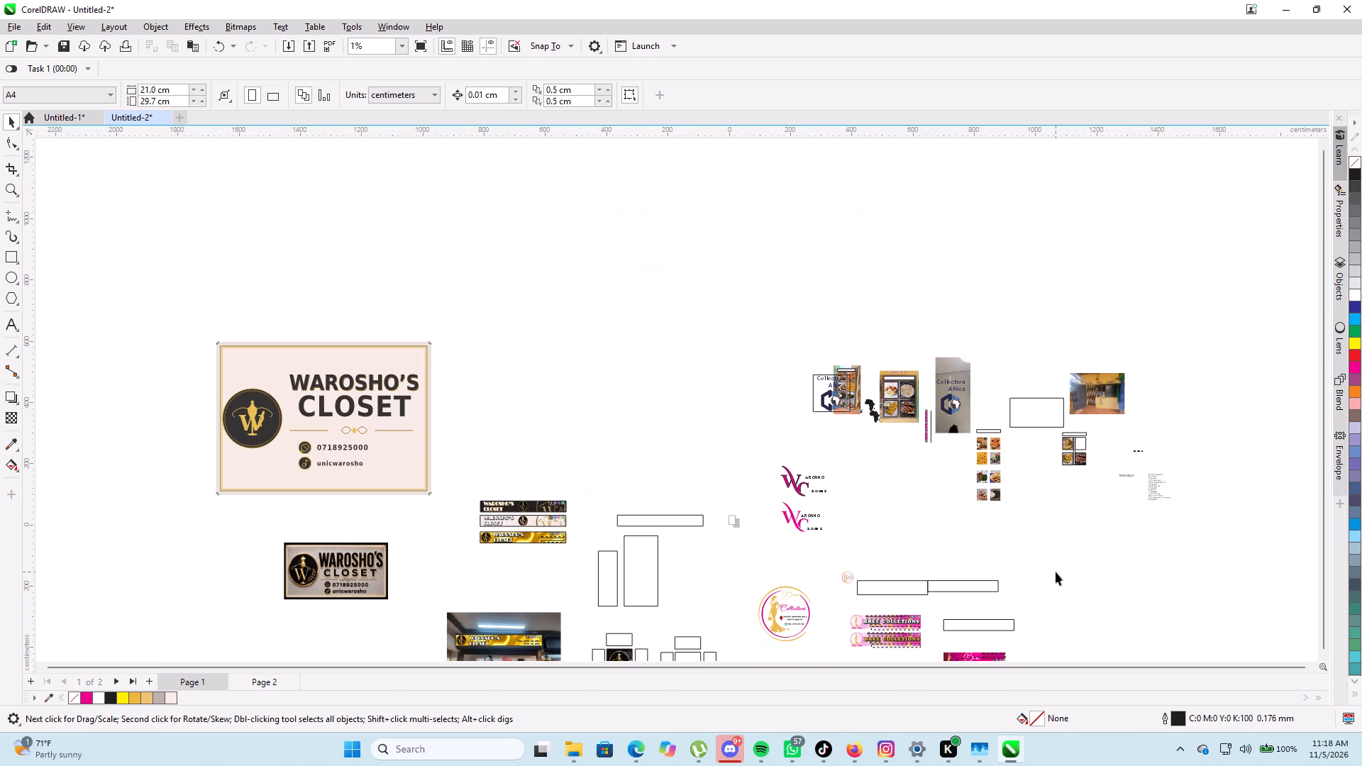
{"action": "scroll", "coordinate": [1056, 572], "scroll_direction": "down", "scroll_amount": 9}
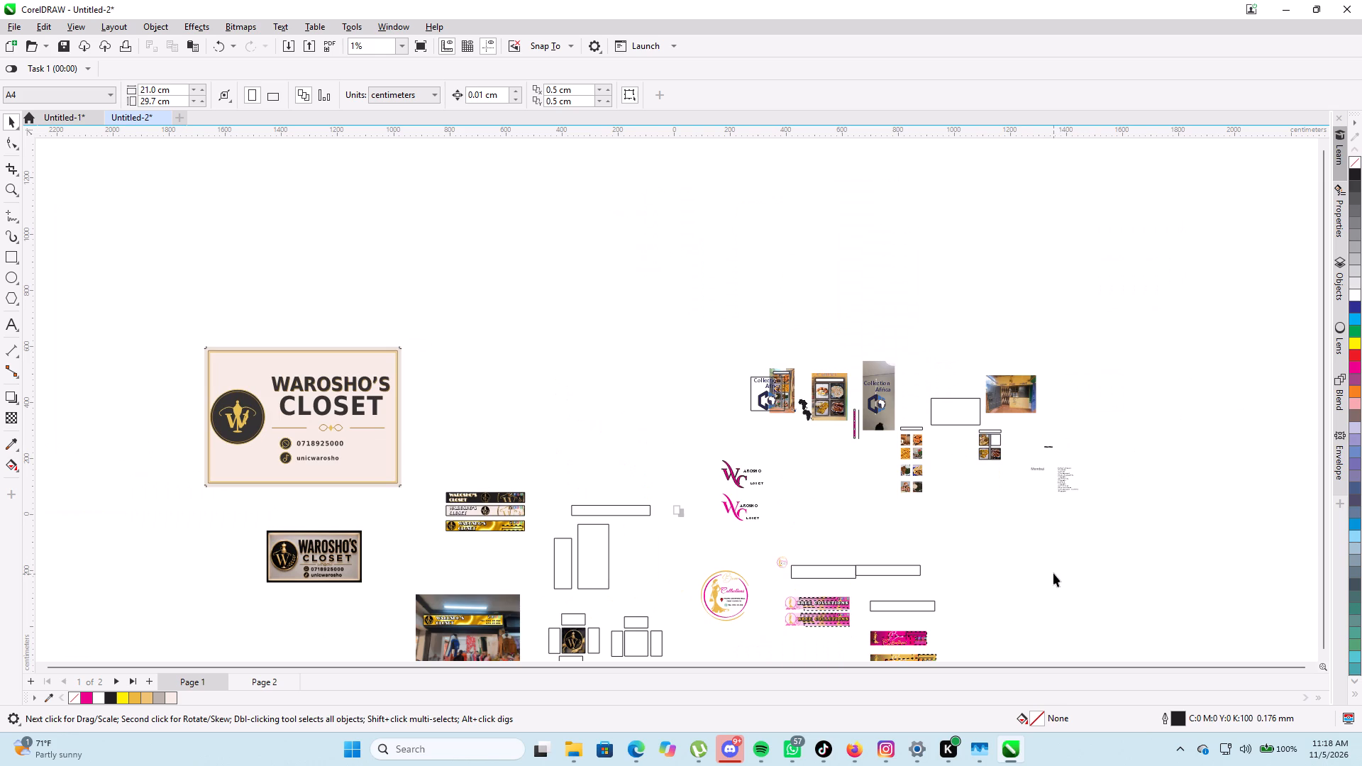
{"action": "scroll", "coordinate": [1053, 573], "scroll_direction": "up", "scroll_amount": 5}
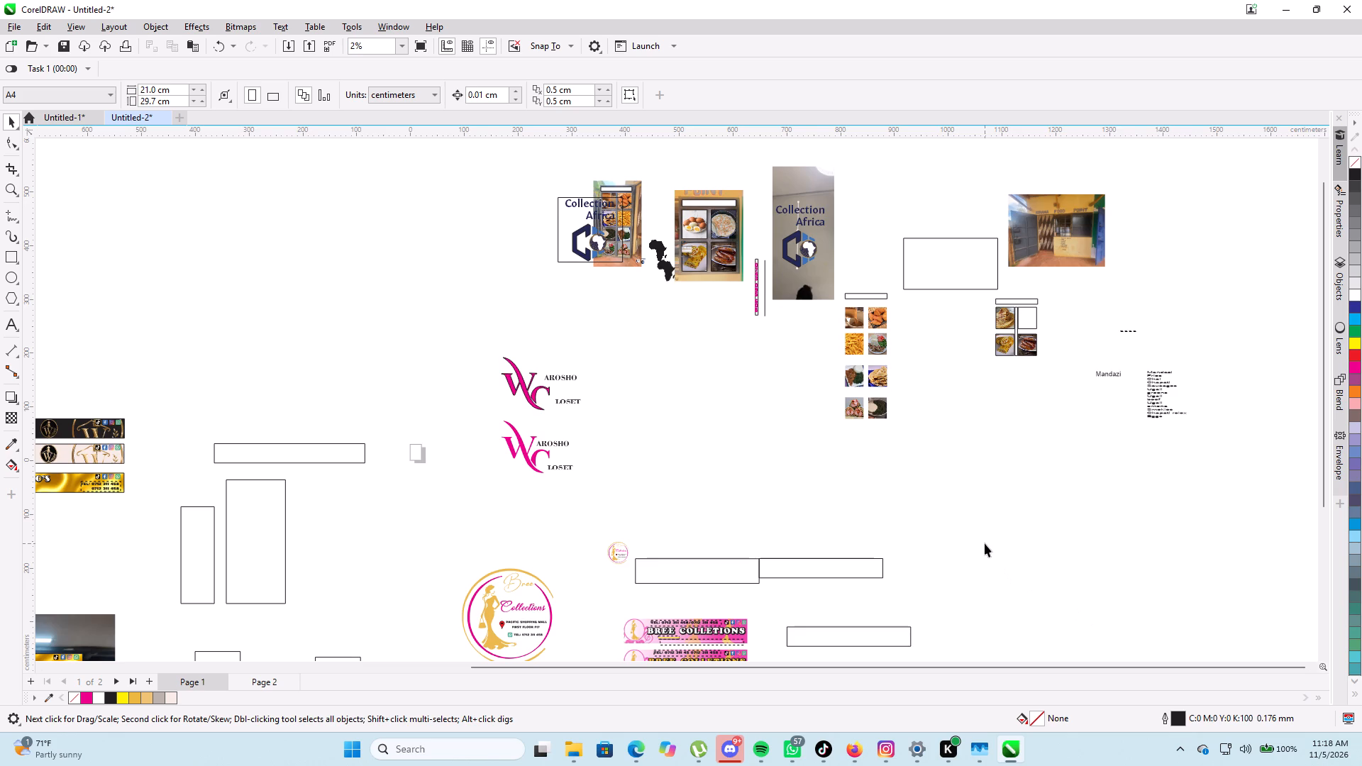
{"action": "scroll", "coordinate": [985, 543], "scroll_direction": "up", "scroll_amount": 2}
{"action": "middle_click_drag", "start_coordinate": [982, 584], "coordinate": [982, 604]}
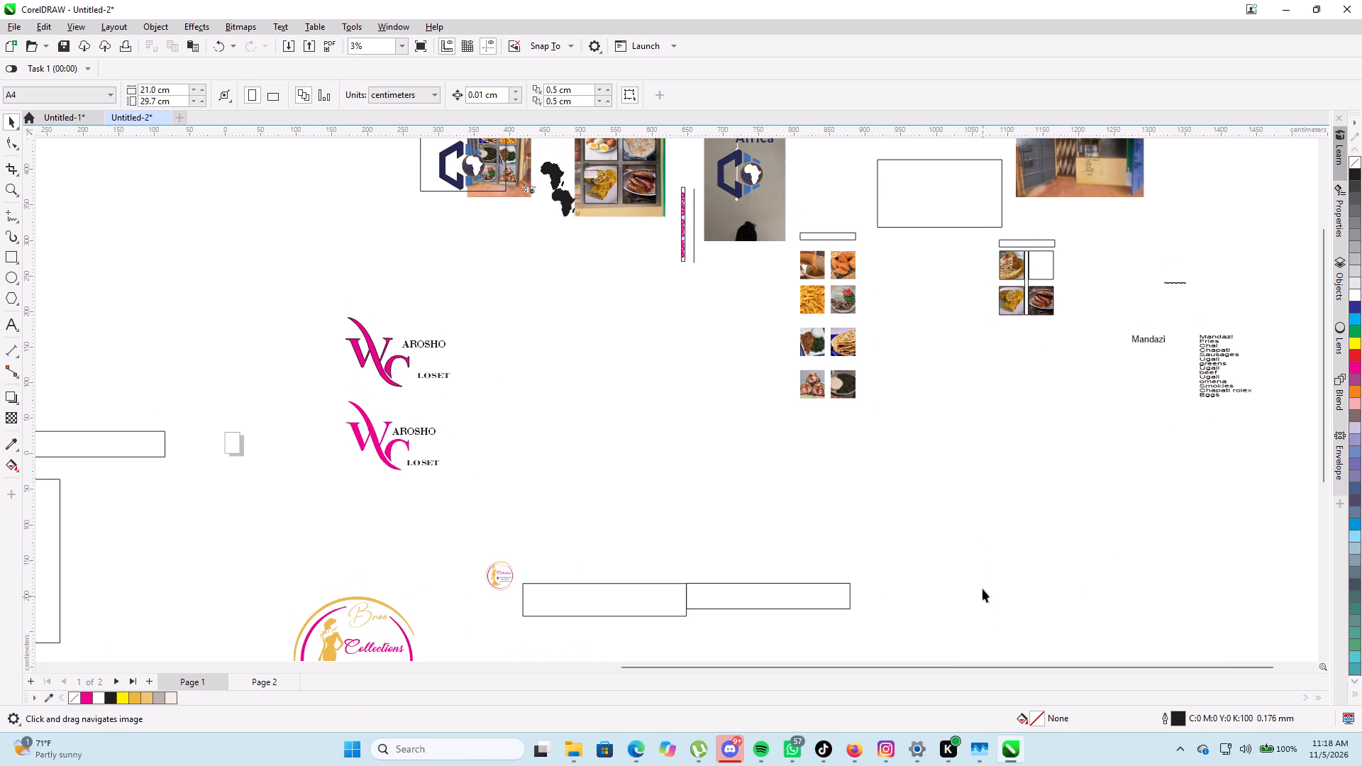
{"action": "middle_click_drag", "start_coordinate": [982, 524], "coordinate": [981, 595]}
{"action": "scroll", "coordinate": [980, 586], "scroll_direction": "down", "scroll_amount": 1}
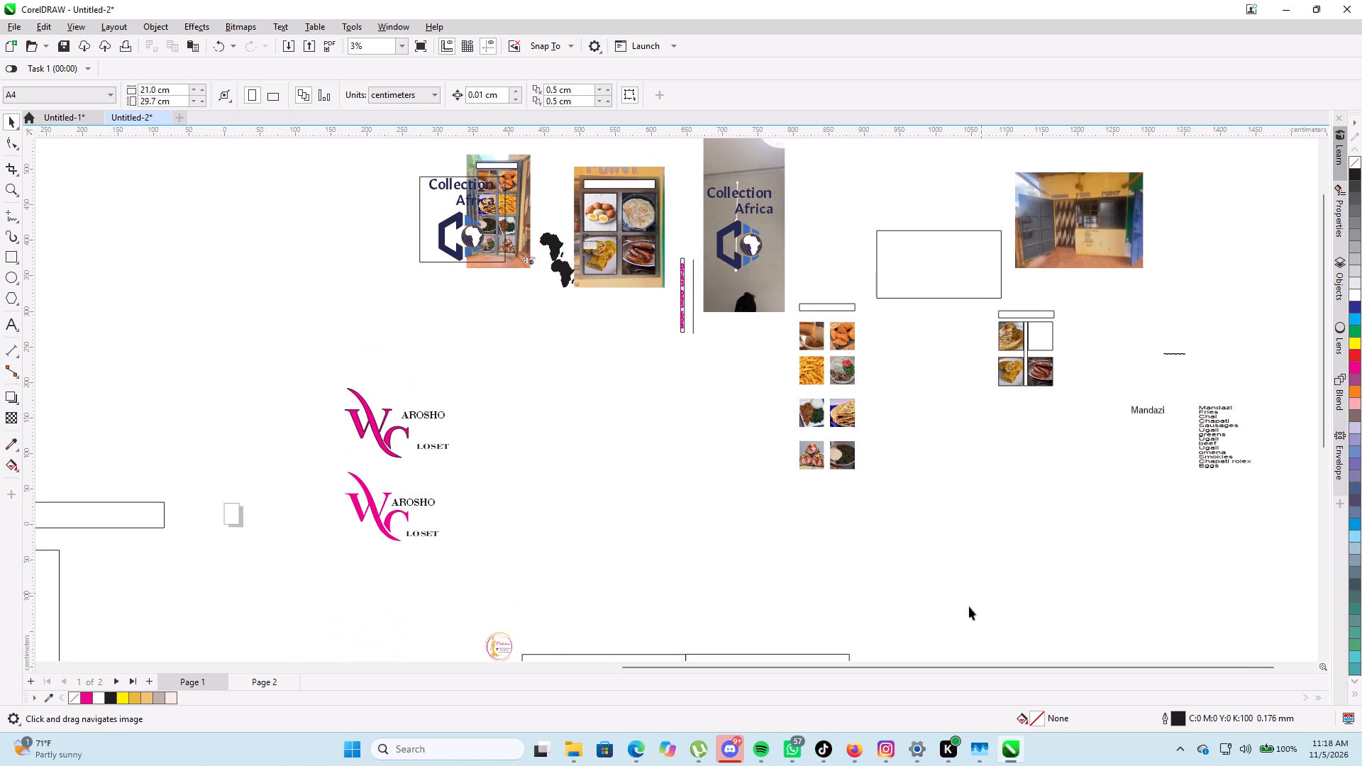
{"action": "left_click", "coordinate": [1004, 756]}
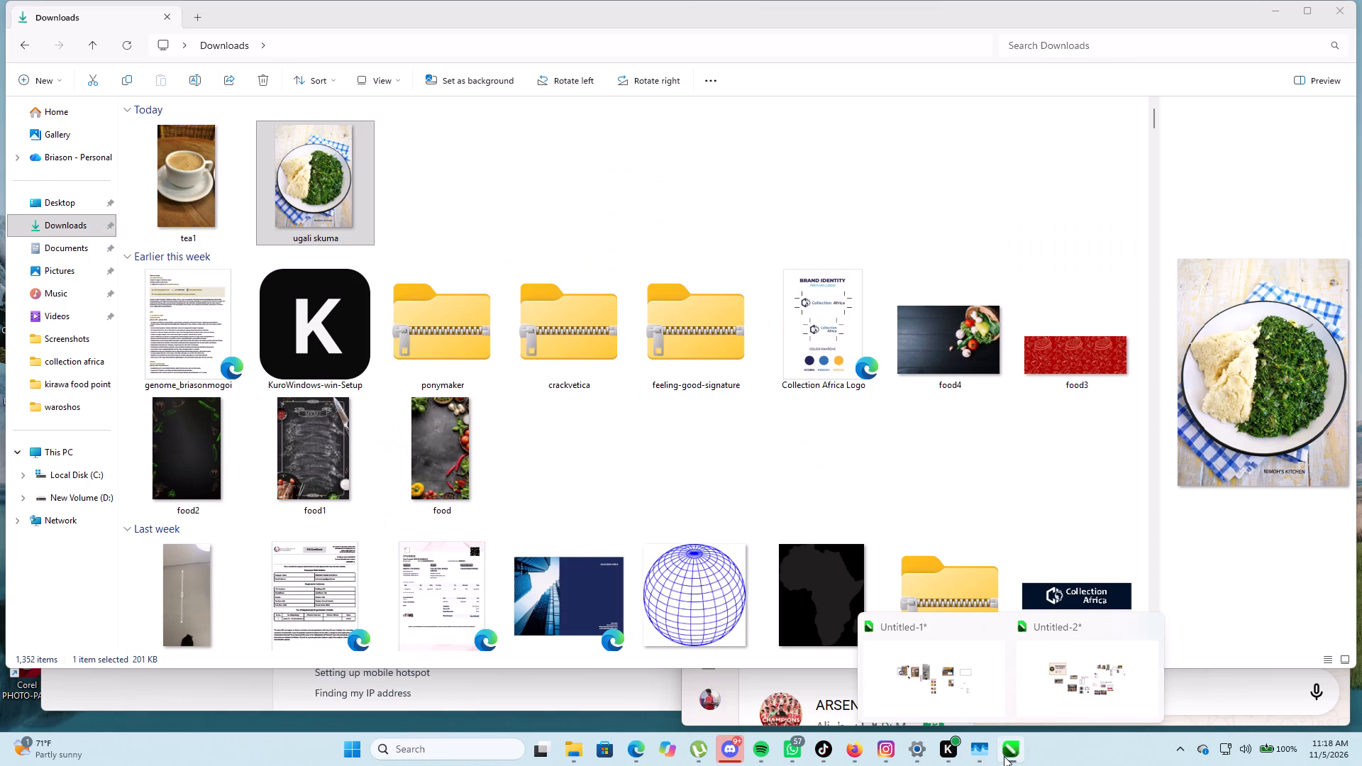
{"action": "left_click", "coordinate": [1004, 746]}
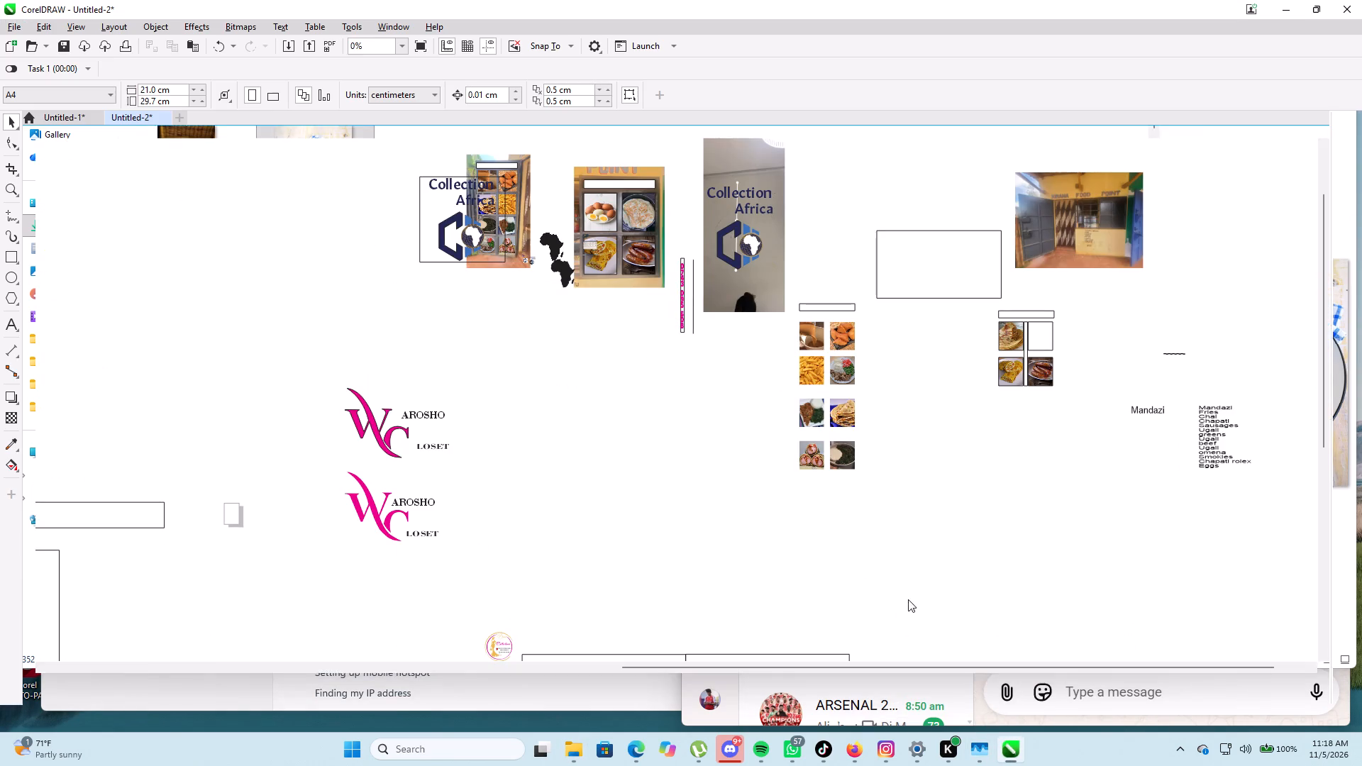
{"action": "scroll", "coordinate": [1039, 400], "scroll_direction": "down", "scroll_amount": 2}
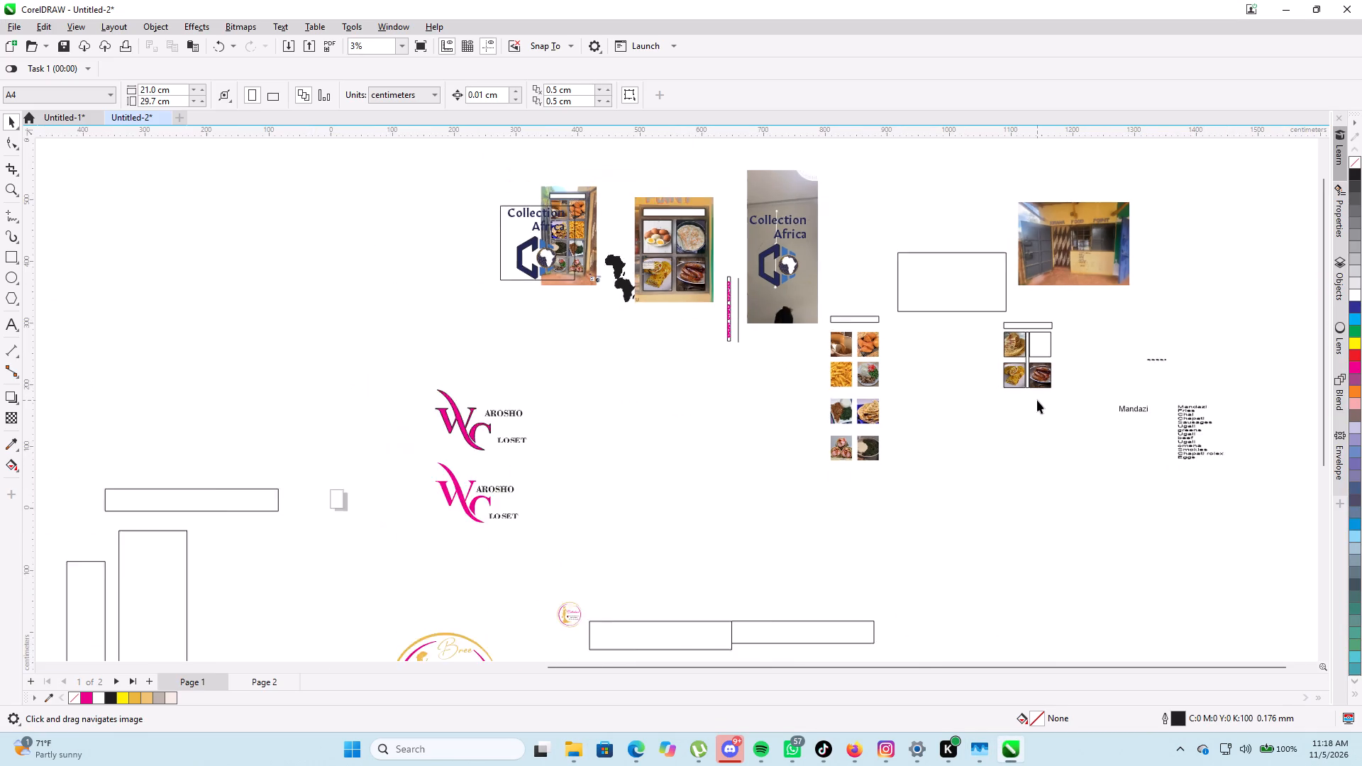
{"action": "scroll", "coordinate": [1037, 400], "scroll_direction": "down", "scroll_amount": 5}
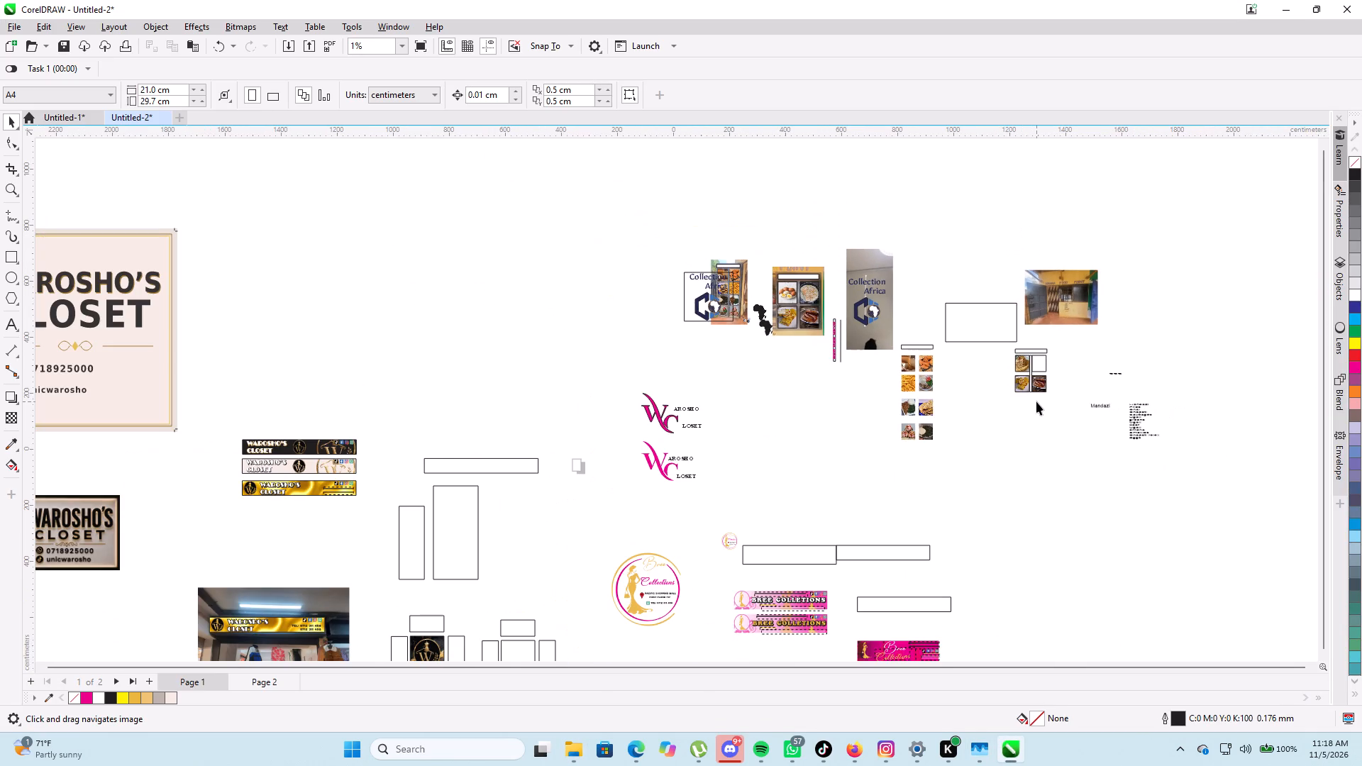
{"action": "scroll", "coordinate": [1036, 401], "scroll_direction": "down", "scroll_amount": 6}
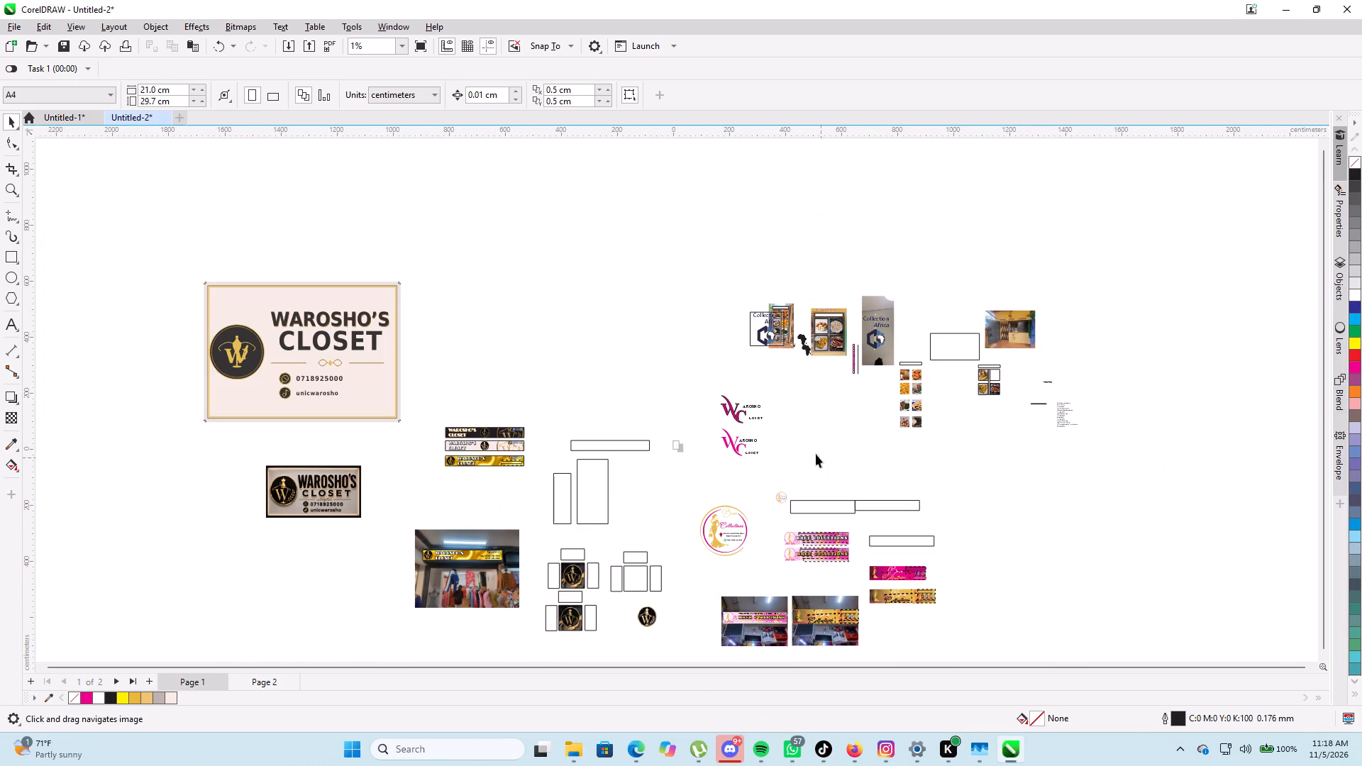
{"action": "scroll", "coordinate": [932, 484], "scroll_direction": "down", "scroll_amount": 3}
{"action": "scroll", "coordinate": [977, 478], "scroll_direction": "up", "scroll_amount": 7}
{"action": "scroll", "coordinate": [980, 465], "scroll_direction": "down", "scroll_amount": 4}
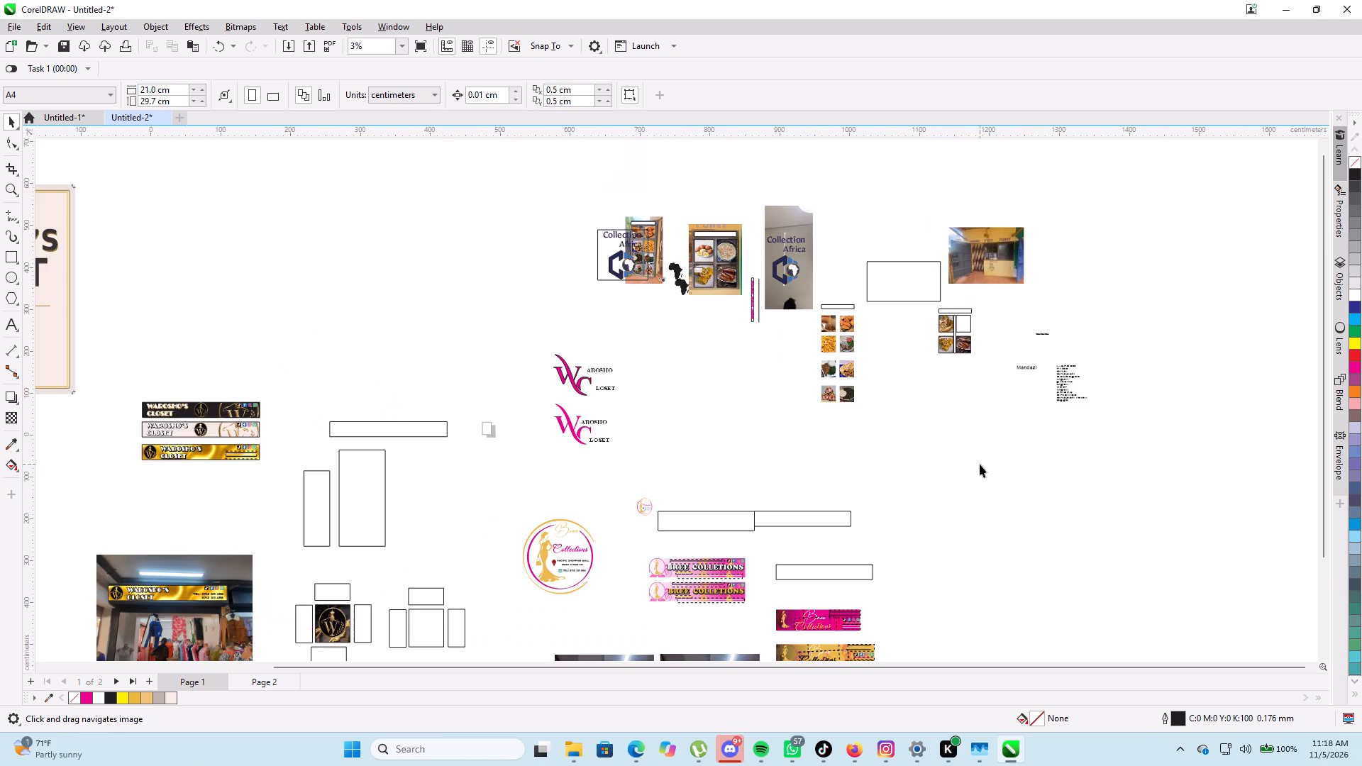
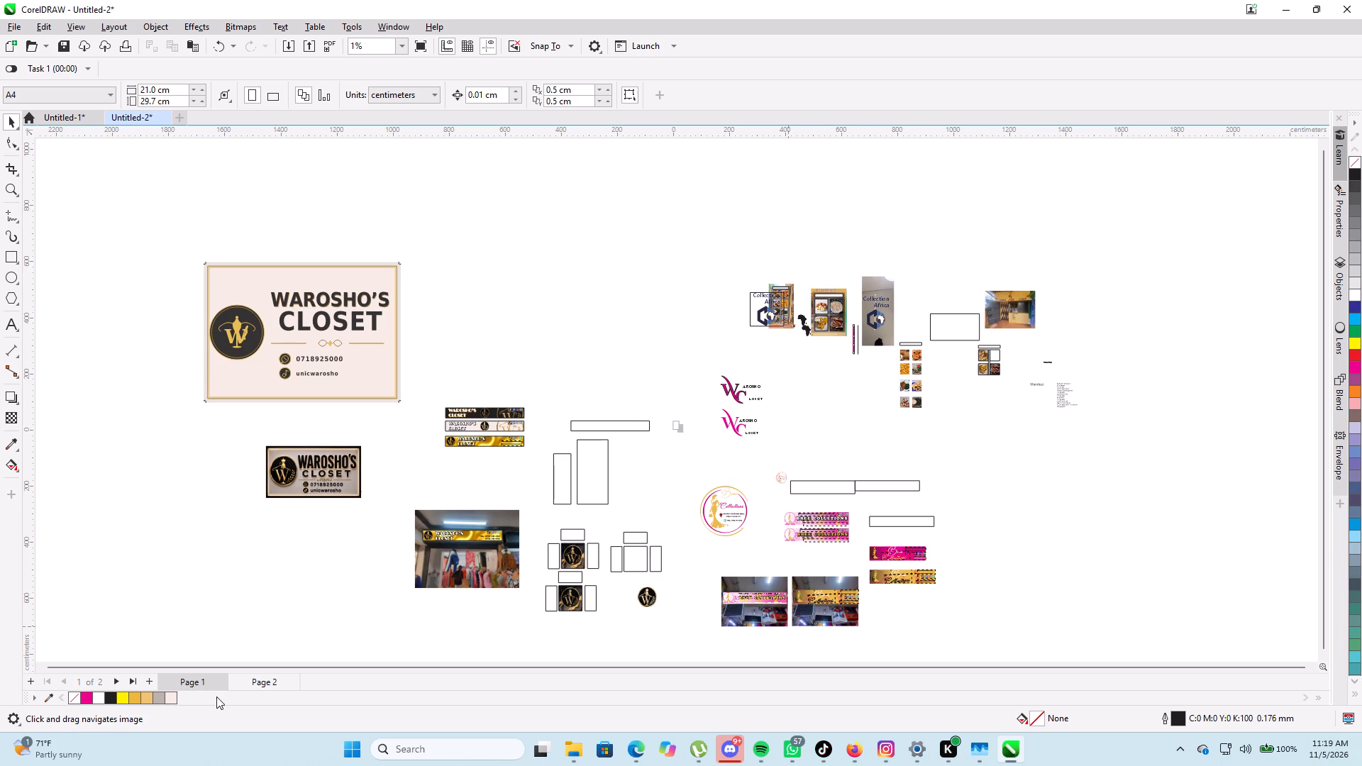
Review the rows of dish photos on page 2's sign and the spare photo layouts beside it.
{"action": "left_click", "coordinate": [258, 678]}
{"action": "scroll", "coordinate": [597, 314], "scroll_direction": "up", "scroll_amount": 4}
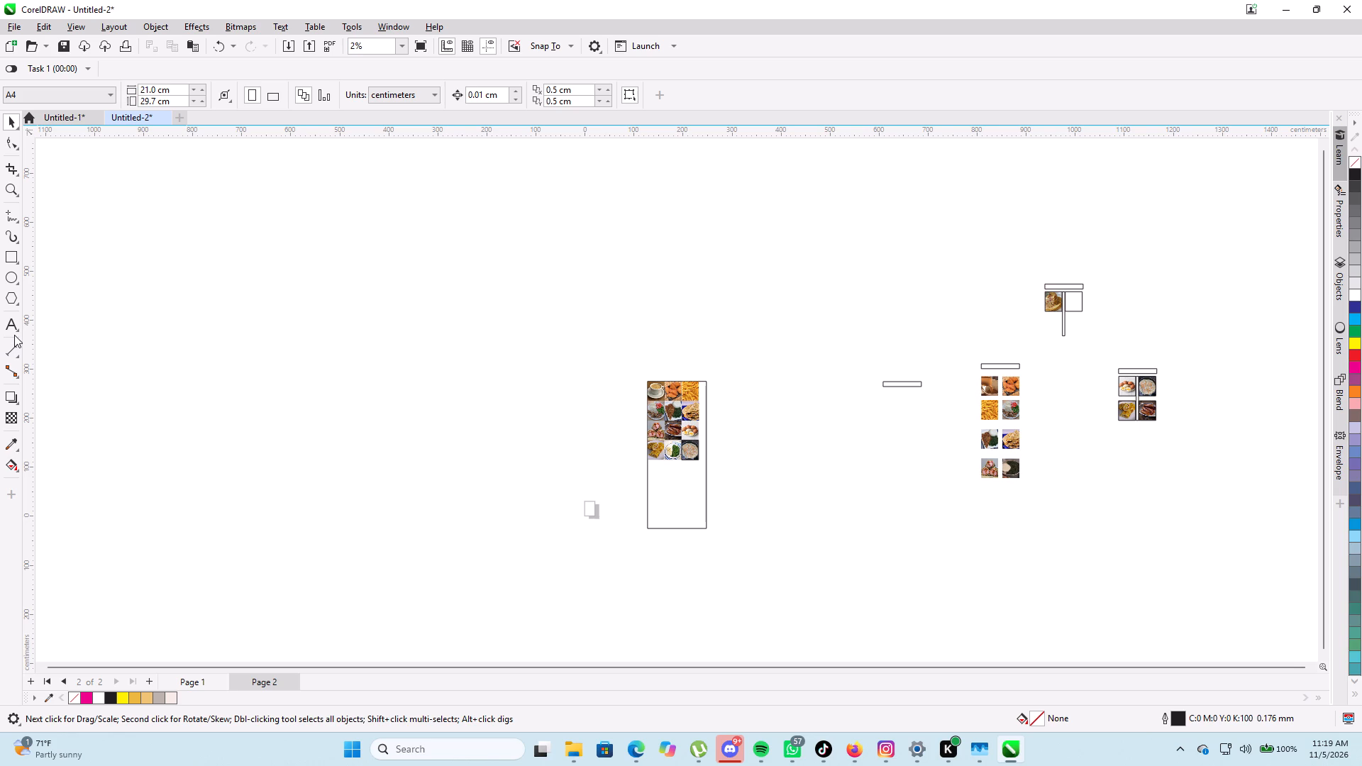
{"action": "scroll", "coordinate": [88, 746], "scroll_direction": "up", "scroll_amount": 4}
{"action": "scroll", "coordinate": [142, 682], "scroll_direction": "up", "scroll_amount": 2}
{"action": "scroll", "coordinate": [199, 657], "scroll_direction": "up", "scroll_amount": 1}
{"action": "scroll", "coordinate": [875, 314], "scroll_direction": "up", "scroll_amount": 9}
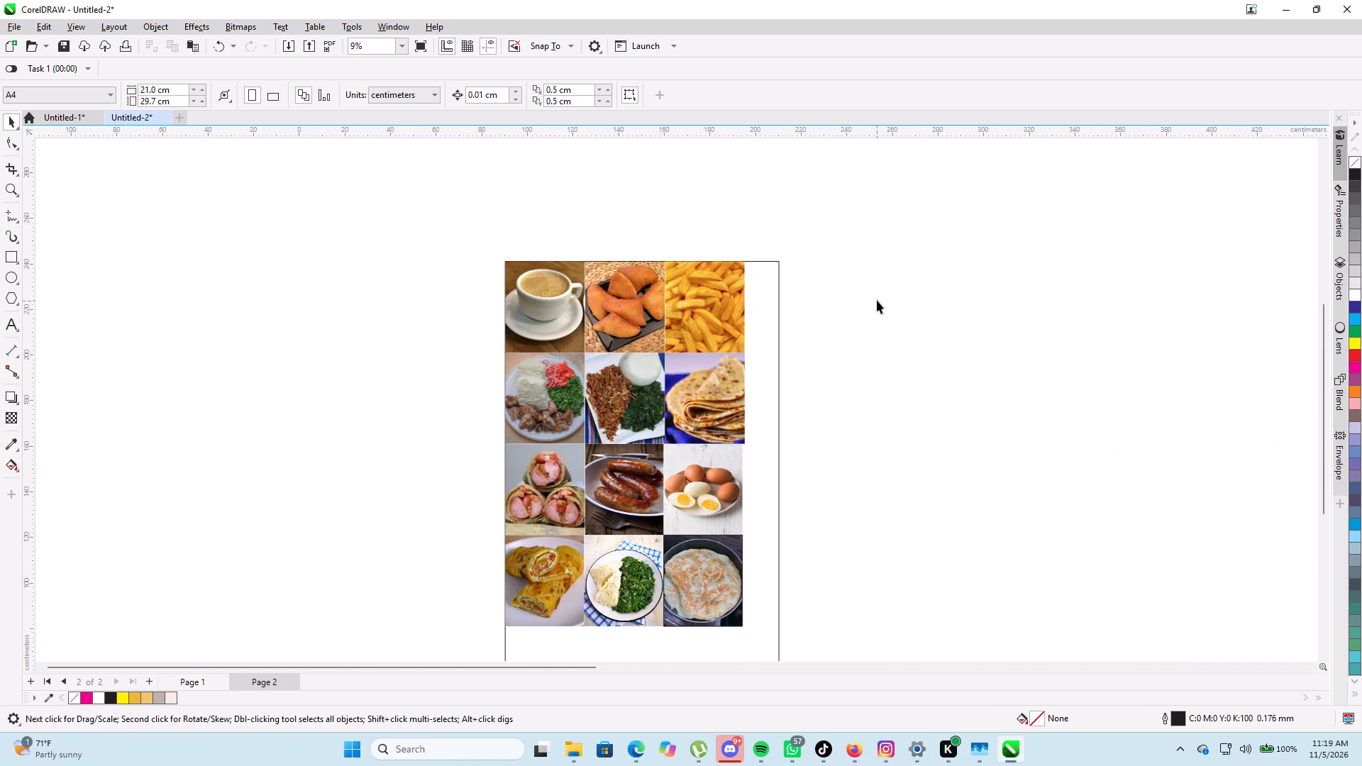
{"action": "scroll", "coordinate": [876, 300], "scroll_direction": "down", "scroll_amount": 9}
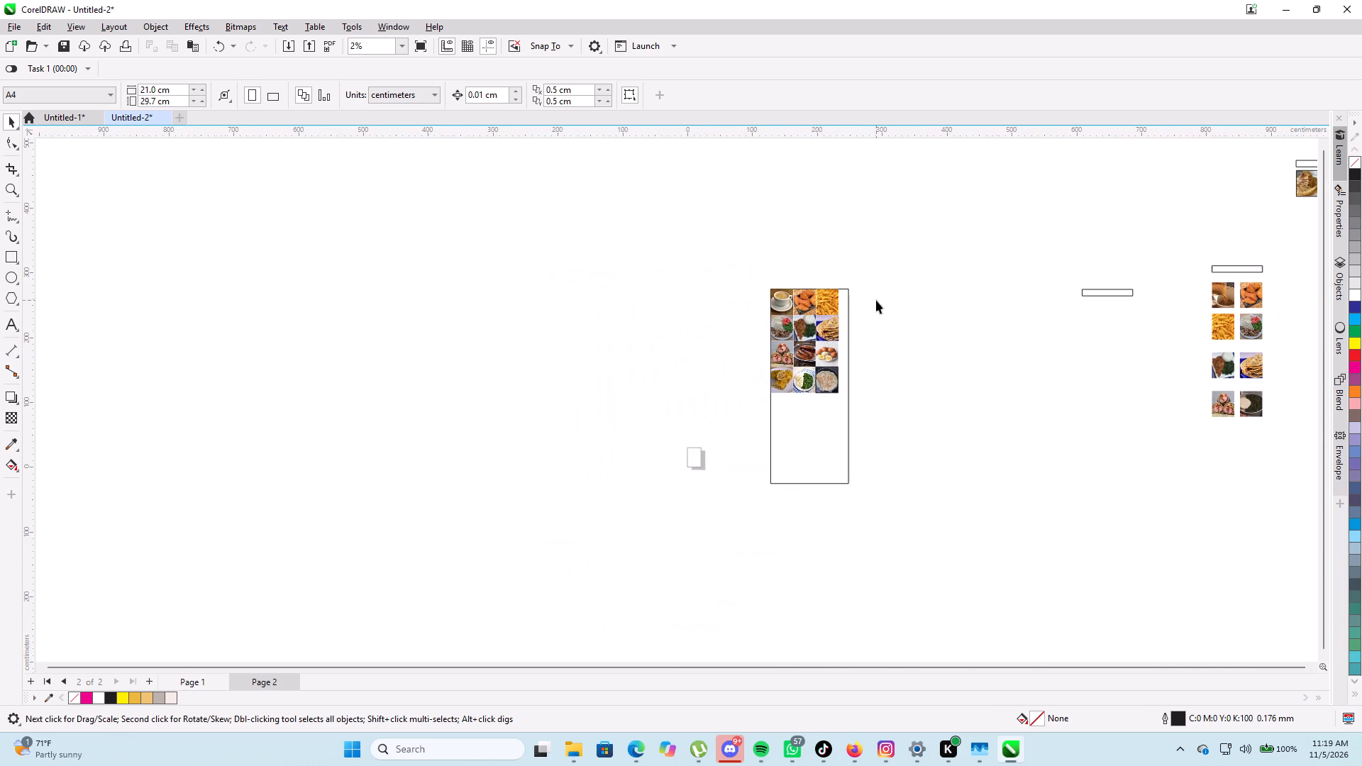
Look over page 1's shopfront photo, mock-ups, four-photo layout and dish name list for the food point's signage details.
{"action": "left_click", "coordinate": [206, 684]}
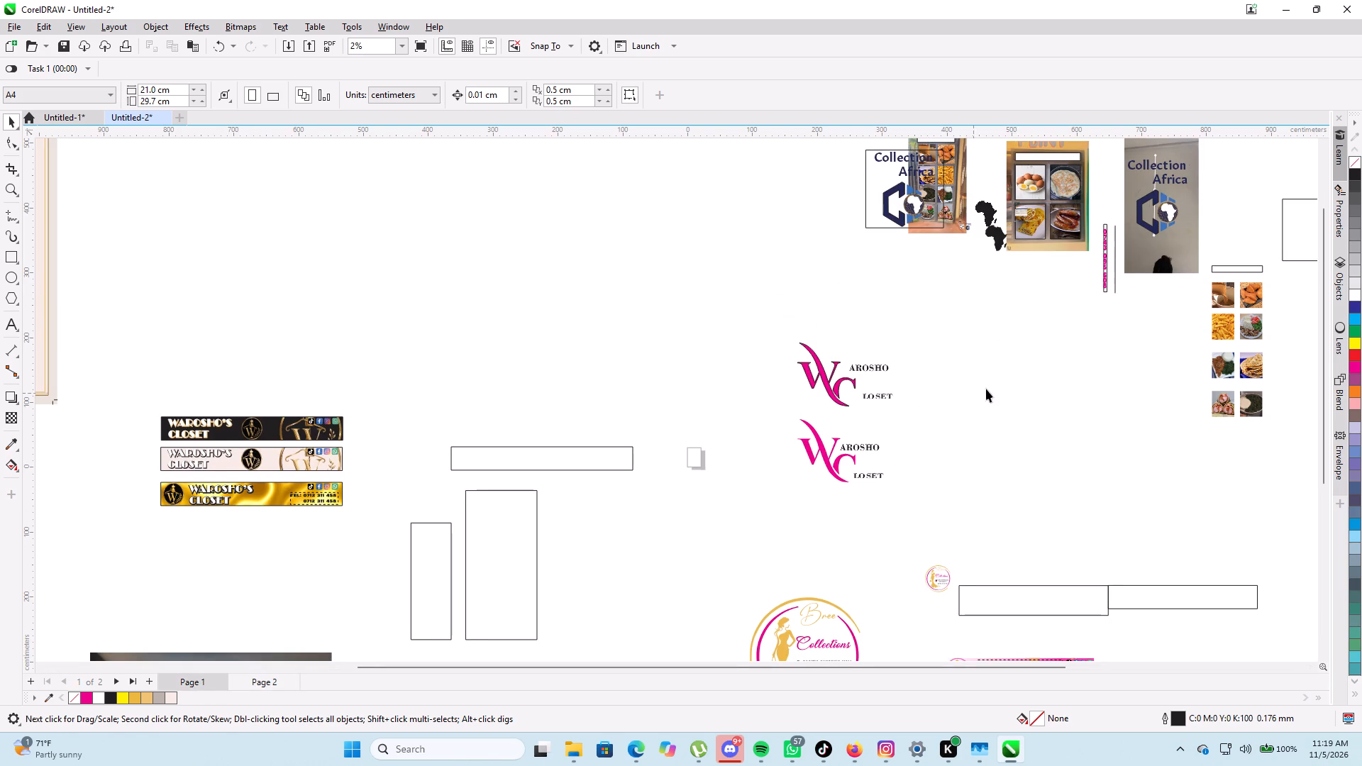
{"action": "middle_click_drag", "start_coordinate": [987, 387], "coordinate": [651, 472]}
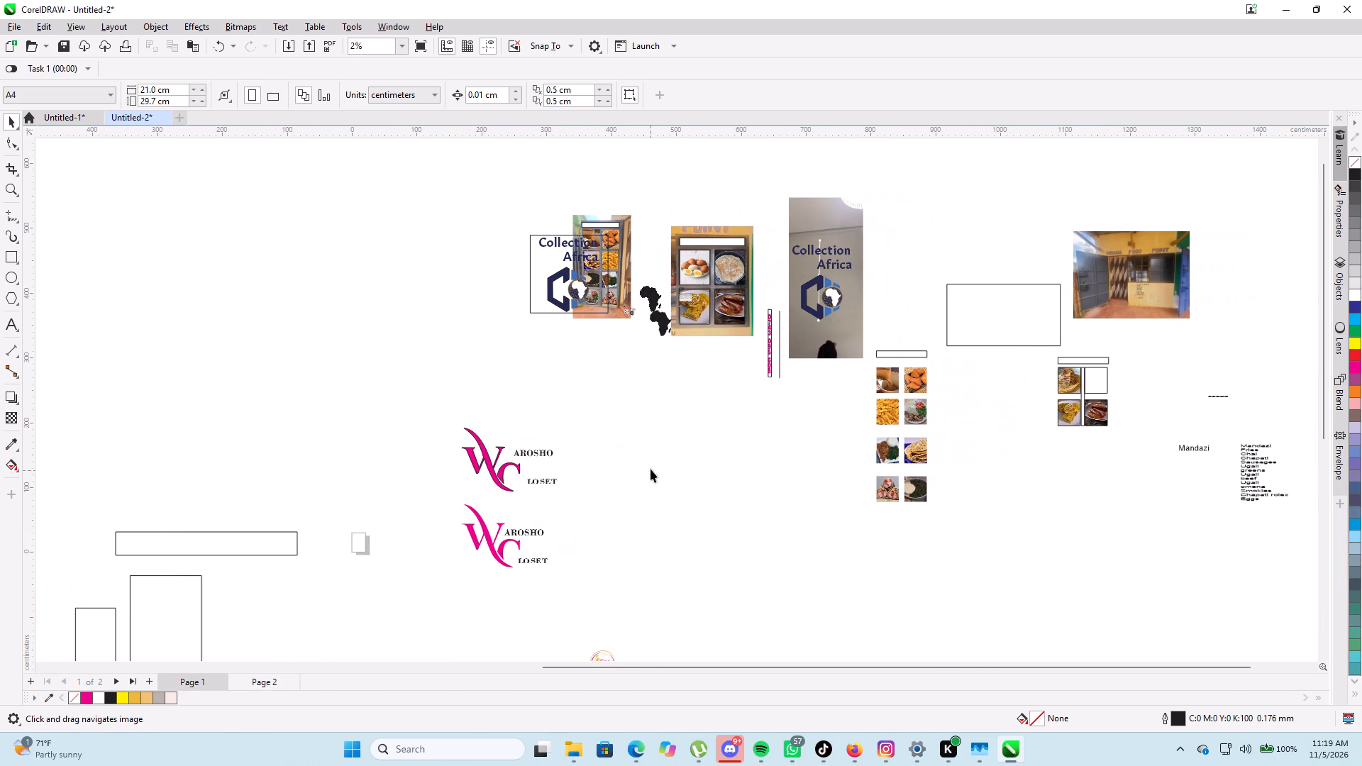
{"action": "scroll", "coordinate": [656, 448], "scroll_direction": "down", "scroll_amount": 8}
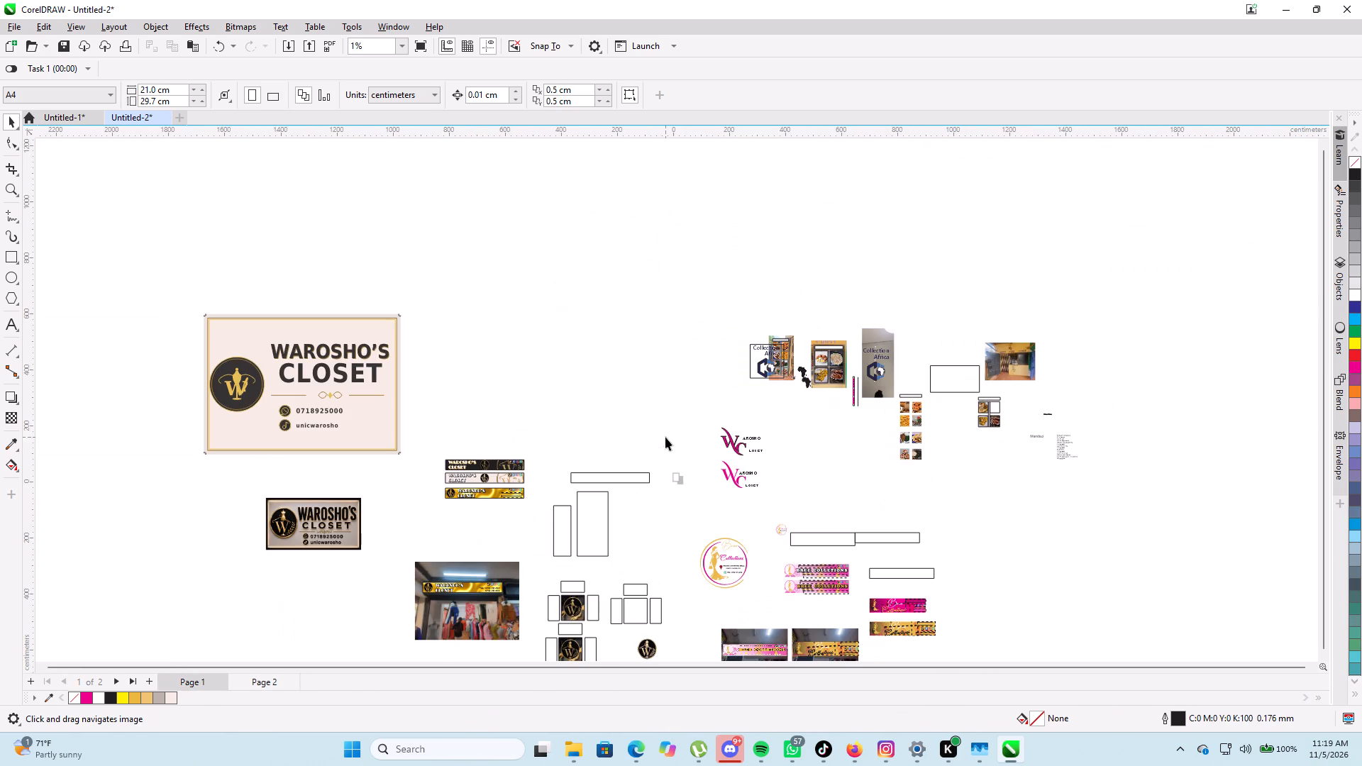
{"action": "scroll", "coordinate": [665, 437], "scroll_direction": "down", "scroll_amount": 1}
{"action": "scroll", "coordinate": [837, 503], "scroll_direction": "down", "scroll_amount": 4}
{"action": "scroll", "coordinate": [953, 522], "scroll_direction": "down", "scroll_amount": 2}
{"action": "scroll", "coordinate": [953, 521], "scroll_direction": "up", "scroll_amount": 3}
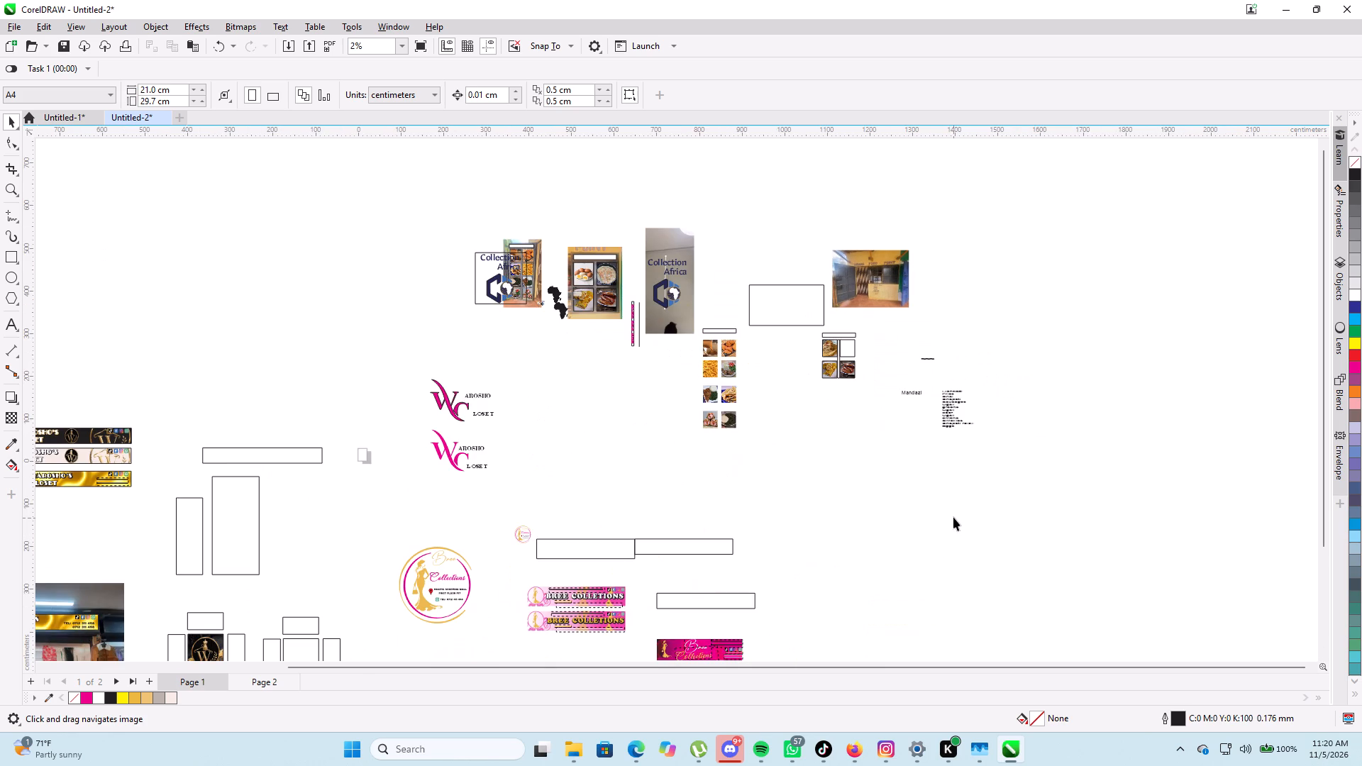
{"action": "scroll", "coordinate": [953, 516], "scroll_direction": "down", "scroll_amount": 3}
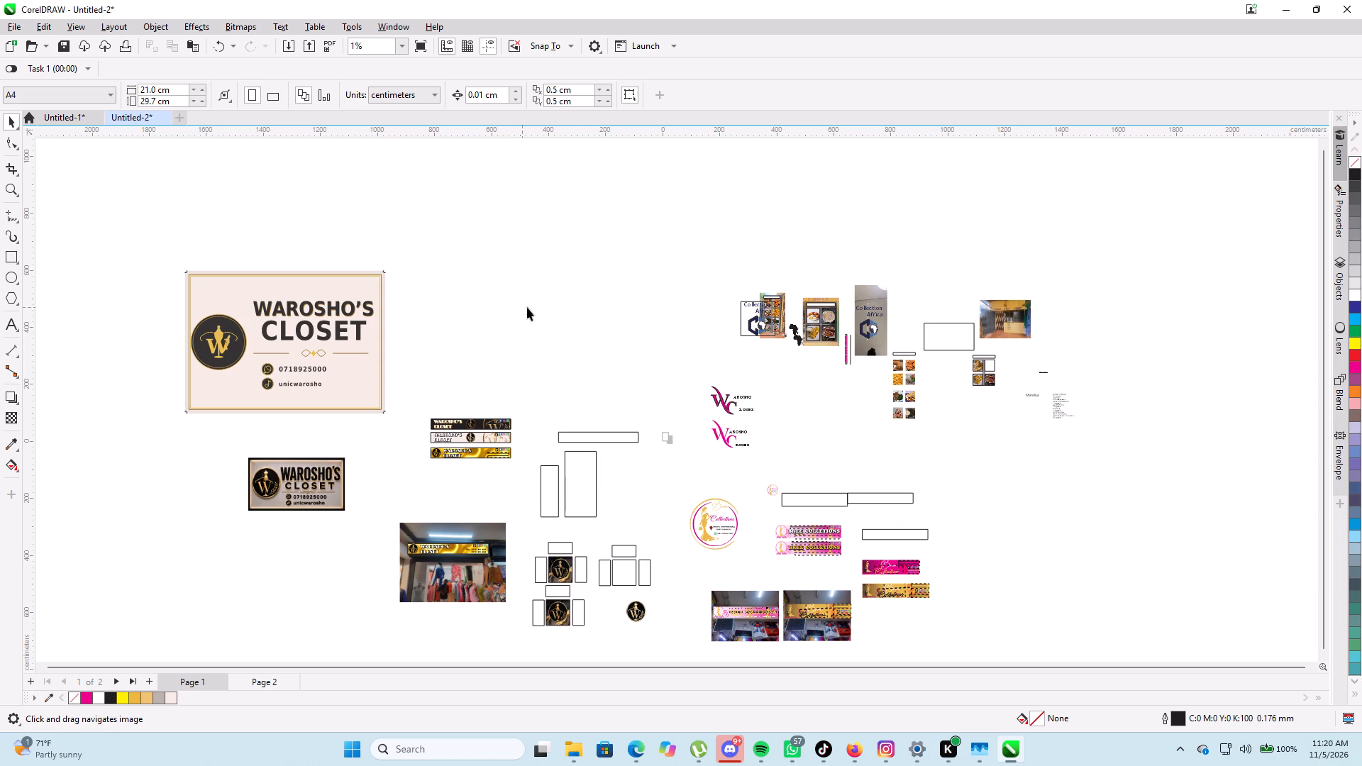
{"action": "scroll", "coordinate": [1010, 332], "scroll_direction": "up", "scroll_amount": 7}
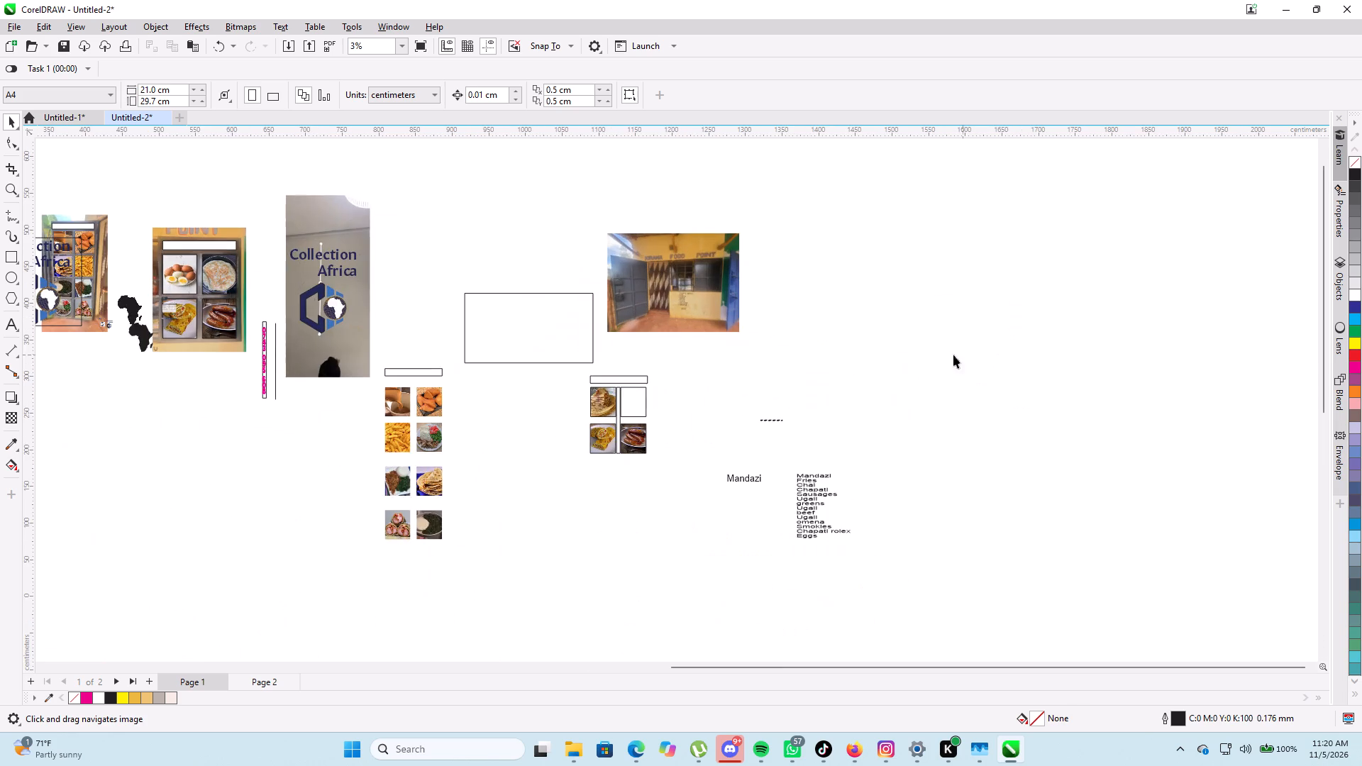
{"action": "scroll", "coordinate": [873, 384], "scroll_direction": "up", "scroll_amount": 3}
{"action": "scroll", "coordinate": [641, 366], "scroll_direction": "down", "scroll_amount": 2}
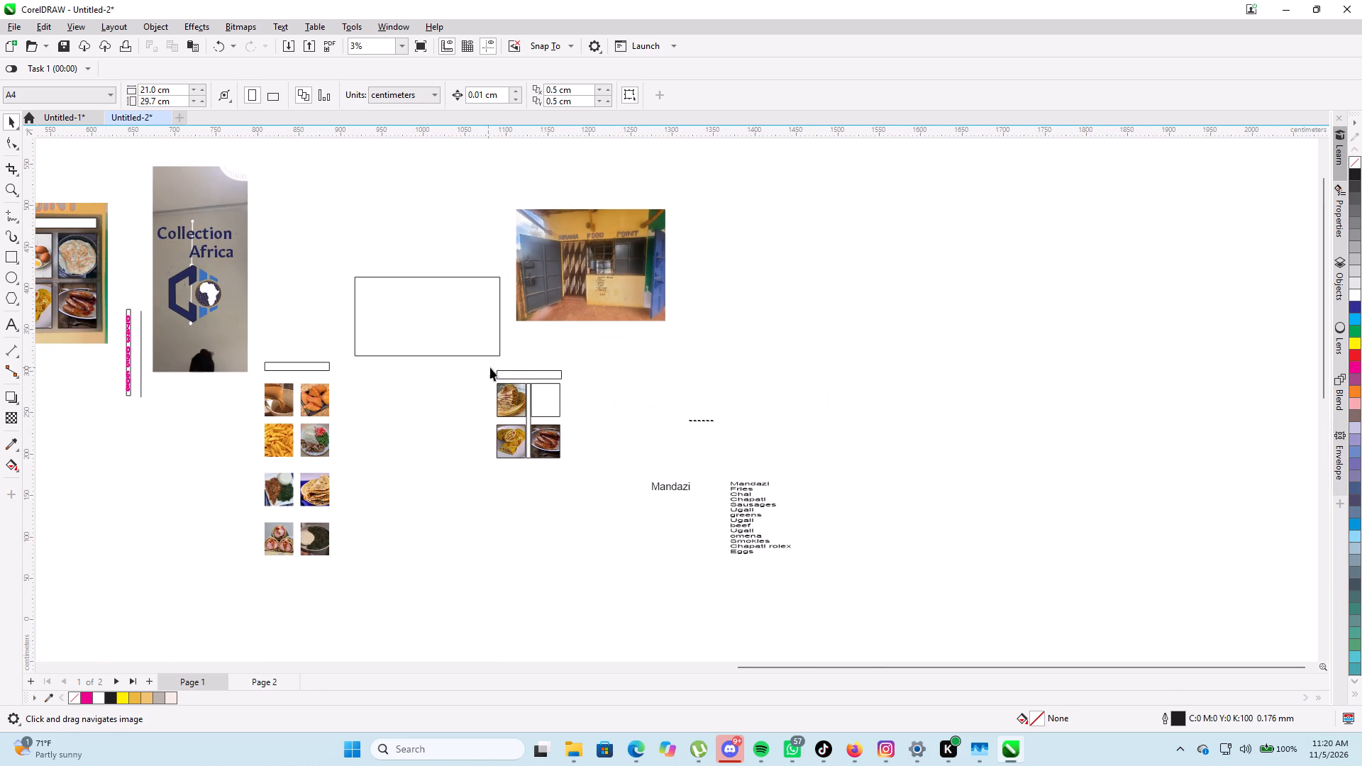
{"action": "left_click", "coordinate": [516, 376]}
{"action": "scroll", "coordinate": [568, 374], "scroll_direction": "up", "scroll_amount": 4}
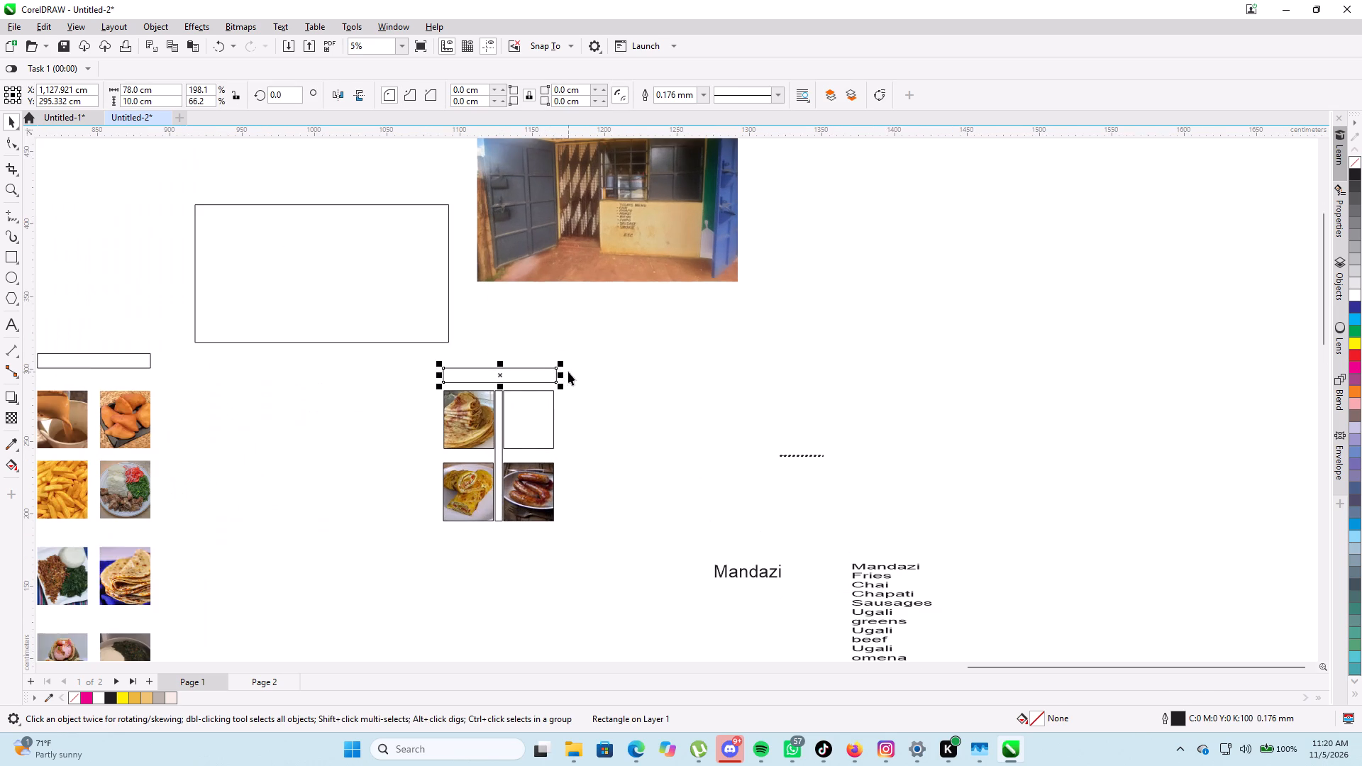
{"action": "scroll", "coordinate": [568, 372], "scroll_direction": "down", "scroll_amount": 2}
Examine page 2's four-photo layout of eggs, omelette, rolex and sausages and the blank header bar above it.
{"action": "left_click", "coordinate": [260, 680]}
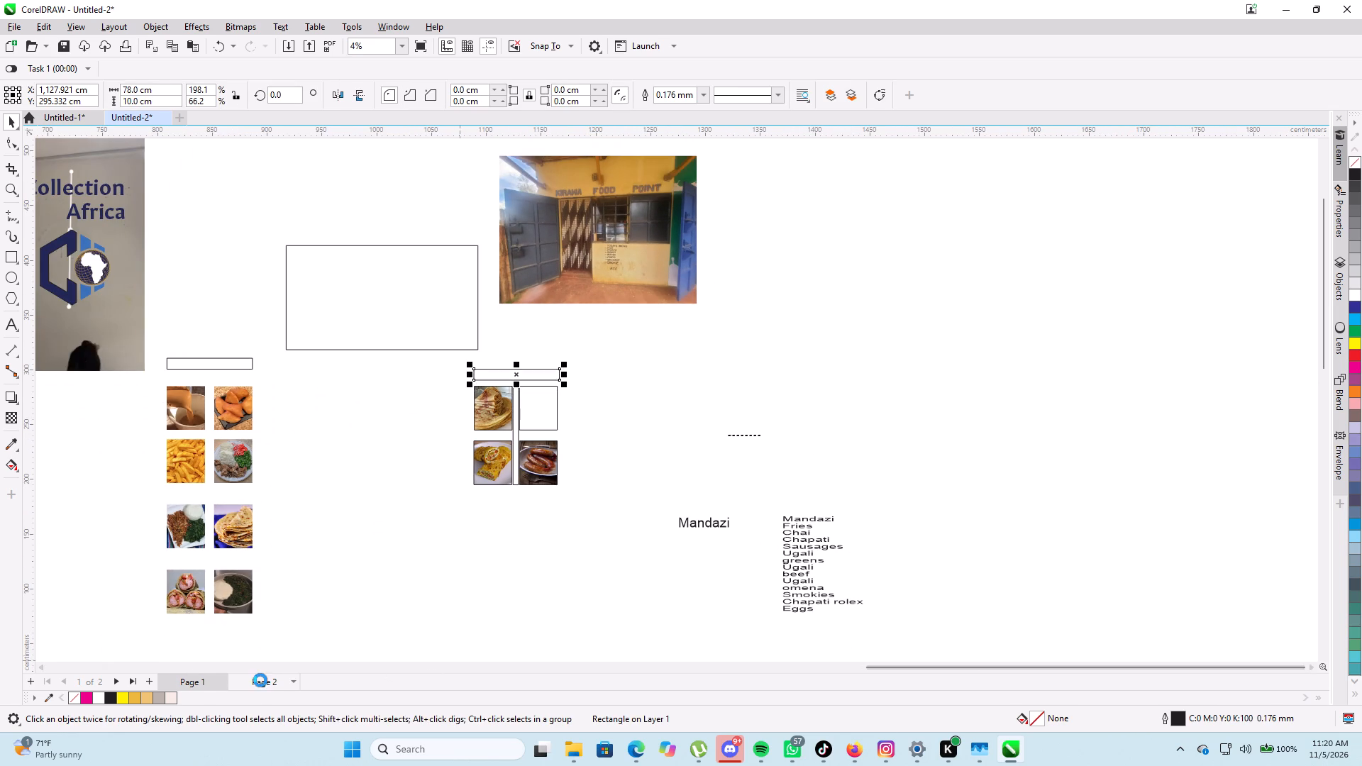
{"action": "scroll", "coordinate": [480, 308], "scroll_direction": "up", "scroll_amount": 6}
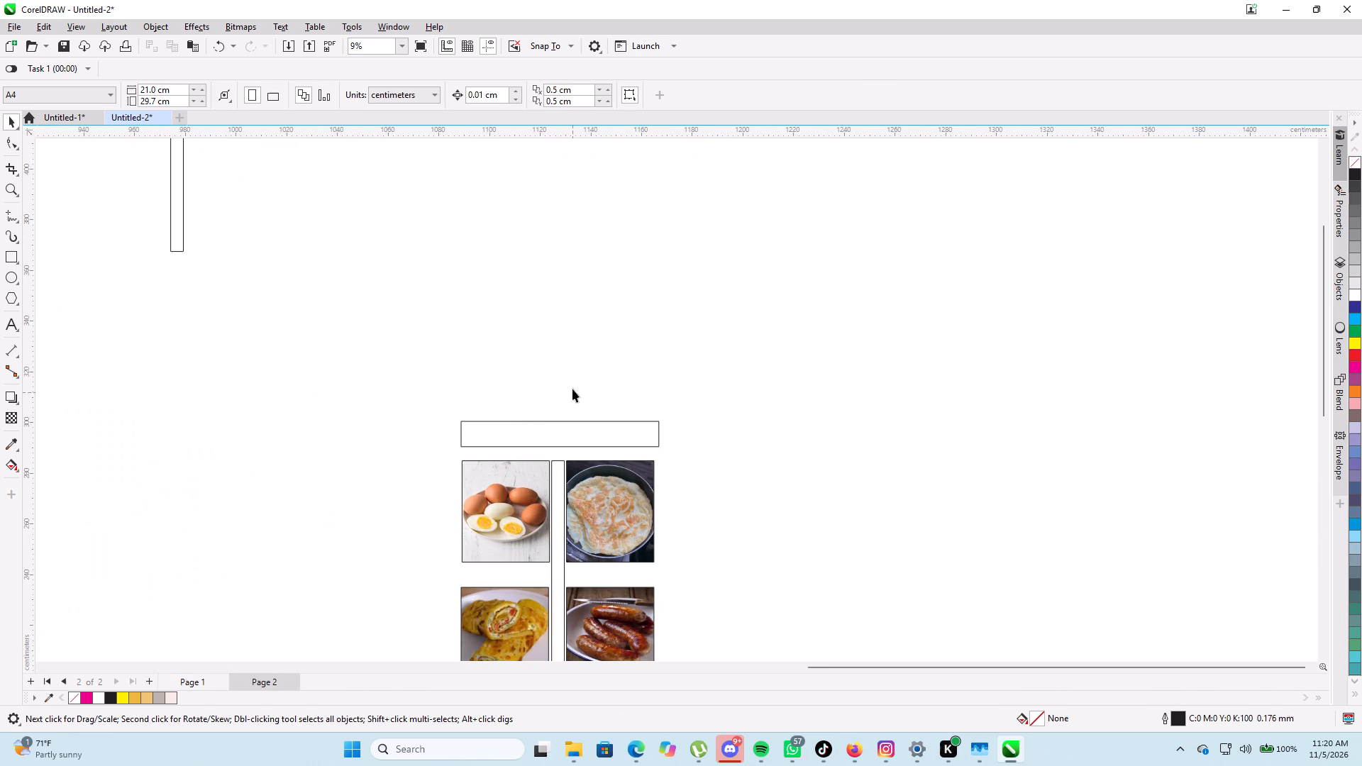
{"action": "double_click", "coordinate": [569, 348]}
{"action": "scroll", "coordinate": [593, 552], "scroll_direction": "up", "scroll_amount": 4}
{"action": "scroll", "coordinate": [530, 460], "scroll_direction": "up", "scroll_amount": 6}
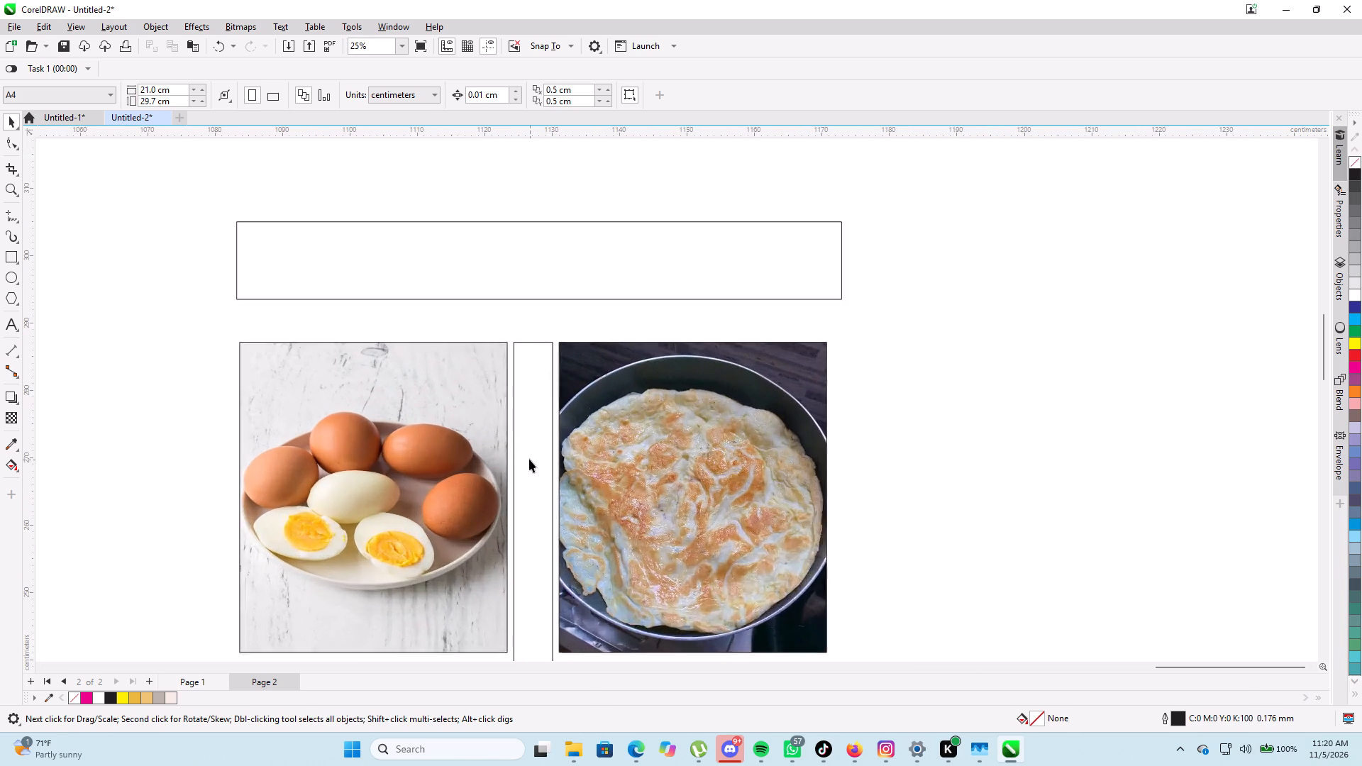
{"action": "scroll", "coordinate": [529, 459], "scroll_direction": "up", "scroll_amount": 5}
{"action": "scroll", "coordinate": [529, 457], "scroll_direction": "down", "scroll_amount": 5}
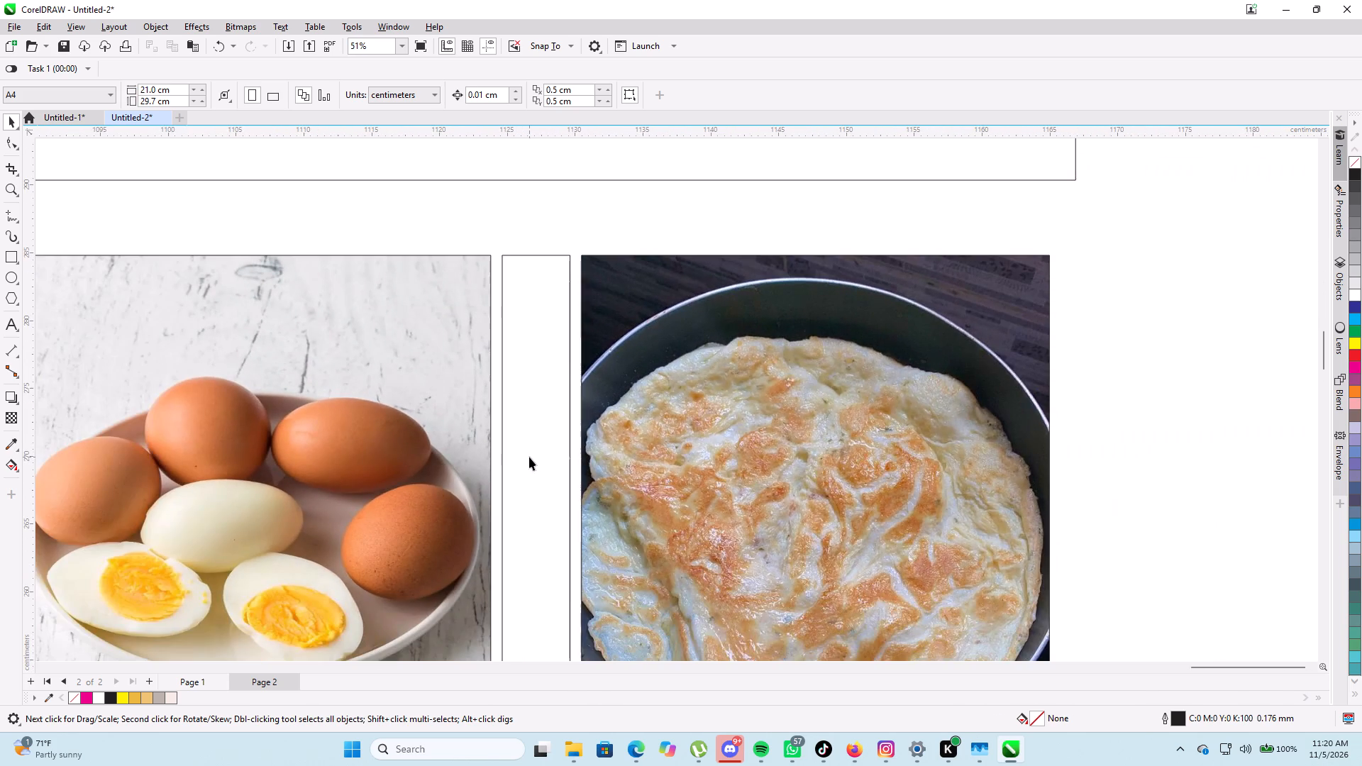
{"action": "scroll", "coordinate": [529, 457], "scroll_direction": "down", "scroll_amount": 6}
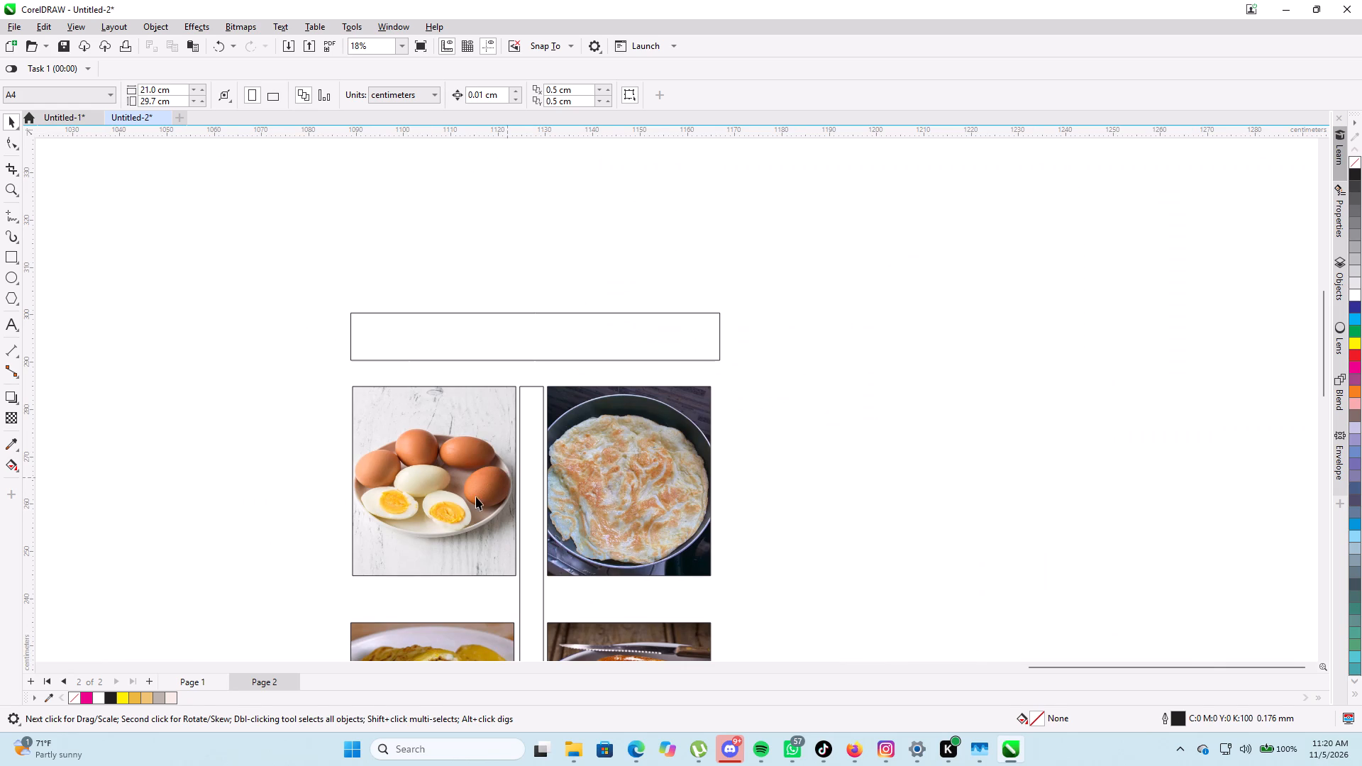
{"action": "left_click", "coordinate": [472, 342]}
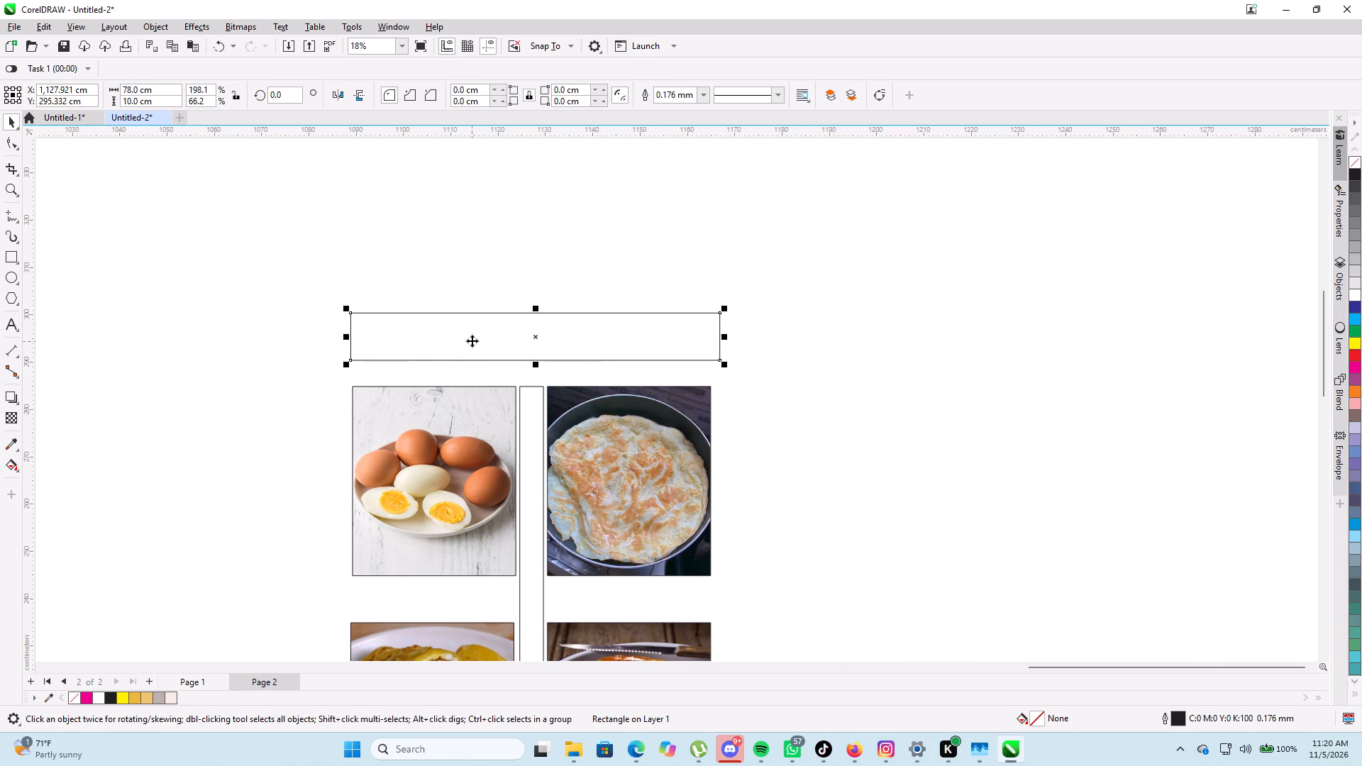
{"action": "left_click", "coordinate": [850, 334]}
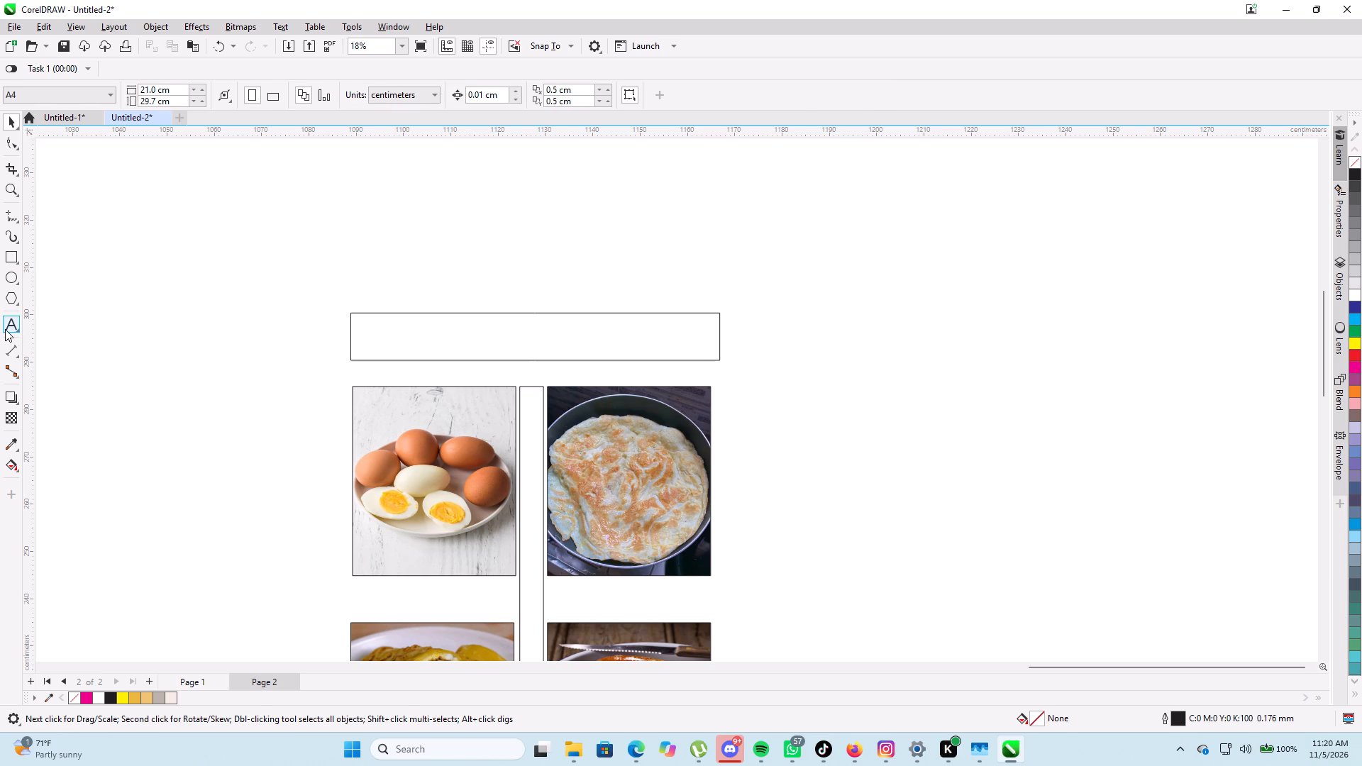
Add the title text "KIRAWA FOOD POINT" beside the blank header bar above the boiled eggs and omelette photos.
{"action": "left_click", "coordinate": [5, 329]}
{"action": "left_click", "coordinate": [770, 341]}
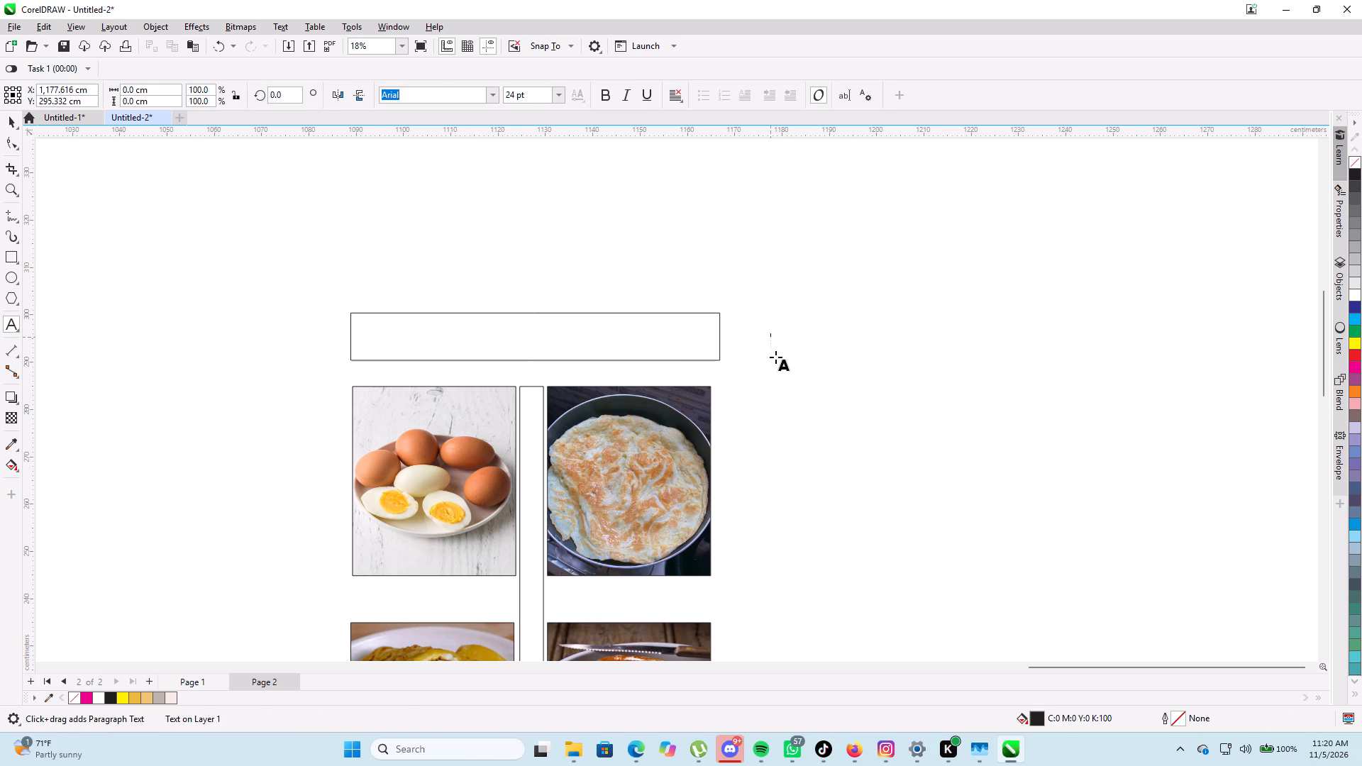
{"action": "type", "text": "ki"}
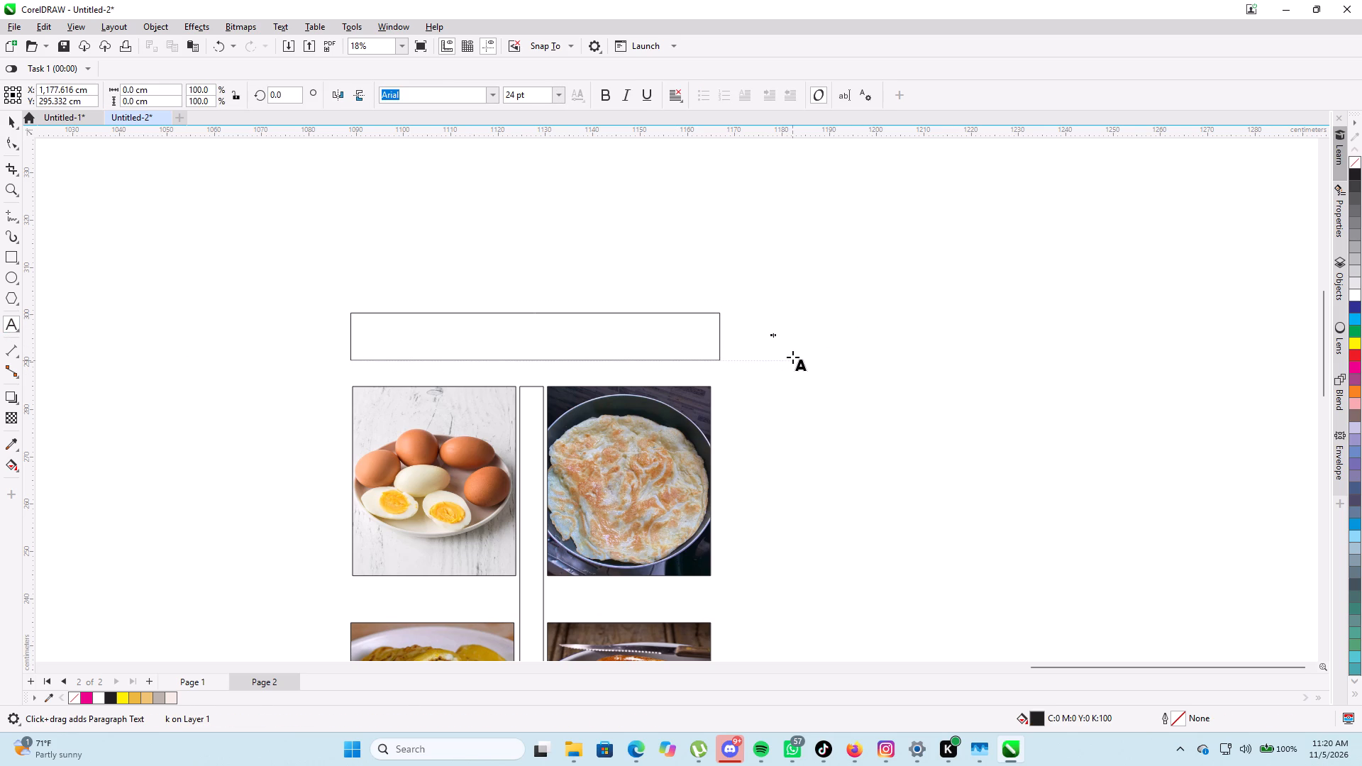
{"action": "key", "text": "BackSpace"}
{"action": "key", "text": "BackSpace"}
{"action": "key", "text": "BackSpace"}
{"action": "type", "text": "KIRAWA"}
{"action": "key", "text": "space"}
{"action": "type", "text": "FOOD POINT"}
Enlarge the KIRAWA FOOD POINT title proportionally to about 71.6 cm wide, roughly 198 pt.
{"action": "scroll", "coordinate": [762, 338], "scroll_direction": "up", "scroll_amount": 9}
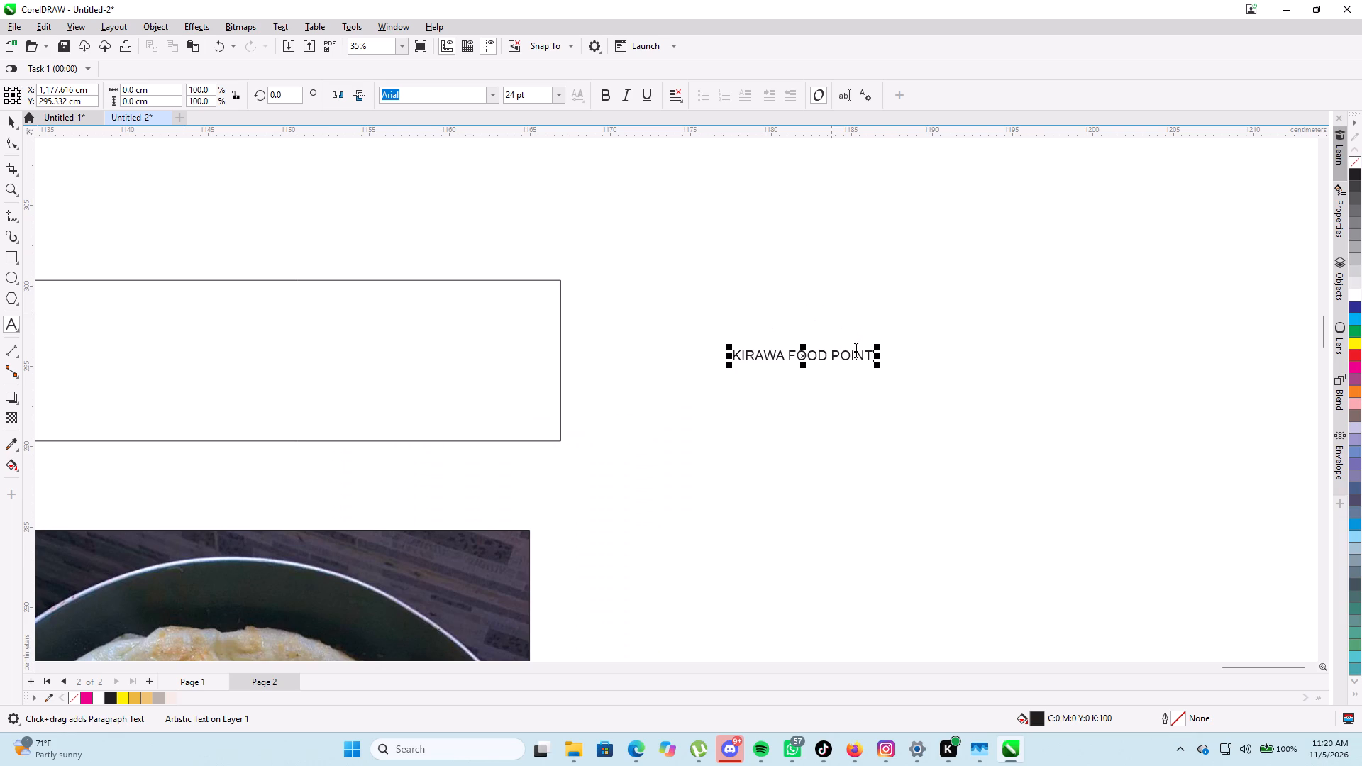
{"action": "left_click_drag", "start_coordinate": [880, 347], "coordinate": [1012, 254]}
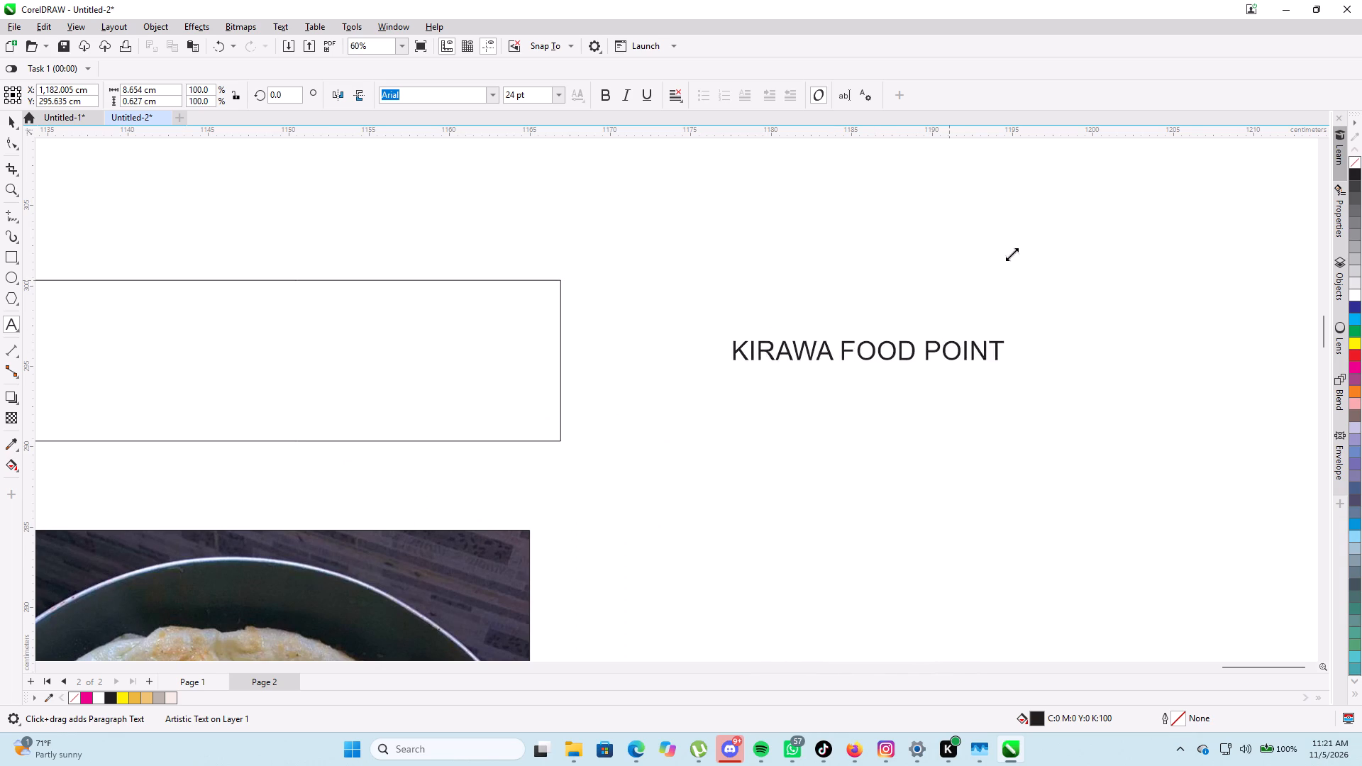
{"action": "left_click_drag", "start_coordinate": [1012, 254], "coordinate": [1361, 157]}
{"action": "scroll", "coordinate": [562, 509], "scroll_direction": "down", "scroll_amount": 5}
{"action": "scroll", "coordinate": [909, 392], "scroll_direction": "down", "scroll_amount": 2}
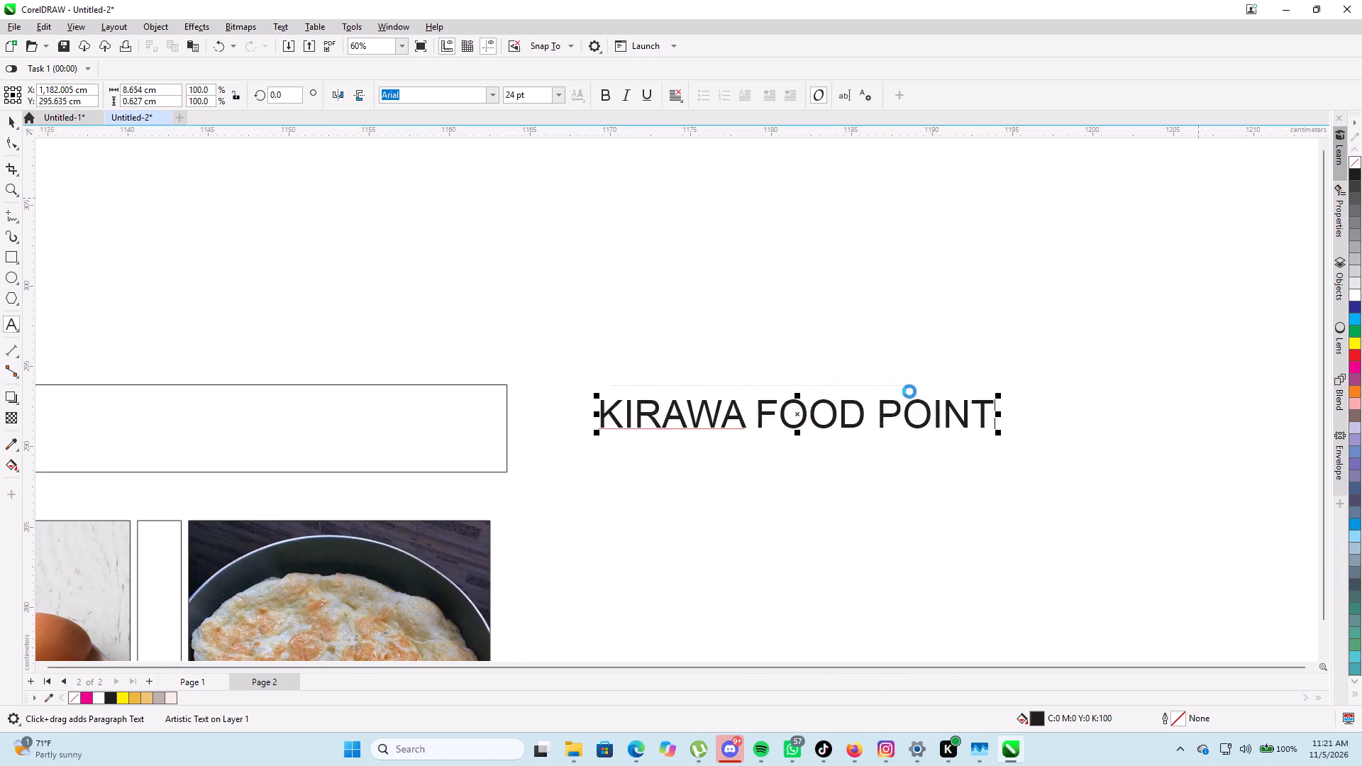
{"action": "scroll", "coordinate": [909, 392], "scroll_direction": "down", "scroll_amount": 2}
{"action": "left_click_drag", "start_coordinate": [965, 390], "coordinate": [992, 369]}
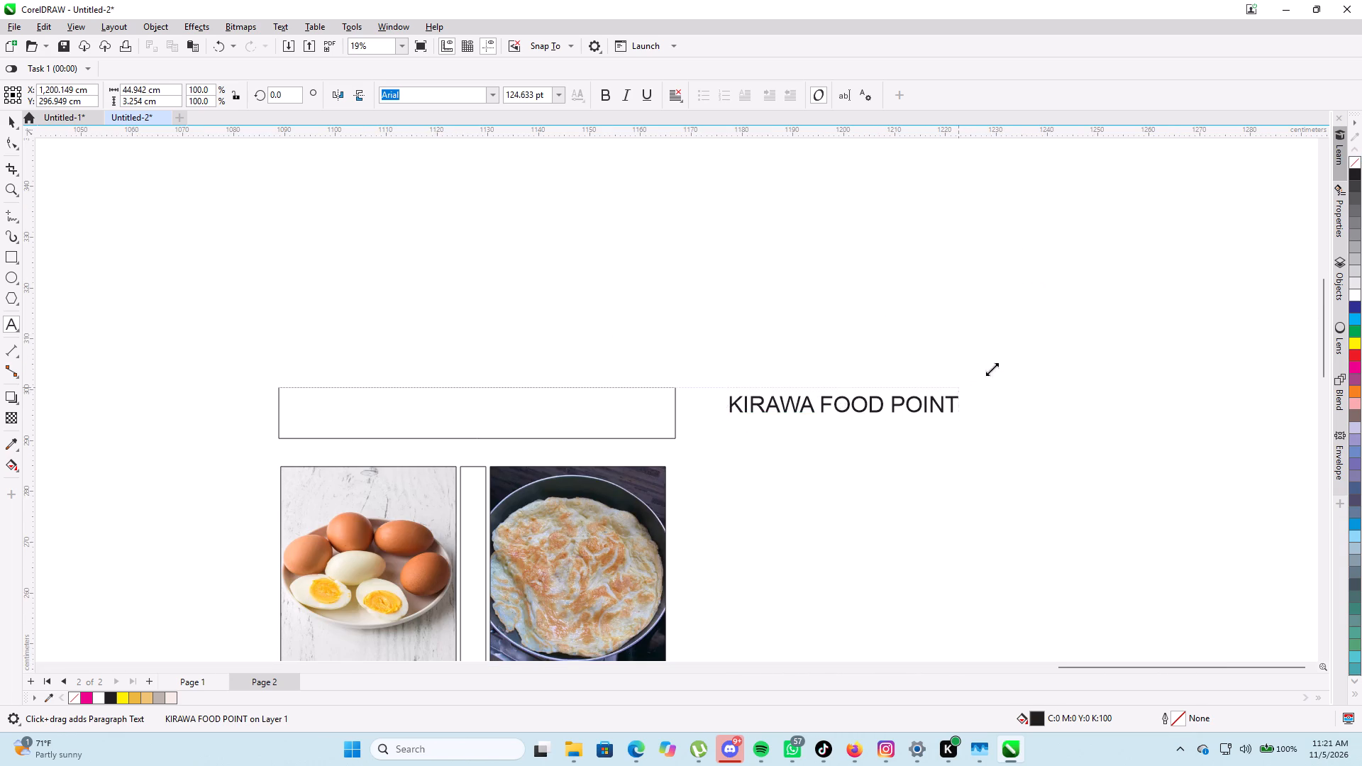
{"action": "left_click_drag", "start_coordinate": [992, 369], "coordinate": [1100, 300]}
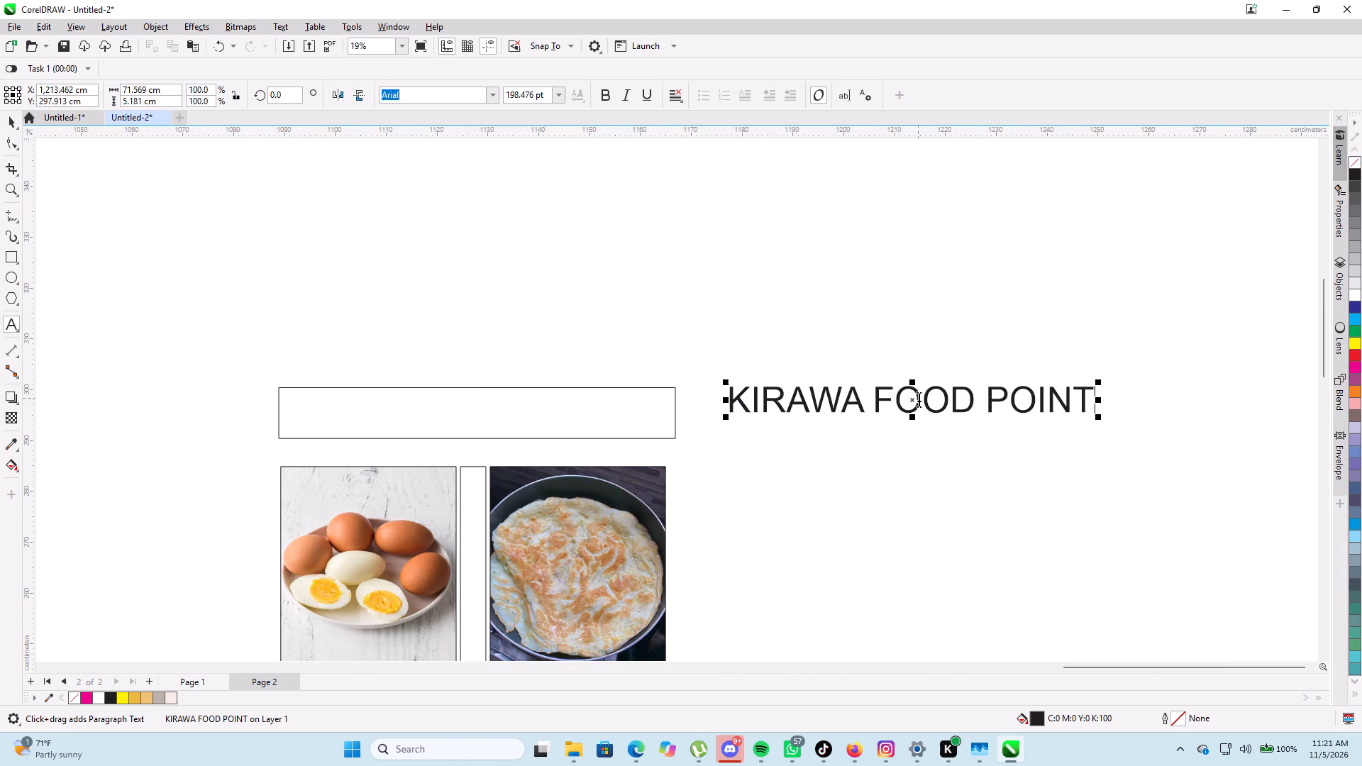
Move the KIRAWA FOOD POINT title into the centre of the blank header bar above the egg photos.
{"action": "left_click_drag", "start_coordinate": [912, 400], "coordinate": [498, 414]}
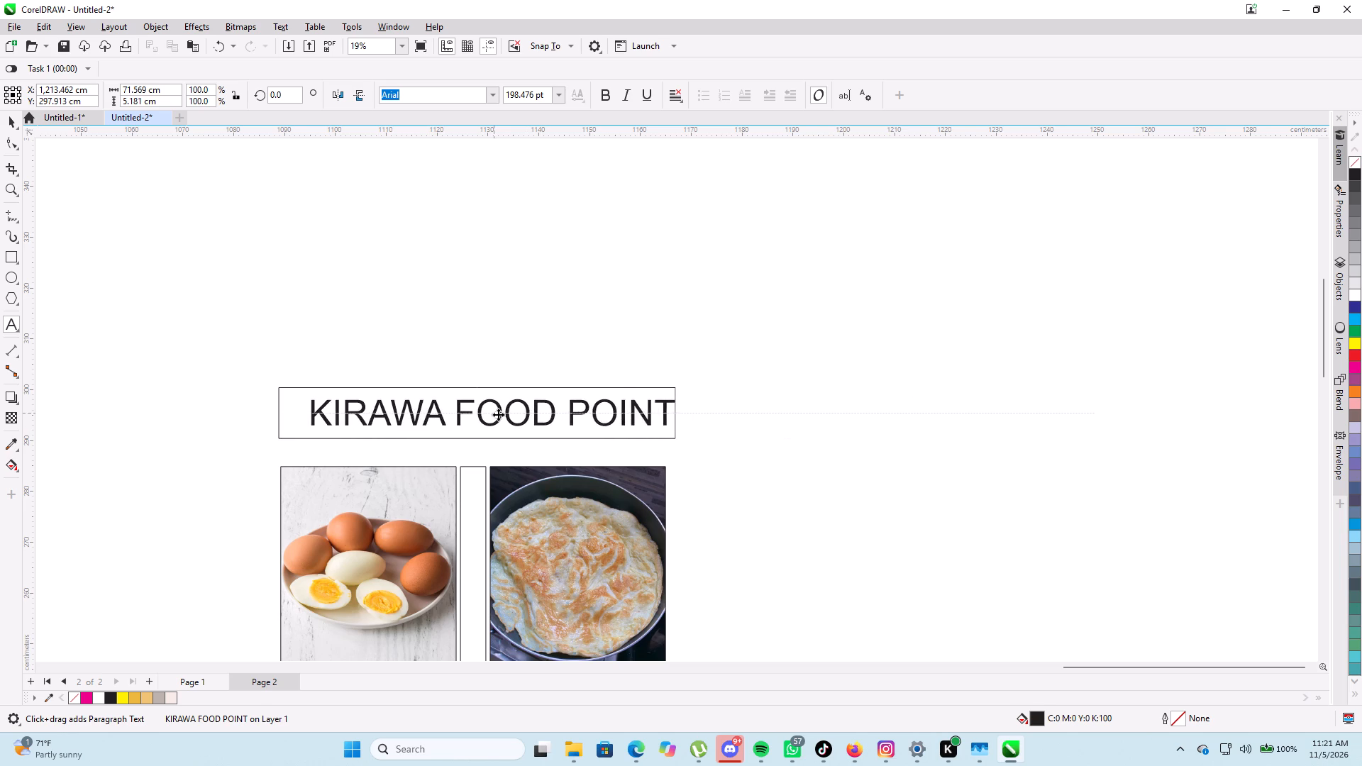
{"action": "left_click_drag", "start_coordinate": [498, 414], "coordinate": [481, 413]}
Make the whole KIRAWA FOOD POINT title bold.
{"action": "left_click_drag", "start_coordinate": [654, 414], "coordinate": [281, 422]}
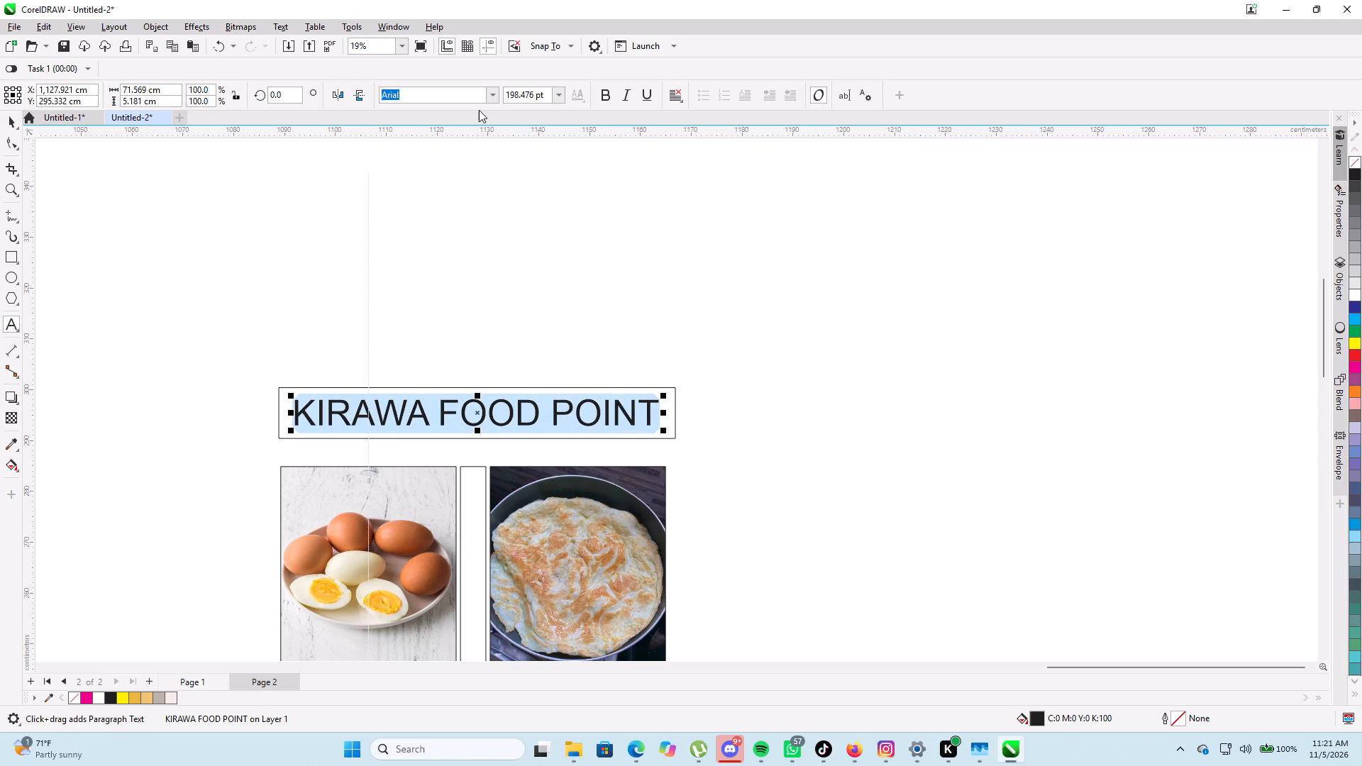
{"action": "left_click", "coordinate": [600, 103]}
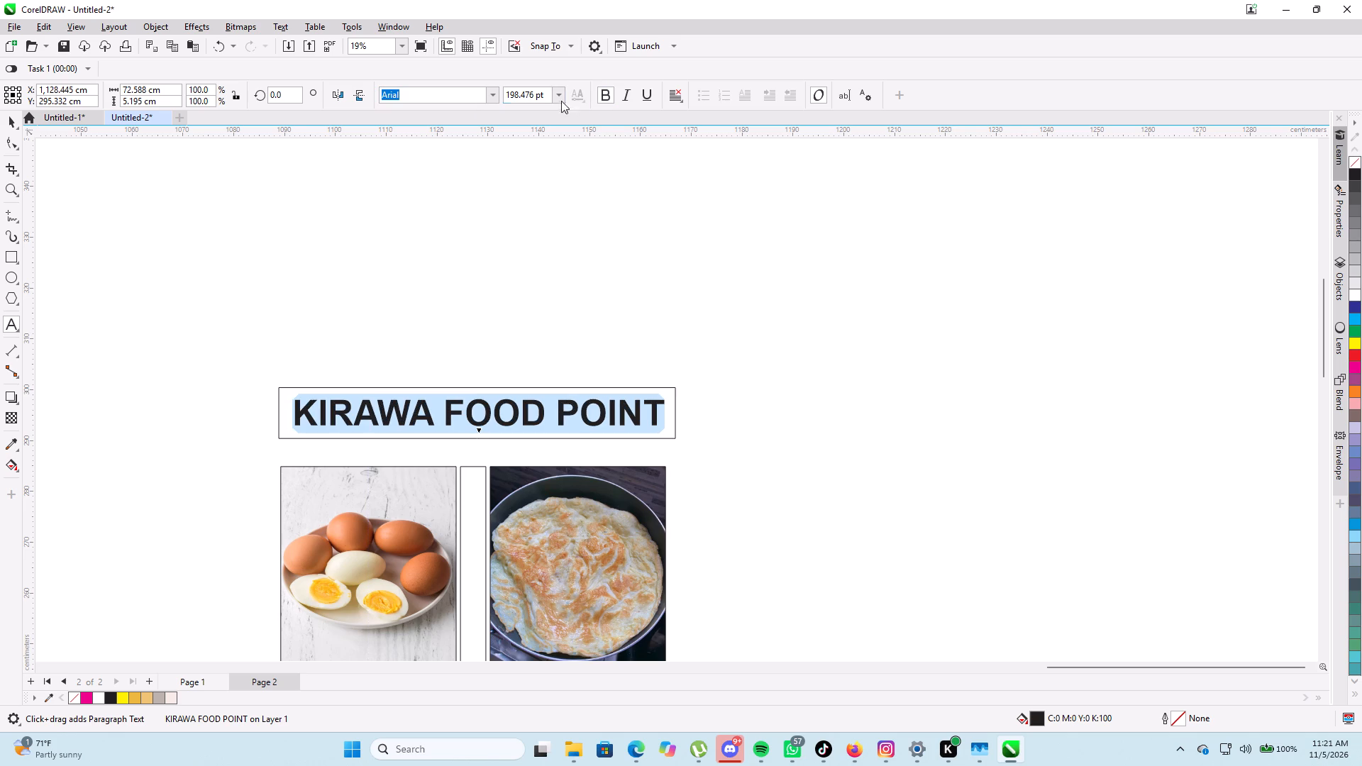
Change the font of the KIRAWA FOOD POINT title to Milker.
{"action": "left_click", "coordinate": [493, 96]}
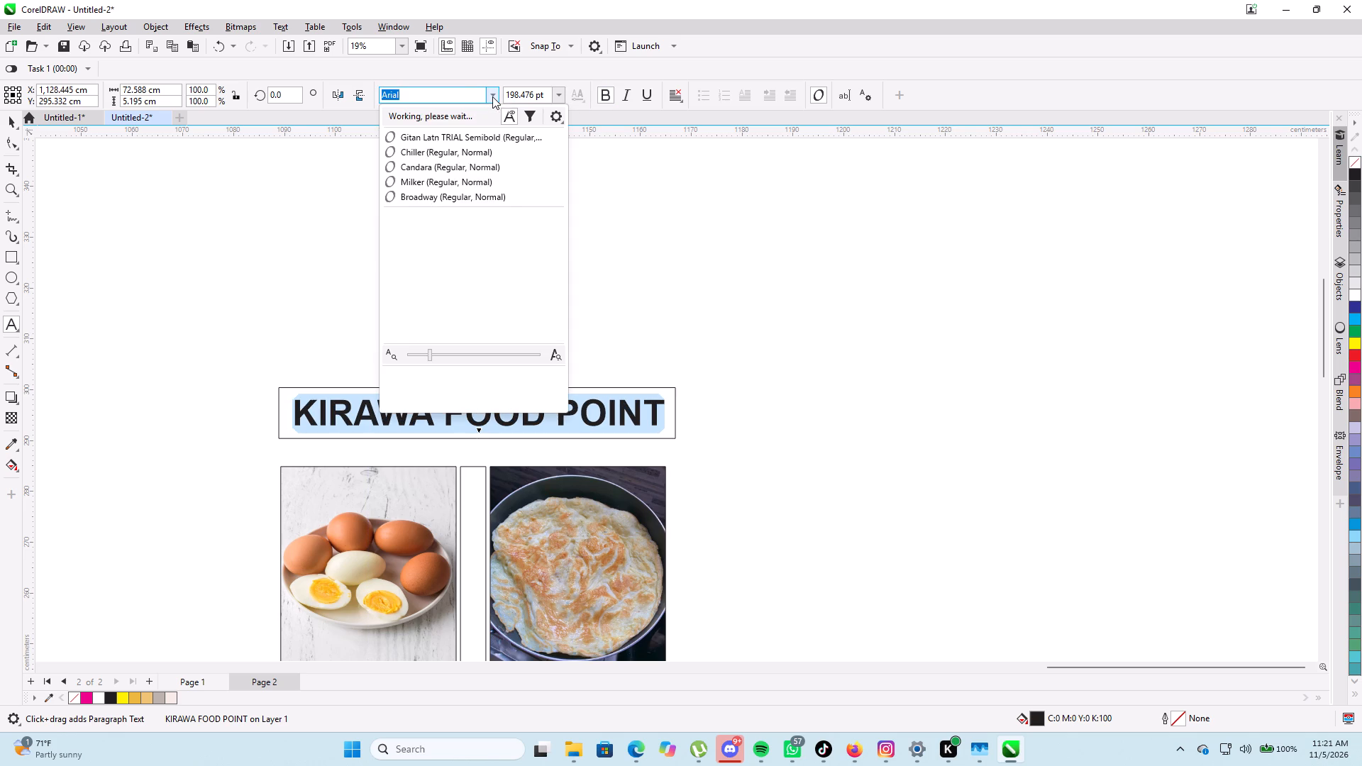
{"action": "left_click", "coordinate": [454, 182]}
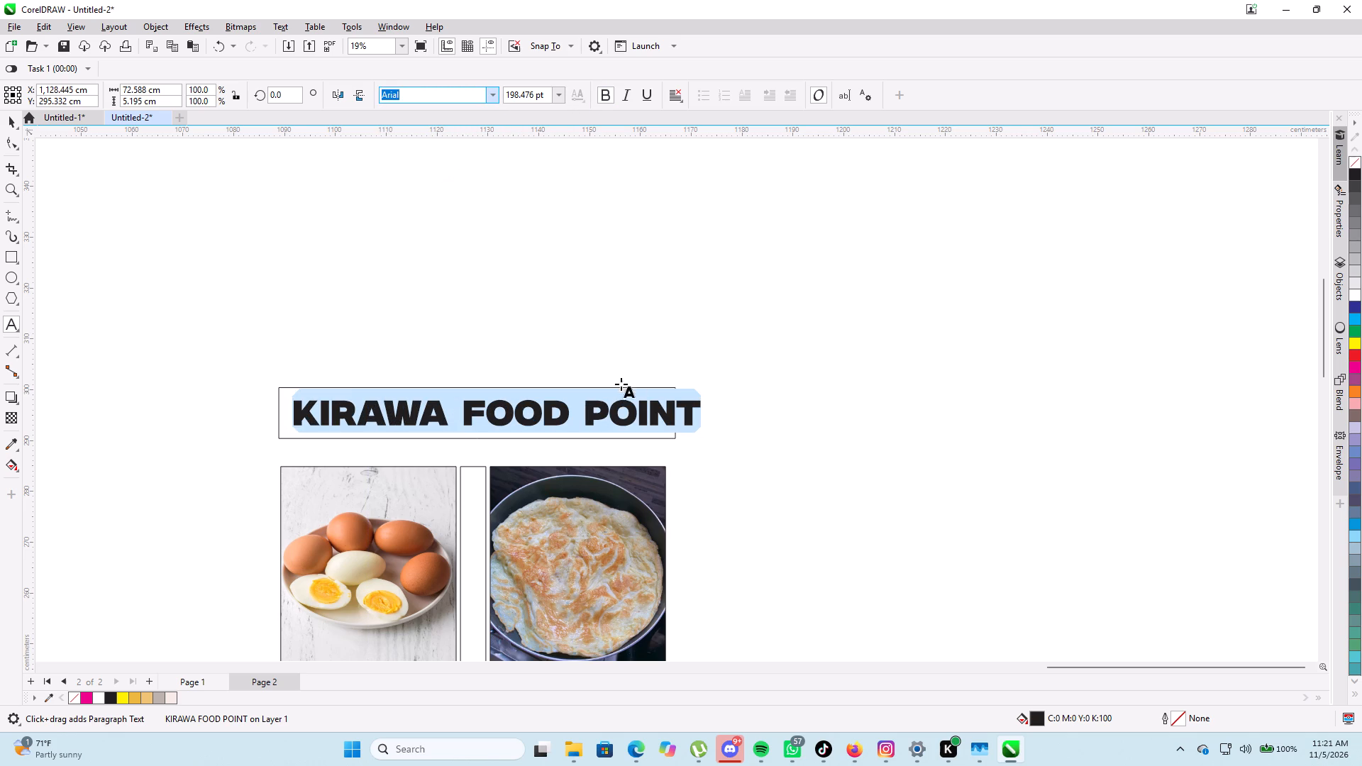
{"action": "left_click", "coordinate": [584, 411]}
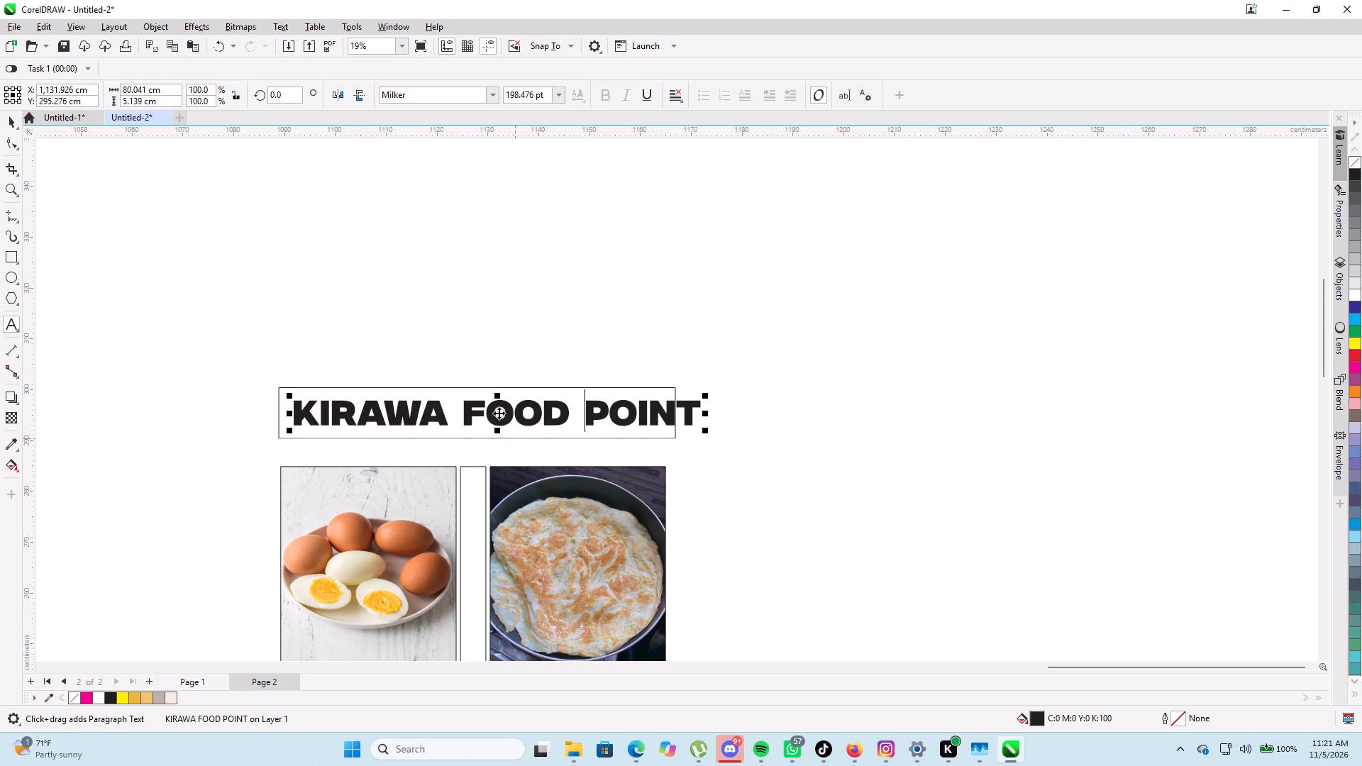
Shrink the KIRAWA FOOD POINT title proportionally to about 75.7 cm wide, roughly 188 pt, and centre it in the header bar.
{"action": "left_click_drag", "start_coordinate": [499, 413], "coordinate": [481, 412]}
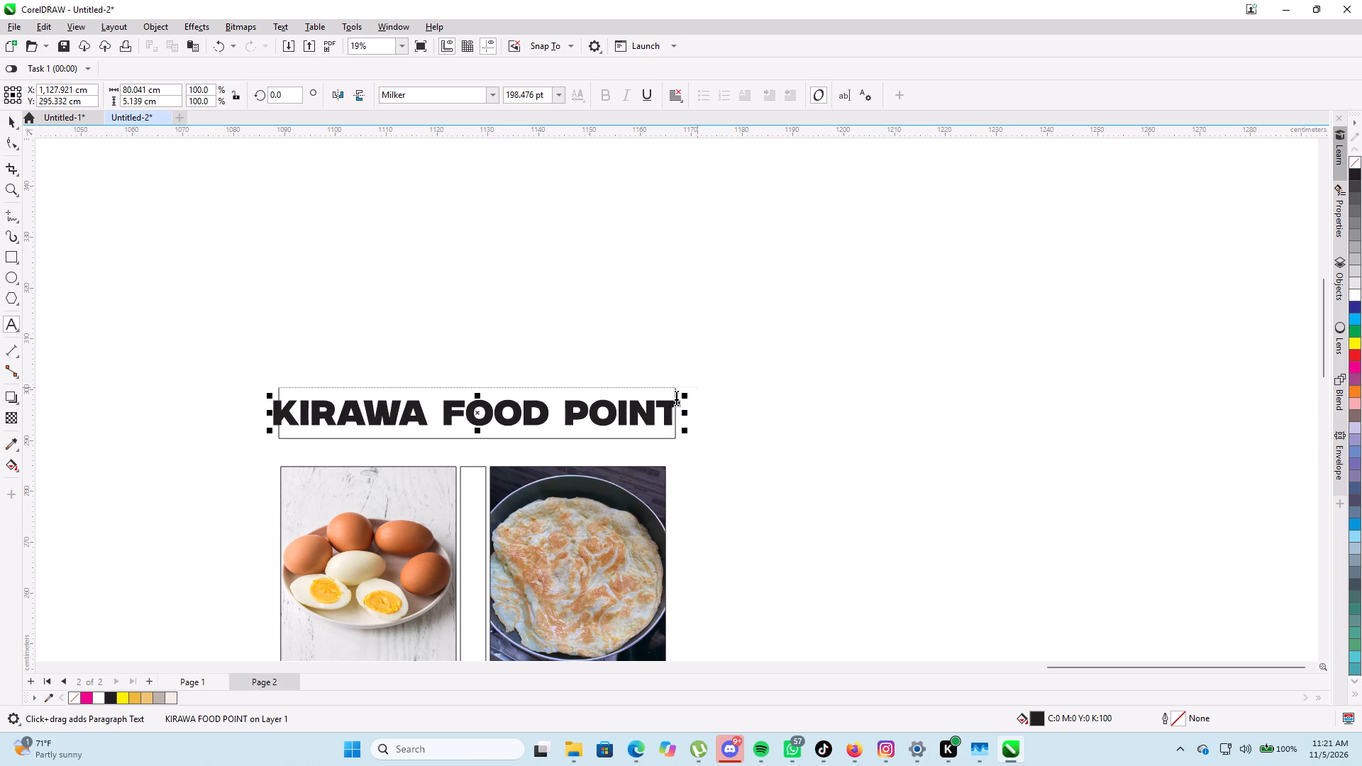
{"action": "left_click_drag", "start_coordinate": [686, 395], "coordinate": [668, 400]}
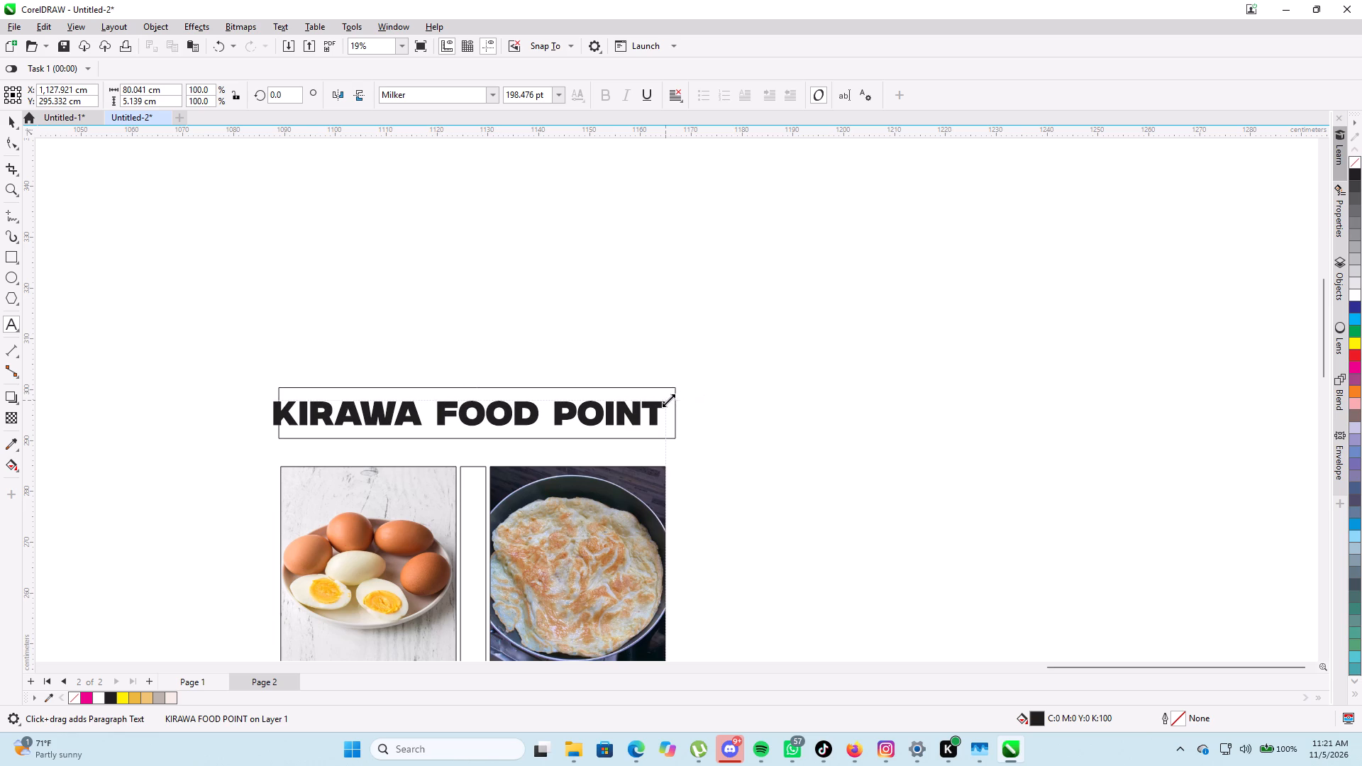
{"action": "left_click_drag", "start_coordinate": [668, 400], "coordinate": [664, 396]}
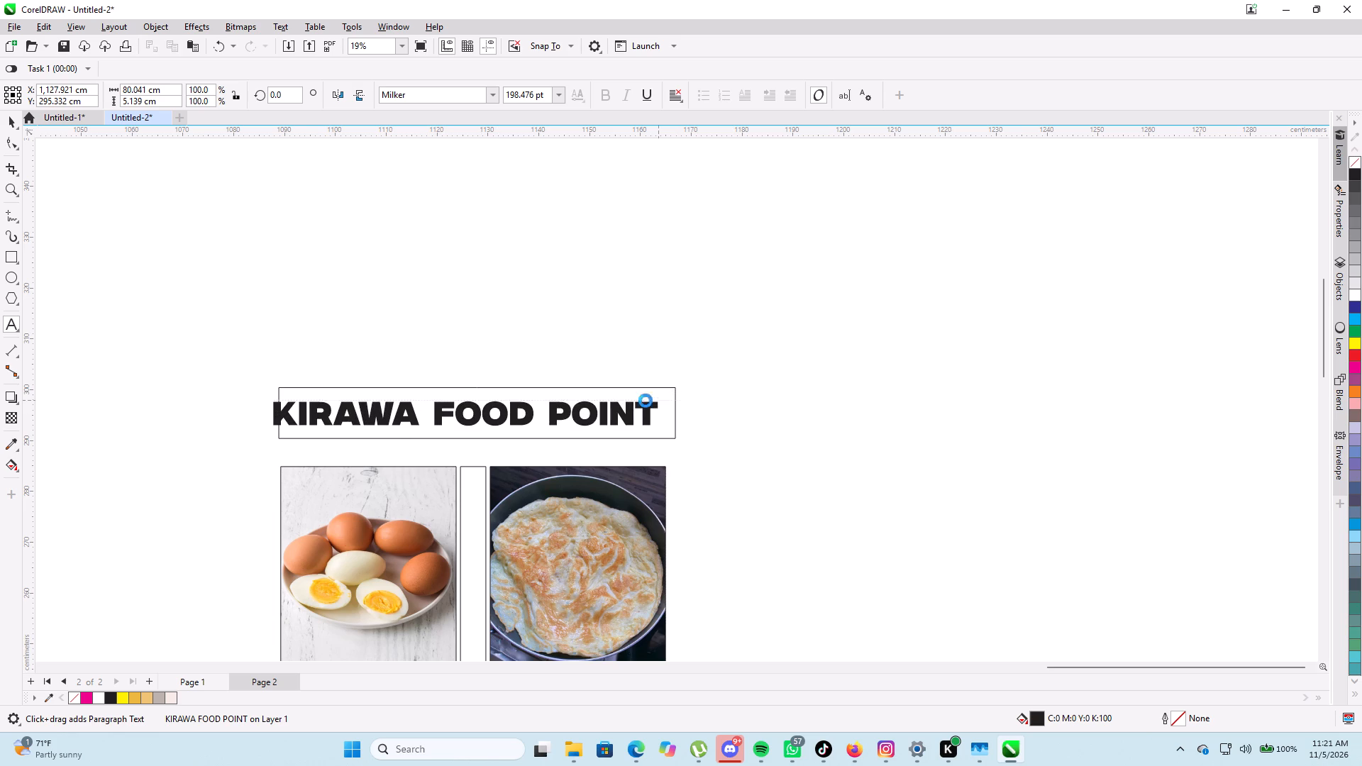
{"action": "scroll", "coordinate": [527, 411], "scroll_direction": "up", "scroll_amount": 3}
{"action": "left_click_drag", "start_coordinate": [434, 416], "coordinate": [444, 414]}
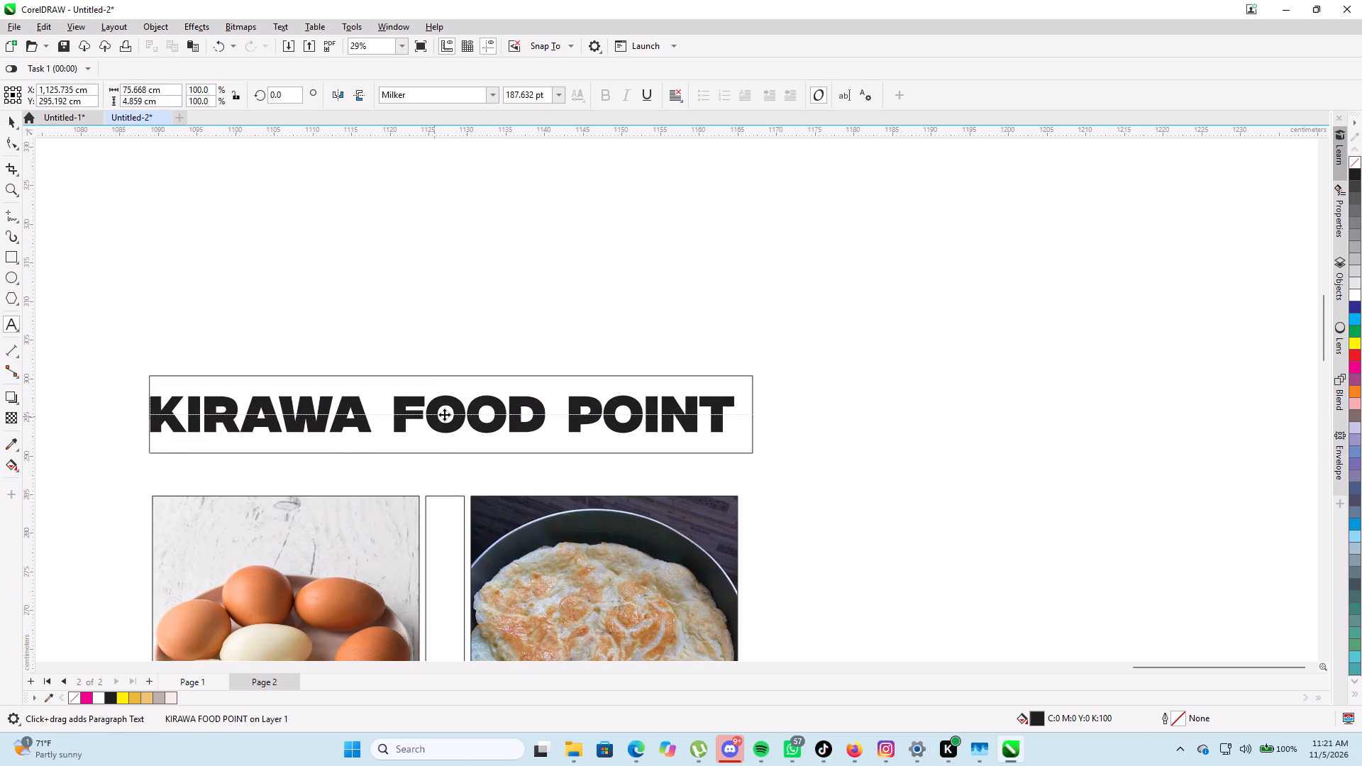
{"action": "left_click_drag", "start_coordinate": [444, 414], "coordinate": [456, 414]}
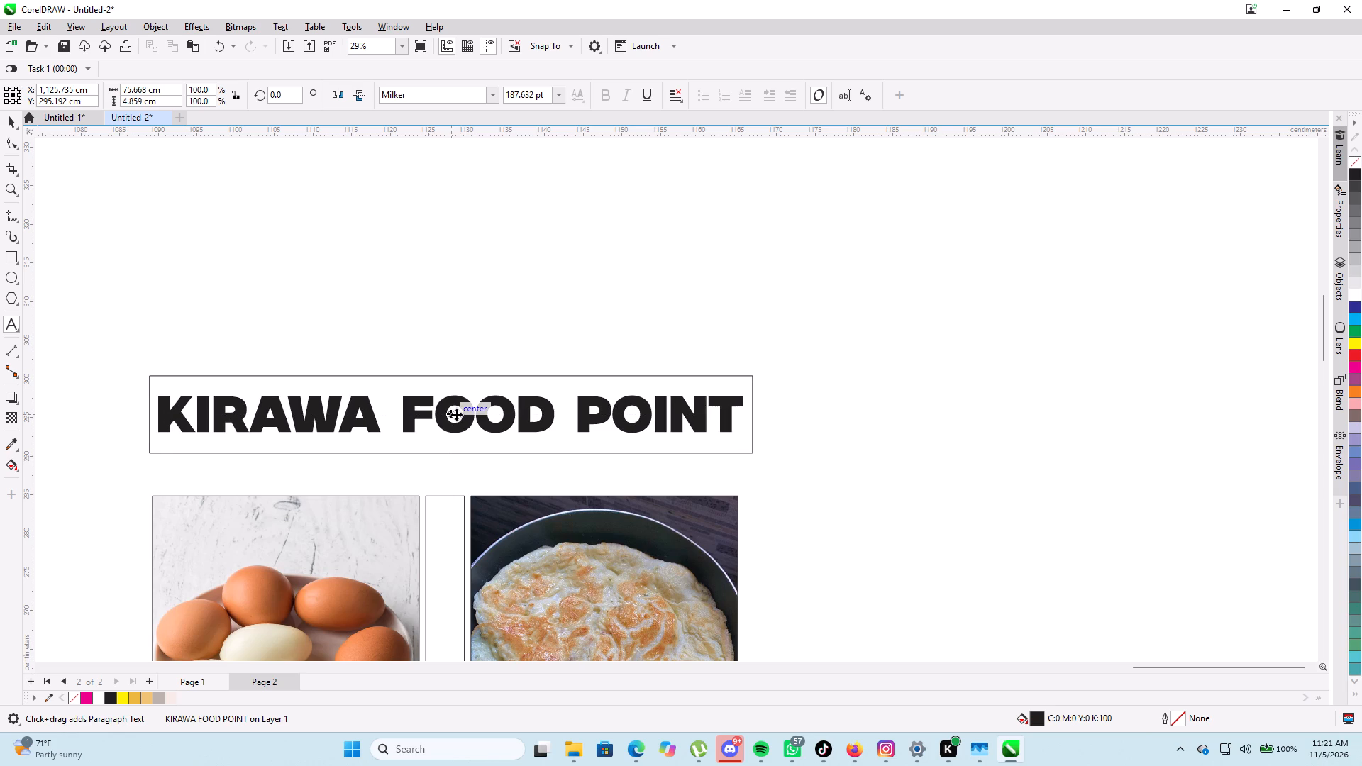
{"action": "left_click_drag", "start_coordinate": [456, 414], "coordinate": [455, 413]}
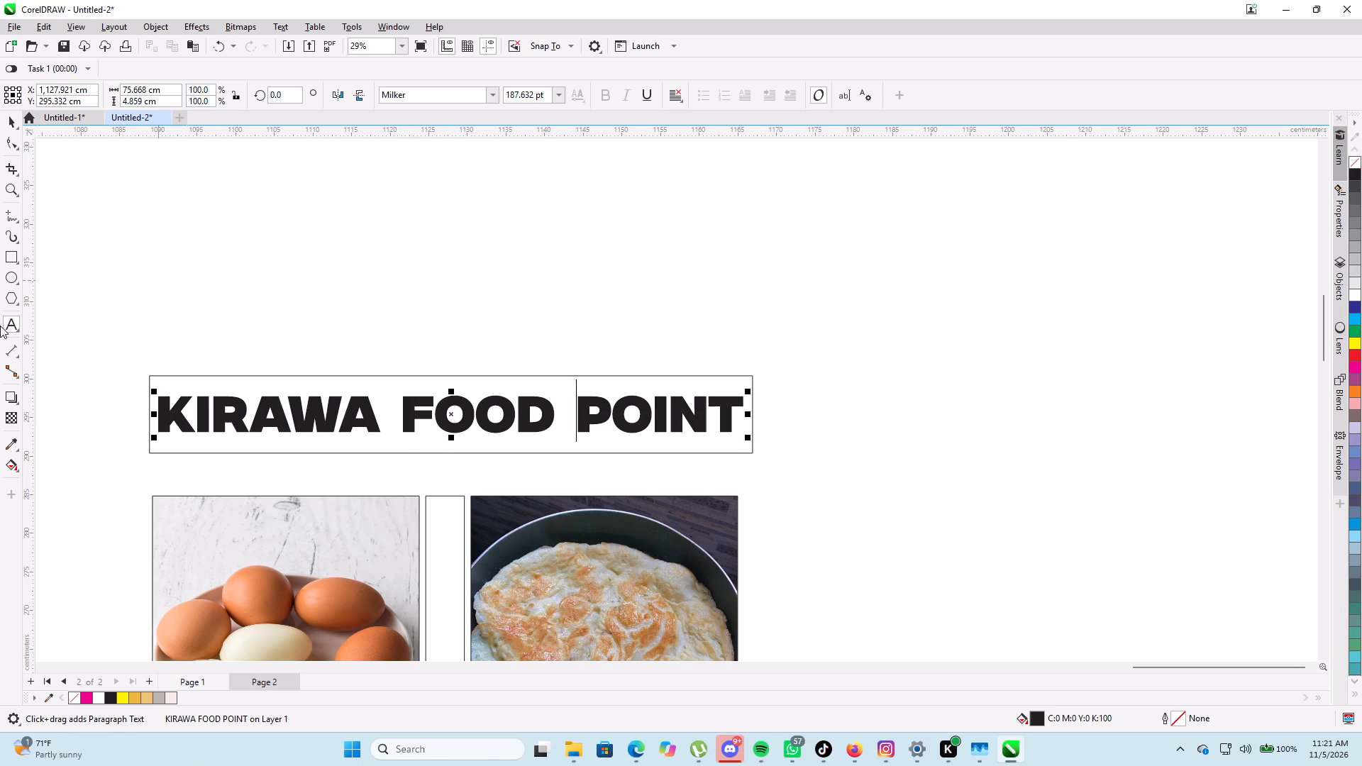
Add a one-step outward contour of about 1.02 cm around the KIRAWA FOOD POINT title.
{"action": "left_click", "coordinate": [17, 404]}
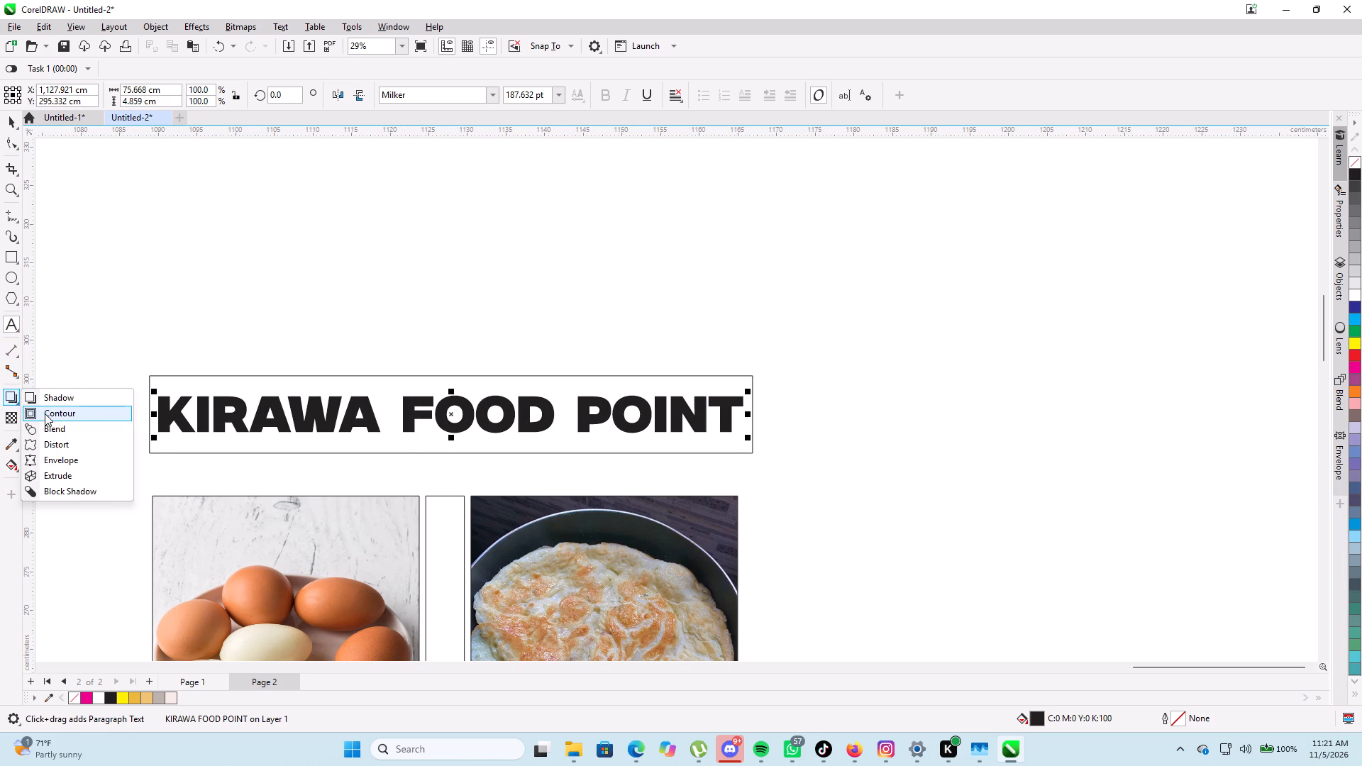
{"action": "left_click", "coordinate": [45, 413]}
{"action": "left_click_drag", "start_coordinate": [408, 429], "coordinate": [408, 434]}
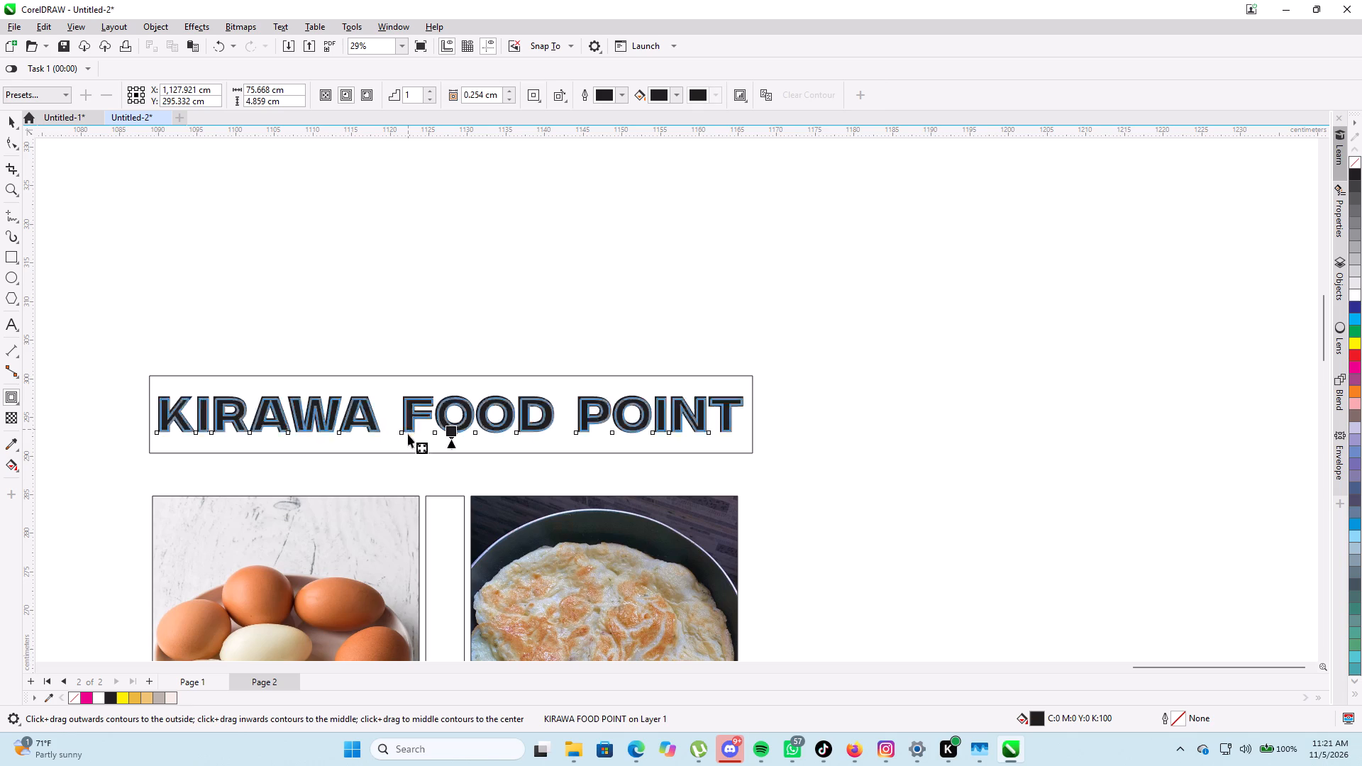
{"action": "left_click_drag", "start_coordinate": [408, 434], "coordinate": [408, 441]}
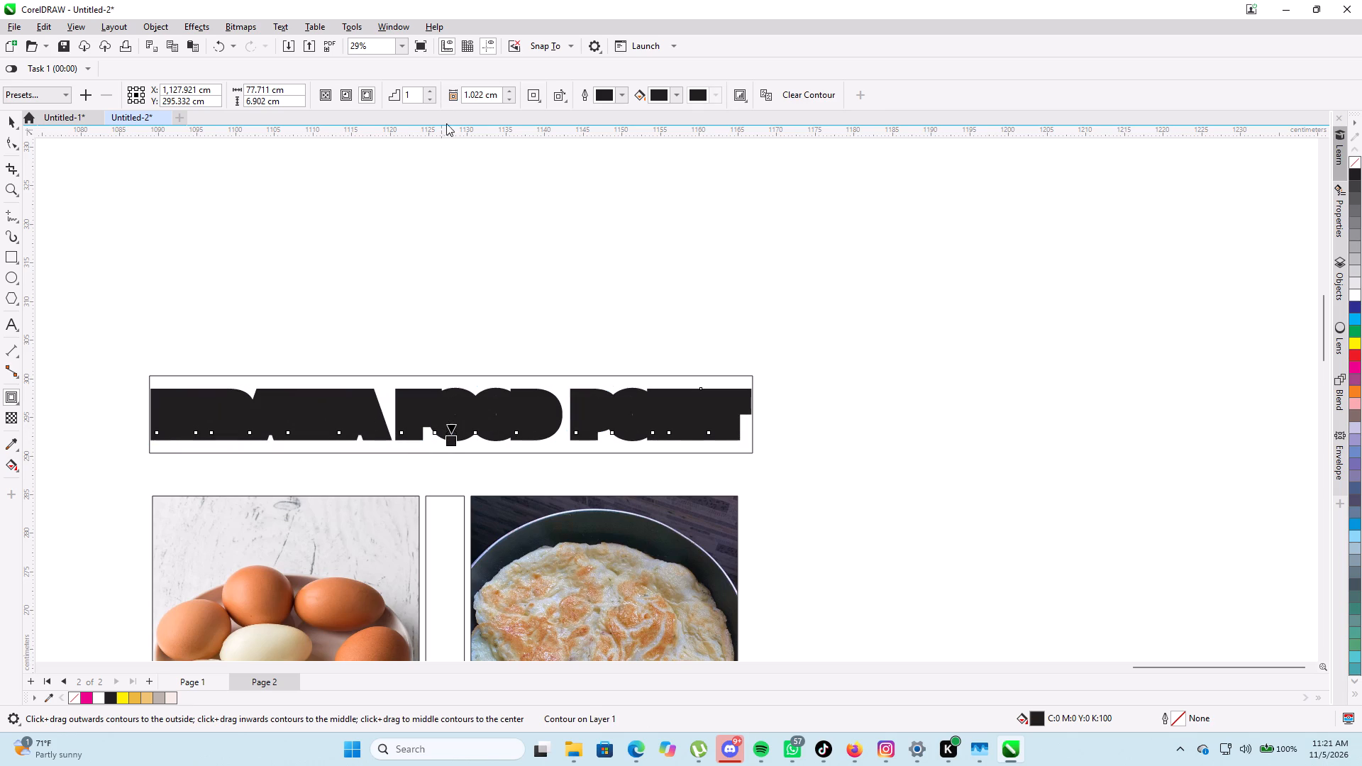
Set the title contour's fill colour to the yellow sampled from the document palette.
{"action": "left_click", "coordinate": [713, 92]}
{"action": "left_click", "coordinate": [716, 96]}
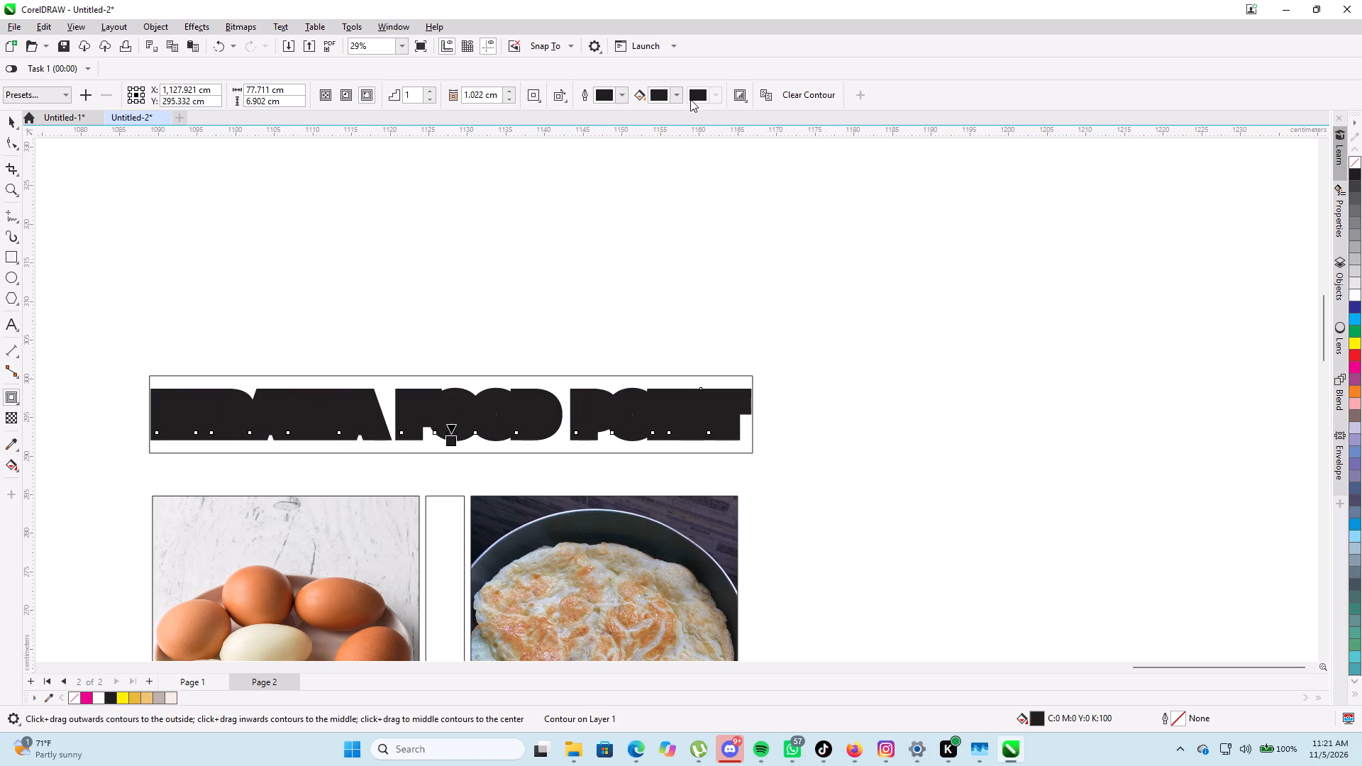
{"action": "left_click", "coordinate": [694, 89]}
{"action": "left_click", "coordinate": [673, 97]}
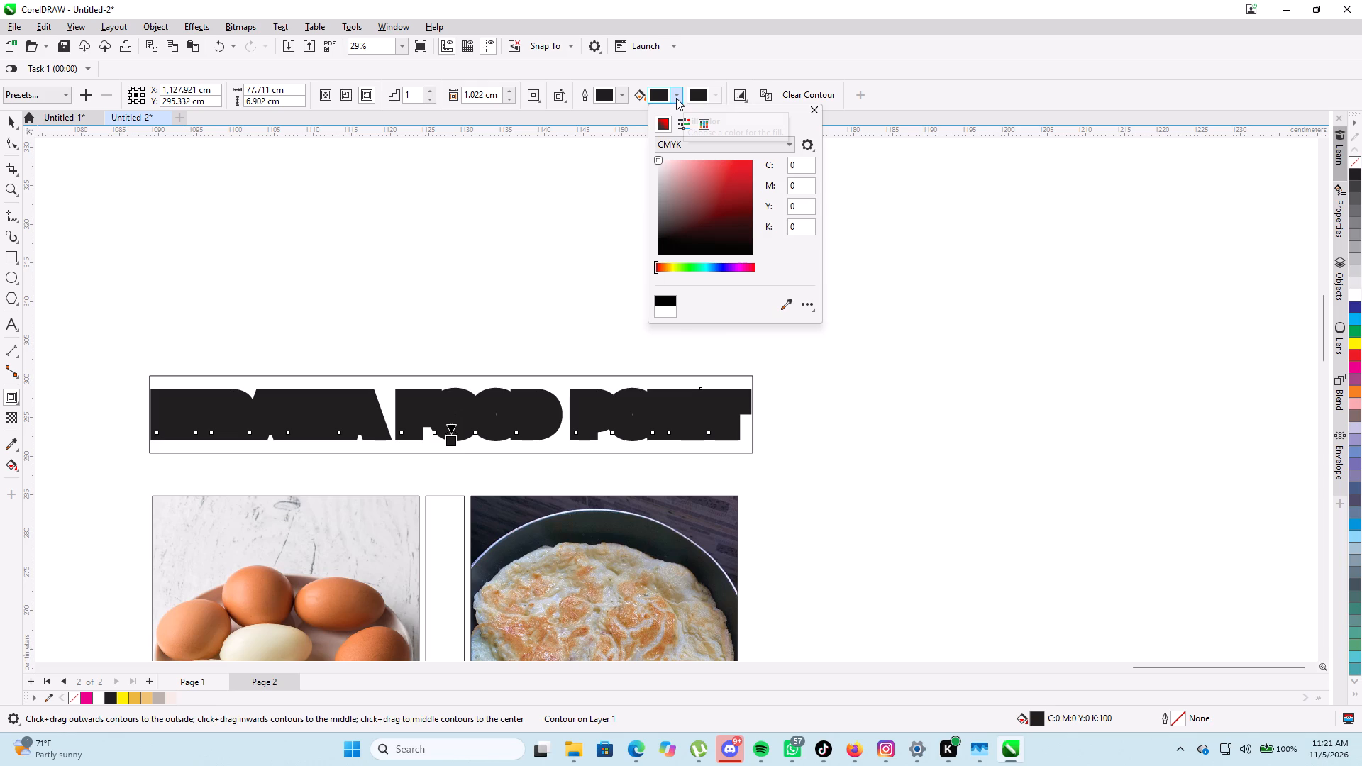
{"action": "left_click", "coordinate": [783, 302]}
{"action": "left_click", "coordinate": [119, 699]}
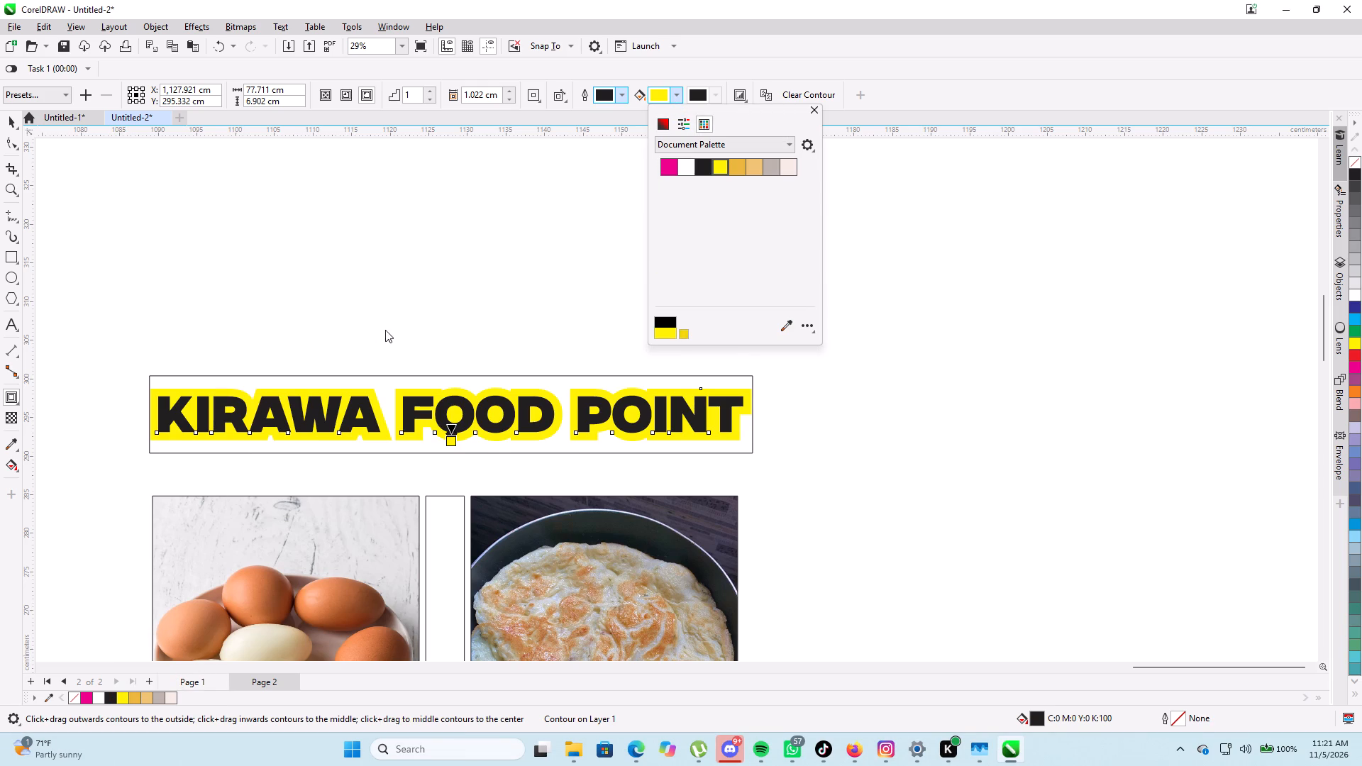
{"action": "left_click", "coordinate": [123, 182]}
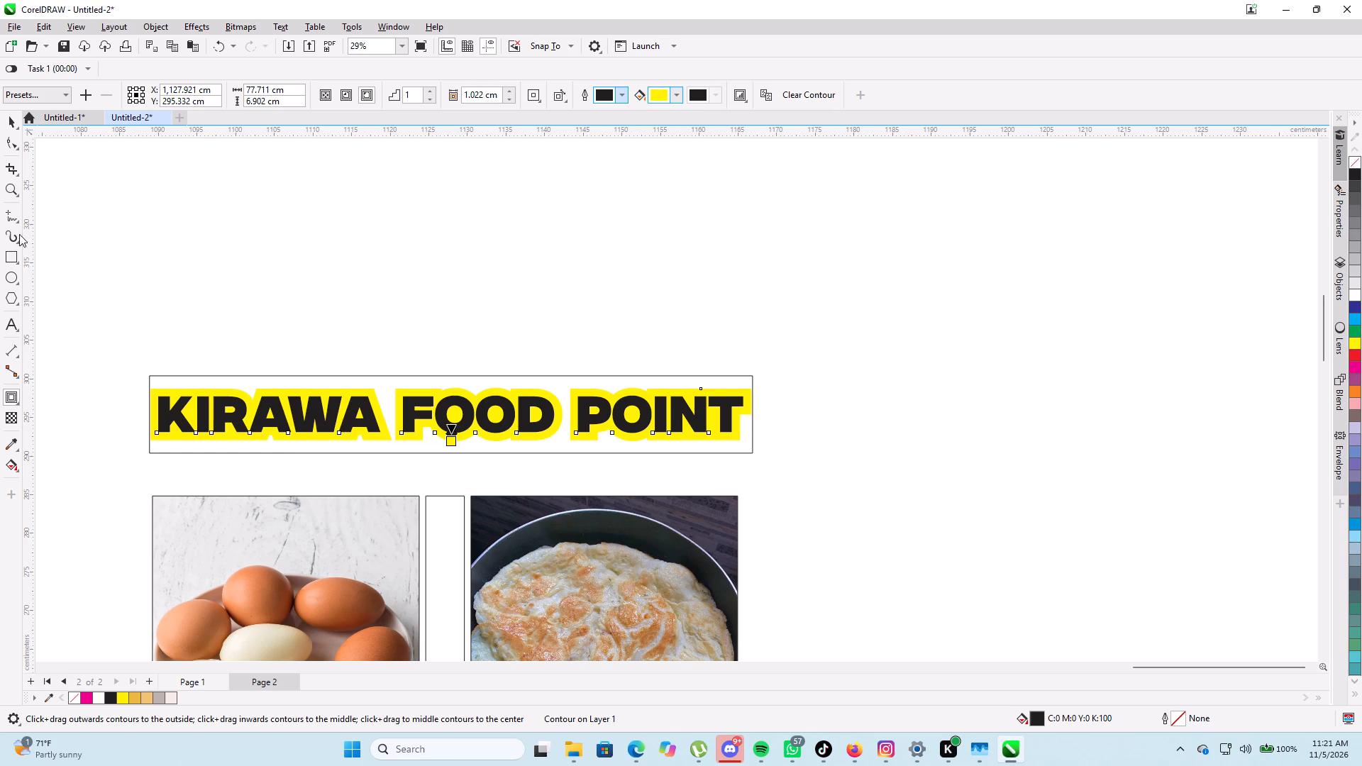
{"action": "left_click", "coordinate": [15, 116]}
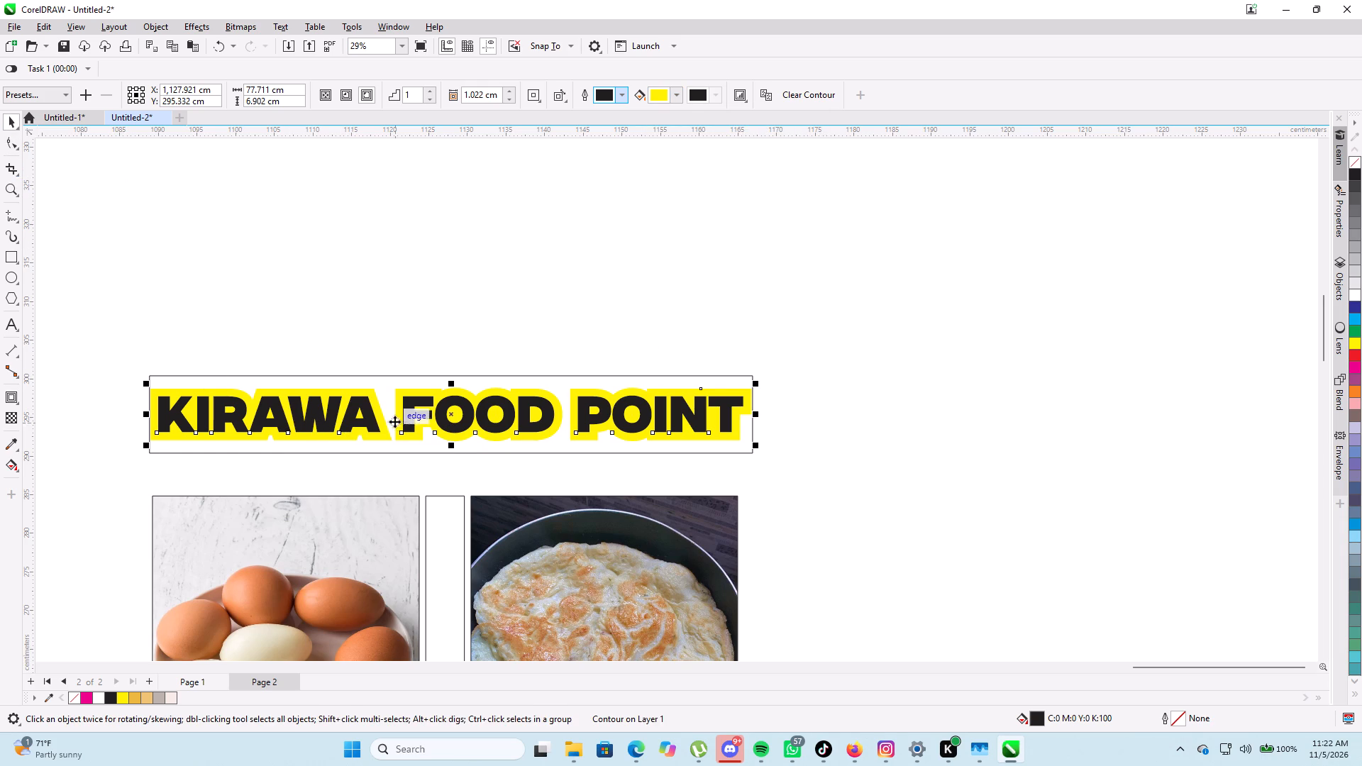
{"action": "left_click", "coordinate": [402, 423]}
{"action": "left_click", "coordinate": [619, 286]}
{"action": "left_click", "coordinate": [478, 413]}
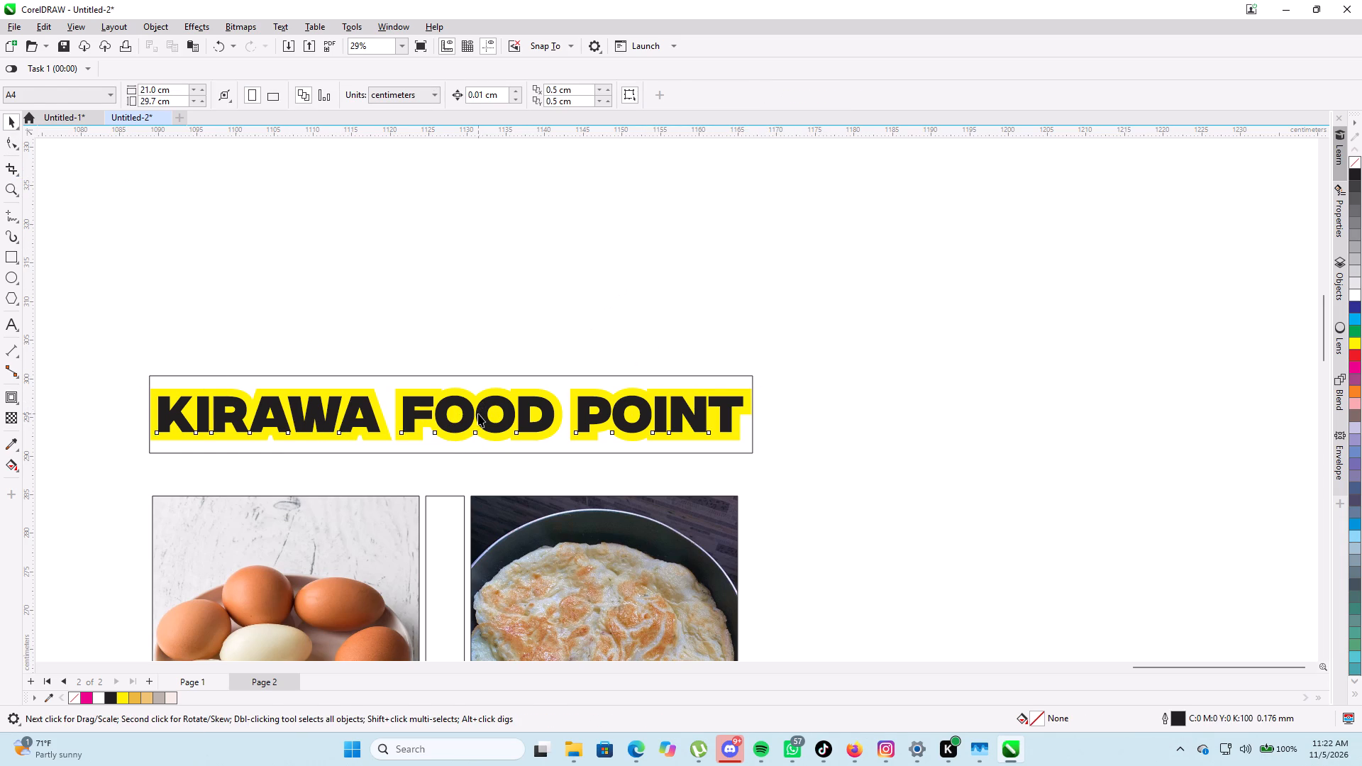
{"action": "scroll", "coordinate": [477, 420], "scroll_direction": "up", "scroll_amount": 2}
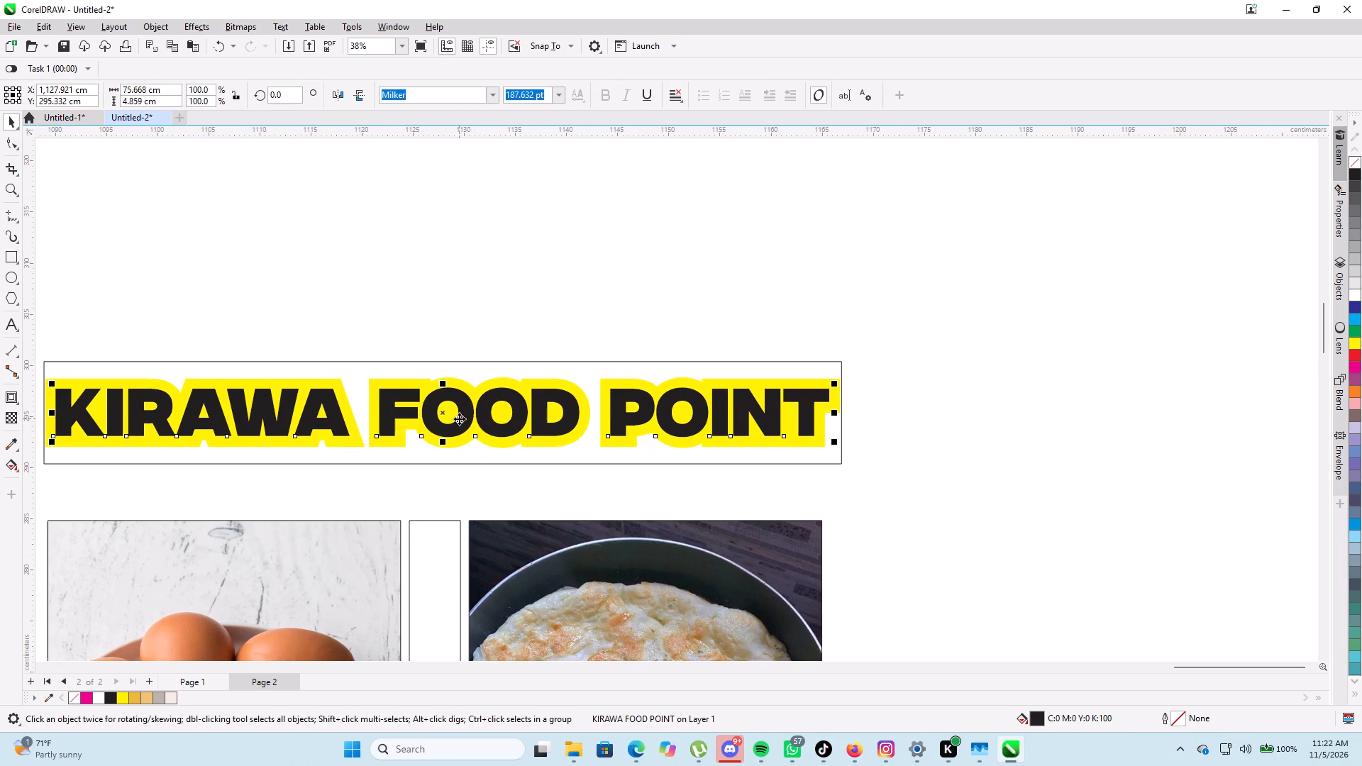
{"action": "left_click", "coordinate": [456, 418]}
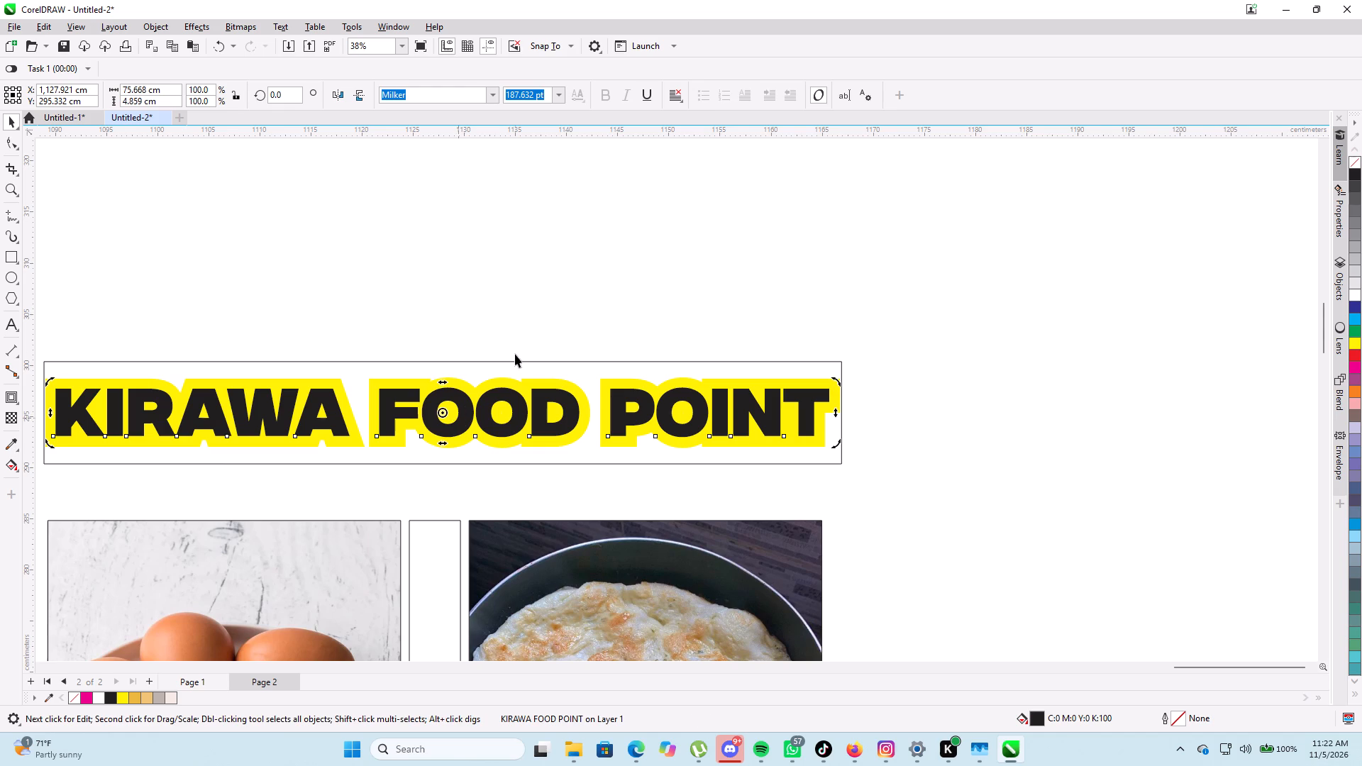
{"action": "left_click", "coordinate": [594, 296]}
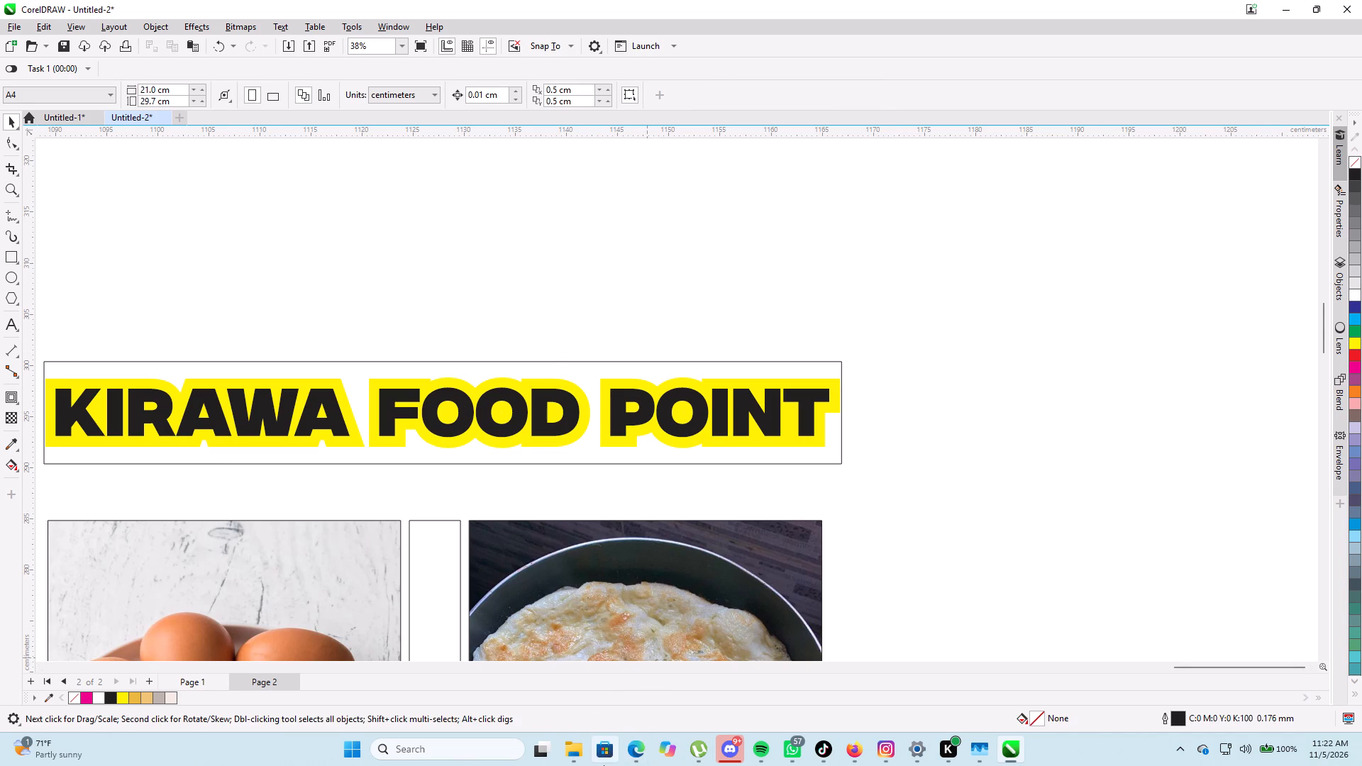
Bring the red food-pattern image food3 from the Downloads folder into the drawing, overlapping the end of the KIRAWA FOOD POINT title.
{"action": "left_click", "coordinate": [579, 755]}
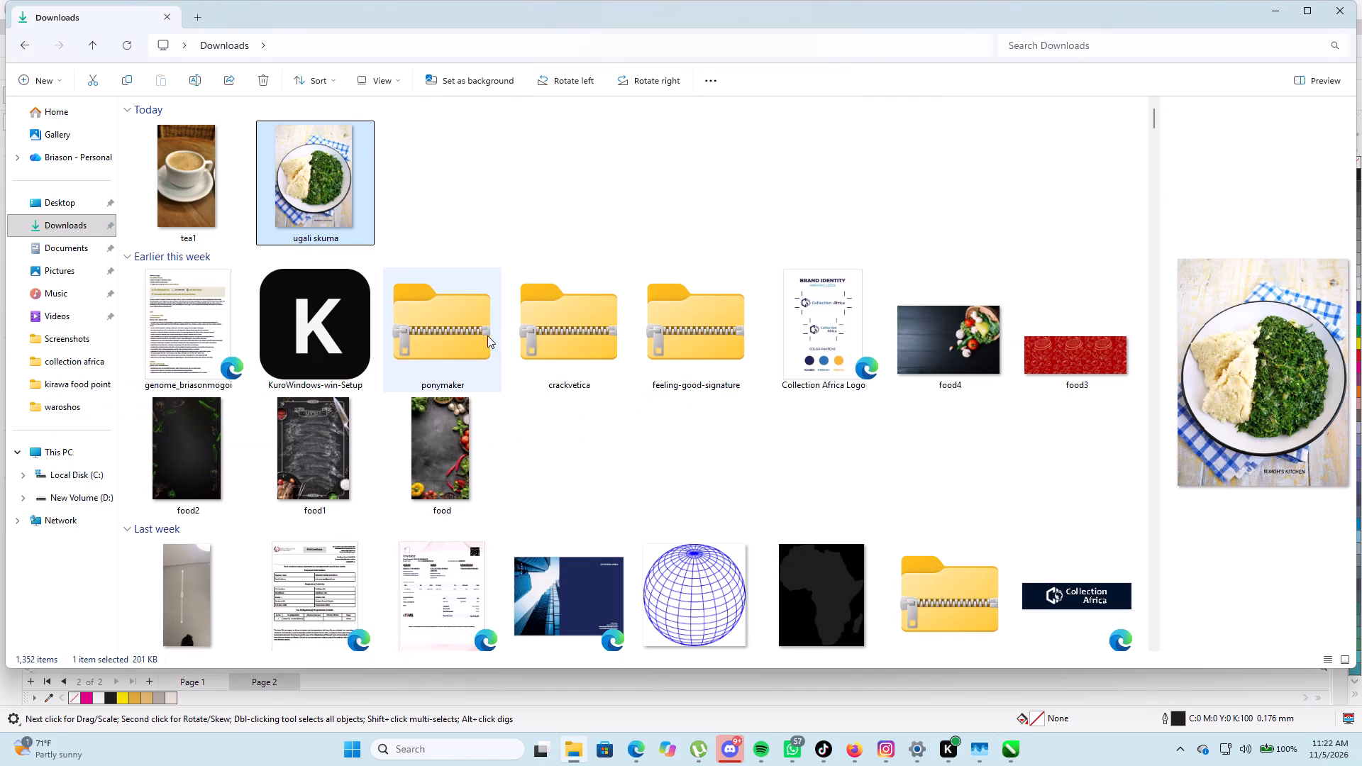
{"action": "left_click", "coordinate": [1053, 362]}
{"action": "left_click_drag", "start_coordinate": [1083, 354], "coordinate": [1061, 394]}
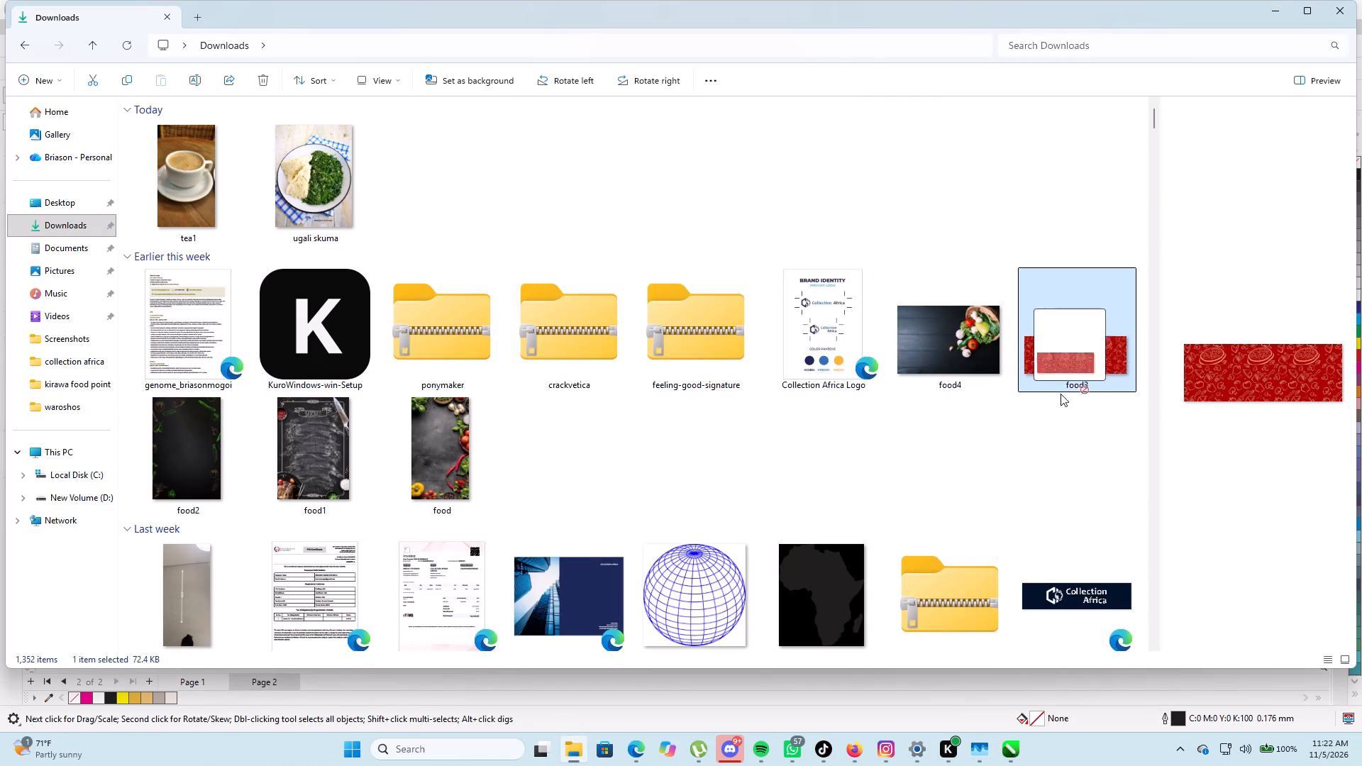
{"action": "left_click_drag", "start_coordinate": [1061, 394], "coordinate": [970, 640]}
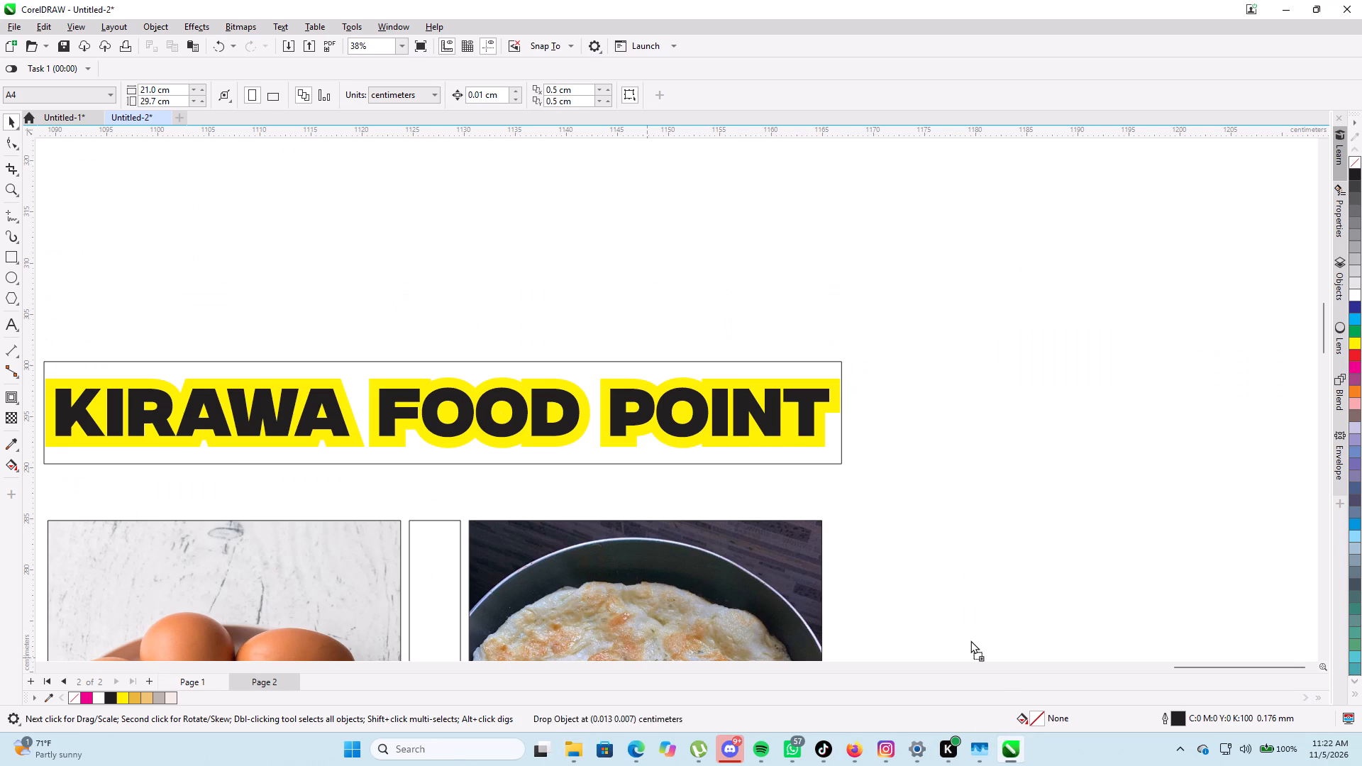
{"action": "left_click_drag", "start_coordinate": [970, 640], "coordinate": [948, 533]}
{"action": "scroll", "coordinate": [938, 532], "scroll_direction": "down", "scroll_amount": 4}
{"action": "left_click_drag", "start_coordinate": [938, 532], "coordinate": [720, 479]}
{"action": "left_click", "coordinate": [720, 479]}
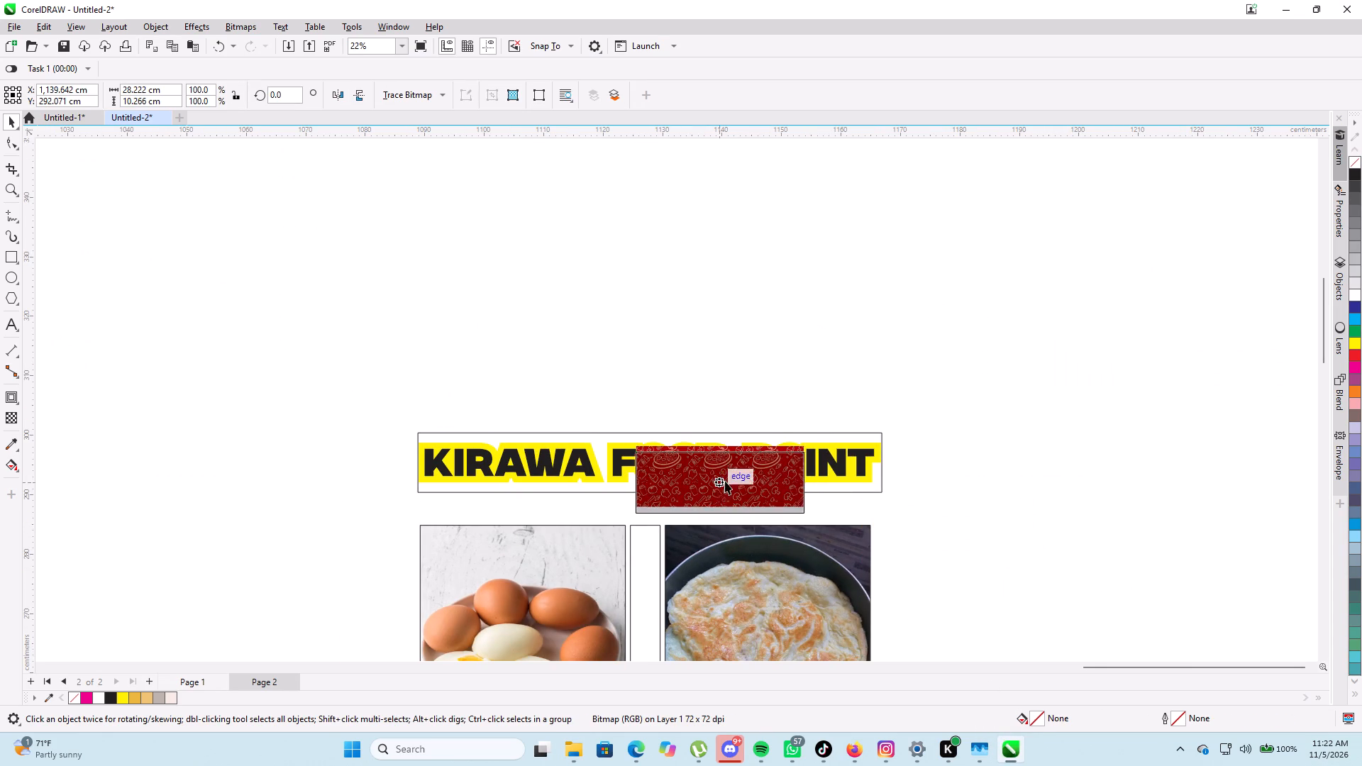
{"action": "left_click_drag", "start_coordinate": [758, 489], "coordinate": [943, 484]}
PowerClip the red food-pattern image inside the header bar rectangle behind the title.
{"action": "right_click", "coordinate": [944, 484]}
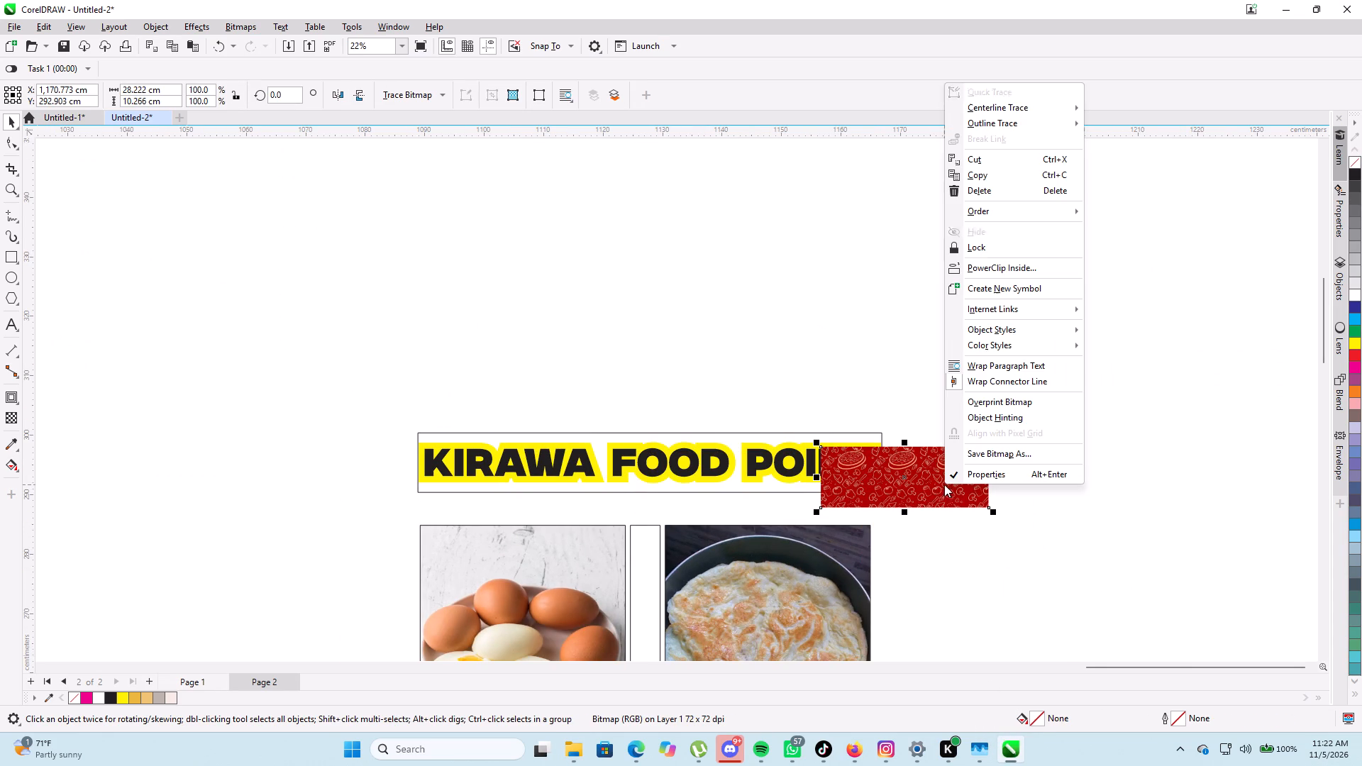
{"action": "left_click", "coordinate": [987, 267]}
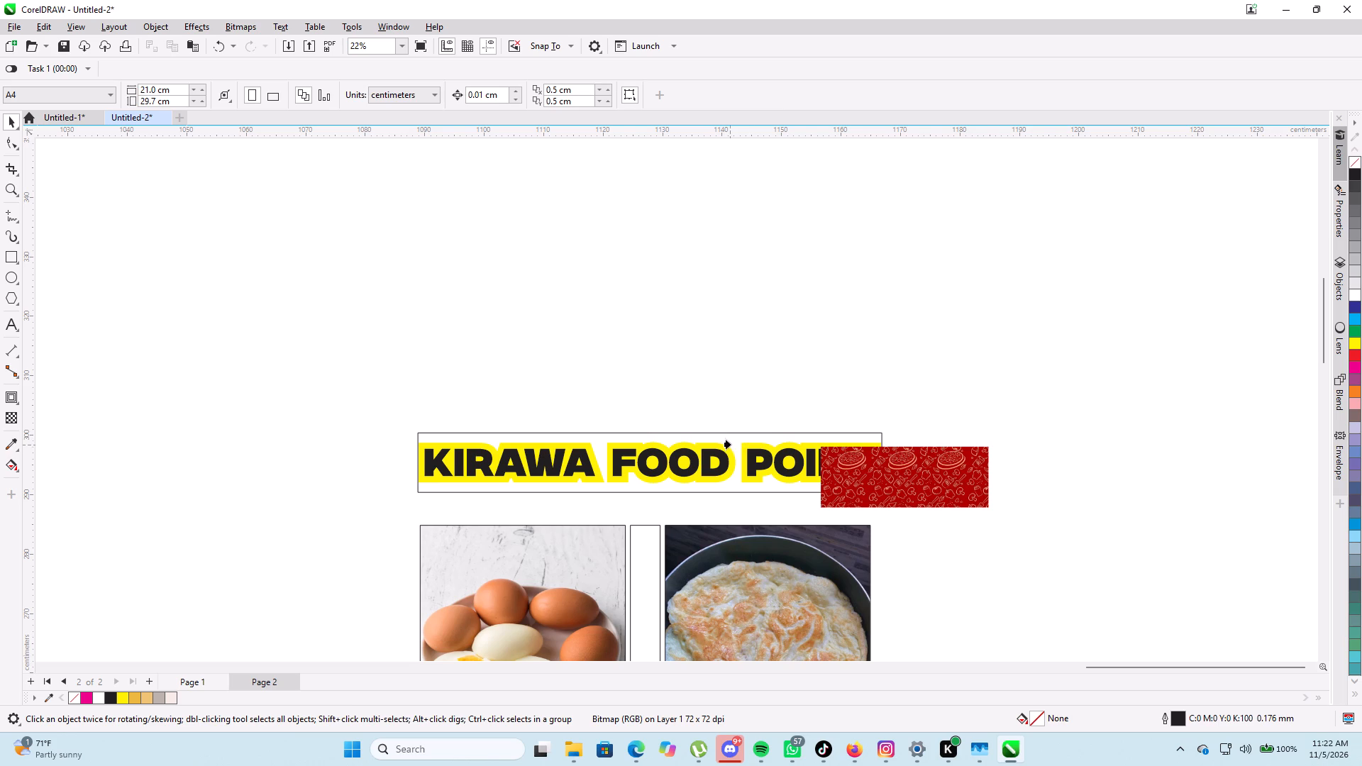
{"action": "left_click", "coordinate": [730, 442]}
Edit the header bar's PowerClip contents, enlarging the red pattern to about 80.9 cm wide and positioning it to cover the whole bar.
{"action": "double_click", "coordinate": [730, 442]}
{"action": "left_click", "coordinate": [844, 480]}
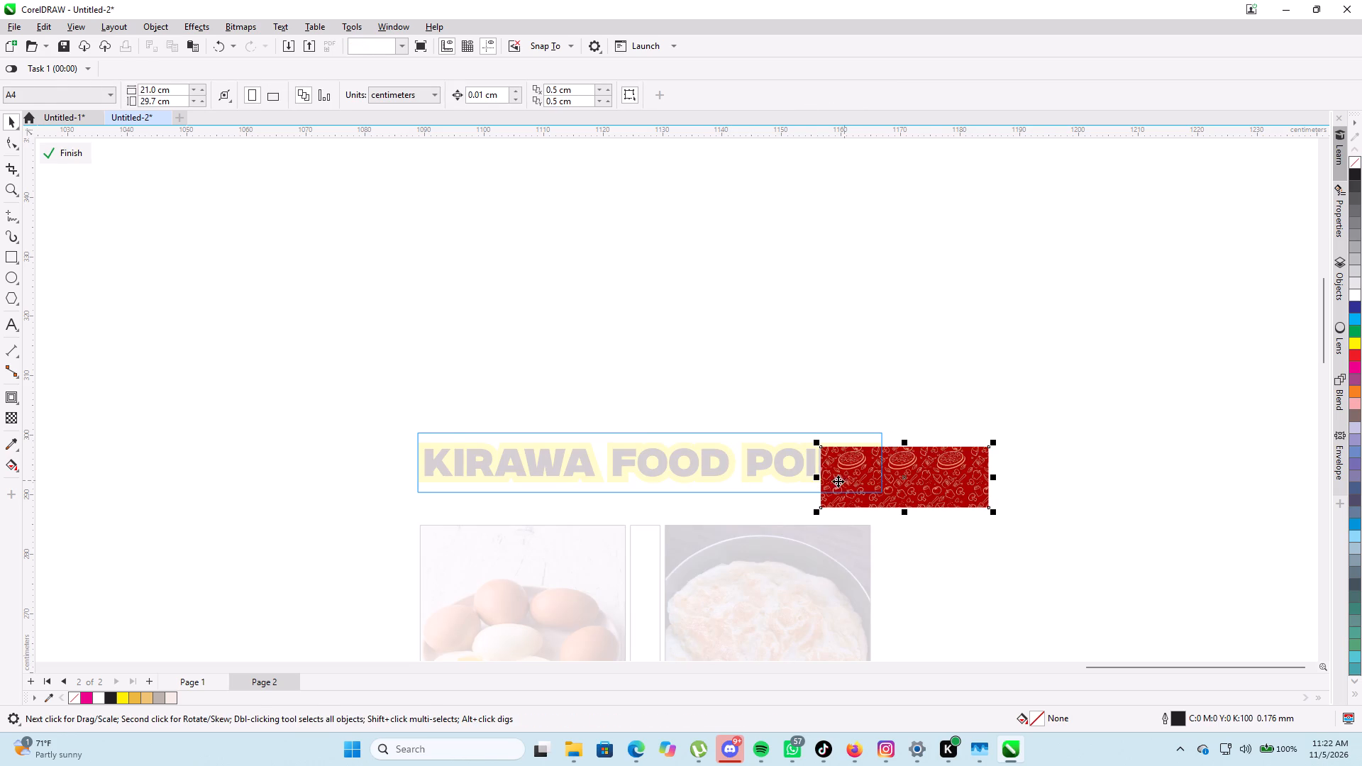
{"action": "left_click_drag", "start_coordinate": [814, 512], "coordinate": [558, 606]}
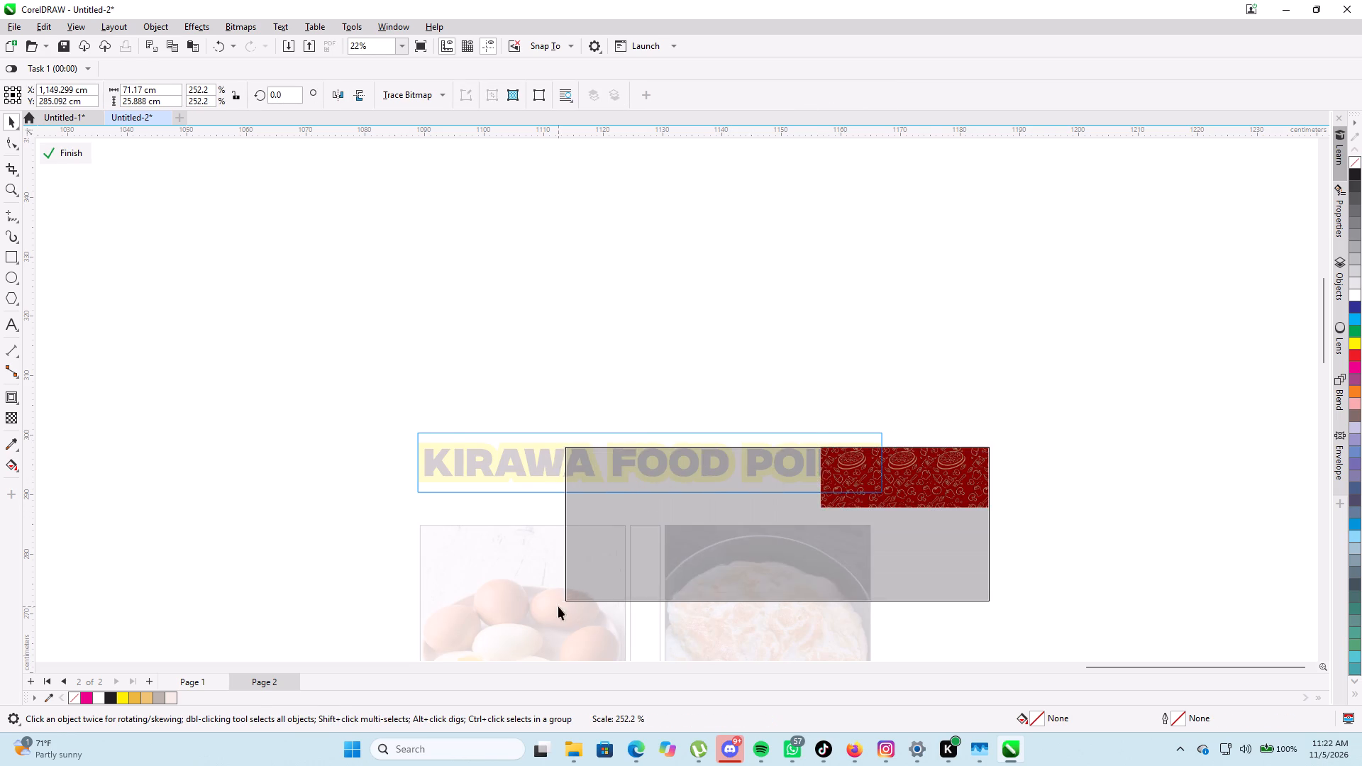
{"action": "left_click_drag", "start_coordinate": [689, 548], "coordinate": [564, 508]}
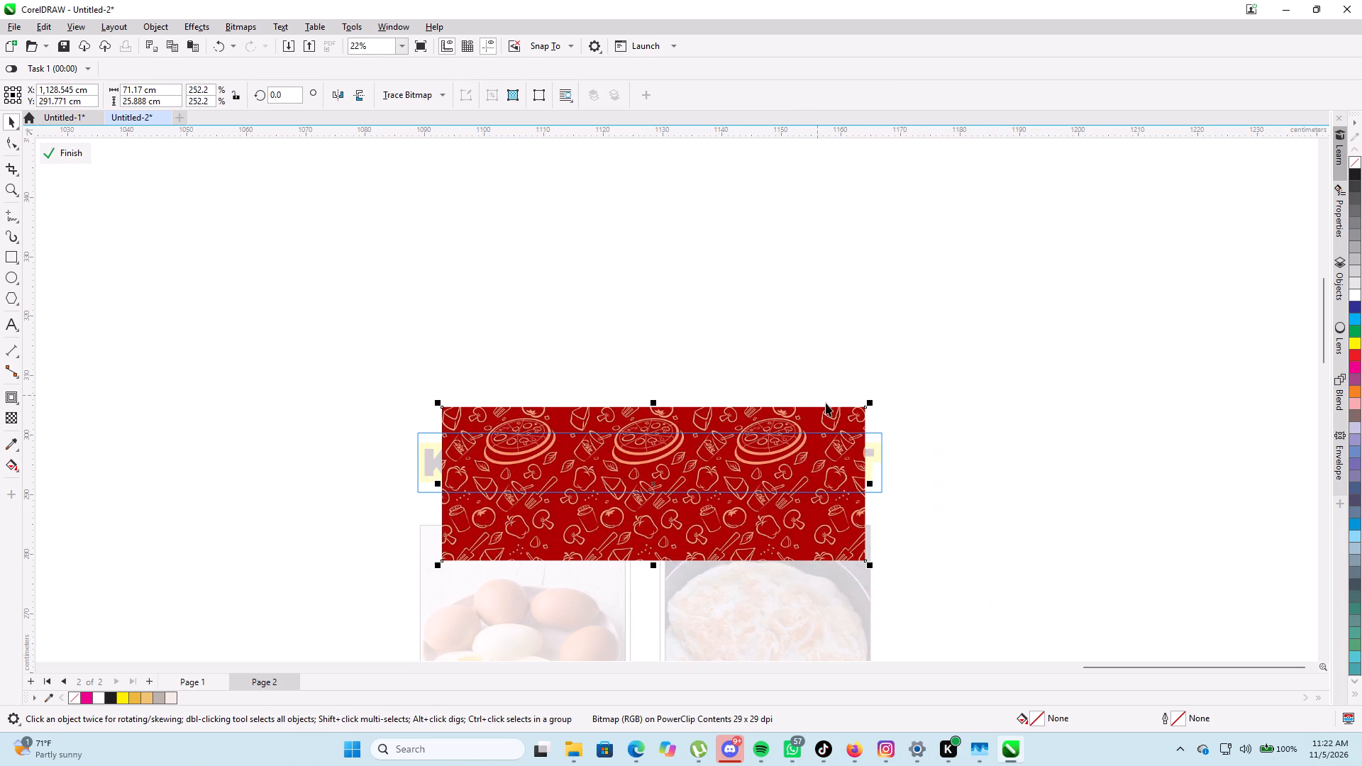
{"action": "left_click_drag", "start_coordinate": [873, 402], "coordinate": [930, 371]}
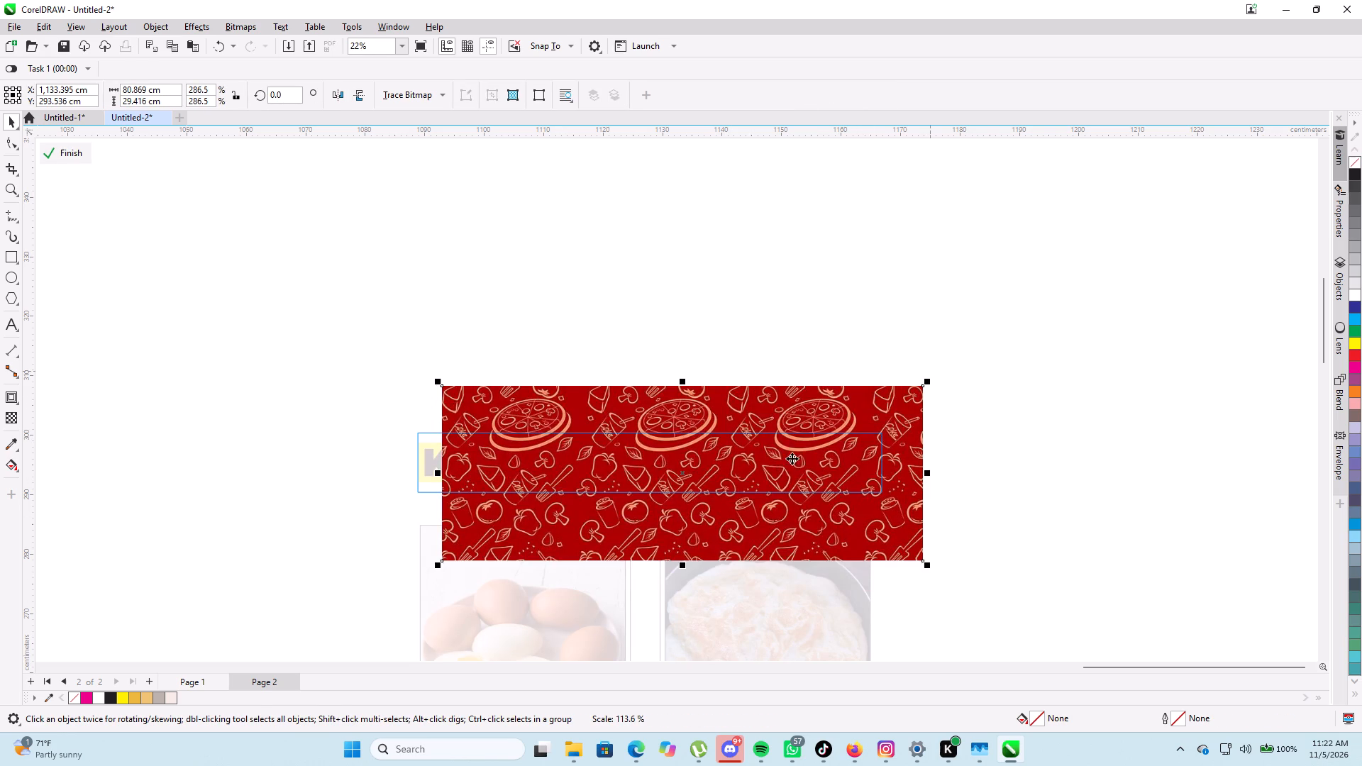
{"action": "left_click_drag", "start_coordinate": [741, 489], "coordinate": [710, 492]}
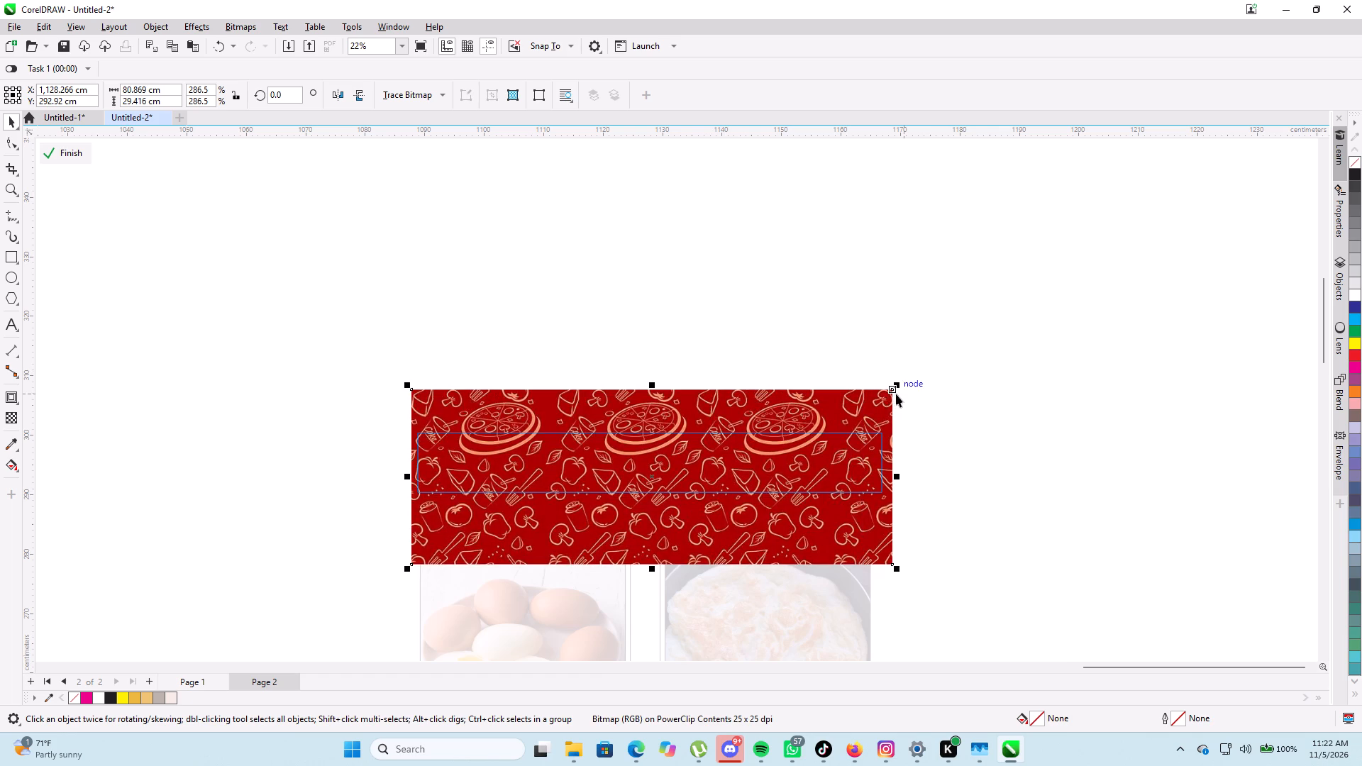
{"action": "left_click", "coordinate": [69, 153]}
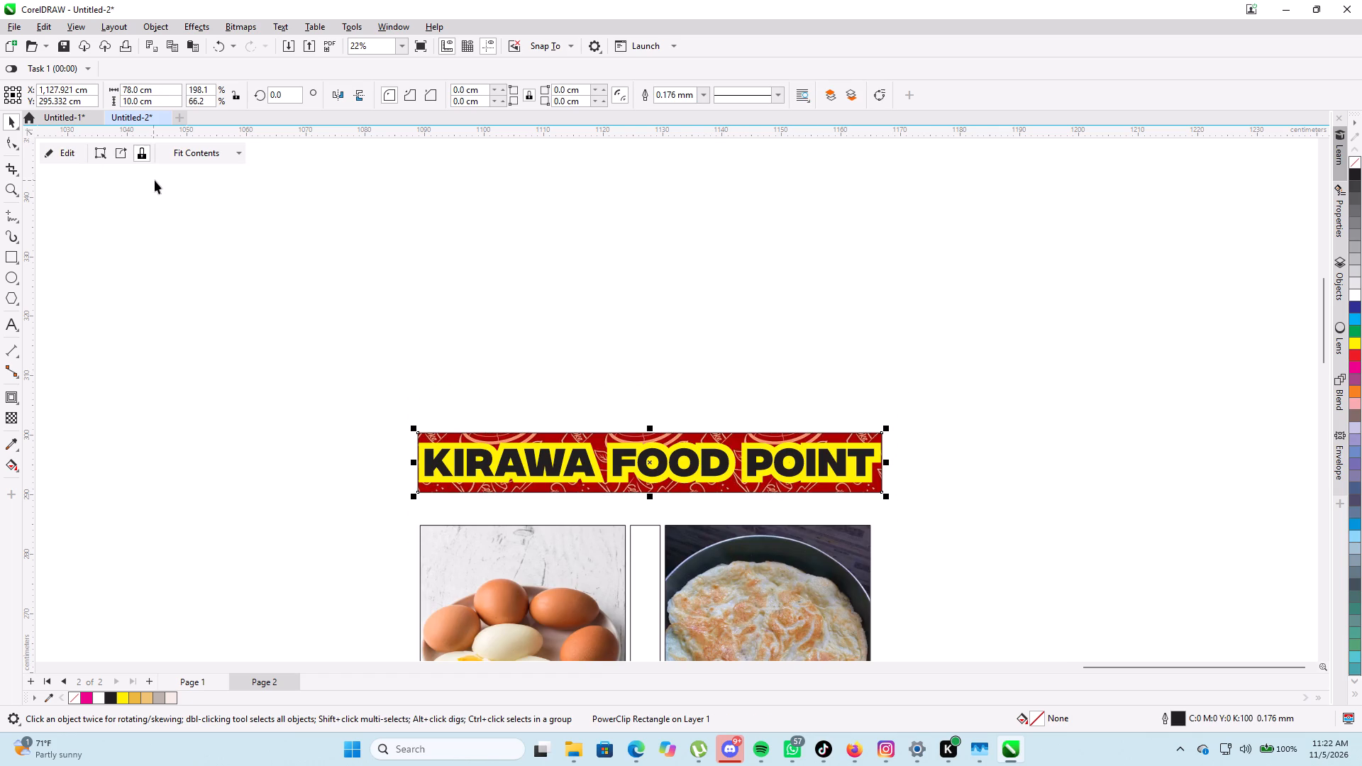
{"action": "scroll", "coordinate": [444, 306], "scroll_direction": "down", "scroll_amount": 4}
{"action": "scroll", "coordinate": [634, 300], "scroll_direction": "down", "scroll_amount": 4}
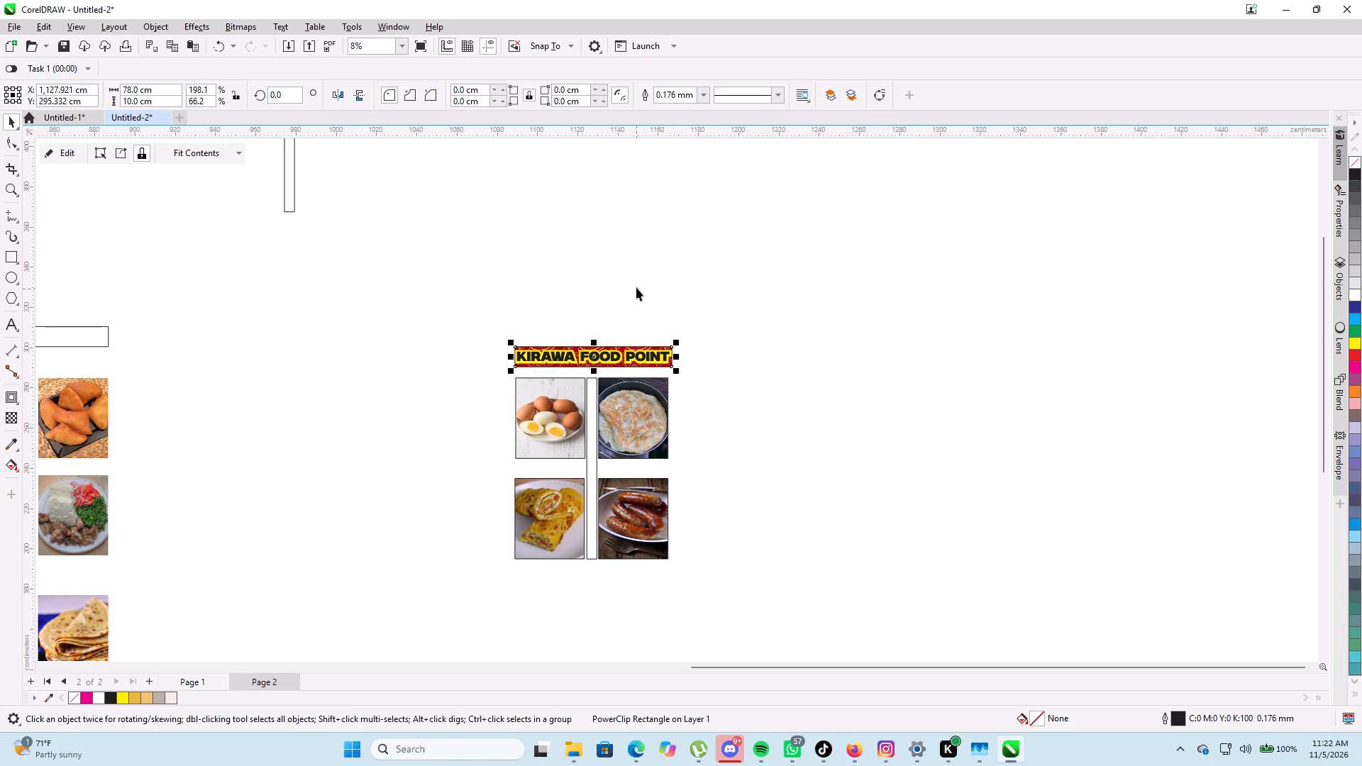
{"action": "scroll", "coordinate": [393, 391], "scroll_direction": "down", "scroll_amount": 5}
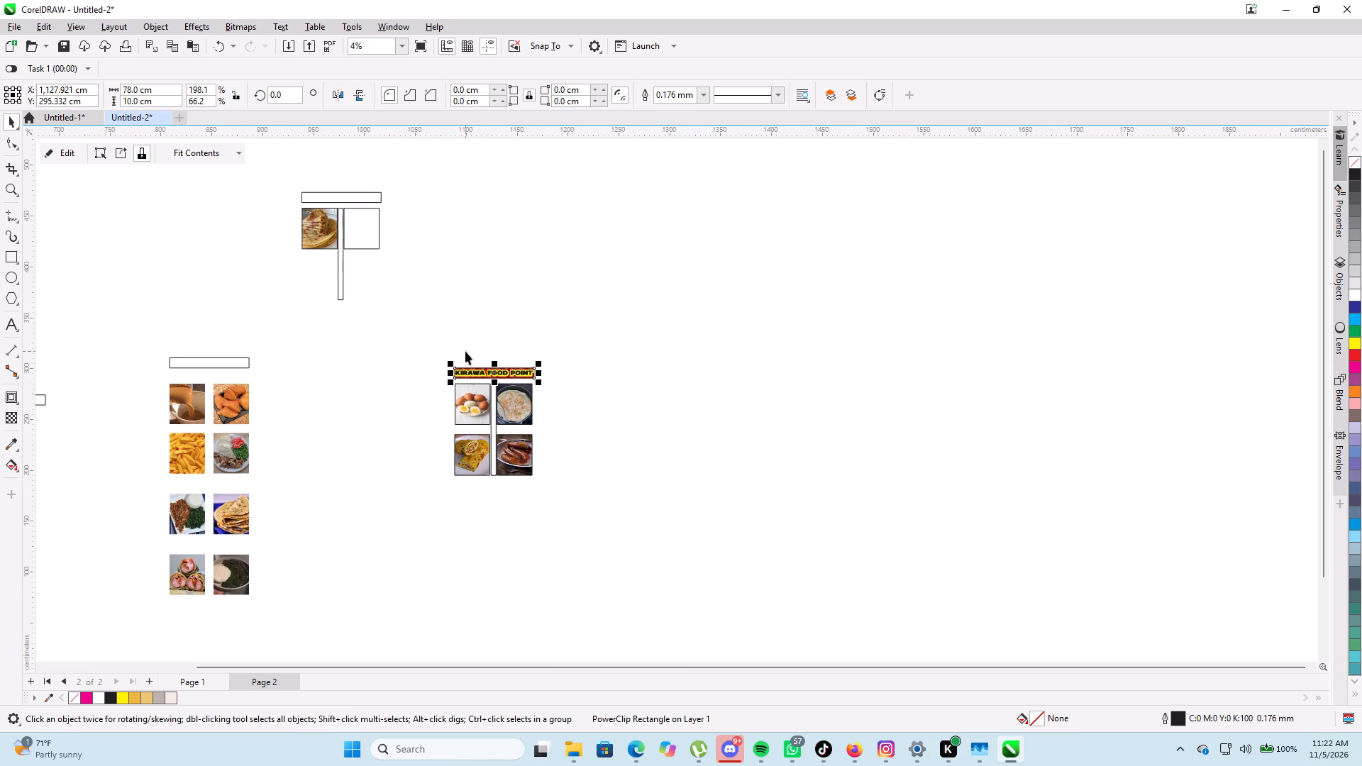
Duplicate the complete KIRAWA FOOD POINT header with its red pattern bar and move the copy onto the twelve-photo grid panel.
{"action": "left_click_drag", "start_coordinate": [438, 353], "coordinate": [546, 377]}
{"action": "left_click_drag", "start_coordinate": [546, 377], "coordinate": [550, 382]}
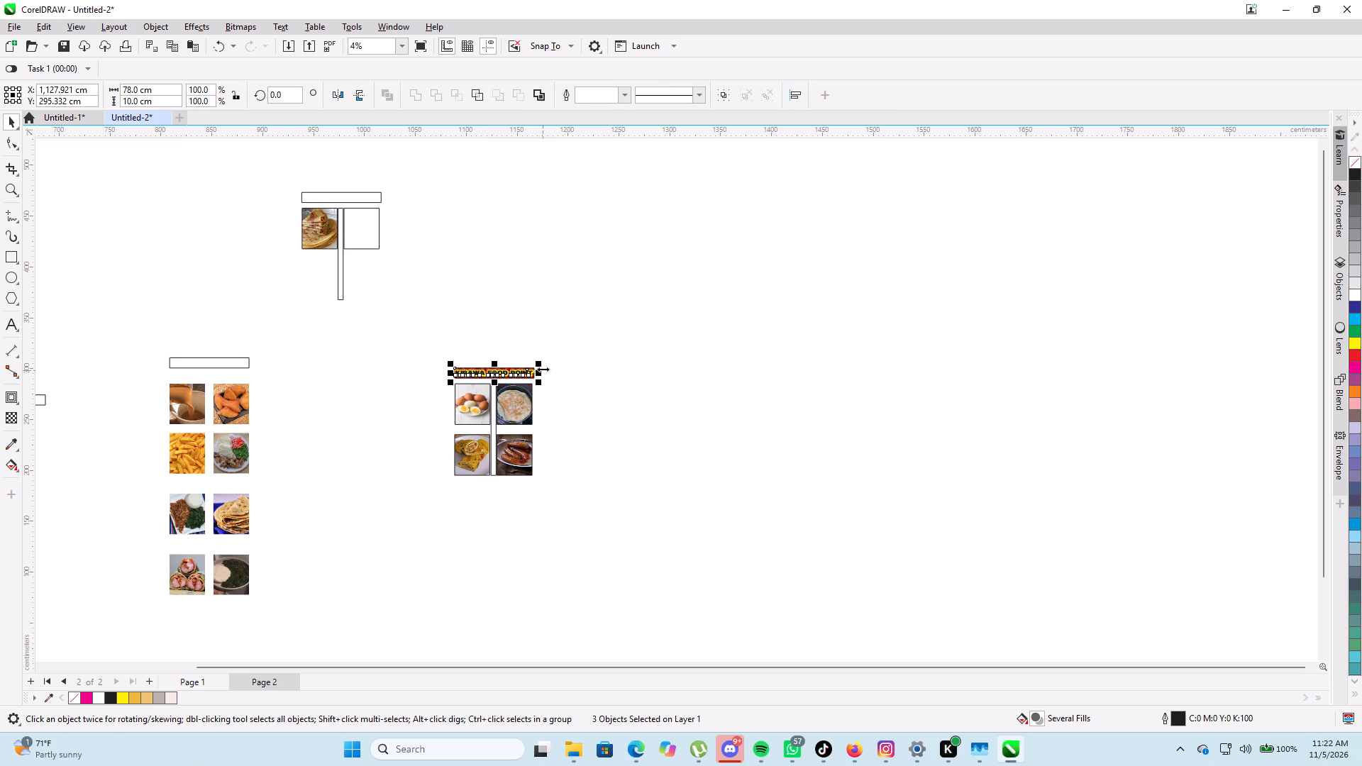
{"action": "key", "text": "ctrl+d"}
{"action": "left_click_drag", "start_coordinate": [509, 370], "coordinate": [411, 331]}
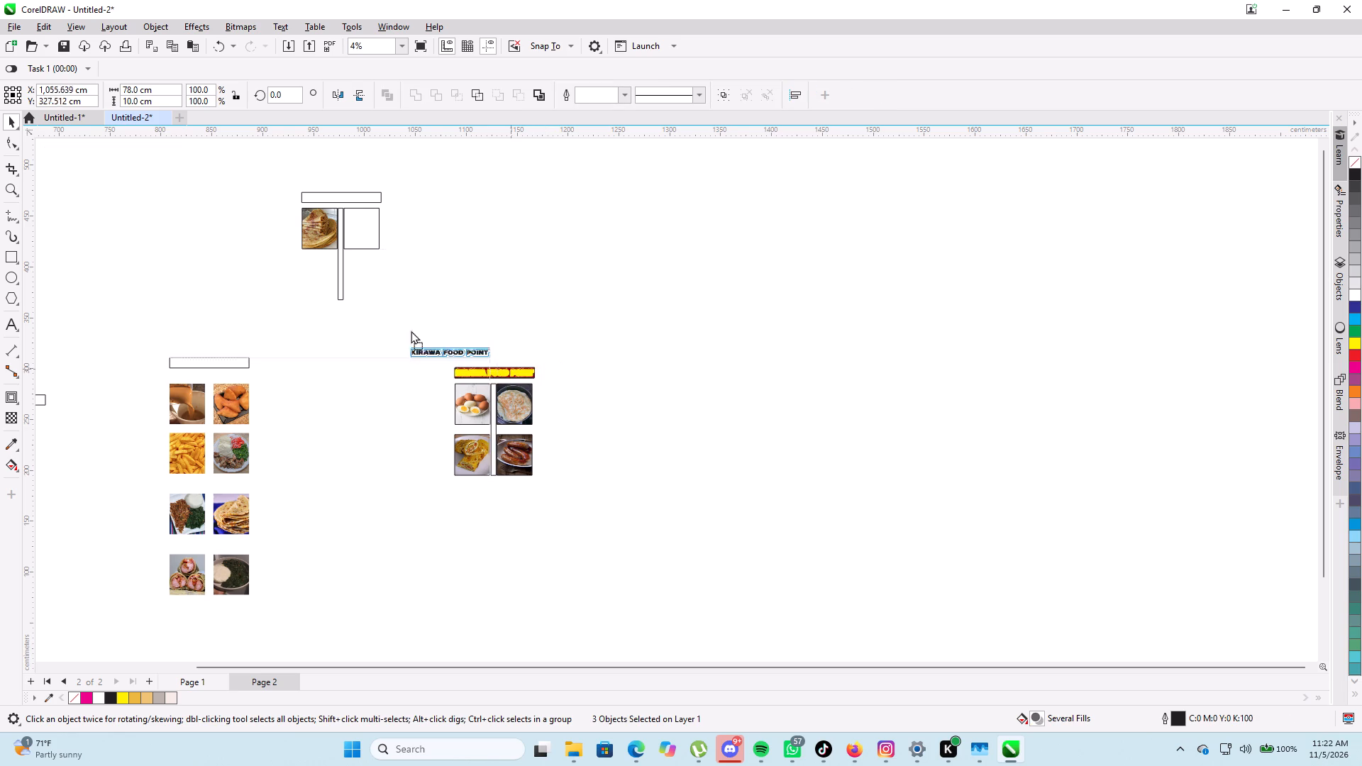
{"action": "left_click_drag", "start_coordinate": [411, 331], "coordinate": [383, 330]}
{"action": "scroll", "coordinate": [376, 379], "scroll_direction": "down", "scroll_amount": 4}
{"action": "scroll", "coordinate": [361, 413], "scroll_direction": "up", "scroll_amount": 1}
{"action": "scroll", "coordinate": [480, 435], "scroll_direction": "down", "scroll_amount": 2}
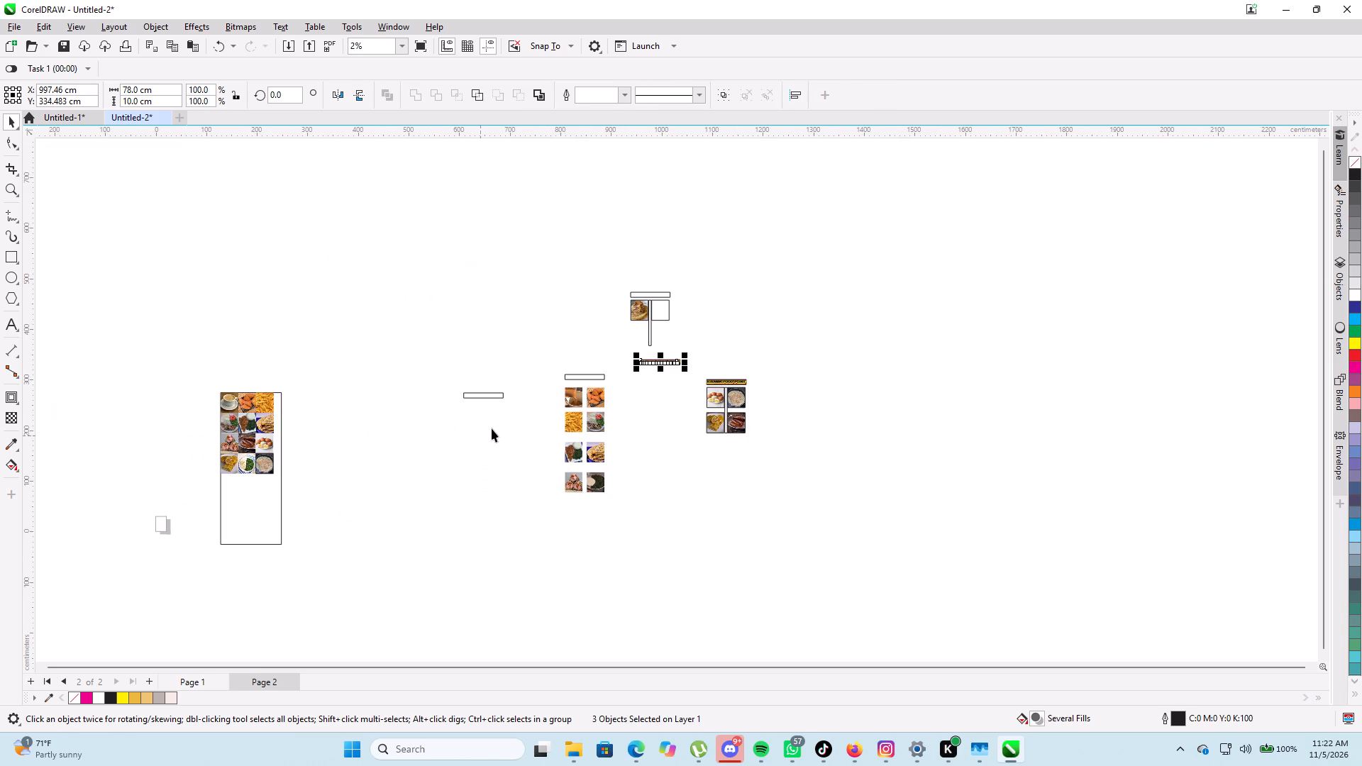
{"action": "scroll", "coordinate": [526, 426], "scroll_direction": "down", "scroll_amount": 3}
{"action": "scroll", "coordinate": [528, 421], "scroll_direction": "up", "scroll_amount": 2}
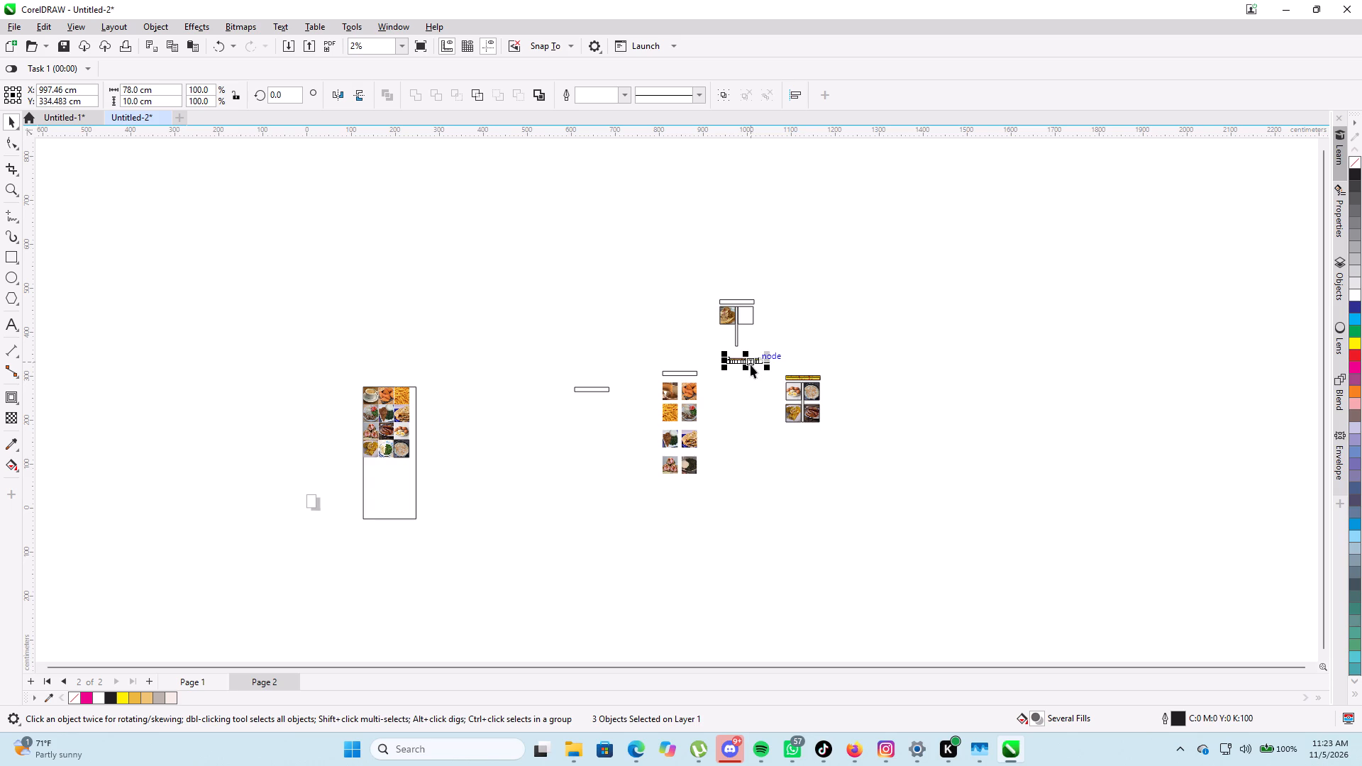
{"action": "left_click_drag", "start_coordinate": [743, 357], "coordinate": [615, 411]}
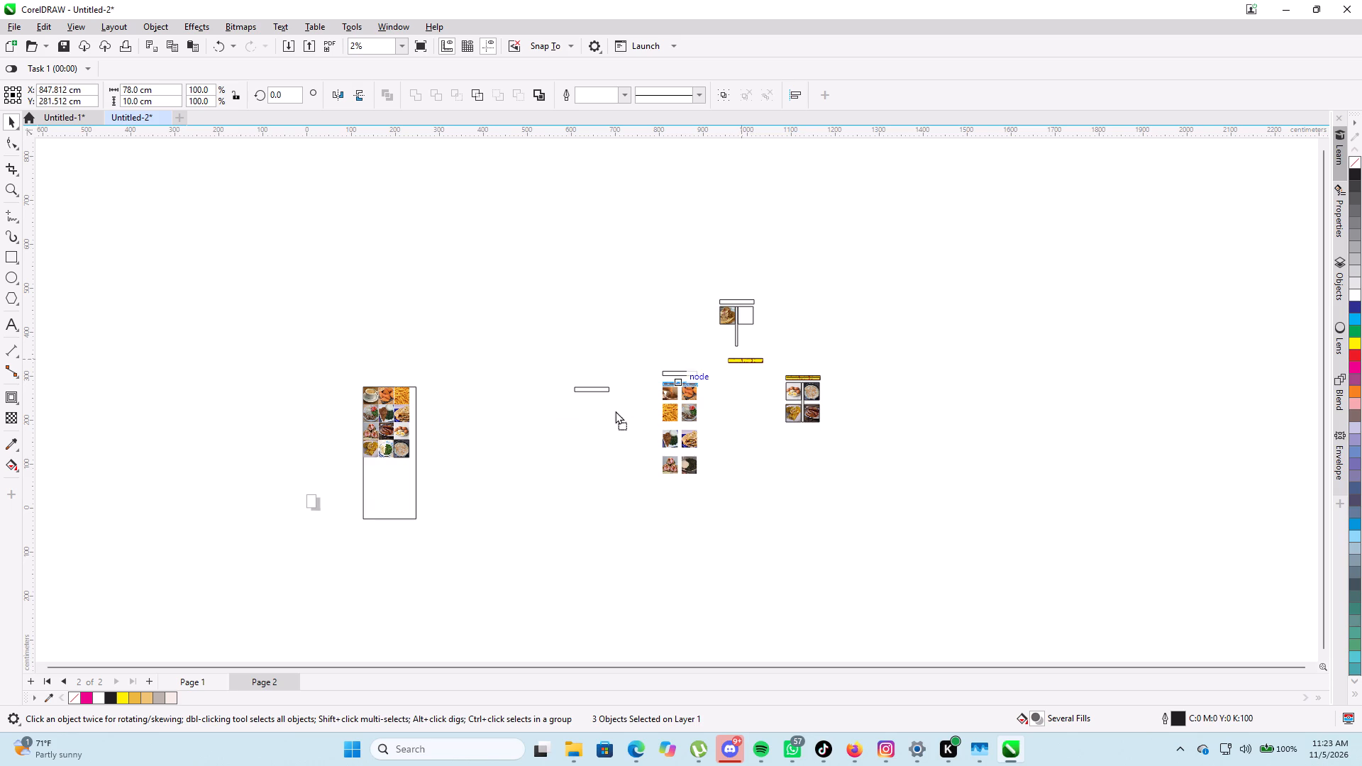
{"action": "left_click_drag", "start_coordinate": [615, 411], "coordinate": [384, 461]}
Shift the header copy just below the photo grid's last row and rotate it 90 degrees.
{"action": "scroll", "coordinate": [430, 423], "scroll_direction": "up", "scroll_amount": 4}
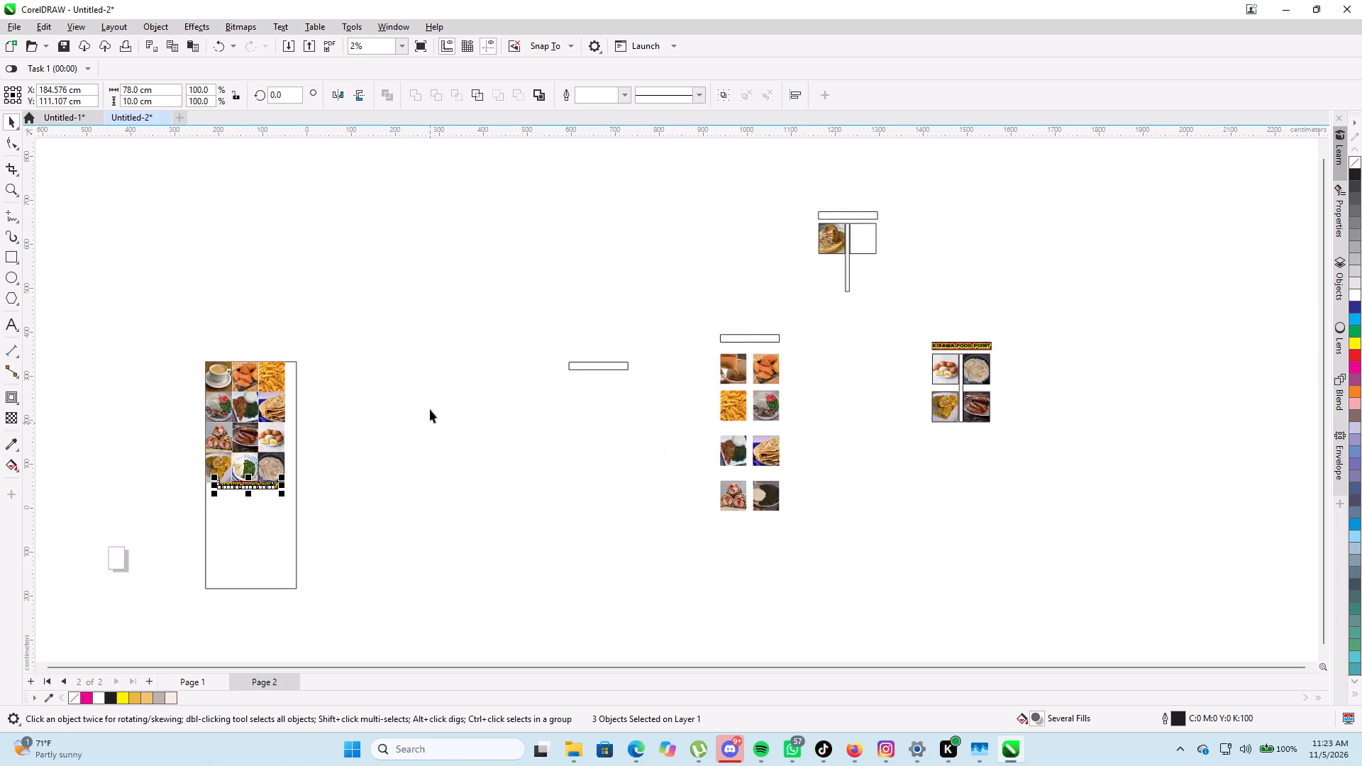
{"action": "scroll", "coordinate": [430, 409], "scroll_direction": "up", "scroll_amount": 5}
{"action": "scroll", "coordinate": [347, 485], "scroll_direction": "down", "scroll_amount": 2}
{"action": "middle_click_drag", "start_coordinate": [353, 474], "coordinate": [478, 404]}
{"action": "scroll", "coordinate": [213, 476], "scroll_direction": "up", "scroll_amount": 2}
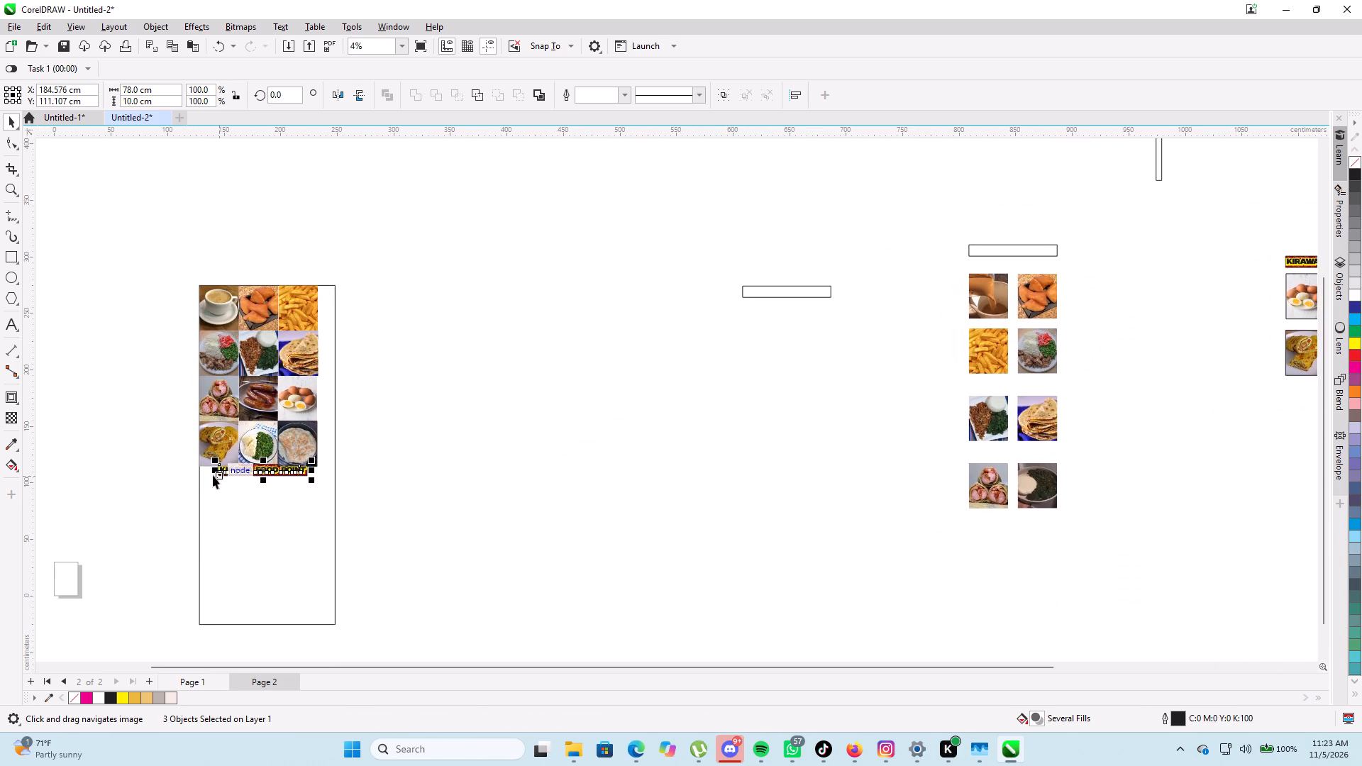
{"action": "scroll", "coordinate": [213, 475], "scroll_direction": "up", "scroll_amount": 2}
{"action": "scroll", "coordinate": [295, 453], "scroll_direction": "up", "scroll_amount": 4}
{"action": "scroll", "coordinate": [306, 382], "scroll_direction": "up", "scroll_amount": 3}
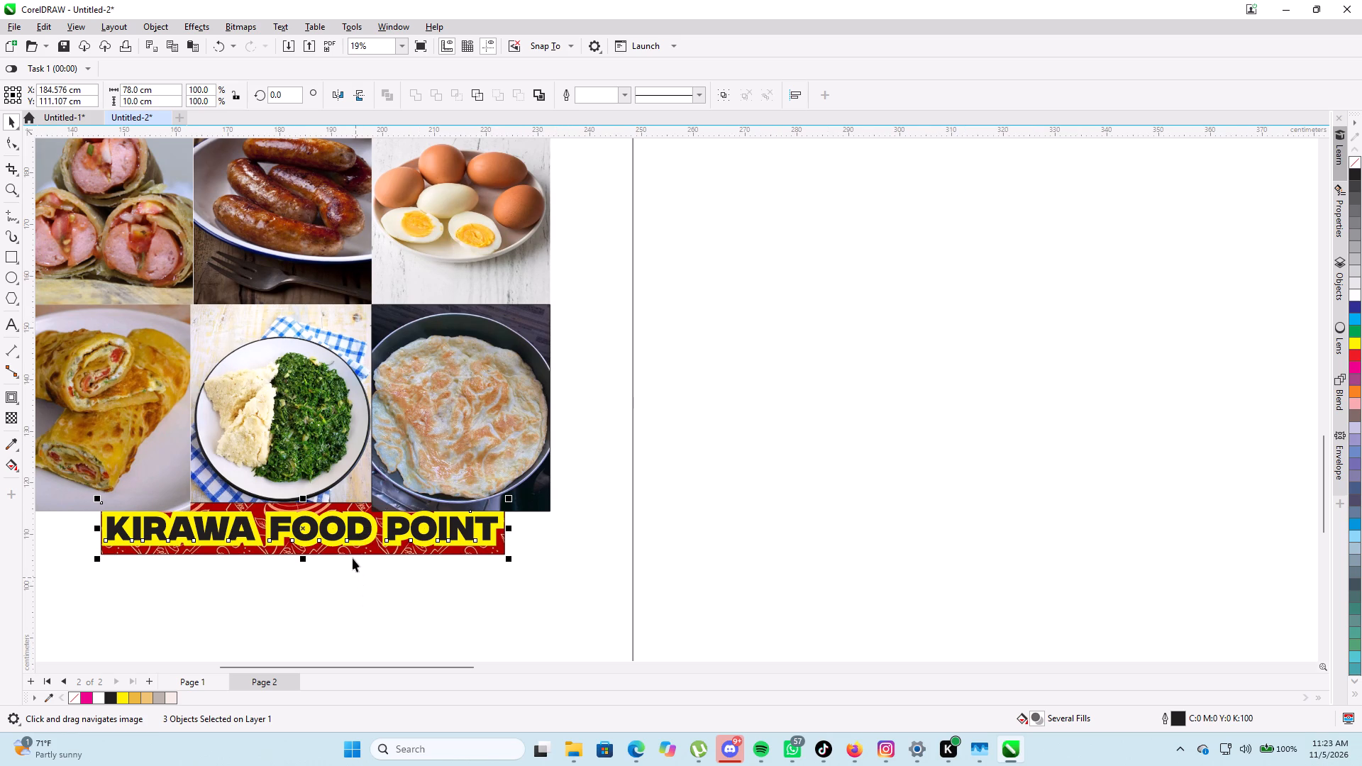
{"action": "left_click_drag", "start_coordinate": [313, 528], "coordinate": [316, 548]}
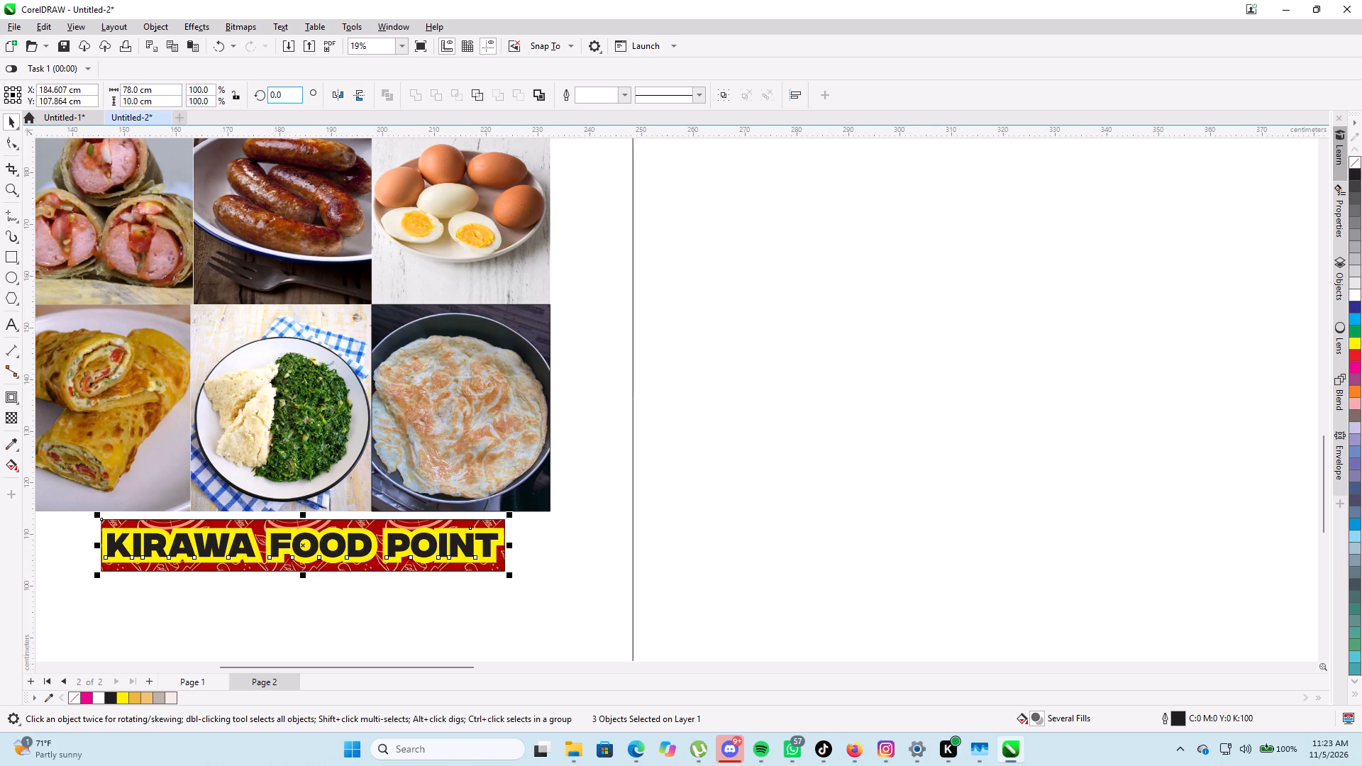
{"action": "left_click_drag", "start_coordinate": [292, 94], "coordinate": [262, 101]}
{"action": "type", "text": "90"}
{"action": "key", "text": "Return"}
Move the vertical header into the blank strip beside the fries and chapati photos, near the panel's top edge.
{"action": "scroll", "coordinate": [267, 277], "scroll_direction": "down", "scroll_amount": 5}
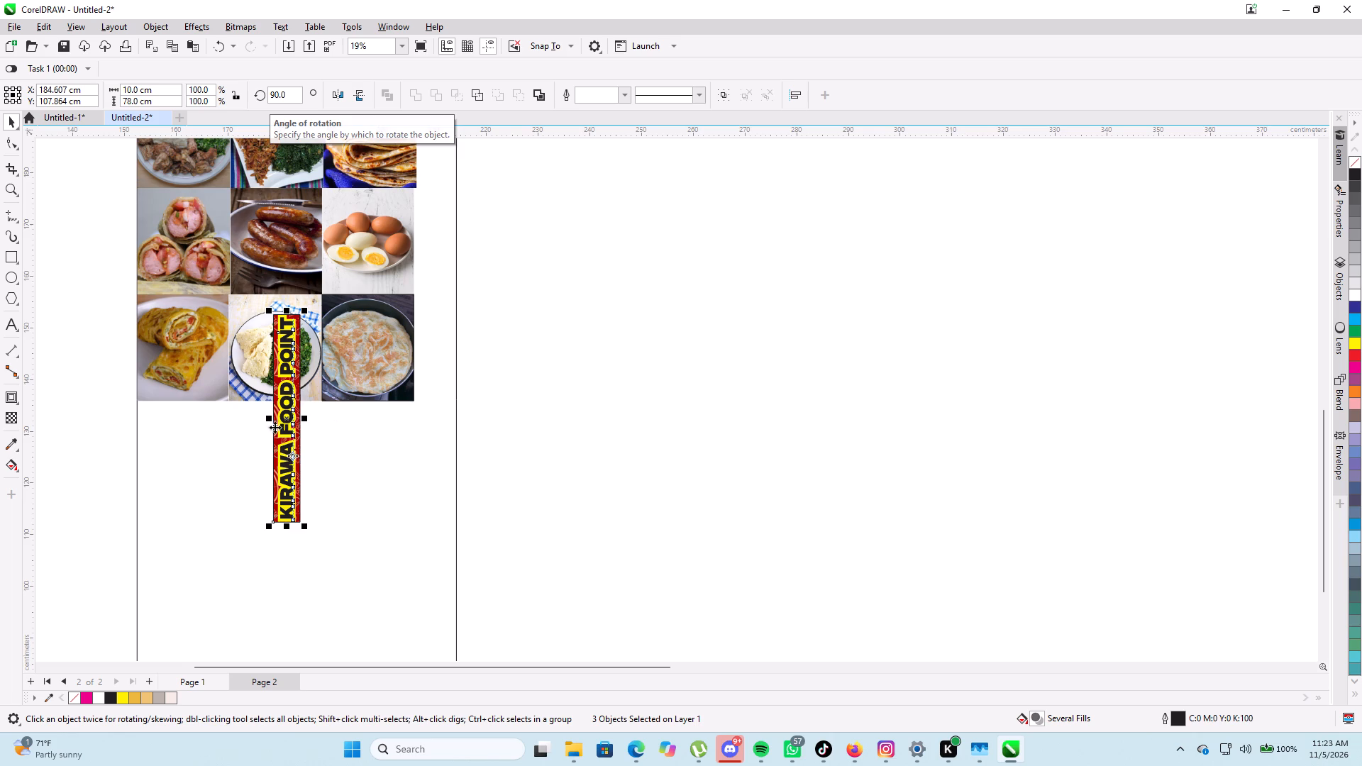
{"action": "scroll", "coordinate": [788, 367], "scroll_direction": "down", "scroll_amount": 4}
{"action": "scroll", "coordinate": [695, 431], "scroll_direction": "up", "scroll_amount": 1}
{"action": "middle_click", "coordinate": [695, 431]}
{"action": "middle_click_drag", "start_coordinate": [695, 431], "coordinate": [696, 430]}
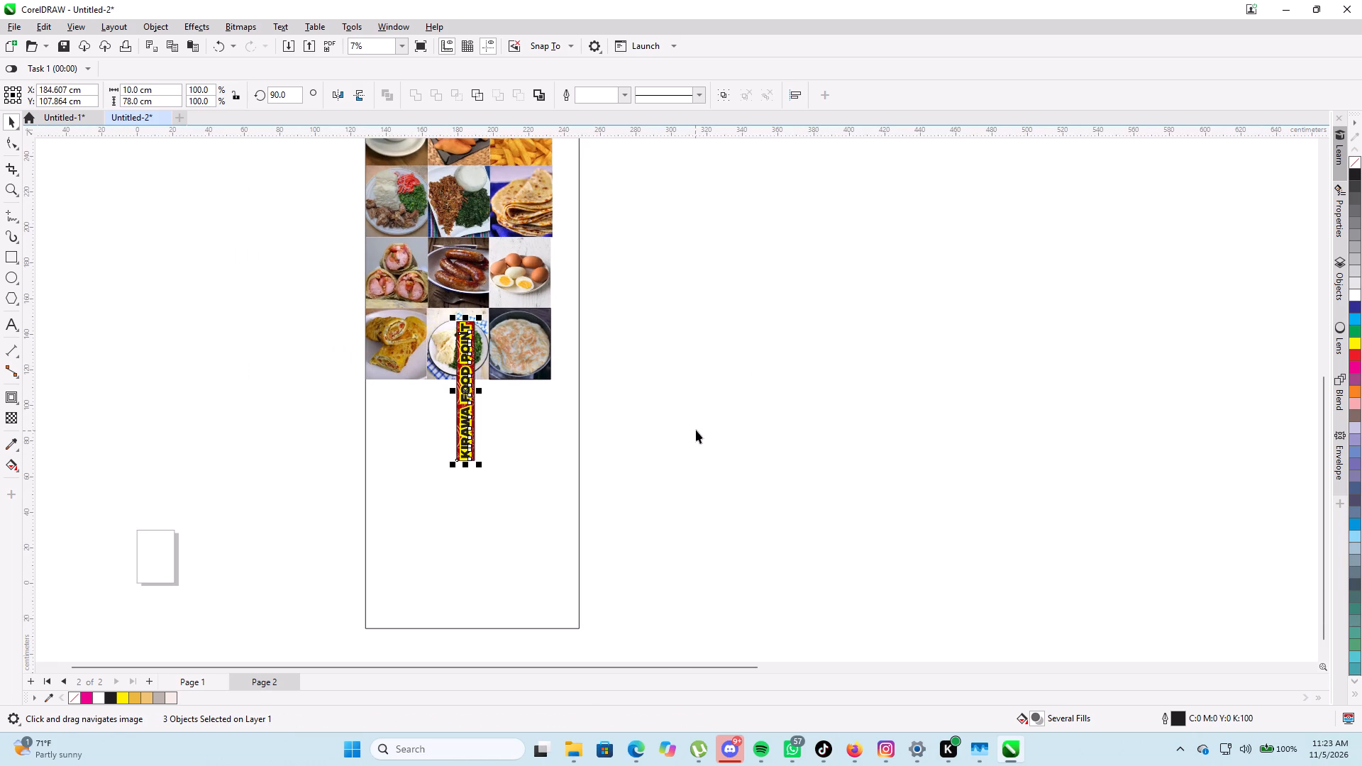
{"action": "middle_click_drag", "start_coordinate": [696, 430], "coordinate": [686, 460]}
{"action": "middle_click", "coordinate": [668, 492]}
{"action": "middle_click_drag", "start_coordinate": [669, 437], "coordinate": [547, 602]}
{"action": "scroll", "coordinate": [668, 441], "scroll_direction": "down", "scroll_amount": 1}
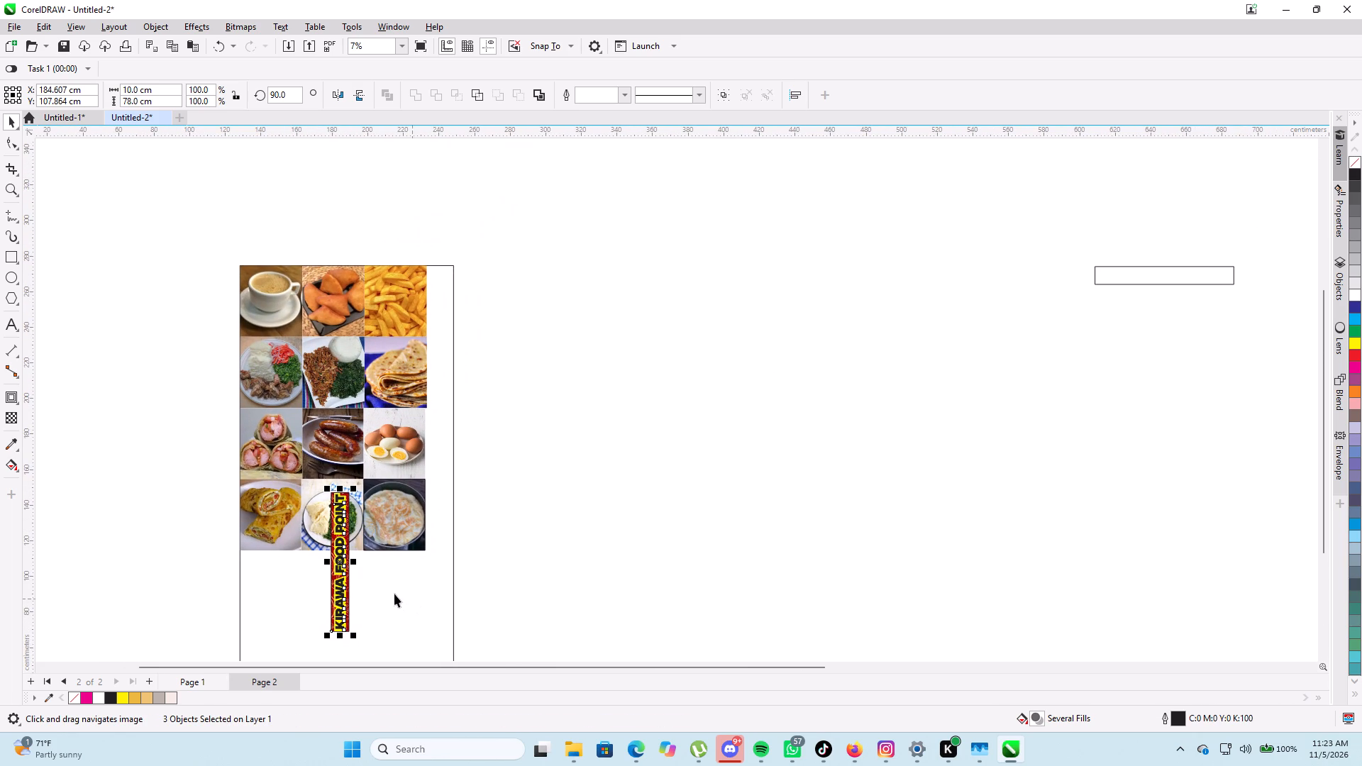
{"action": "left_click_drag", "start_coordinate": [339, 560], "coordinate": [435, 362]}
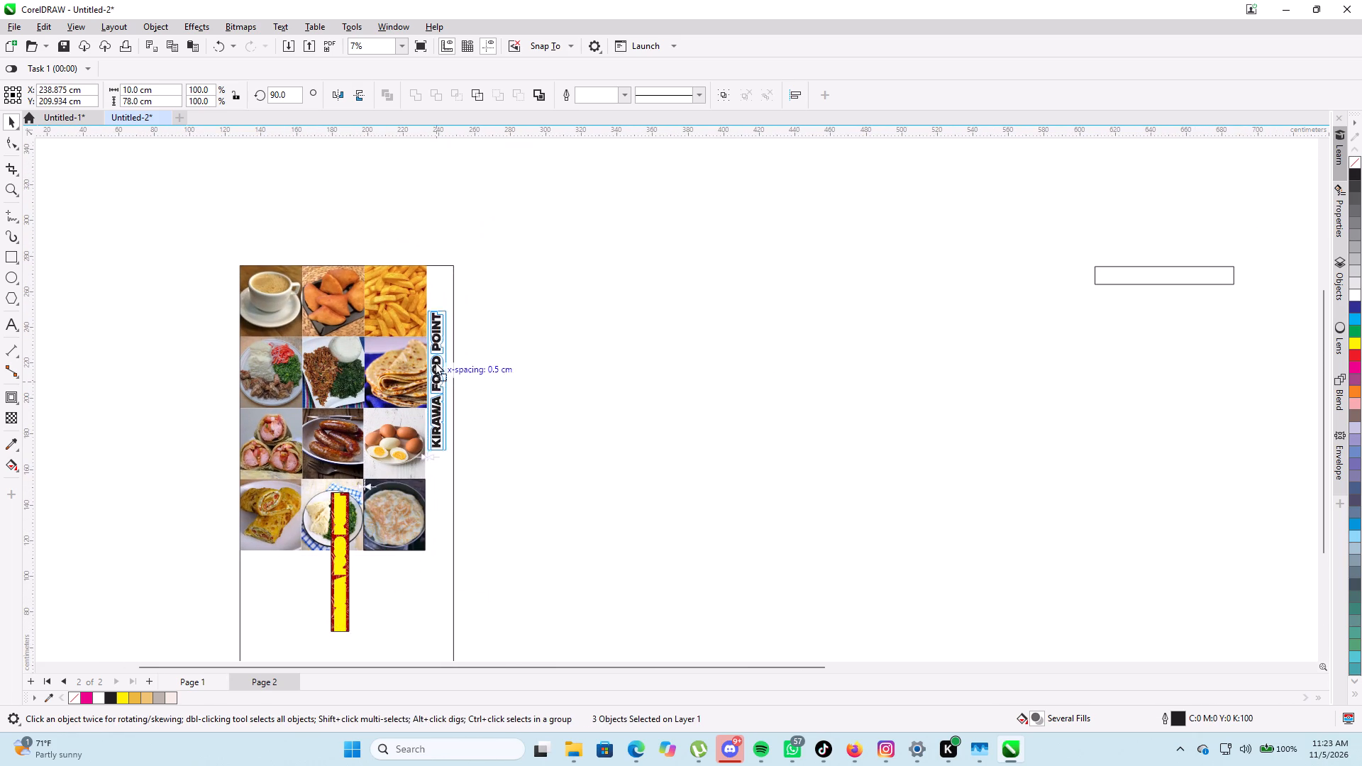
{"action": "left_click_drag", "start_coordinate": [435, 362], "coordinate": [437, 337]}
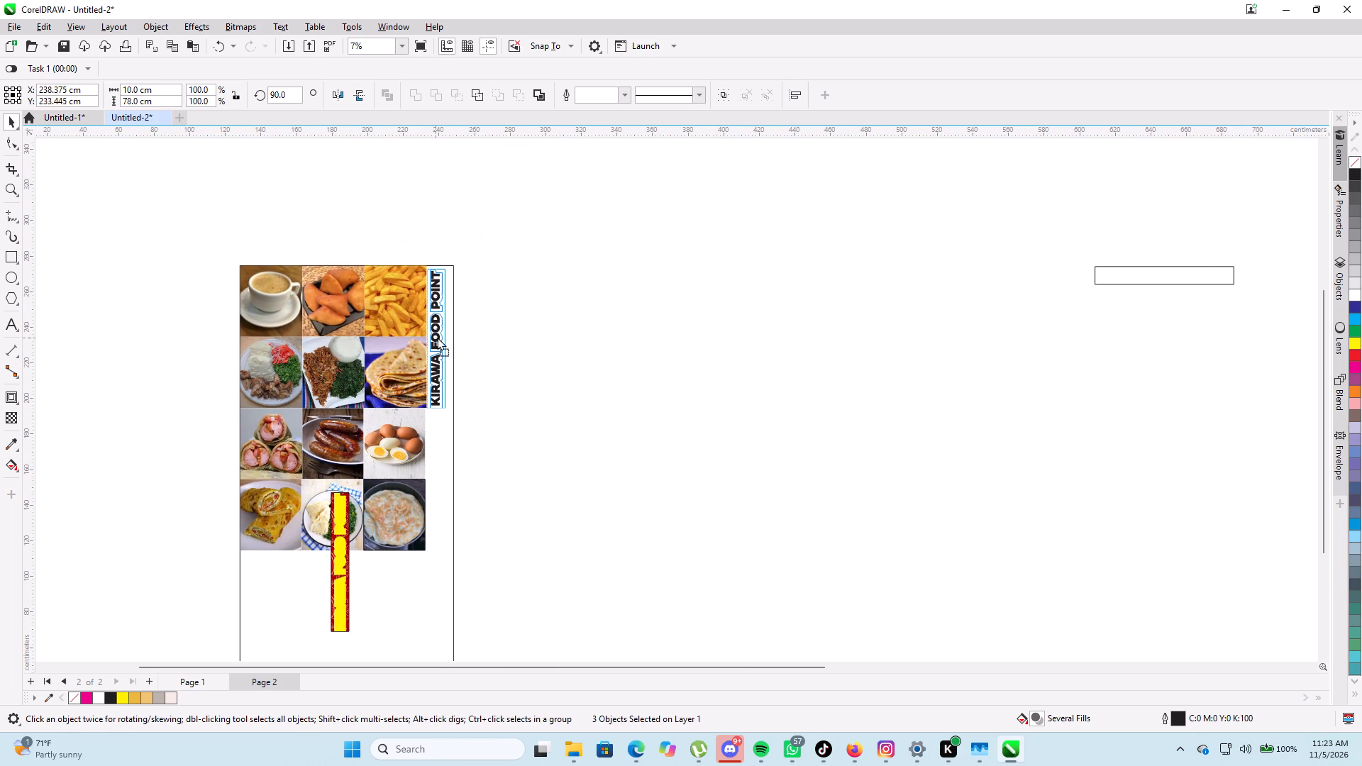
{"action": "left_click_drag", "start_coordinate": [437, 337], "coordinate": [438, 336]}
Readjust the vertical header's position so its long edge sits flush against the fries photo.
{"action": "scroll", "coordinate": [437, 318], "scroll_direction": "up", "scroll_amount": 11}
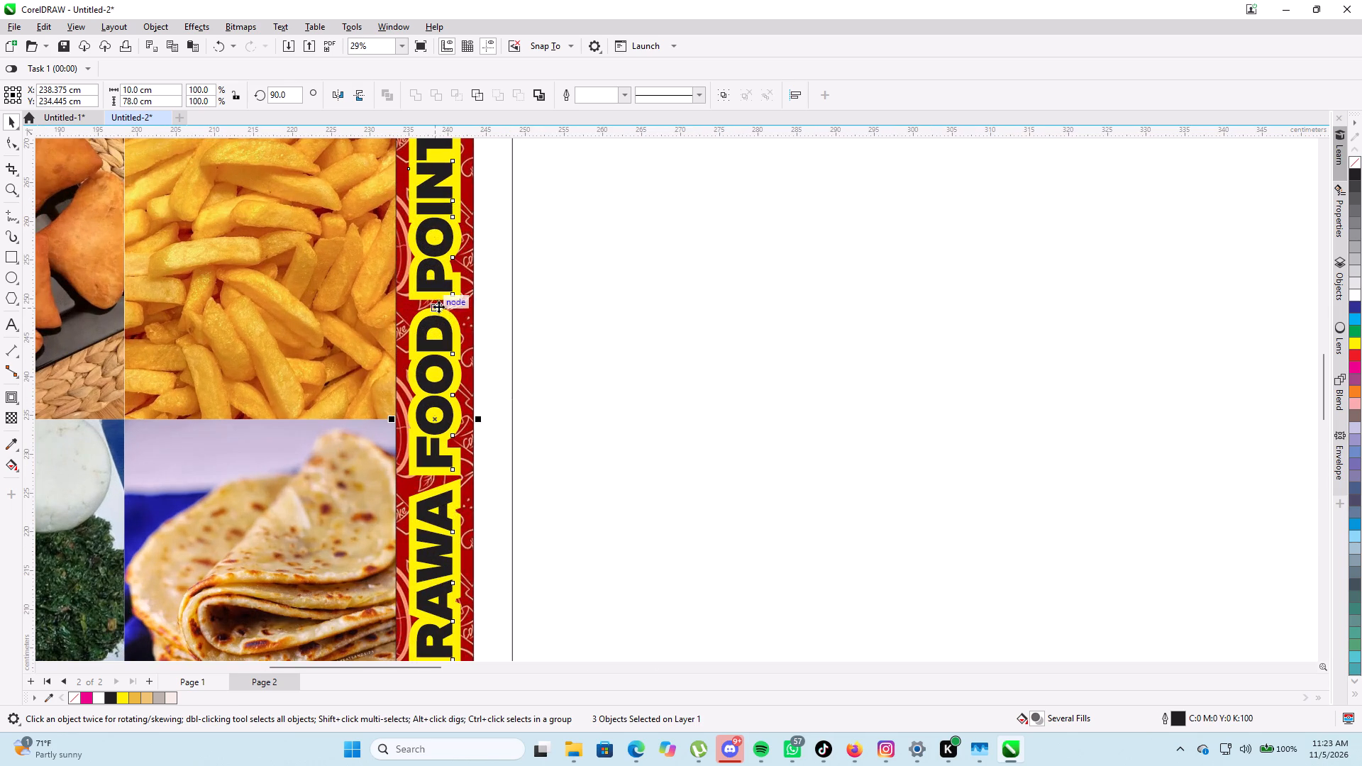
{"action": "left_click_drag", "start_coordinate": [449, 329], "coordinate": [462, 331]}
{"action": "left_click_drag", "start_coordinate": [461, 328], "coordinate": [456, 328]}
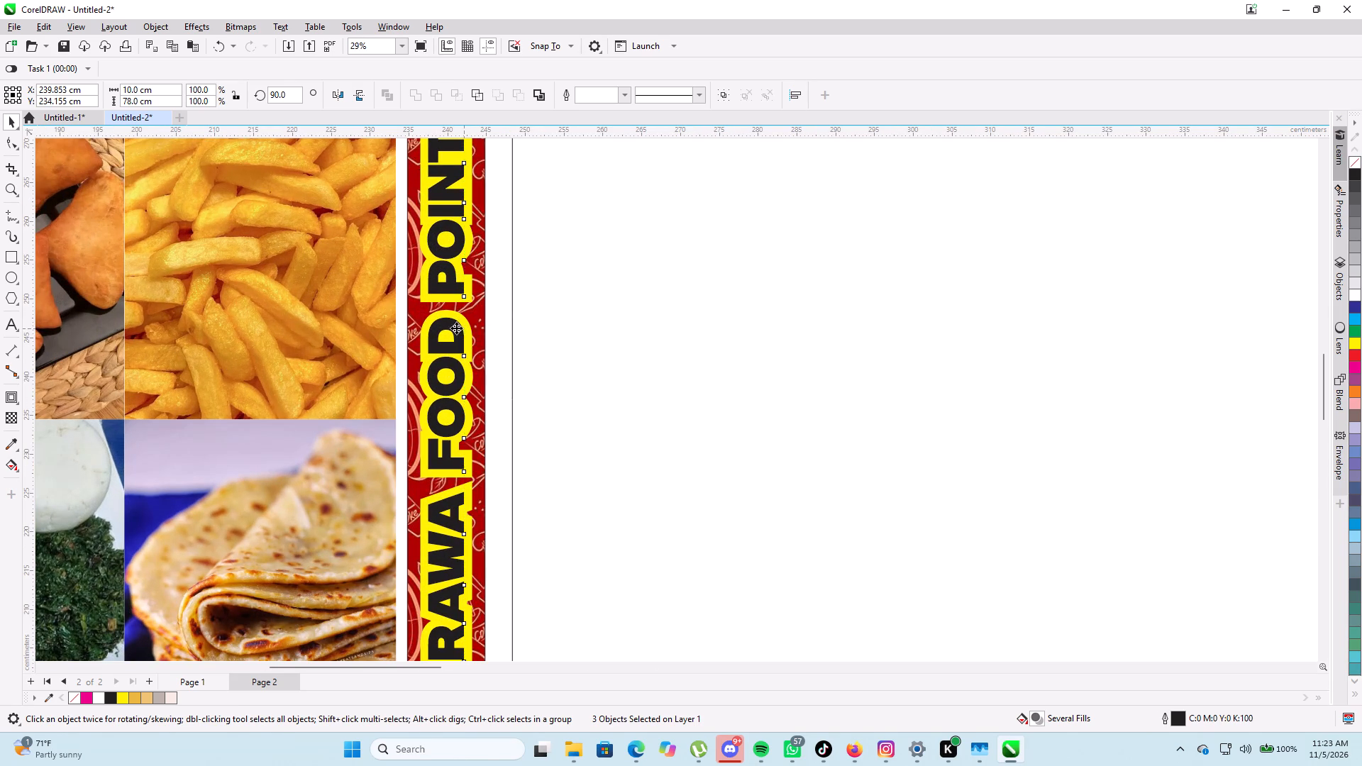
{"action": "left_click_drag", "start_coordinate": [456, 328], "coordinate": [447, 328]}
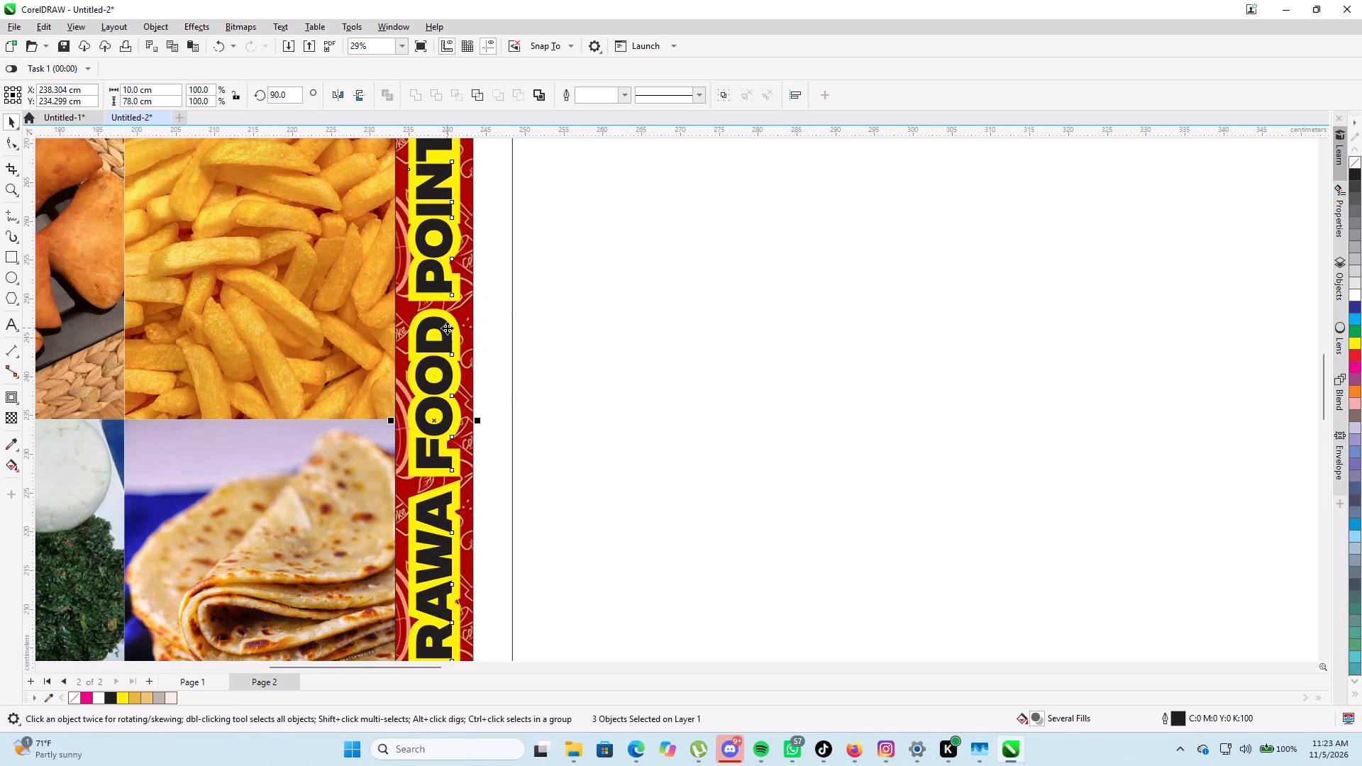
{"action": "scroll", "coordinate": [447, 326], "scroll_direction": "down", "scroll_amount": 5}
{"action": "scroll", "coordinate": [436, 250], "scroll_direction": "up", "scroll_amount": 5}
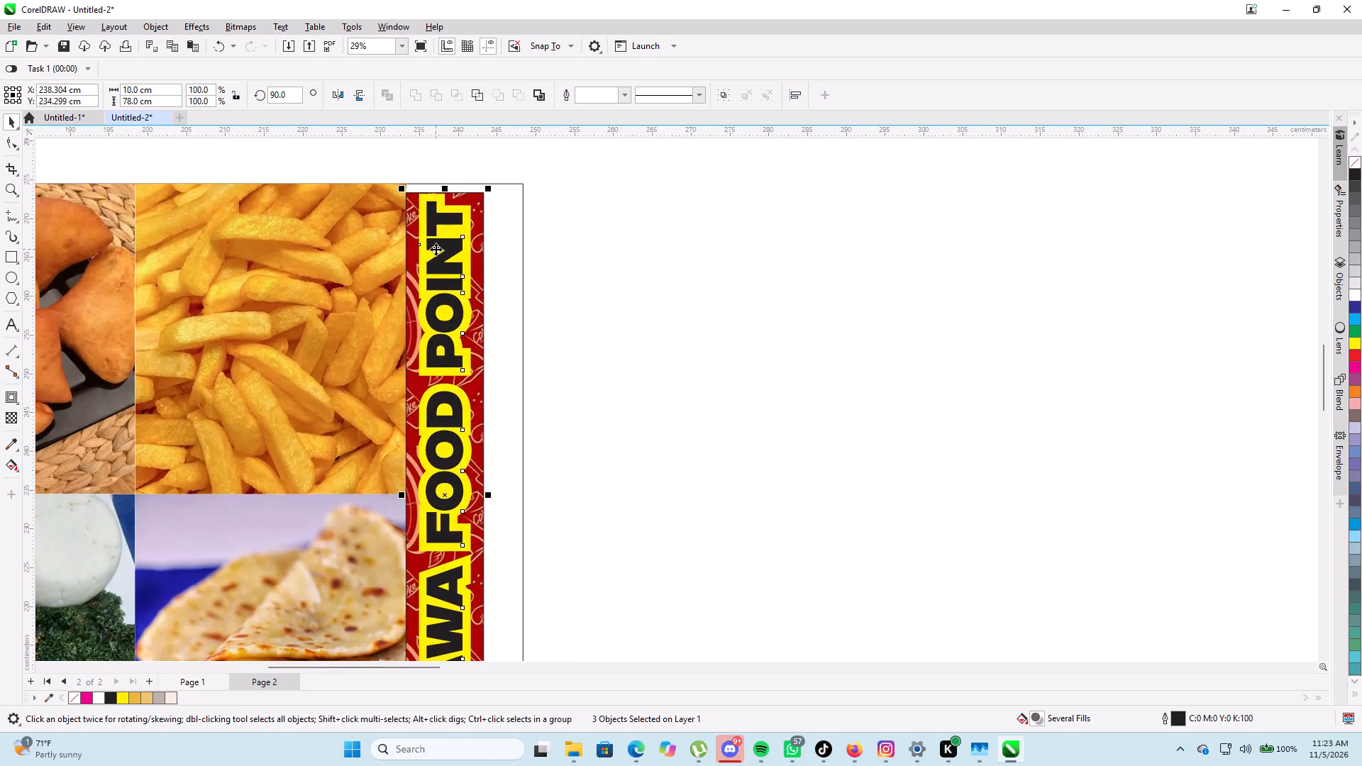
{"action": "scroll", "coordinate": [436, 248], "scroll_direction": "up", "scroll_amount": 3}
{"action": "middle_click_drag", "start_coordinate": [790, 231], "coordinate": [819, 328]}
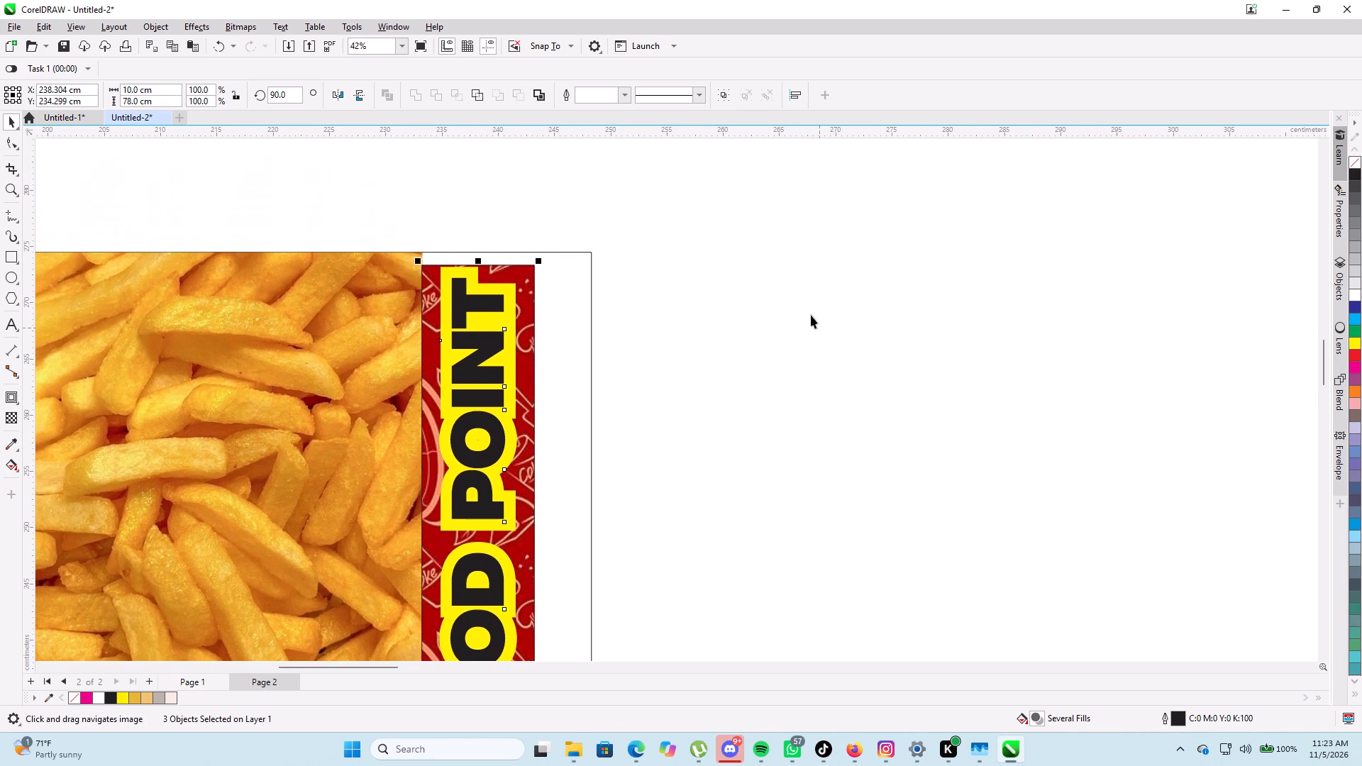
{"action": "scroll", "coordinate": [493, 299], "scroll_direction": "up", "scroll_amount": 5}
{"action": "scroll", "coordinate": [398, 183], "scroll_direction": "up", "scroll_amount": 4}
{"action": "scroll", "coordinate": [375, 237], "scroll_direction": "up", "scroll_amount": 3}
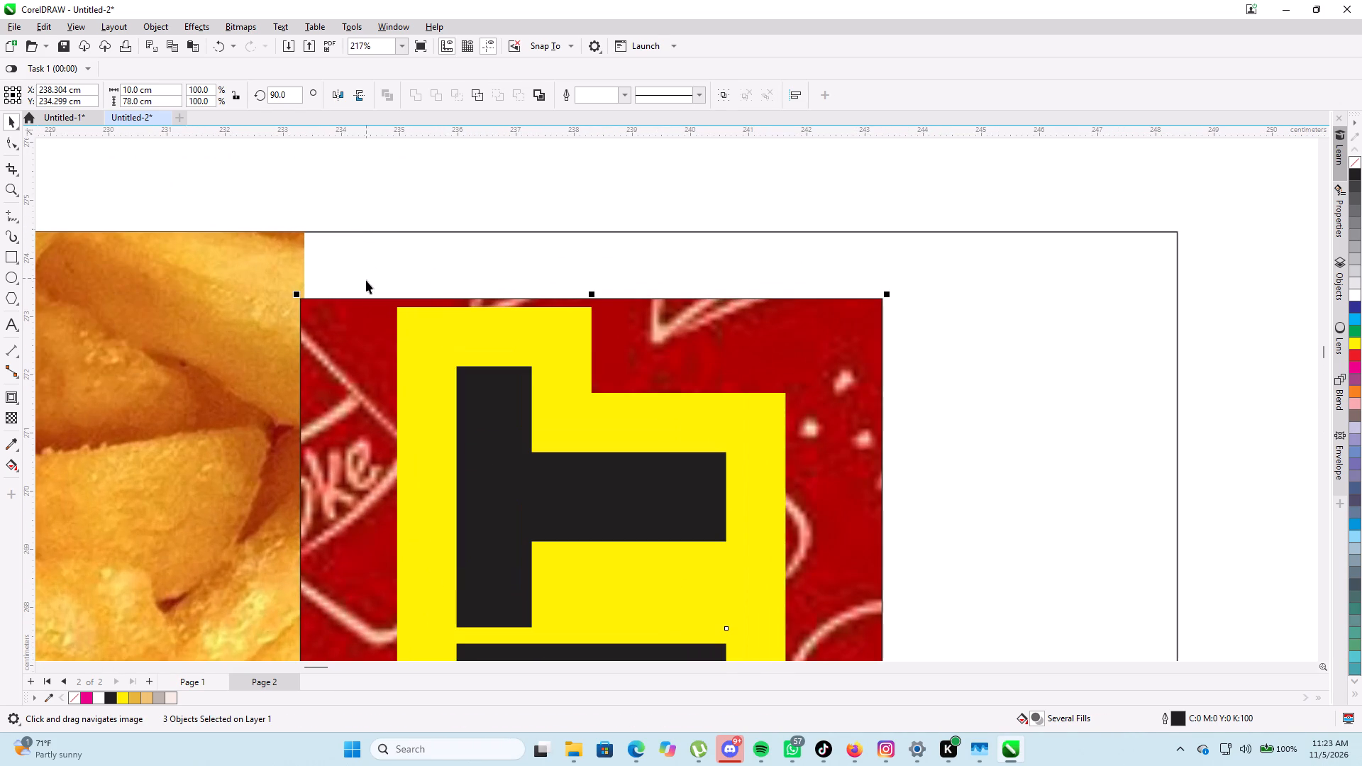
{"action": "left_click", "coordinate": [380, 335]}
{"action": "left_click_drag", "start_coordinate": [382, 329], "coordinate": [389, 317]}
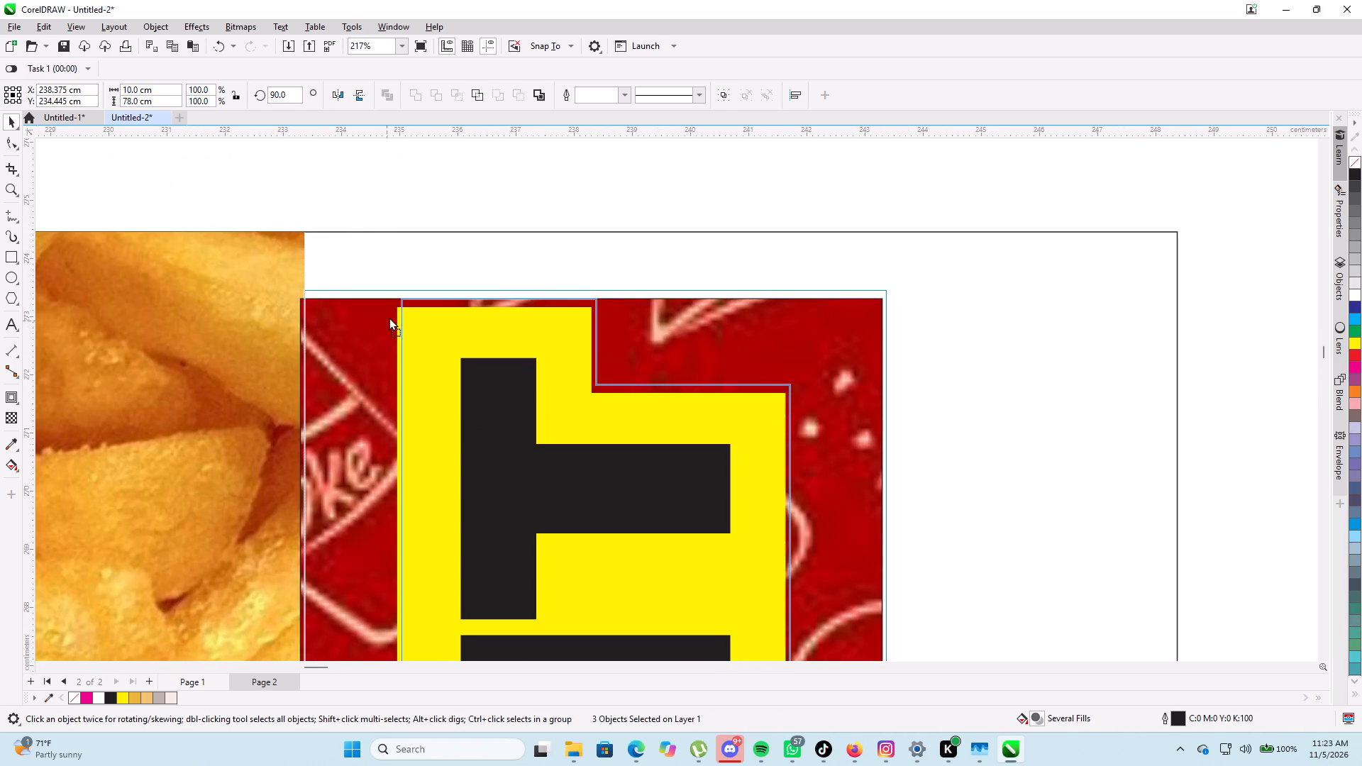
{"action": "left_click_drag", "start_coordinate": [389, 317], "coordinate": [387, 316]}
Set the outline width of the vertical header's objects to None.
{"action": "scroll", "coordinate": [387, 311], "scroll_direction": "down", "scroll_amount": 12}
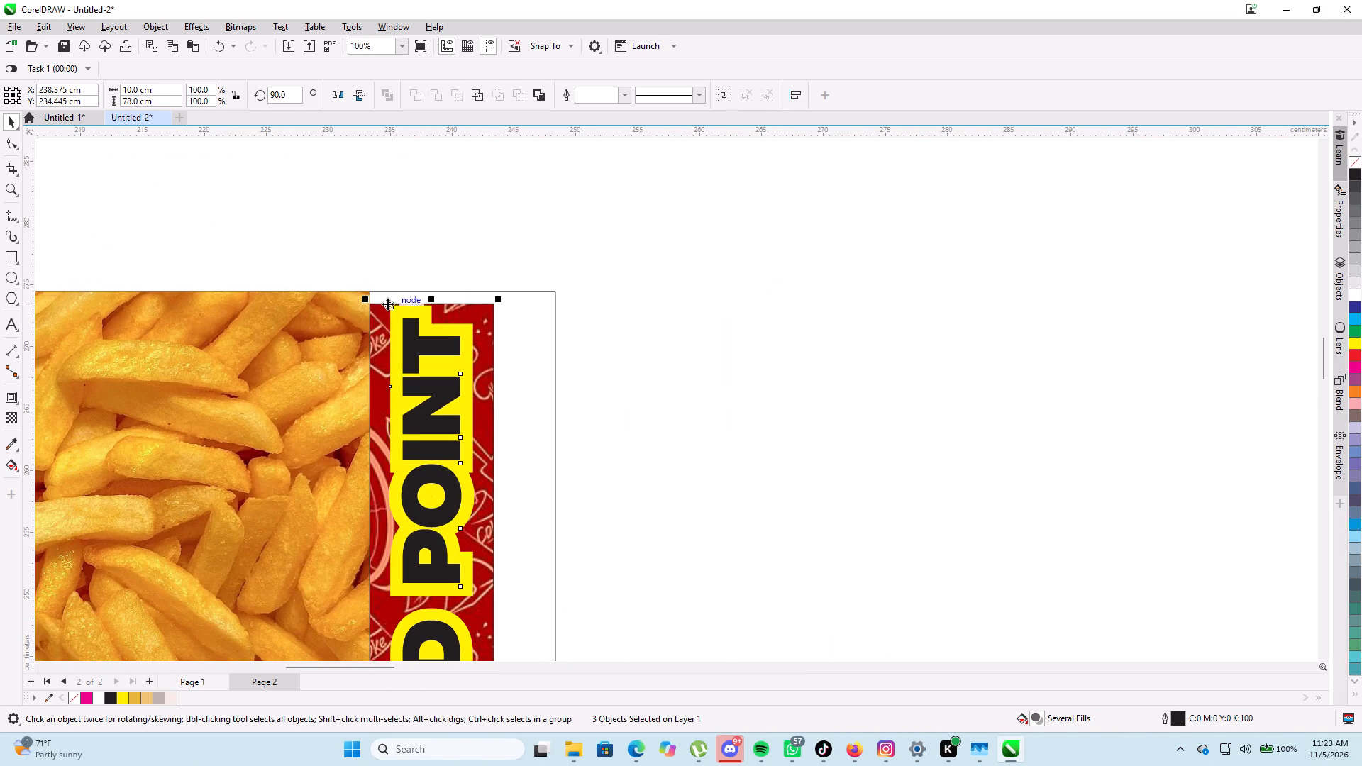
{"action": "left_click", "coordinate": [623, 87]}
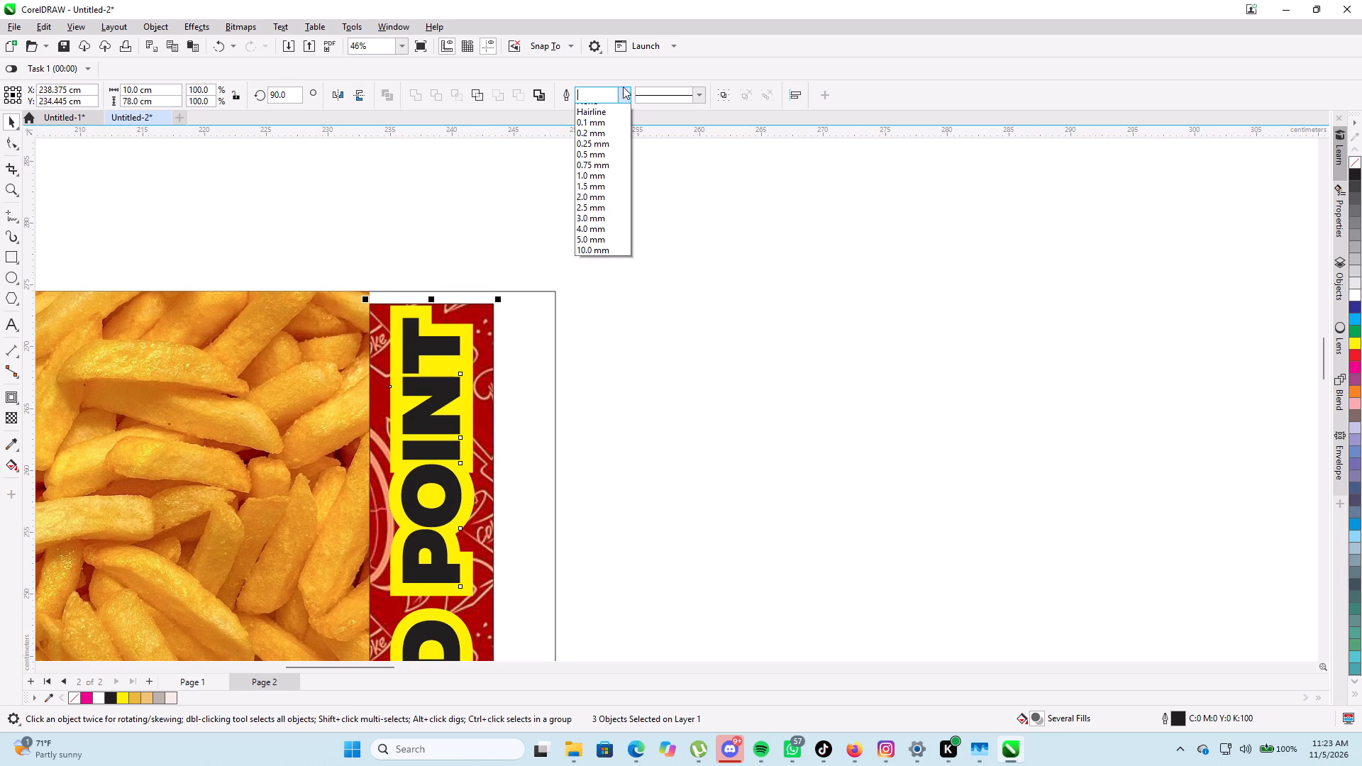
{"action": "left_click", "coordinate": [607, 110]}
Move the vertical header down about 1 cm so its lower end lines up with the chapati photo's bottom edge.
{"action": "scroll", "coordinate": [577, 196], "scroll_direction": "down", "scroll_amount": 5}
{"action": "scroll", "coordinate": [633, 225], "scroll_direction": "down", "scroll_amount": 5}
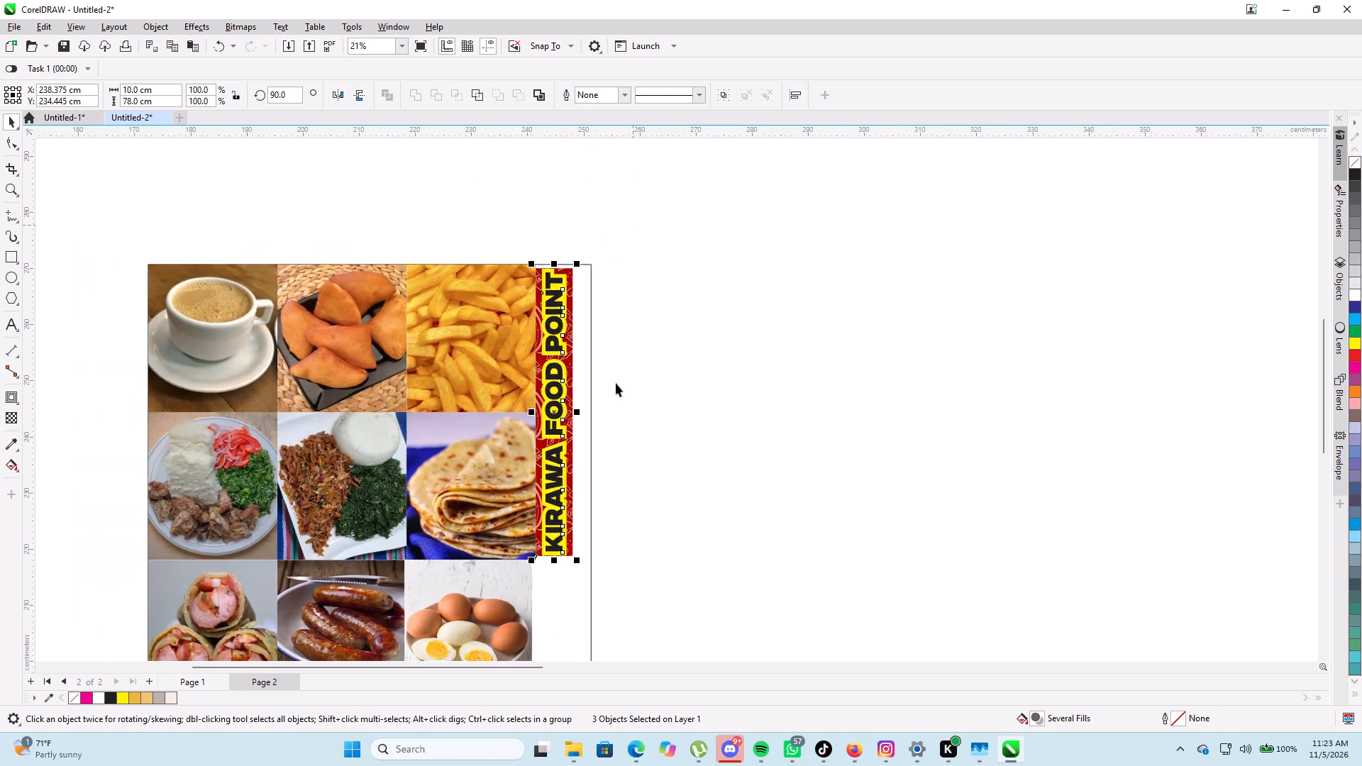
{"action": "scroll", "coordinate": [584, 670], "scroll_direction": "up", "scroll_amount": 5}
{"action": "scroll", "coordinate": [565, 587], "scroll_direction": "up", "scroll_amount": 11}
{"action": "scroll", "coordinate": [561, 501], "scroll_direction": "up", "scroll_amount": 5}
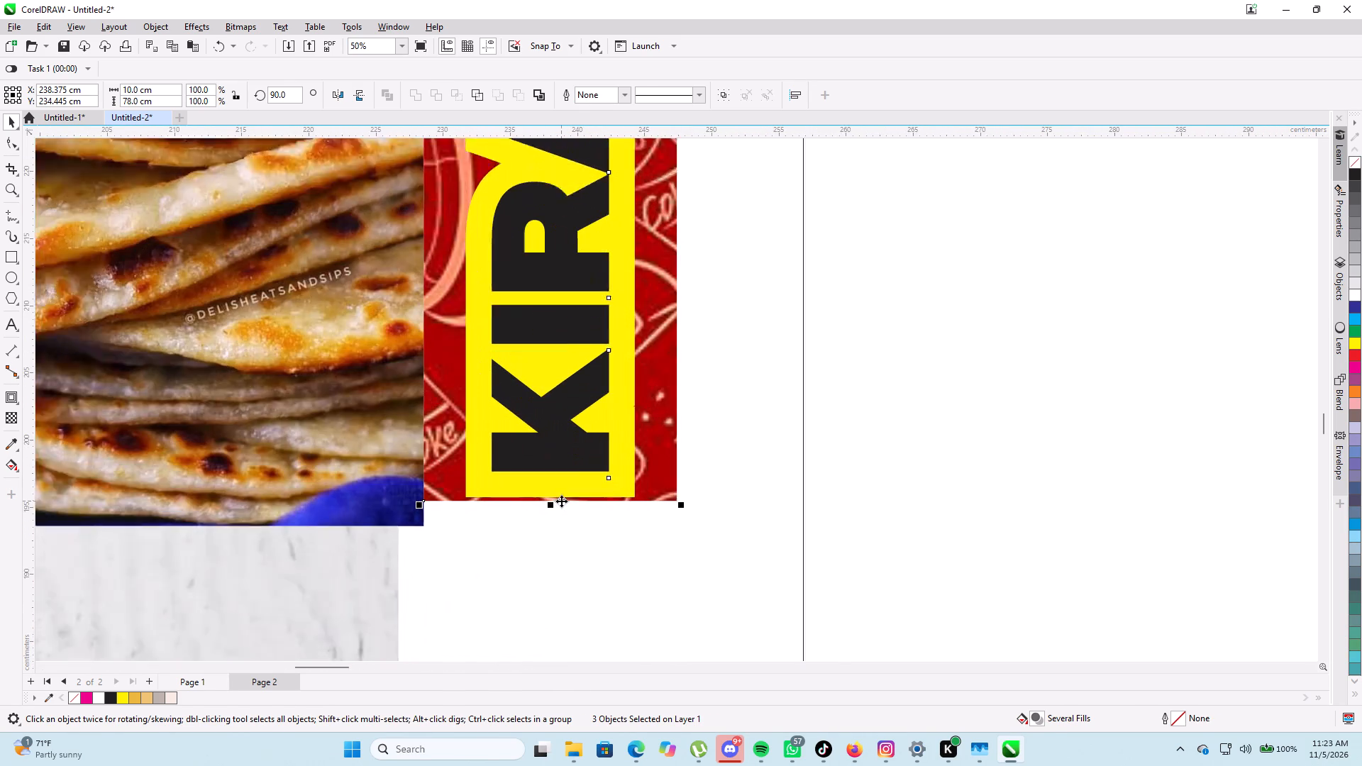
{"action": "scroll", "coordinate": [561, 501], "scroll_direction": "up", "scroll_amount": 5}
{"action": "left_click_drag", "start_coordinate": [515, 482], "coordinate": [514, 531]}
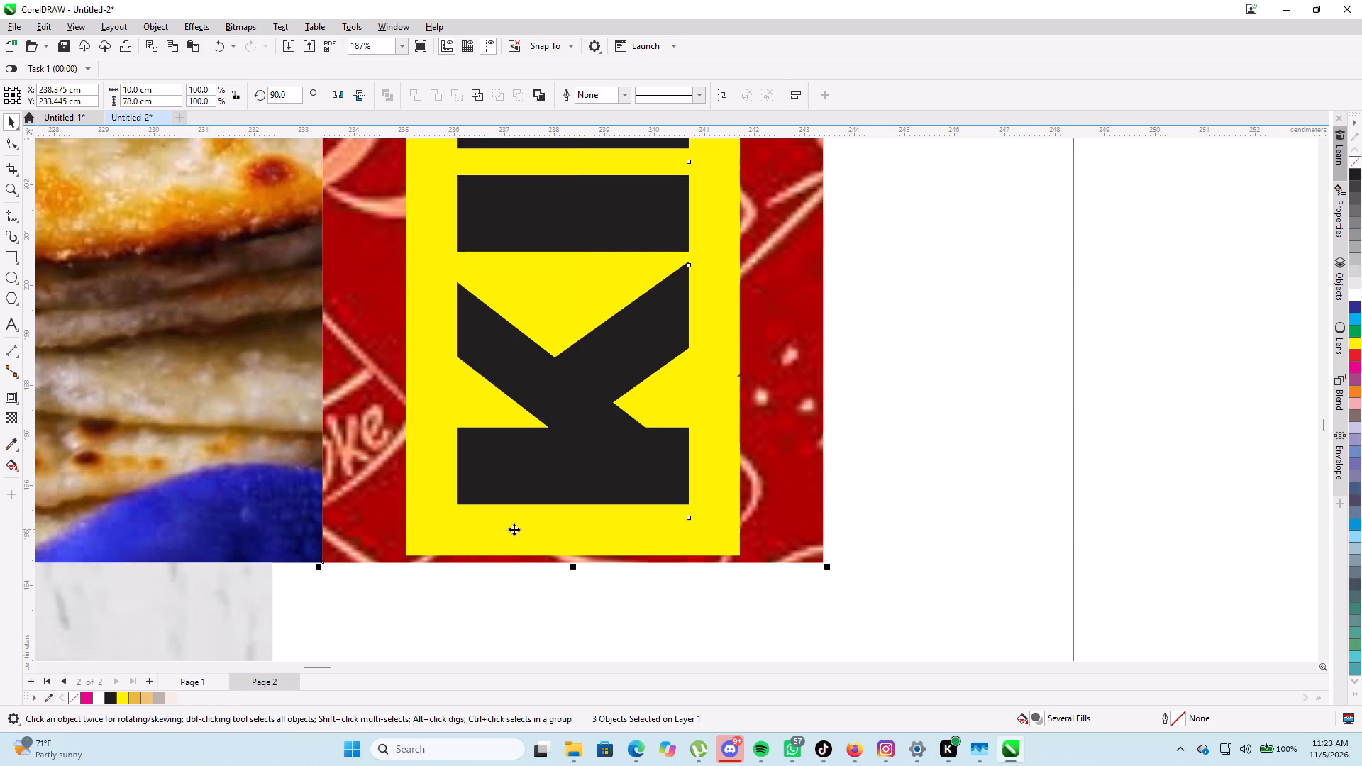
{"action": "scroll", "coordinate": [513, 519], "scroll_direction": "down", "scroll_amount": 18}
{"action": "scroll", "coordinate": [512, 511], "scroll_direction": "down", "scroll_amount": 7}
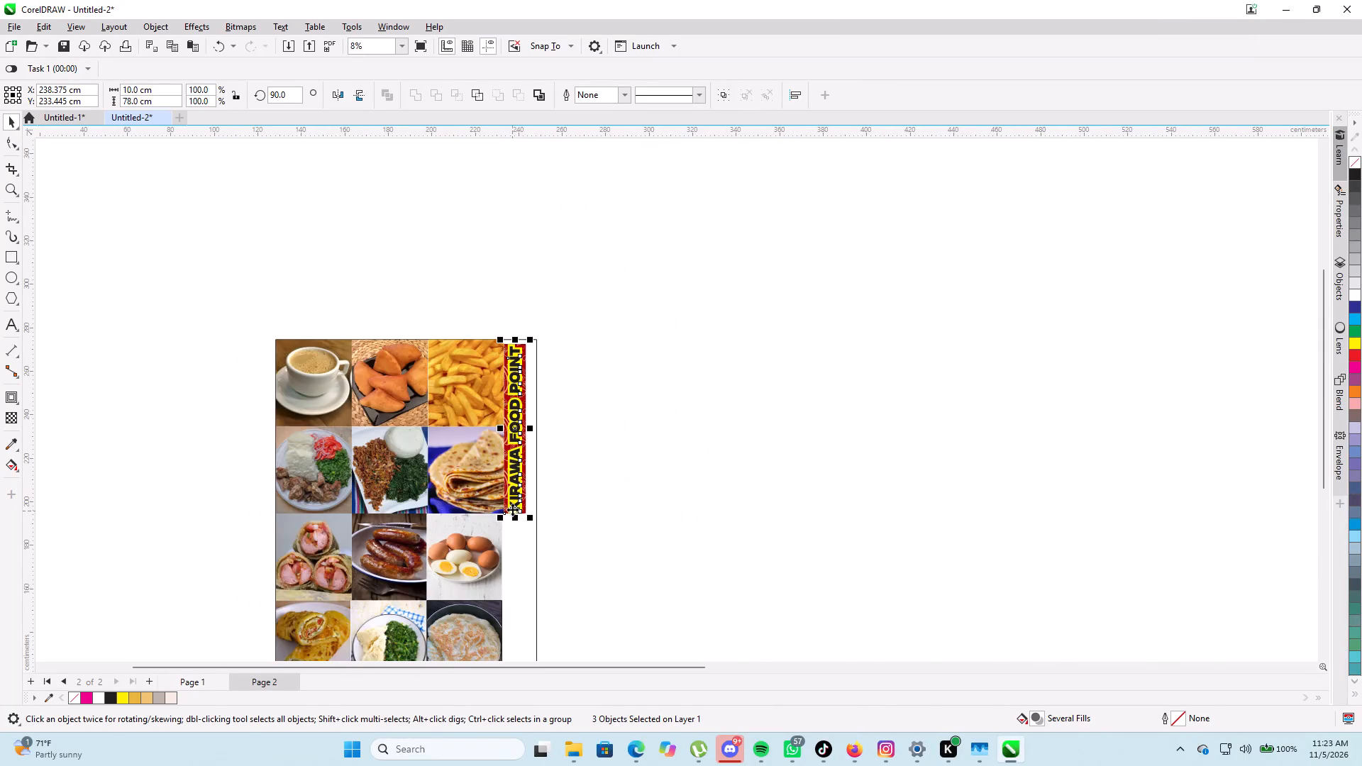
Bring the dark vegetable-bordered image food from the Downloads folder into the drawing, over the empty bar beside the photo-grid panel.
{"action": "scroll", "coordinate": [512, 509], "scroll_direction": "down", "scroll_amount": 6}
{"action": "scroll", "coordinate": [994, 486], "scroll_direction": "up", "scroll_amount": 3}
{"action": "left_click", "coordinate": [1173, 357]}
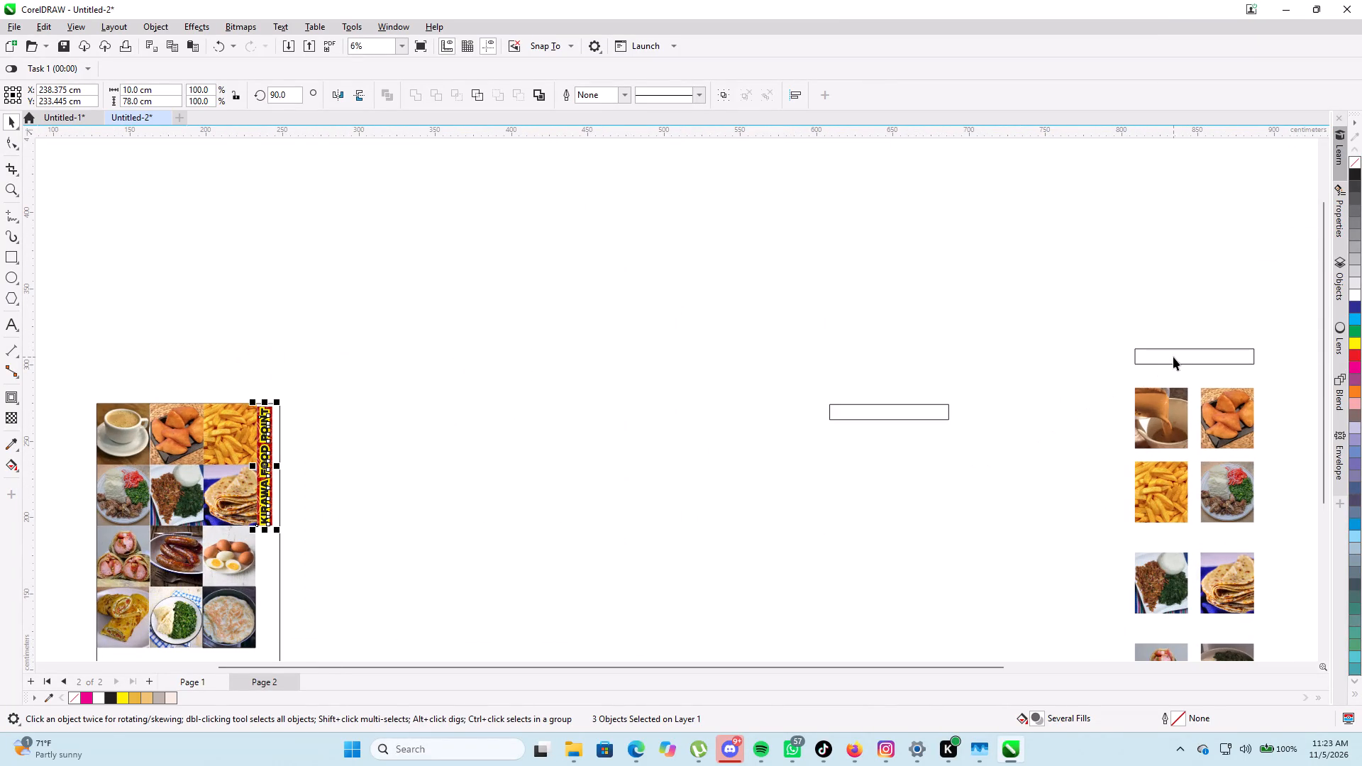
{"action": "left_click", "coordinate": [582, 755]}
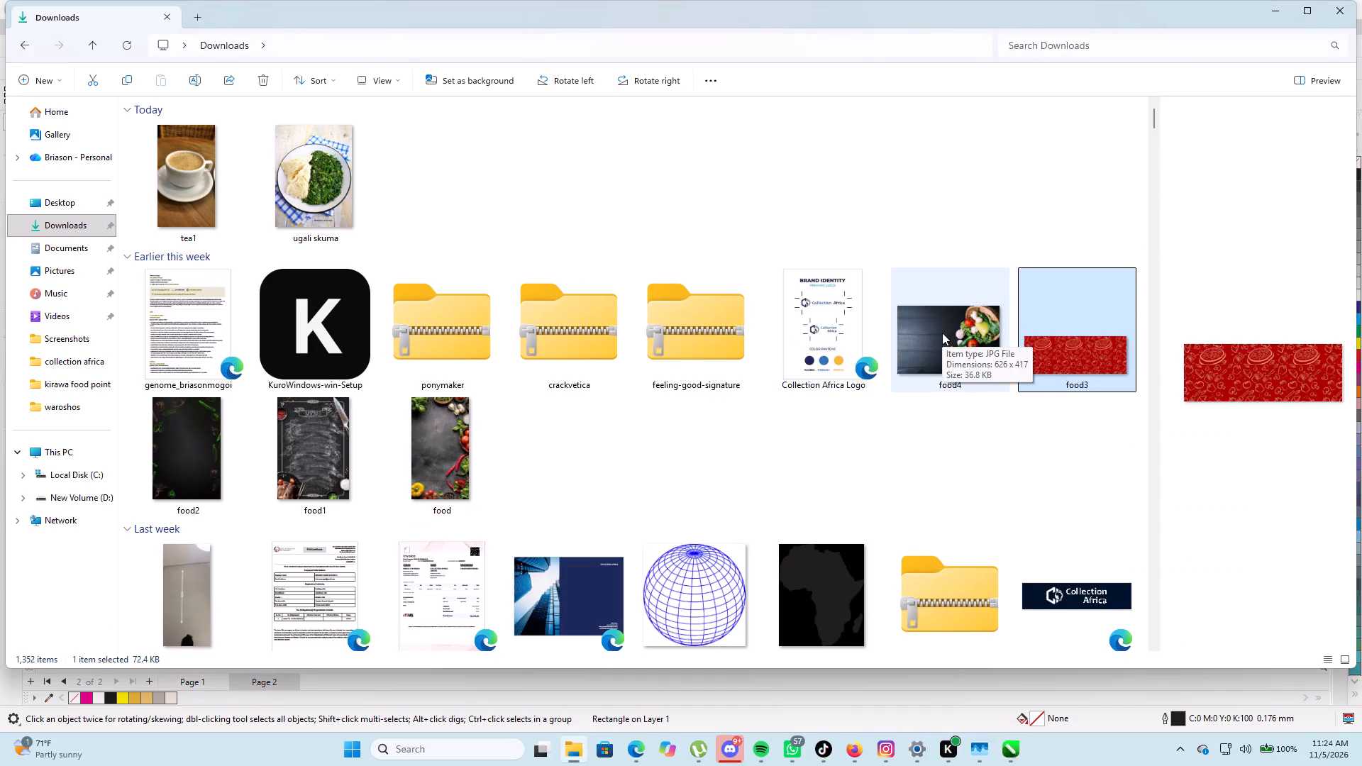
{"action": "left_click_drag", "start_coordinate": [444, 476], "coordinate": [574, 553]}
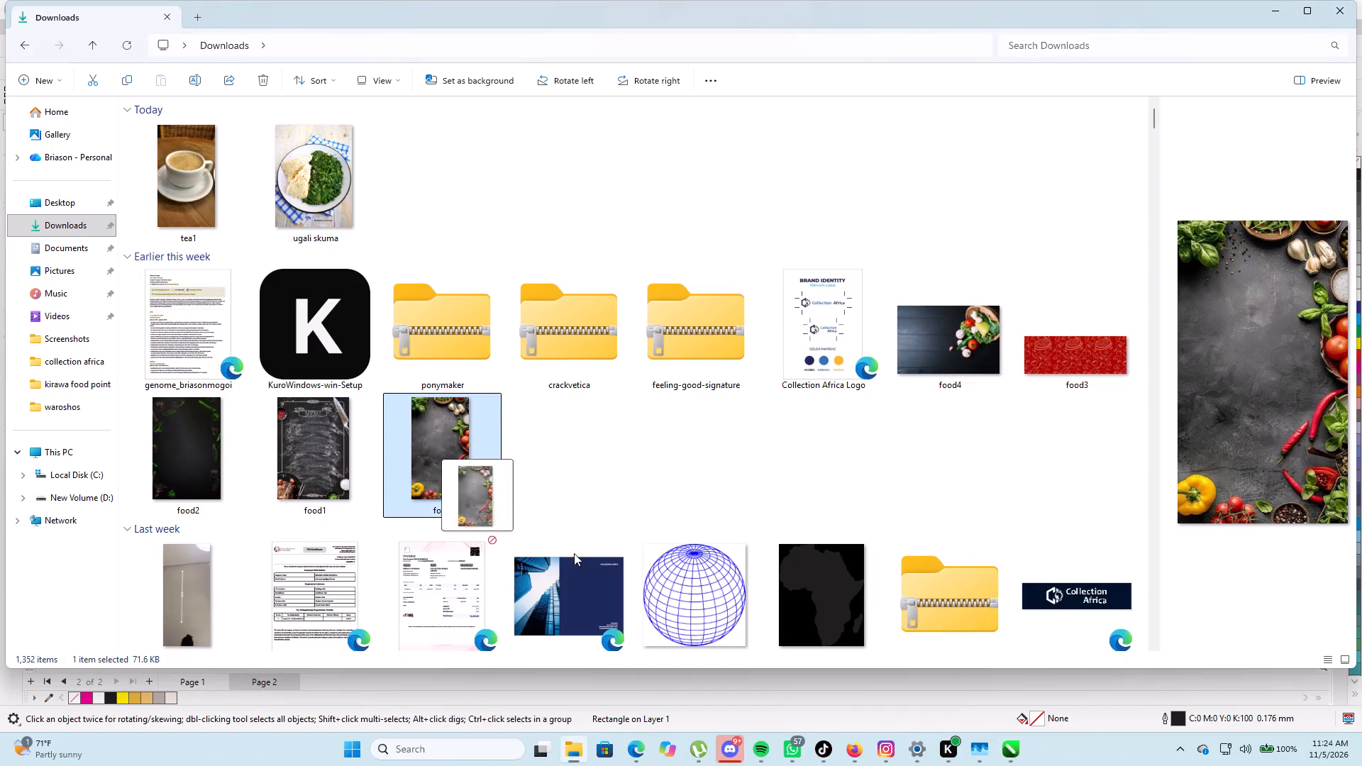
{"action": "left_click_drag", "start_coordinate": [574, 553], "coordinate": [1016, 752]}
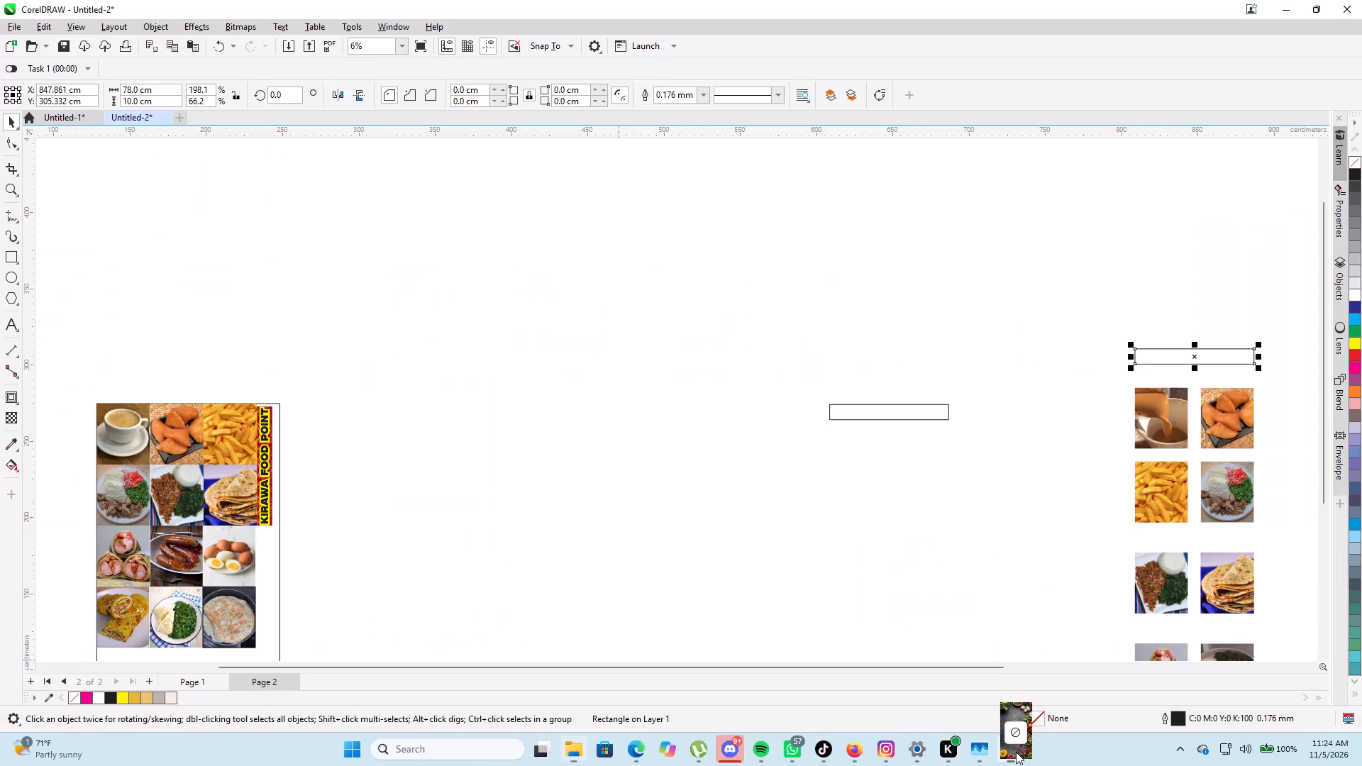
{"action": "left_click_drag", "start_coordinate": [1016, 752], "coordinate": [868, 408]}
Set the imported food background image's rotation angle to 9 degrees.
{"action": "scroll", "coordinate": [868, 404], "scroll_direction": "up", "scroll_amount": 6}
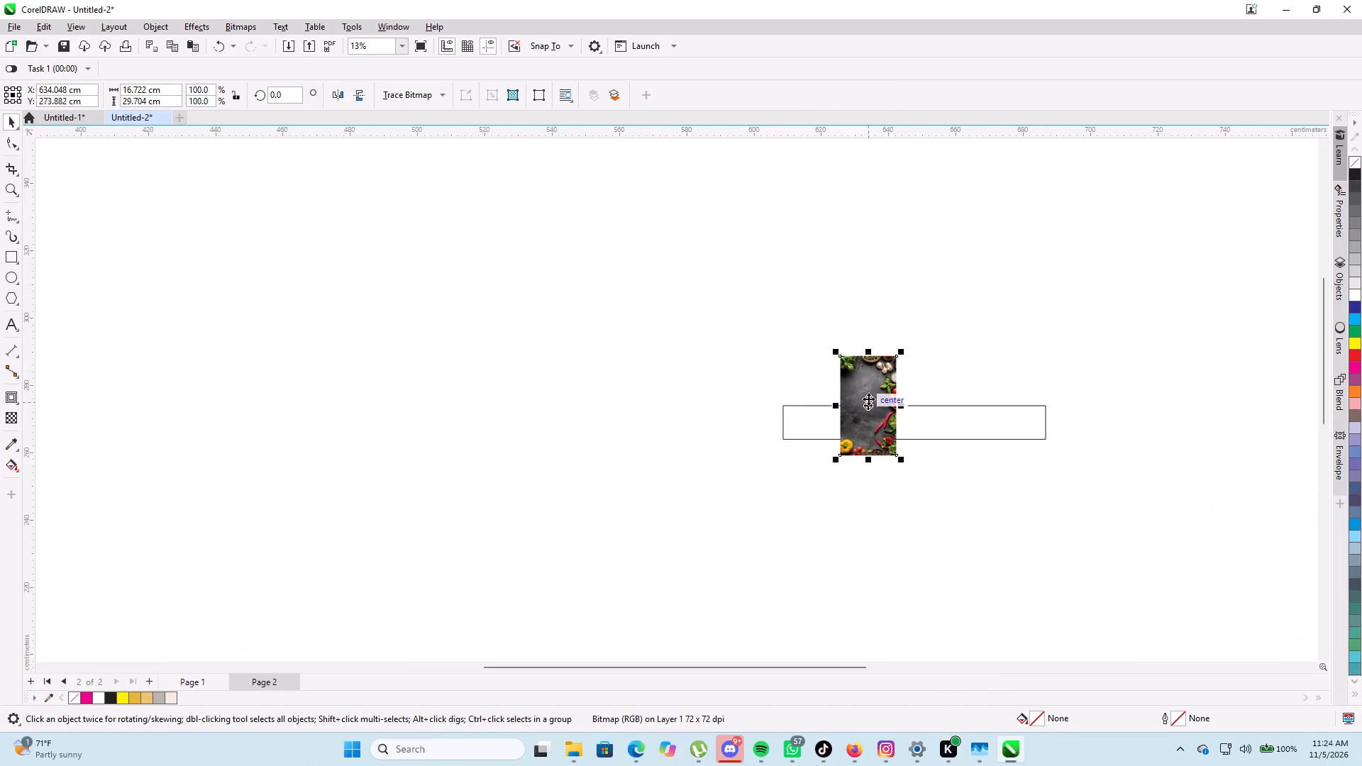
{"action": "left_click_drag", "start_coordinate": [296, 95], "coordinate": [264, 95]}
{"action": "left_click_drag", "start_coordinate": [264, 95], "coordinate": [263, 95]}
{"action": "type", "text": "9-0"}
{"action": "key", "text": "Return"}
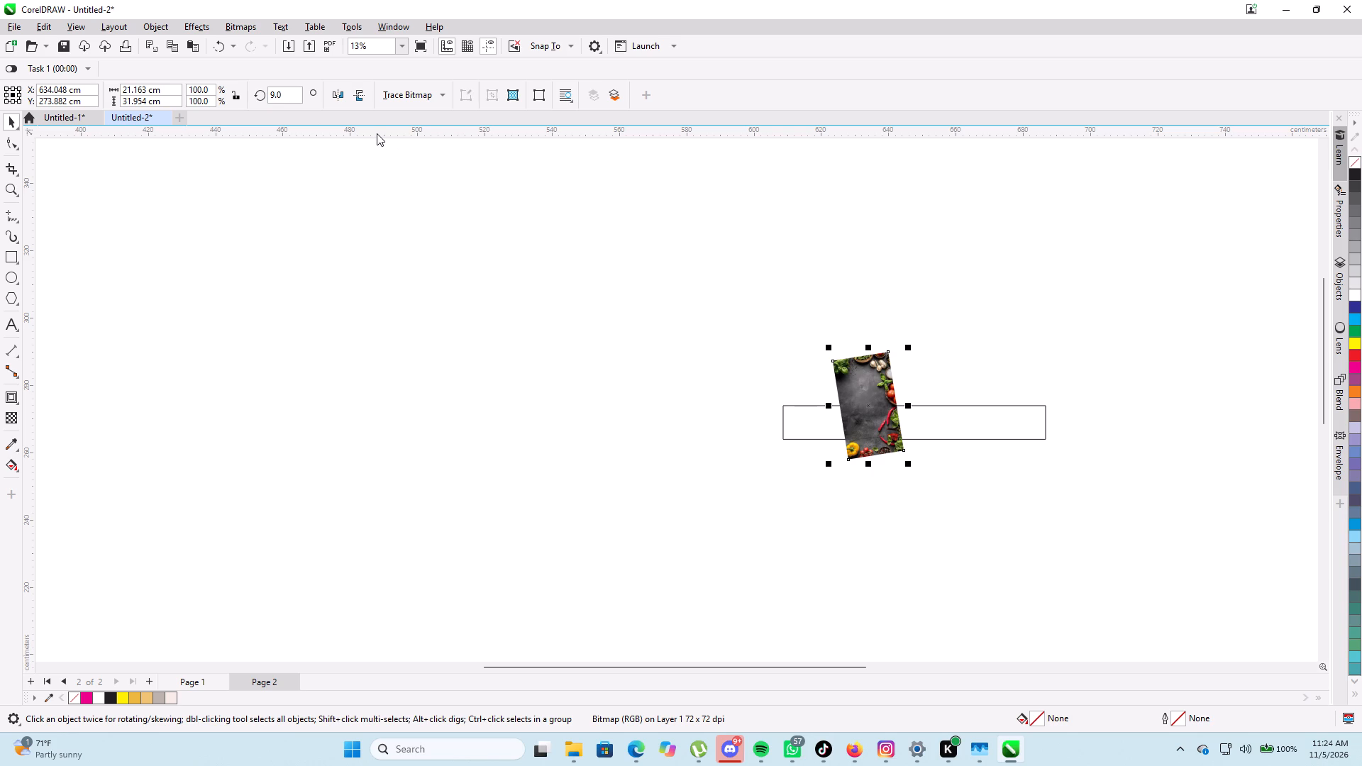
Undo the background image's 9-degree rotation and set its rotation angle to 90 degrees.
{"action": "key", "text": "ctrl+x"}
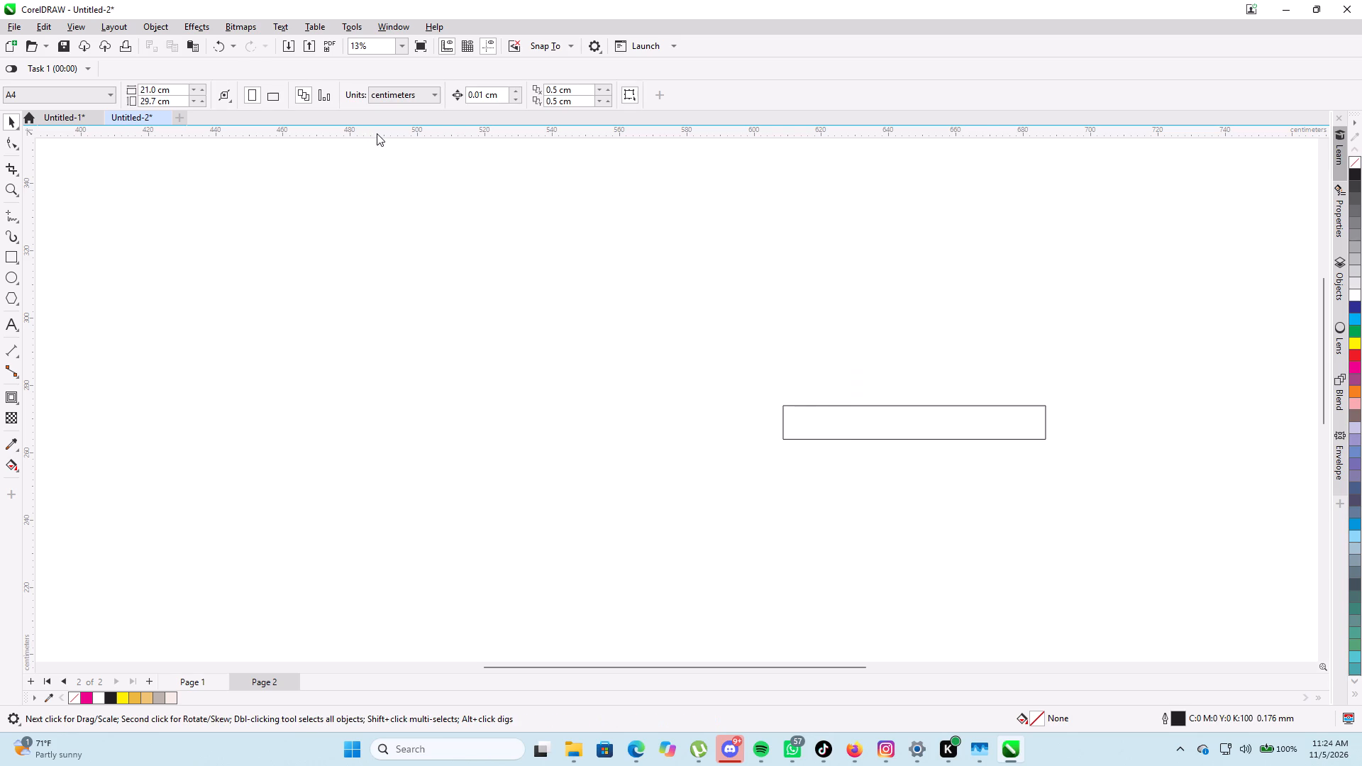
{"action": "key", "text": "ctrl+z"}
{"action": "key", "text": "ctrl+z"}
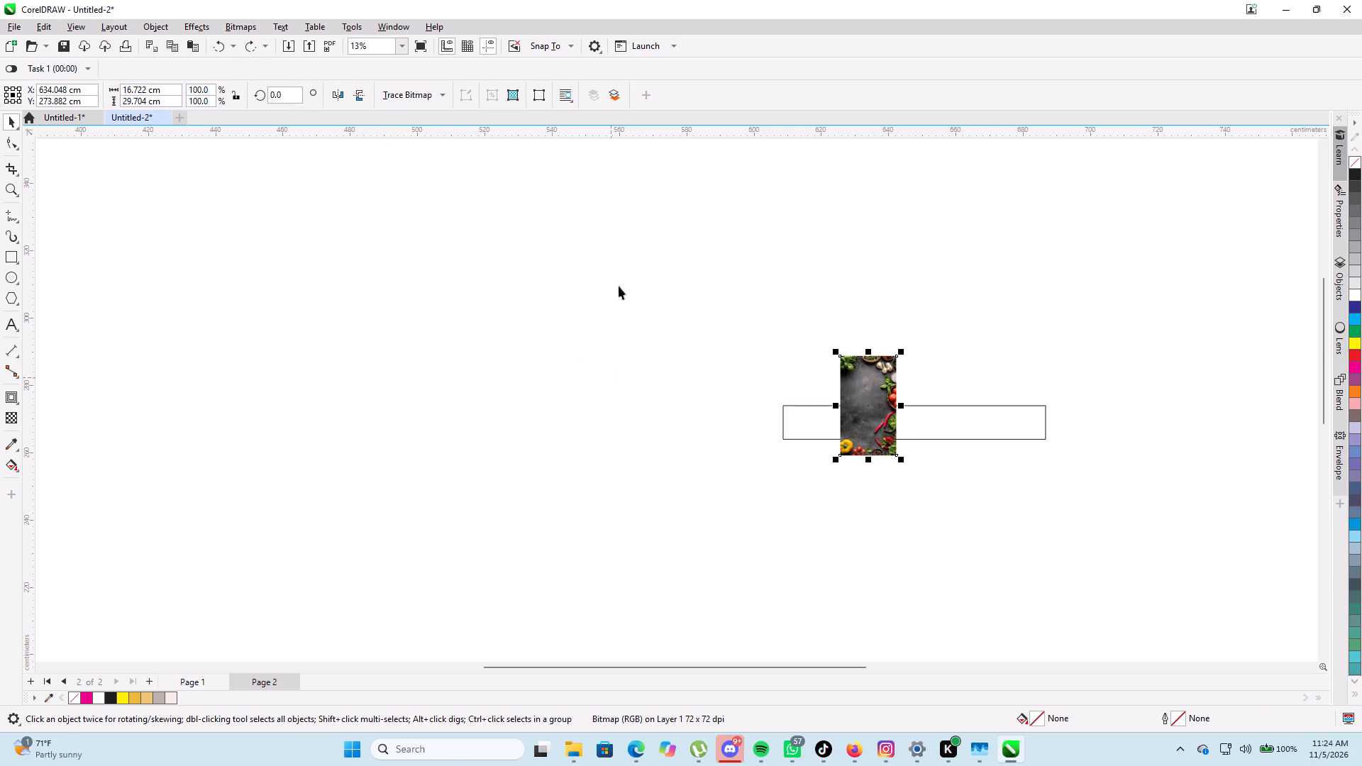
{"action": "left_click_drag", "start_coordinate": [291, 97], "coordinate": [262, 101]}
{"action": "type", "text": "90"}
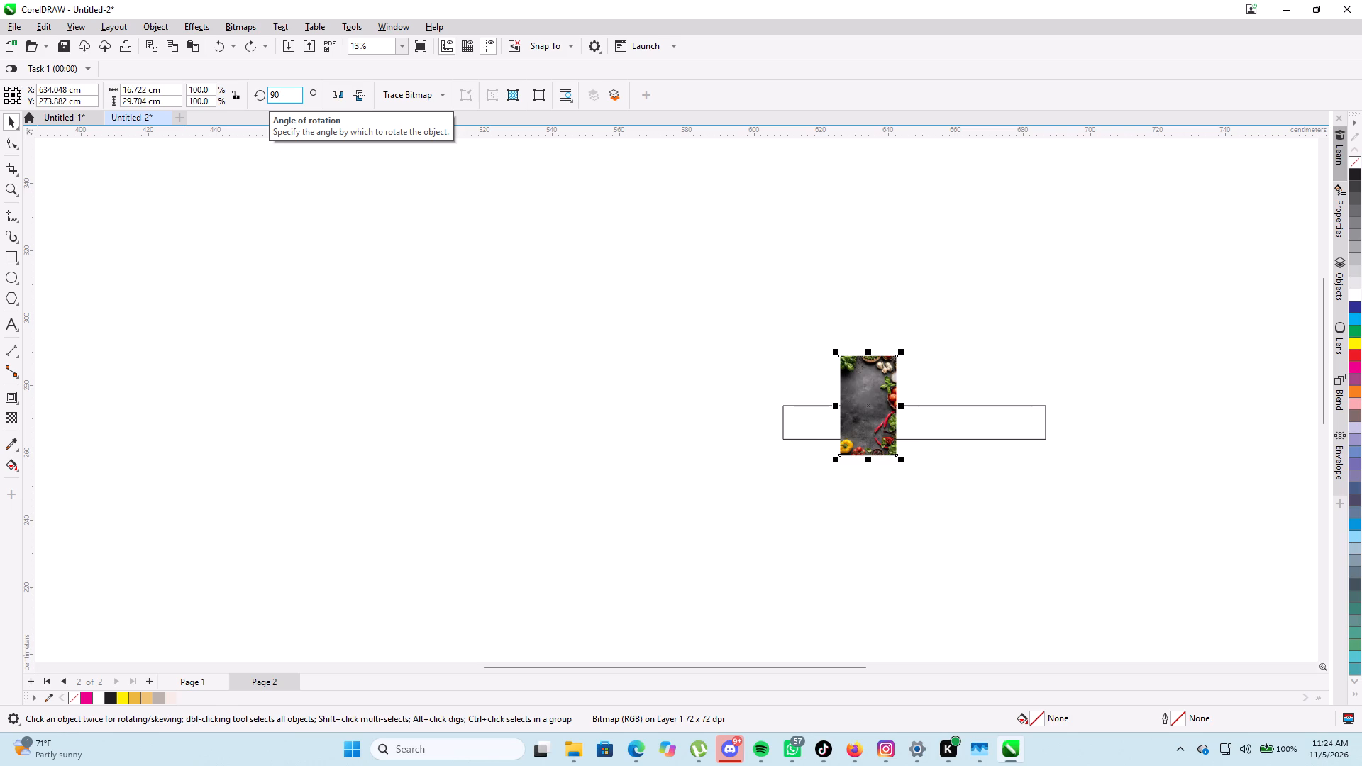
{"action": "key", "text": "Return"}
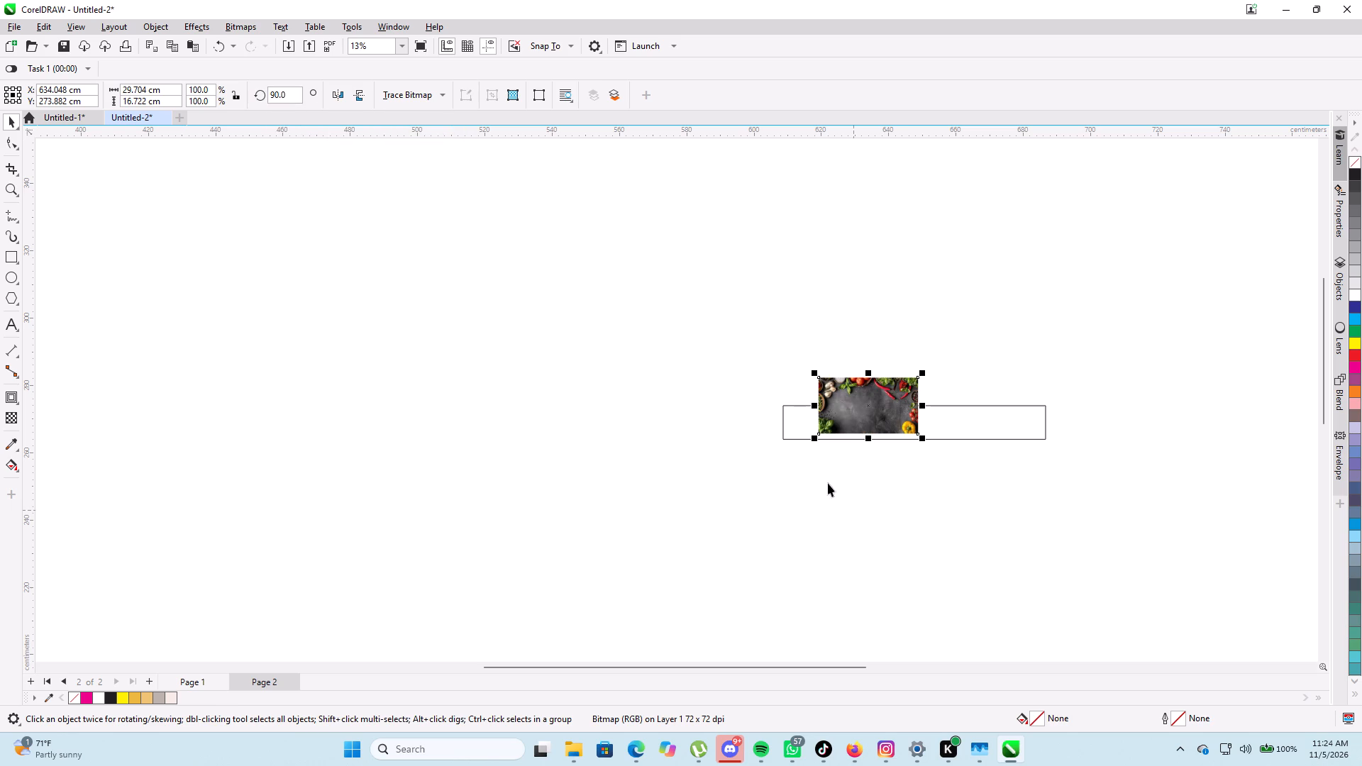
Enlarge the rotated background image proportionally to about 109 by 61 cm and place it just below the empty bar.
{"action": "left_click_drag", "start_coordinate": [814, 442], "coordinate": [672, 516]}
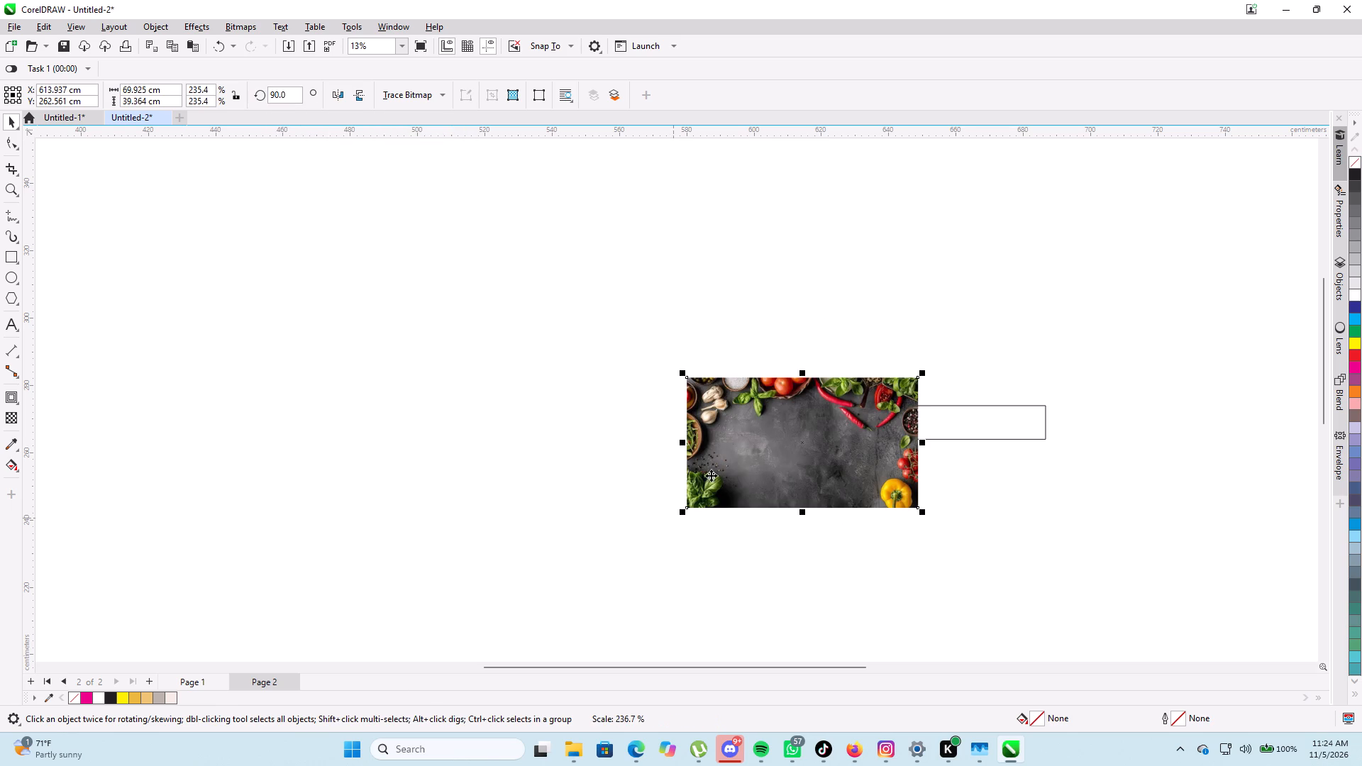
{"action": "left_click_drag", "start_coordinate": [924, 372], "coordinate": [1119, 298]}
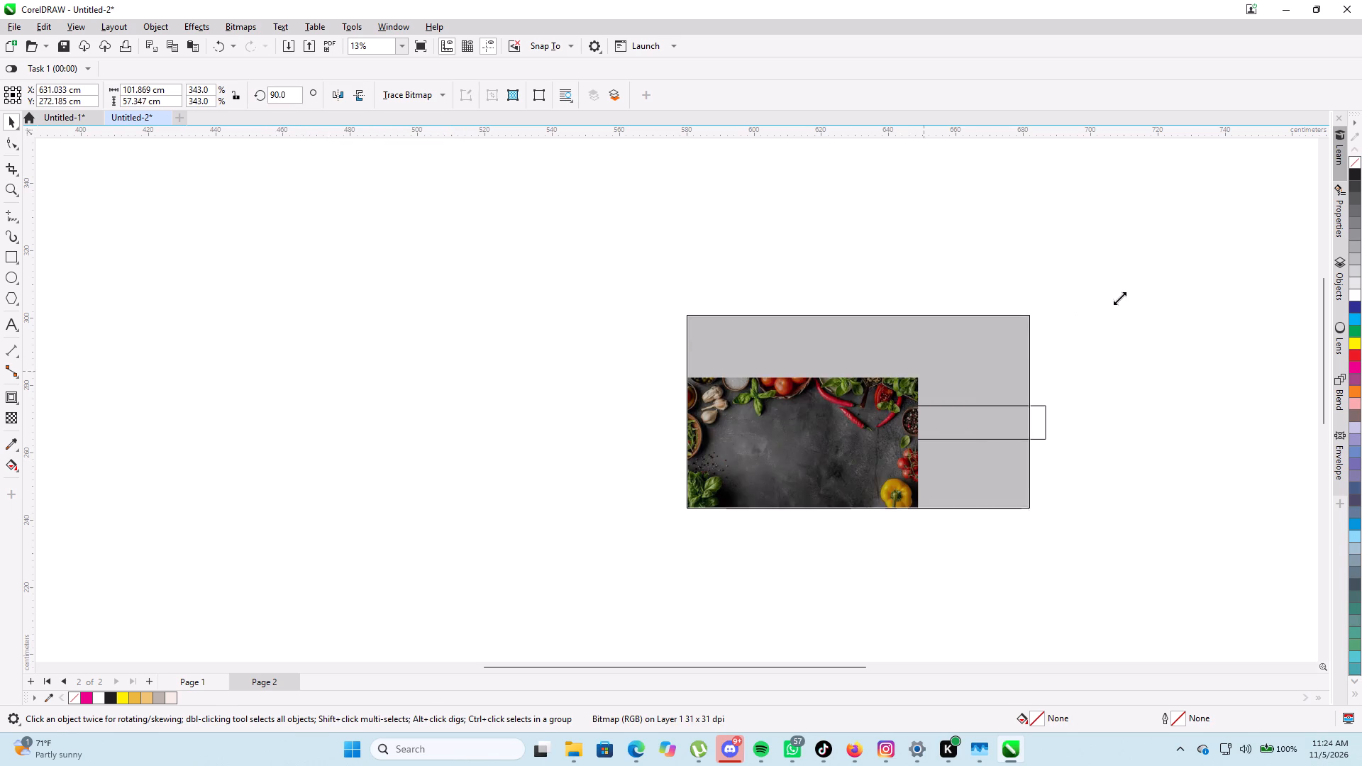
{"action": "left_click_drag", "start_coordinate": [1119, 298], "coordinate": [1119, 296]}
{"action": "left_click_drag", "start_coordinate": [924, 384], "coordinate": [930, 510]}
{"action": "left_click_drag", "start_coordinate": [926, 508], "coordinate": [943, 493]}
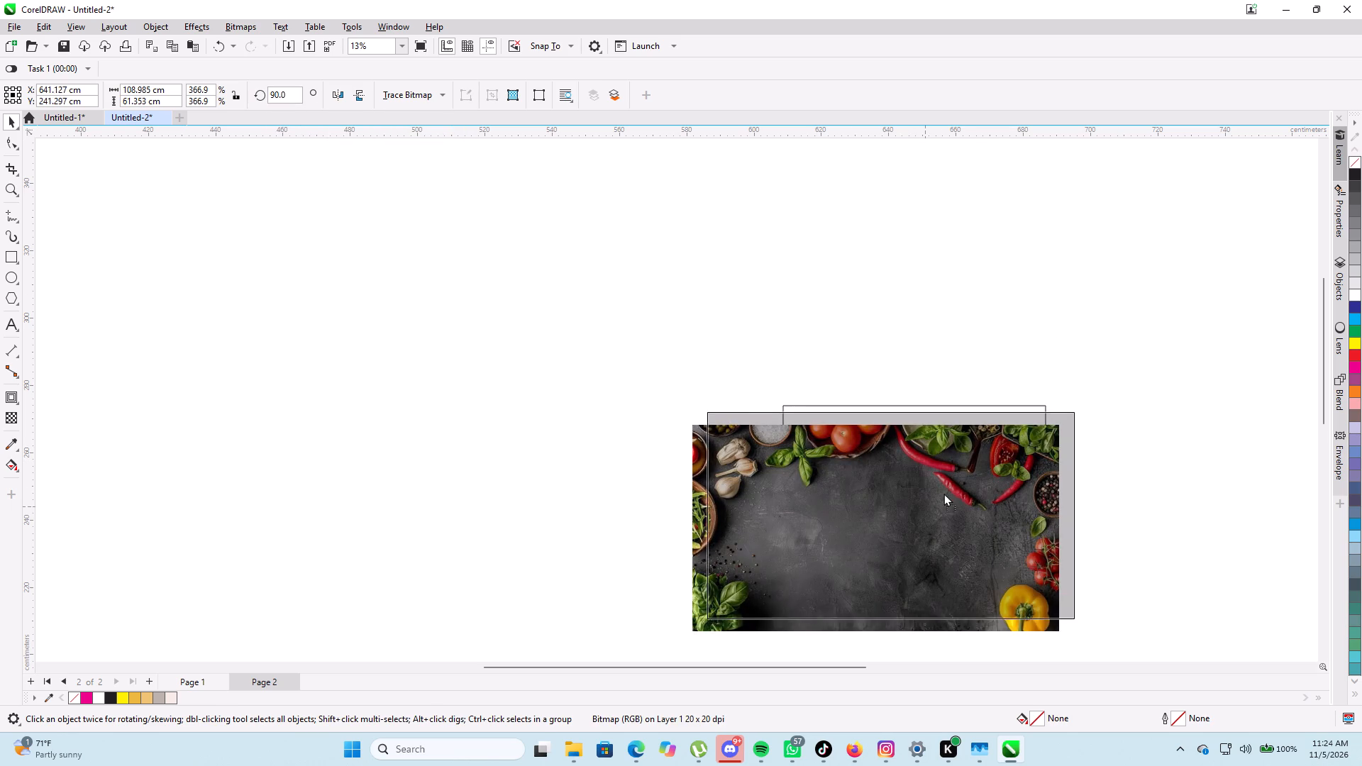
{"action": "left_click_drag", "start_coordinate": [943, 493], "coordinate": [946, 485]}
{"action": "left_click_drag", "start_coordinate": [943, 485], "coordinate": [934, 526]}
PowerClip the dark vegetable background image inside the empty 78 by 10 cm bar.
{"action": "right_click", "coordinate": [934, 526]}
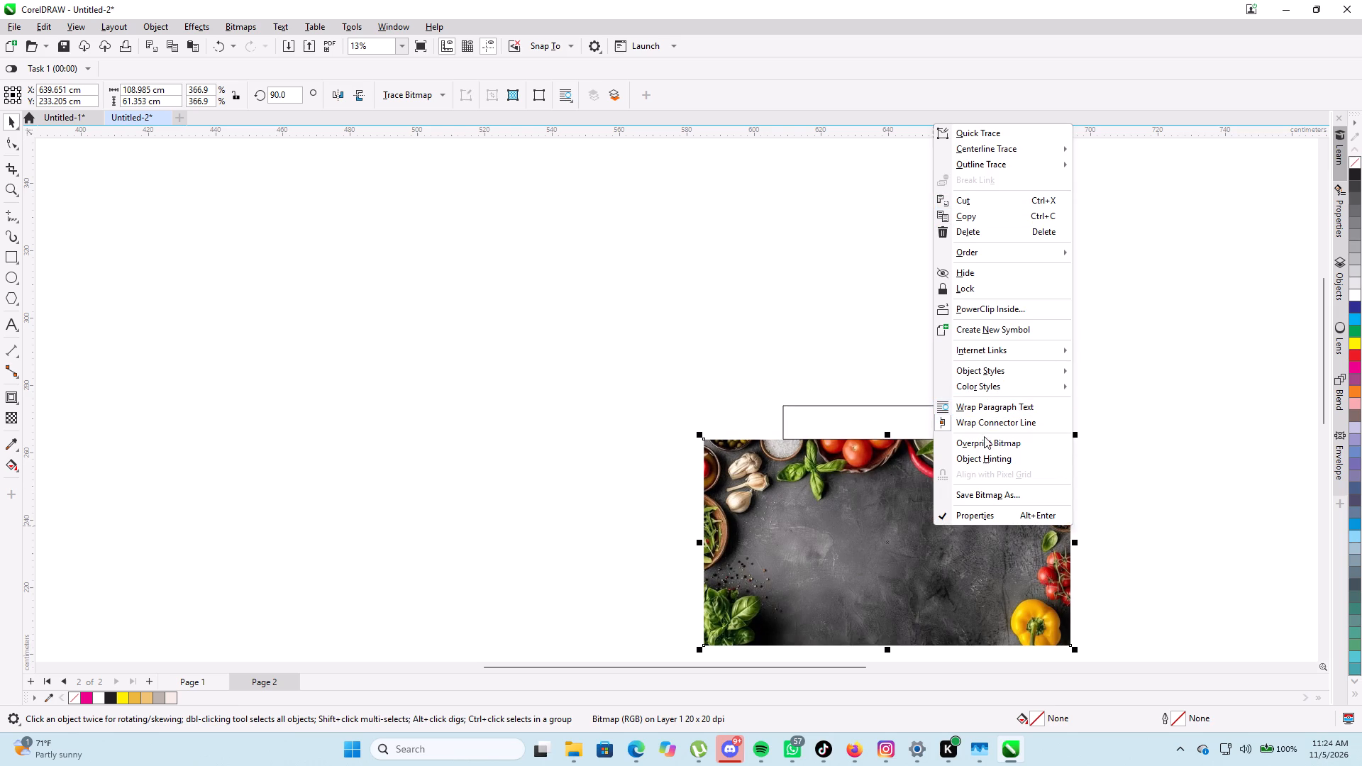
{"action": "left_click", "coordinate": [957, 304]}
{"action": "left_click", "coordinate": [873, 420]}
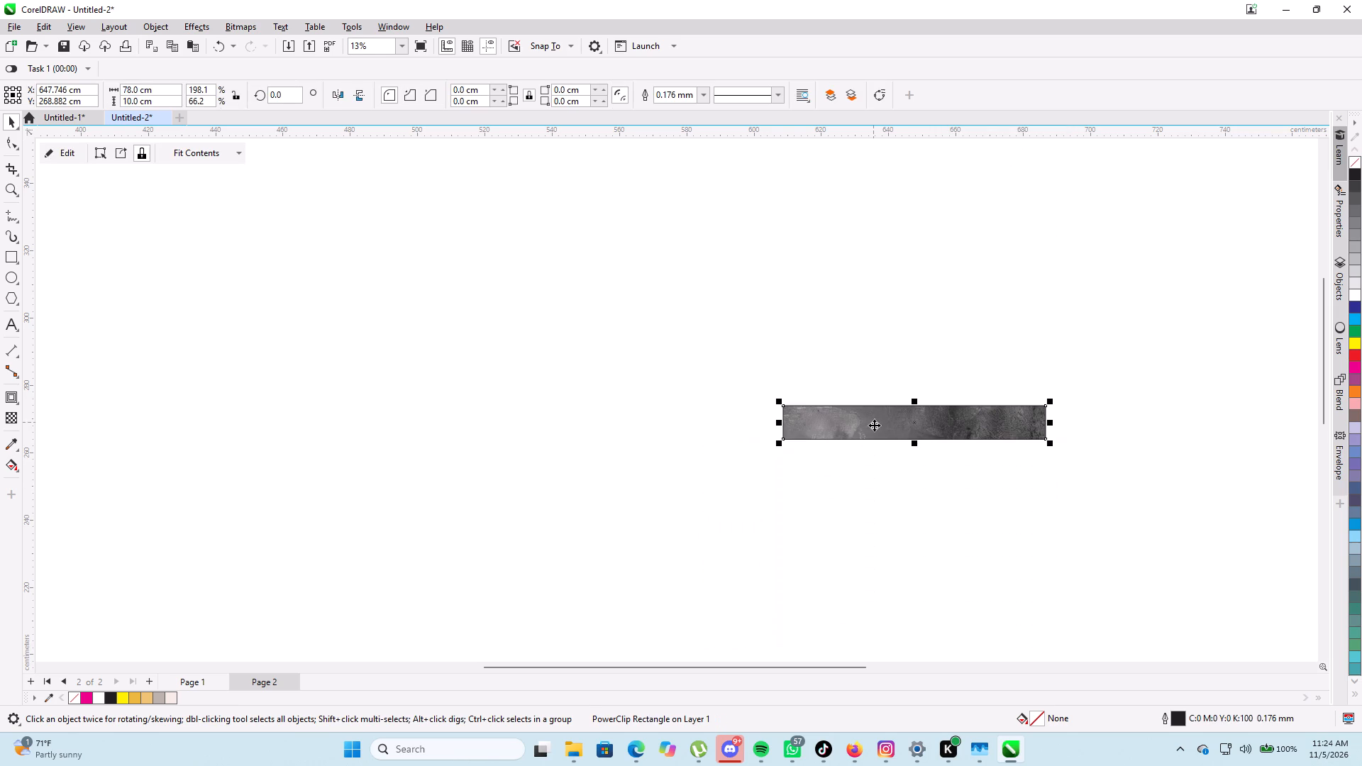
Edit the bar's PowerClip contents, shifting the image down so its garlic, basil and chillies fall within the frame.
{"action": "double_click", "coordinate": [875, 429]}
{"action": "left_click_drag", "start_coordinate": [902, 372], "coordinate": [914, 406]}
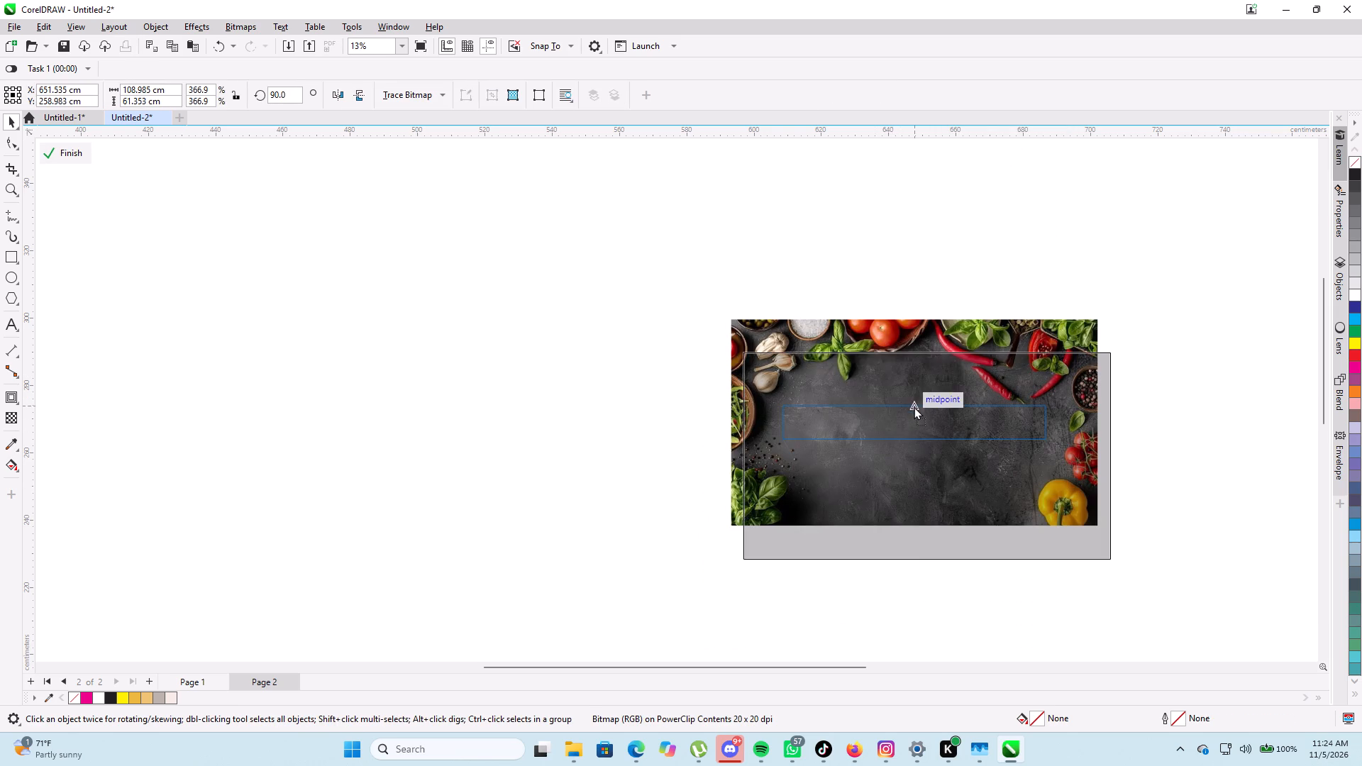
{"action": "left_click_drag", "start_coordinate": [914, 406], "coordinate": [919, 427]}
{"action": "left_click", "coordinate": [898, 404]}
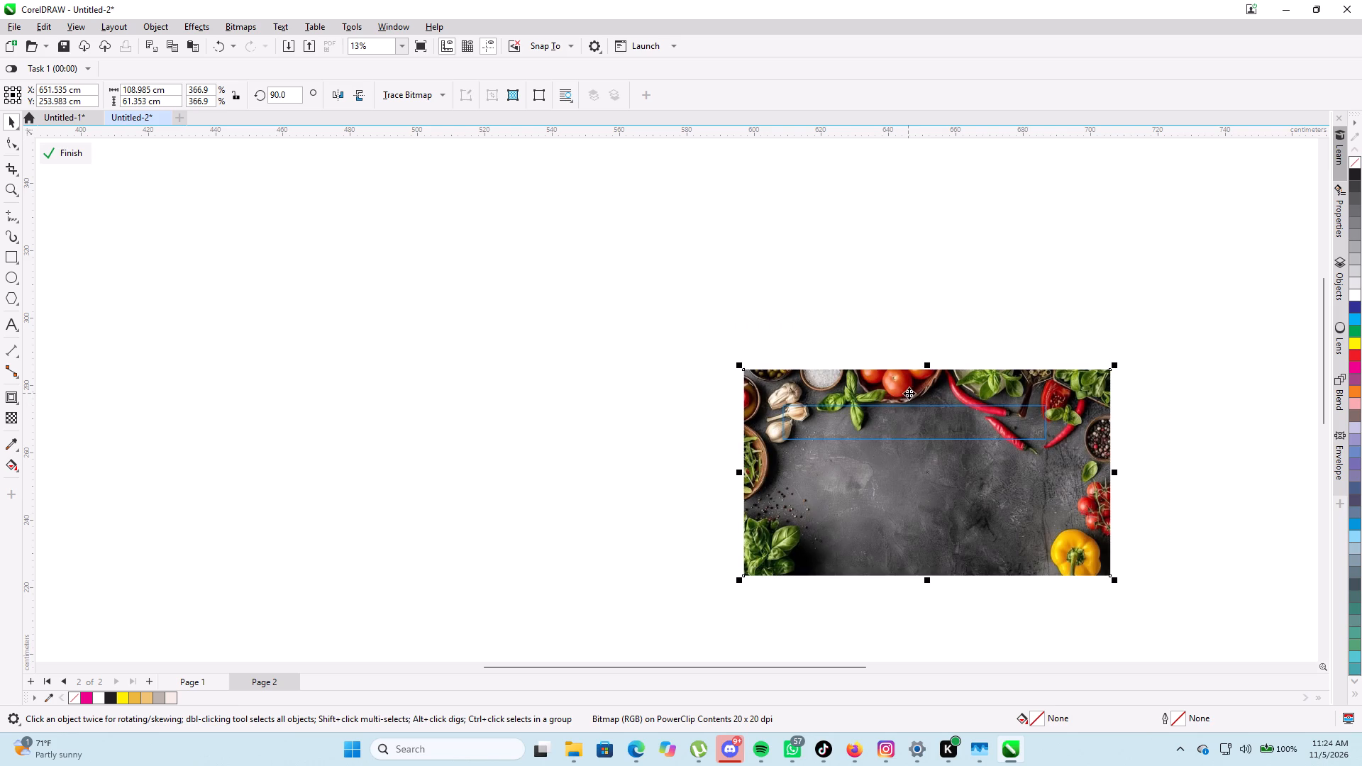
{"action": "left_click", "coordinate": [57, 155]}
Duplicate the KIRAWA FOOD POINT title from the horizontal header and centre the copy on the vegetable-background bar.
{"action": "scroll", "coordinate": [485, 287], "scroll_direction": "down", "scroll_amount": 5}
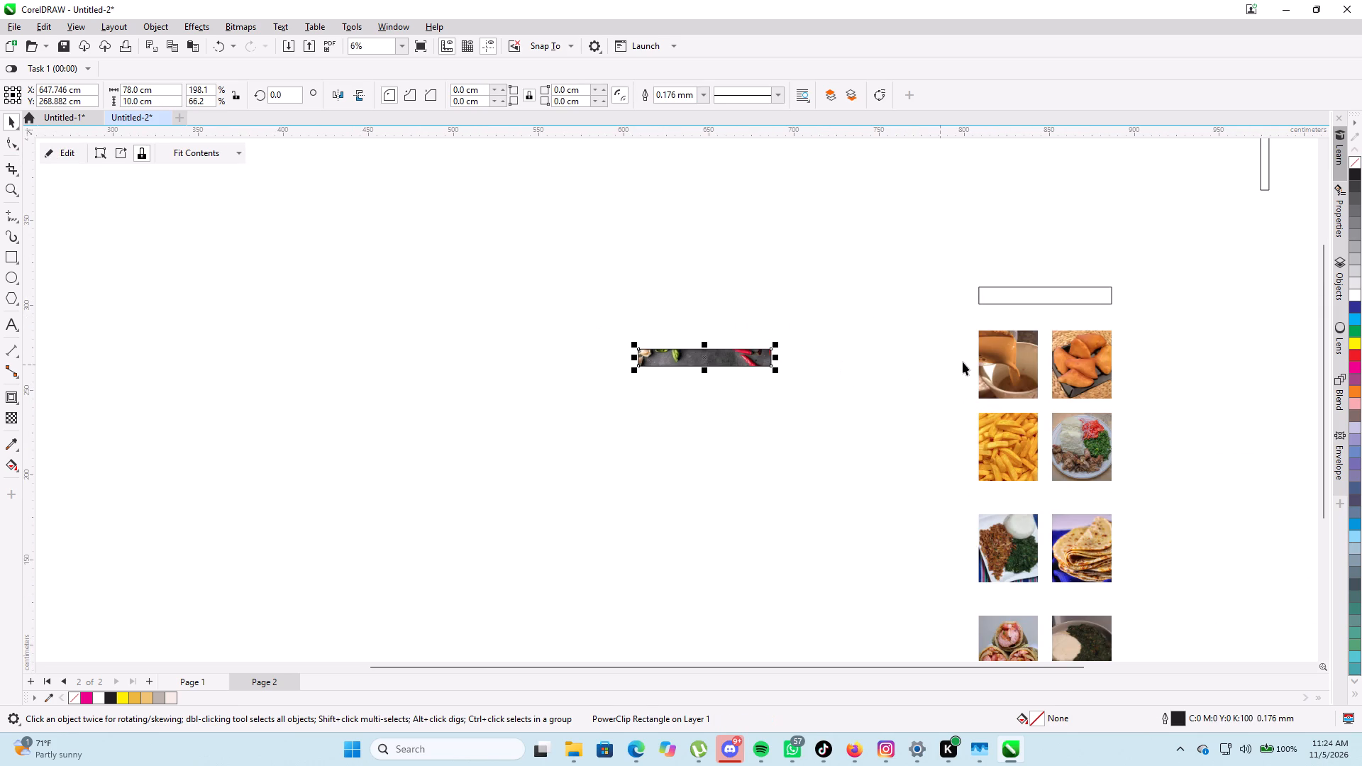
{"action": "scroll", "coordinate": [963, 362], "scroll_direction": "down", "scroll_amount": 5}
{"action": "left_click", "coordinate": [1267, 335]}
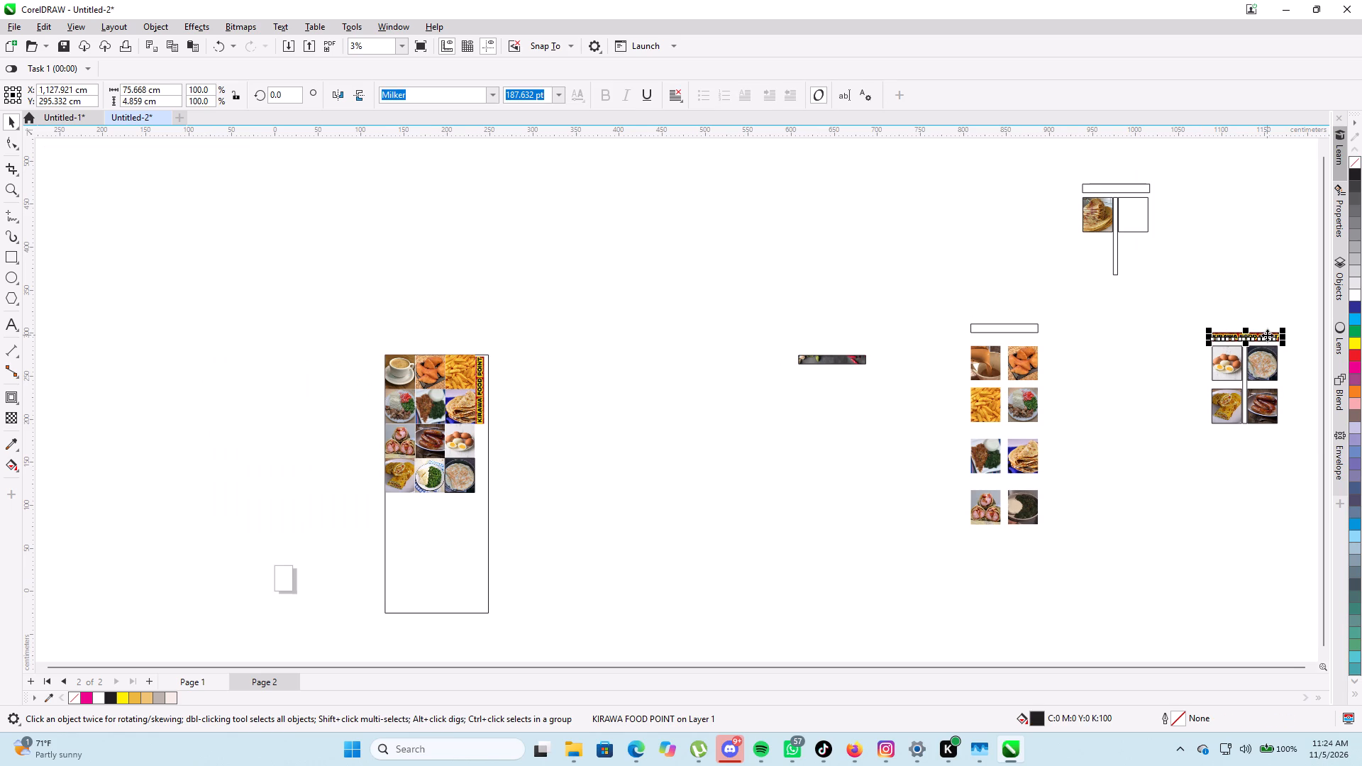
{"action": "key", "text": "ctrl+d"}
{"action": "left_click_drag", "start_coordinate": [1262, 335], "coordinate": [853, 382]}
{"action": "scroll", "coordinate": [853, 376], "scroll_direction": "up", "scroll_amount": 2}
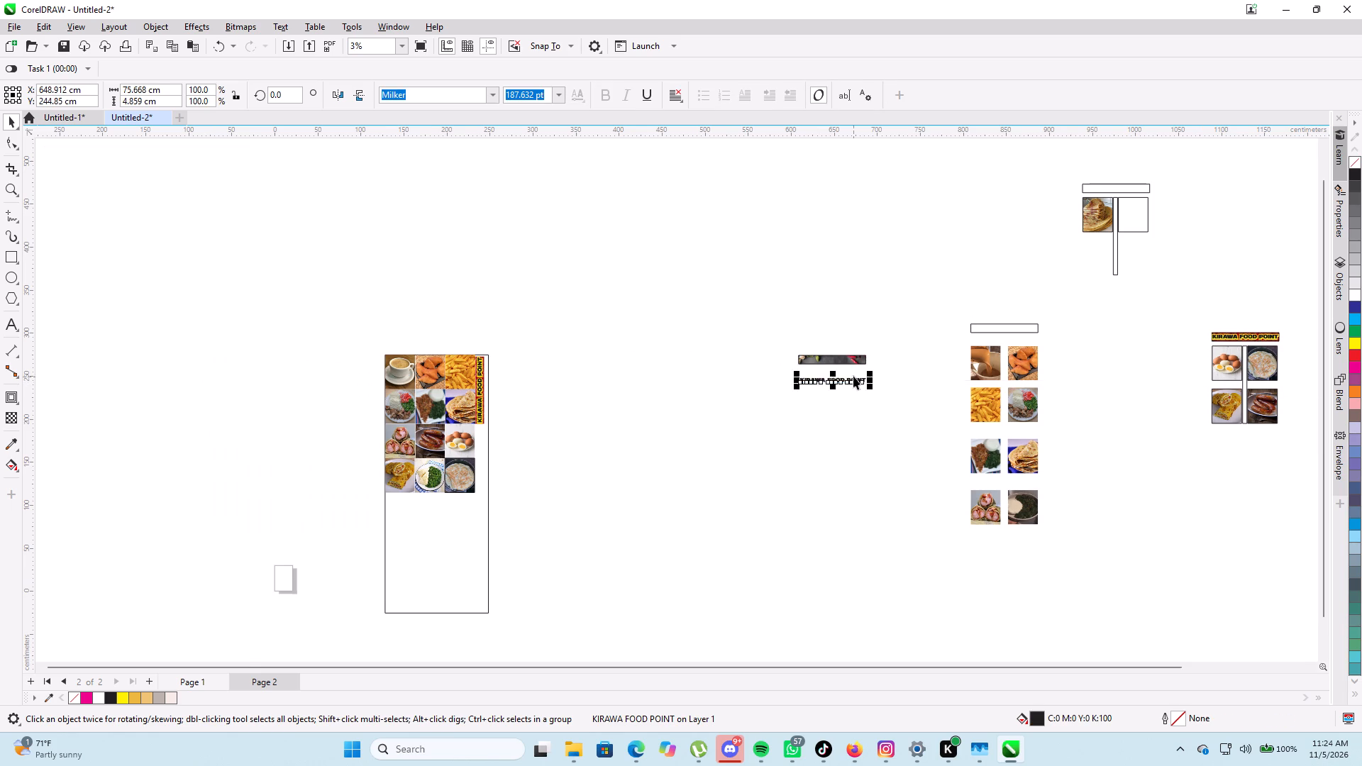
{"action": "scroll", "coordinate": [853, 376], "scroll_direction": "up", "scroll_amount": 2}
{"action": "scroll", "coordinate": [987, 323], "scroll_direction": "down", "scroll_amount": 4}
{"action": "scroll", "coordinate": [1193, 318], "scroll_direction": "up", "scroll_amount": 4}
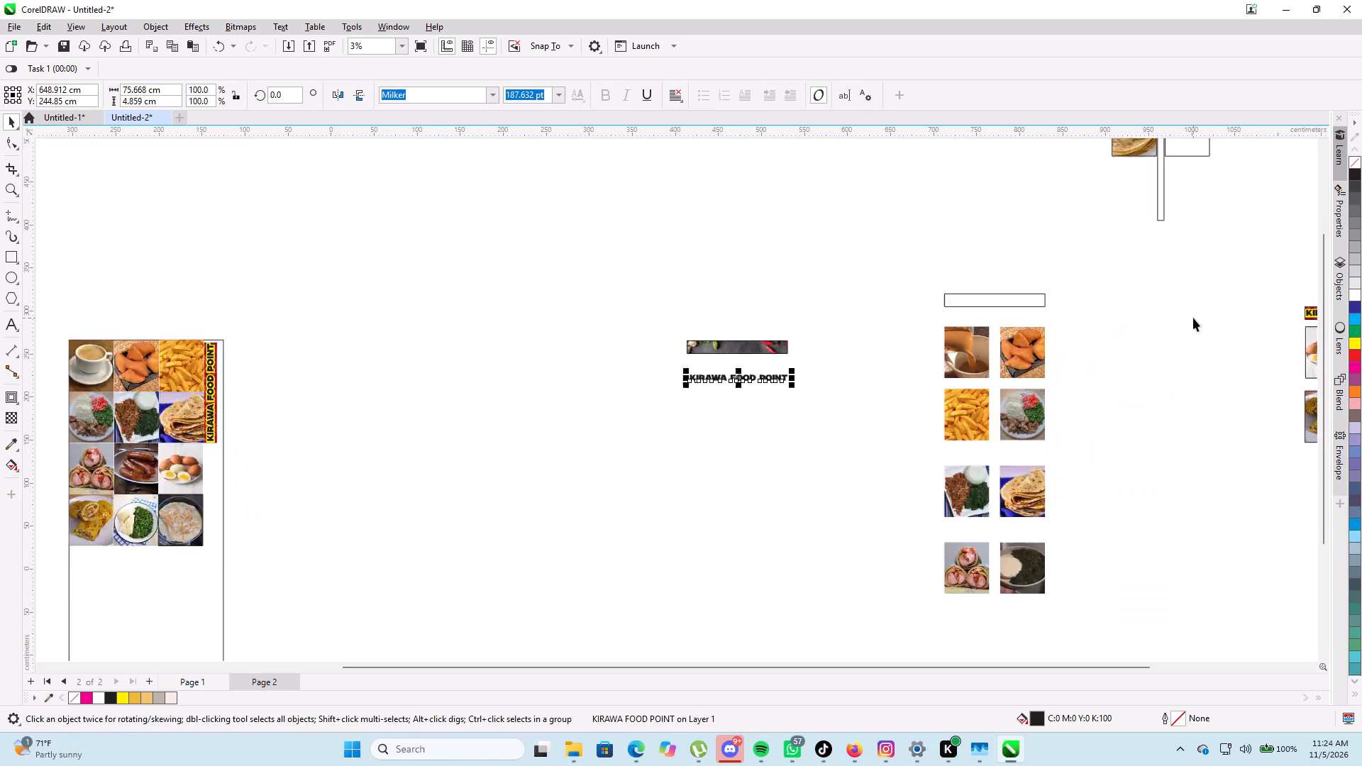
{"action": "scroll", "coordinate": [730, 388], "scroll_direction": "up", "scroll_amount": 5}
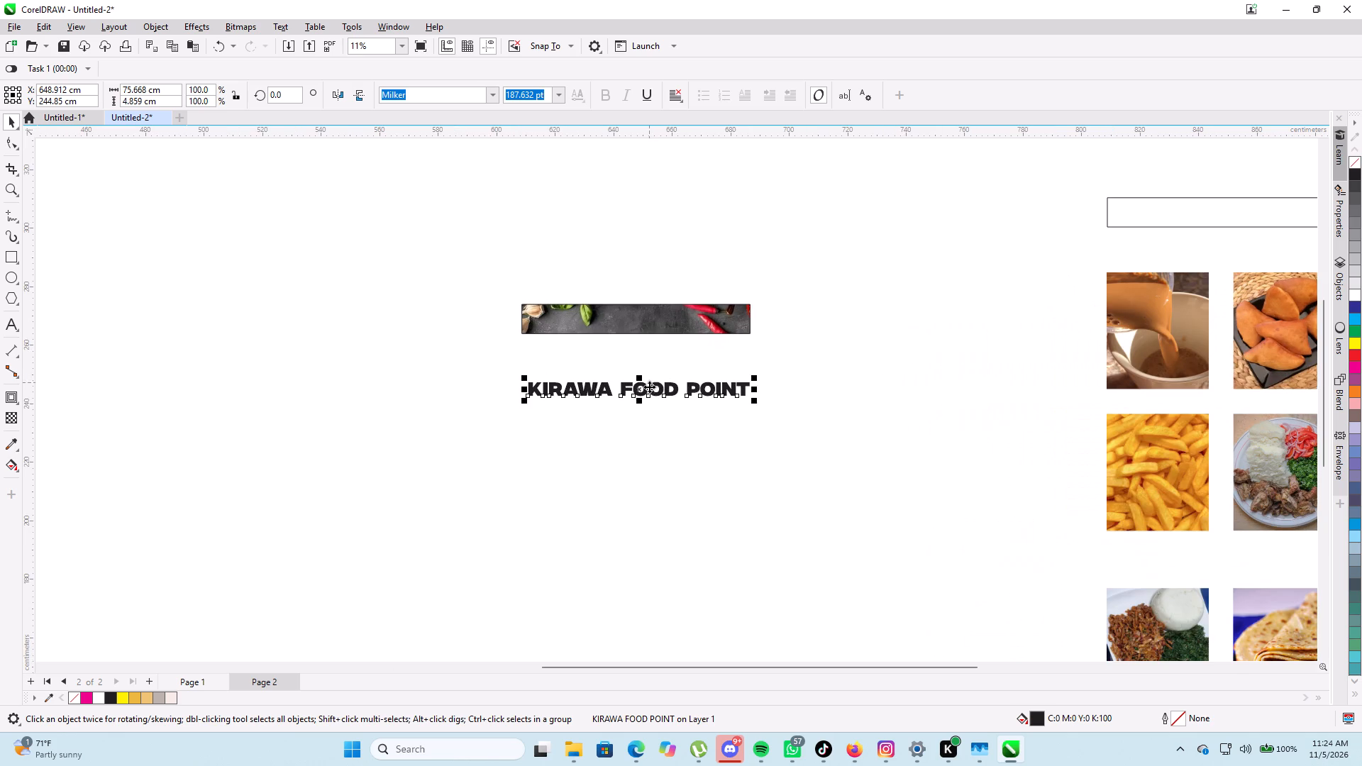
{"action": "left_click_drag", "start_coordinate": [644, 389], "coordinate": [637, 323]}
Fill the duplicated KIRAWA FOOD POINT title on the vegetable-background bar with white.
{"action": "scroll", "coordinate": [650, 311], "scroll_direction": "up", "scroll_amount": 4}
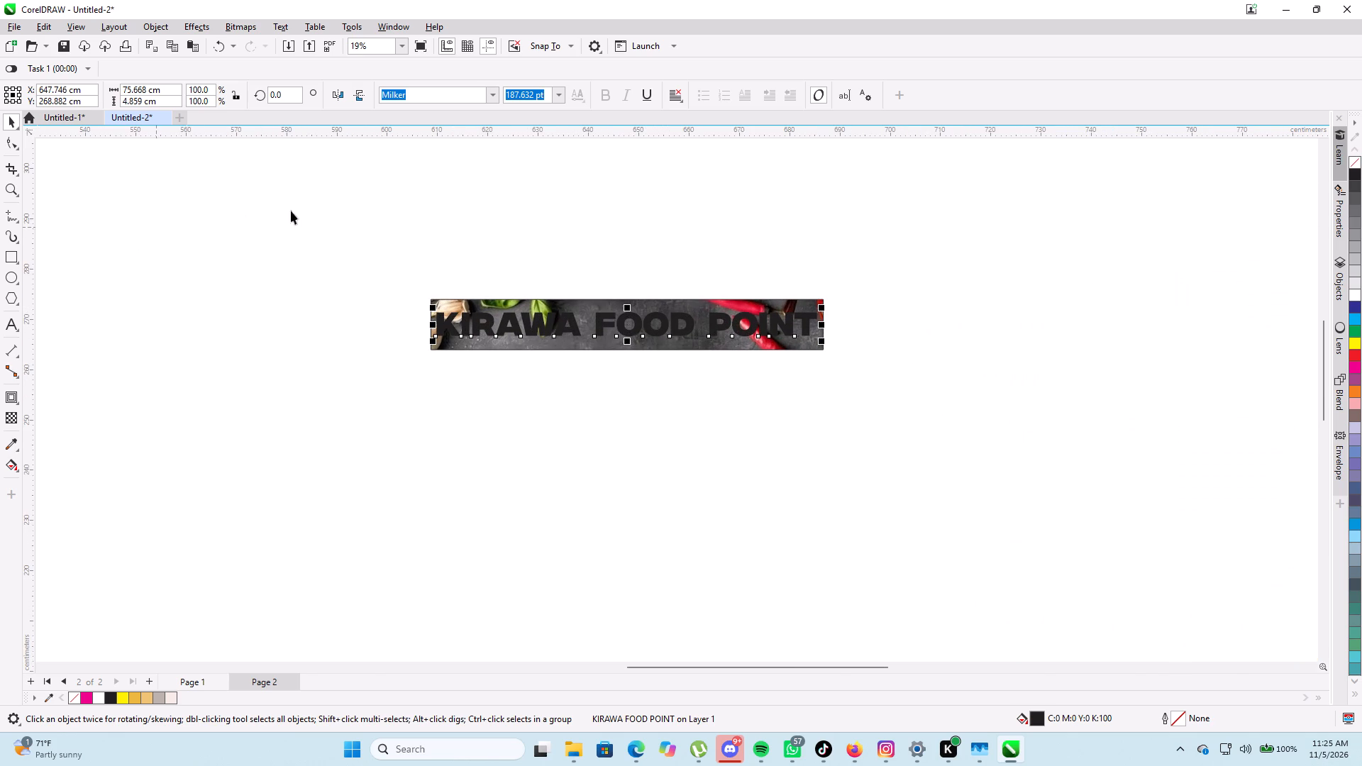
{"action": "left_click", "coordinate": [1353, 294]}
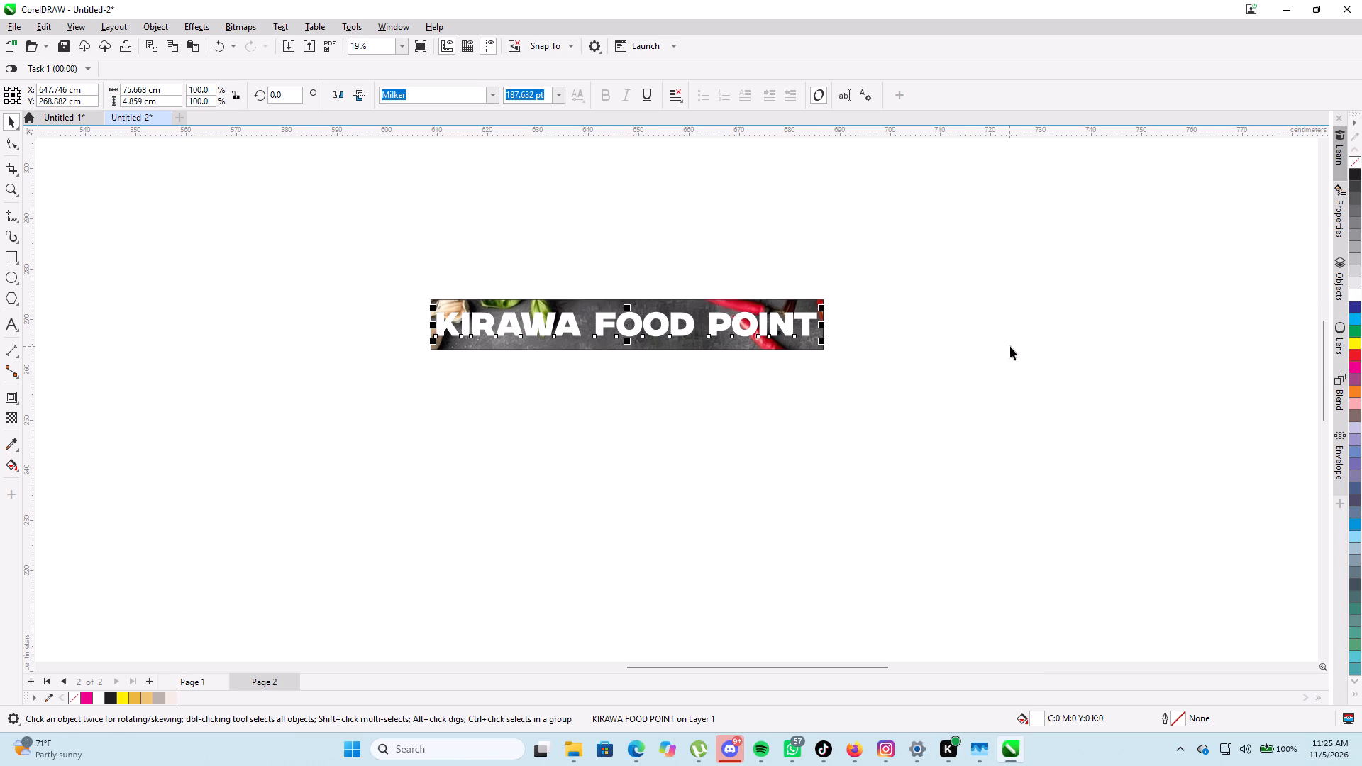
Replace the duplicated title's text with WELCOME and move it to the middle of the vegetable-background bar.
{"action": "scroll", "coordinate": [1012, 339], "scroll_direction": "down", "scroll_amount": 9}
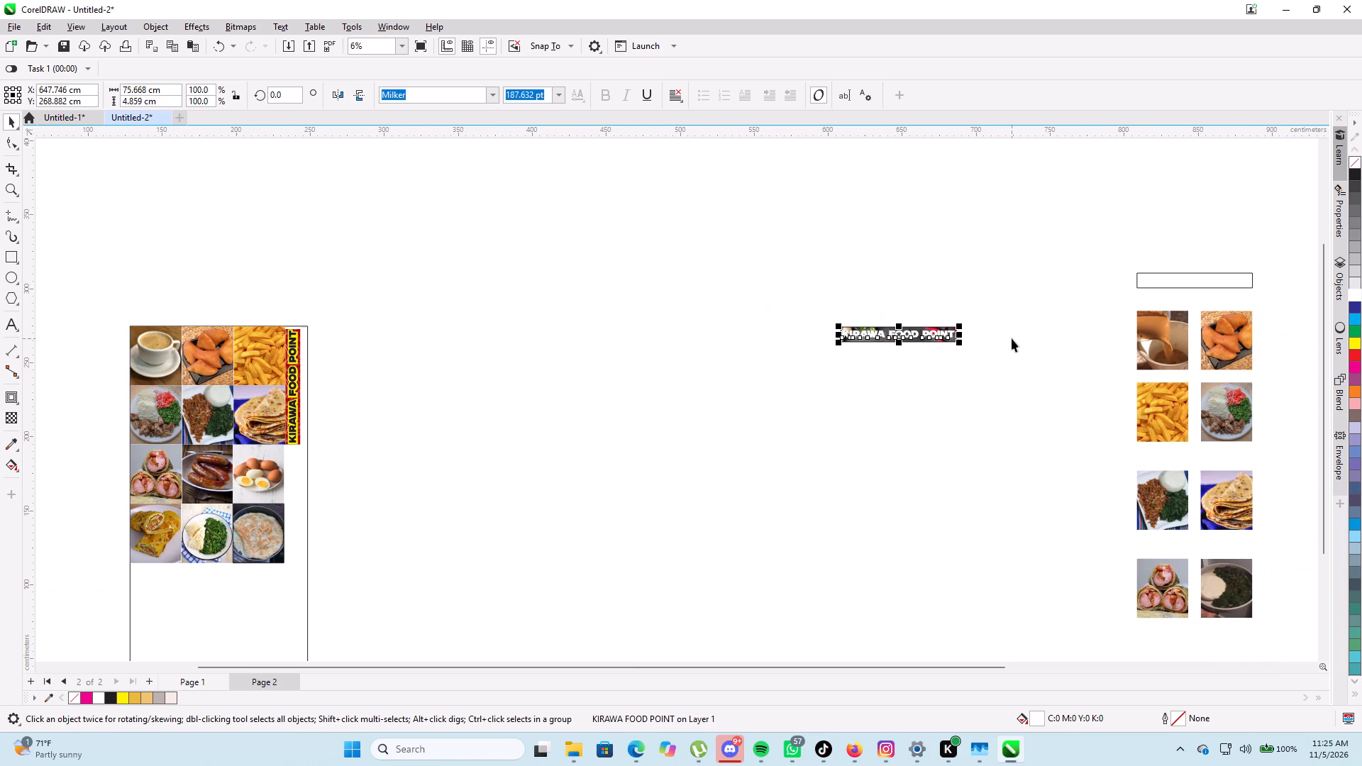
{"action": "scroll", "coordinate": [971, 334], "scroll_direction": "up", "scroll_amount": 9}
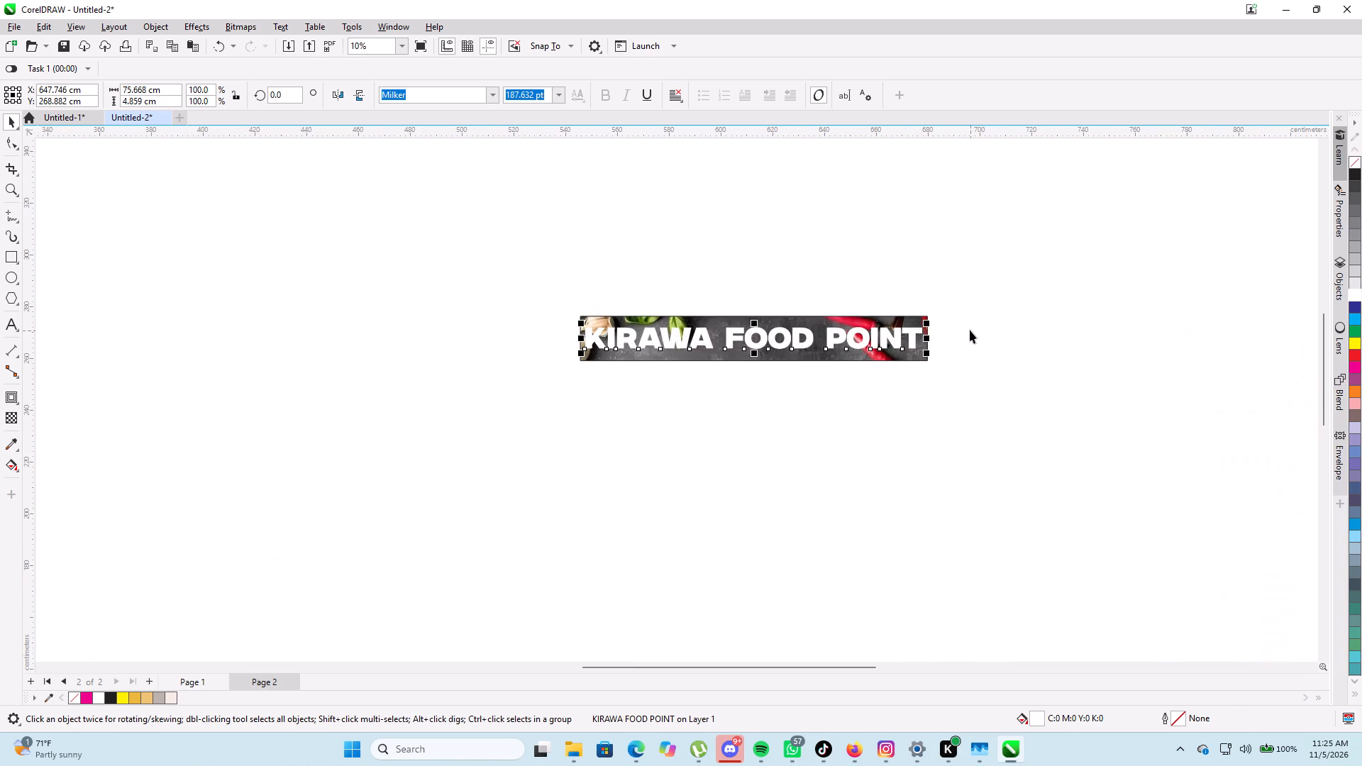
{"action": "left_click", "coordinate": [915, 345]}
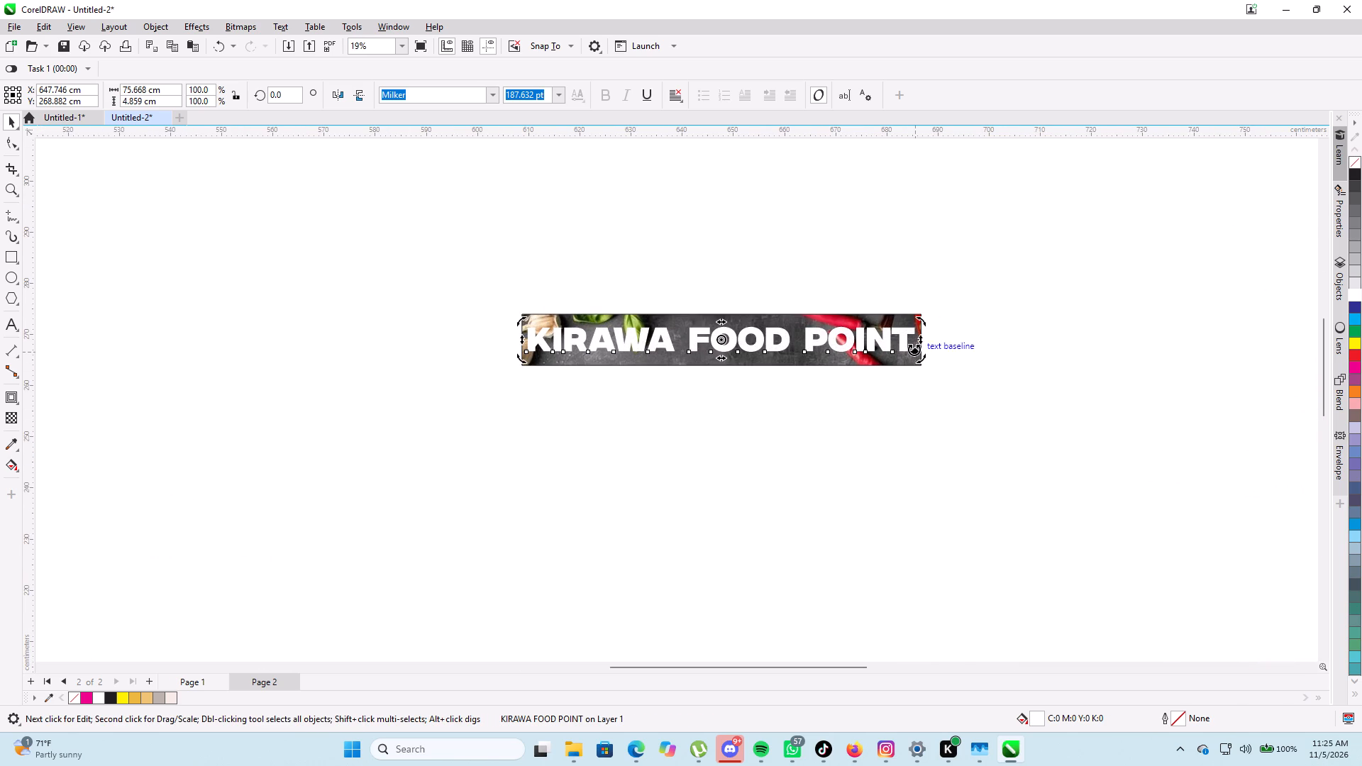
{"action": "left_click", "coordinate": [883, 342]}
{"action": "double_click", "coordinate": [883, 341]}
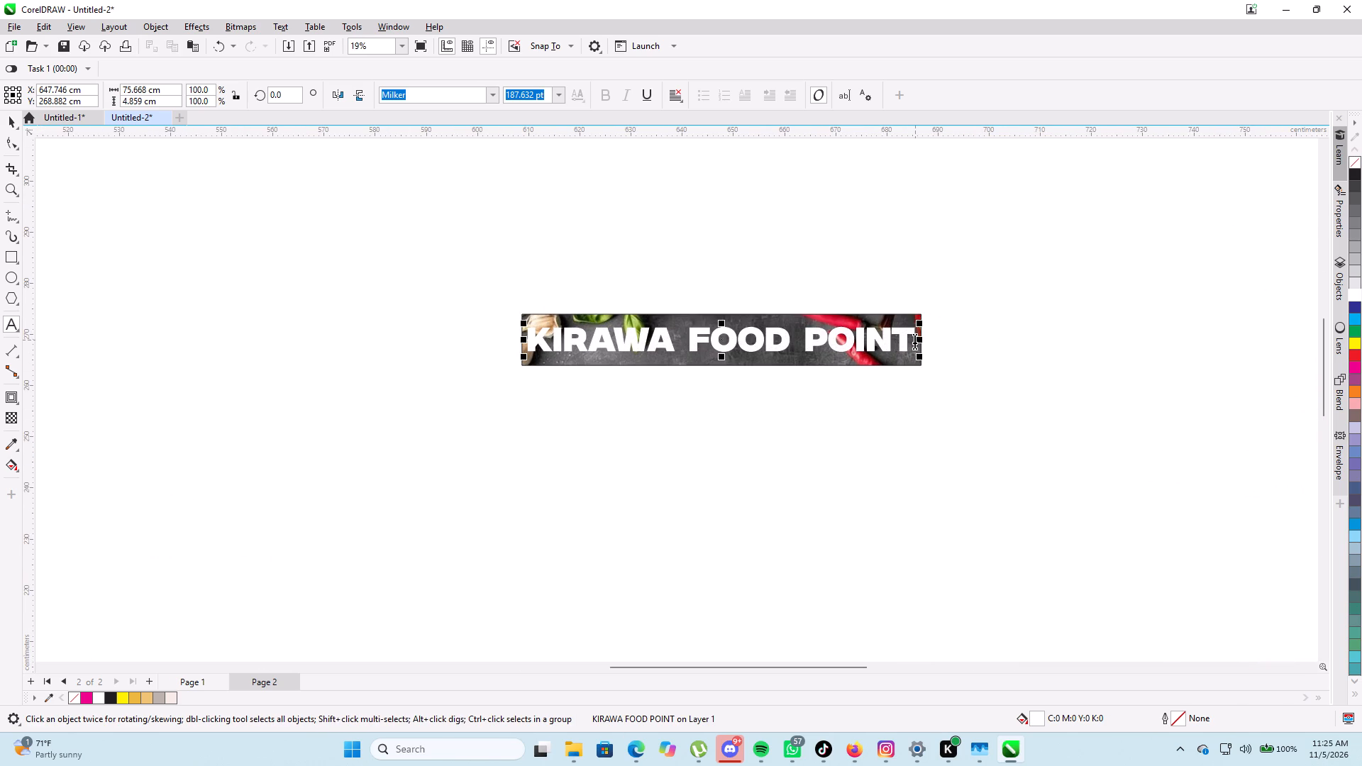
{"action": "left_click_drag", "start_coordinate": [912, 340], "coordinate": [492, 335]}
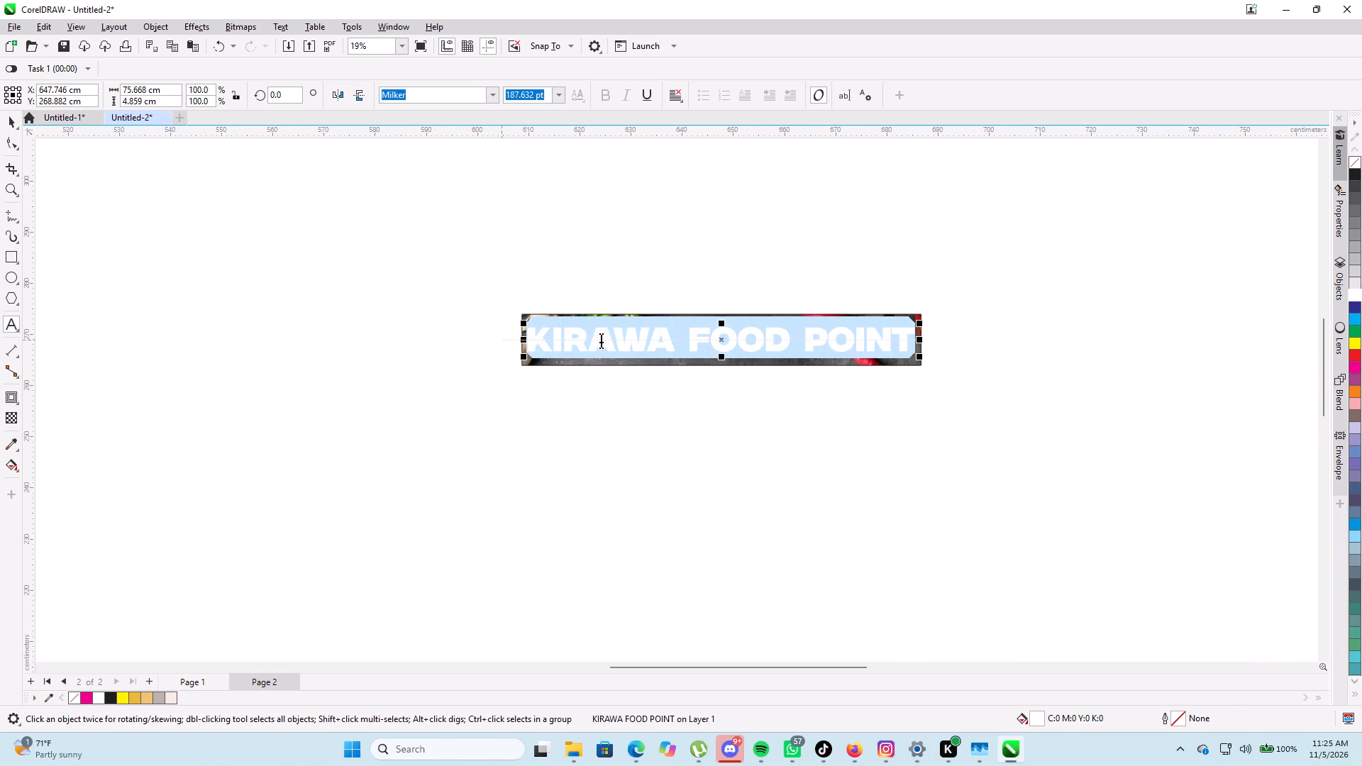
{"action": "key", "text": "w"}
{"action": "key", "text": "e"}
{"action": "key", "text": "l"}
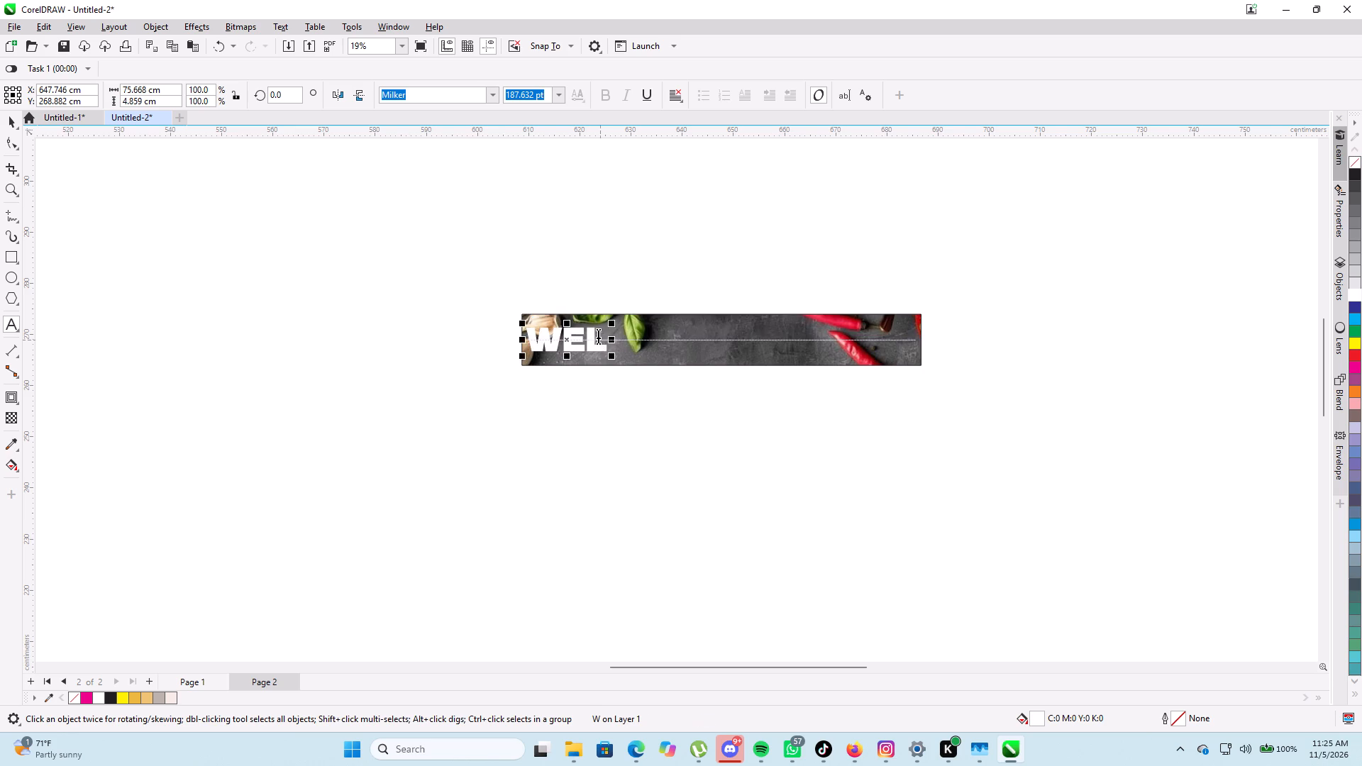
{"action": "key", "text": "c"}
{"action": "key", "text": "o"}
{"action": "key", "text": "m"}
{"action": "key", "text": "e"}
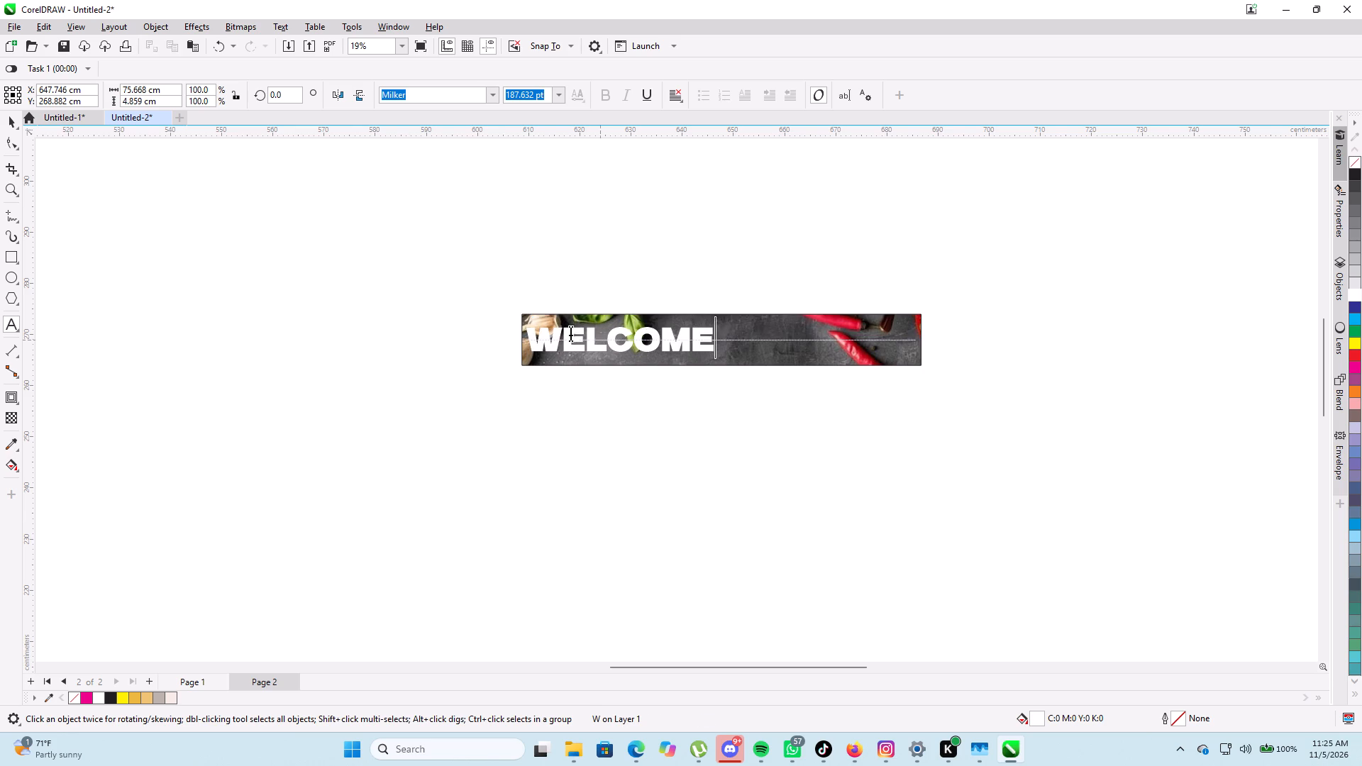
{"action": "left_click_drag", "start_coordinate": [619, 340], "coordinate": [712, 339]}
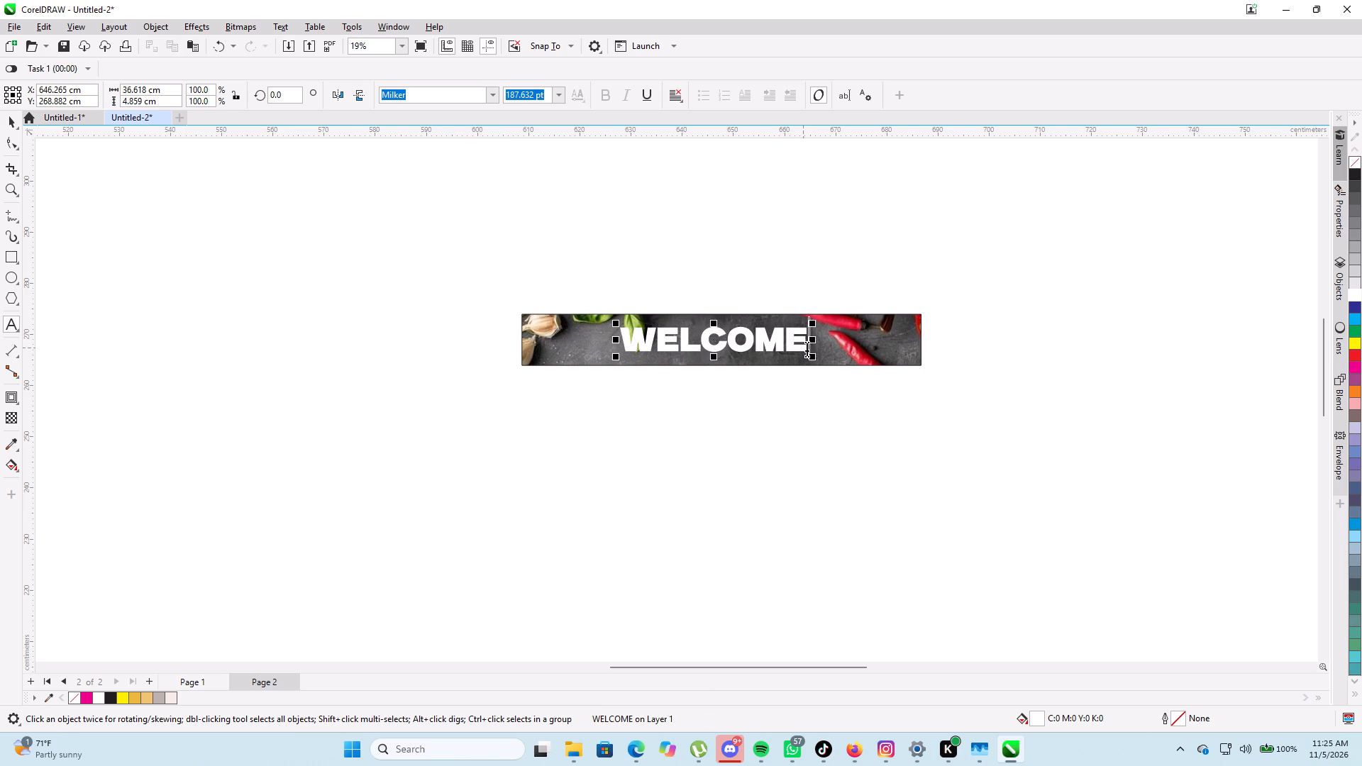
Widen the letter spacing of the WELCOME text until it spans about 44.5 cm.
{"action": "left_click", "coordinate": [11, 146]}
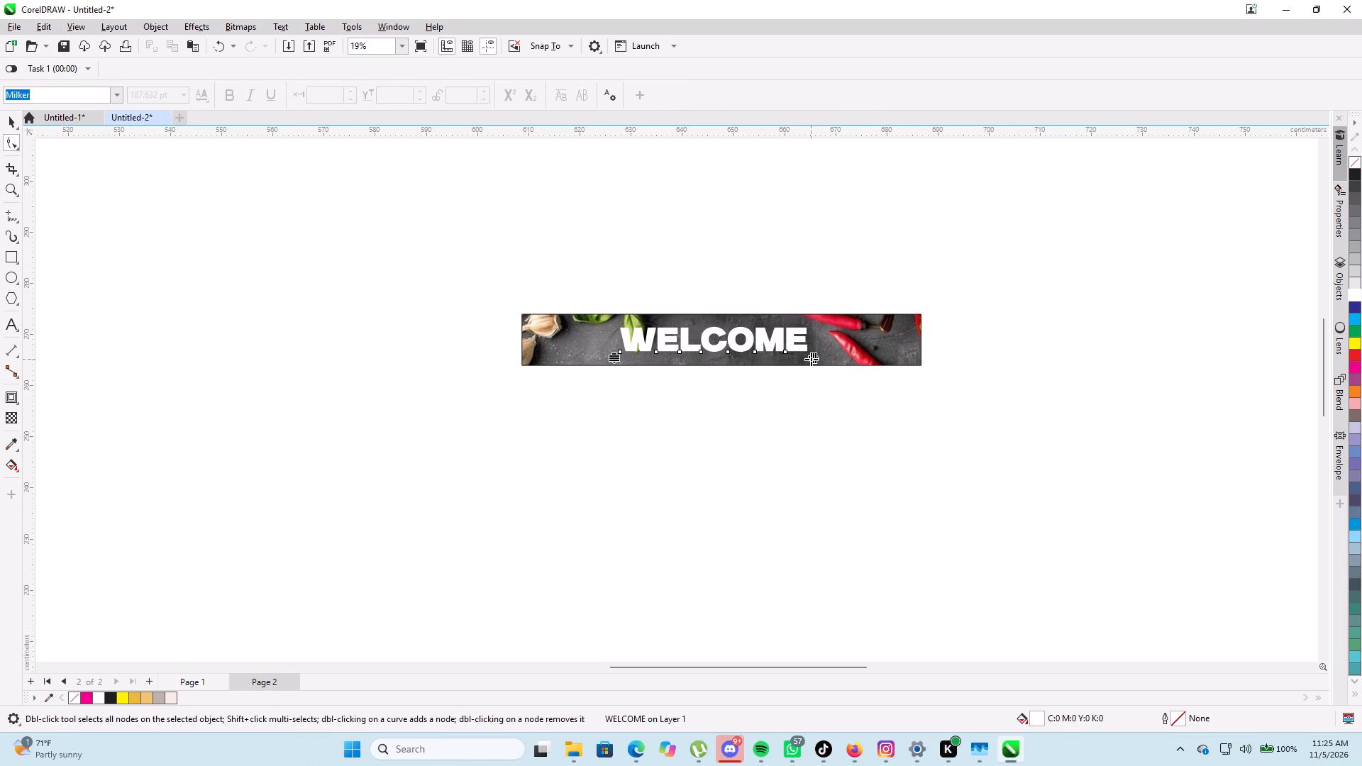
{"action": "left_click_drag", "start_coordinate": [811, 359], "coordinate": [845, 362]}
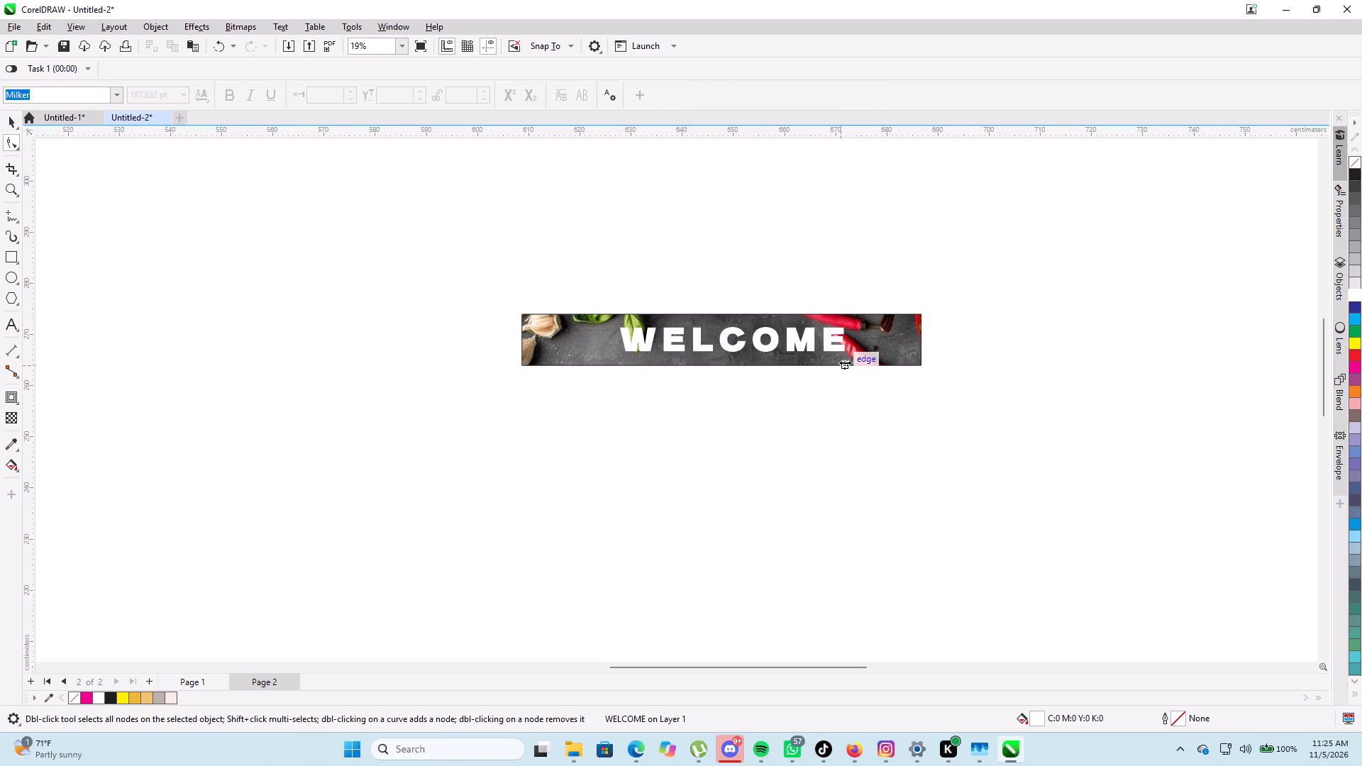
{"action": "left_click_drag", "start_coordinate": [845, 362], "coordinate": [848, 362]}
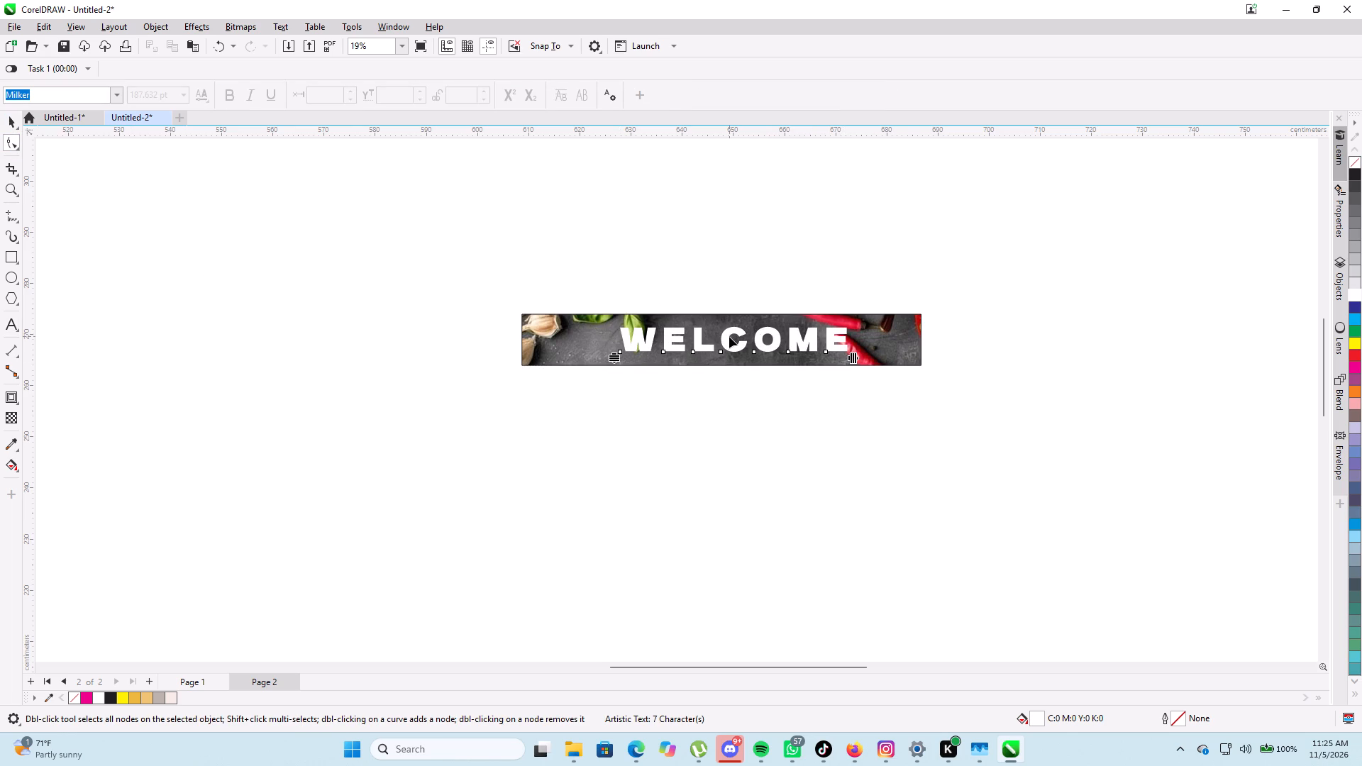
{"action": "left_click", "coordinate": [729, 337]}
{"action": "left_click", "coordinate": [727, 338]}
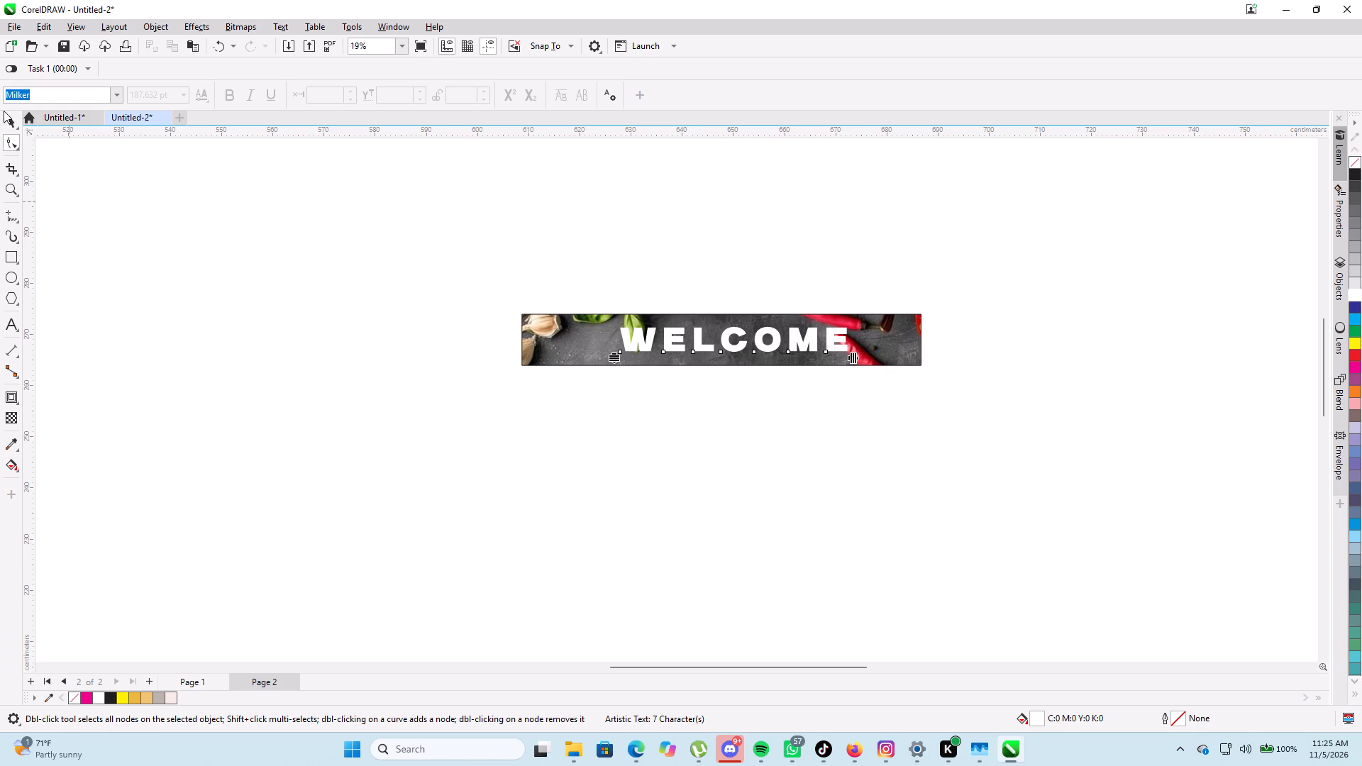
Move the WELCOME text about 4 cm left, keeping its height, to recentre it on the bar.
{"action": "left_click", "coordinate": [9, 121]}
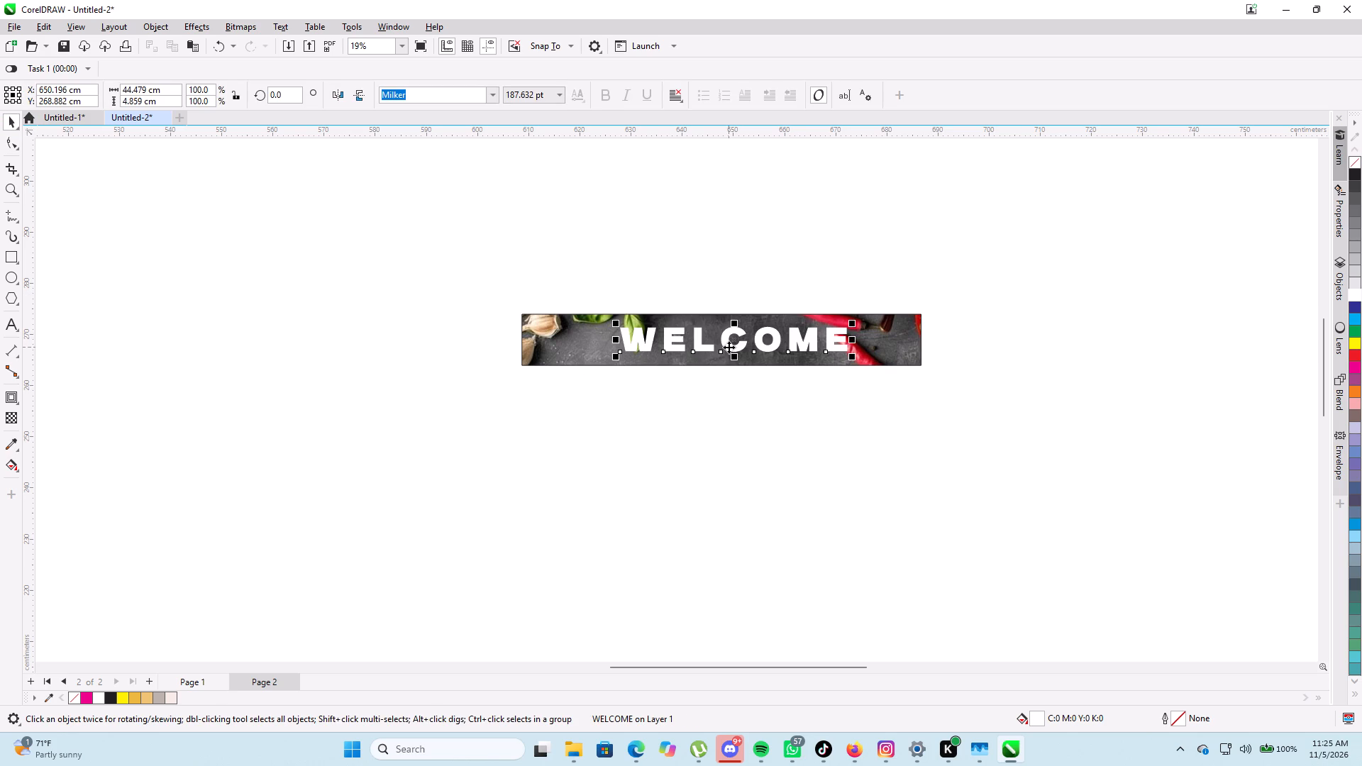
{"action": "left_click_drag", "start_coordinate": [729, 345], "coordinate": [712, 350]}
{"action": "left_click", "coordinate": [712, 350]}
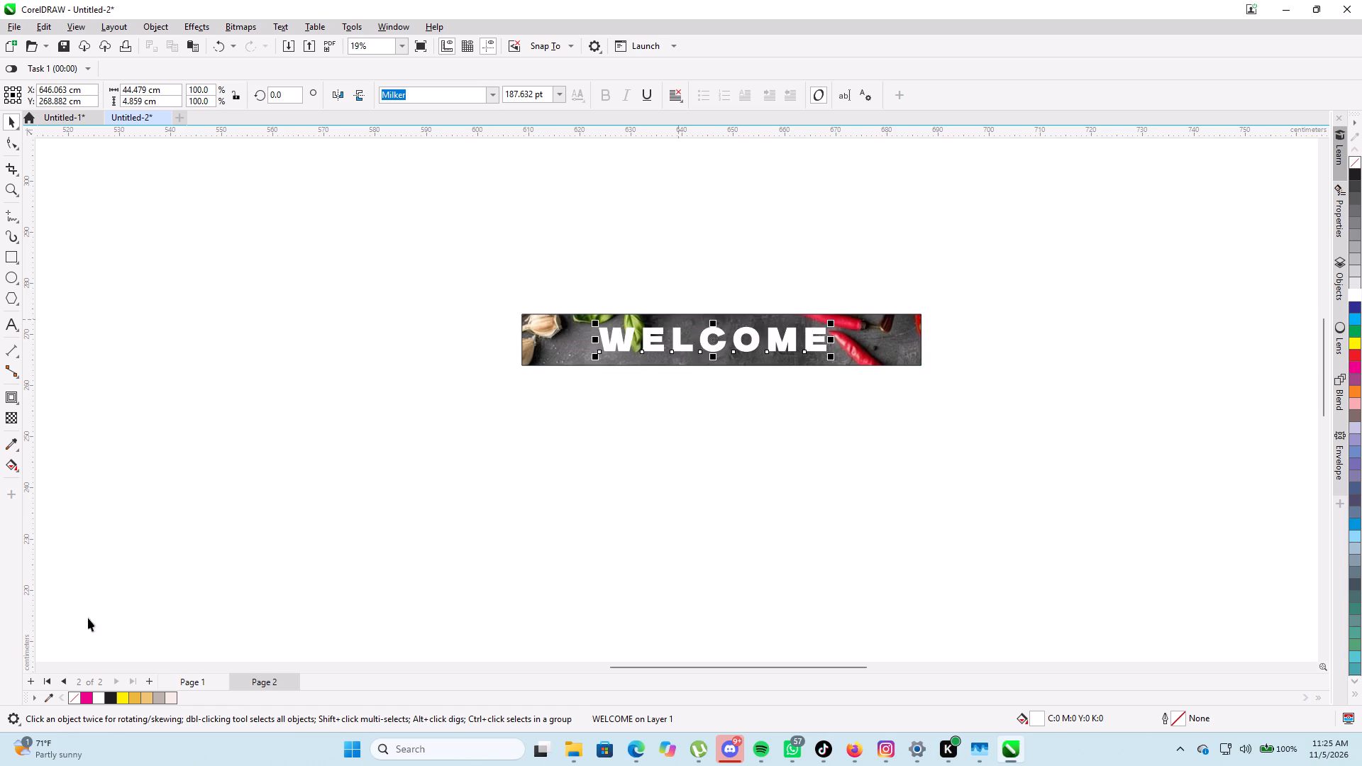
Fill the WELCOME text with yellow.
{"action": "left_click", "coordinate": [120, 699]}
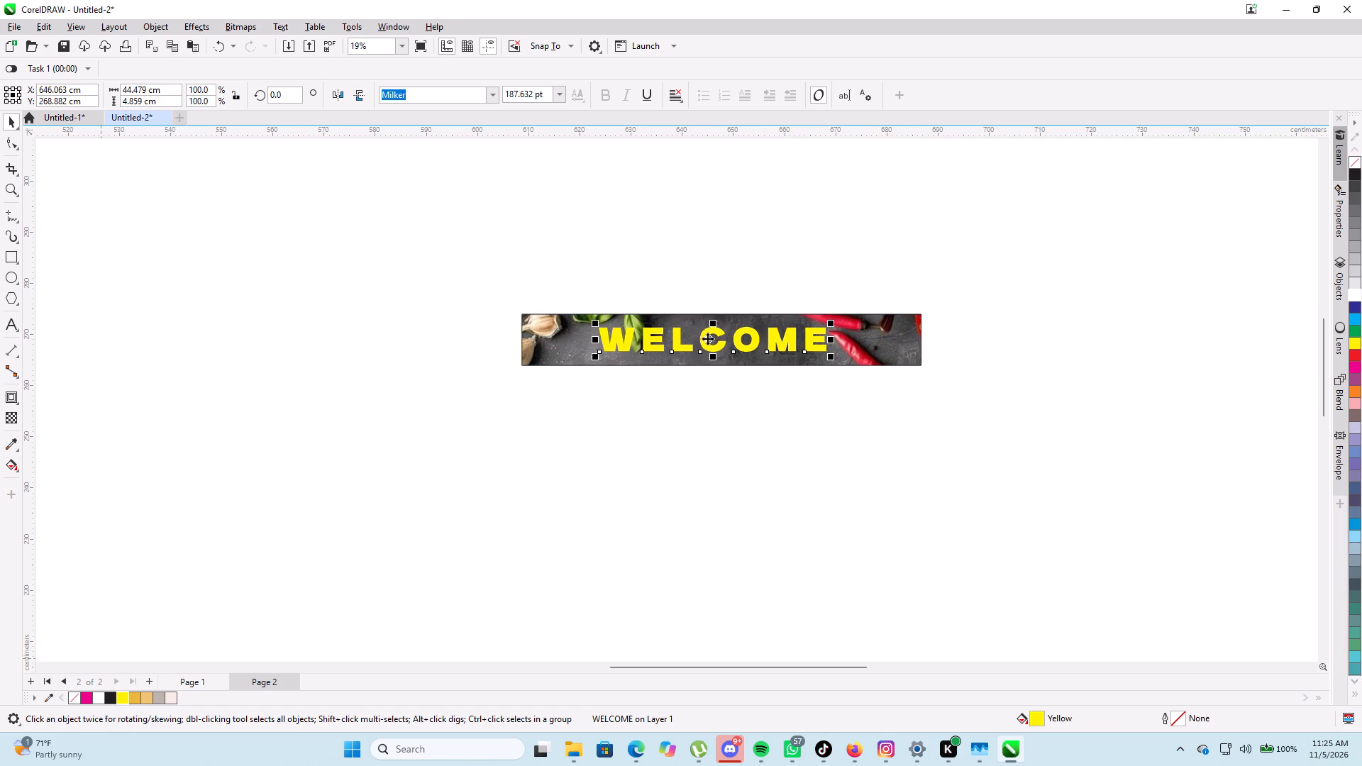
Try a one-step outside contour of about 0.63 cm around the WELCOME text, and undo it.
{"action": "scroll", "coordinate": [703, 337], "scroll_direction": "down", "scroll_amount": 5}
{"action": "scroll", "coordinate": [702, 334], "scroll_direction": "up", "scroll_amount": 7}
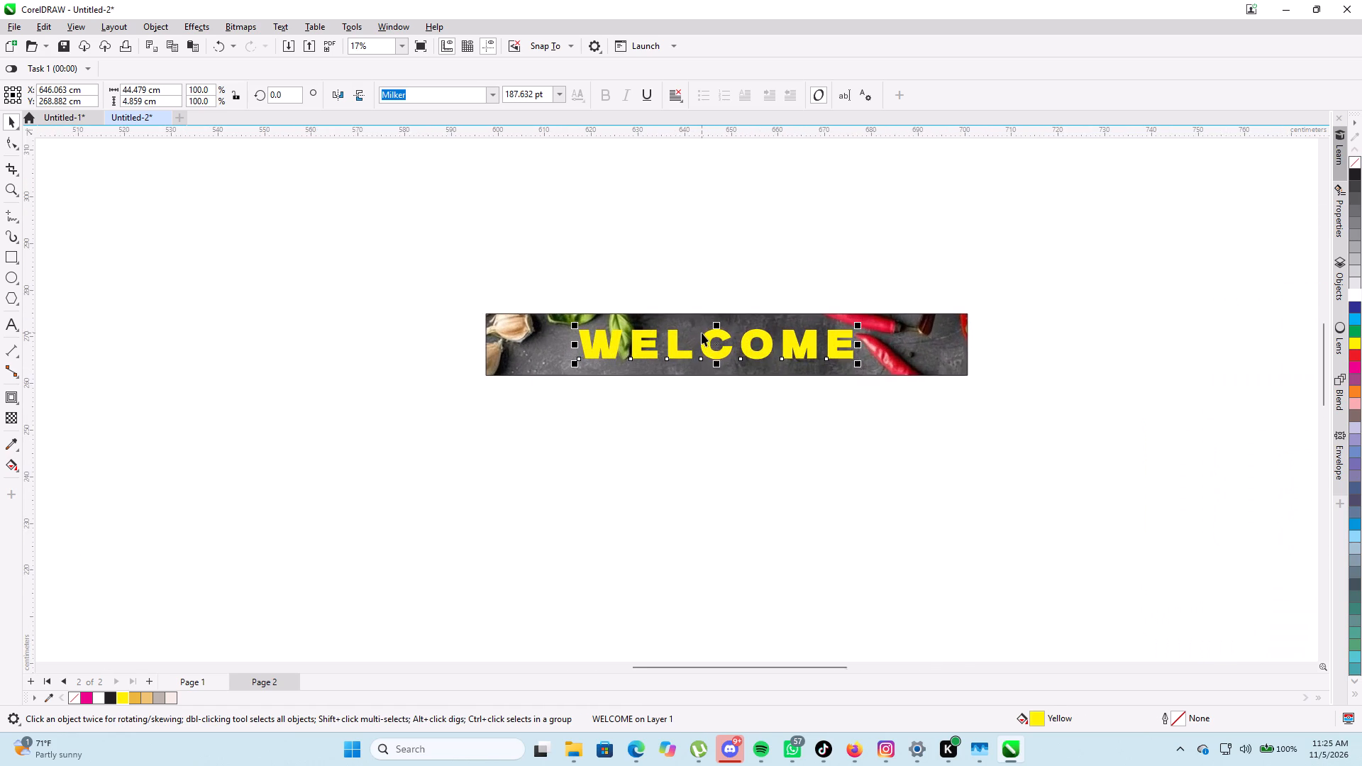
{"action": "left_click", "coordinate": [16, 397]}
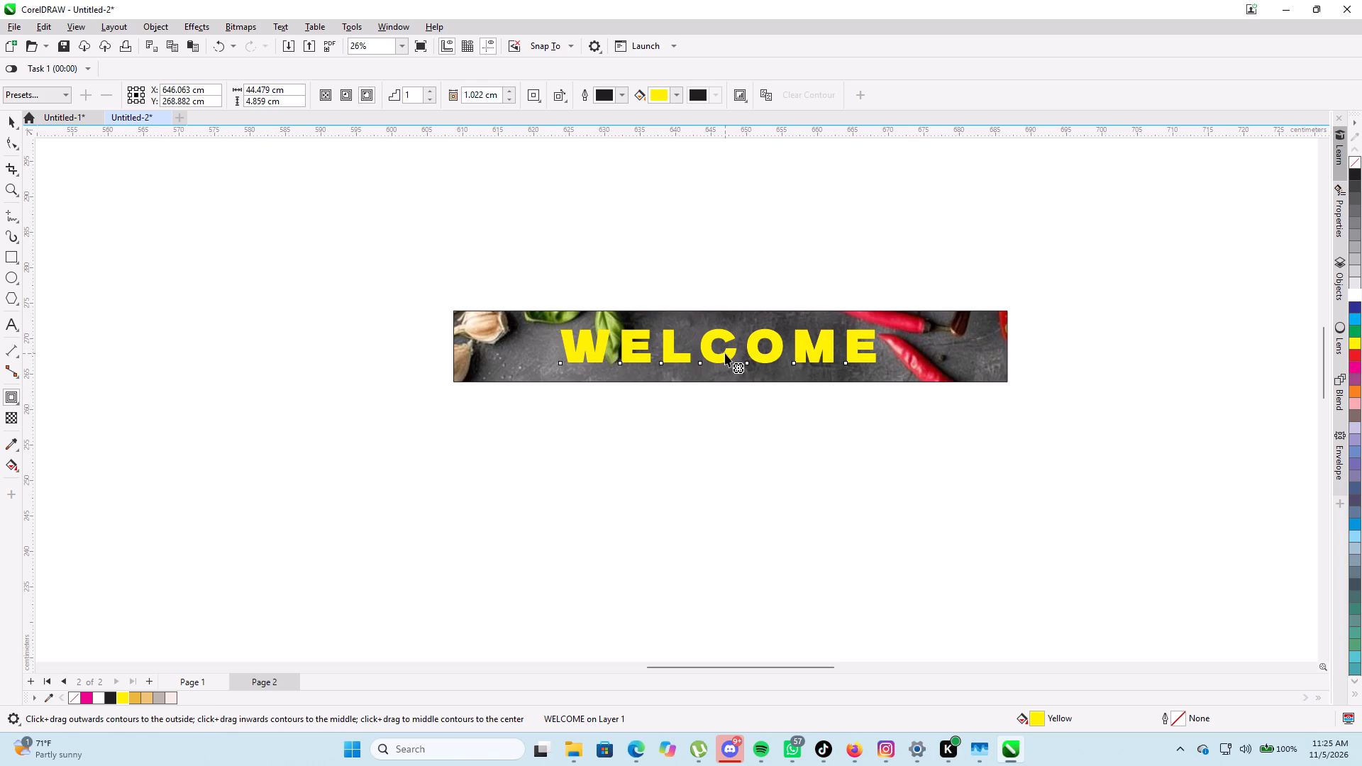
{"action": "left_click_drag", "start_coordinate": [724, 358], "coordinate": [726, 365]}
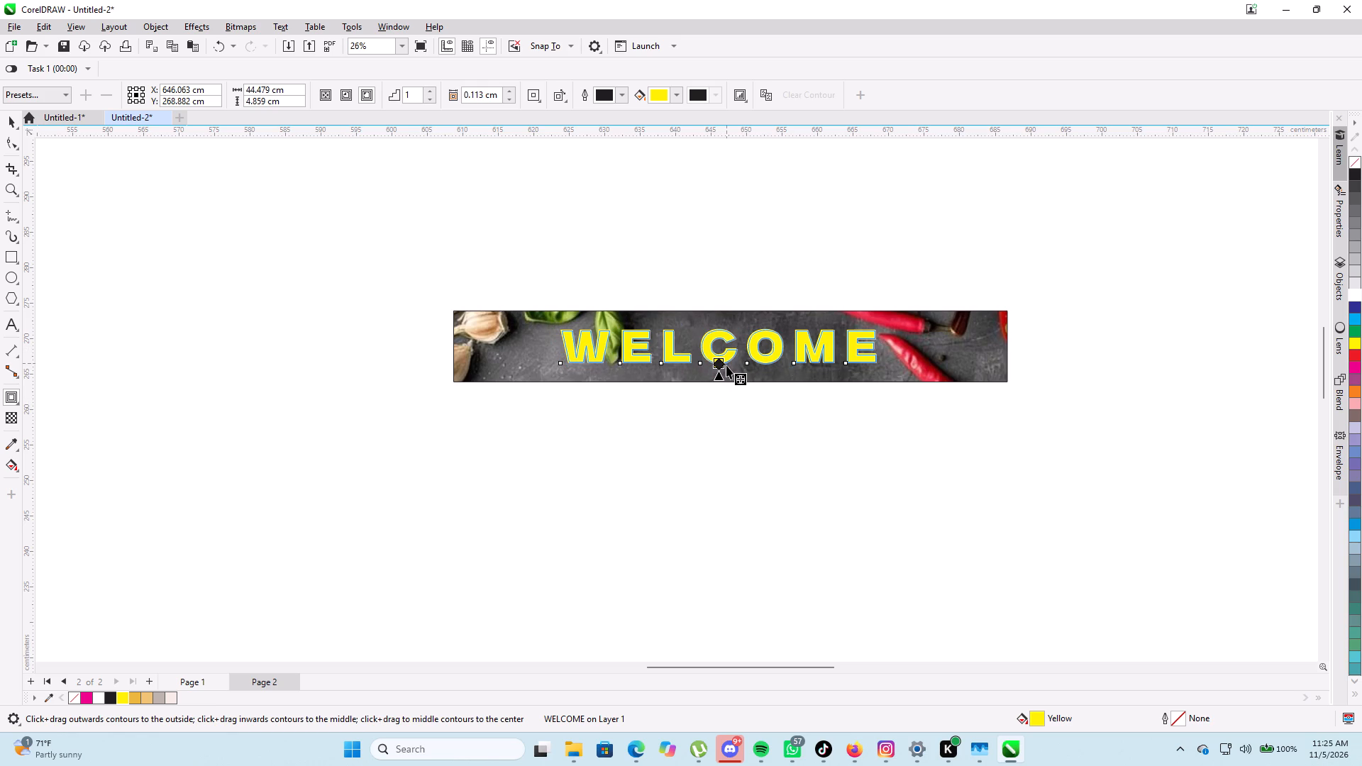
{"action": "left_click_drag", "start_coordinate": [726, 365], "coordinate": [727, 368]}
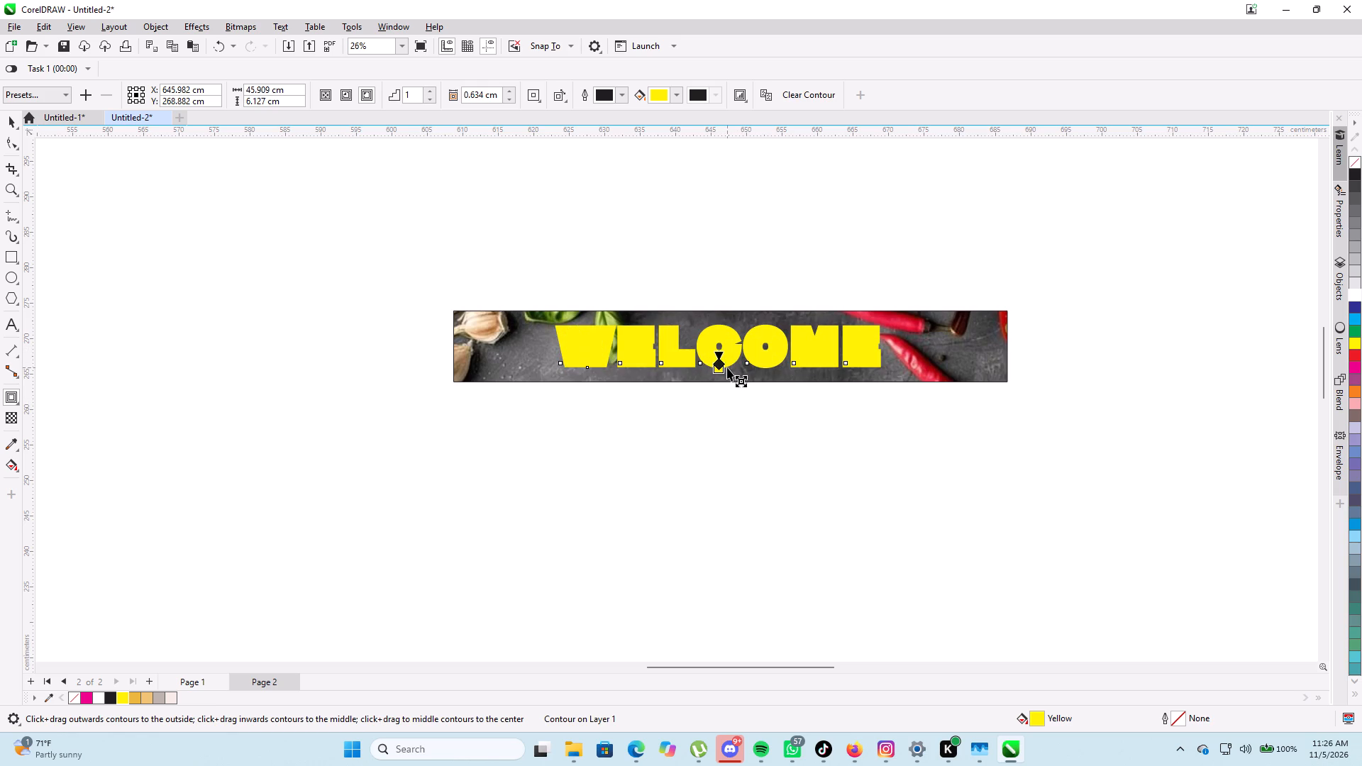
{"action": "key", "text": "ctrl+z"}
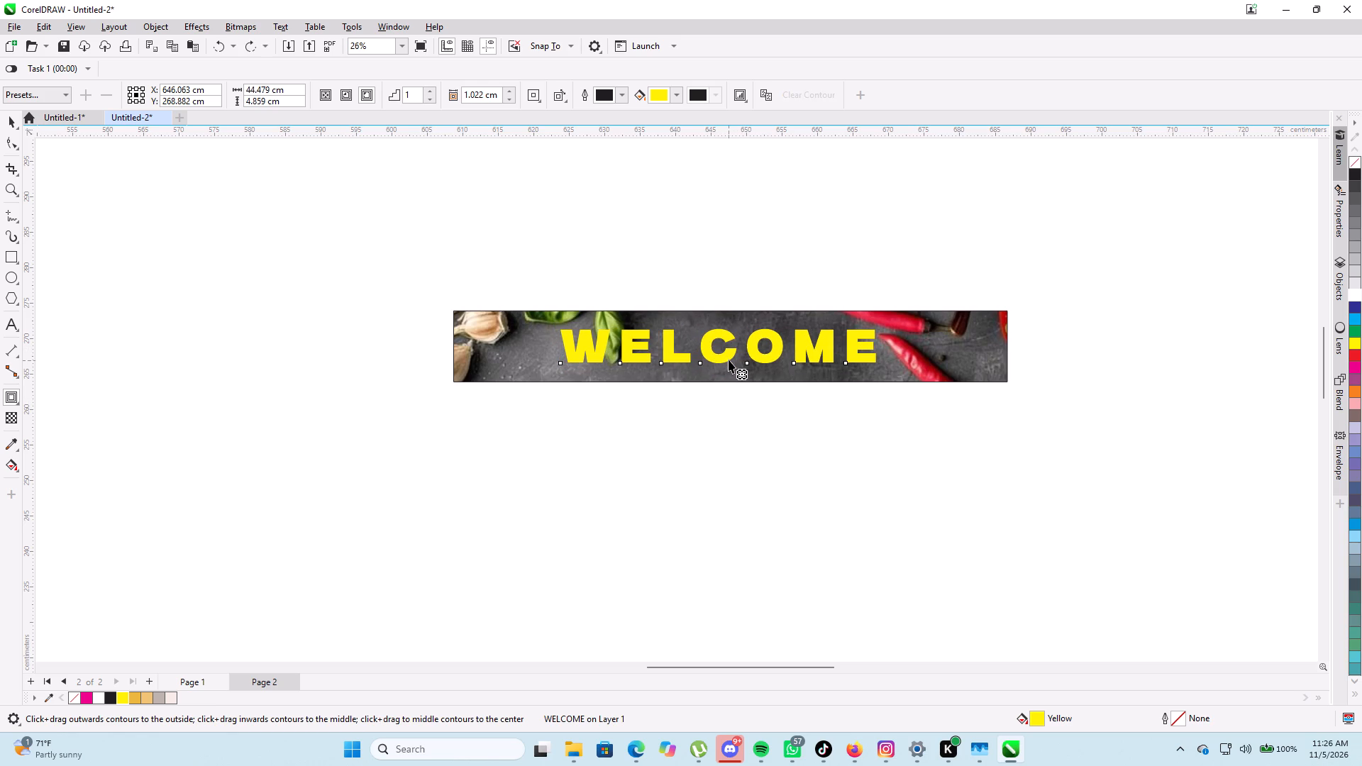
Add a black one-step outside contour of about 0.63 cm around the yellow WELCOME text.
{"action": "left_click_drag", "start_coordinate": [726, 359], "coordinate": [726, 369]}
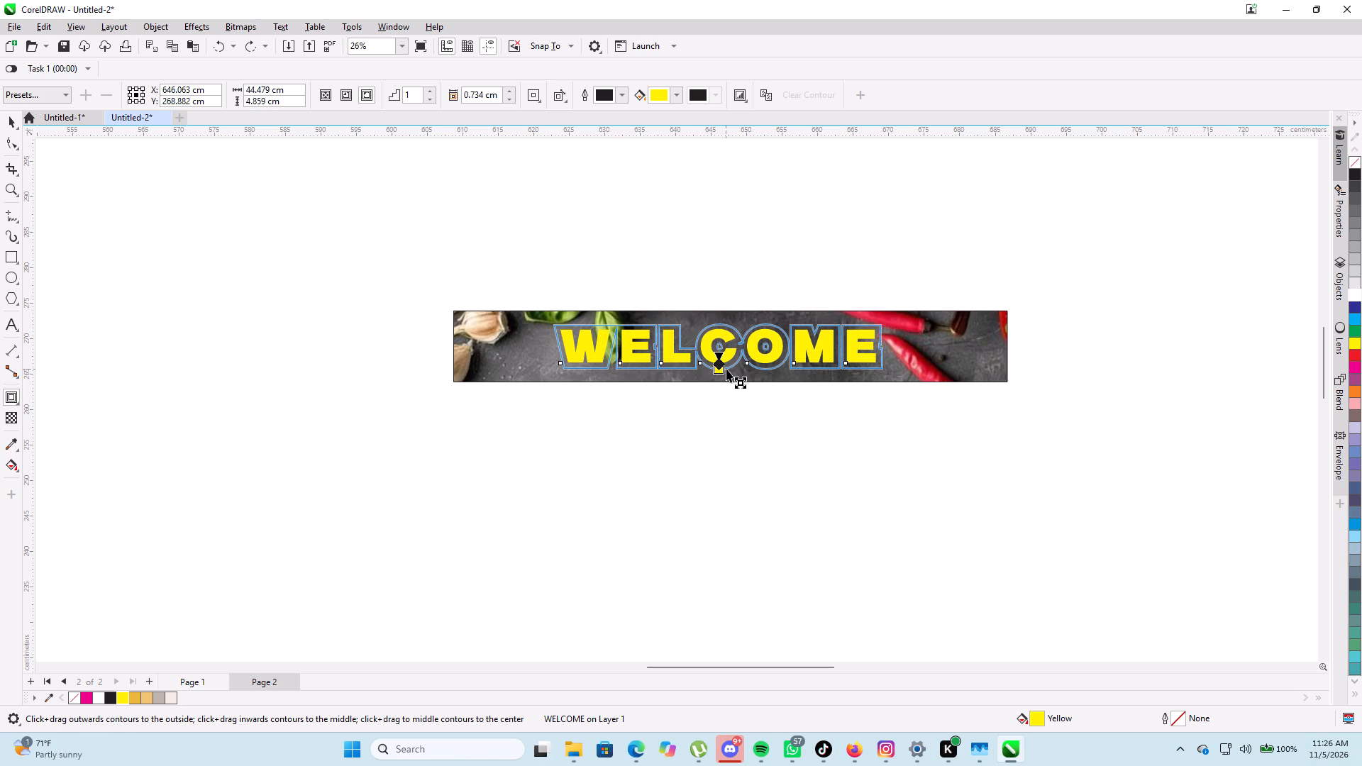
{"action": "left_click_drag", "start_coordinate": [726, 369], "coordinate": [726, 368]}
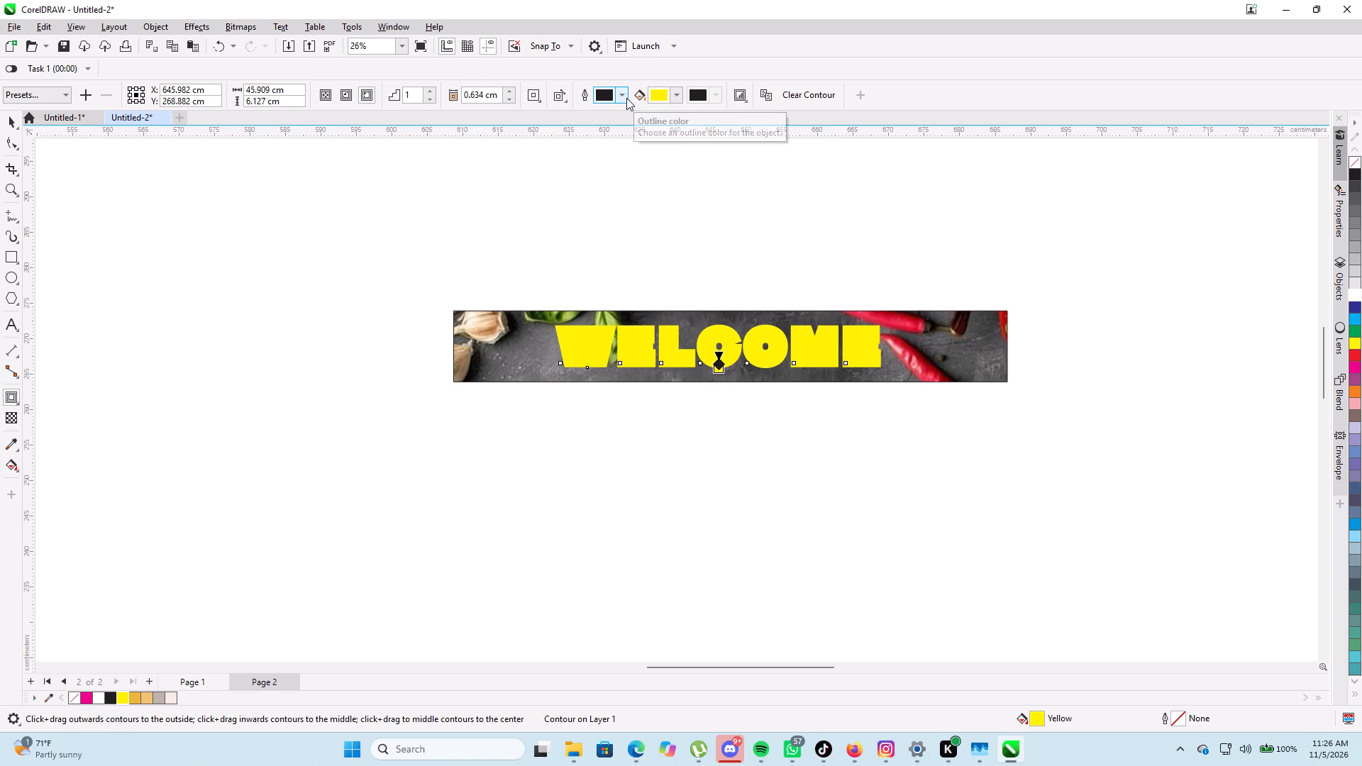
{"action": "left_click", "coordinate": [676, 96]}
{"action": "left_click", "coordinate": [782, 319]}
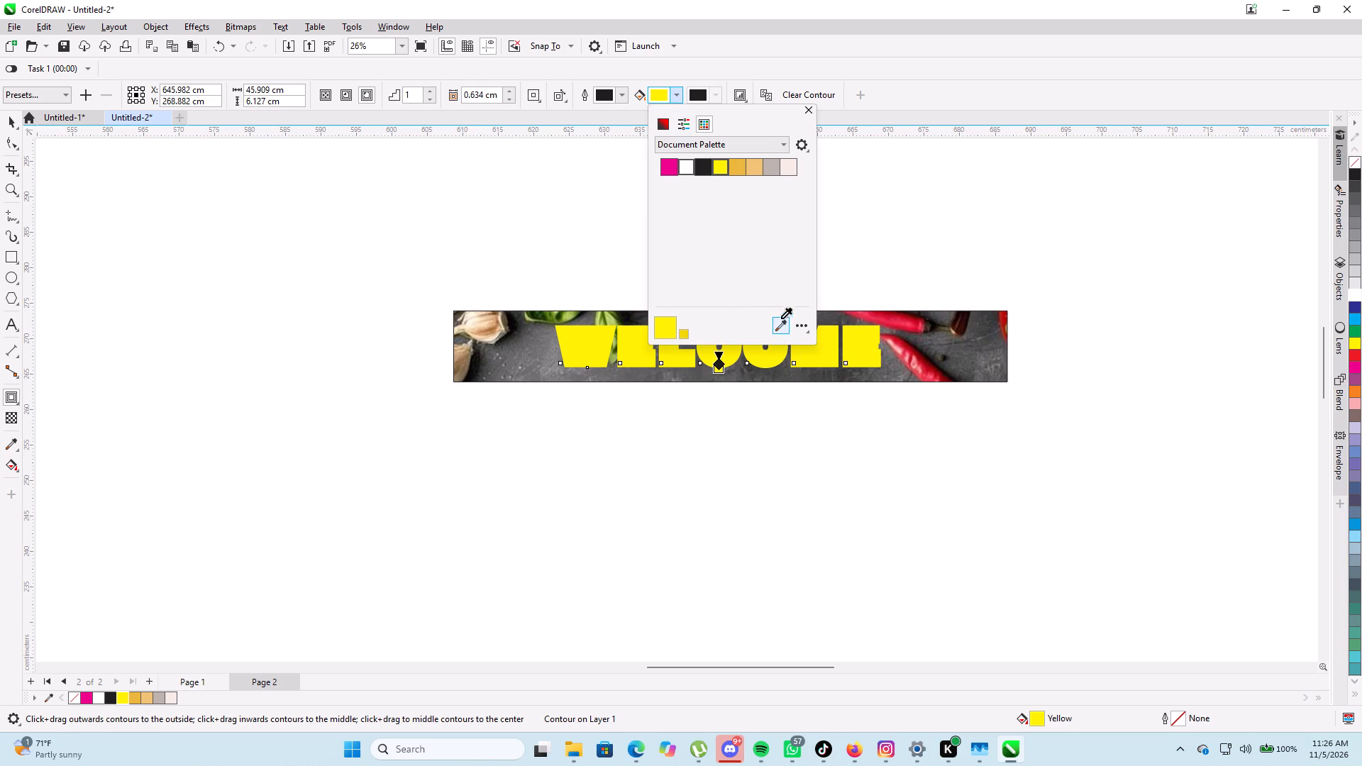
{"action": "left_click", "coordinate": [111, 701]}
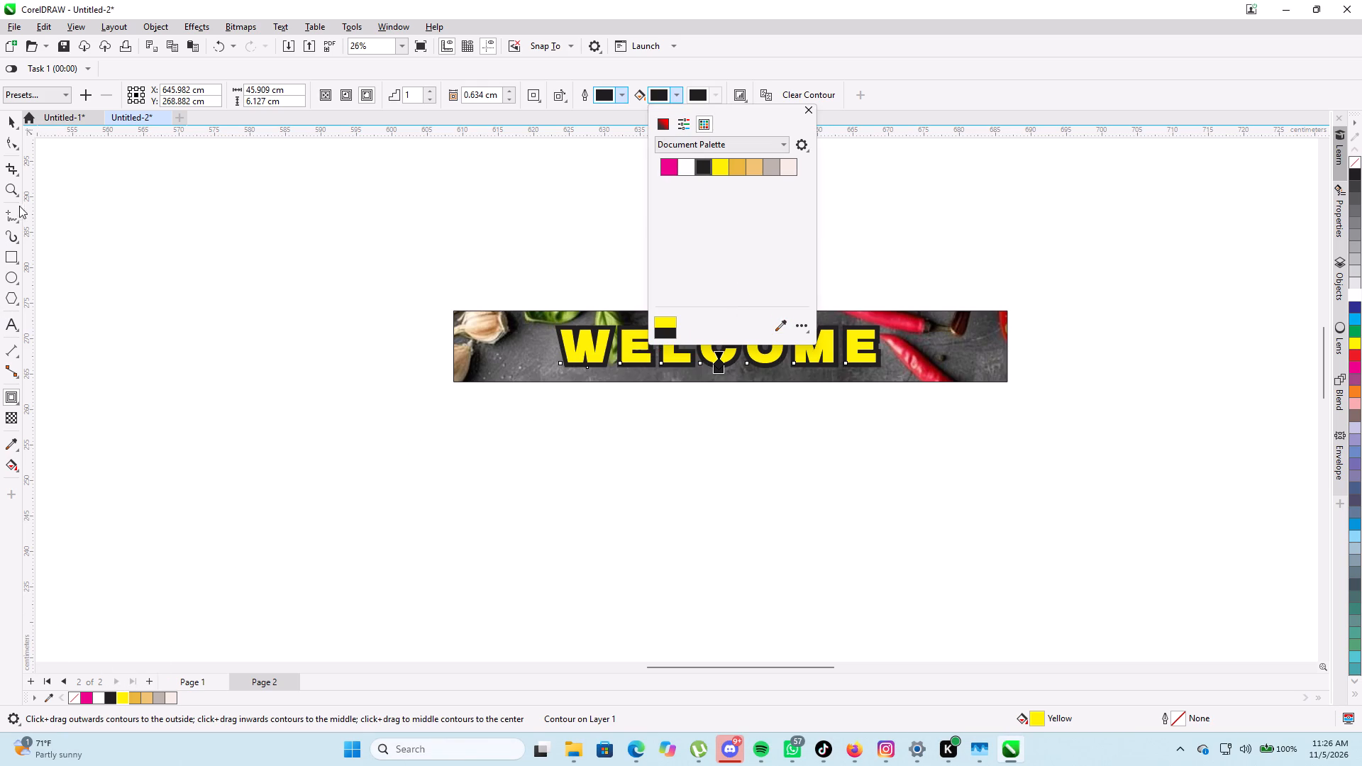
{"action": "left_click", "coordinate": [142, 188]}
Widen the black contour around the WELCOME text to an offset of about 1.12 cm.
{"action": "scroll", "coordinate": [753, 381], "scroll_direction": "up", "scroll_amount": 4}
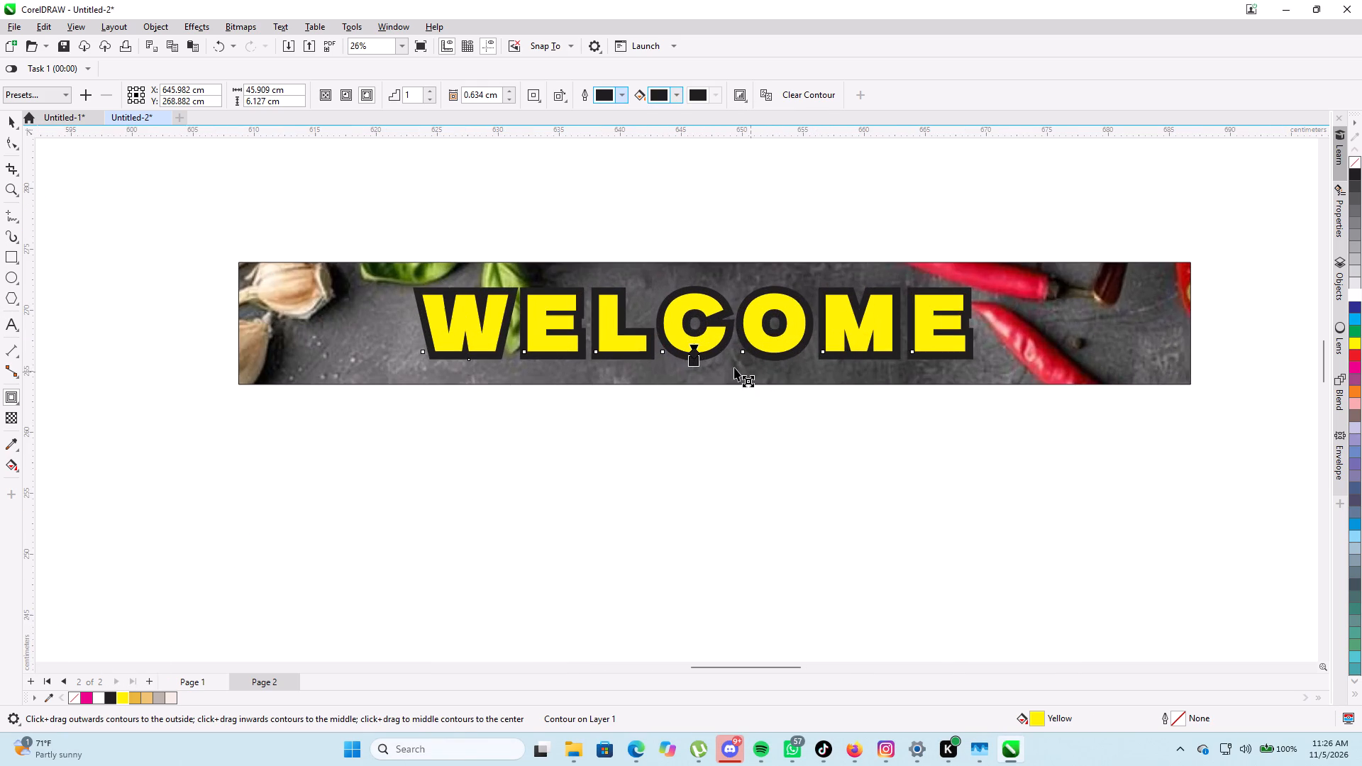
{"action": "left_click", "coordinate": [692, 366]}
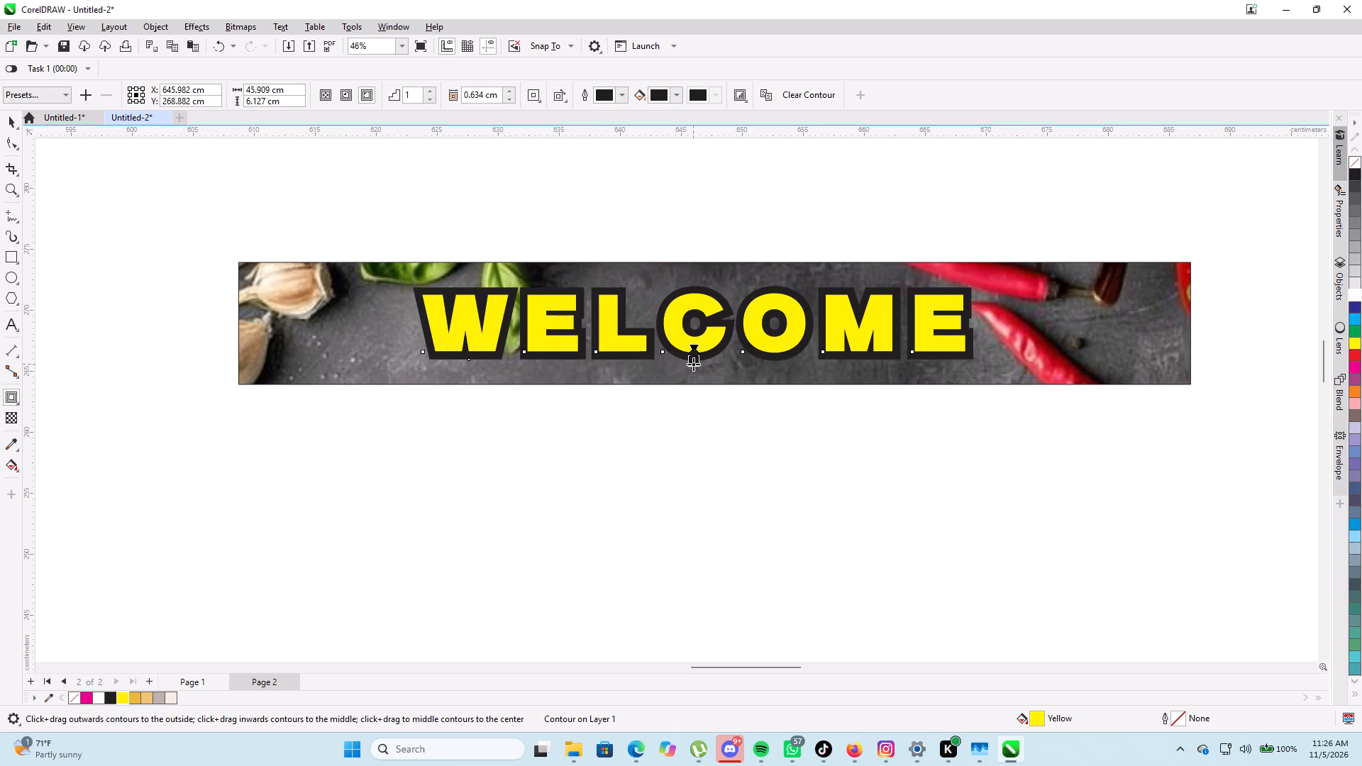
{"action": "left_click_drag", "start_coordinate": [694, 363], "coordinate": [694, 372]}
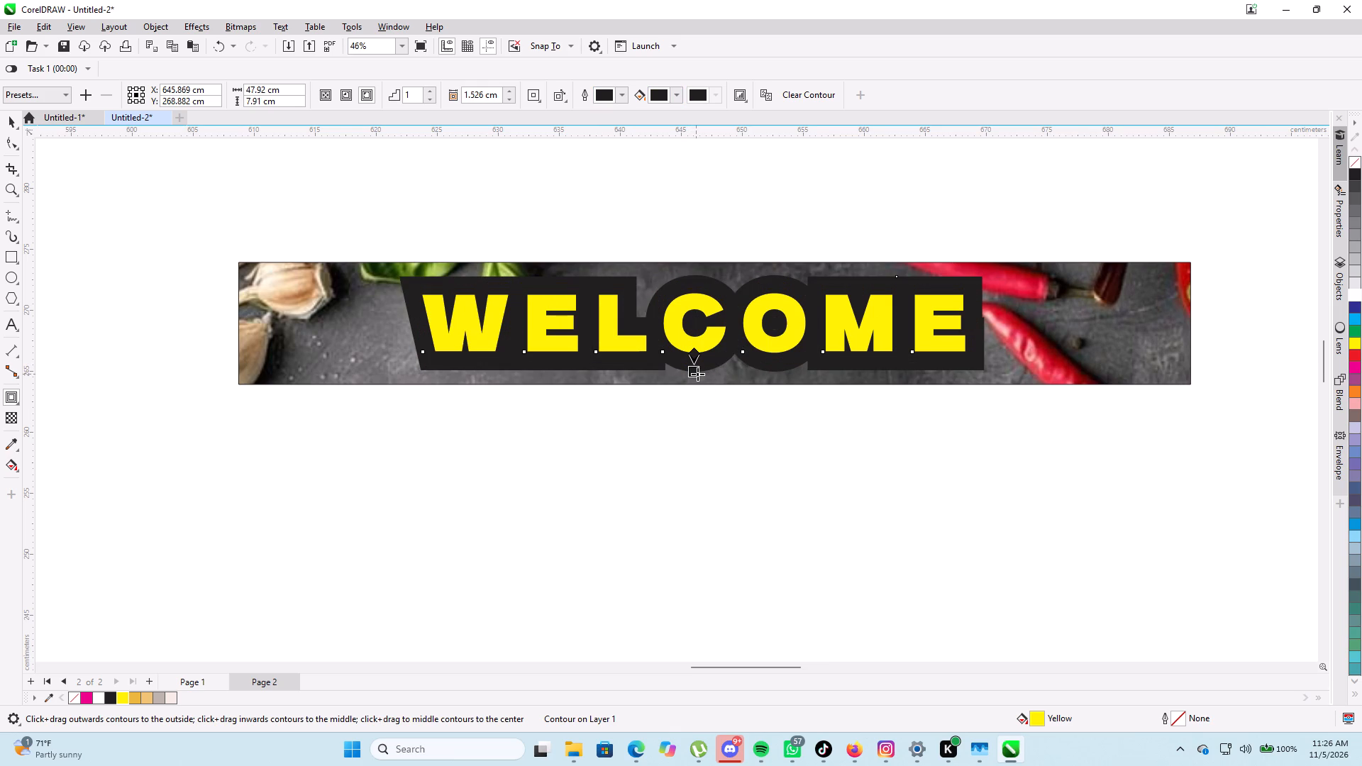
{"action": "left_click_drag", "start_coordinate": [695, 374], "coordinate": [668, 366]}
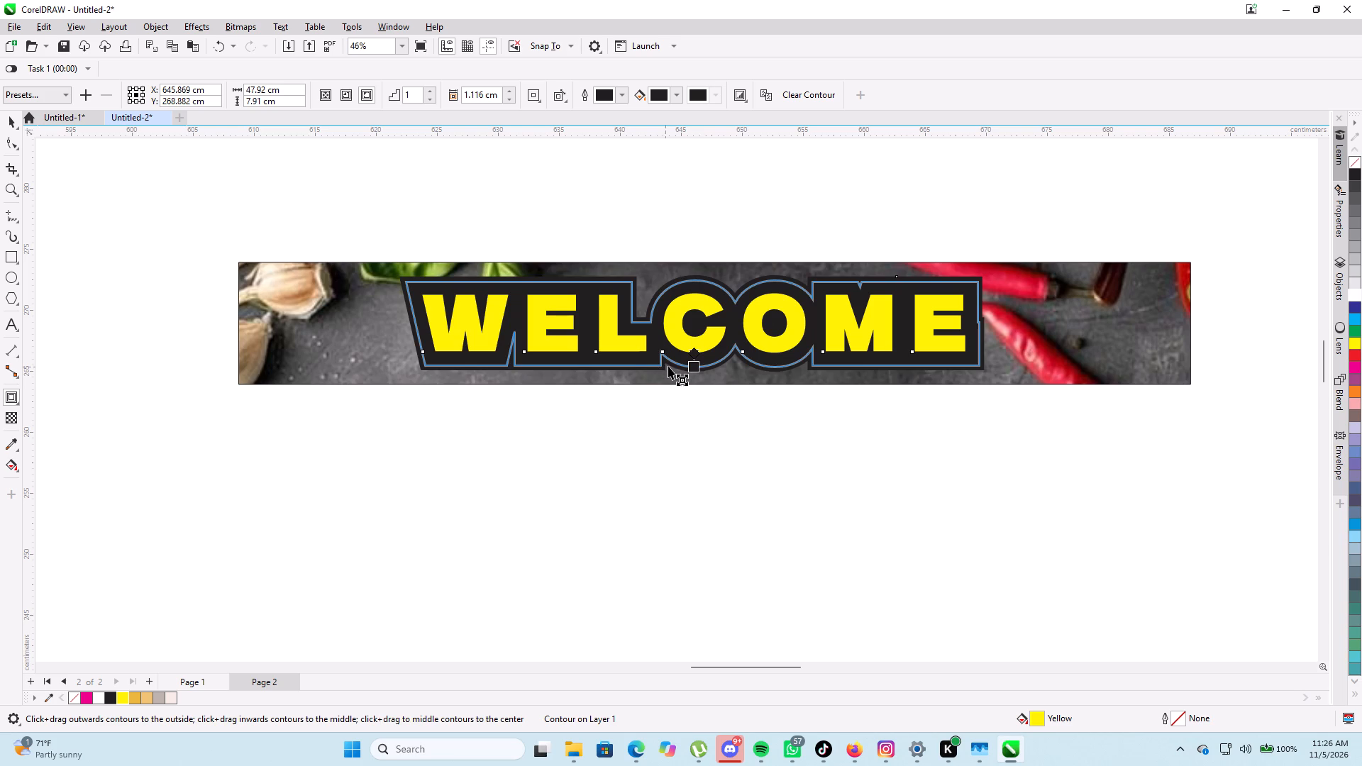
{"action": "left_click_drag", "start_coordinate": [668, 366], "coordinate": [666, 366]}
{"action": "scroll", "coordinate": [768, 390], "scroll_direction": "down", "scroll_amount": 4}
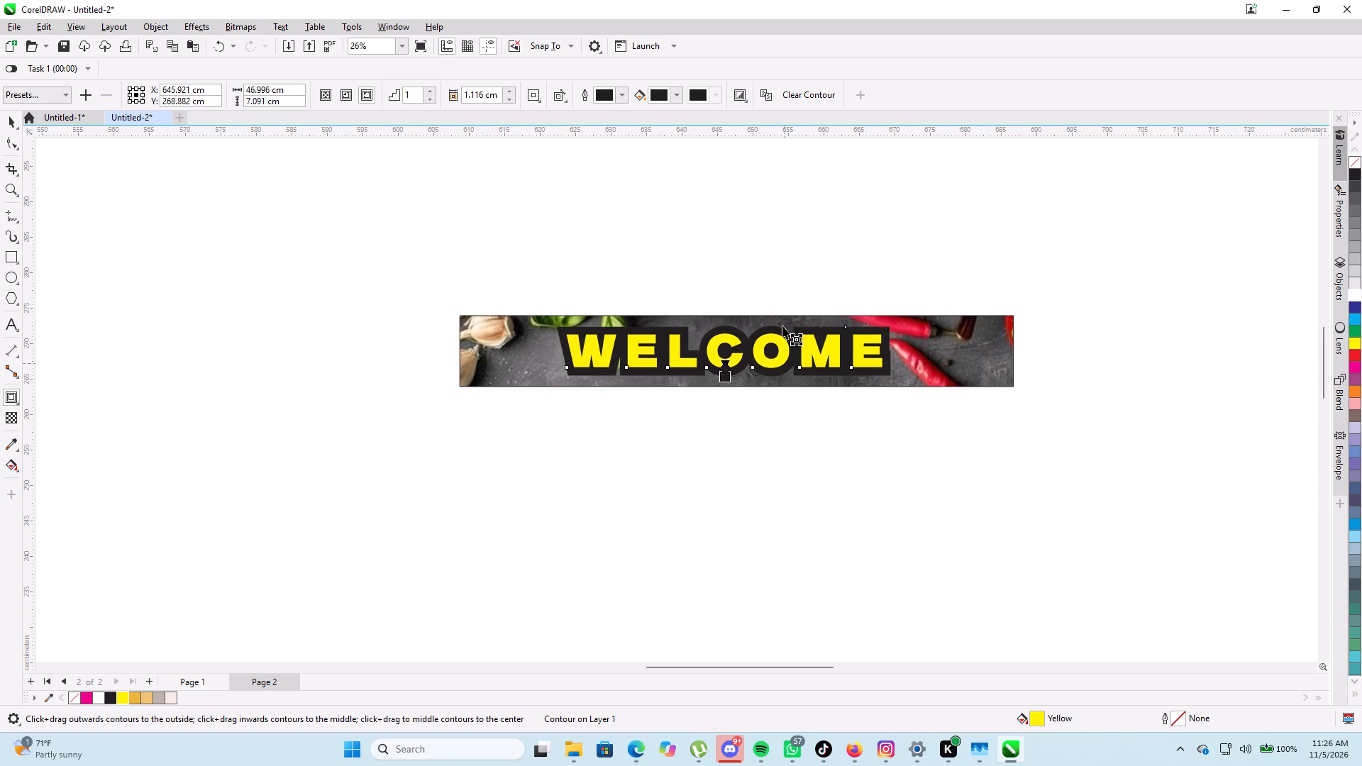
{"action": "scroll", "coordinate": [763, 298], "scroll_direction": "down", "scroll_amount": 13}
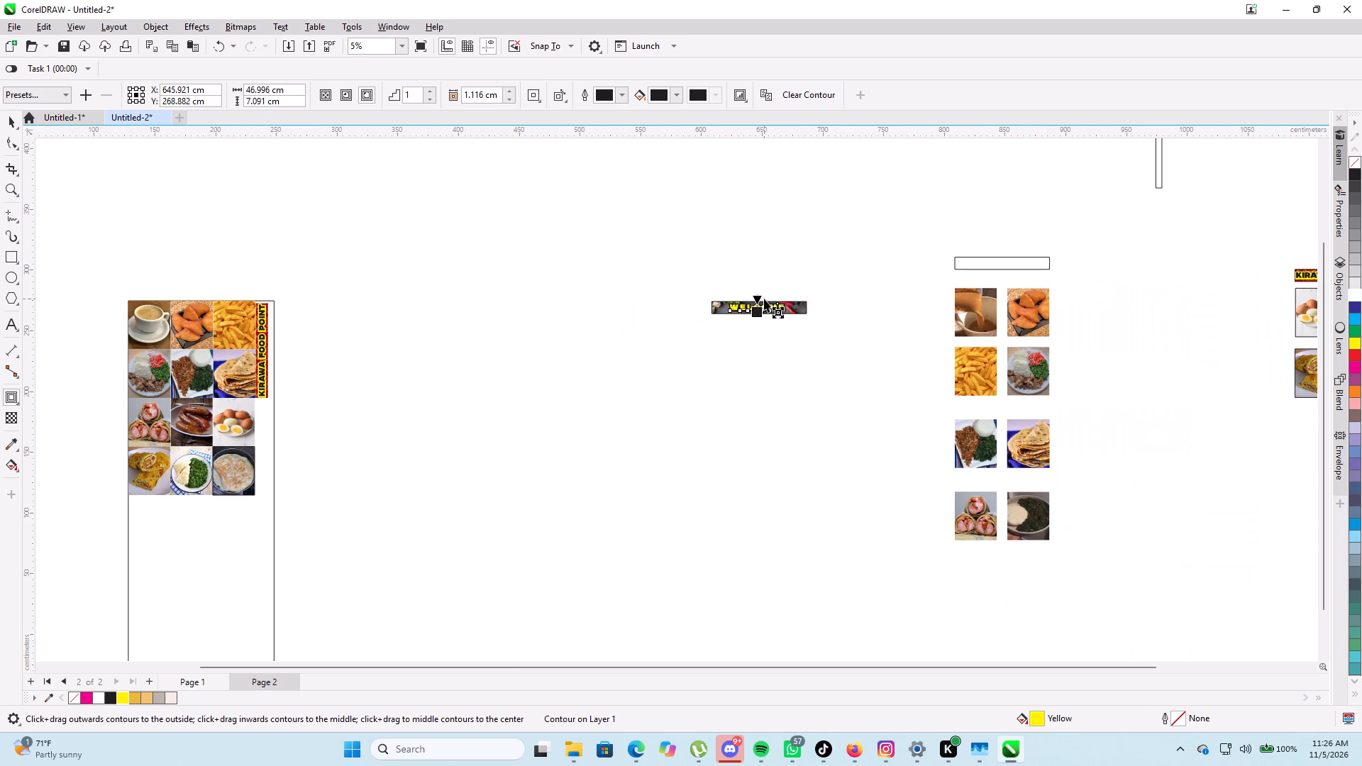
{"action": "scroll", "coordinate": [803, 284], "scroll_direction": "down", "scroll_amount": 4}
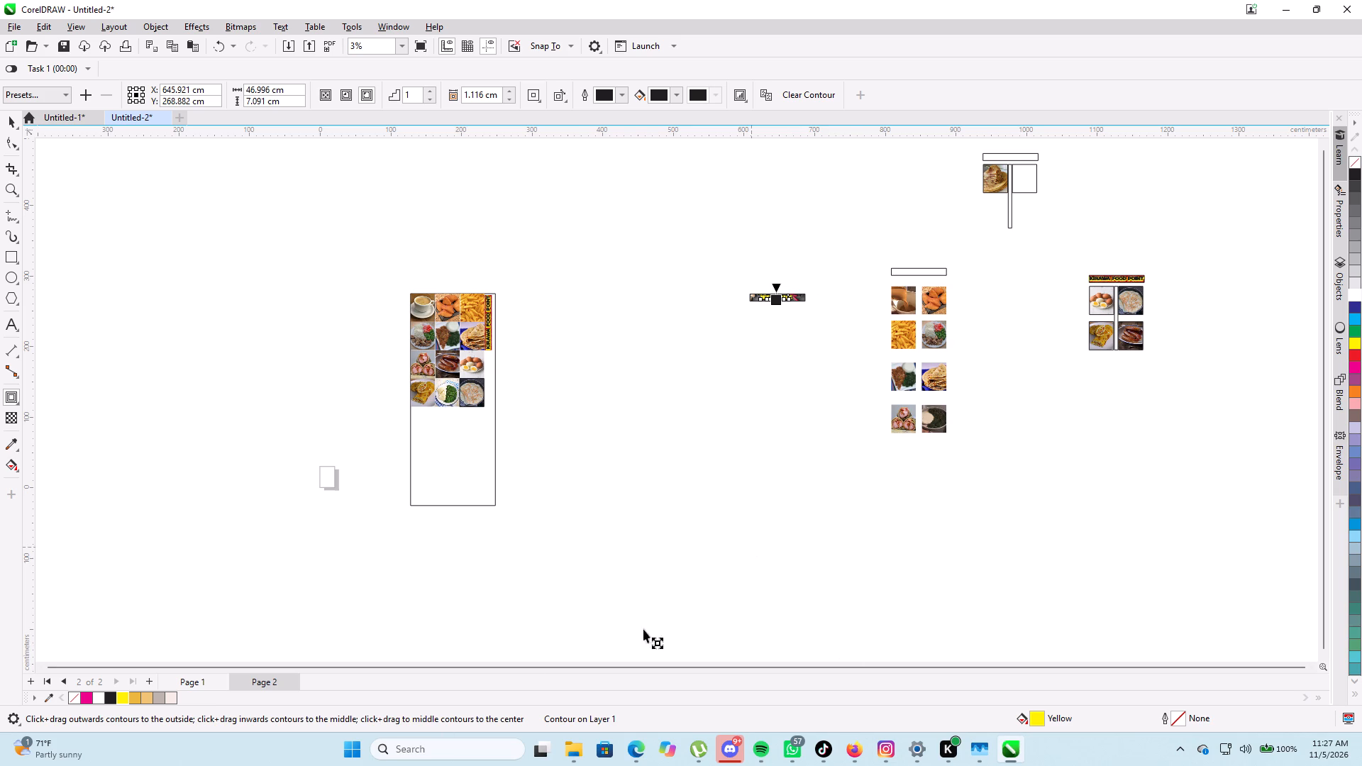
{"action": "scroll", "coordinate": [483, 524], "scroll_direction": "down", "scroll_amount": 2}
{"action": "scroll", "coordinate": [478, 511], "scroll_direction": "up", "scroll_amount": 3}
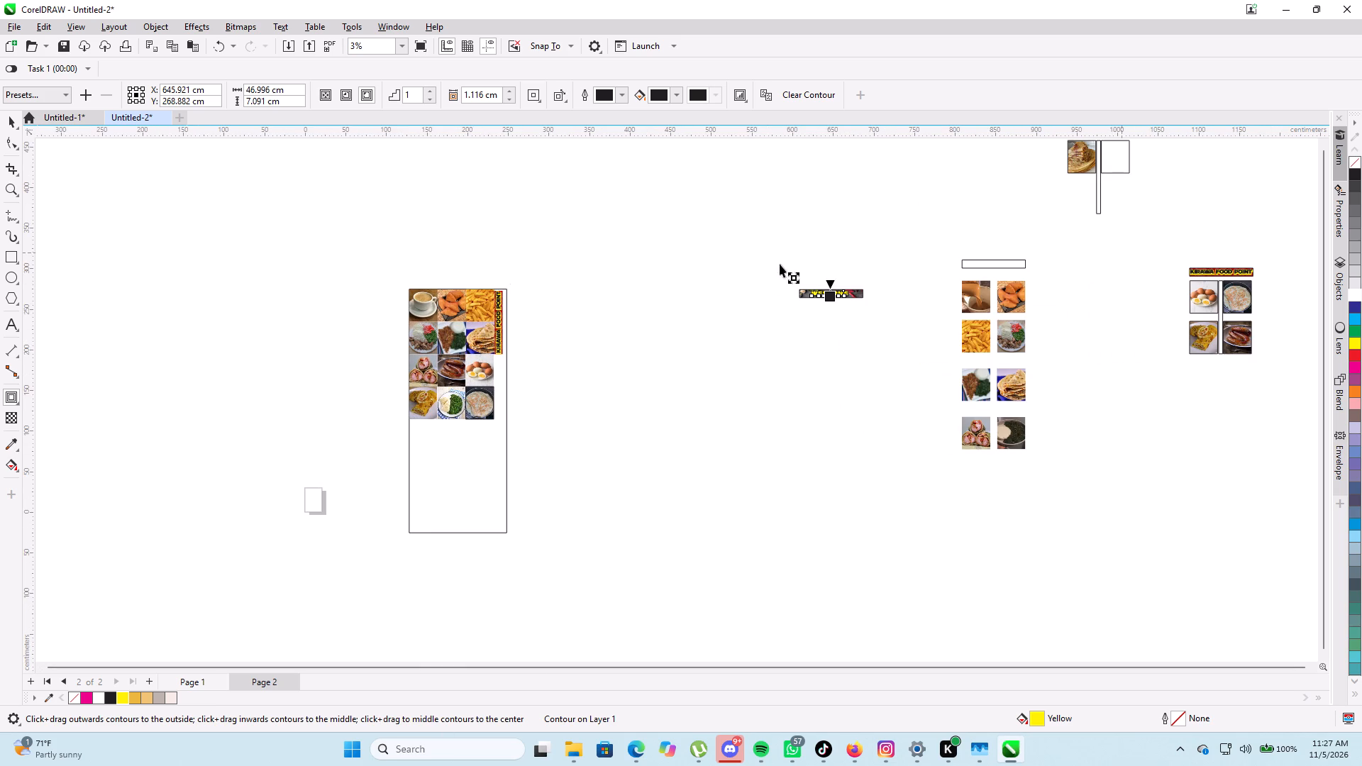
Set the outline of the vegetable-background bar behind WELCOME to None.
{"action": "left_click", "coordinate": [11, 123]}
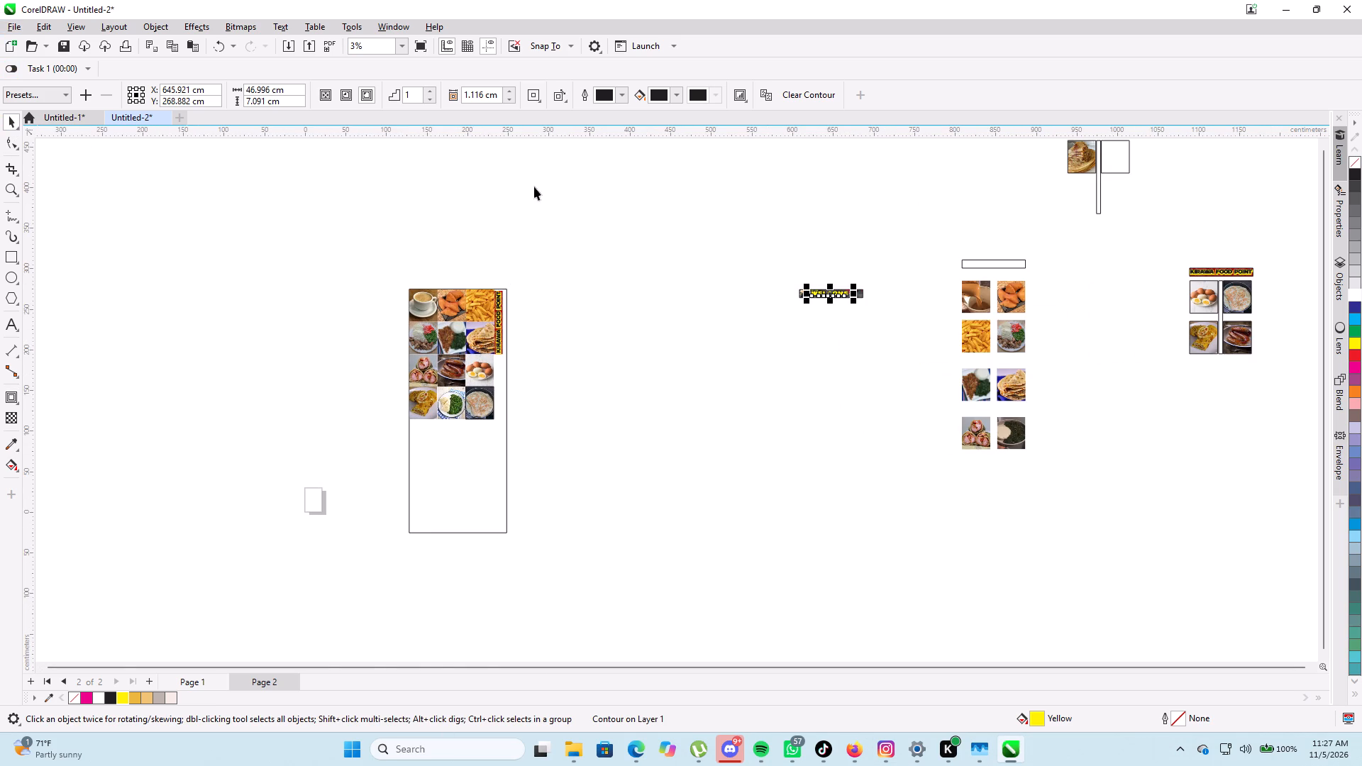
{"action": "scroll", "coordinate": [535, 195], "scroll_direction": "up", "scroll_amount": 6}
{"action": "scroll", "coordinate": [1185, 421], "scroll_direction": "down", "scroll_amount": 1}
{"action": "scroll", "coordinate": [1187, 427], "scroll_direction": "up", "scroll_amount": 9}
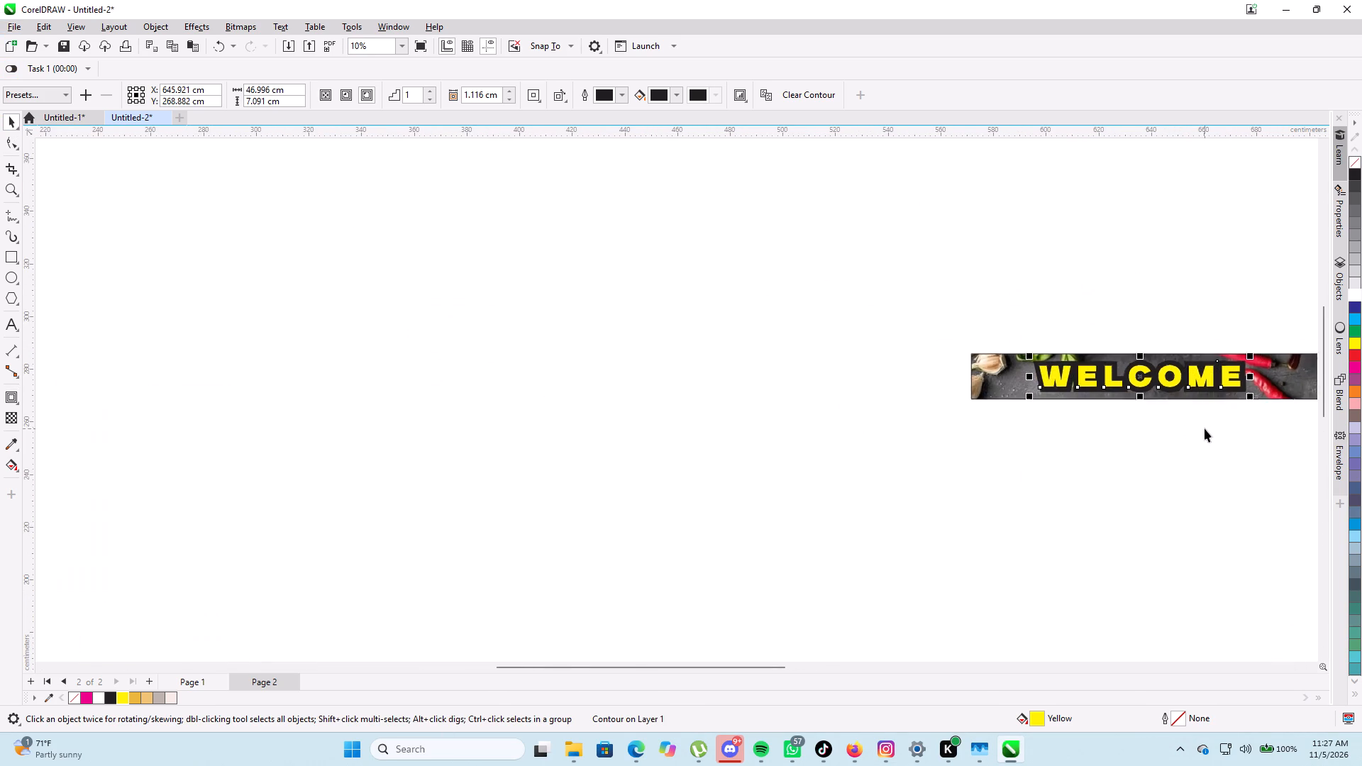
{"action": "scroll", "coordinate": [924, 349], "scroll_direction": "down", "scroll_amount": 6}
{"action": "scroll", "coordinate": [958, 341], "scroll_direction": "up", "scroll_amount": 7}
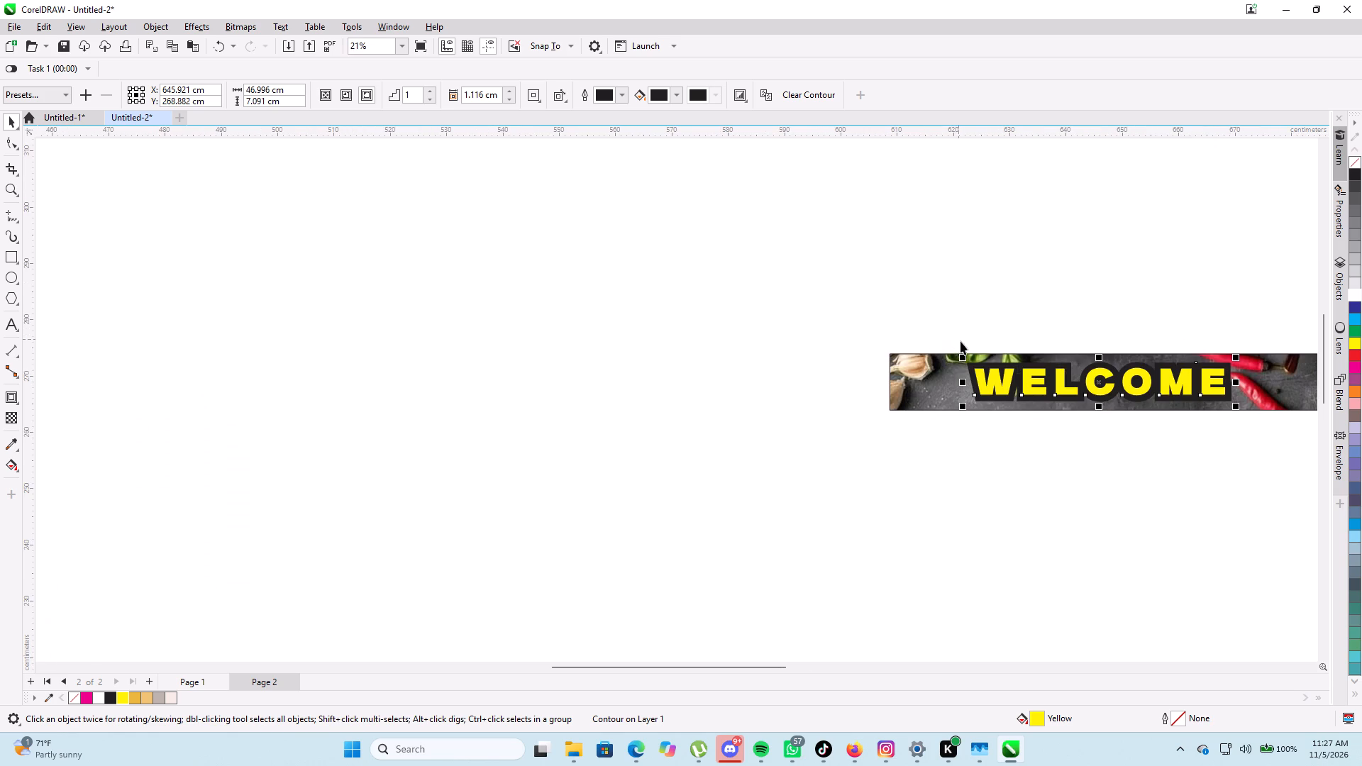
{"action": "left_click", "coordinate": [913, 385]}
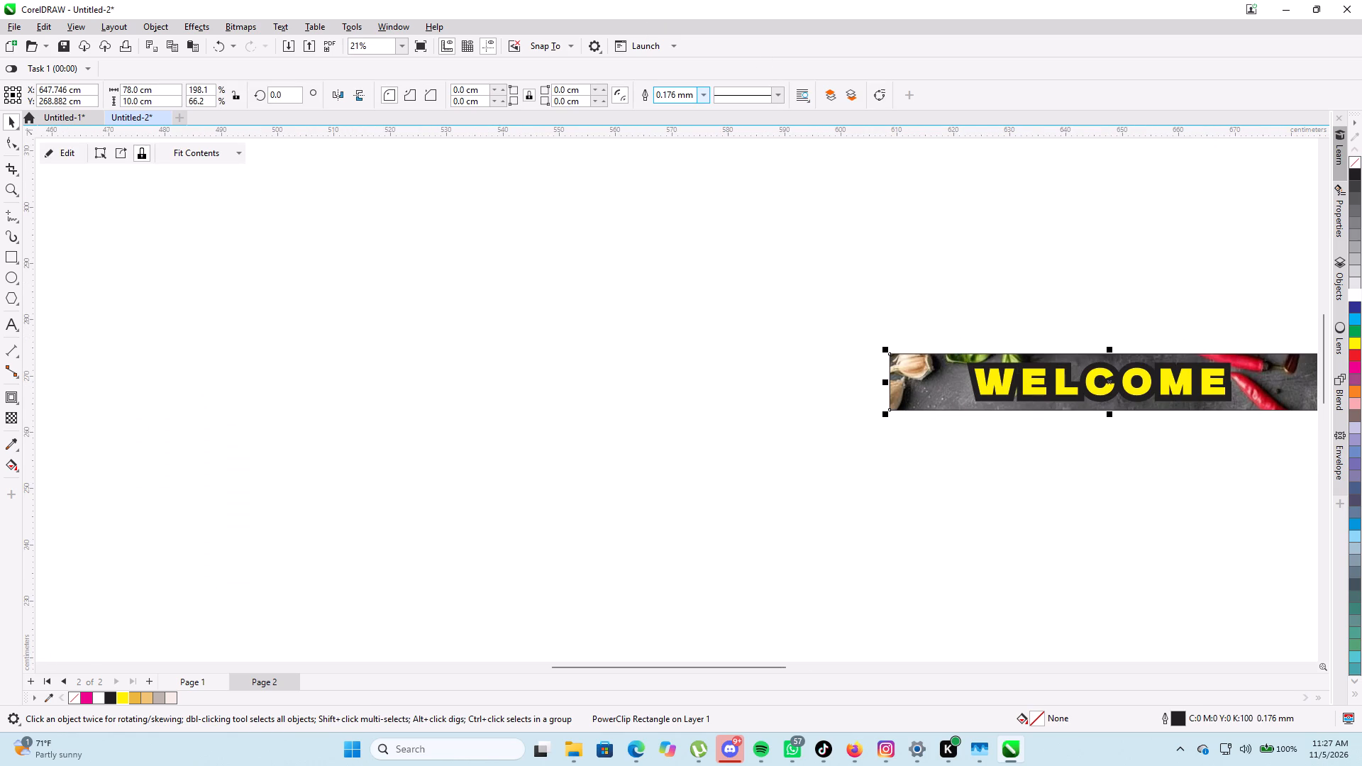
{"action": "left_click", "coordinate": [698, 92]}
{"action": "left_click", "coordinate": [697, 108]}
Rotate the whole WELCOME banner, including its background bar and contour, by 90 degrees.
{"action": "scroll", "coordinate": [846, 199], "scroll_direction": "down", "scroll_amount": 5}
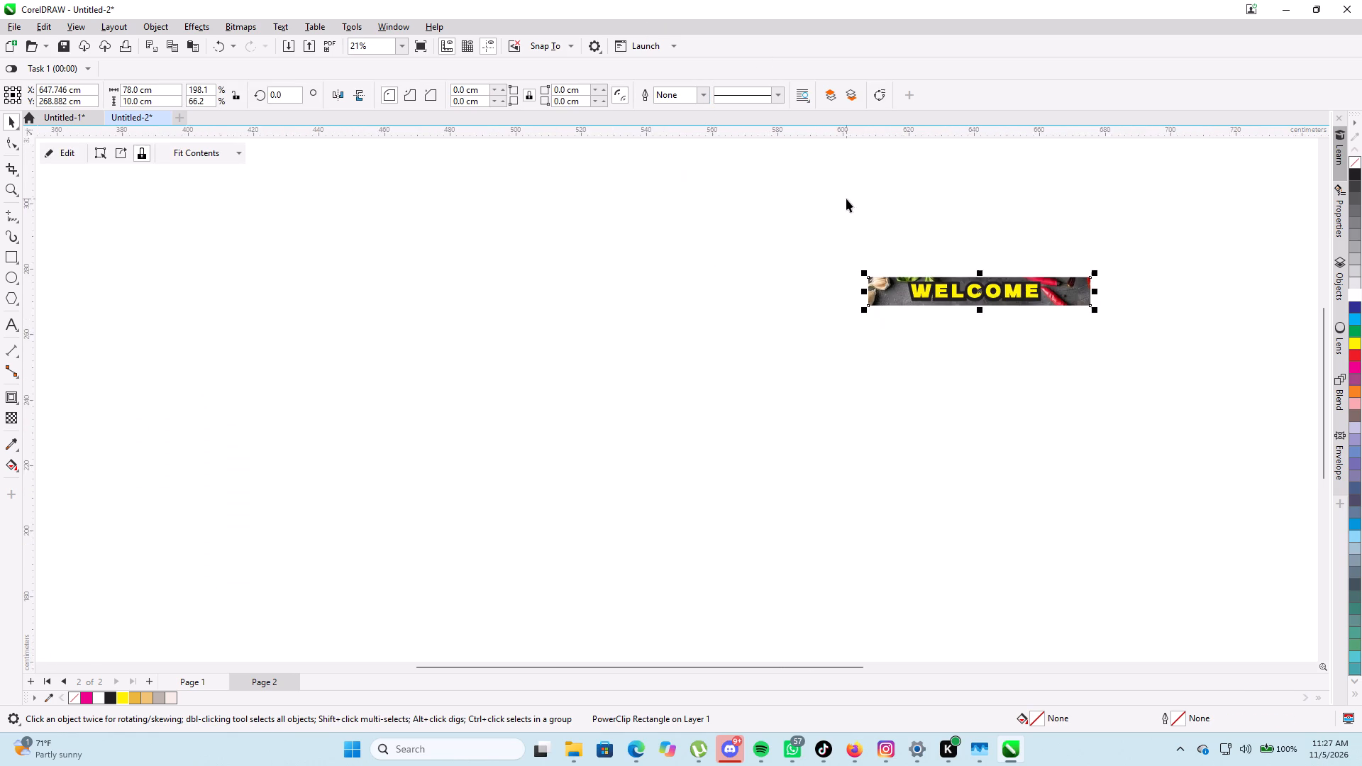
{"action": "scroll", "coordinate": [1108, 307], "scroll_direction": "up", "scroll_amount": 5}
{"action": "scroll", "coordinate": [1106, 326], "scroll_direction": "down", "scroll_amount": 4}
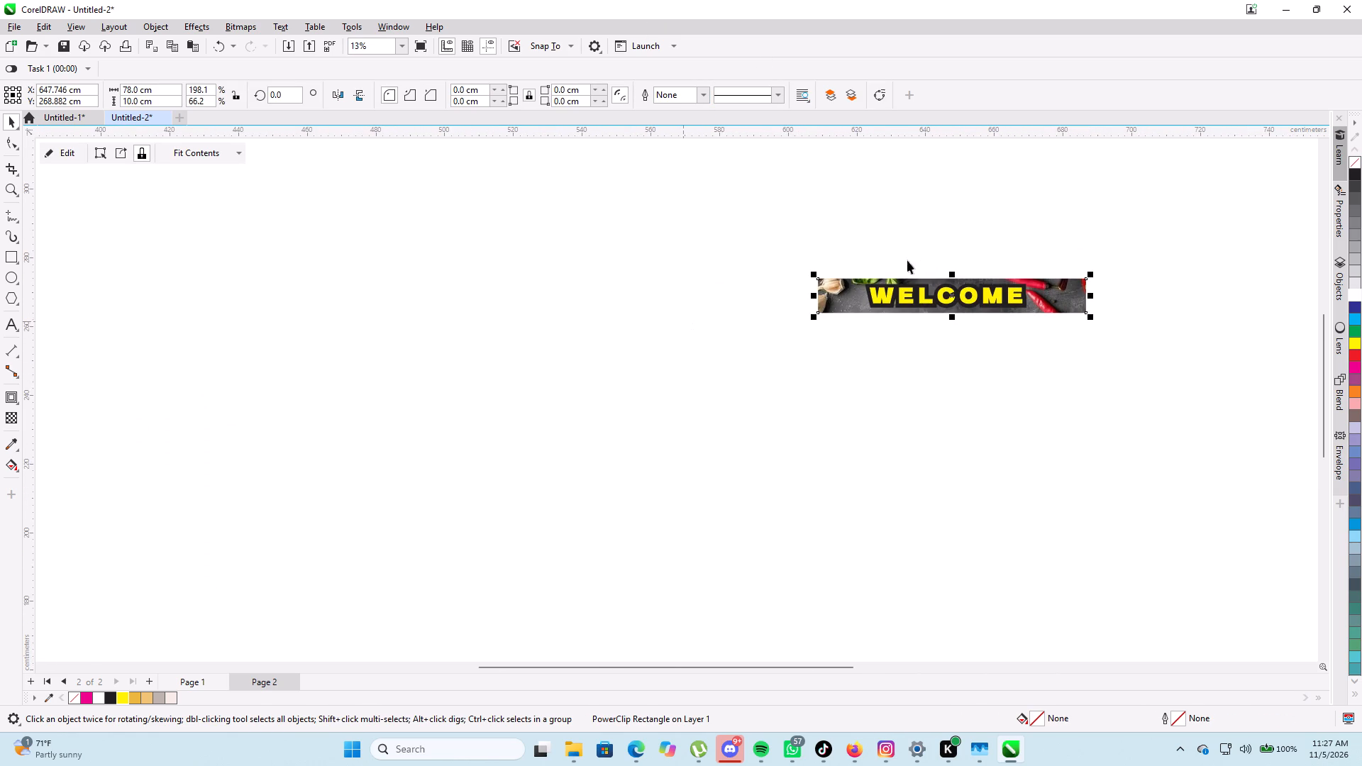
{"action": "left_click_drag", "start_coordinate": [775, 257], "coordinate": [1117, 345]}
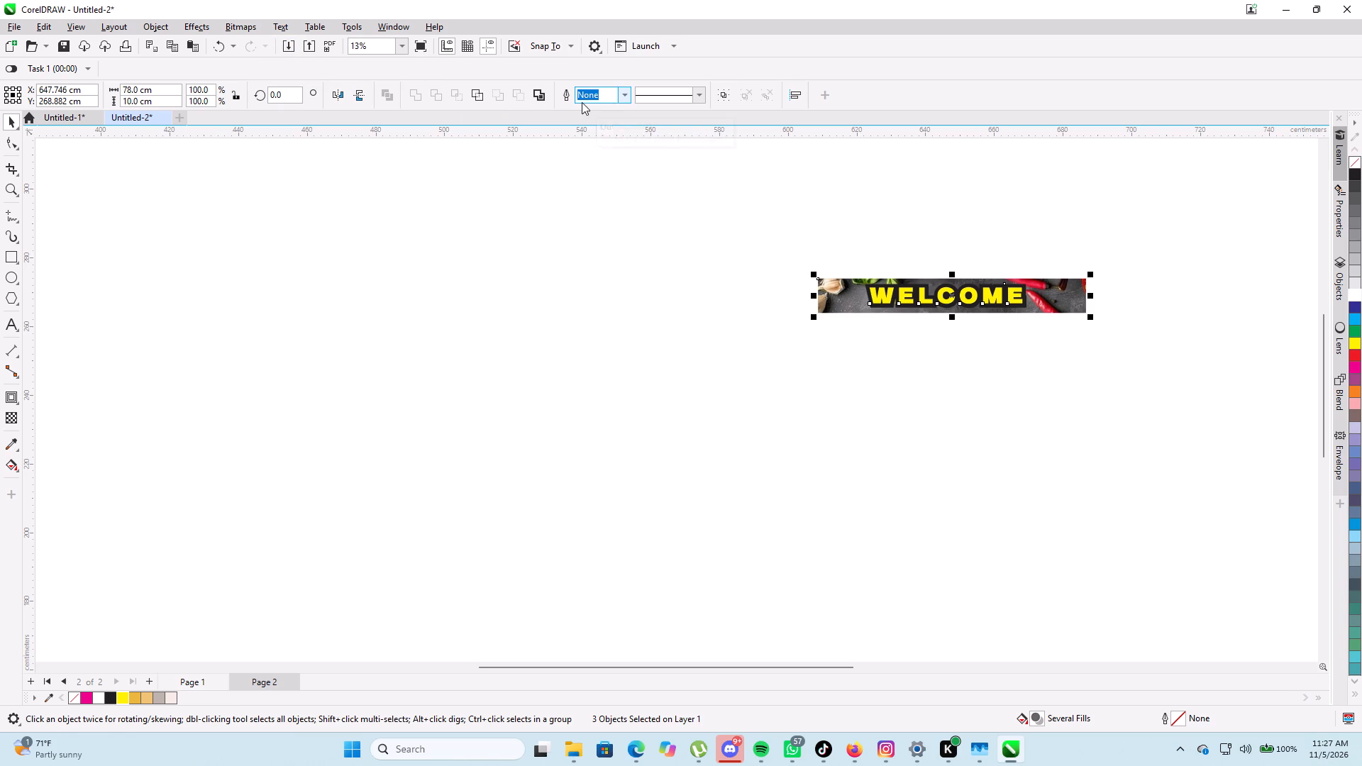
{"action": "left_click", "coordinate": [290, 94]}
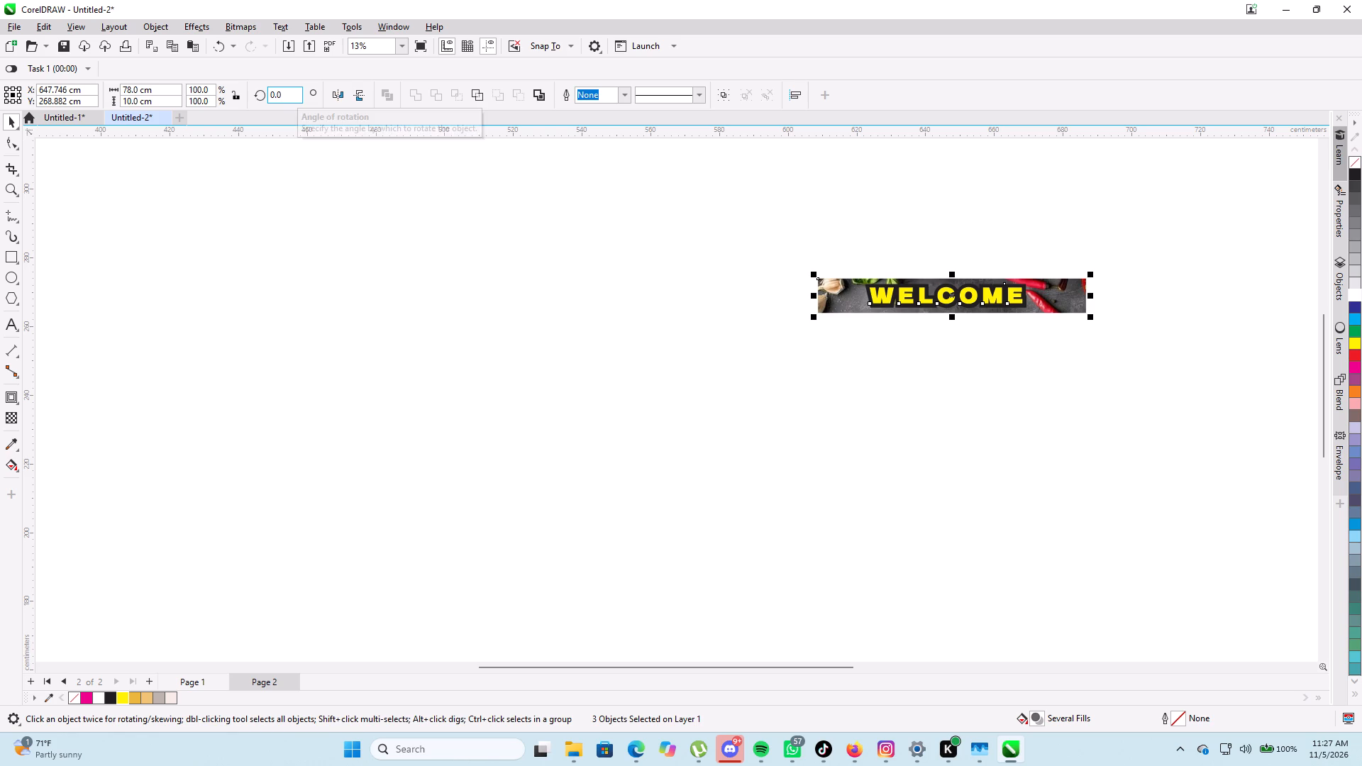
{"action": "key", "text": "BackSpace"}
{"action": "key", "text": "BackSpace"}
{"action": "key", "text": "BackSpace"}
{"action": "key", "text": "BackSpace"}
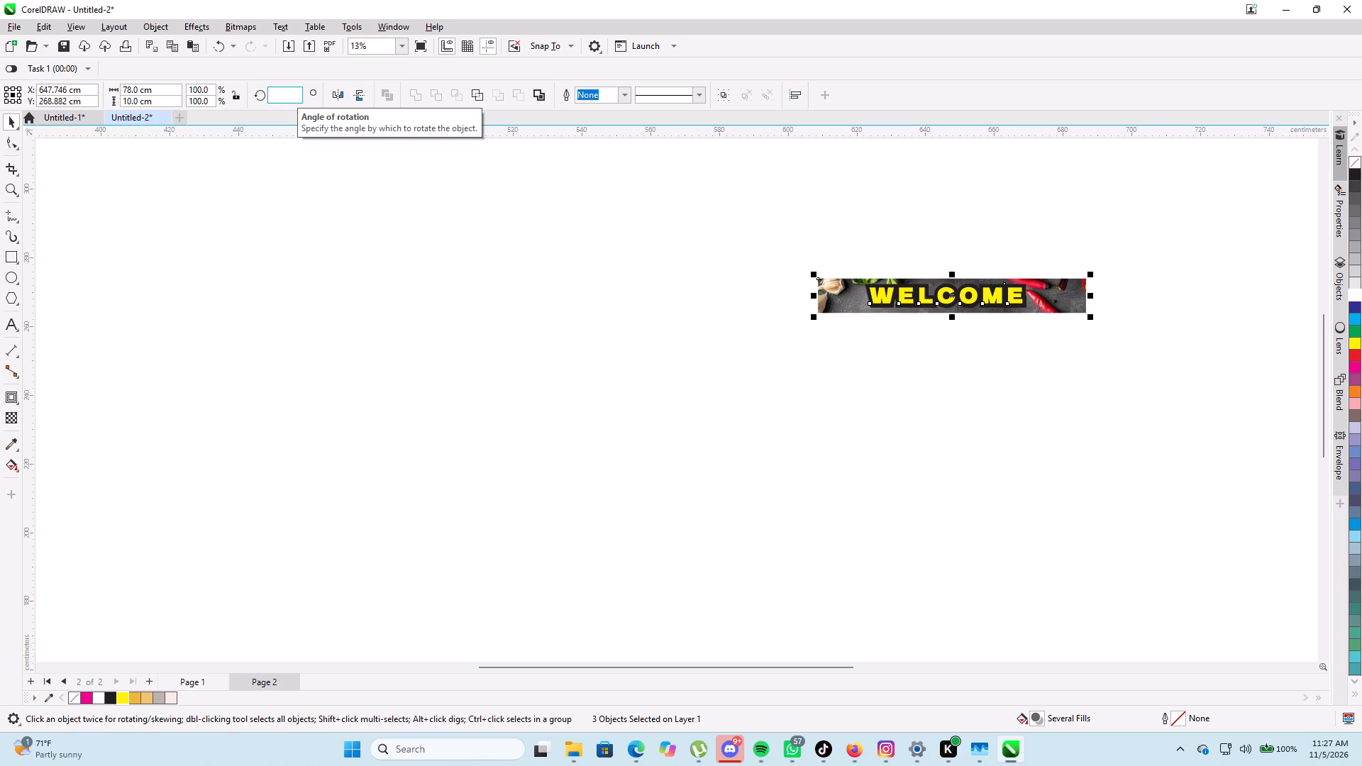
{"action": "type", "text": "90"}
{"action": "key", "text": "Return"}
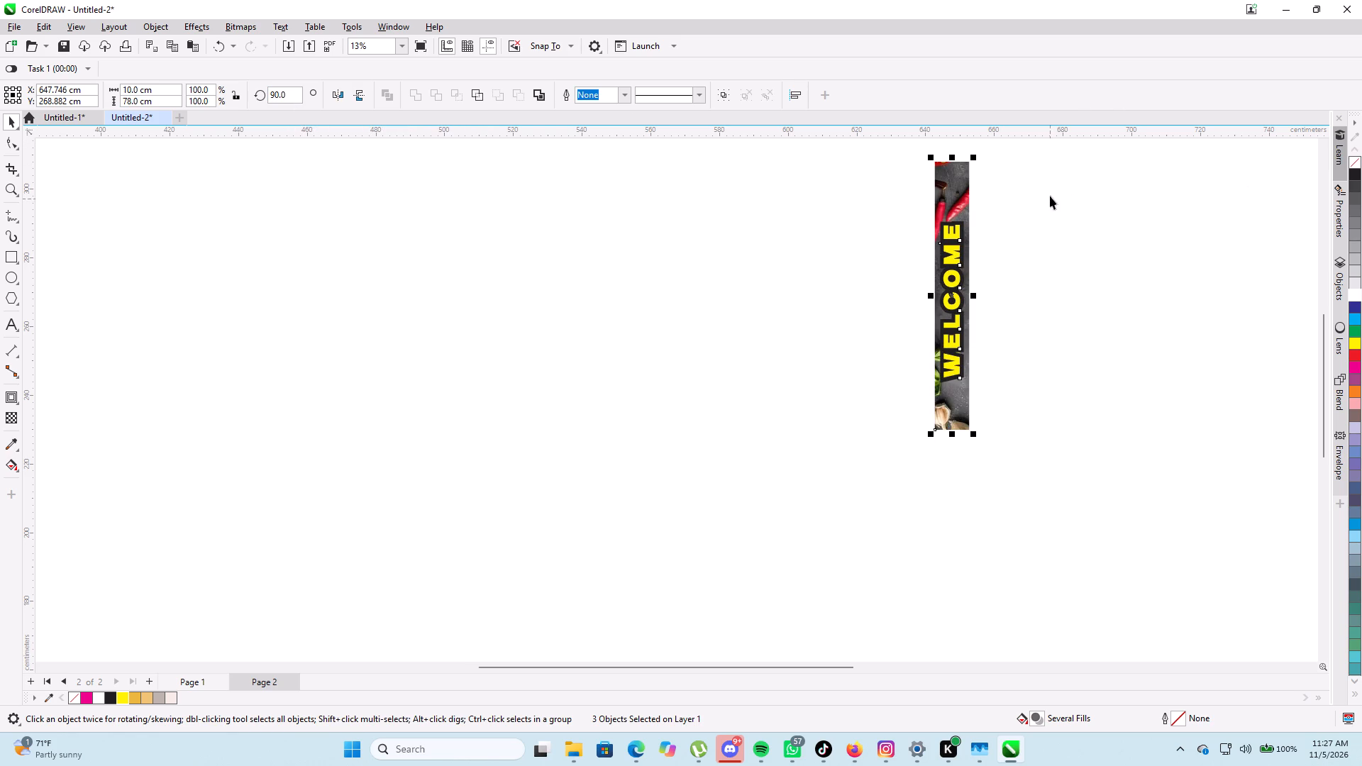
Move the rotated WELCOME banner beside the egg and omelette photos, directly below the vertical KIRAWA FOOD POINT title.
{"action": "scroll", "coordinate": [935, 307], "scroll_direction": "down", "scroll_amount": 8}
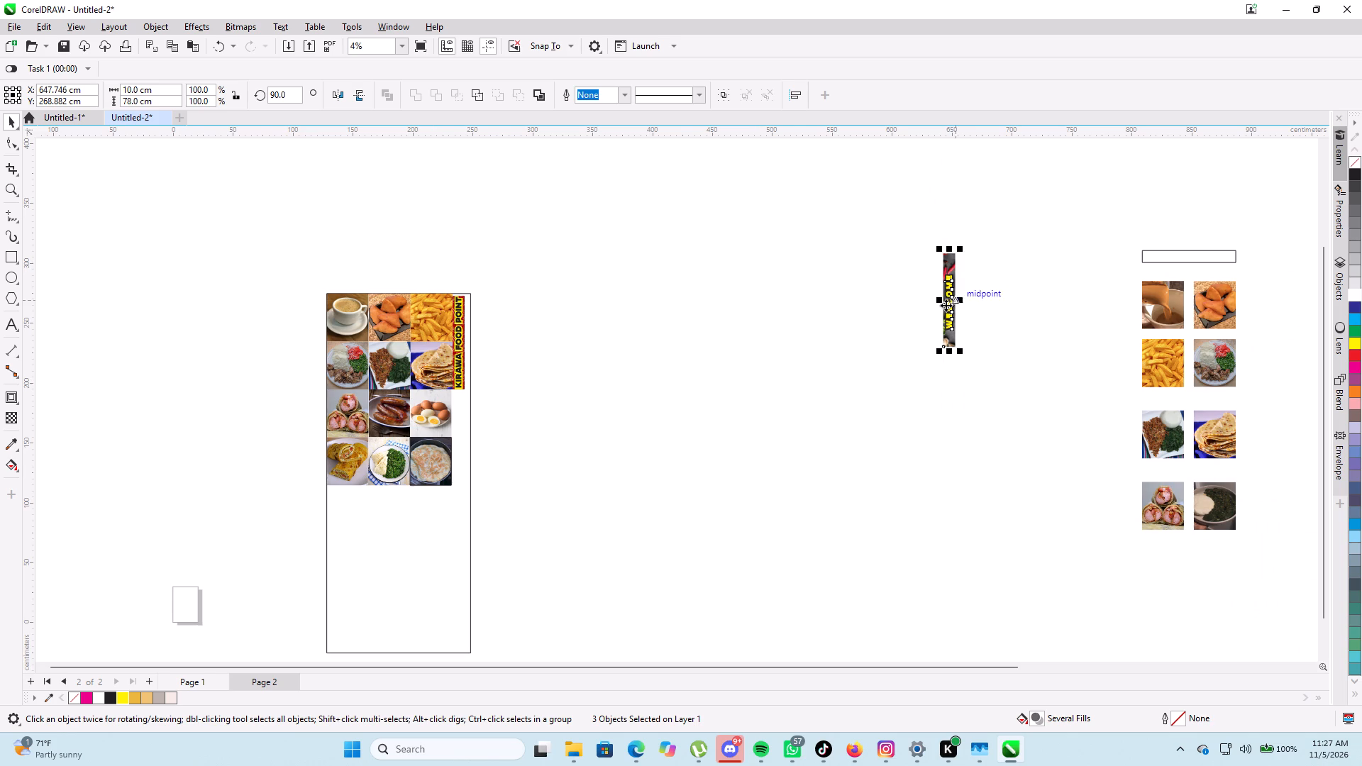
{"action": "left_click_drag", "start_coordinate": [951, 299], "coordinate": [487, 444]}
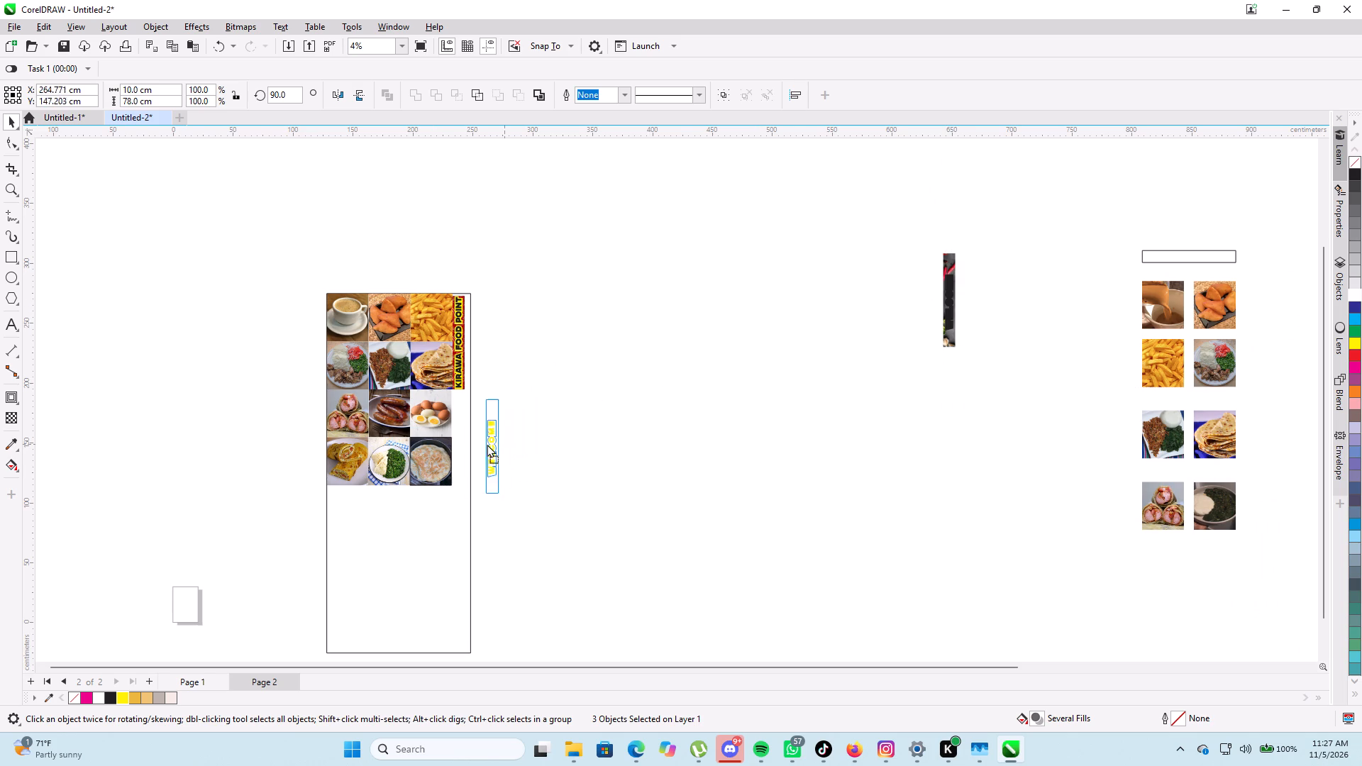
{"action": "left_click_drag", "start_coordinate": [487, 444], "coordinate": [463, 435]}
{"action": "scroll", "coordinate": [464, 427], "scroll_direction": "up", "scroll_amount": 6}
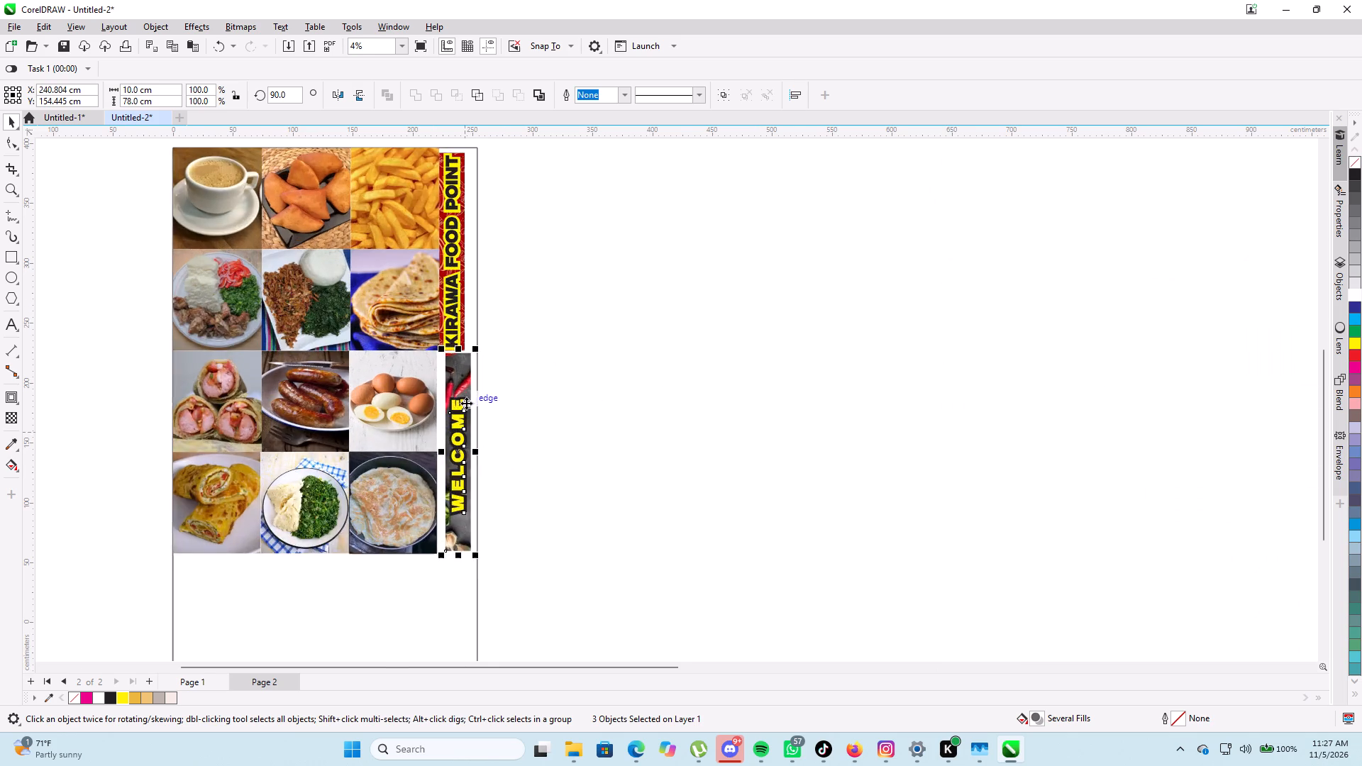
{"action": "scroll", "coordinate": [466, 402], "scroll_direction": "up", "scroll_amount": 5}
{"action": "left_click_drag", "start_coordinate": [463, 425], "coordinate": [453, 421]}
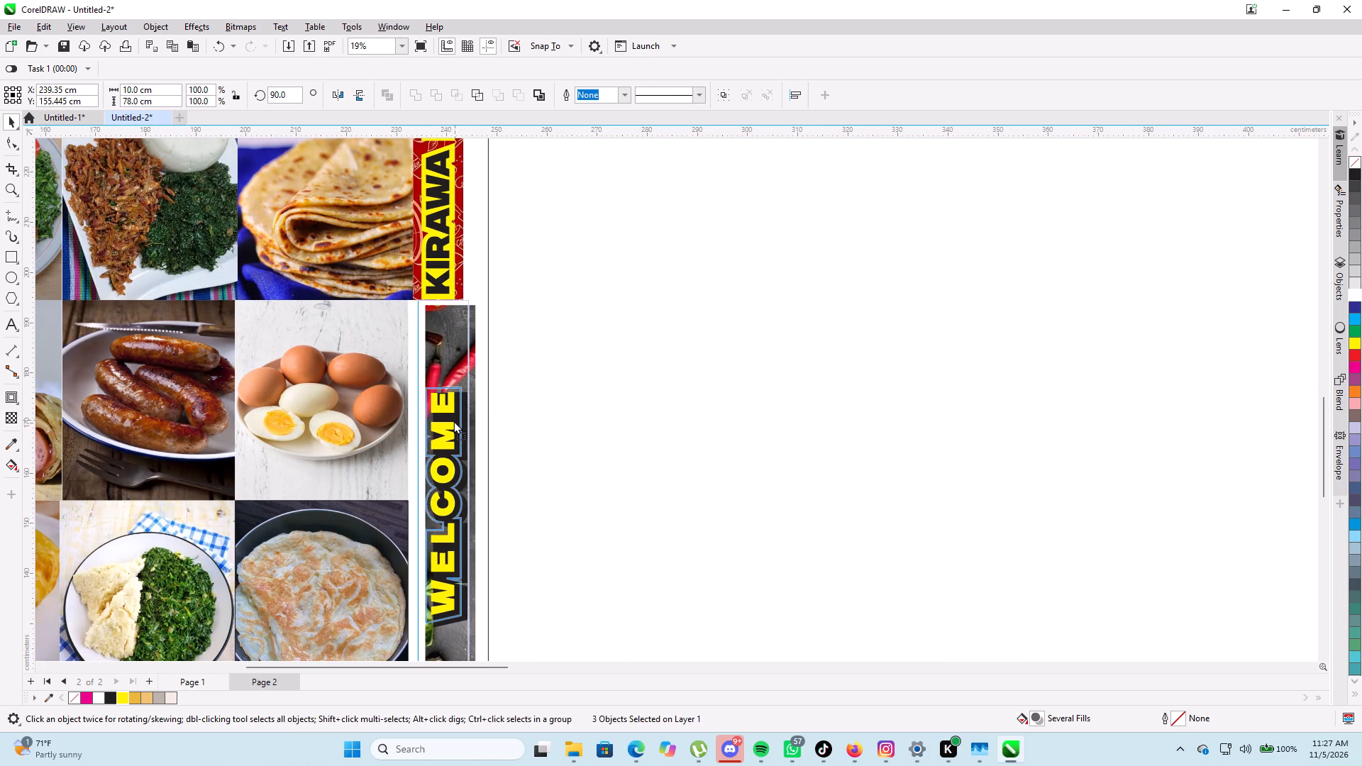
{"action": "left_click_drag", "start_coordinate": [453, 421], "coordinate": [447, 419]}
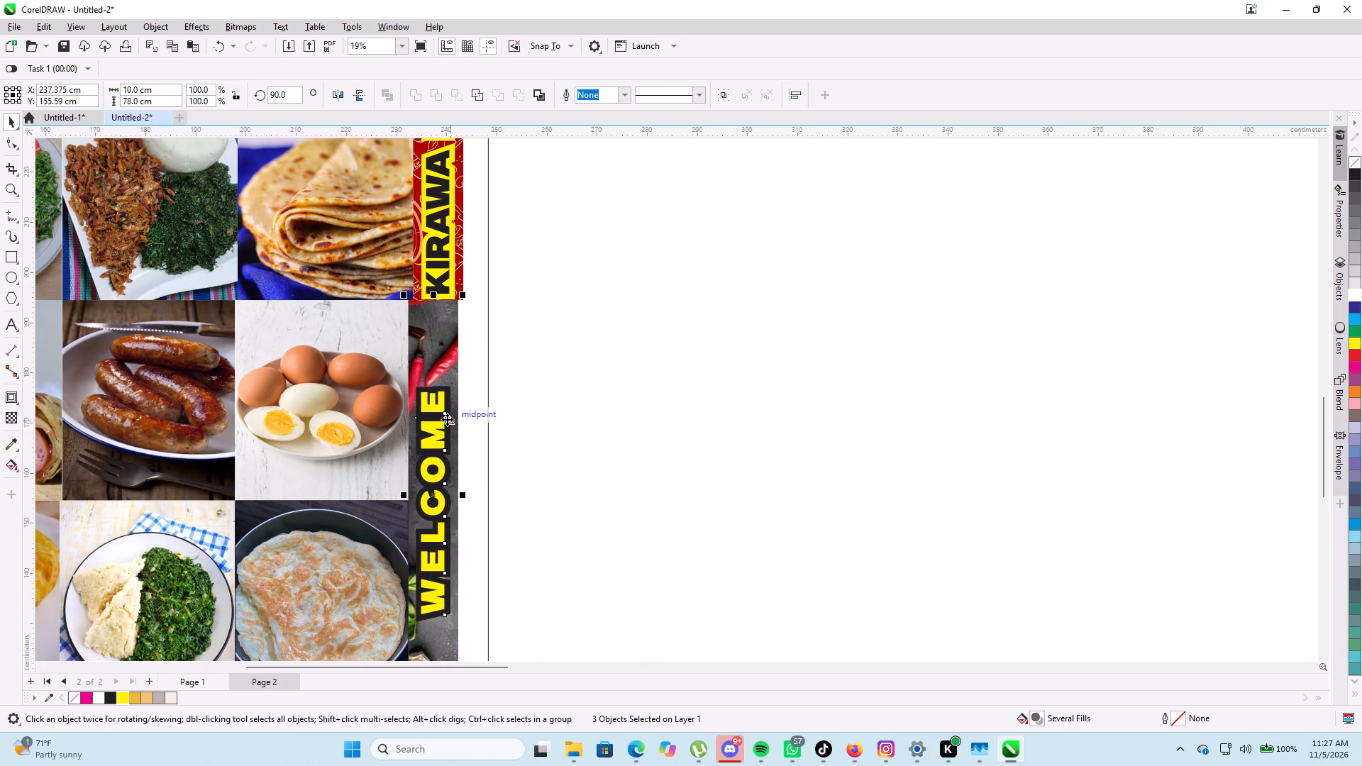
Fine-tune the WELCOME banner's position flush against the photo grid's edge, about 0.15 cm lower.
{"action": "scroll", "coordinate": [480, 409], "scroll_direction": "up", "scroll_amount": 6}
{"action": "middle_click_drag", "start_coordinate": [583, 387], "coordinate": [629, 343]}
{"action": "middle_click_drag", "start_coordinate": [639, 329], "coordinate": [670, 259]}
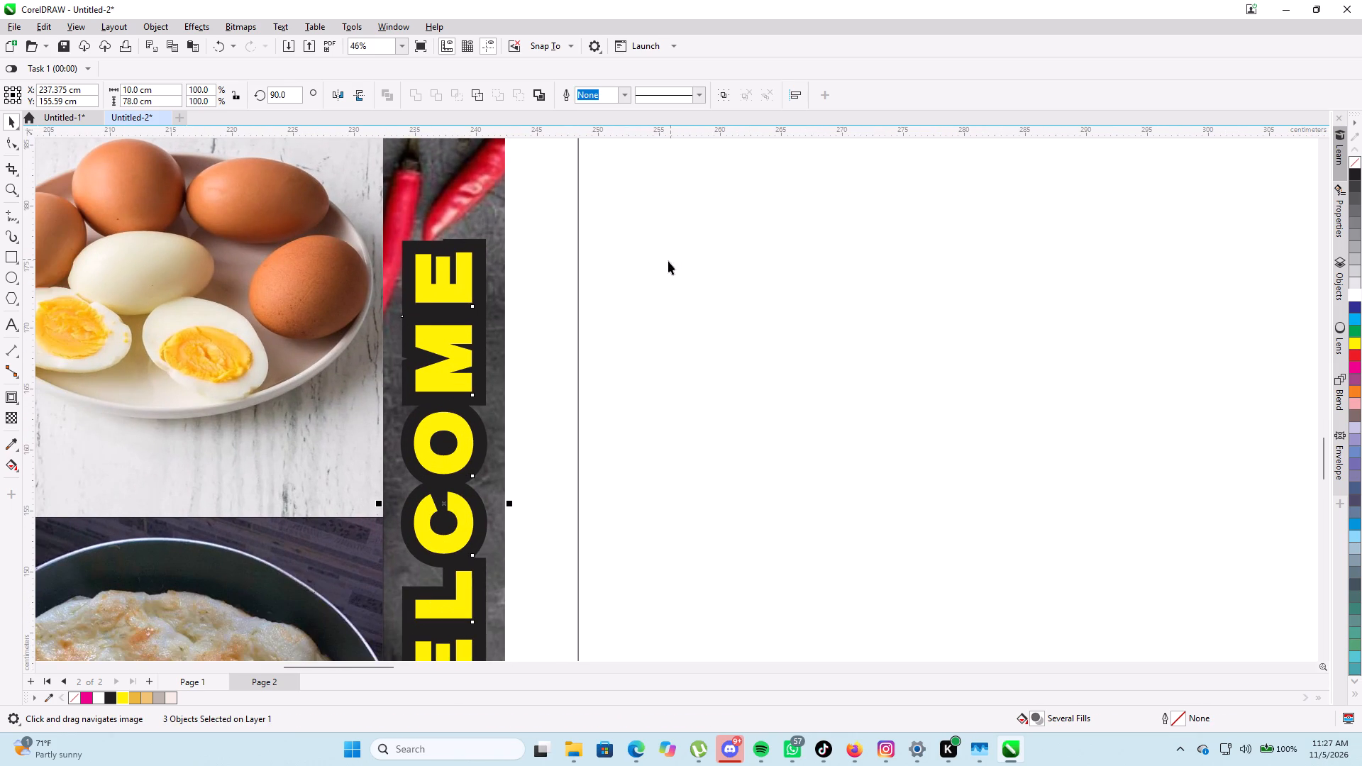
{"action": "left_click_drag", "start_coordinate": [492, 352], "coordinate": [510, 352]}
{"action": "left_click_drag", "start_coordinate": [510, 351], "coordinate": [497, 354]}
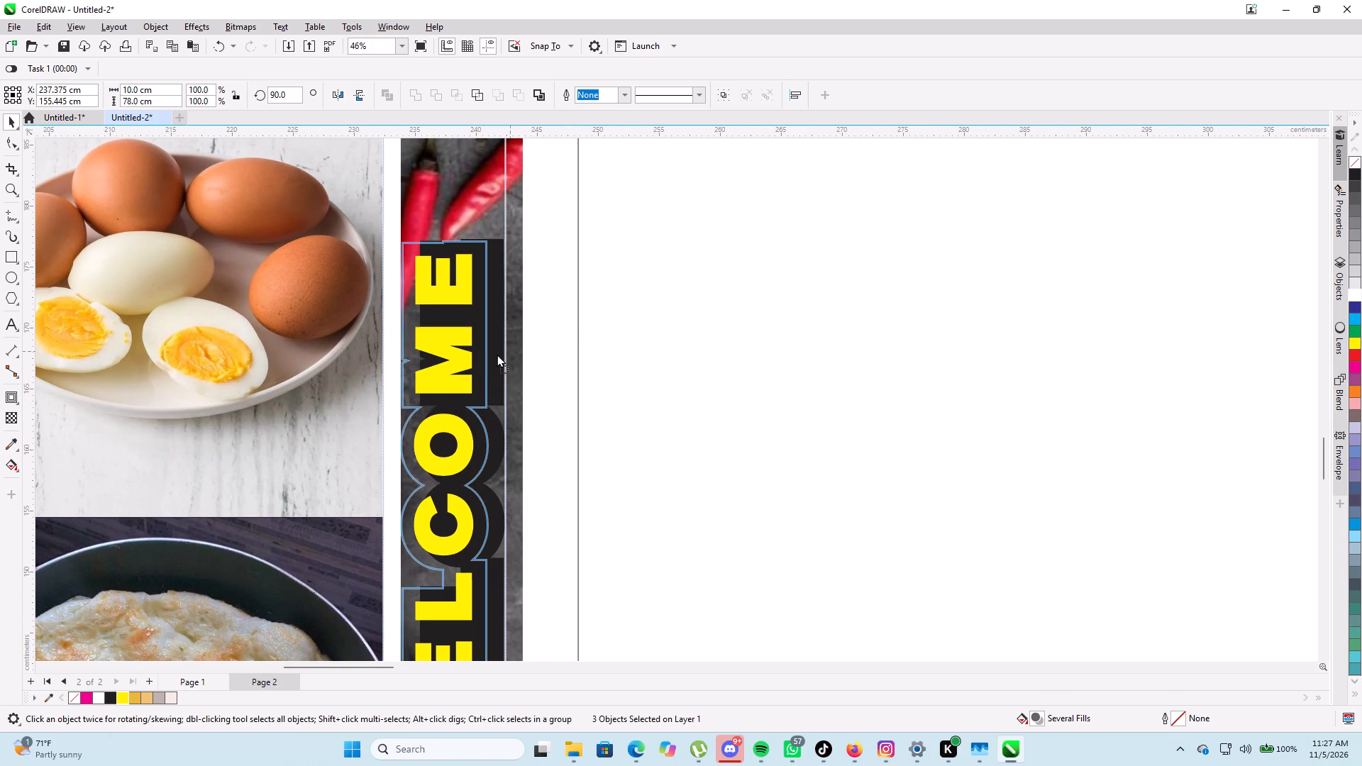
{"action": "left_click_drag", "start_coordinate": [497, 354], "coordinate": [493, 354]}
{"action": "scroll", "coordinate": [496, 345], "scroll_direction": "down", "scroll_amount": 6}
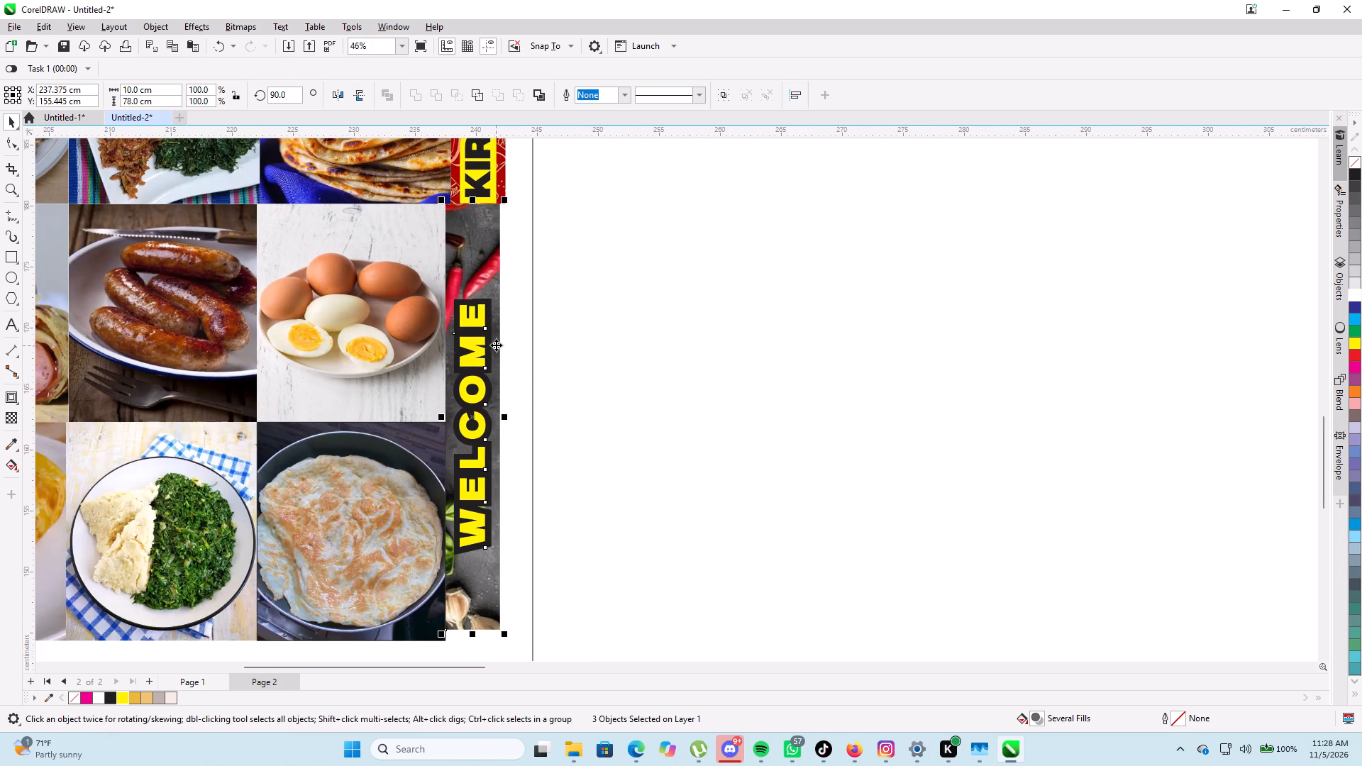
Nudge the WELCOME banner horizontally against the omelette photo's edge, to an X position of about 237.395 cm.
{"action": "scroll", "coordinate": [485, 283], "scroll_direction": "up", "scroll_amount": 6}
{"action": "scroll", "coordinate": [480, 228], "scroll_direction": "down", "scroll_amount": 5}
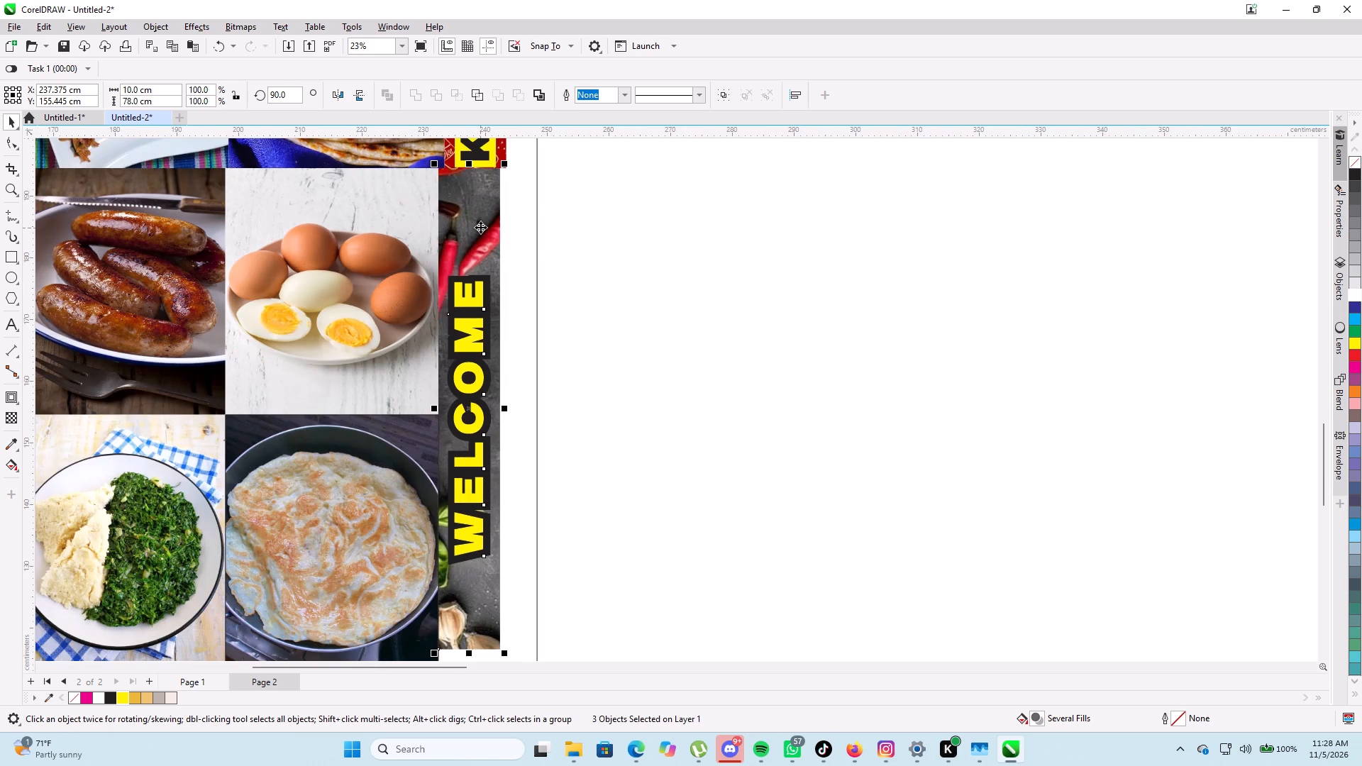
{"action": "scroll", "coordinate": [480, 227], "scroll_direction": "down", "scroll_amount": 3}
{"action": "scroll", "coordinate": [445, 494], "scroll_direction": "up", "scroll_amount": 12}
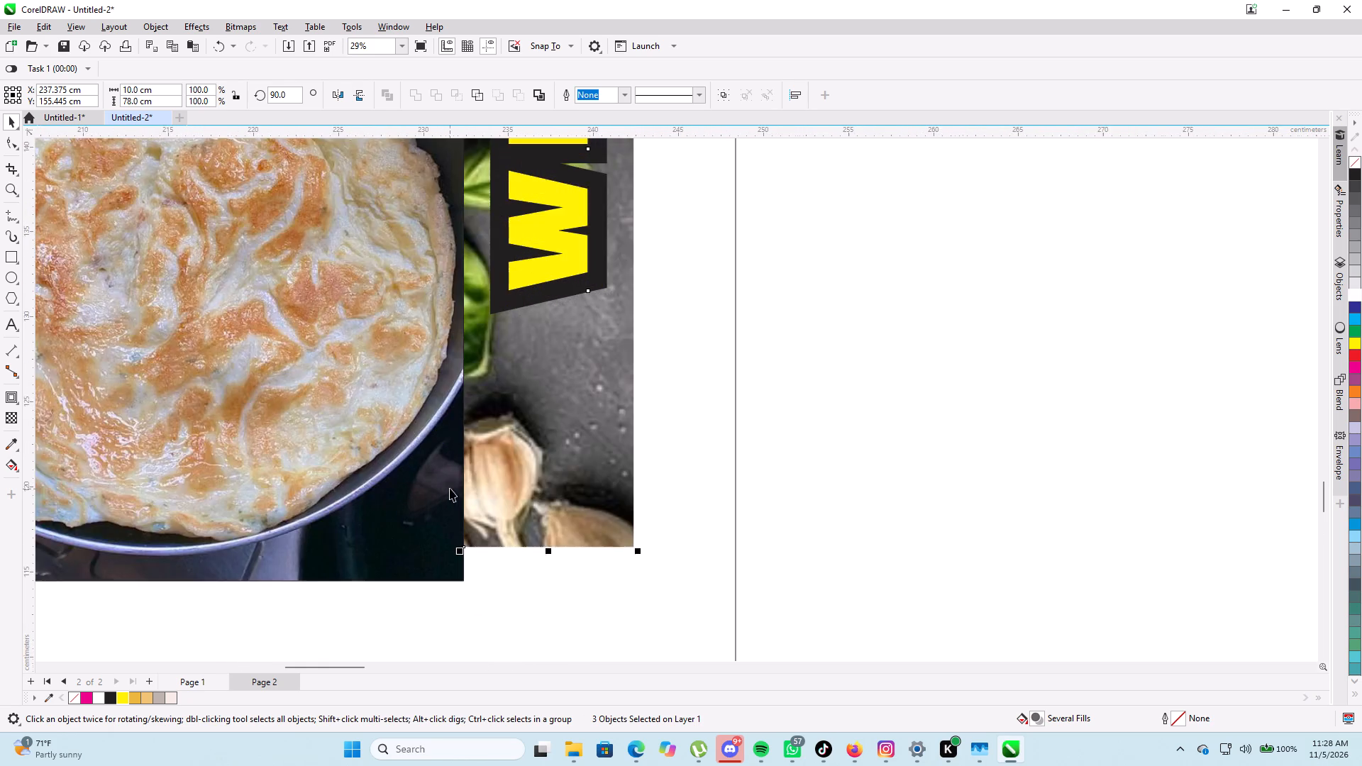
{"action": "scroll", "coordinate": [471, 494], "scroll_direction": "up", "scroll_amount": 5}
{"action": "key", "text": "Right"}
{"action": "key", "text": "Right"}
{"action": "key", "text": "Right"}
{"action": "key", "text": "Right"}
{"action": "key", "text": "Right"}
{"action": "key", "text": "Right"}
{"action": "key", "text": "Right"}
{"action": "key", "text": "Right"}
{"action": "key", "text": "Right"}
{"action": "key", "text": "Right"}
{"action": "key", "text": "Right"}
{"action": "key", "text": "Right"}
{"action": "key", "text": "Right"}
{"action": "key", "text": "Right"}
{"action": "key", "text": "Right"}
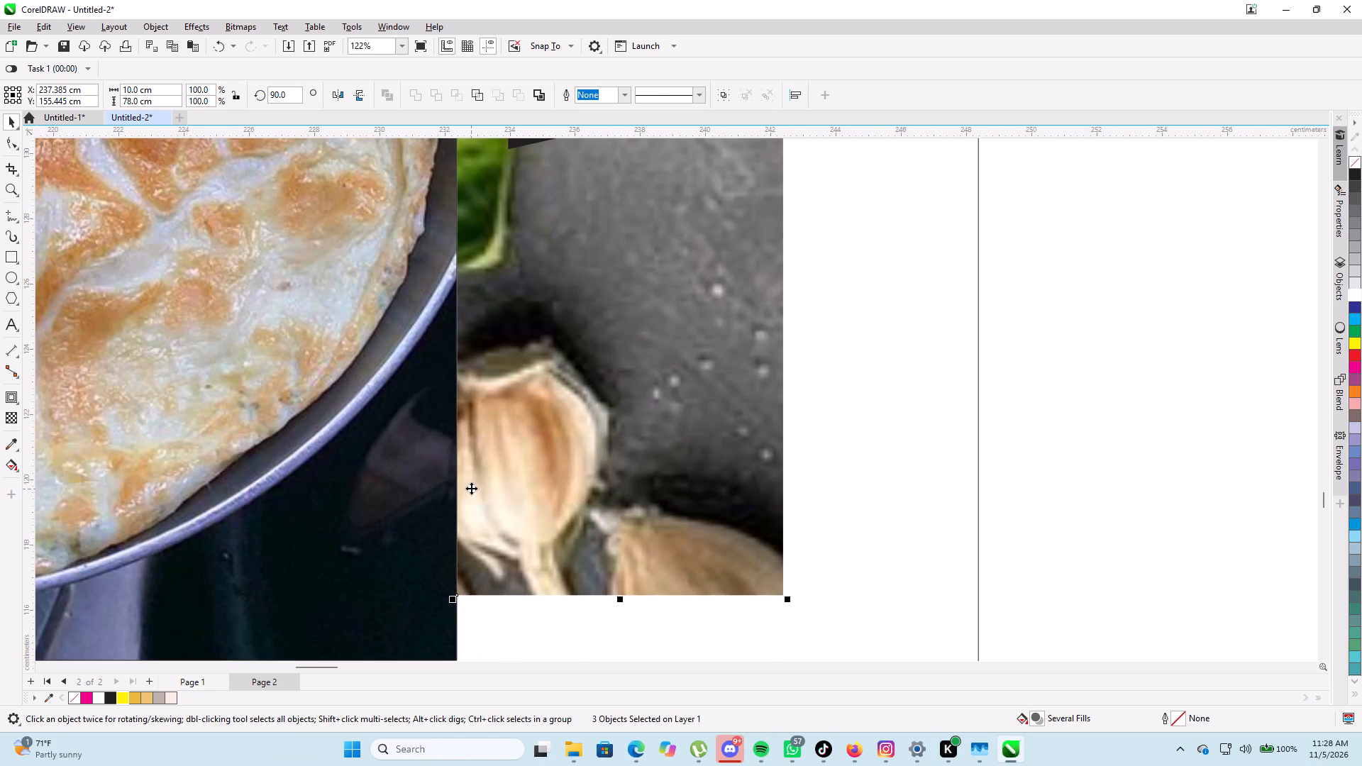
{"action": "key", "text": "Left"}
{"action": "key", "text": "Left"}
{"action": "key", "text": "Left"}
{"action": "key", "text": "Left"}
{"action": "key", "text": "Left"}
{"action": "key", "text": "Left"}
{"action": "key", "text": "Left"}
{"action": "key", "text": "Left"}
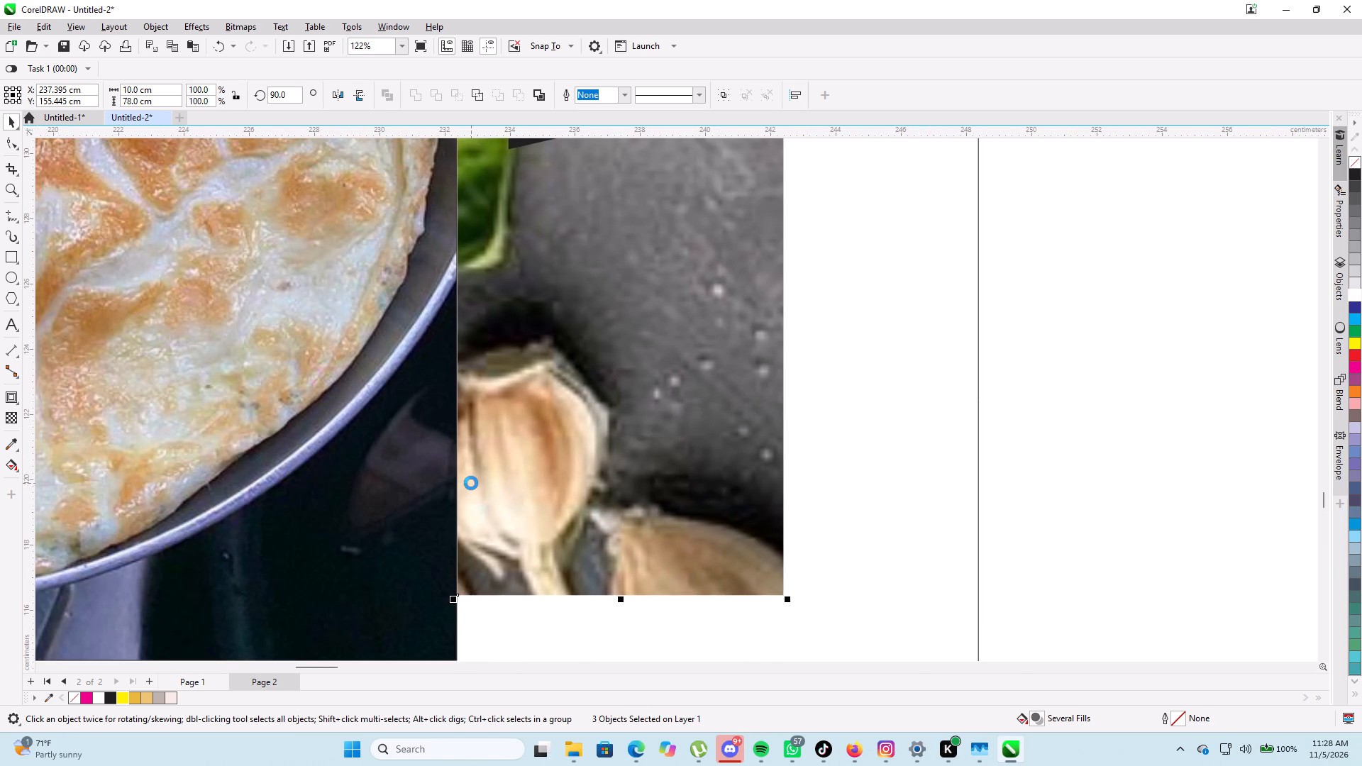
Measure the photo grid's height with the Parallel Dimension tool, from the coffee photo's top outer corner down past the rolled-omelette photo's bottom corner.
{"action": "scroll", "coordinate": [471, 483], "scroll_direction": "down", "scroll_amount": 12}
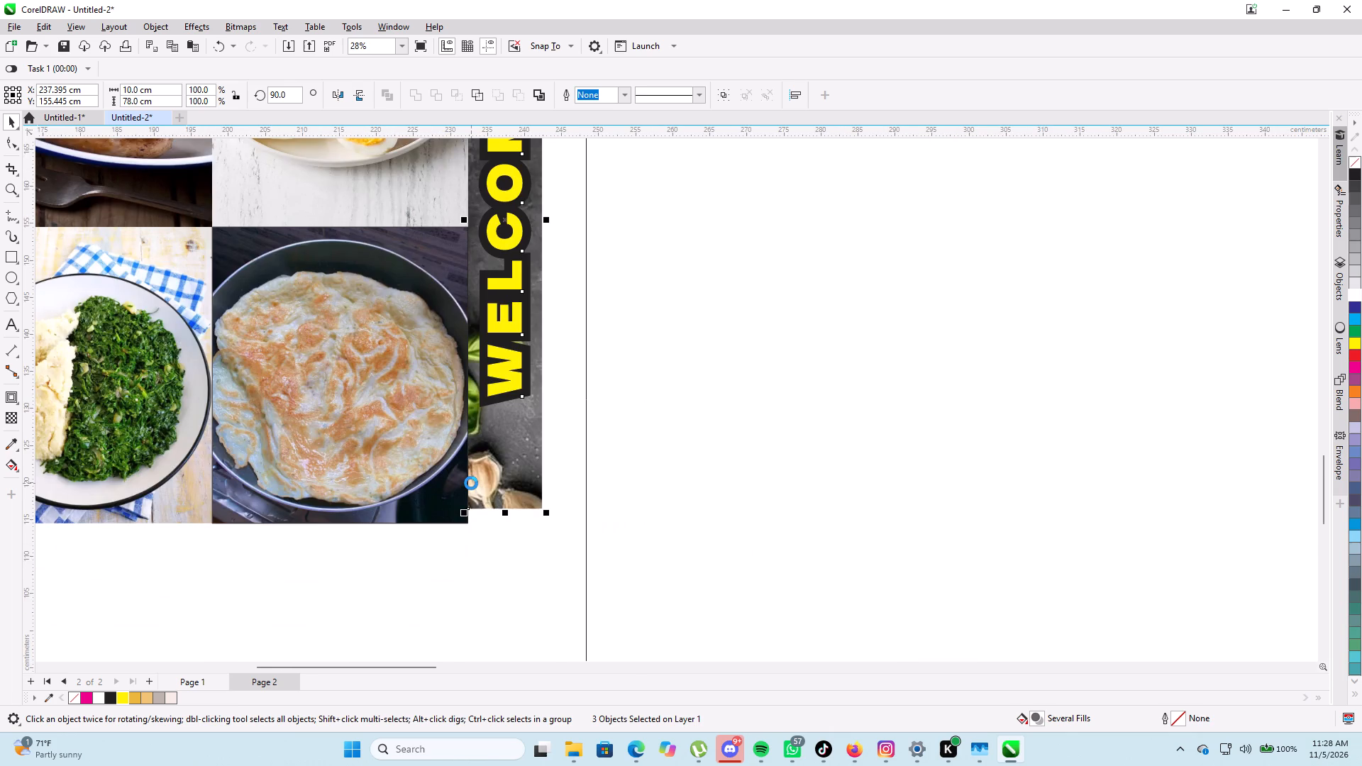
{"action": "scroll", "coordinate": [471, 483], "scroll_direction": "down", "scroll_amount": 12}
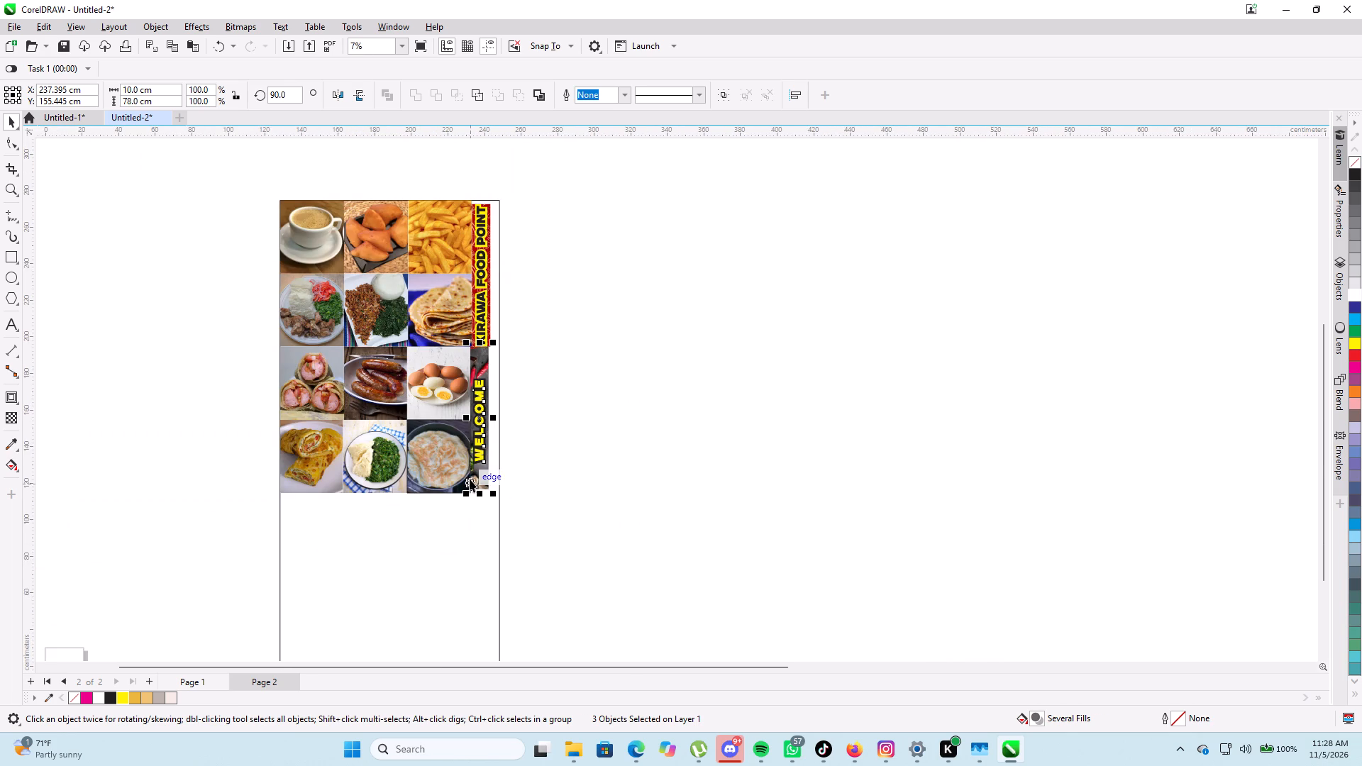
{"action": "left_click", "coordinate": [18, 355]}
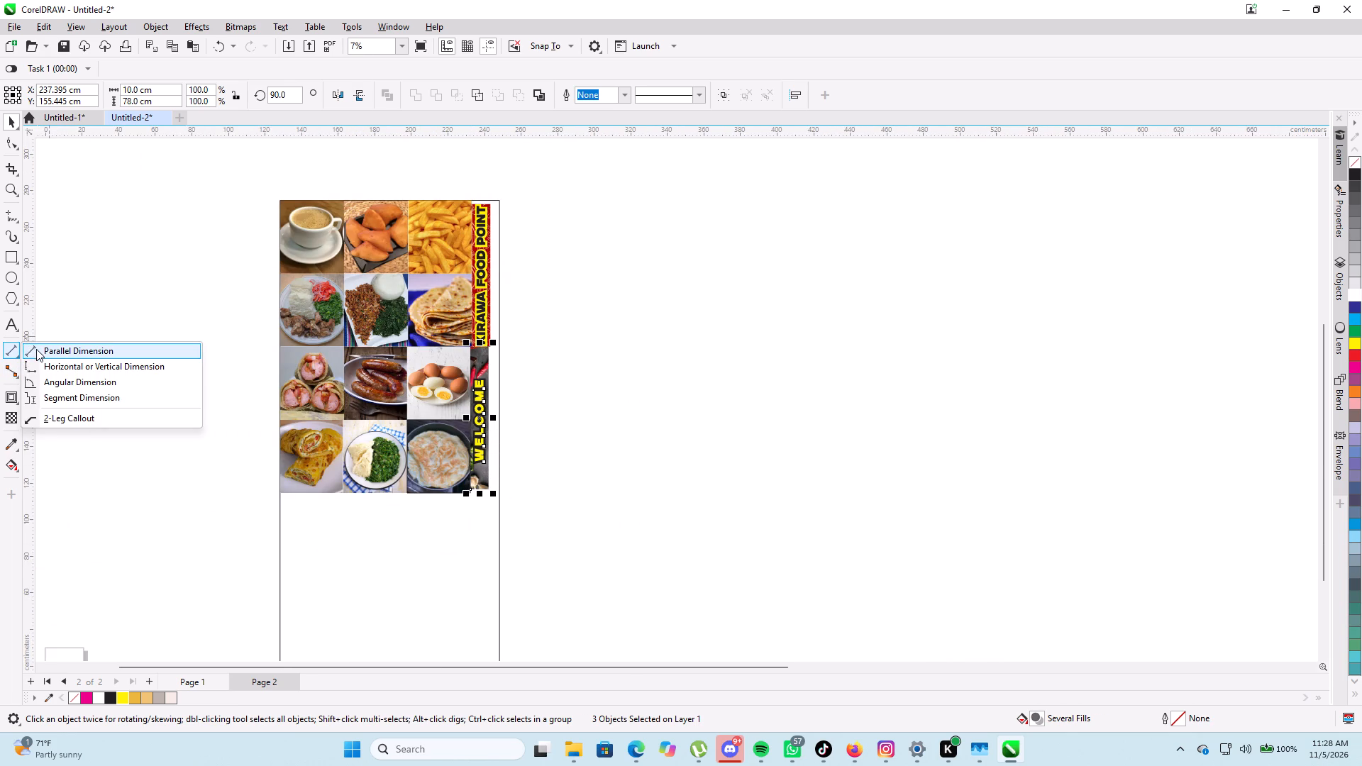
{"action": "left_click", "coordinate": [36, 349]}
{"action": "left_click", "coordinate": [275, 198]}
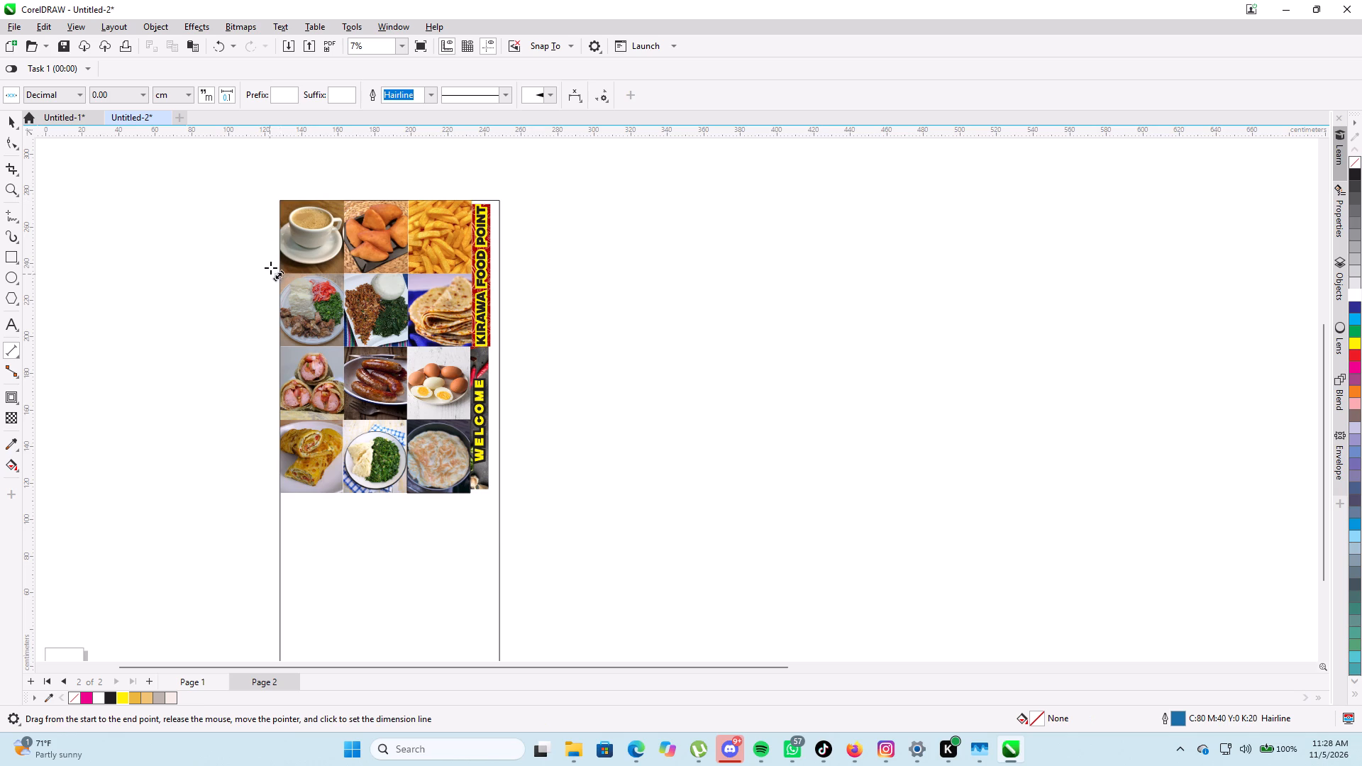
{"action": "scroll", "coordinate": [282, 201], "scroll_direction": "up", "scroll_amount": 4}
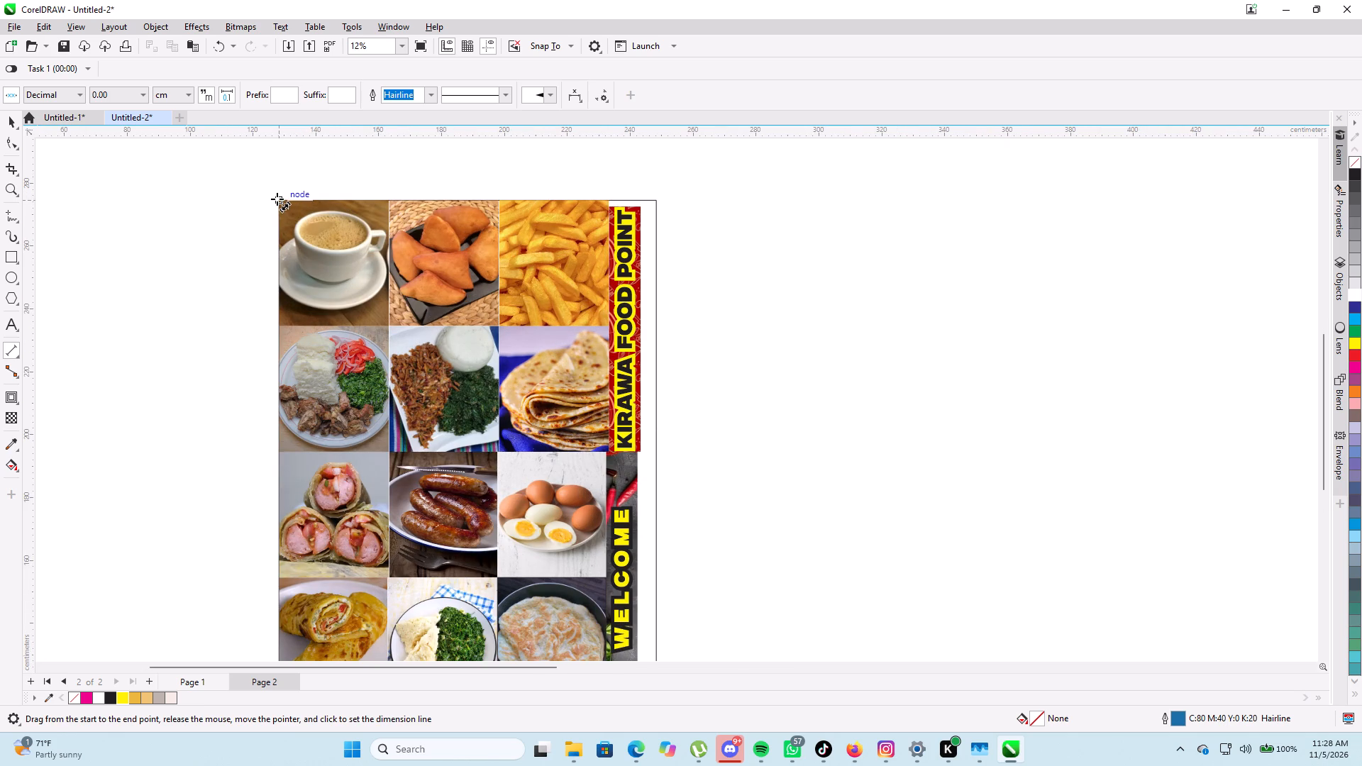
{"action": "left_click_drag", "start_coordinate": [277, 199], "coordinate": [273, 604]}
{"action": "scroll", "coordinate": [269, 597], "scroll_direction": "down", "scroll_amount": 4}
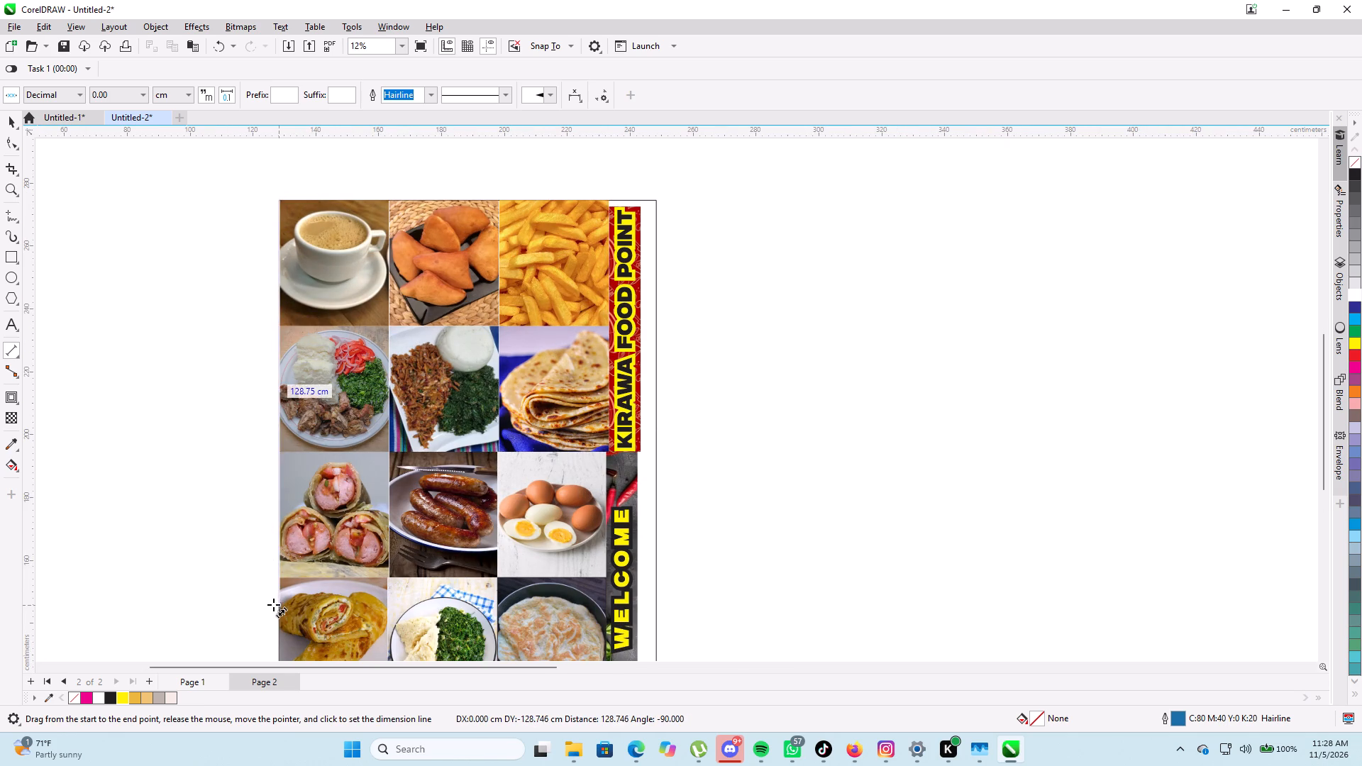
{"action": "scroll", "coordinate": [273, 604], "scroll_direction": "down", "scroll_amount": 1}
{"action": "left_click_drag", "start_coordinate": [273, 604], "coordinate": [277, 588]}
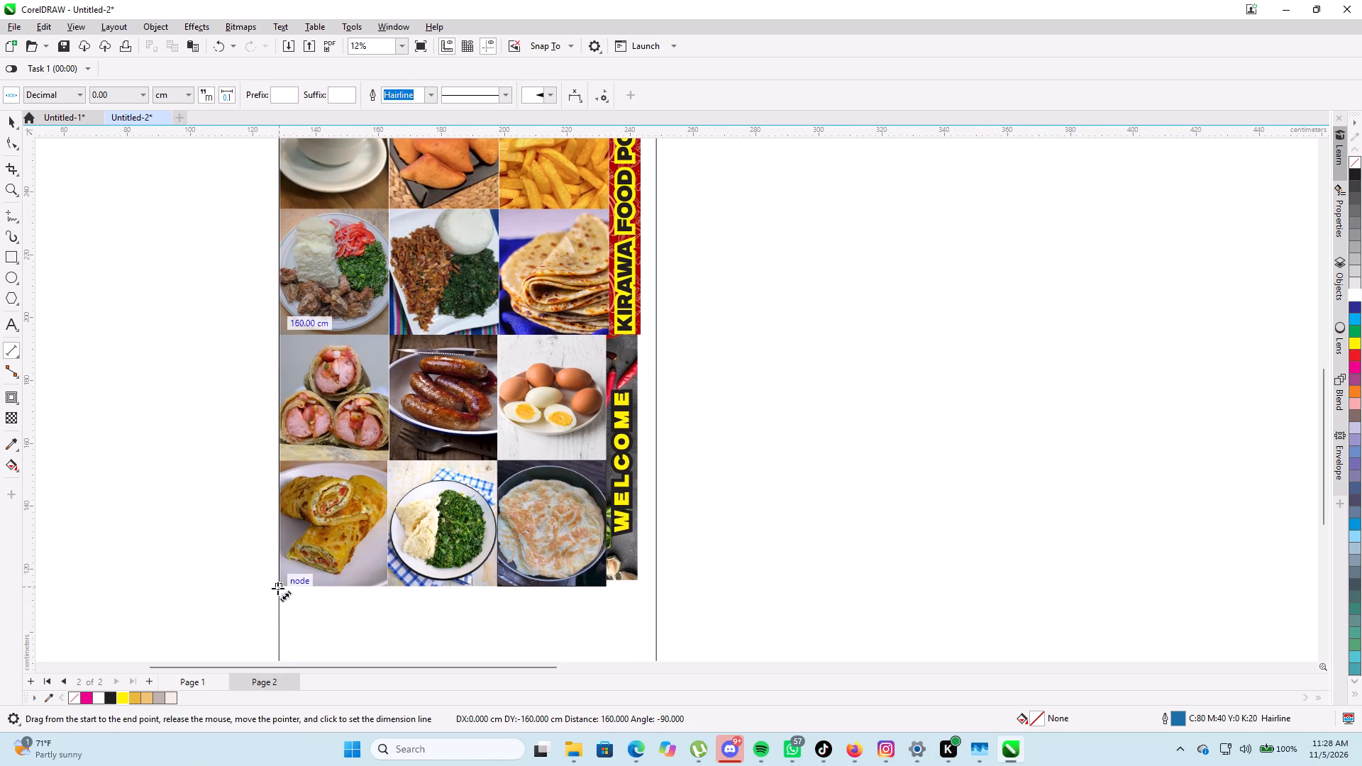
{"action": "left_click_drag", "start_coordinate": [277, 588], "coordinate": [284, 634]}
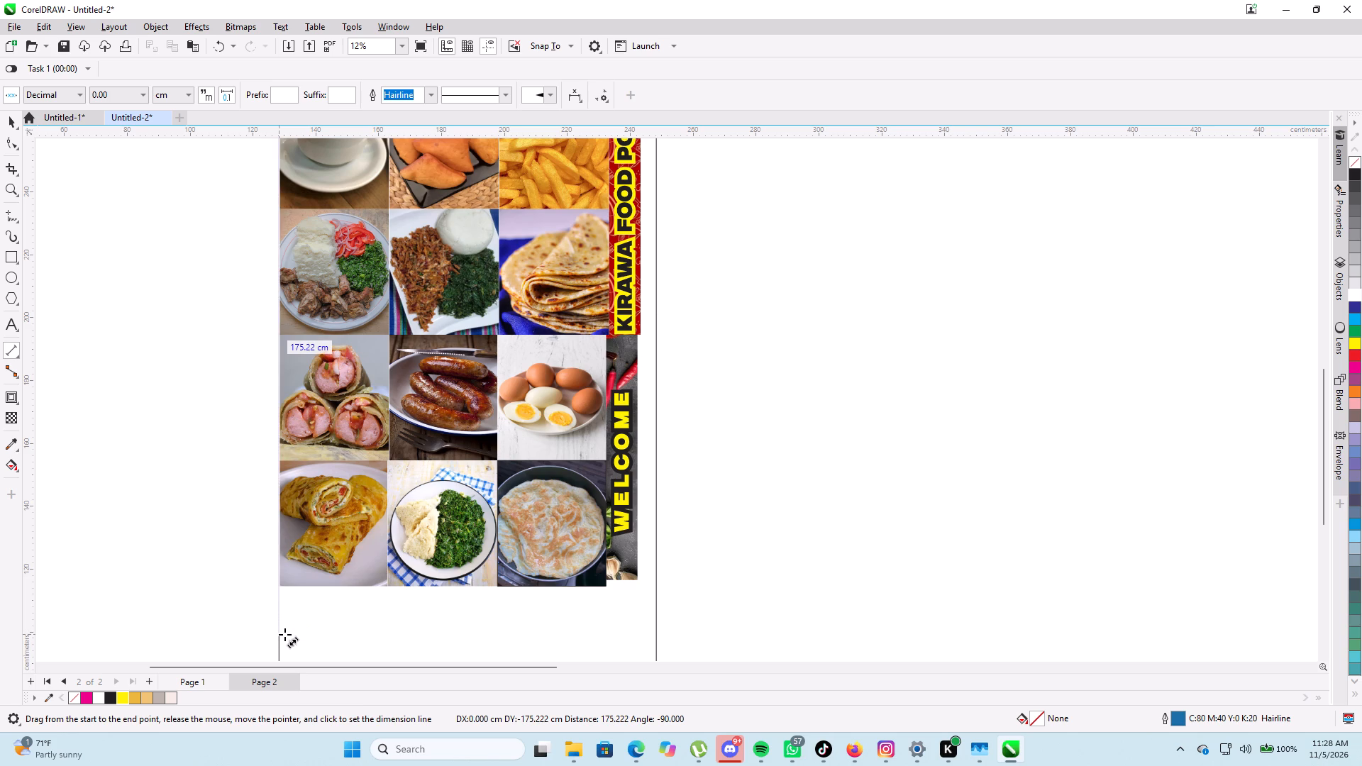
{"action": "left_click_drag", "start_coordinate": [284, 634], "coordinate": [285, 629]}
{"action": "key", "text": "Escape"}
{"action": "scroll", "coordinate": [224, 472], "scroll_direction": "down", "scroll_amount": 6}
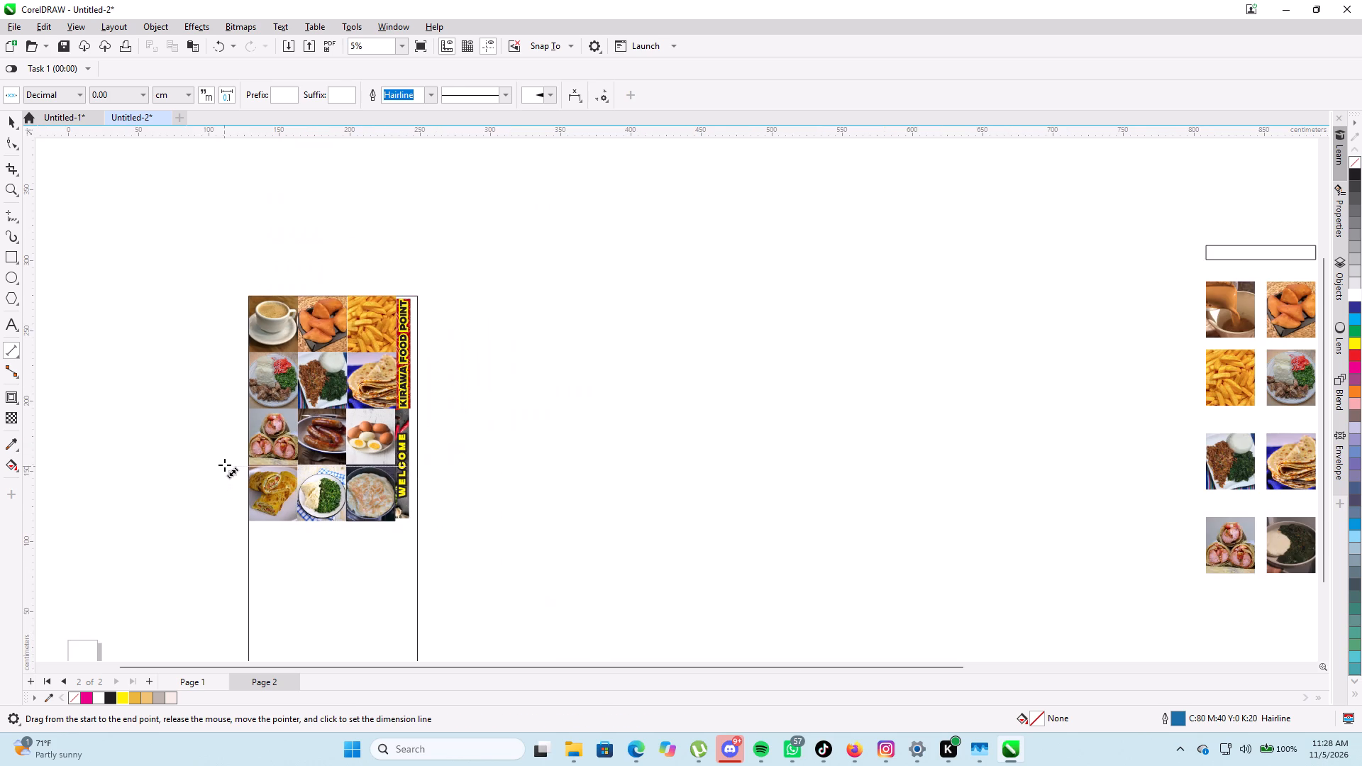
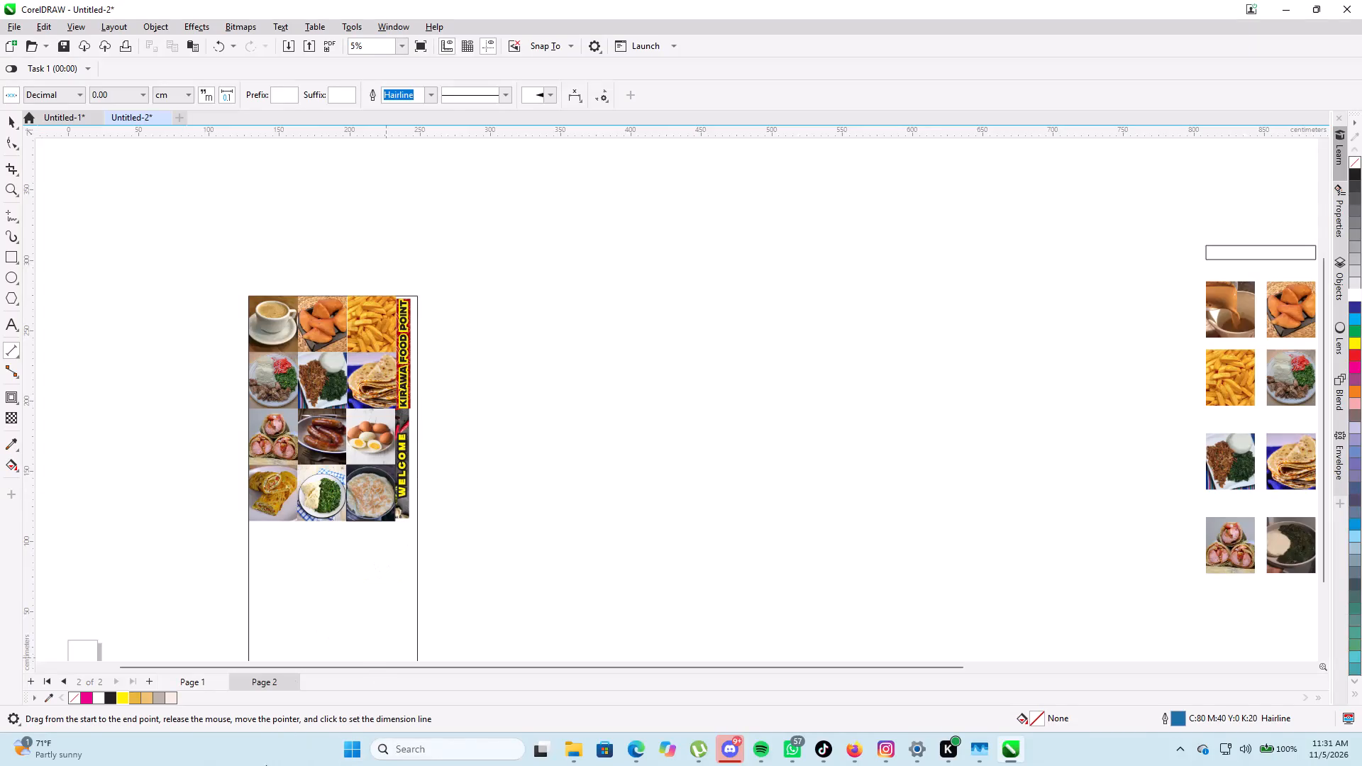
Switch to Windows Settings and turn on the mobile hotspot.
{"action": "left_click", "coordinate": [917, 765]}
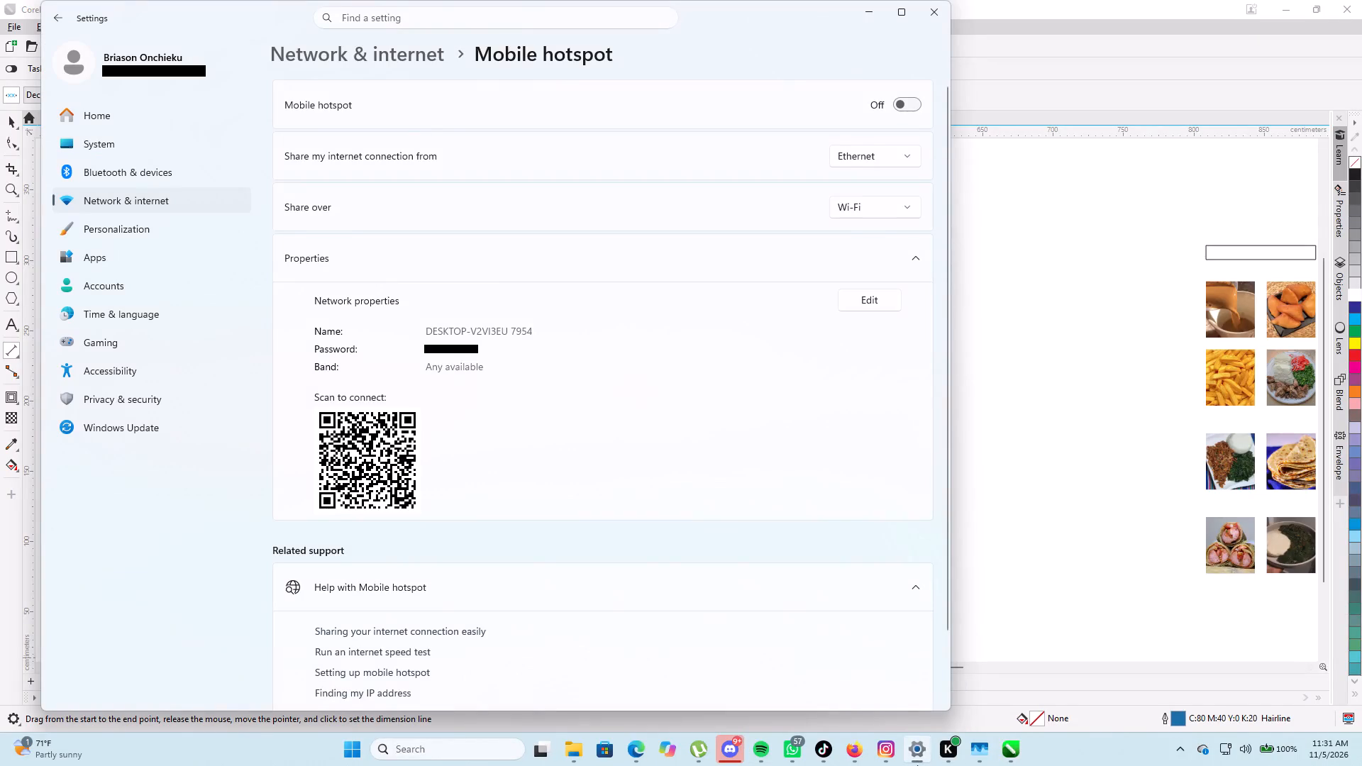
{"action": "left_click", "coordinate": [913, 106]}
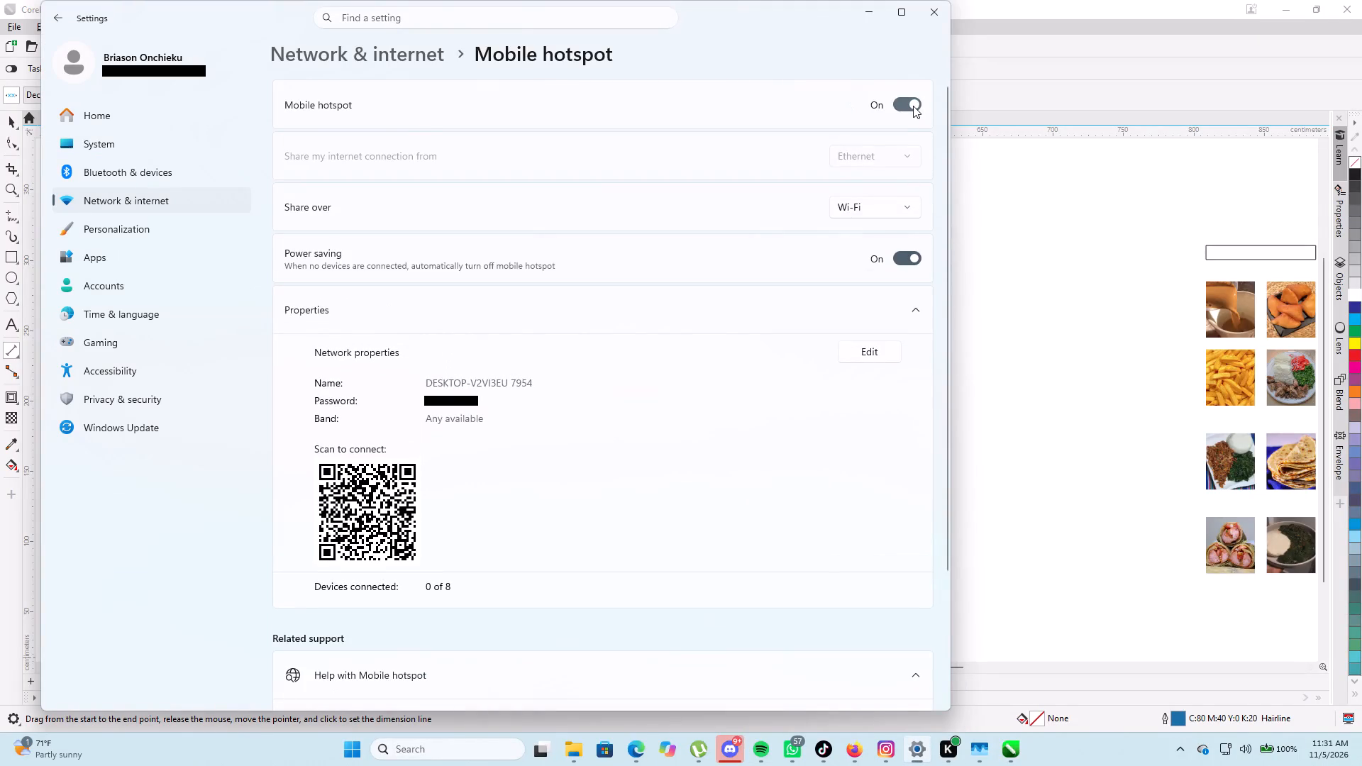
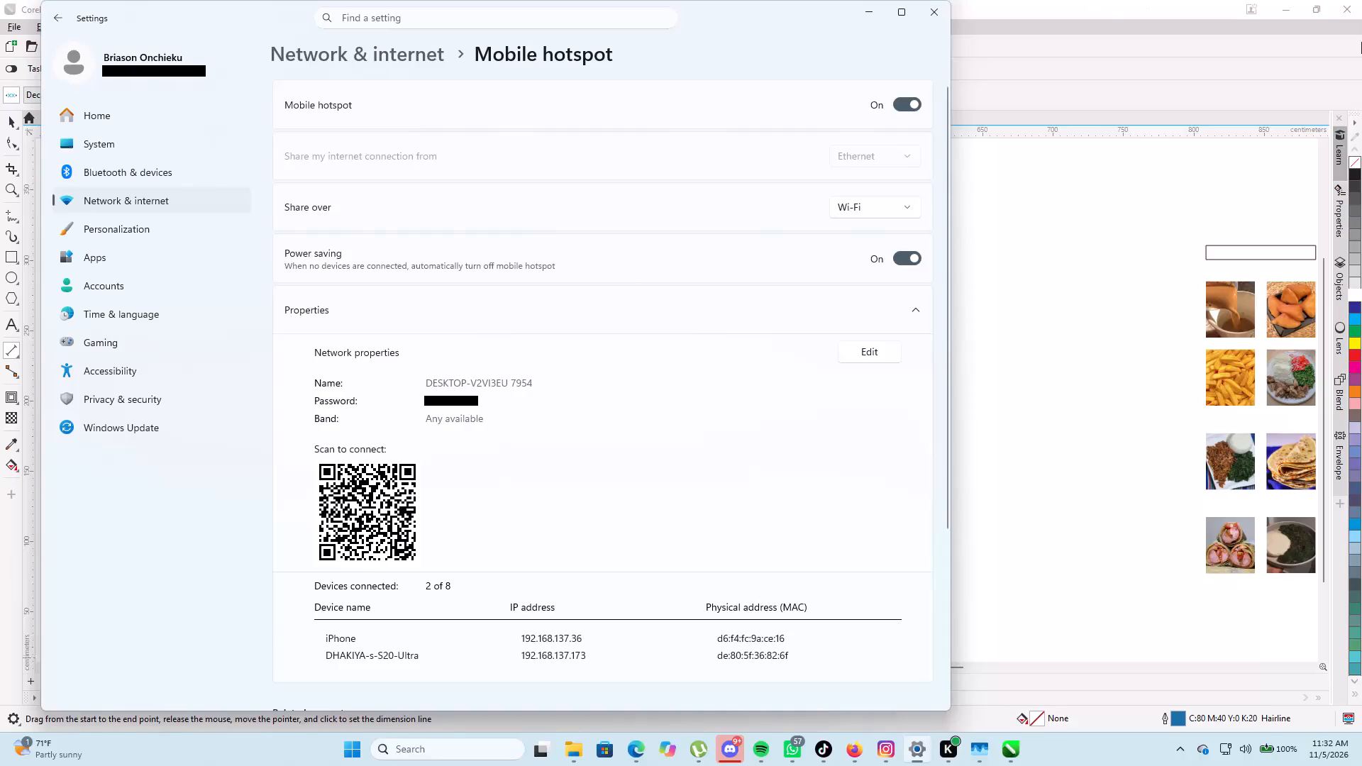
Return from the Settings window to CorelDRAW and examine the photo-grid sign alongside the spare dish photos and layouts on page 2.
{"action": "left_click", "coordinate": [865, 6]}
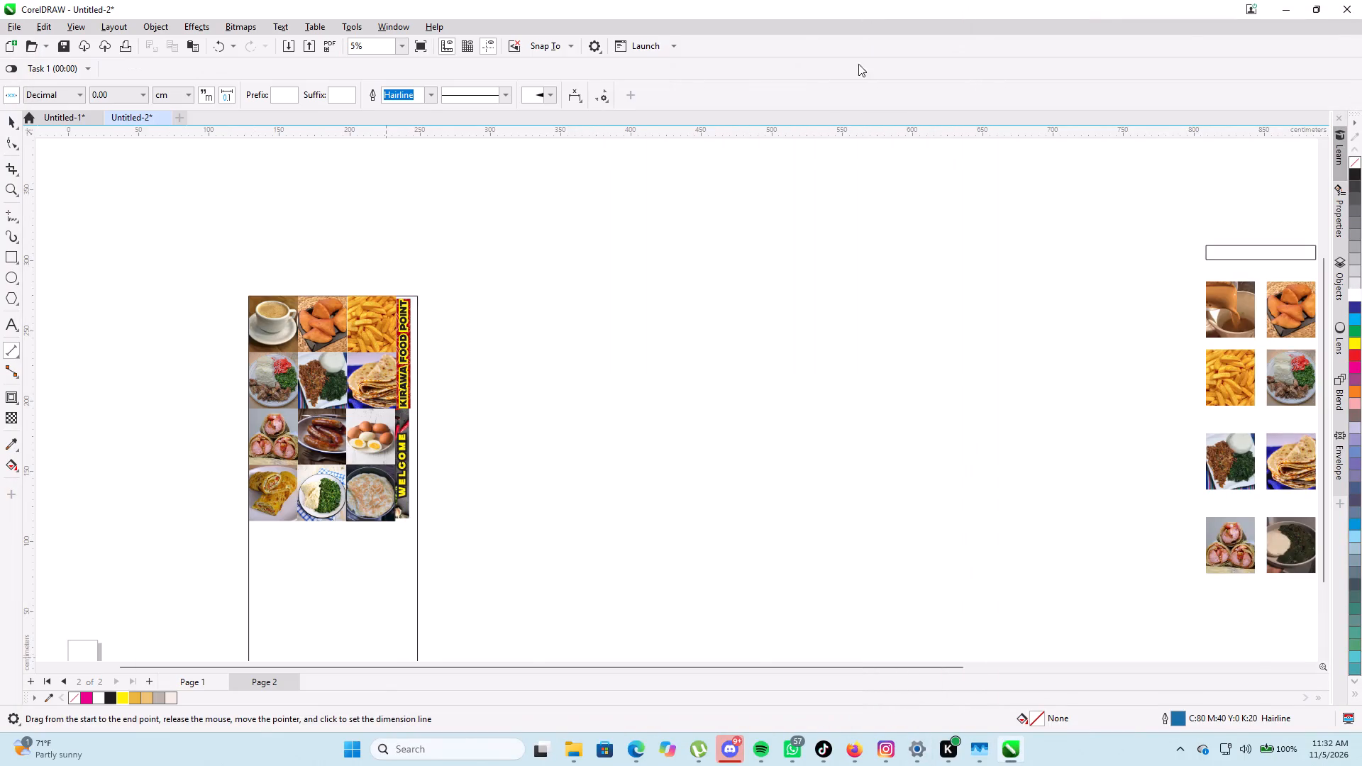
{"action": "scroll", "coordinate": [687, 524], "scroll_direction": "down", "scroll_amount": 10}
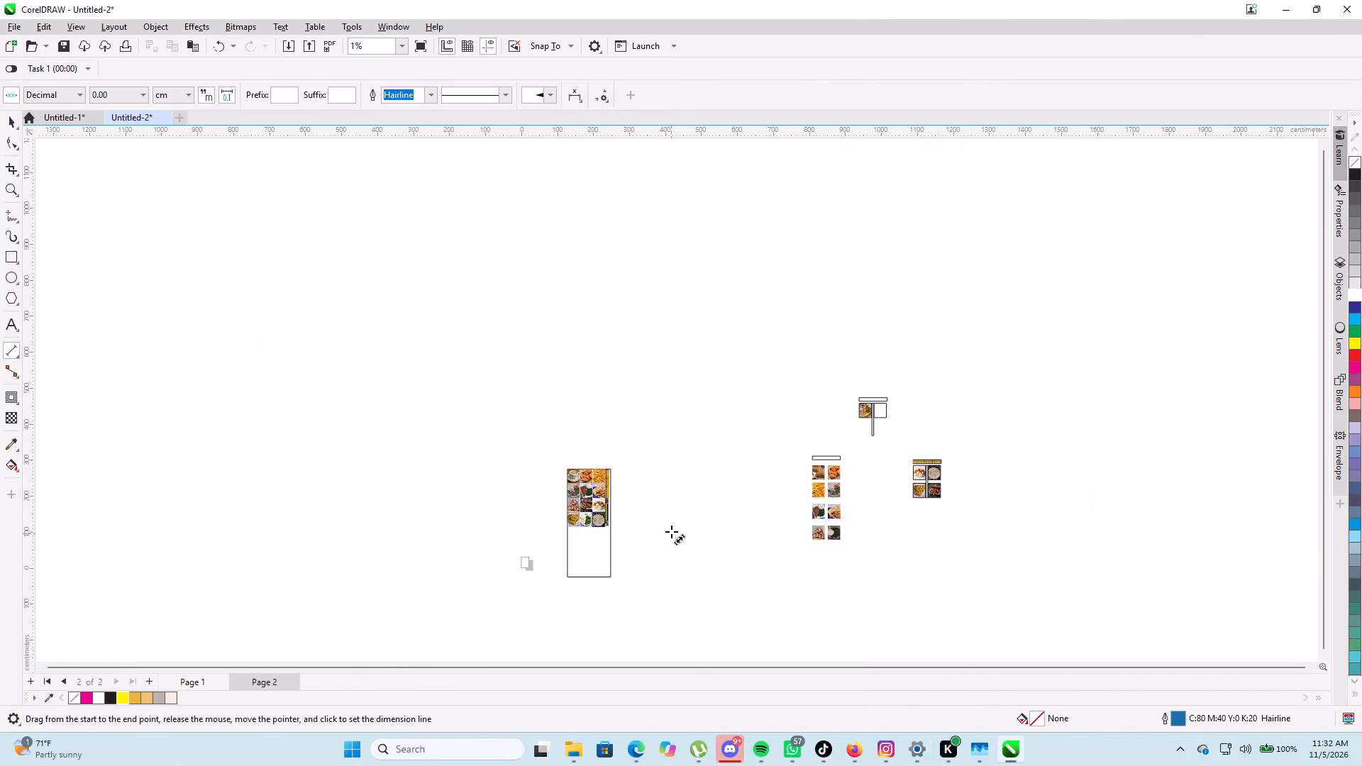
{"action": "scroll", "coordinate": [680, 526], "scroll_direction": "up", "scroll_amount": 10}
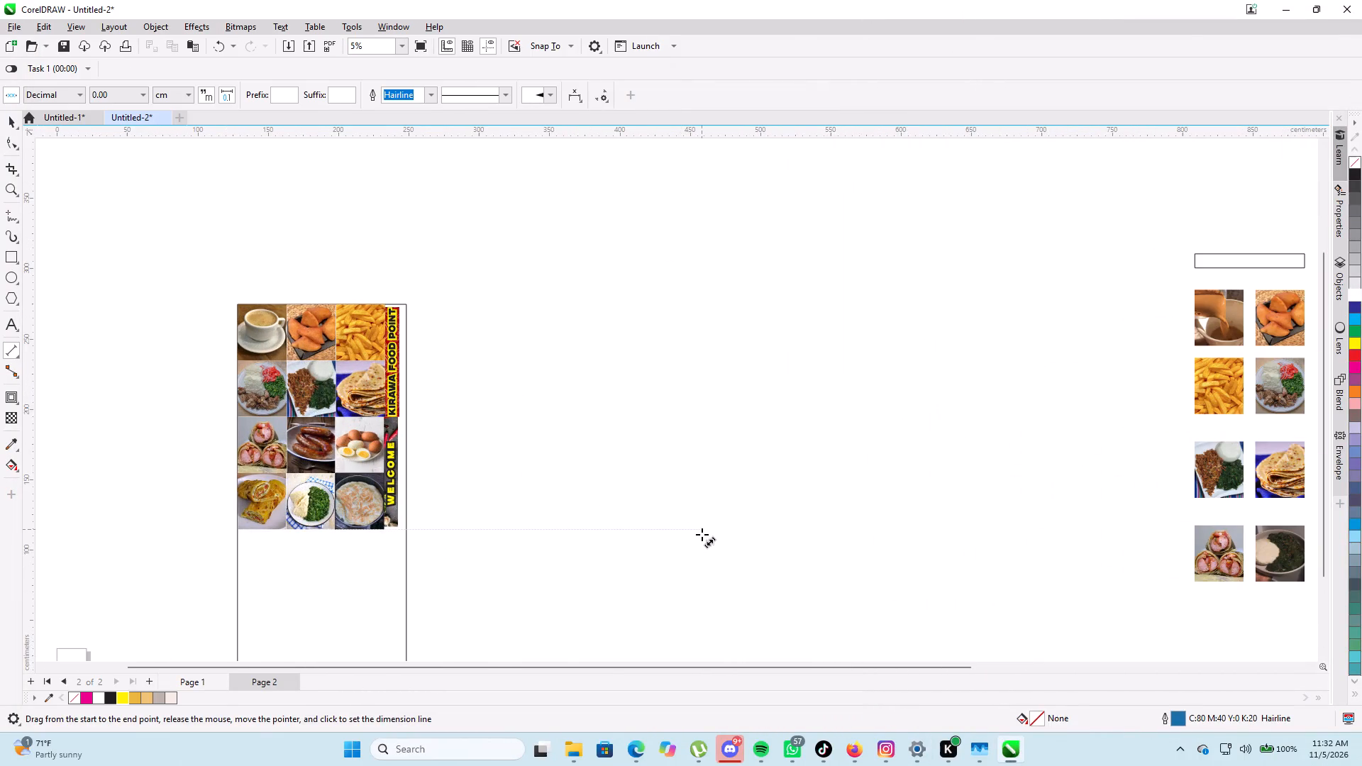
{"action": "scroll", "coordinate": [1180, 350], "scroll_direction": "down", "scroll_amount": 10}
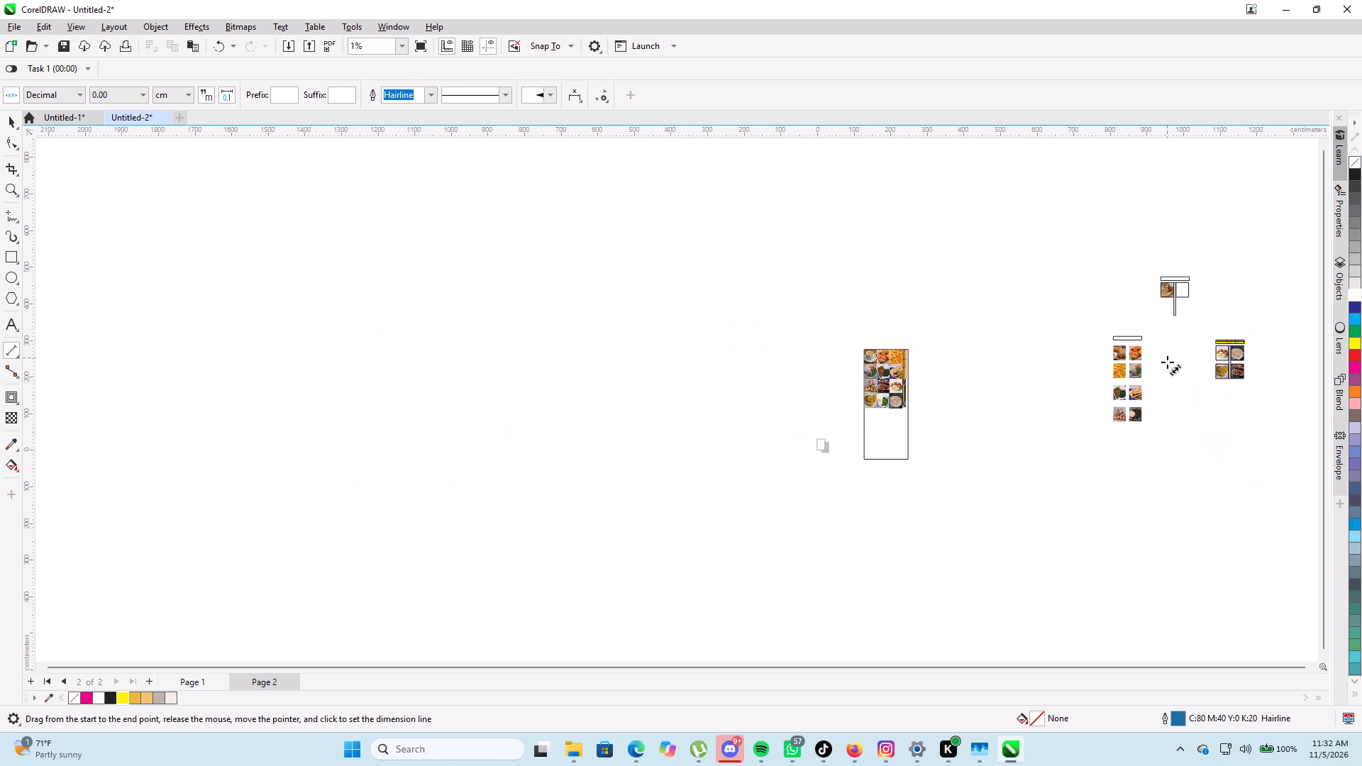
{"action": "scroll", "coordinate": [1167, 362], "scroll_direction": "up", "scroll_amount": 6}
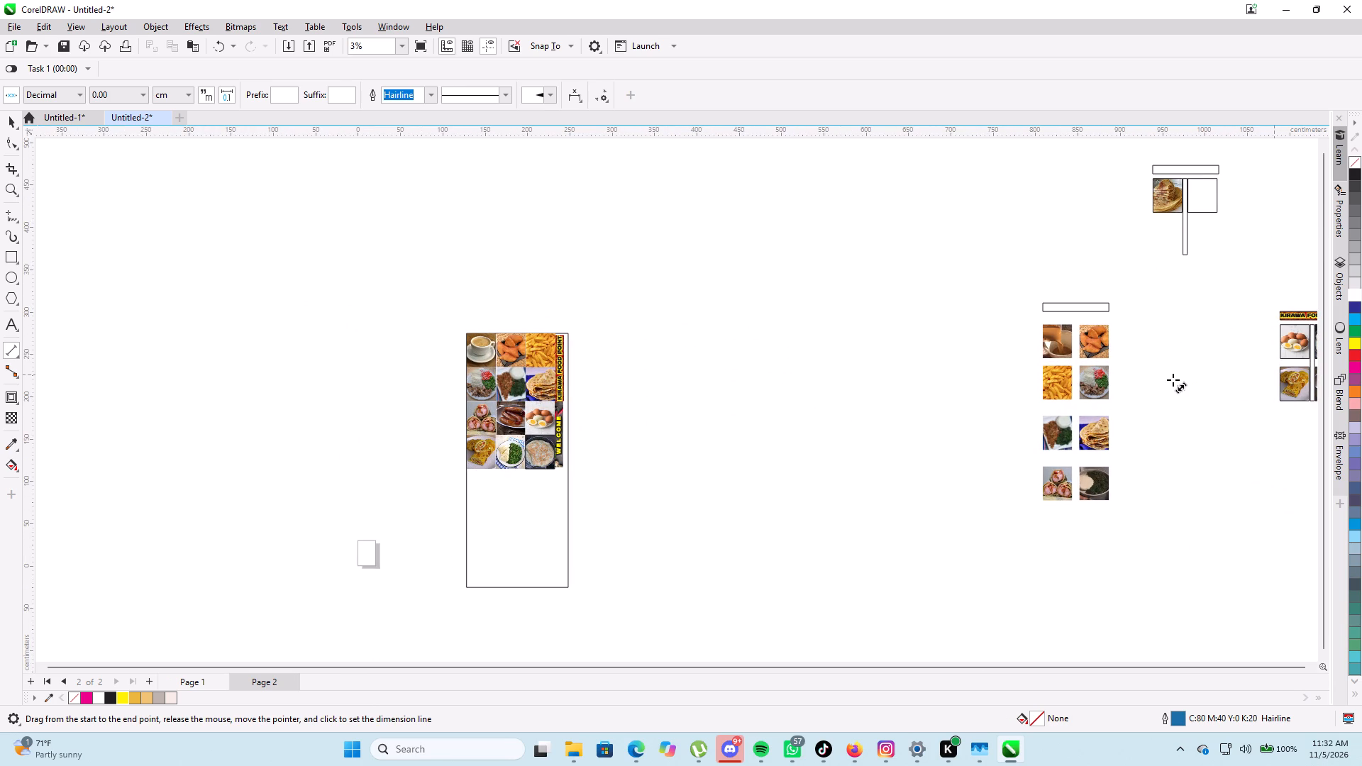
Move the narrow 5 × 90 cm rectangle into the gap between the vertical banners and the frame's outer edge, at X about 245.78 cm.
{"action": "left_click", "coordinate": [14, 126]}
{"action": "left_click", "coordinate": [1185, 245]}
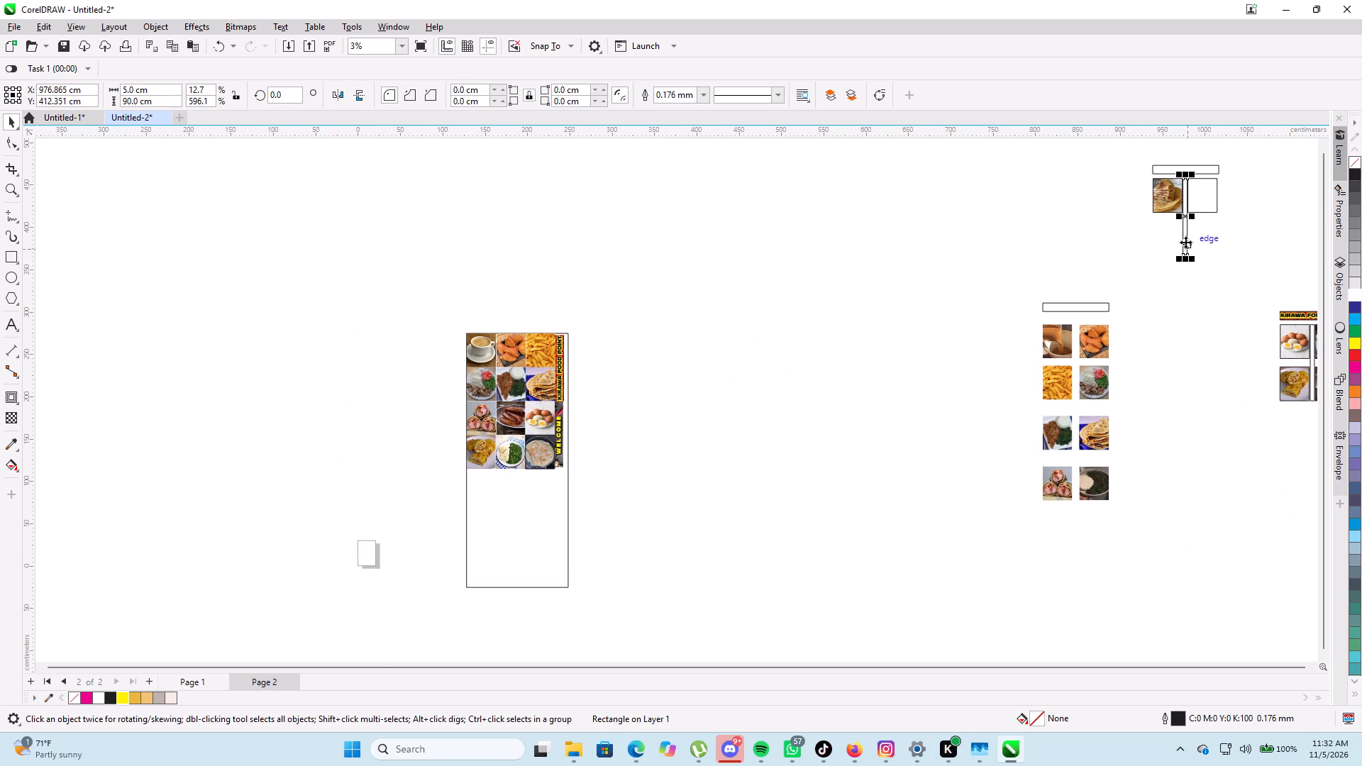
{"action": "left_click_drag", "start_coordinate": [1185, 240], "coordinate": [565, 442]}
{"action": "scroll", "coordinate": [554, 439], "scroll_direction": "up", "scroll_amount": 12}
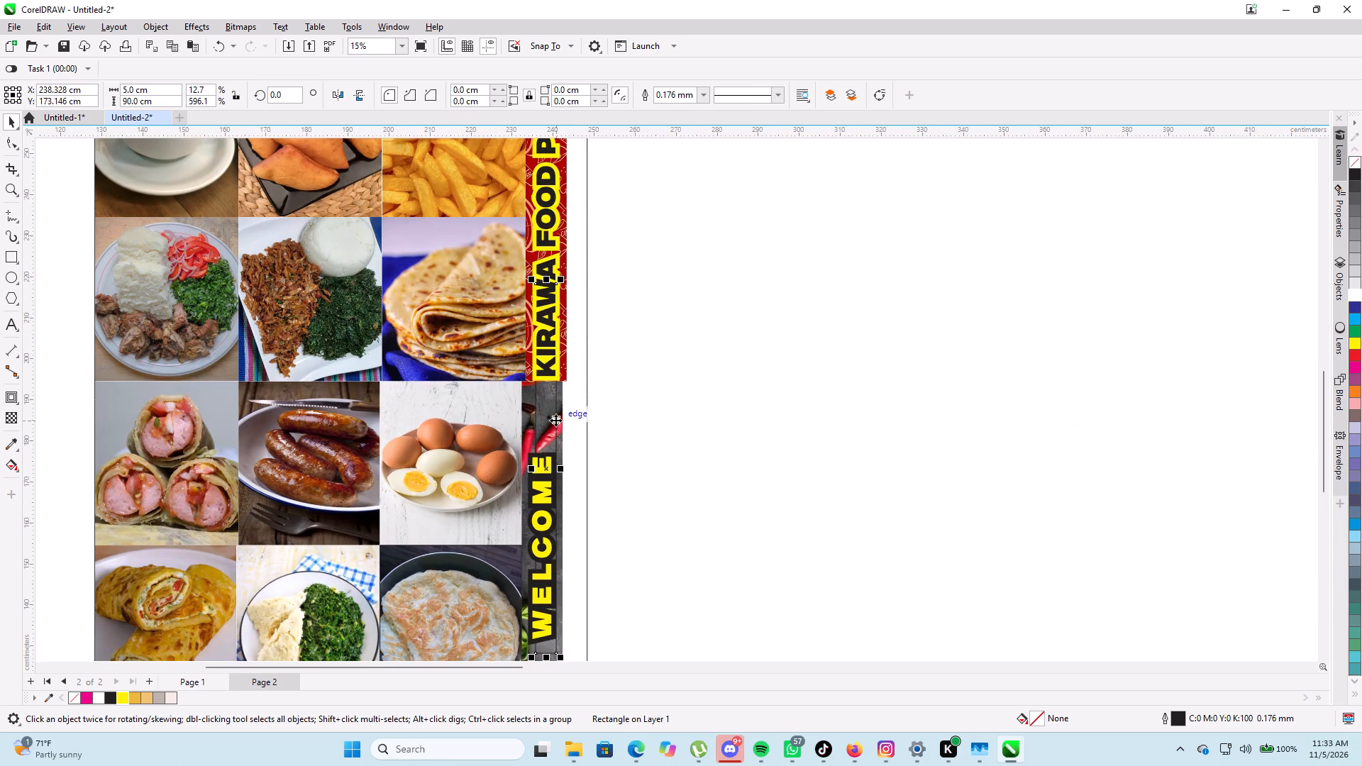
{"action": "left_click_drag", "start_coordinate": [551, 417], "coordinate": [583, 416]}
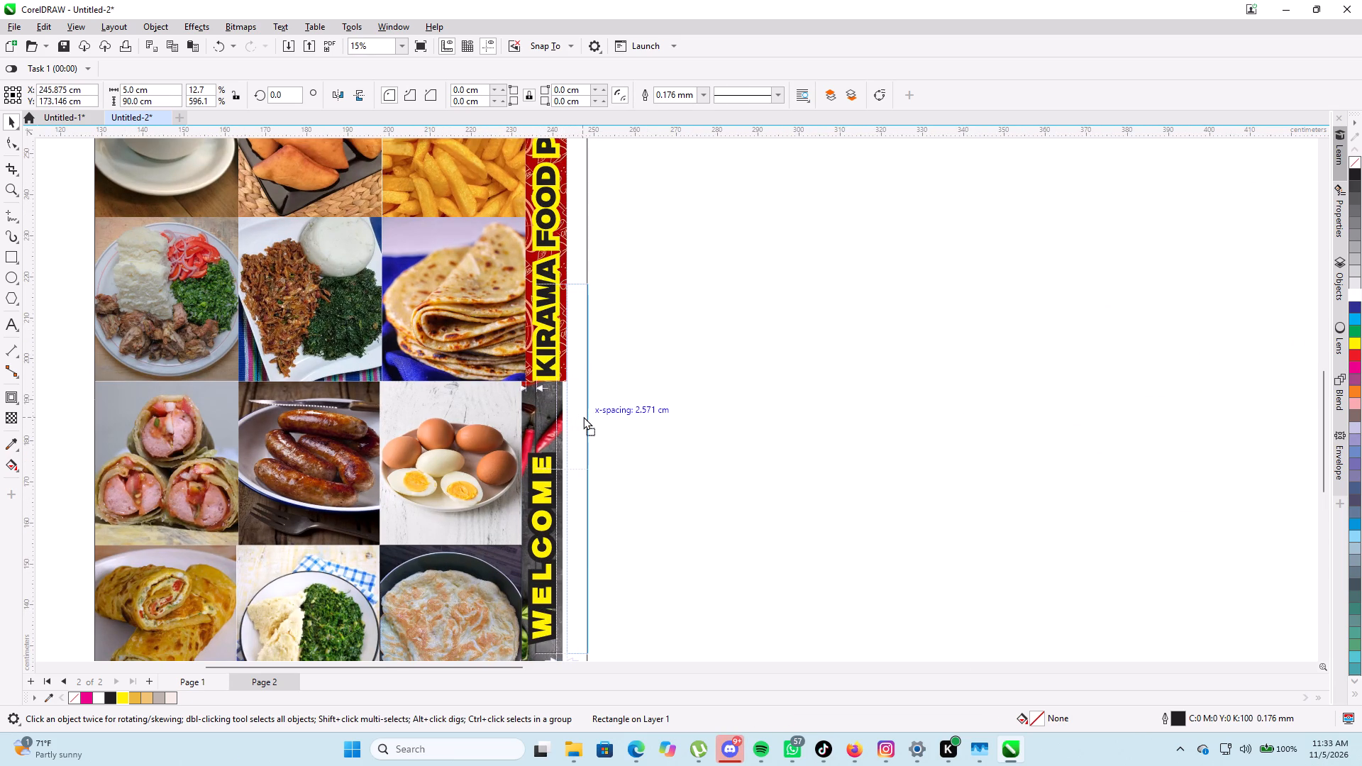
{"action": "left_click_drag", "start_coordinate": [583, 416], "coordinate": [581, 416]}
{"action": "scroll", "coordinate": [582, 417], "scroll_direction": "up", "scroll_amount": 6}
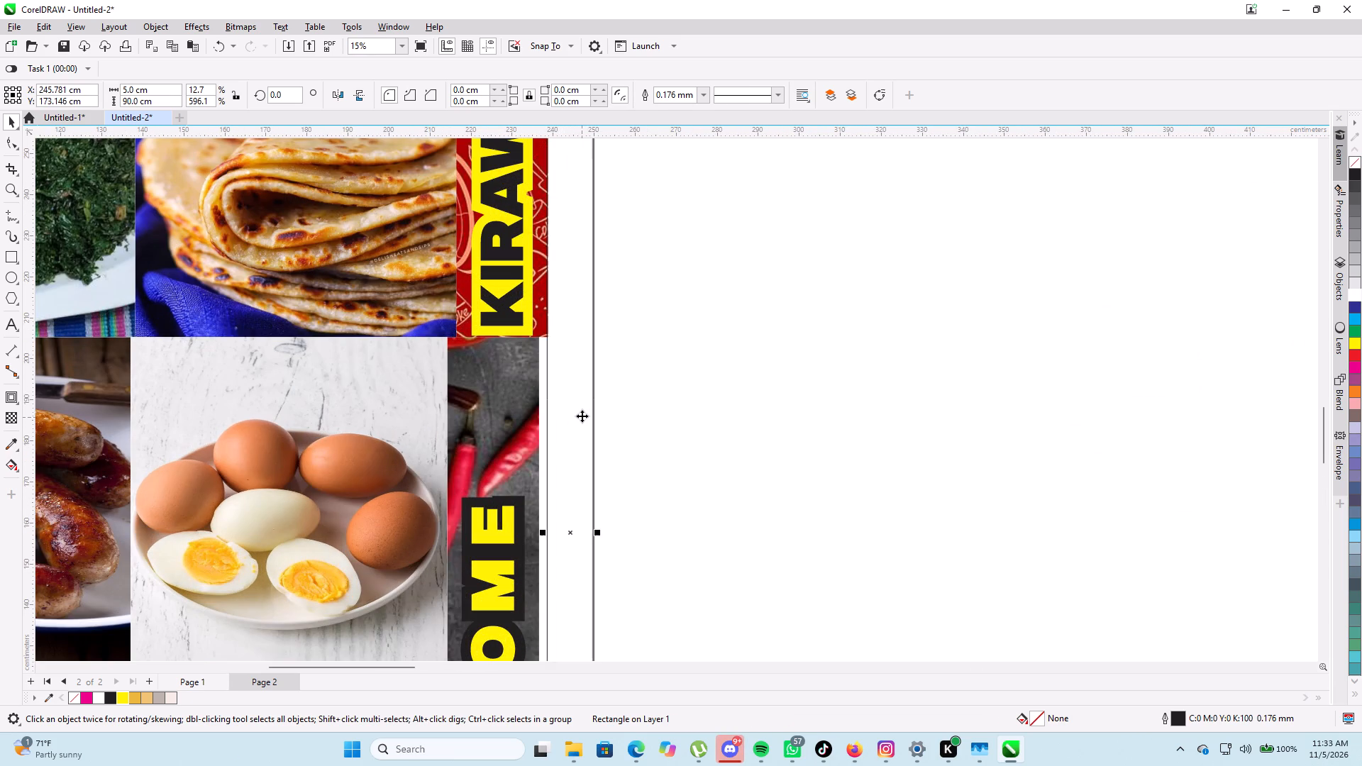
{"action": "scroll", "coordinate": [583, 413], "scroll_direction": "down", "scroll_amount": 12}
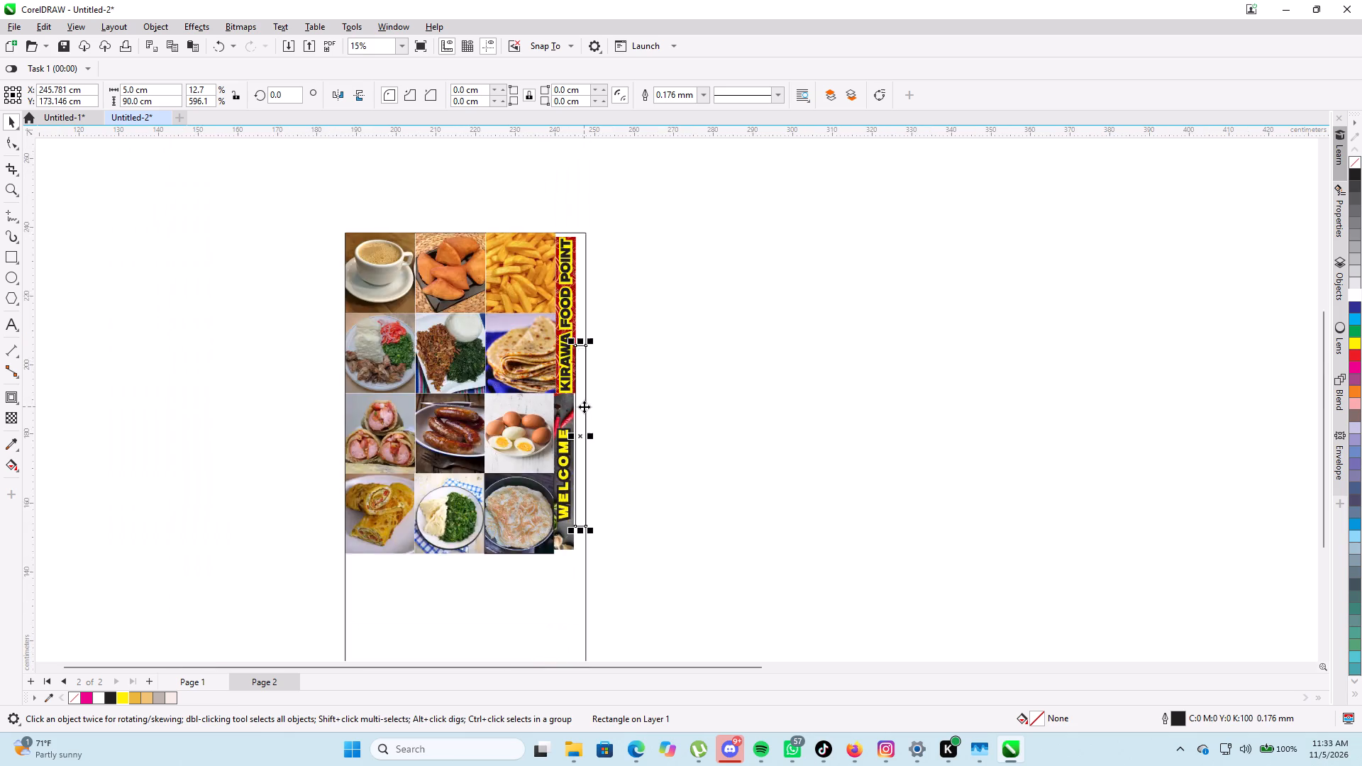
{"action": "scroll", "coordinate": [553, 203], "scroll_direction": "up", "scroll_amount": 7}
{"action": "scroll", "coordinate": [624, 362], "scroll_direction": "up", "scroll_amount": 5}
{"action": "scroll", "coordinate": [625, 365], "scroll_direction": "down", "scroll_amount": 12}
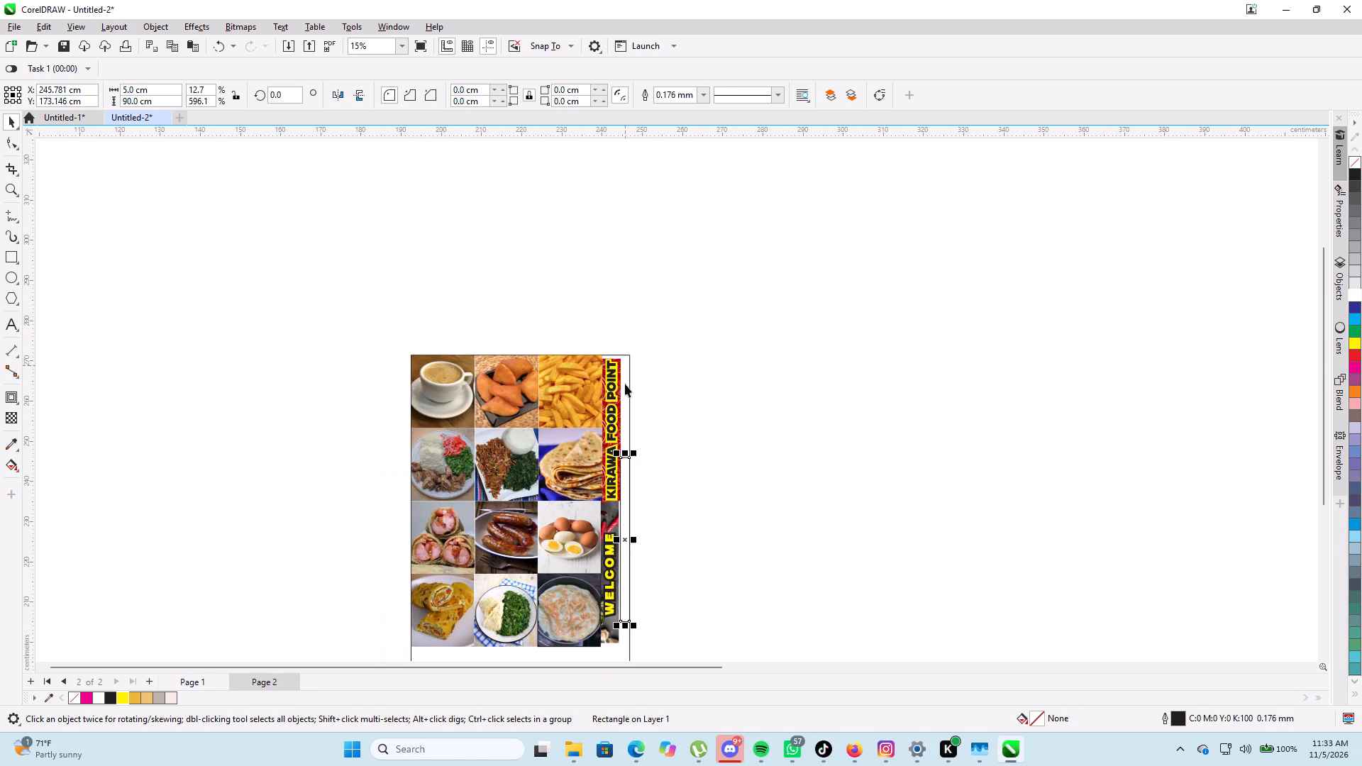
{"action": "scroll", "coordinate": [629, 526], "scroll_direction": "up", "scroll_amount": 7}
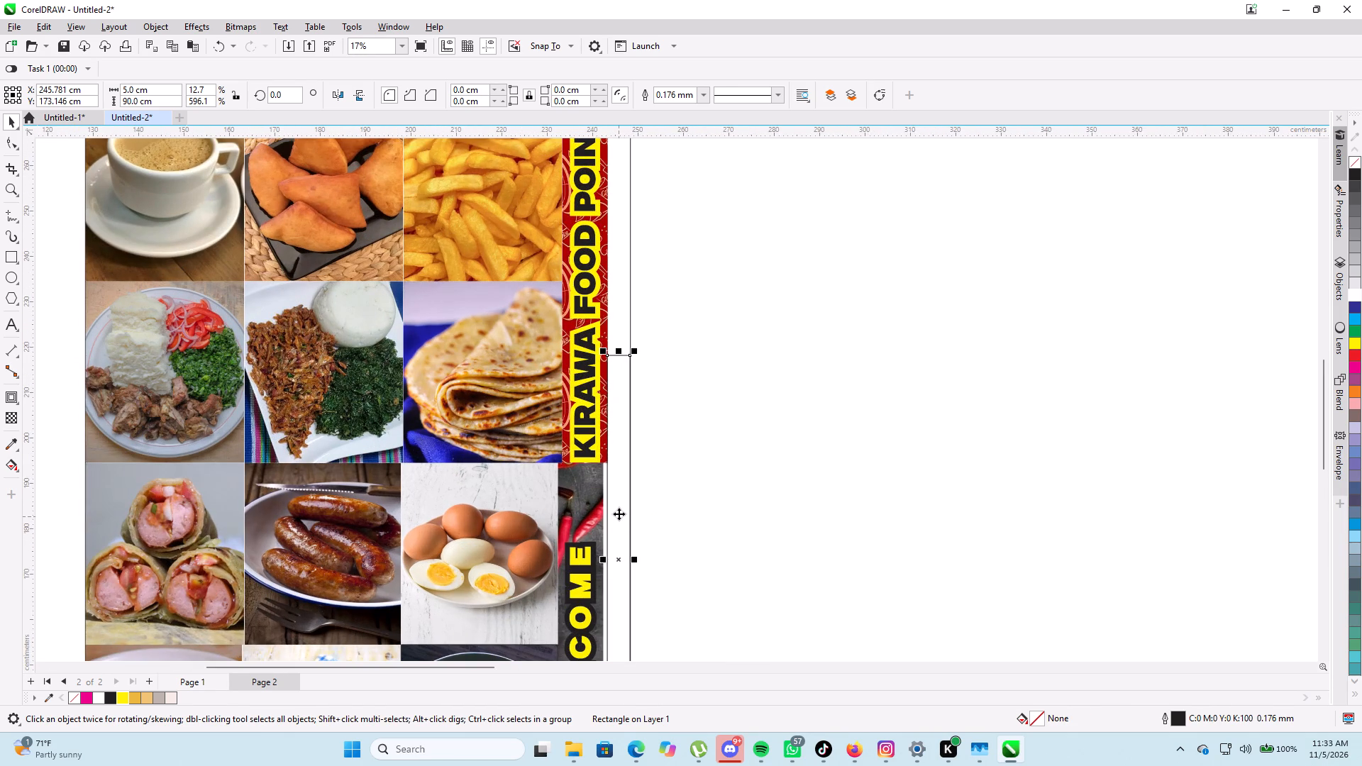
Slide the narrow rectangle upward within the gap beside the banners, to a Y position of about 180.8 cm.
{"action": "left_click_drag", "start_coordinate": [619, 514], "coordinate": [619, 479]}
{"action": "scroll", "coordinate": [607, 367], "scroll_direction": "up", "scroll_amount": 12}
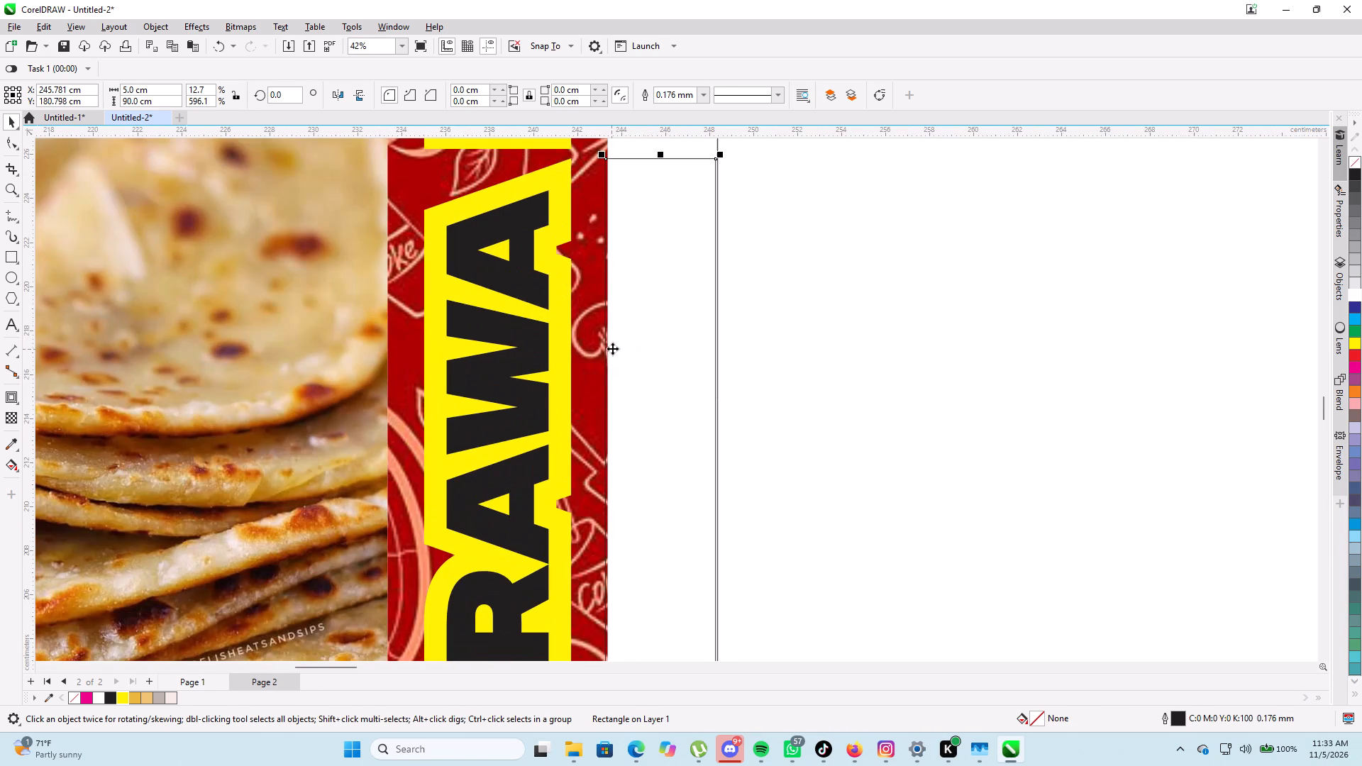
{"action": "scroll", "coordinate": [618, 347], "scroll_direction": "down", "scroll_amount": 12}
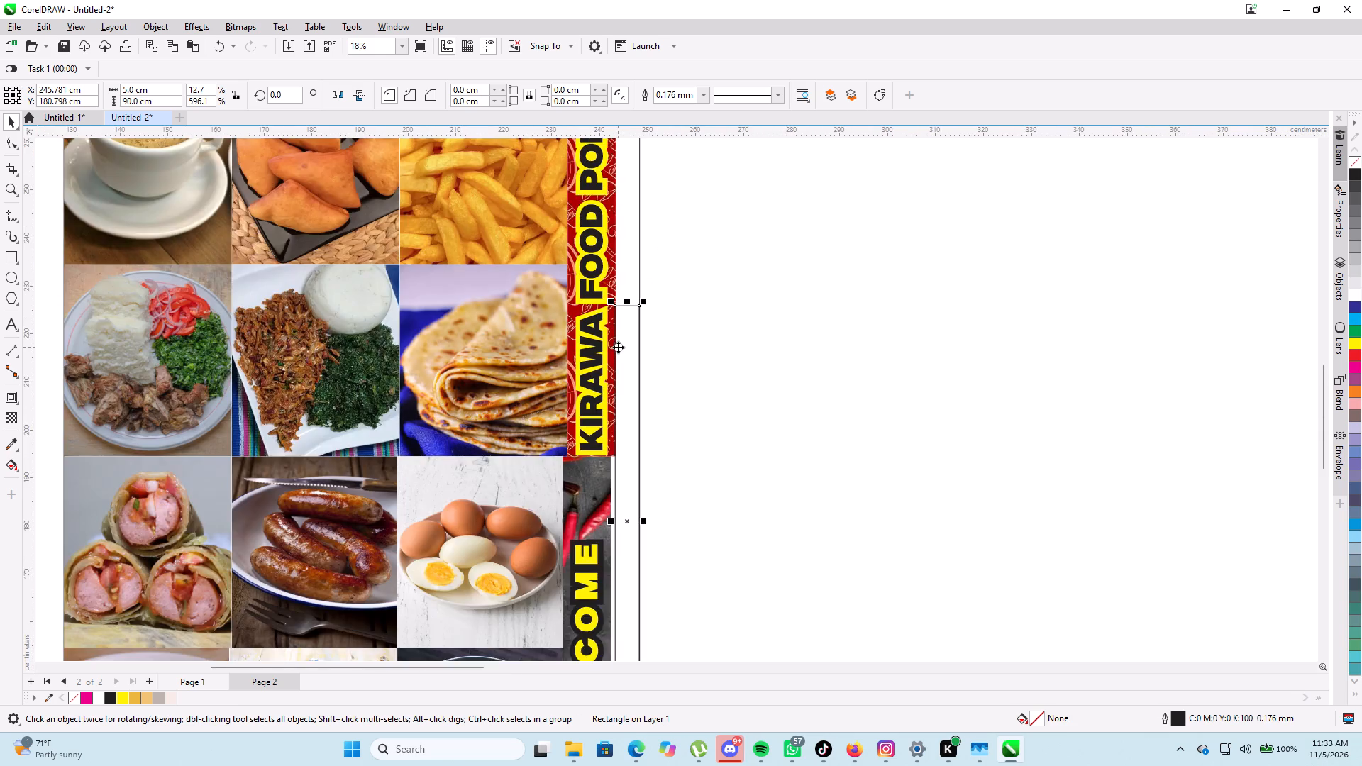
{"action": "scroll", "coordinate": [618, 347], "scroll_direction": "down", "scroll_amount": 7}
Move the narrow rectangle out of the gap to just outside the frame, at X about 264.6 cm.
{"action": "left_click", "coordinate": [605, 493]}
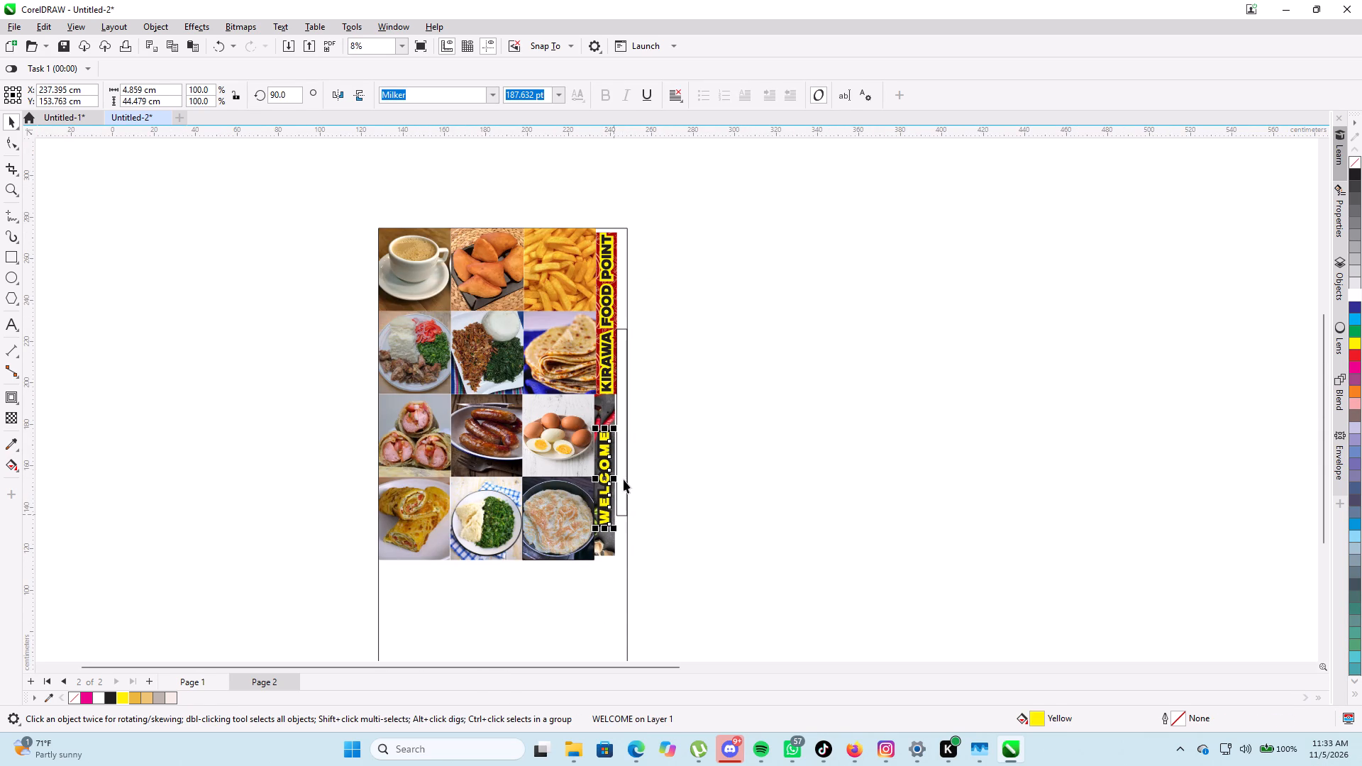
{"action": "left_click_drag", "start_coordinate": [624, 478], "coordinate": [666, 472]}
Move the KIRAWA FOOD POINT and WELCOME banners together off the photo grid into empty space outside the frame, at X about 371.8 cm.
{"action": "left_click_drag", "start_coordinate": [645, 568], "coordinate": [622, 570]}
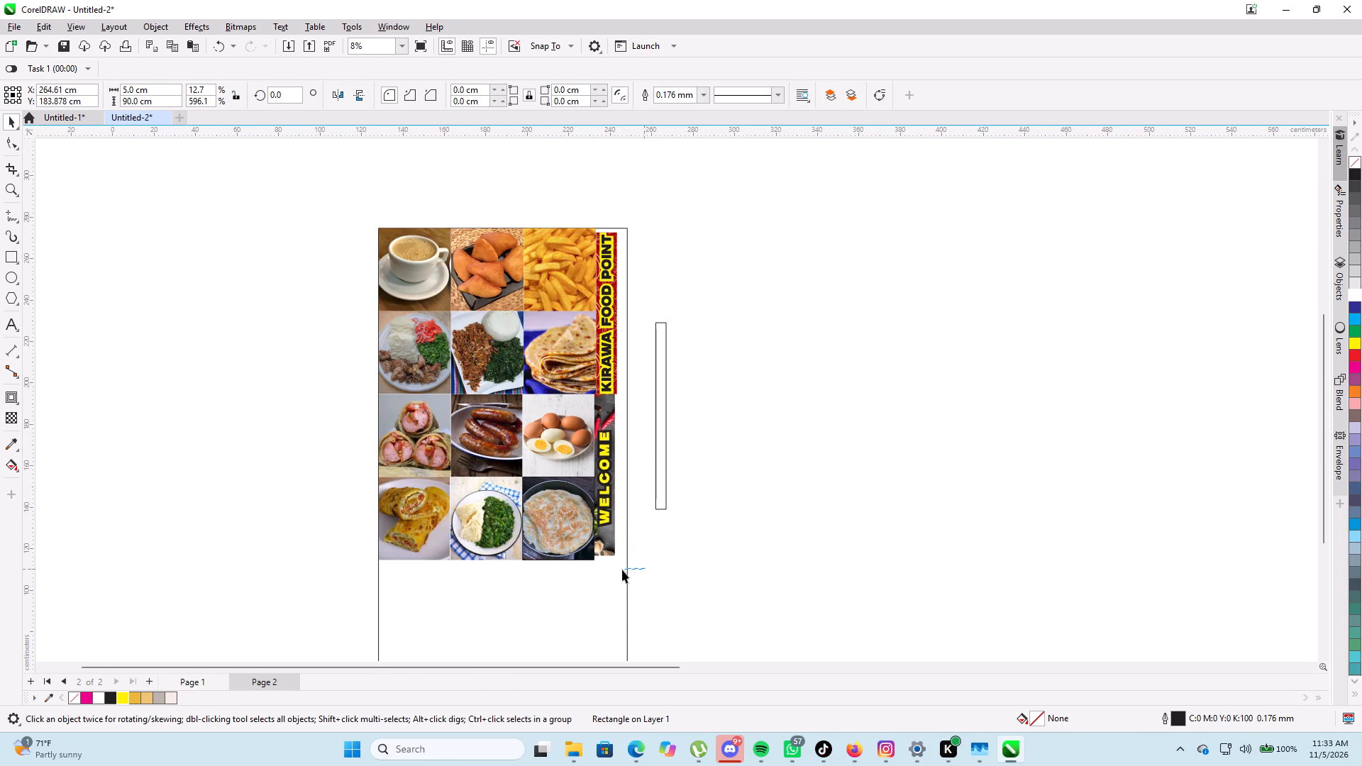
{"action": "left_click_drag", "start_coordinate": [622, 570], "coordinate": [582, 218]}
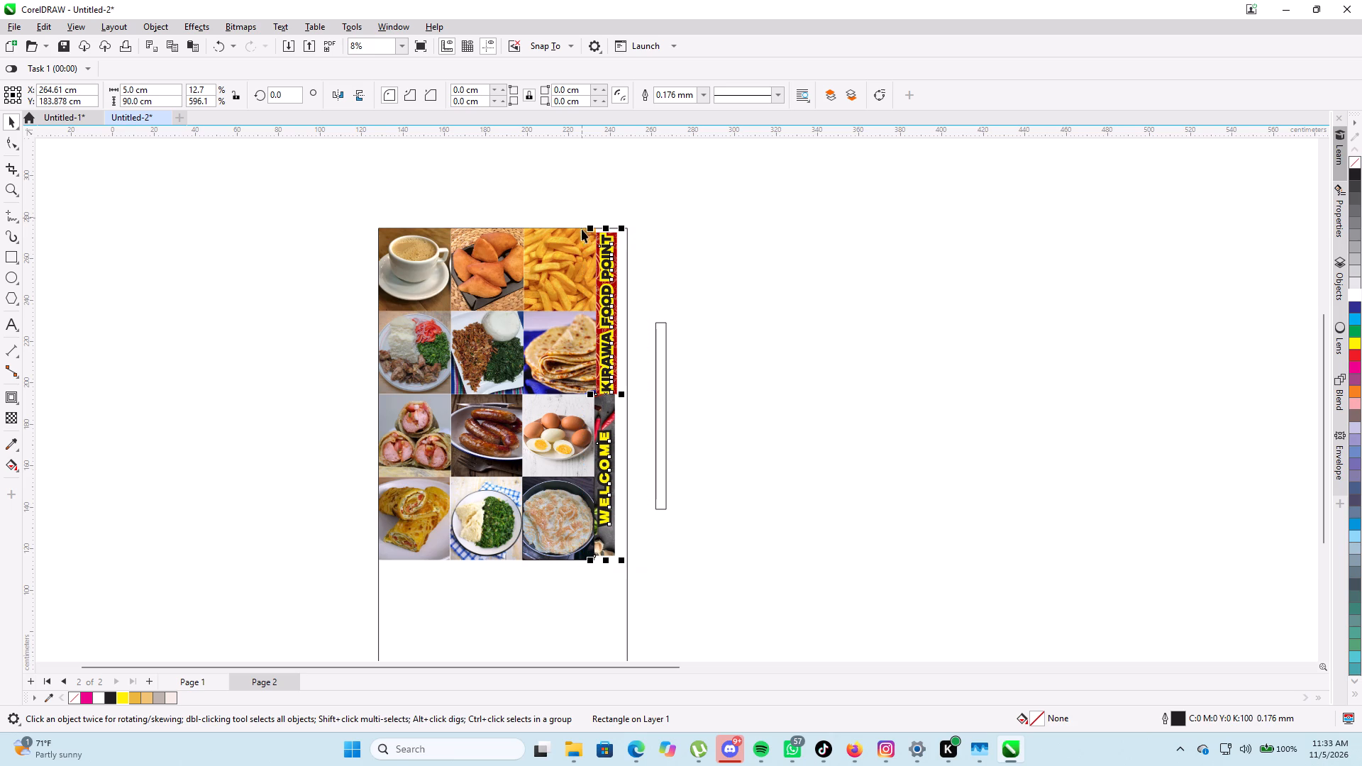
{"action": "left_click_drag", "start_coordinate": [604, 382], "coordinate": [737, 592]}
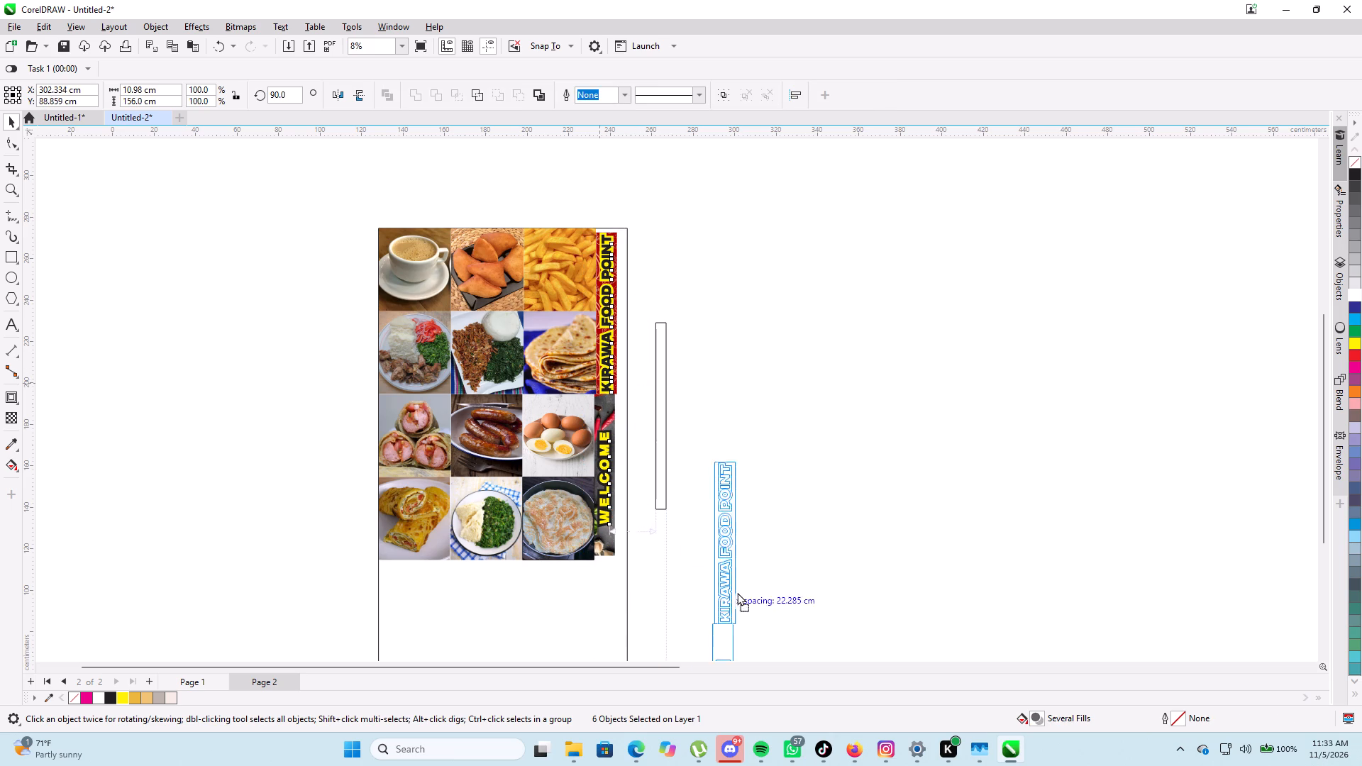
{"action": "left_click_drag", "start_coordinate": [737, 592], "coordinate": [877, 457]}
{"action": "scroll", "coordinate": [921, 527], "scroll_direction": "up", "scroll_amount": 6}
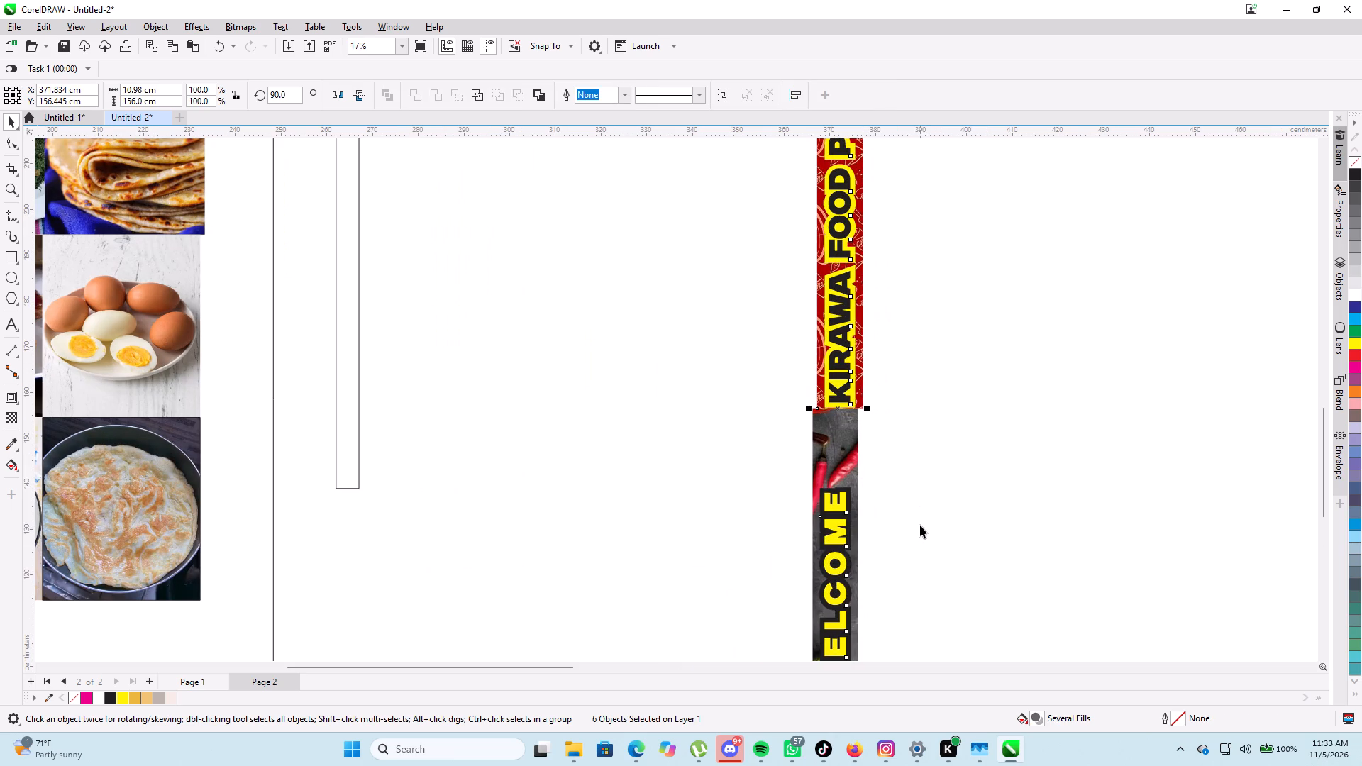
{"action": "scroll", "coordinate": [924, 492], "scroll_direction": "down", "scroll_amount": 4}
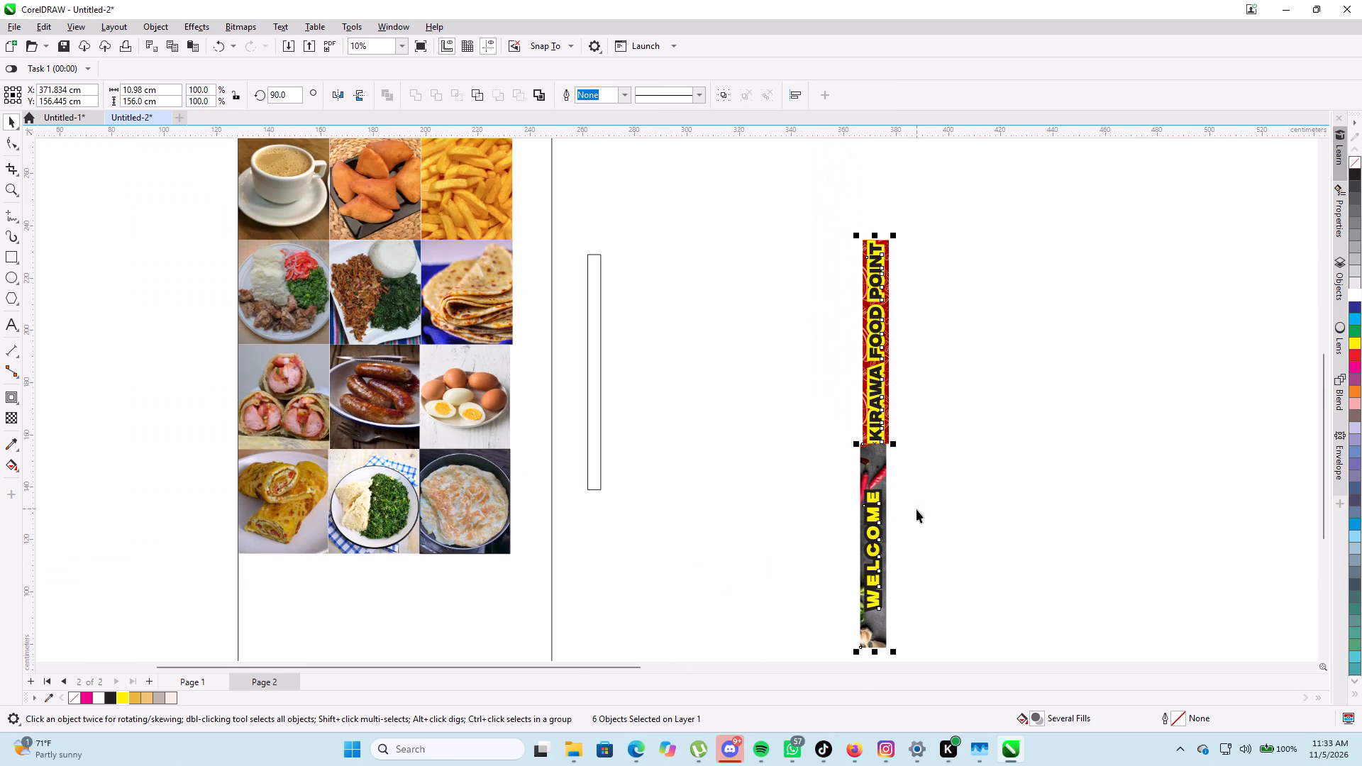
{"action": "left_click", "coordinate": [929, 509]}
Group the WELCOME banner's lettering together with its chilli-and-garlic background.
{"action": "left_click", "coordinate": [877, 477]}
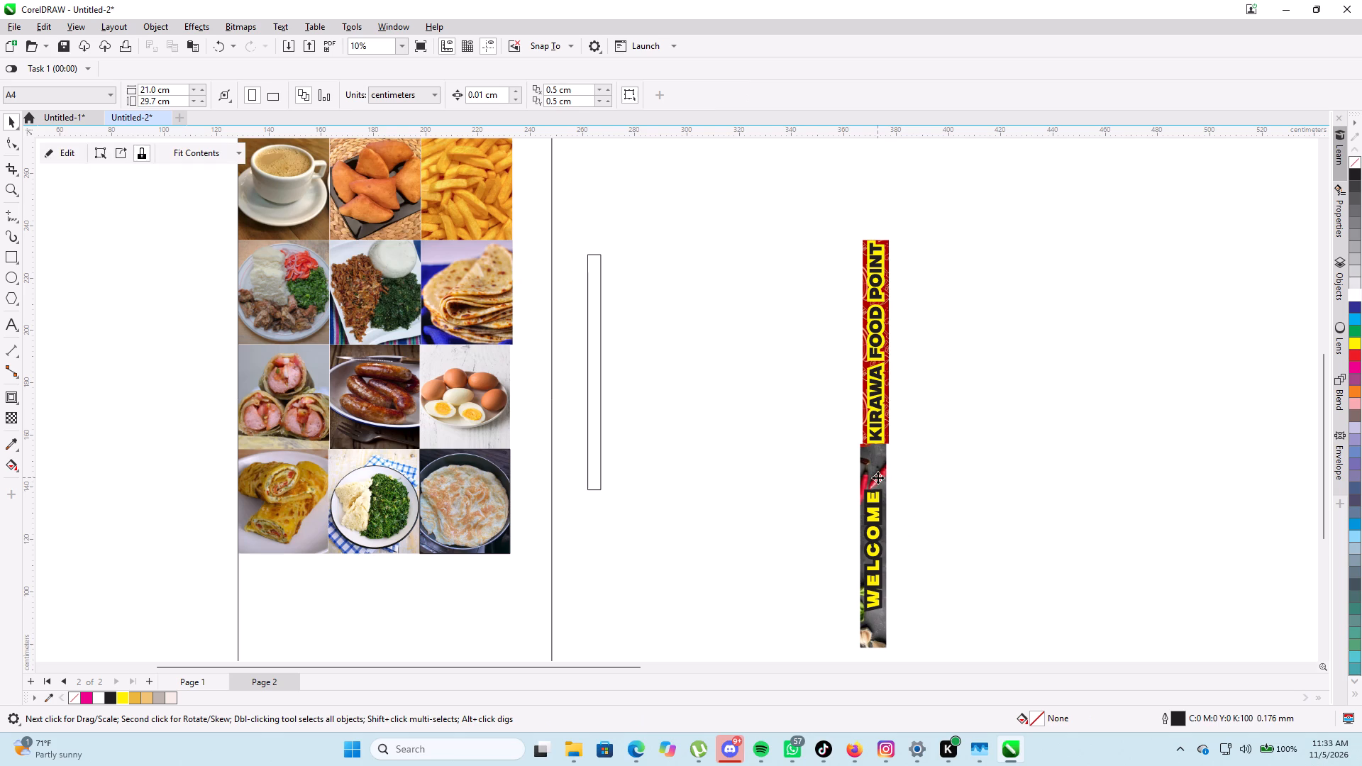
{"action": "scroll", "coordinate": [916, 579], "scroll_direction": "down", "scroll_amount": 3}
{"action": "left_click_drag", "start_coordinate": [921, 633], "coordinate": [819, 491]}
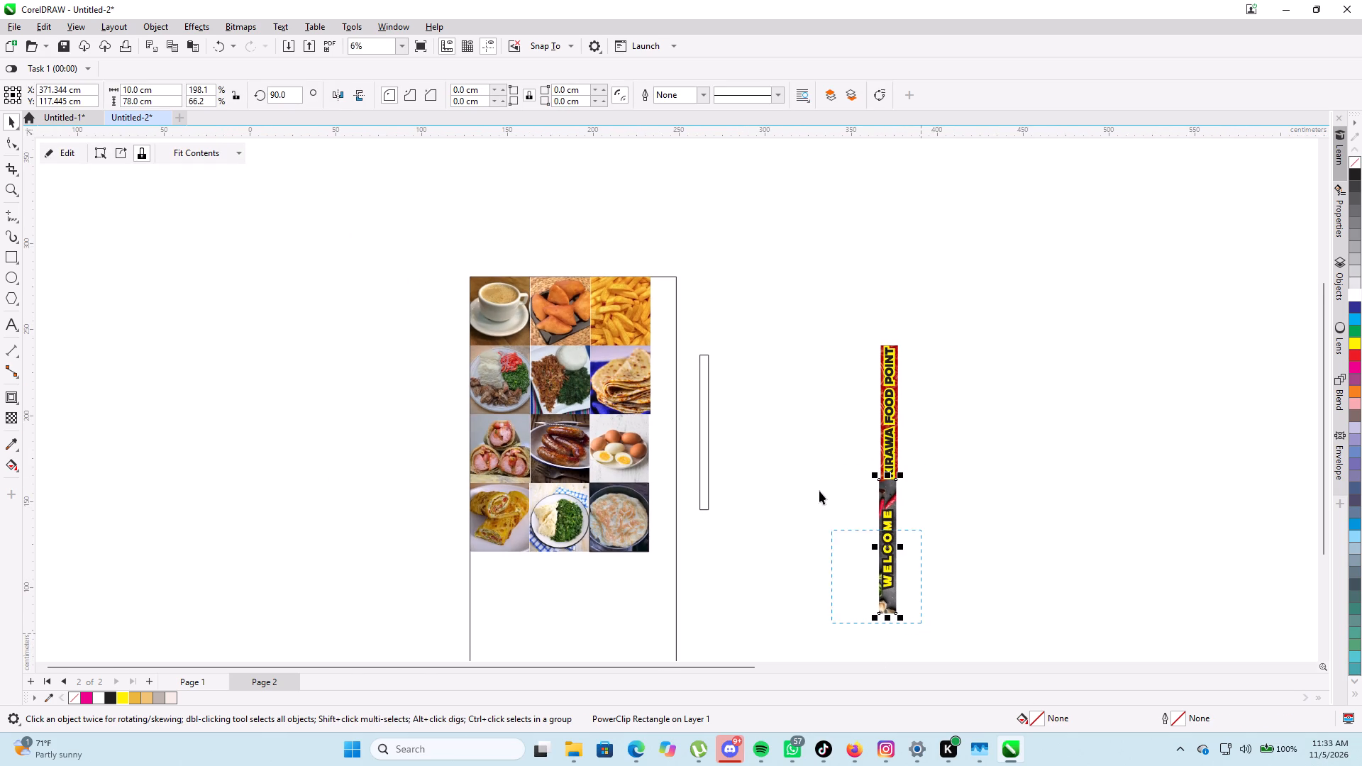
{"action": "left_click_drag", "start_coordinate": [819, 491], "coordinate": [843, 474]}
{"action": "right_click", "coordinate": [885, 498]}
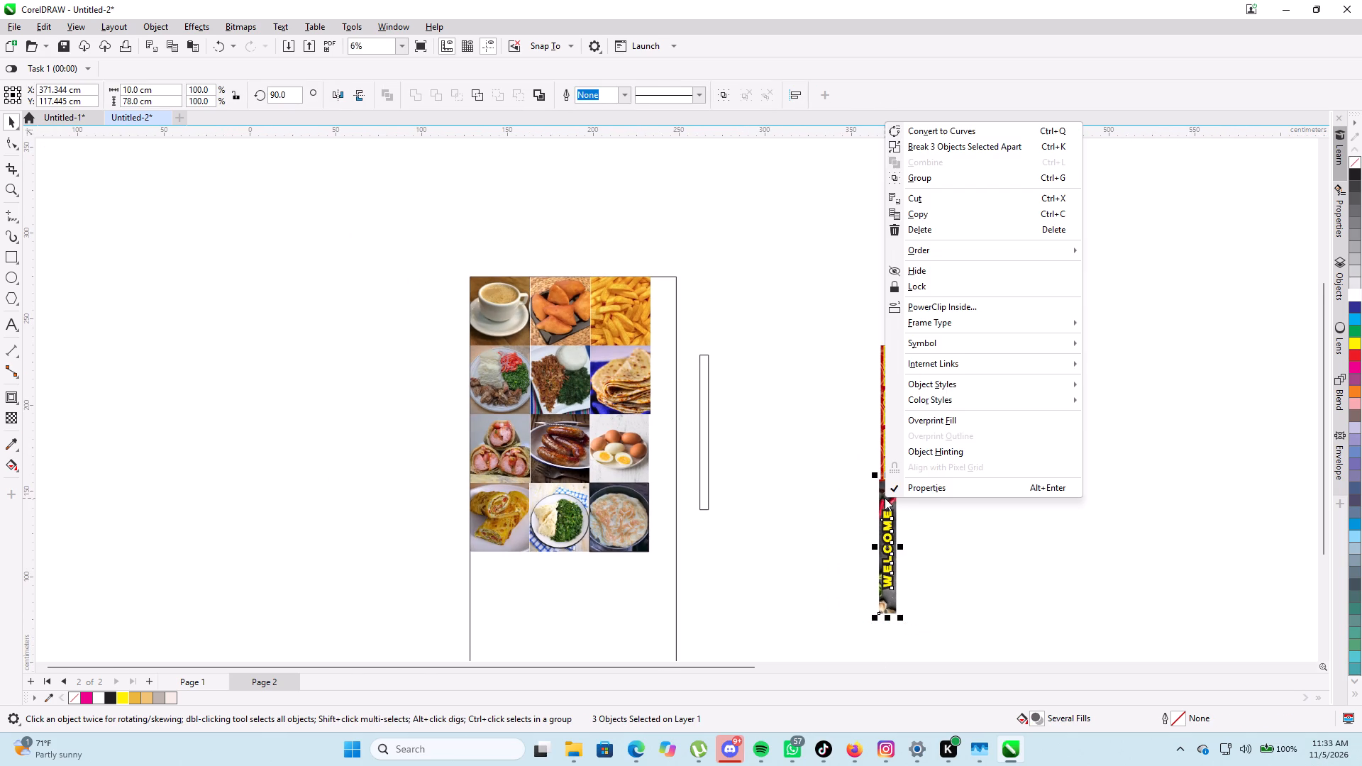
Group the WELCOME banner's lettering together with its chilli-and-garlic background.
{"action": "left_click", "coordinate": [926, 182]}
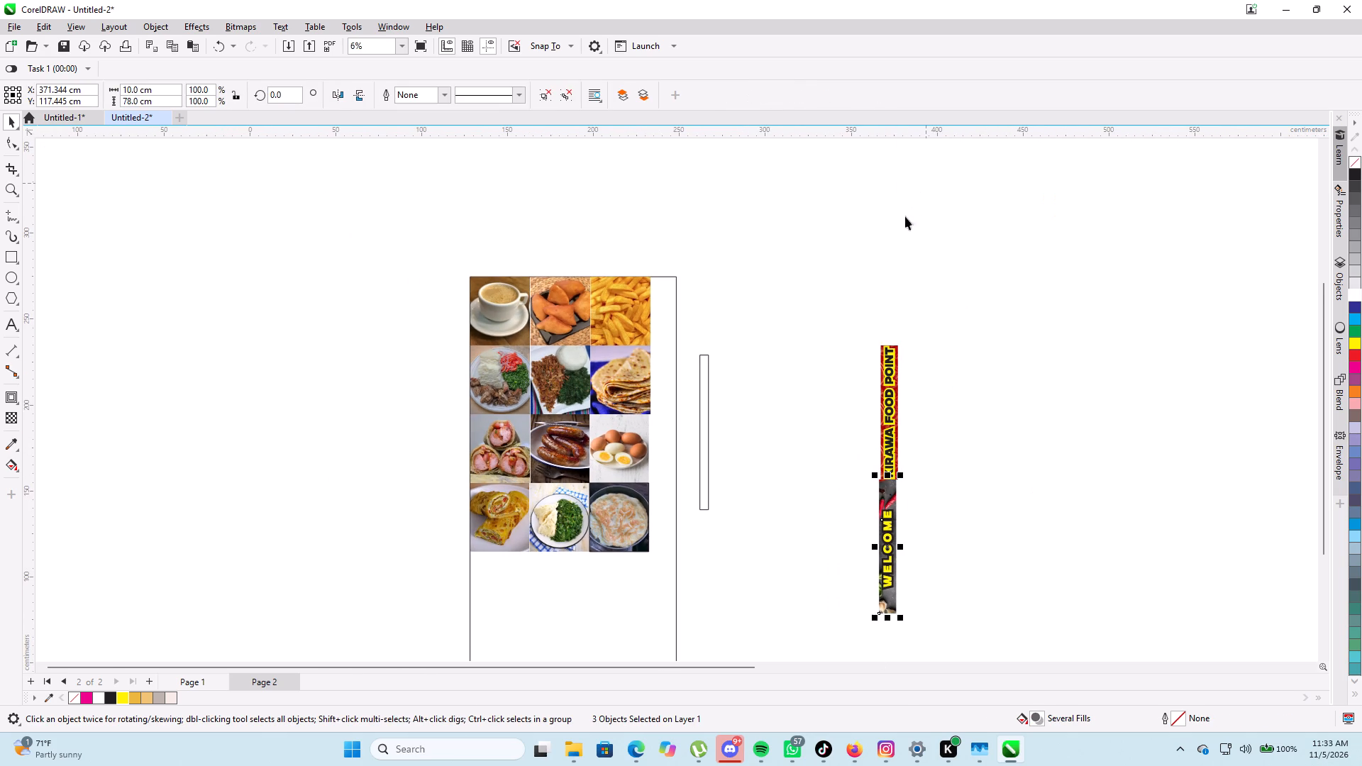
Group the KIRAWA FOOD POINT banner's lettering together with its red patterned background.
{"action": "left_click", "coordinate": [885, 337]}
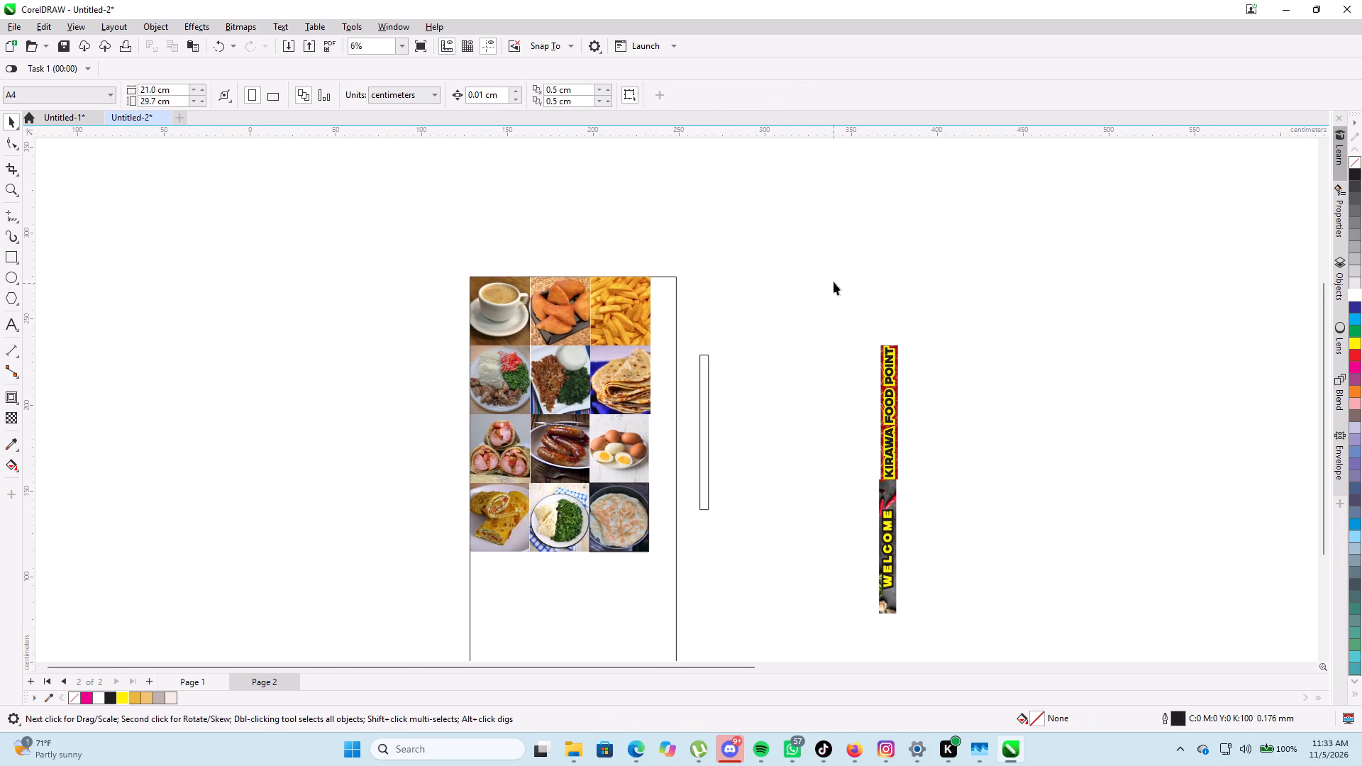
{"action": "left_click_drag", "start_coordinate": [837, 282], "coordinate": [921, 489]}
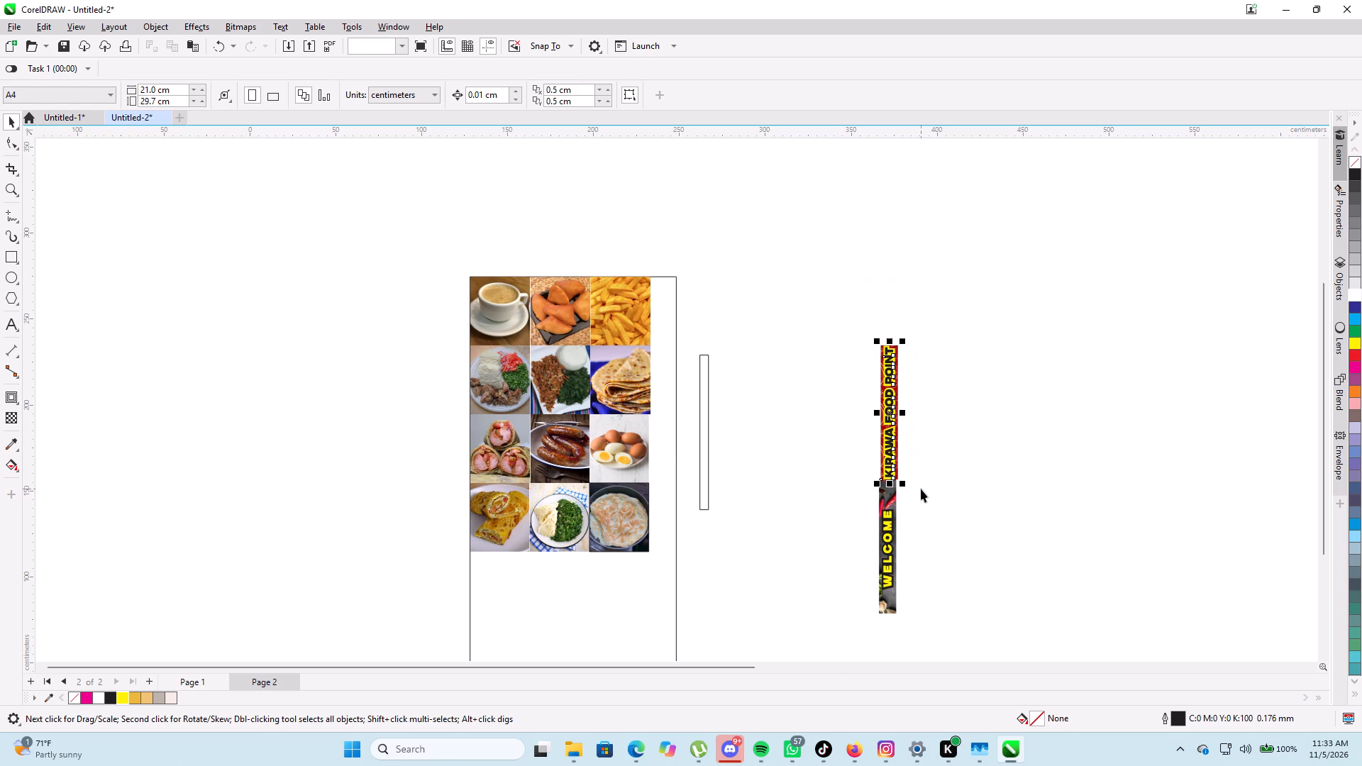
{"action": "right_click", "coordinate": [888, 399]}
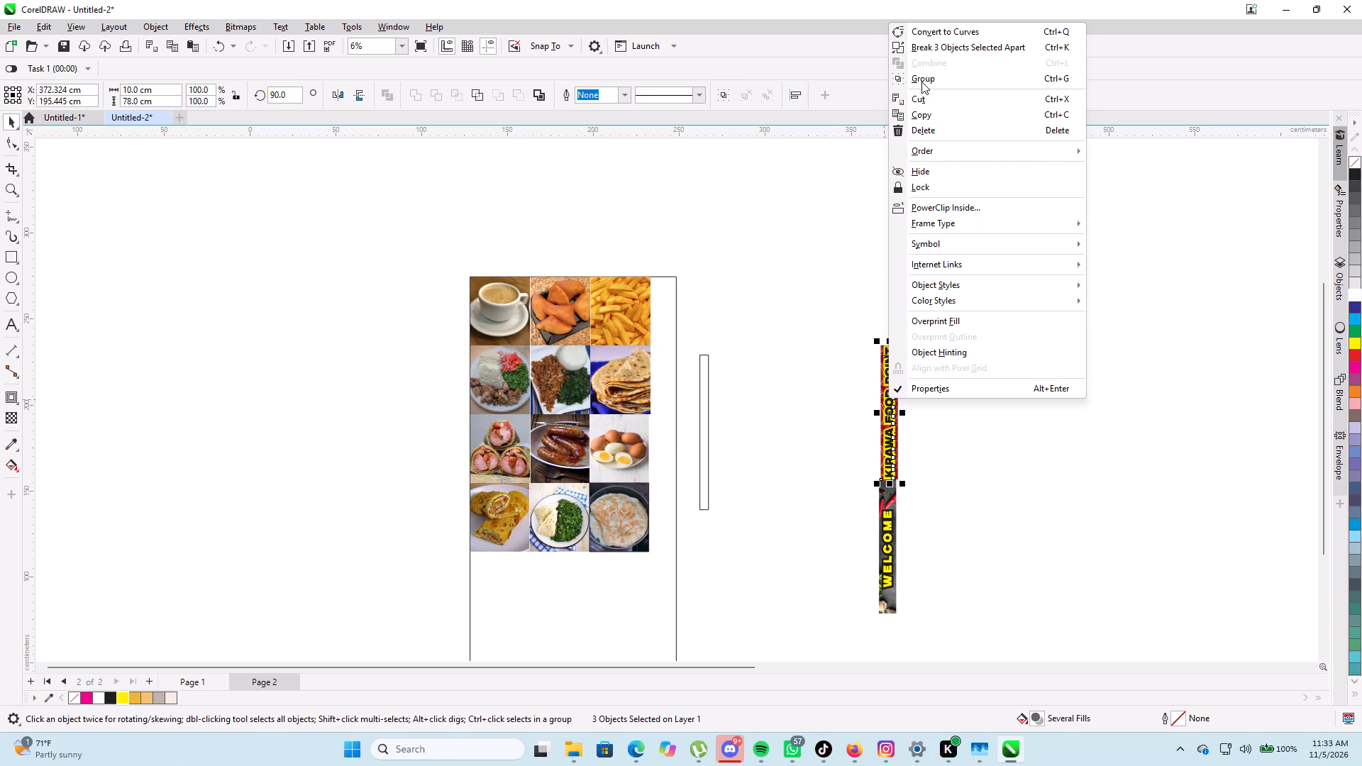
{"action": "left_click", "coordinate": [921, 82]}
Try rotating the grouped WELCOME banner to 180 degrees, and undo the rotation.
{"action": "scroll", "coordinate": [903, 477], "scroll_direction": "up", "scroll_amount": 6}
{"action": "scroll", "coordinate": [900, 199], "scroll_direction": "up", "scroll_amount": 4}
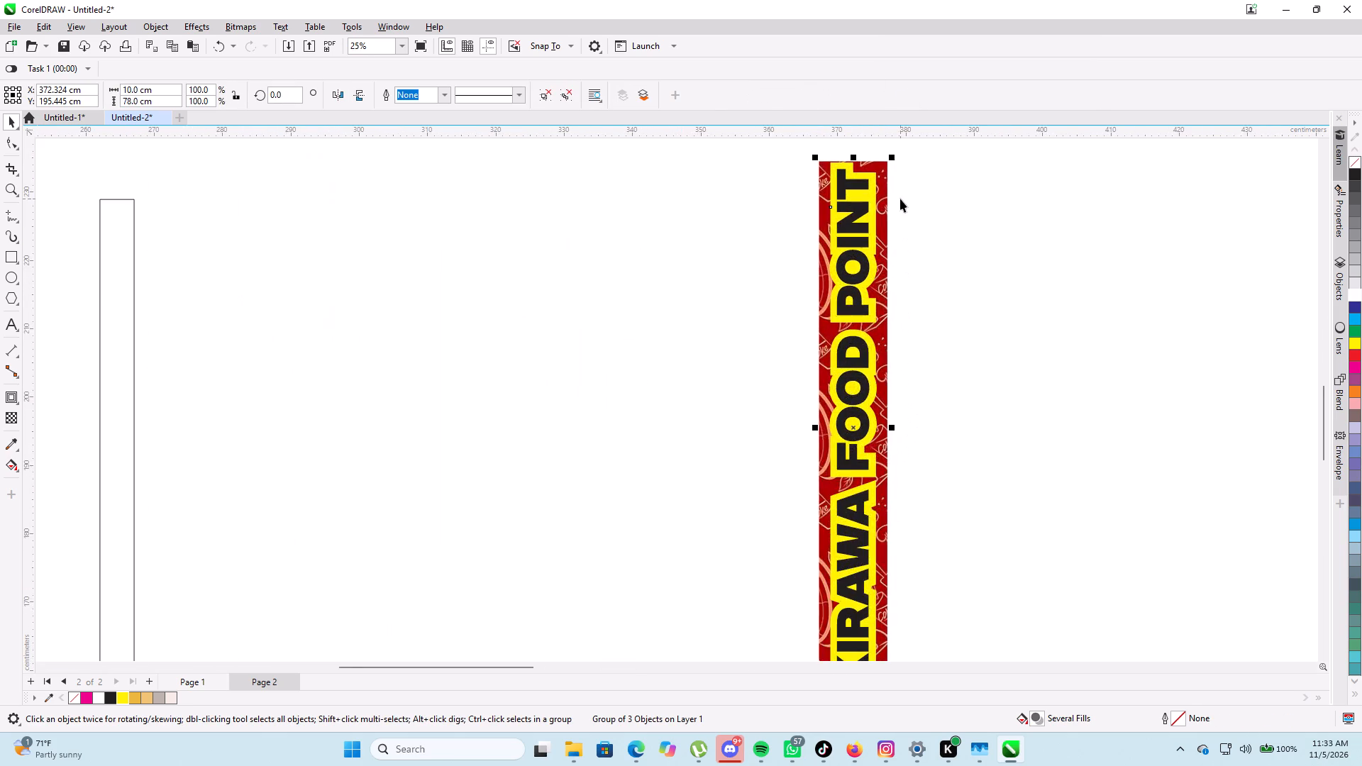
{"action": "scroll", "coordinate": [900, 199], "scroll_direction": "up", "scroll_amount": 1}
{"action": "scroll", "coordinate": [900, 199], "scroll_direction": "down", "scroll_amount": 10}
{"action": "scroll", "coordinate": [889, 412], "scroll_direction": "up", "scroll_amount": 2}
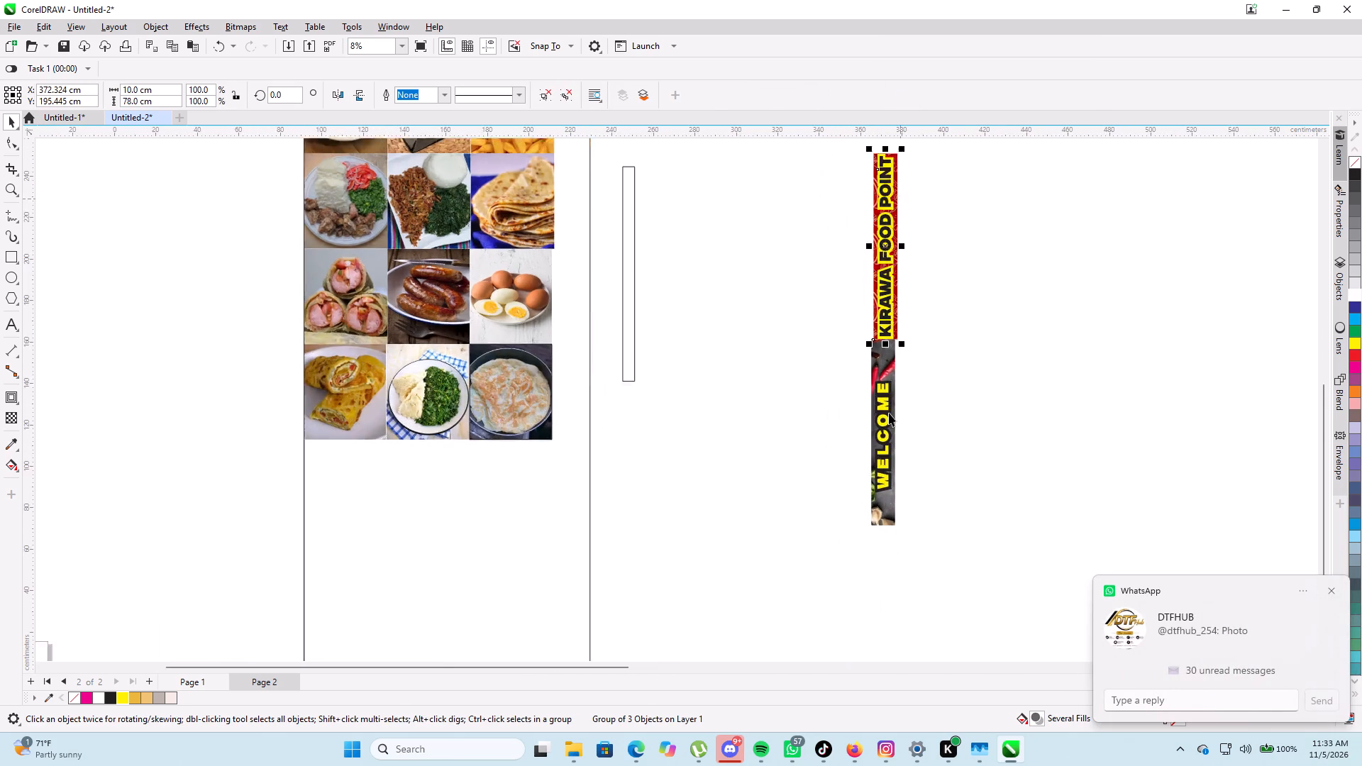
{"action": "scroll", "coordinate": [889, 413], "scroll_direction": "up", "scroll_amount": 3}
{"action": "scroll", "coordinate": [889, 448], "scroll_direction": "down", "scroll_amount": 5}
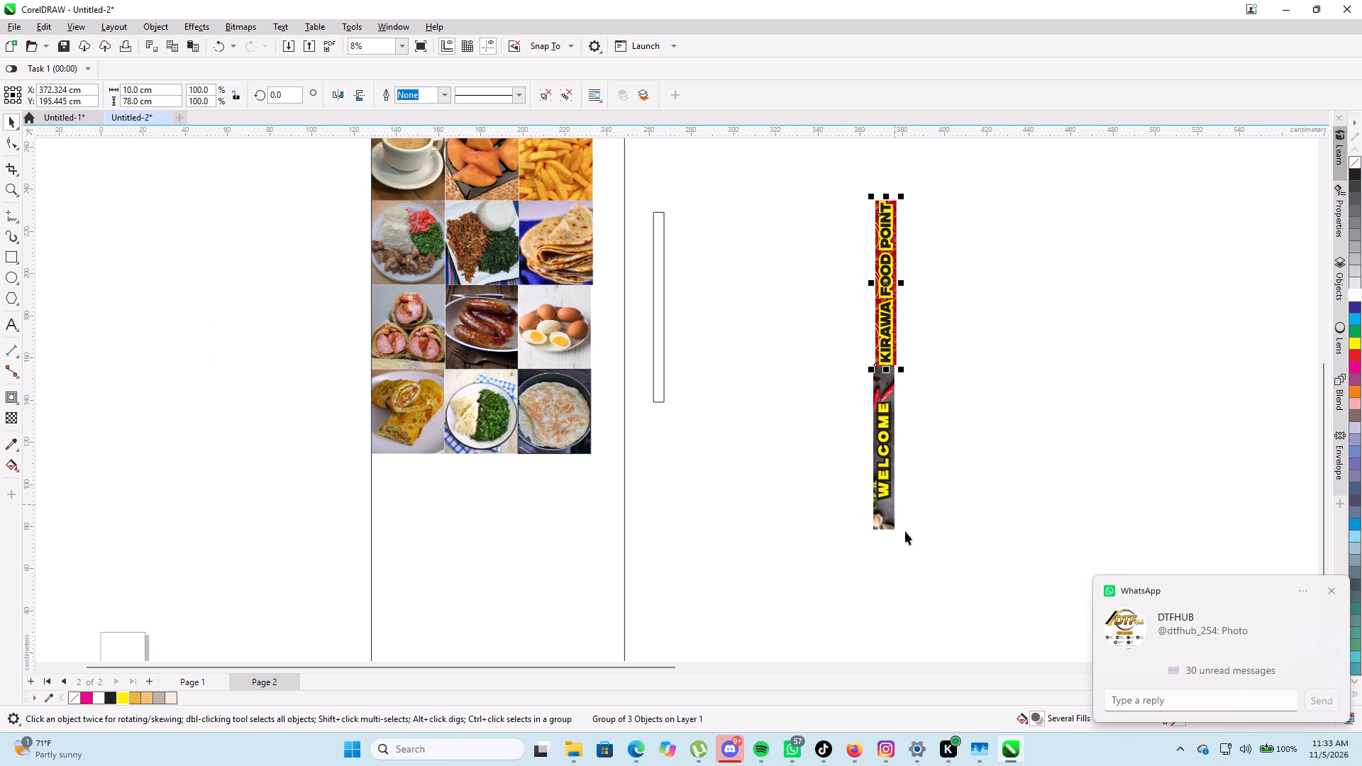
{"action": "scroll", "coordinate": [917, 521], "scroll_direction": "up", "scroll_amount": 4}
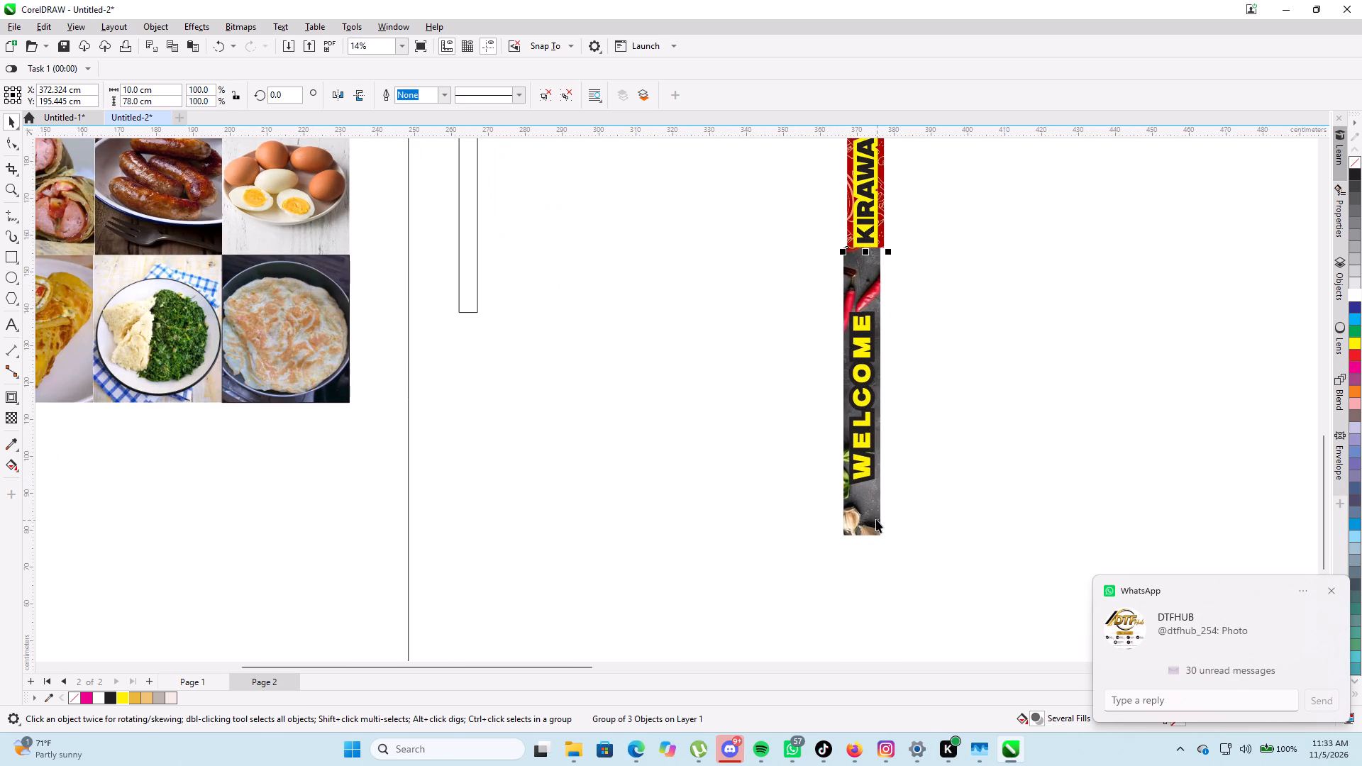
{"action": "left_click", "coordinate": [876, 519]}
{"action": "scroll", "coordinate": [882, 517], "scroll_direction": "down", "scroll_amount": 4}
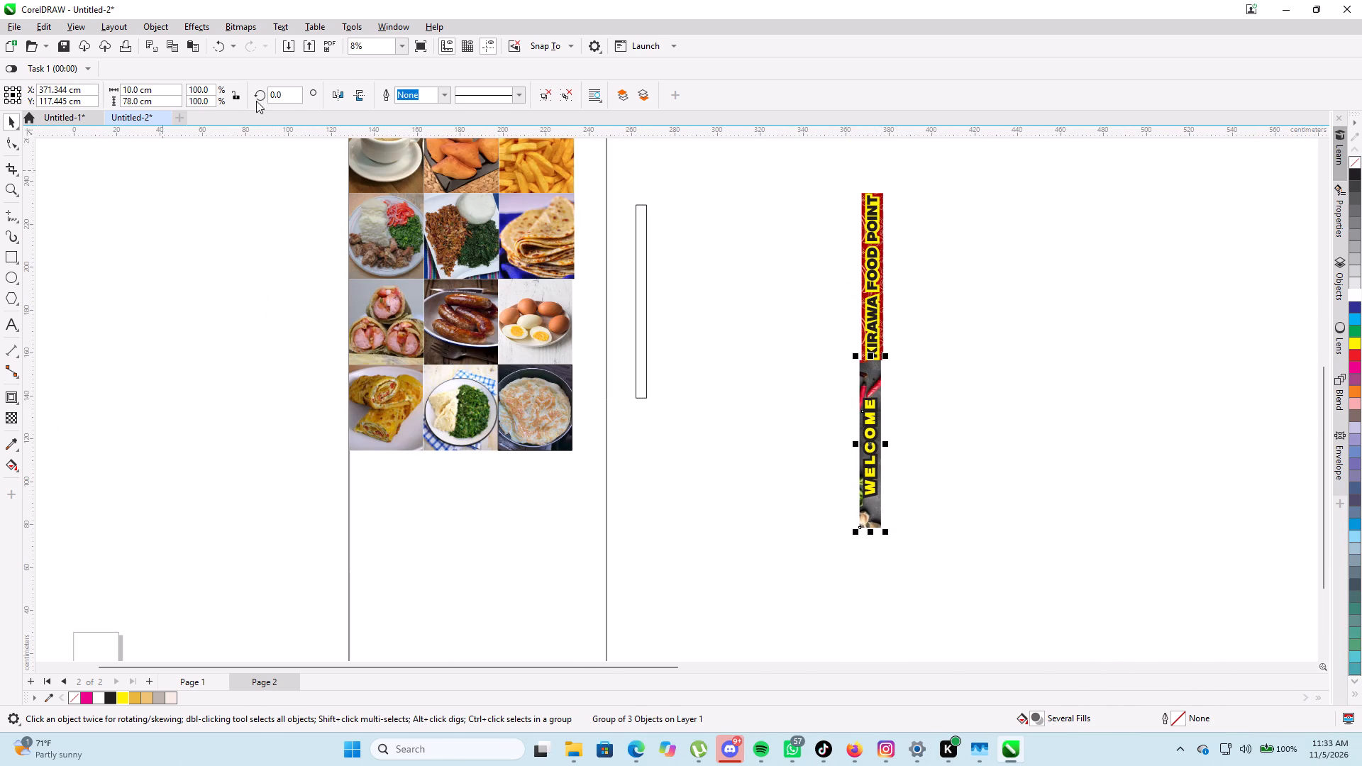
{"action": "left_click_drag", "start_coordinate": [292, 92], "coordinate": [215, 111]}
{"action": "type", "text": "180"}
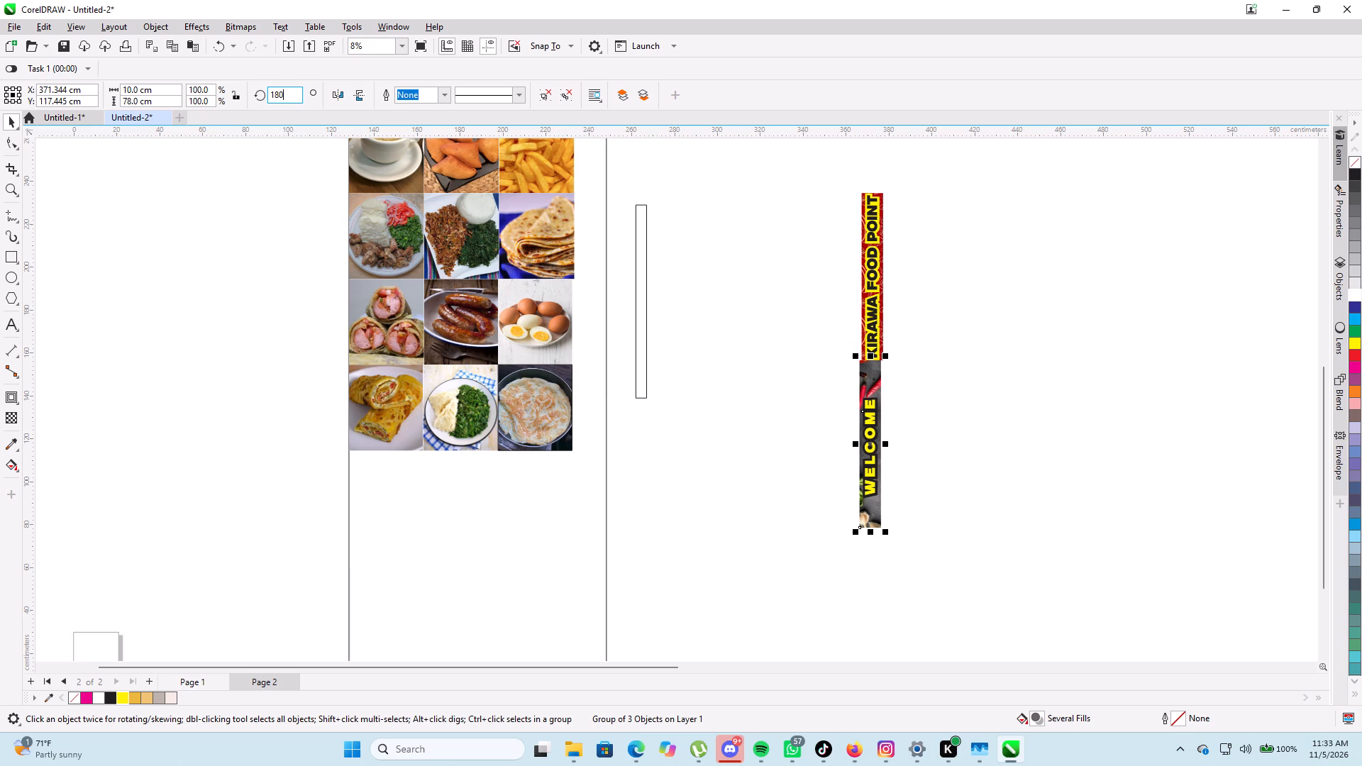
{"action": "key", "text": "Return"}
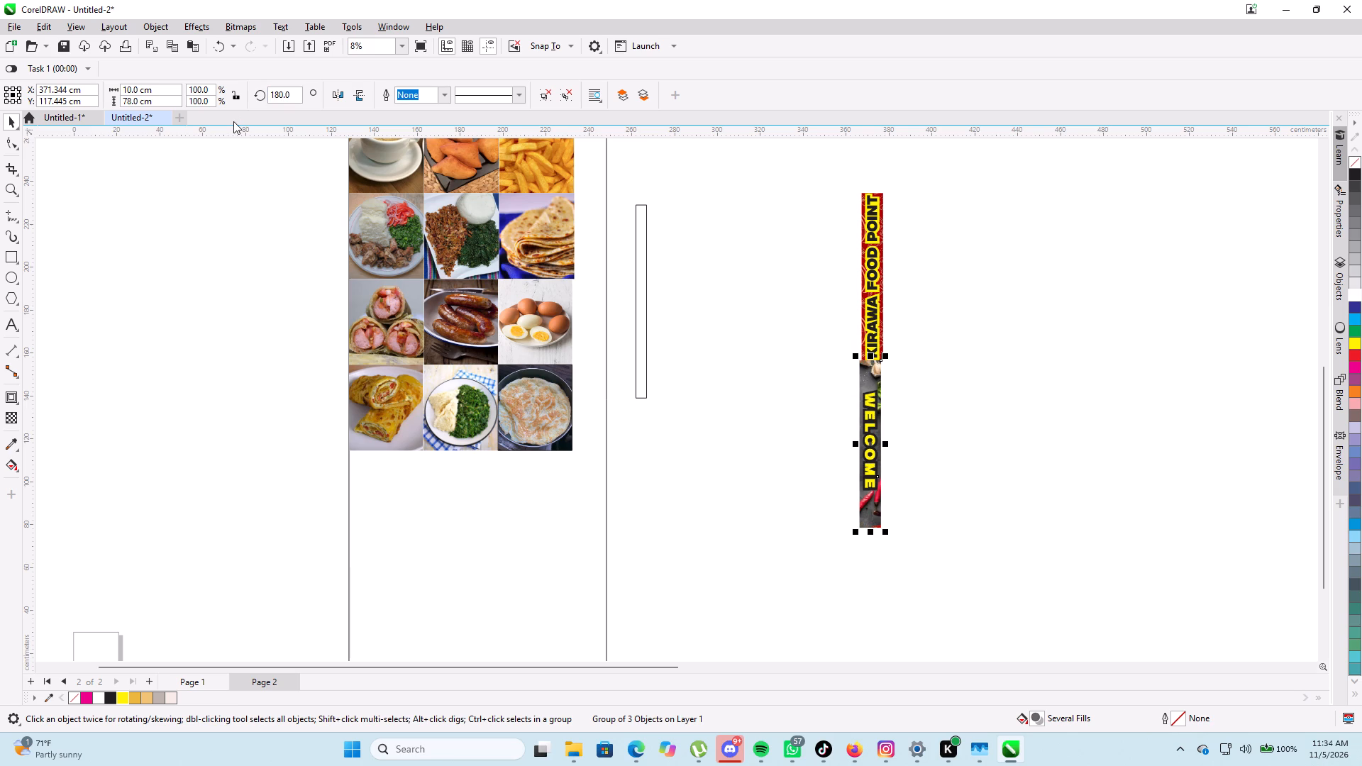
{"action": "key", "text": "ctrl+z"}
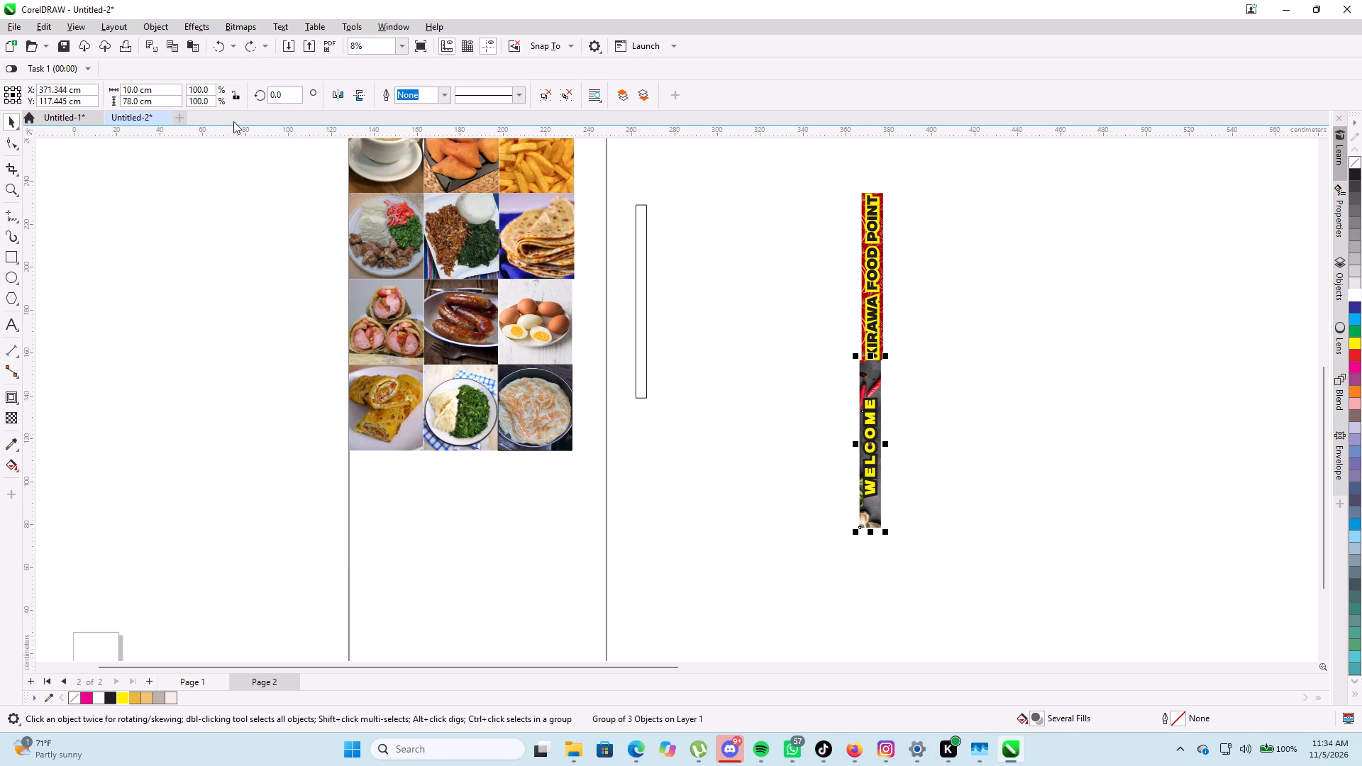
Open the WELCOME banner's rotation angle for editing.
{"action": "left_click", "coordinate": [284, 92]}
Set the rotation angle of the grouped WELCOME banner to 90 degrees.
{"action": "left_click", "coordinate": [875, 433]}
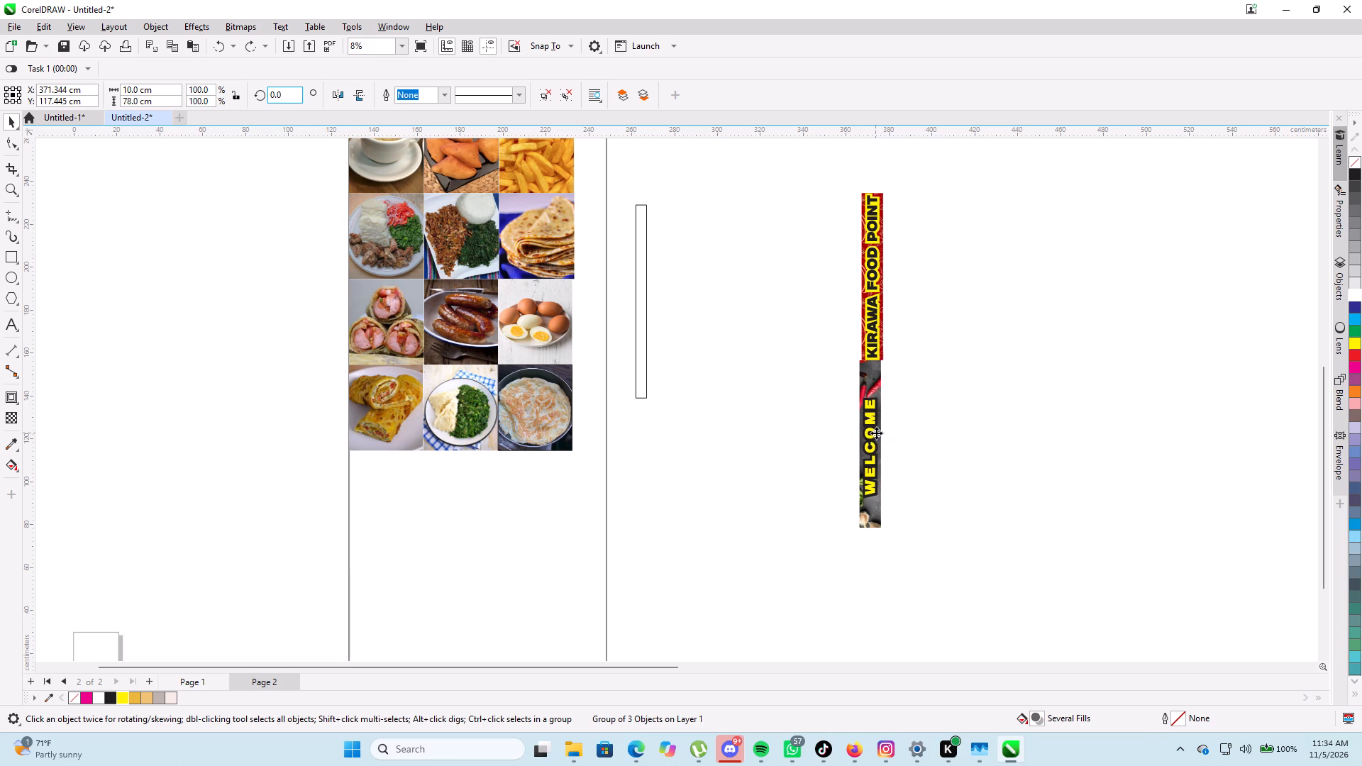
{"action": "left_click", "coordinate": [878, 434]}
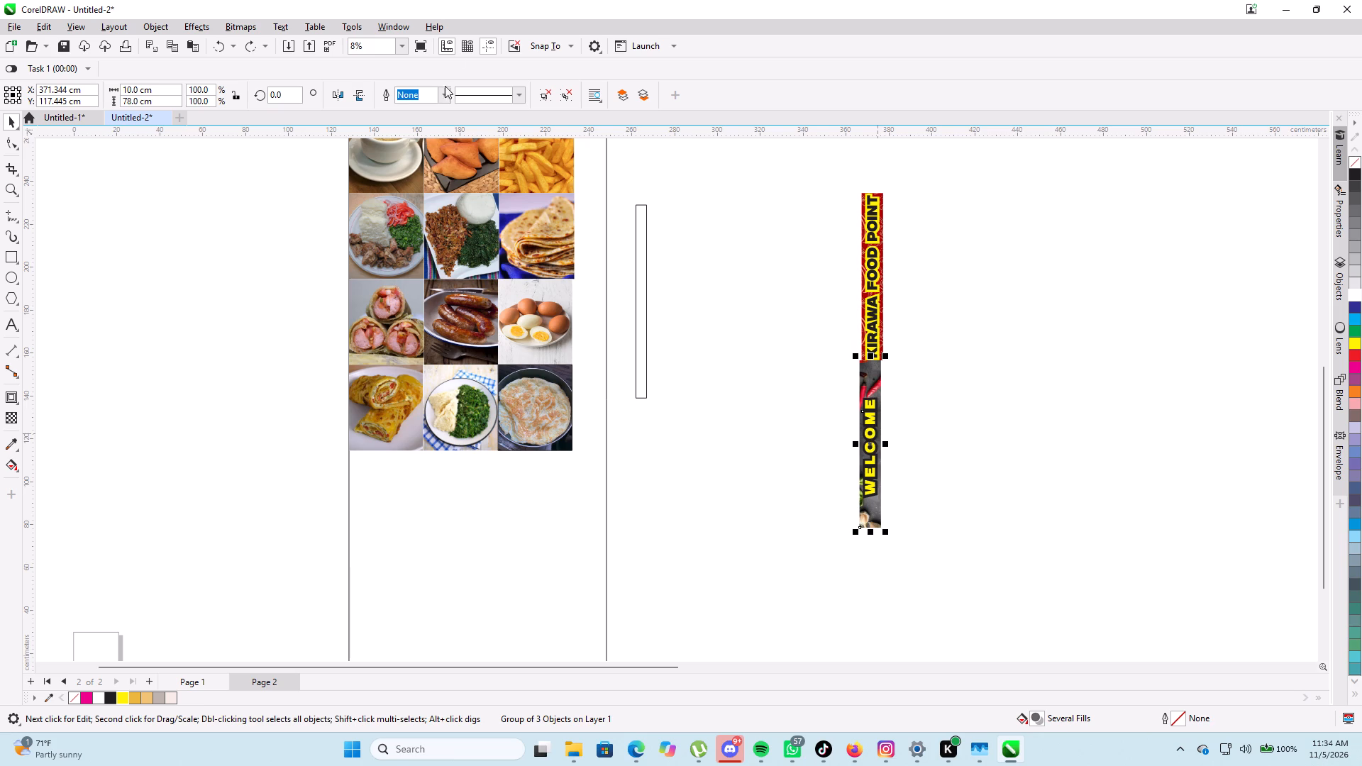
{"action": "left_click", "coordinate": [283, 91]}
{"action": "key", "text": "BackSpace"}
{"action": "key", "text": "BackSpace"}
{"action": "key", "text": "BackSpace"}
{"action": "key", "text": "BackSpace"}
{"action": "key", "text": "BackSpace"}
{"action": "key", "text": "BackSpace"}
{"action": "key", "text": "BackSpace"}
{"action": "key", "text": "BackSpace"}
{"action": "type", "text": "90"}
{"action": "key", "text": "Return"}
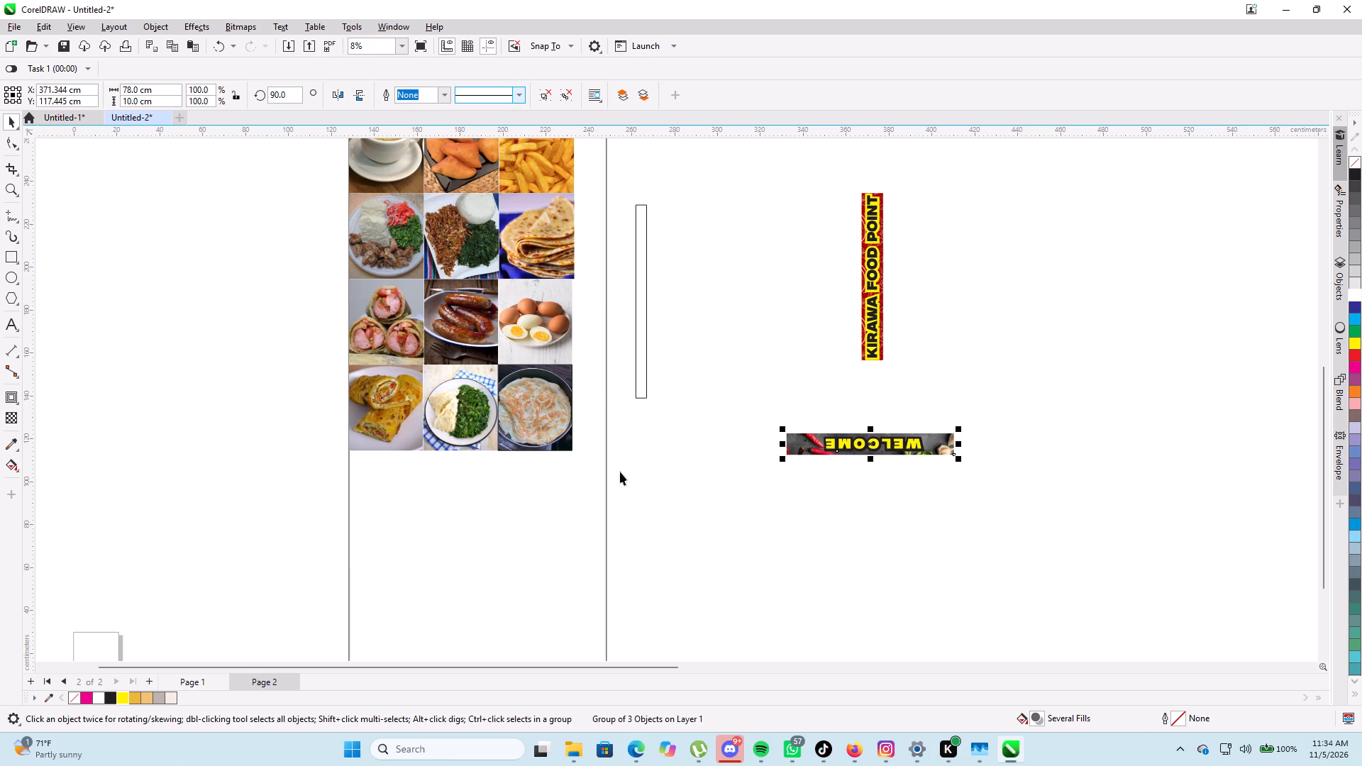
Move the horizontal WELCOME banner directly below the grid's bottom photo row, against the frame's left edge, at X about 167.375 cm.
{"action": "left_click_drag", "start_coordinate": [869, 445], "coordinate": [450, 457]}
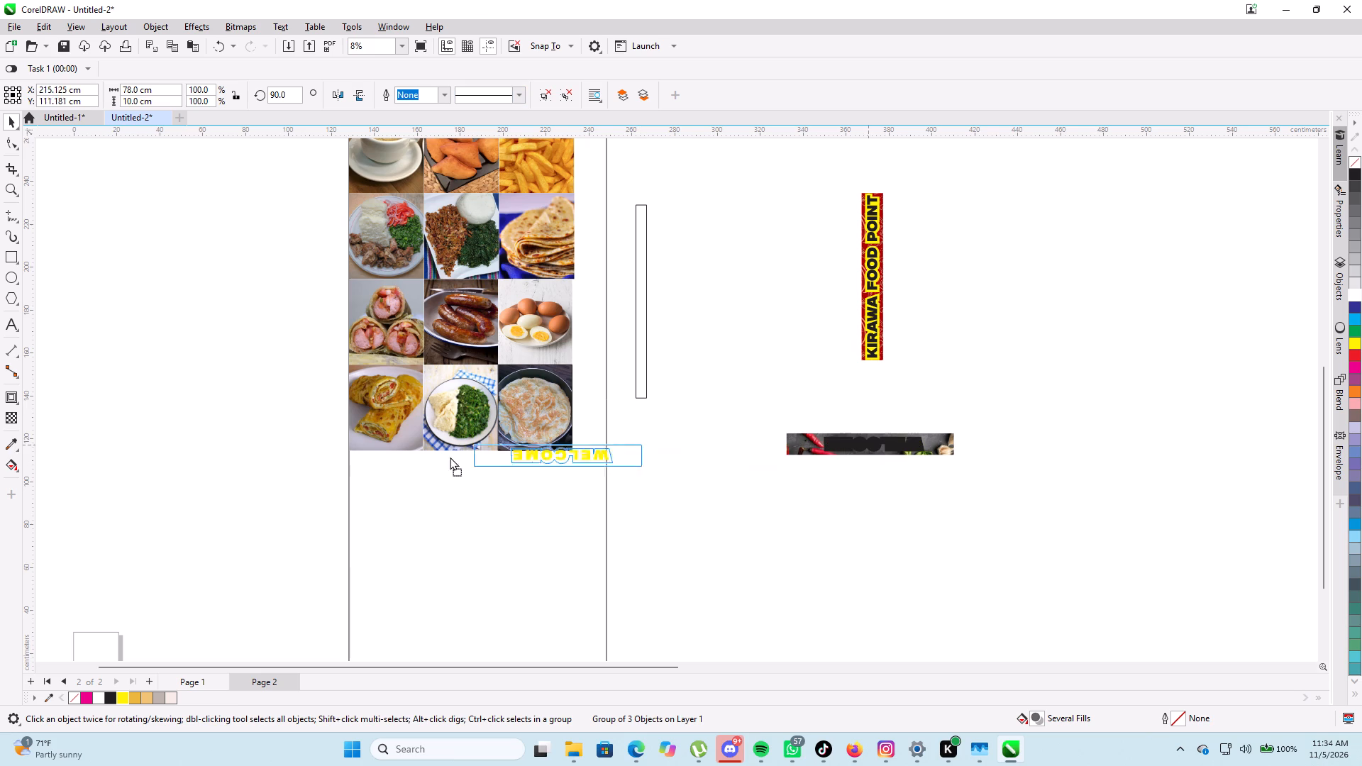
{"action": "left_click_drag", "start_coordinate": [450, 457], "coordinate": [434, 461]}
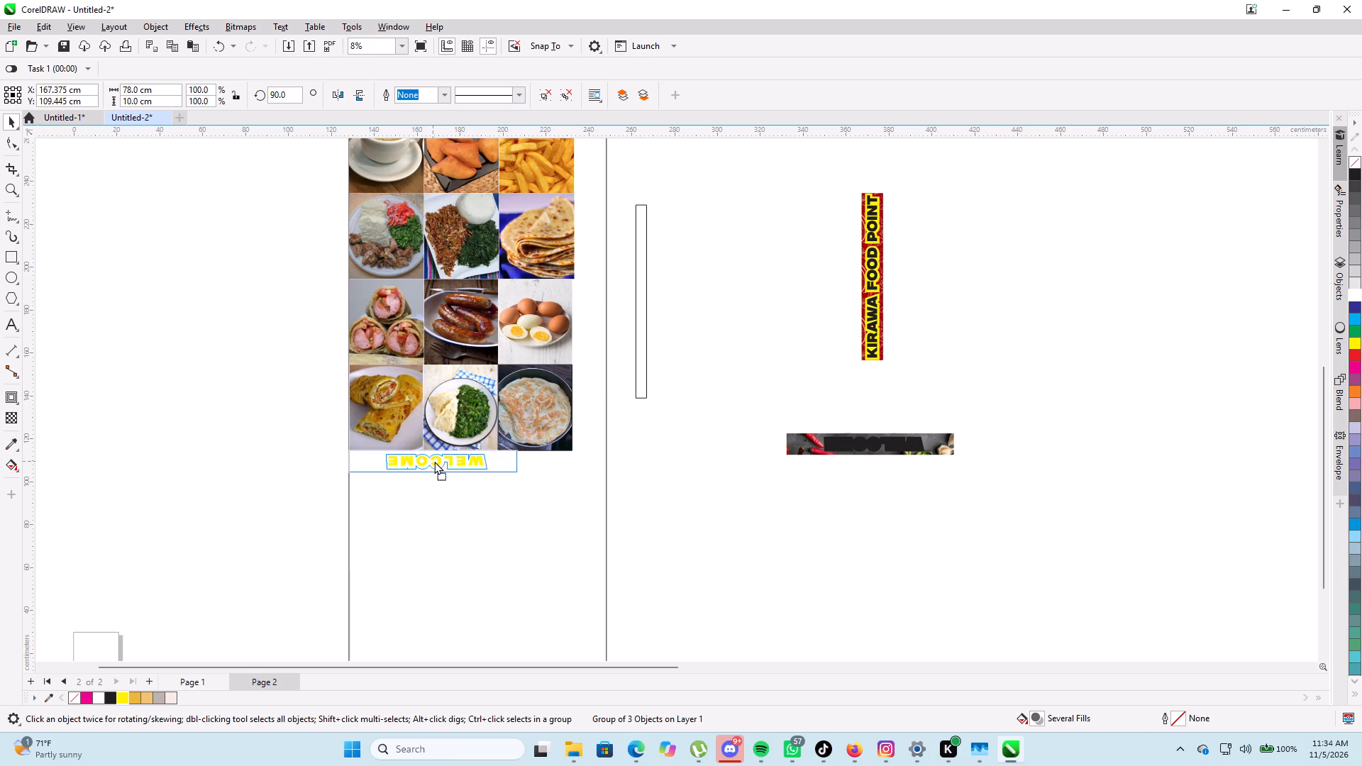
{"action": "left_click_drag", "start_coordinate": [434, 461], "coordinate": [435, 461]}
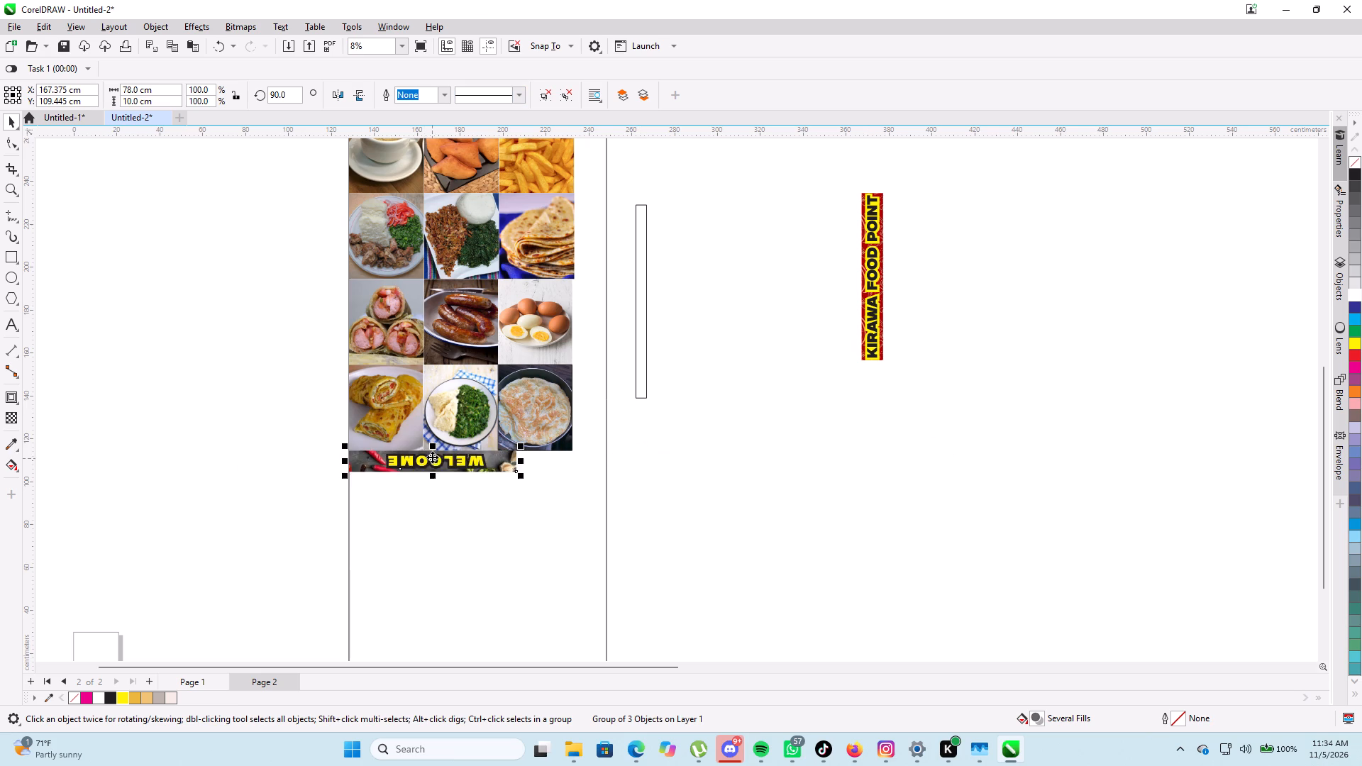
{"action": "scroll", "coordinate": [435, 452], "scroll_direction": "up", "scroll_amount": 6}
{"action": "scroll", "coordinate": [536, 476], "scroll_direction": "up", "scroll_amount": 4}
{"action": "scroll", "coordinate": [369, 457], "scroll_direction": "down", "scroll_amount": 5}
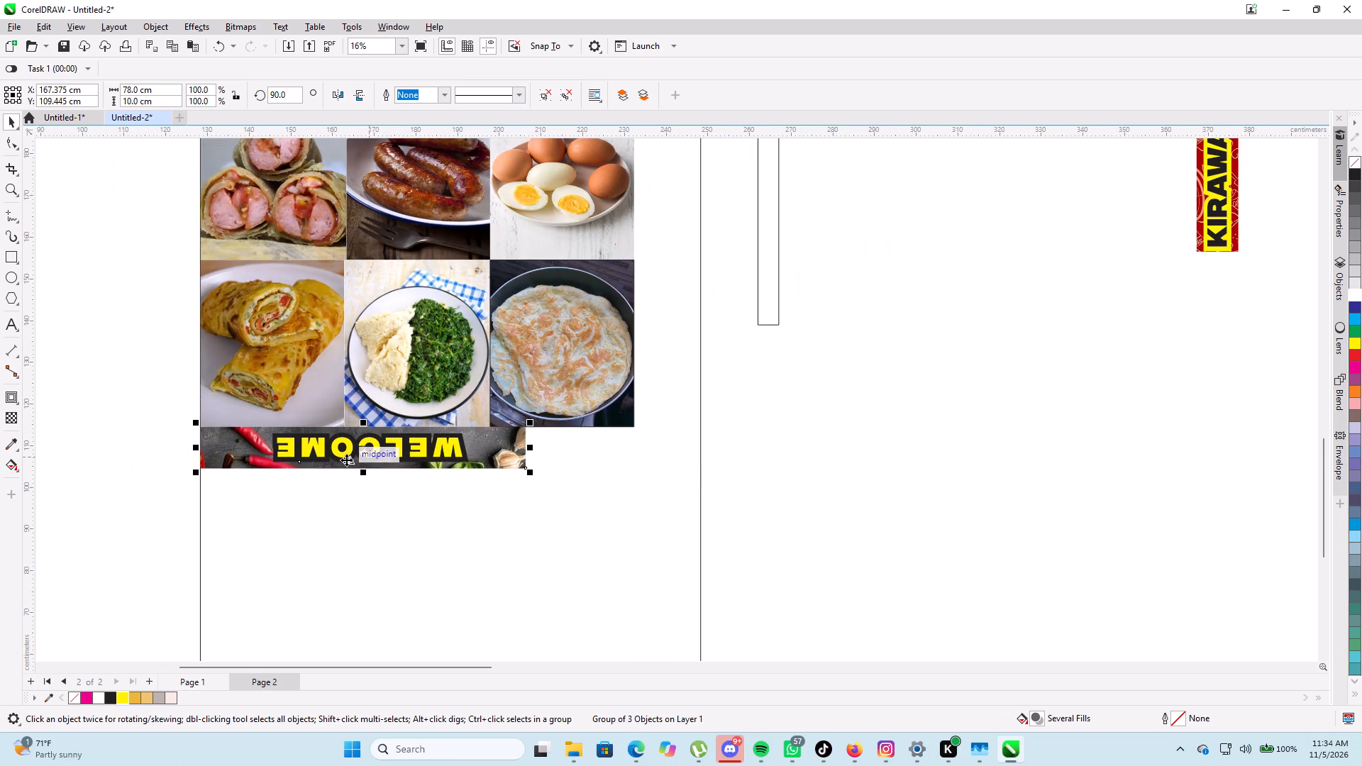
{"action": "left_click", "coordinate": [353, 453]}
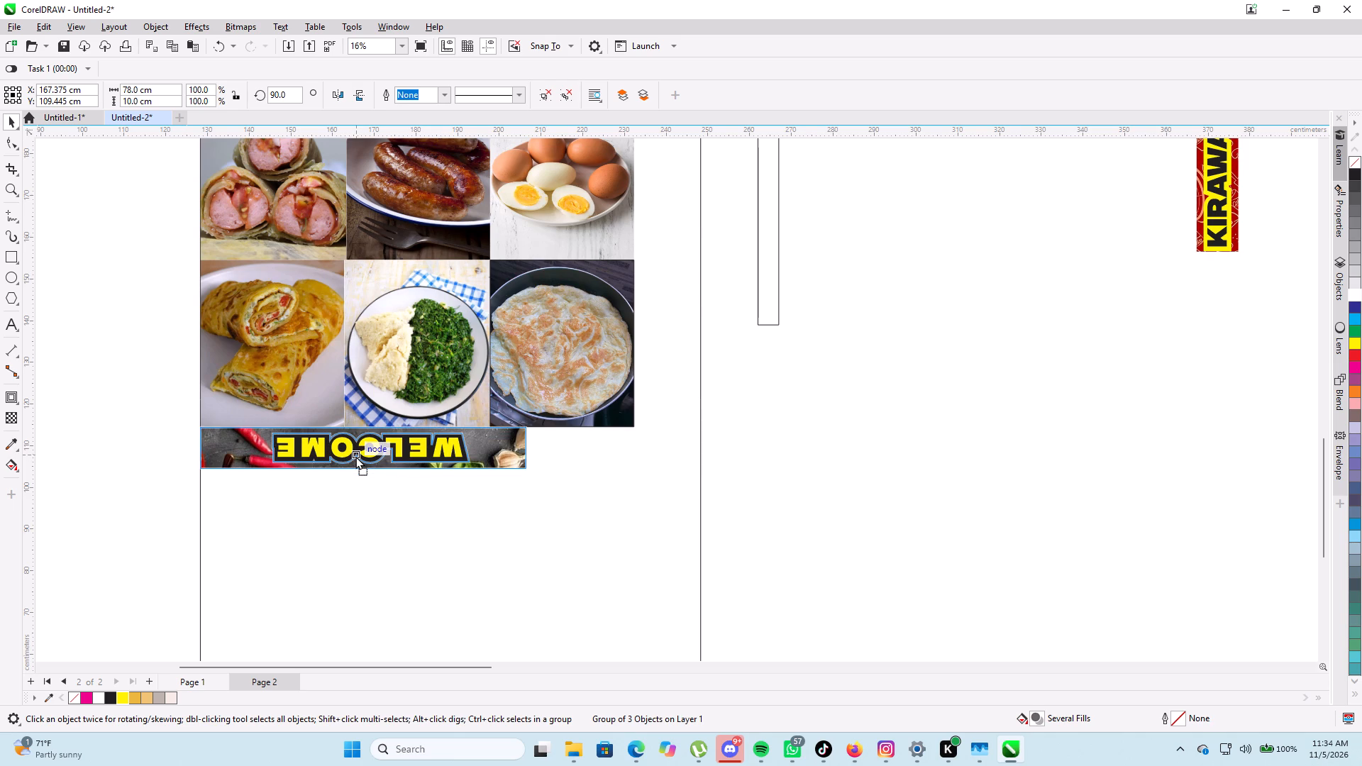
Fine-tune the WELCOME banner's vertical position against the bottom edge of the photo grid, to a Y position of 109.395 cm.
{"action": "scroll", "coordinate": [375, 435], "scroll_direction": "up", "scroll_amount": 6}
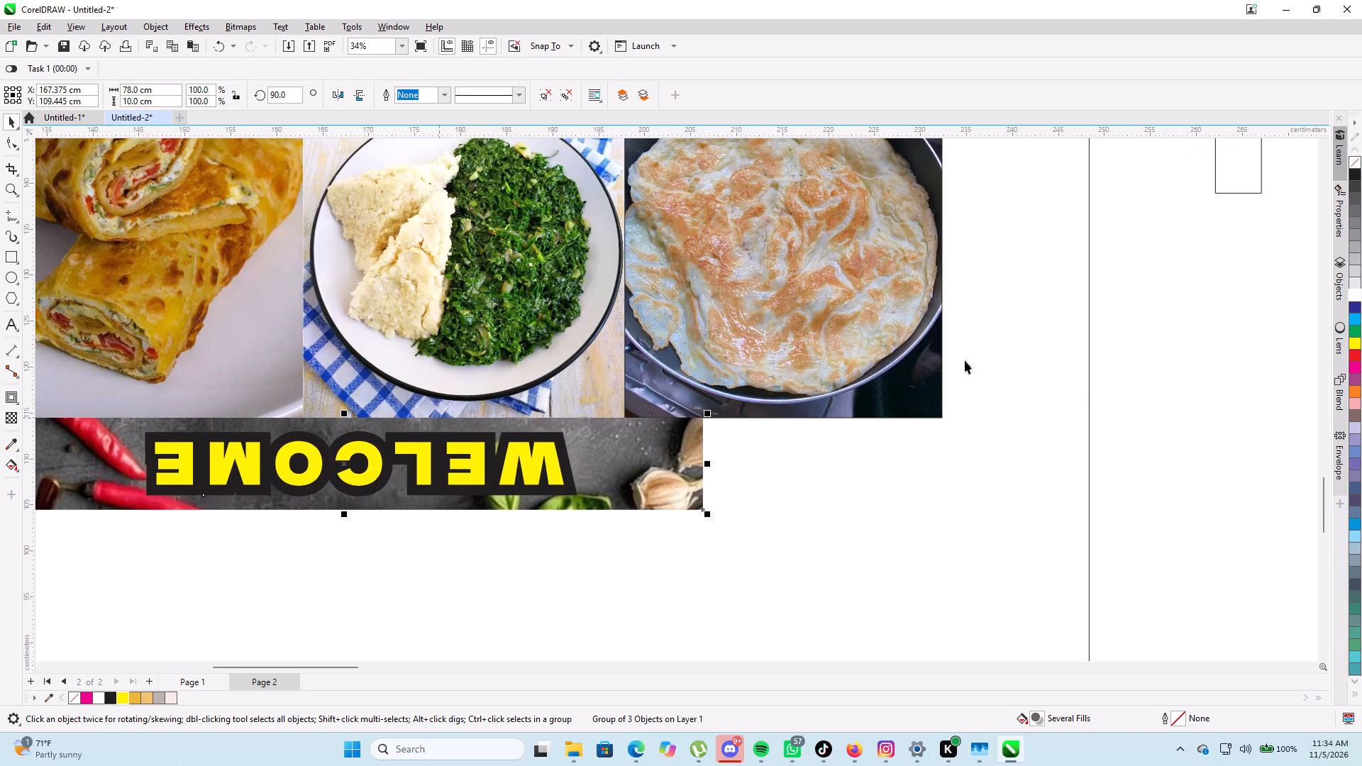
{"action": "key", "text": "Down"}
{"action": "key", "text": "Down"}
{"action": "key", "text": "Down"}
{"action": "key", "text": "Down"}
{"action": "key", "text": "Down"}
{"action": "key", "text": "Down"}
{"action": "key", "text": "Down"}
{"action": "key", "text": "Down"}
{"action": "key", "text": "Down"}
{"action": "key", "text": "Down"}
{"action": "key", "text": "Down"}
{"action": "key", "text": "Down"}
{"action": "key", "text": "Down"}
{"action": "key", "text": "Down"}
{"action": "key", "text": "Down"}
{"action": "key", "text": "Down"}
{"action": "key", "text": "Down"}
{"action": "key", "text": "Down"}
{"action": "key", "text": "Down"}
{"action": "key", "text": "Down"}
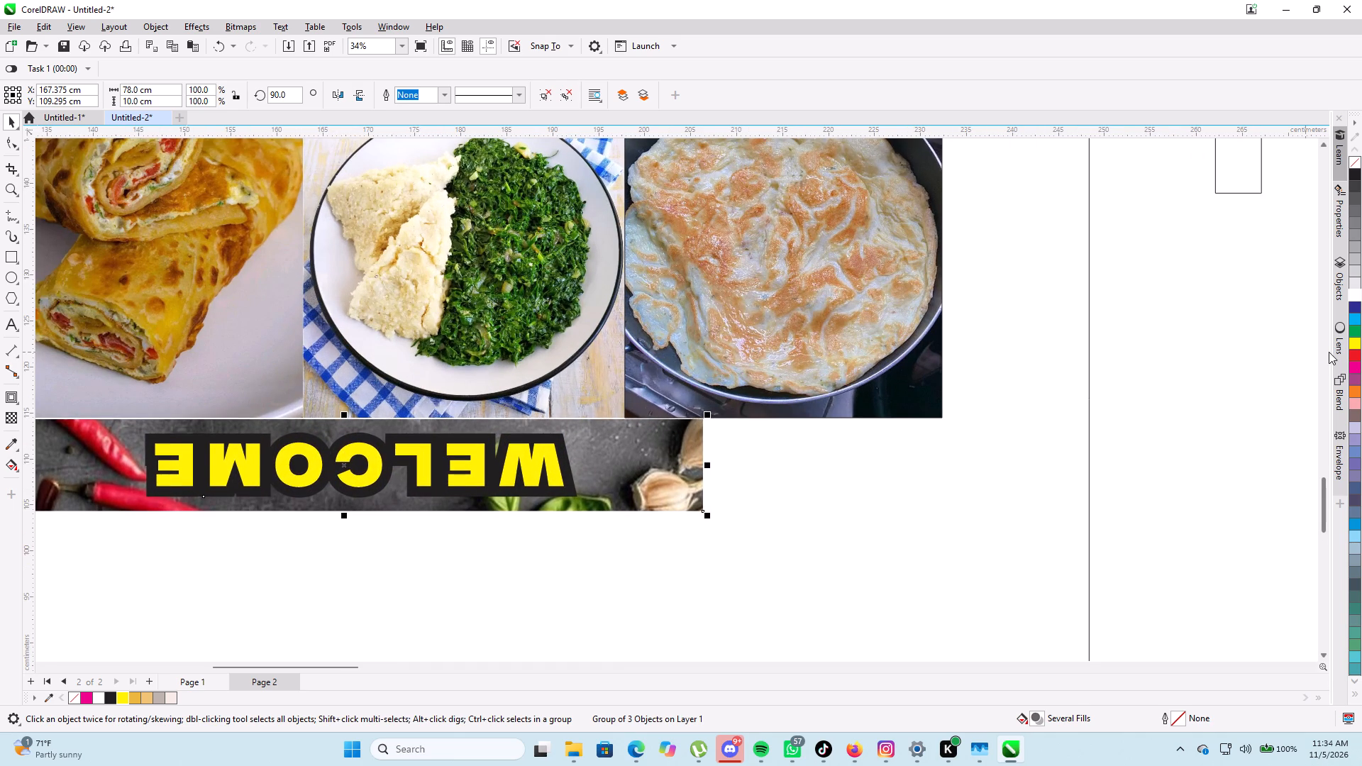
{"action": "key", "text": "Up"}
{"action": "key", "text": "Up"}
{"action": "key", "text": "Up"}
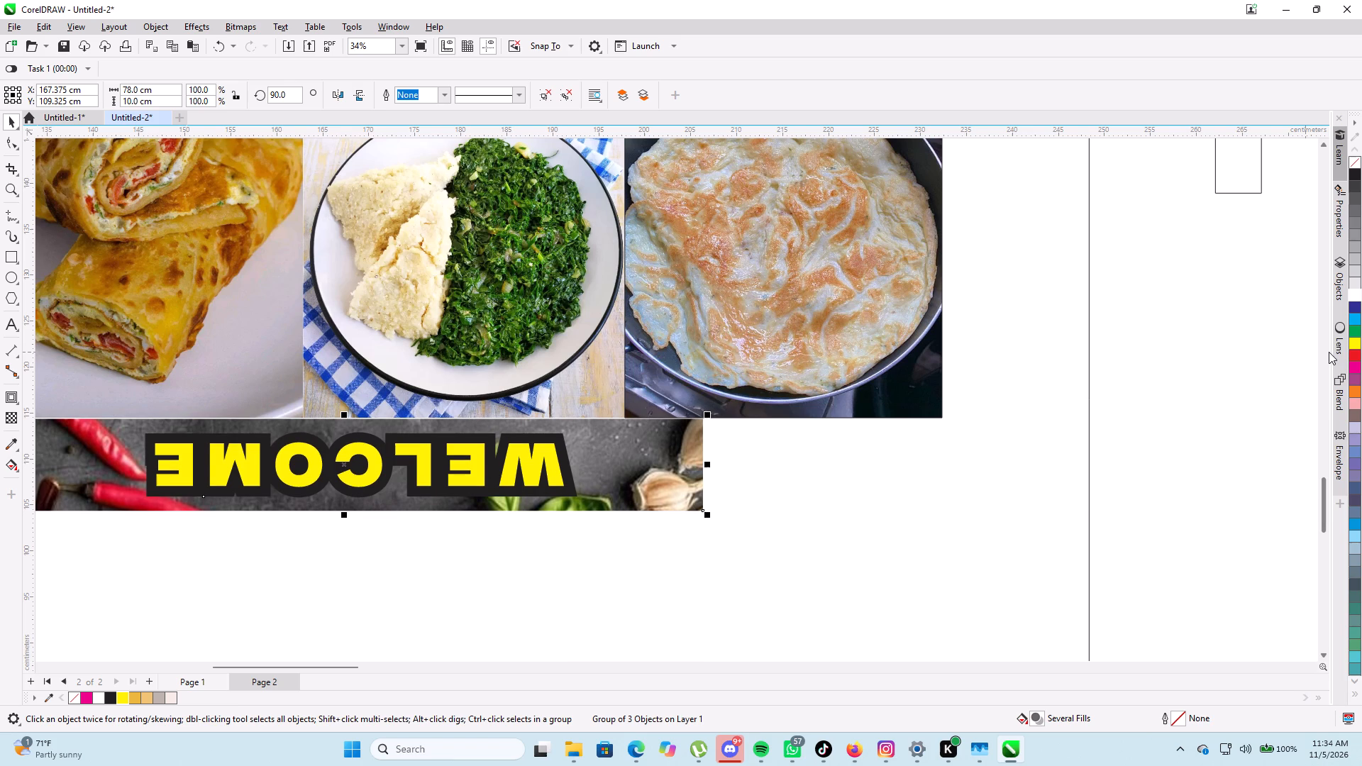
{"action": "key", "text": "Up"}
{"action": "key", "text": "Up"}
{"action": "key", "text": "Up"}
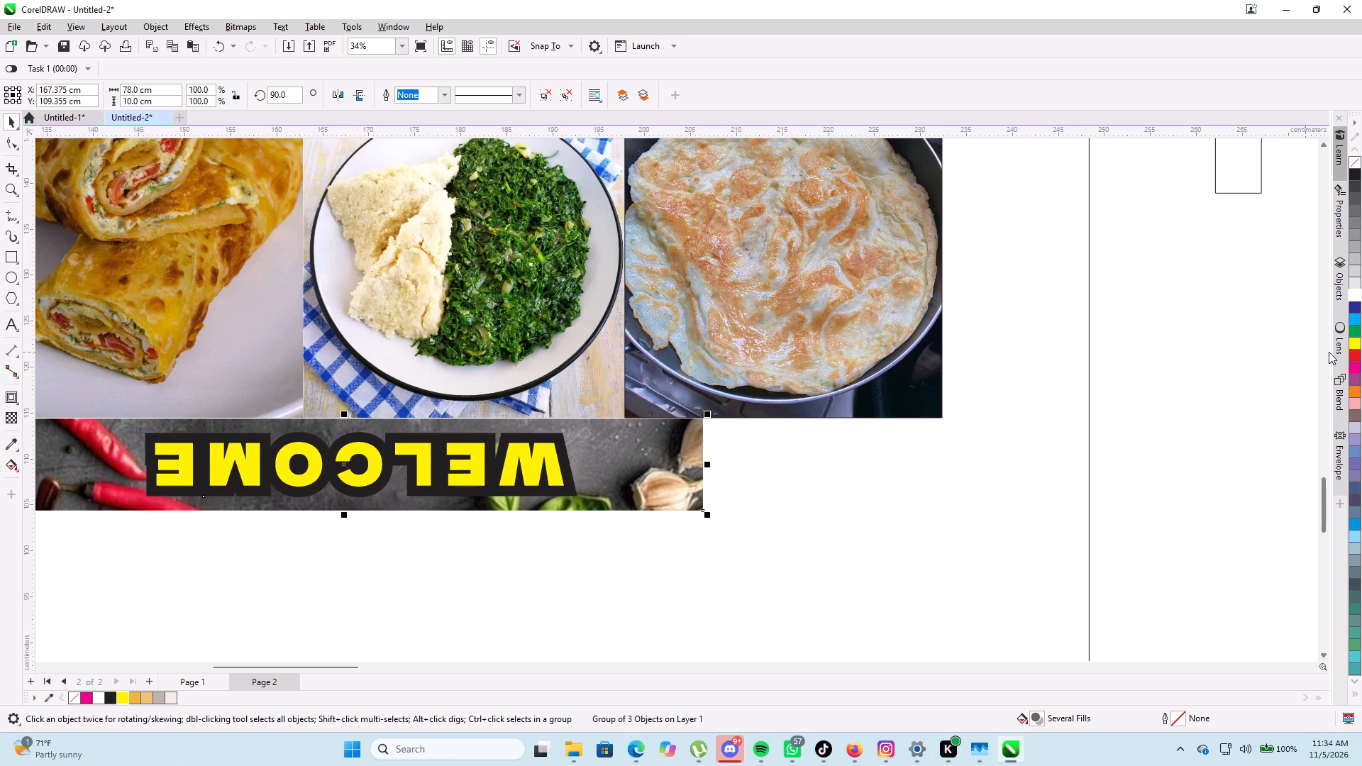
{"action": "key", "text": "Up"}
{"action": "key", "text": "Up"}
{"action": "key", "text": "Up"}
{"action": "key", "text": "Up"}
{"action": "key", "text": "Down"}
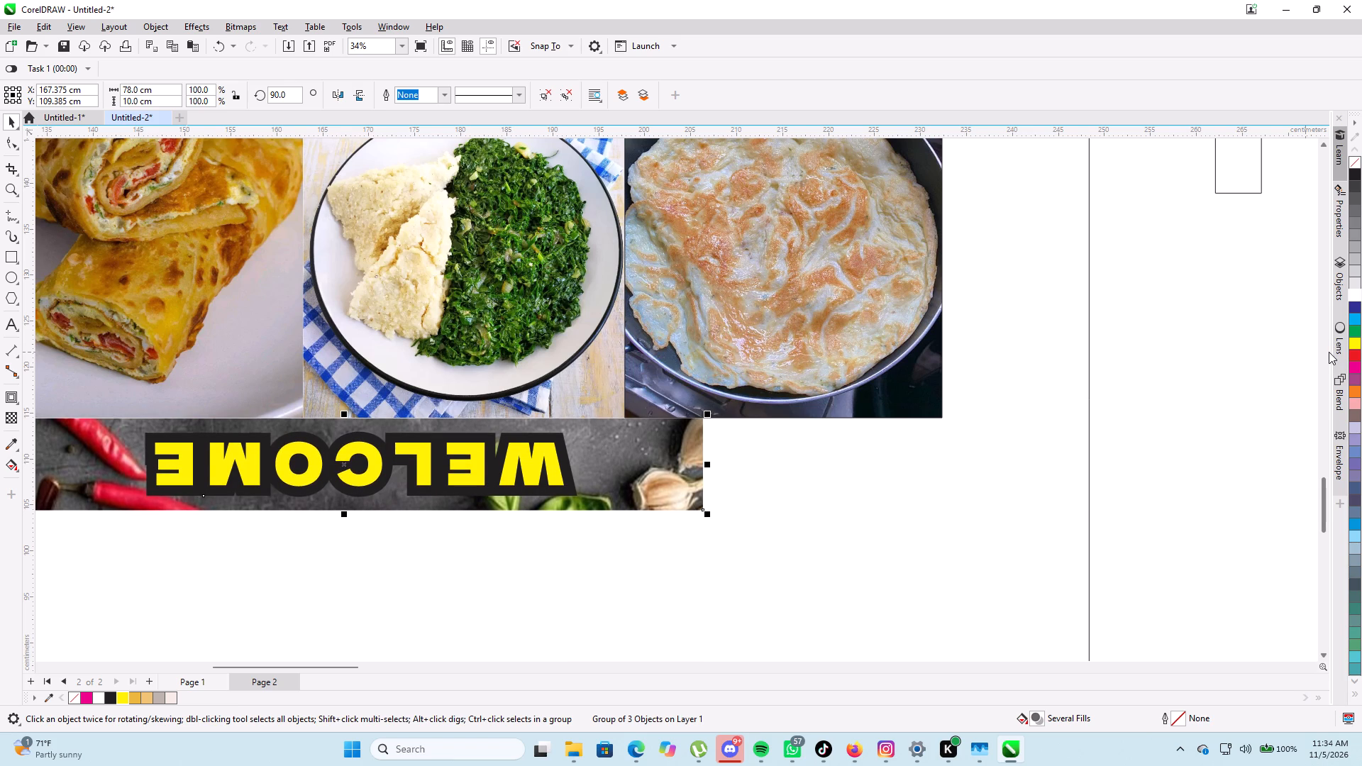
{"action": "key", "text": "Up"}
{"action": "scroll", "coordinate": [1279, 252], "scroll_direction": "up", "scroll_amount": 5}
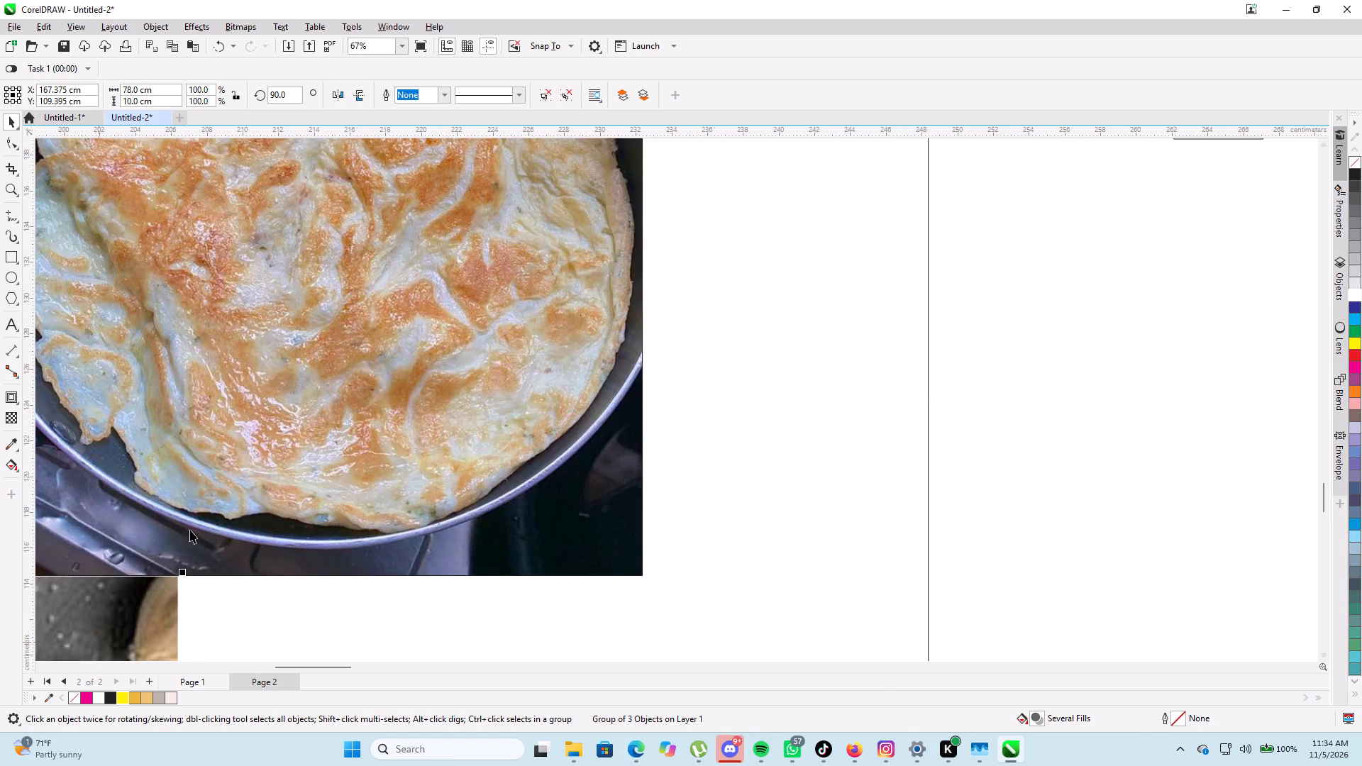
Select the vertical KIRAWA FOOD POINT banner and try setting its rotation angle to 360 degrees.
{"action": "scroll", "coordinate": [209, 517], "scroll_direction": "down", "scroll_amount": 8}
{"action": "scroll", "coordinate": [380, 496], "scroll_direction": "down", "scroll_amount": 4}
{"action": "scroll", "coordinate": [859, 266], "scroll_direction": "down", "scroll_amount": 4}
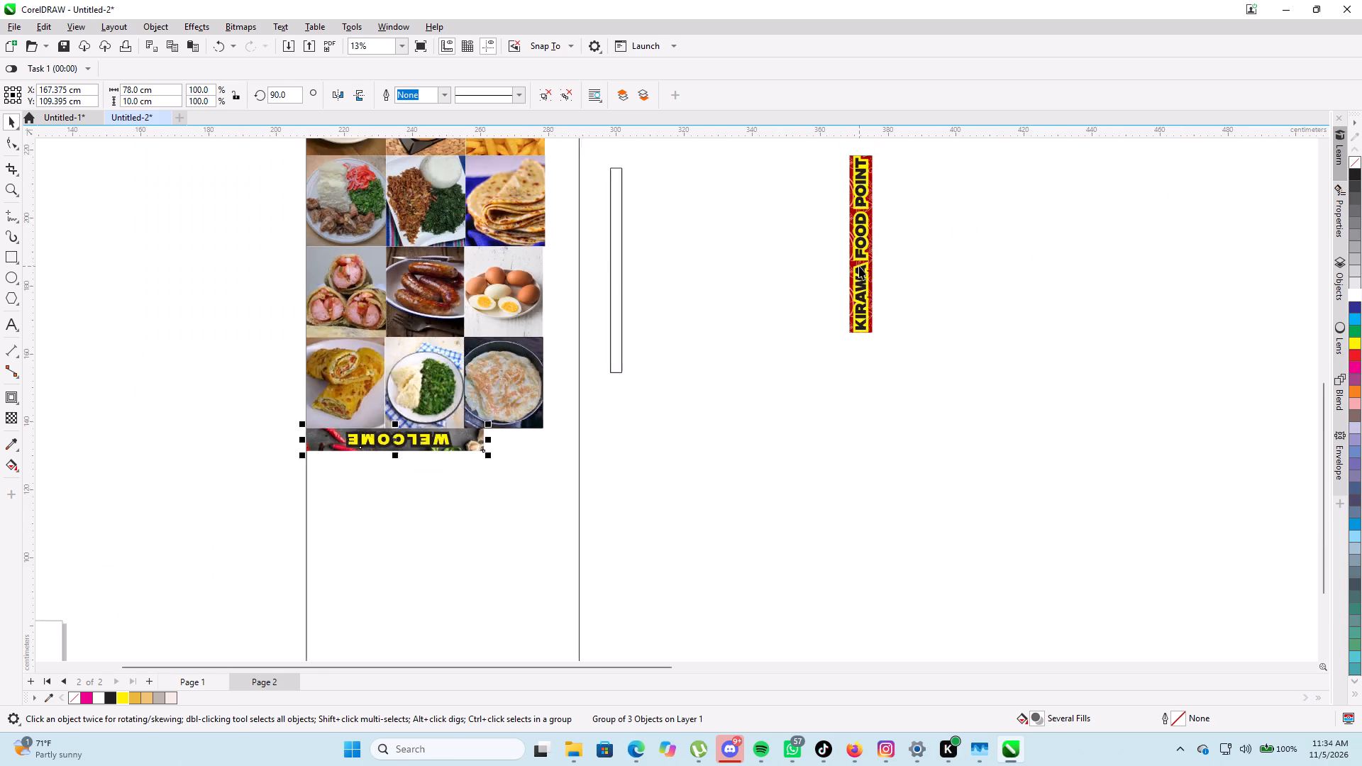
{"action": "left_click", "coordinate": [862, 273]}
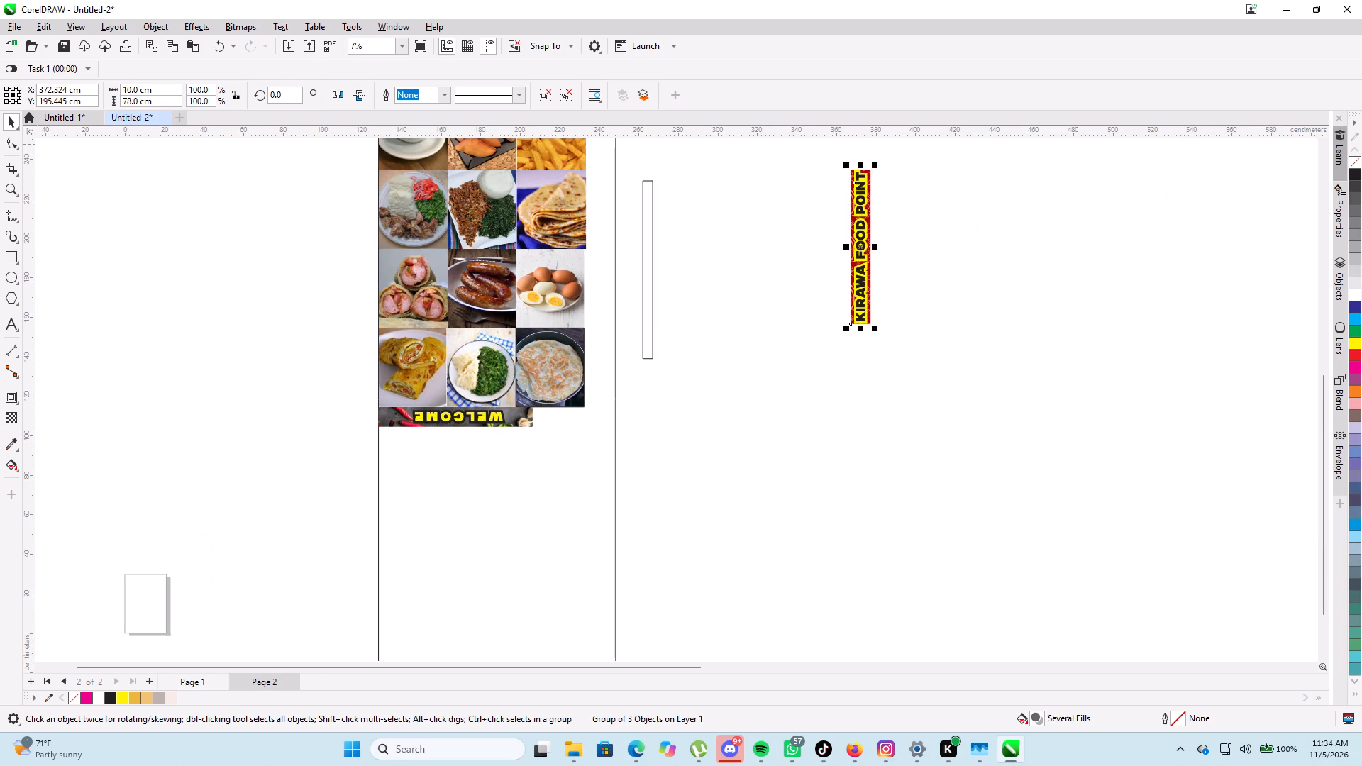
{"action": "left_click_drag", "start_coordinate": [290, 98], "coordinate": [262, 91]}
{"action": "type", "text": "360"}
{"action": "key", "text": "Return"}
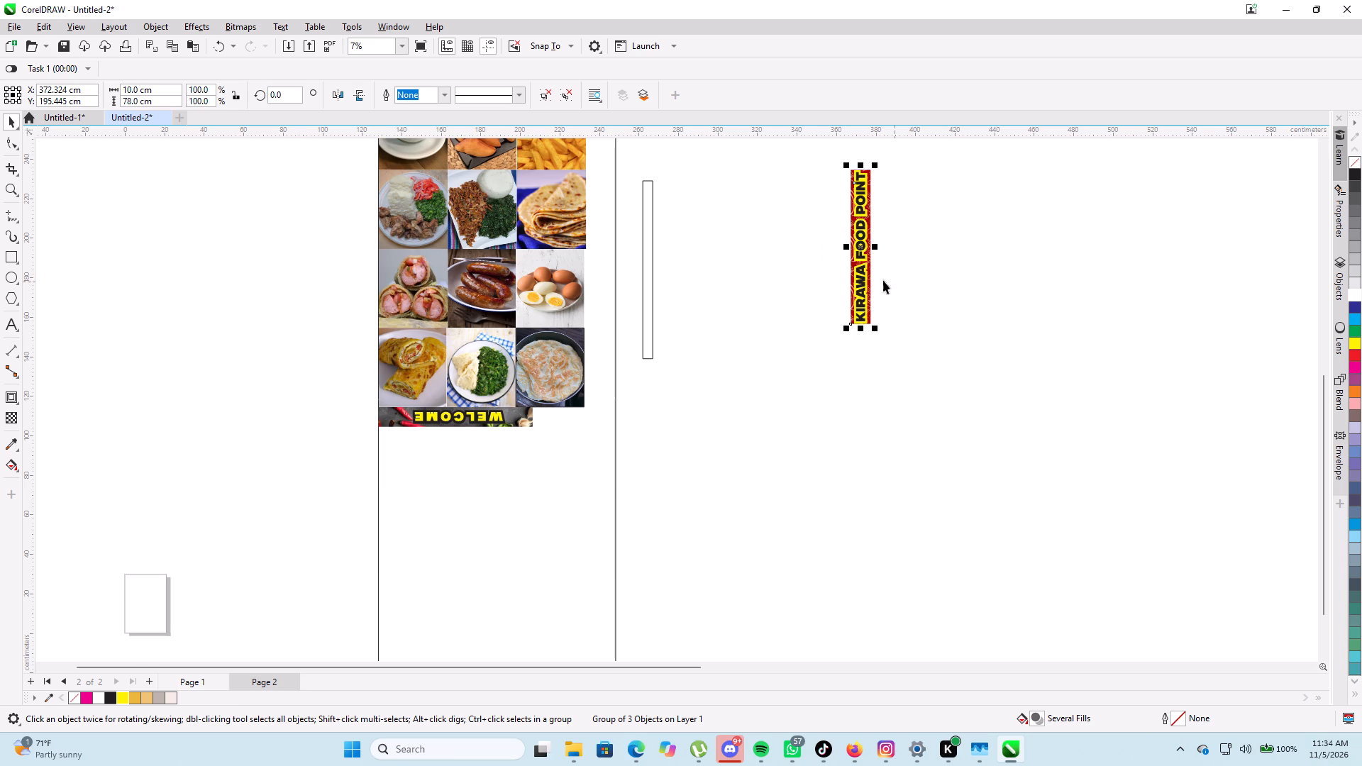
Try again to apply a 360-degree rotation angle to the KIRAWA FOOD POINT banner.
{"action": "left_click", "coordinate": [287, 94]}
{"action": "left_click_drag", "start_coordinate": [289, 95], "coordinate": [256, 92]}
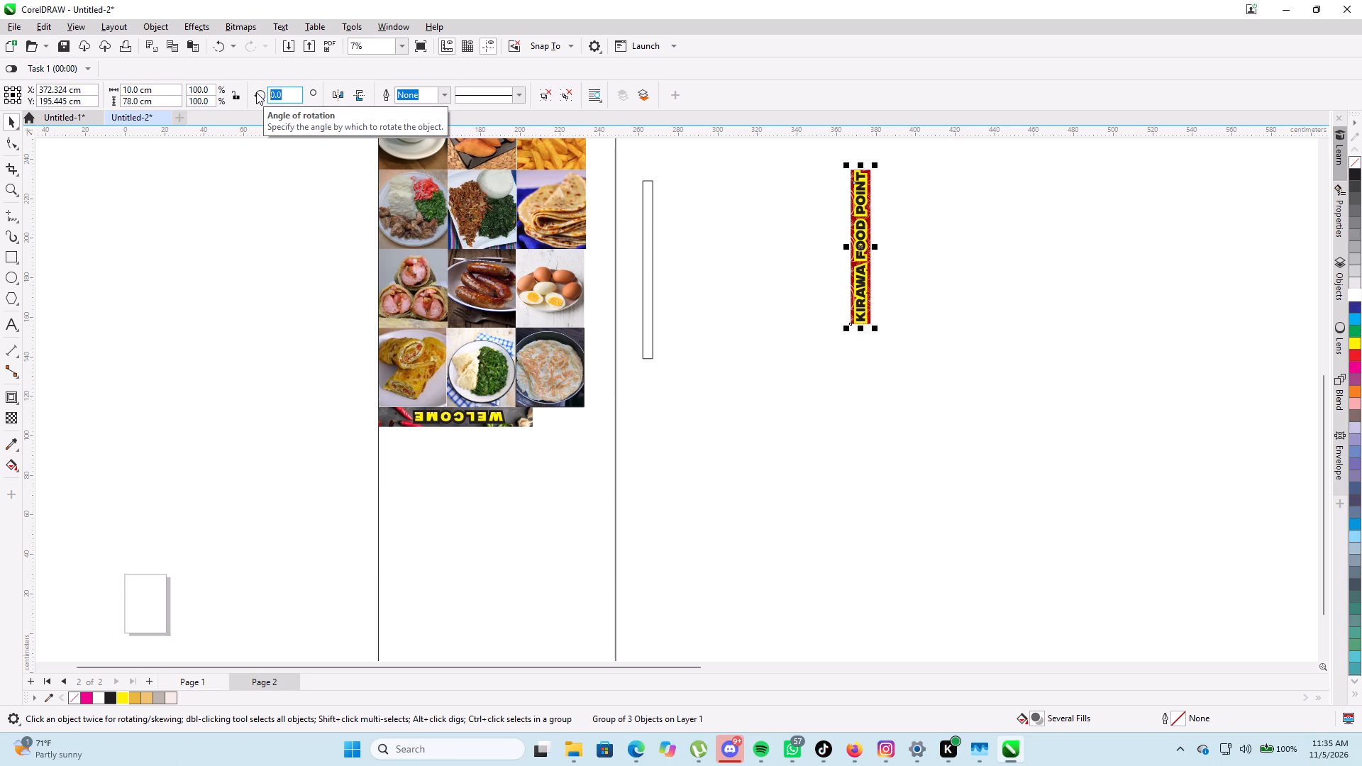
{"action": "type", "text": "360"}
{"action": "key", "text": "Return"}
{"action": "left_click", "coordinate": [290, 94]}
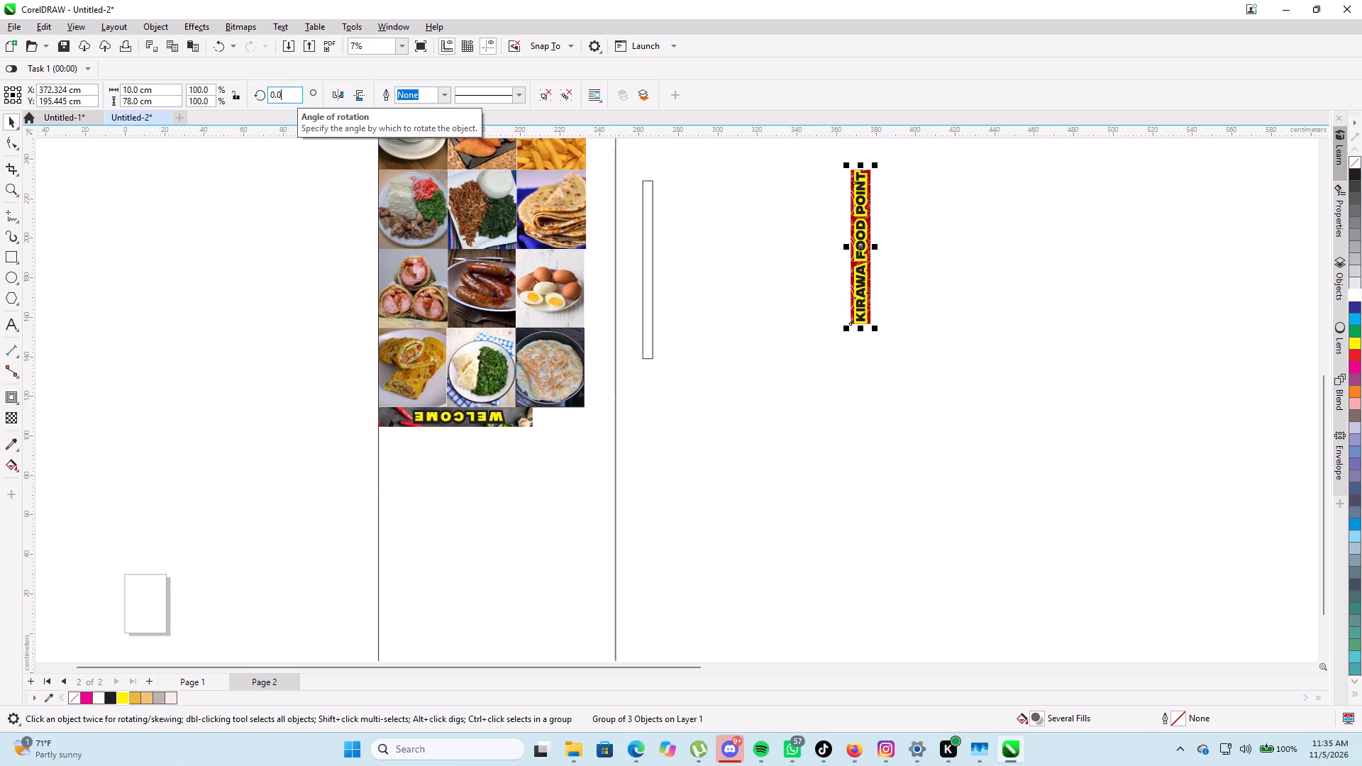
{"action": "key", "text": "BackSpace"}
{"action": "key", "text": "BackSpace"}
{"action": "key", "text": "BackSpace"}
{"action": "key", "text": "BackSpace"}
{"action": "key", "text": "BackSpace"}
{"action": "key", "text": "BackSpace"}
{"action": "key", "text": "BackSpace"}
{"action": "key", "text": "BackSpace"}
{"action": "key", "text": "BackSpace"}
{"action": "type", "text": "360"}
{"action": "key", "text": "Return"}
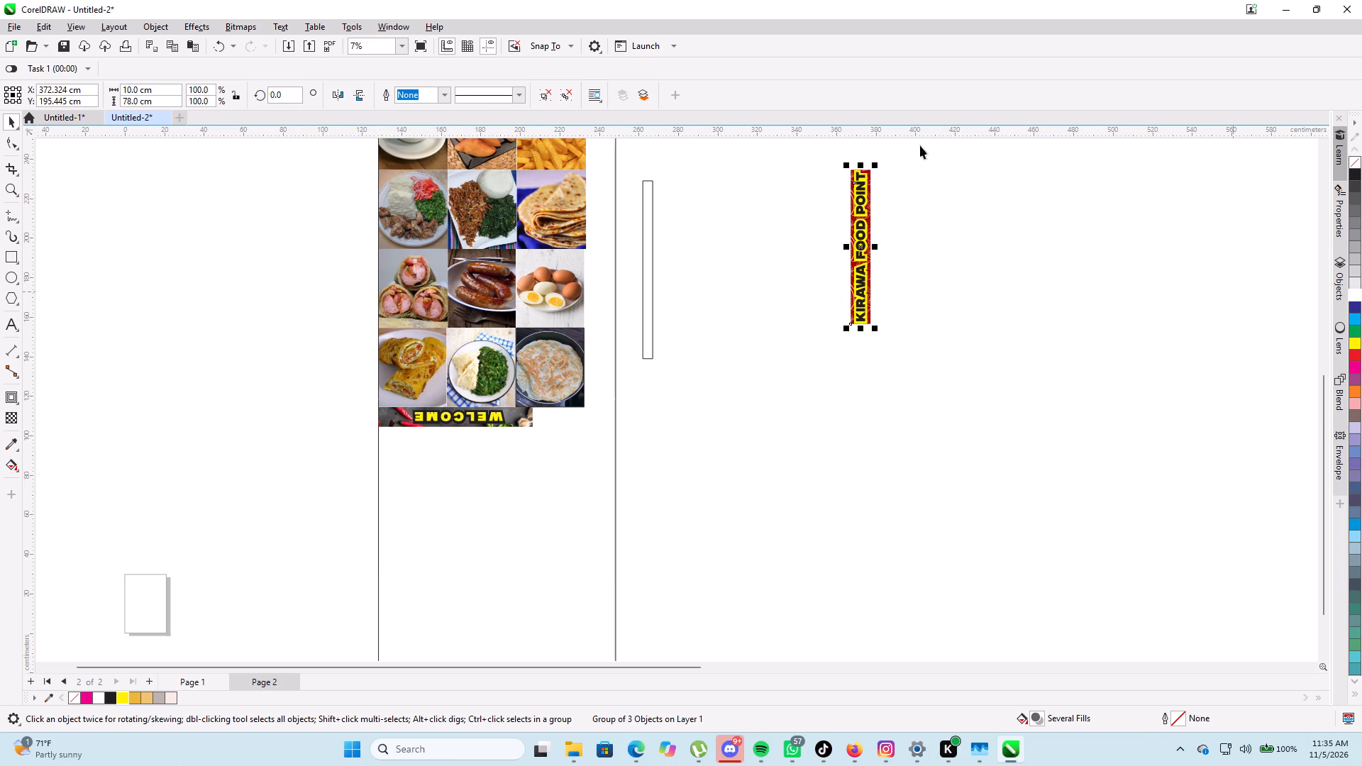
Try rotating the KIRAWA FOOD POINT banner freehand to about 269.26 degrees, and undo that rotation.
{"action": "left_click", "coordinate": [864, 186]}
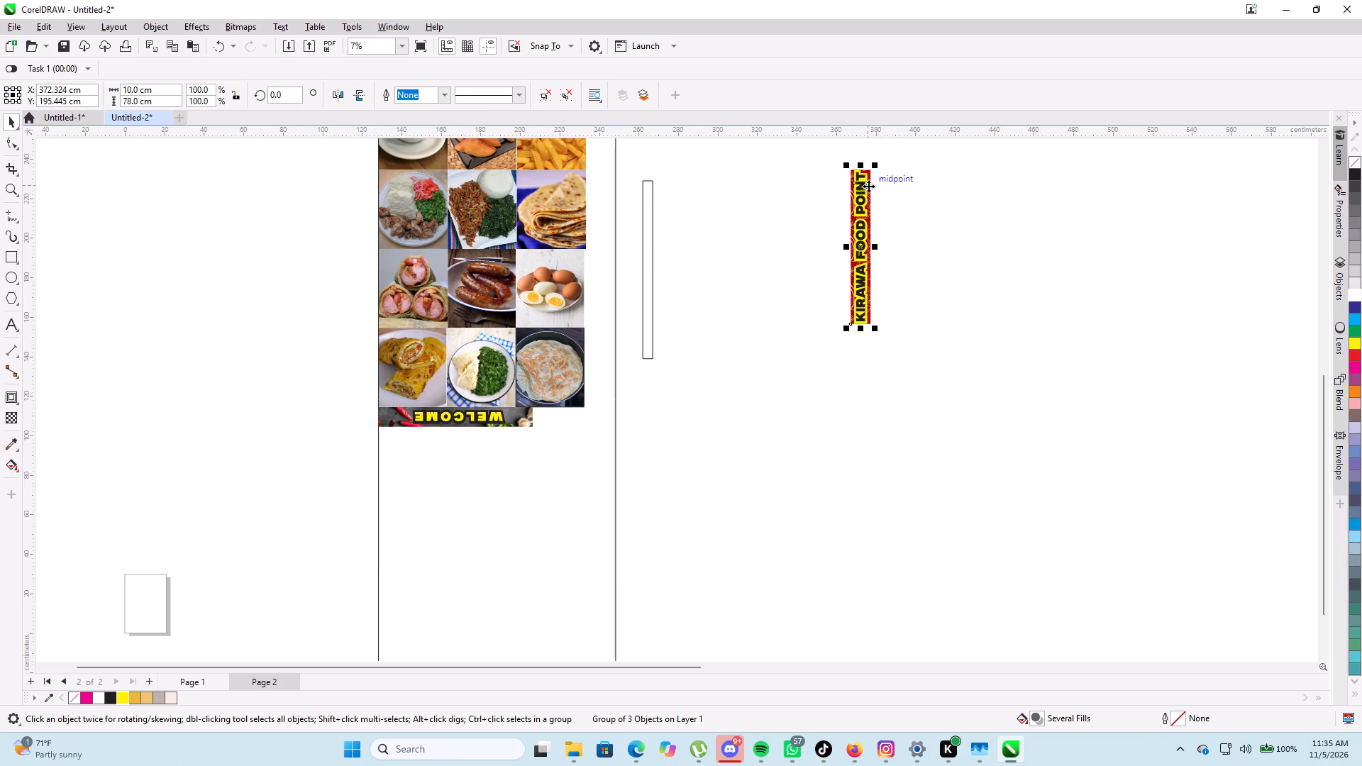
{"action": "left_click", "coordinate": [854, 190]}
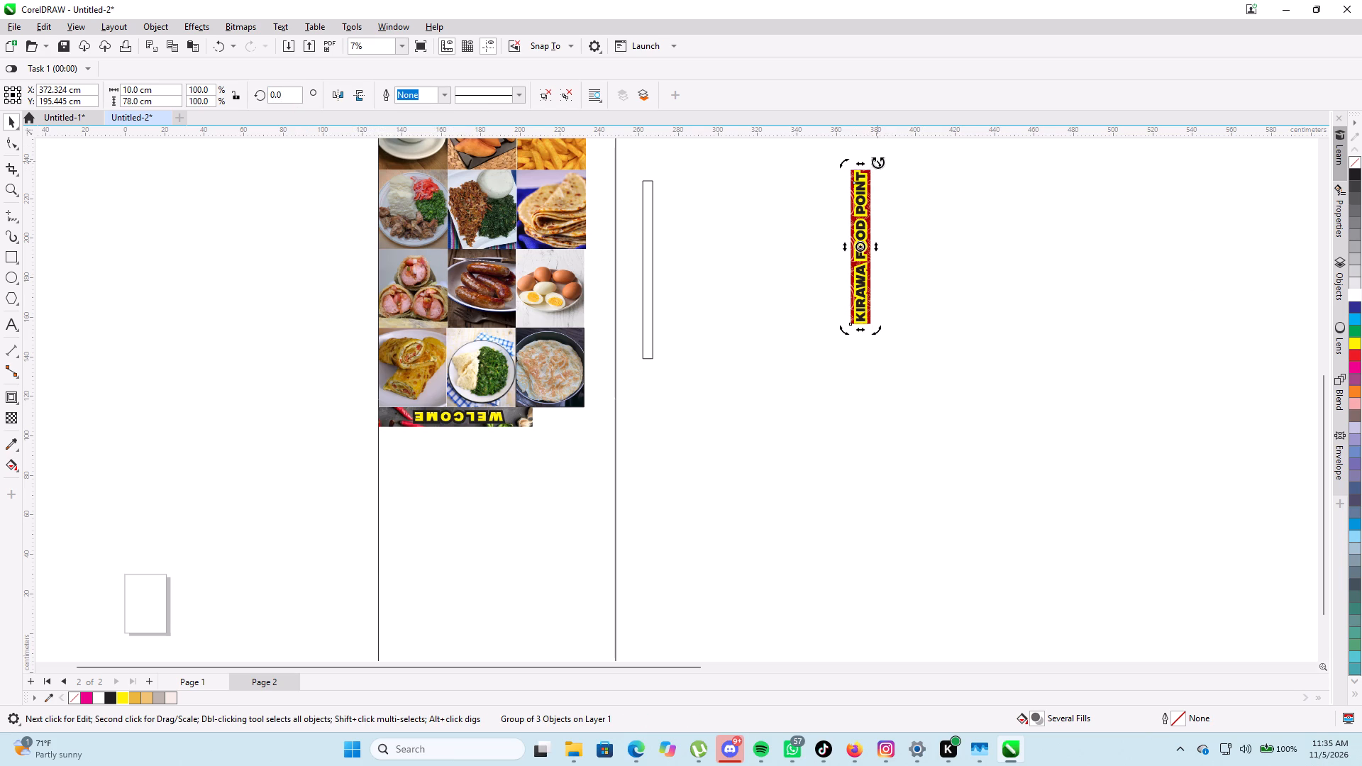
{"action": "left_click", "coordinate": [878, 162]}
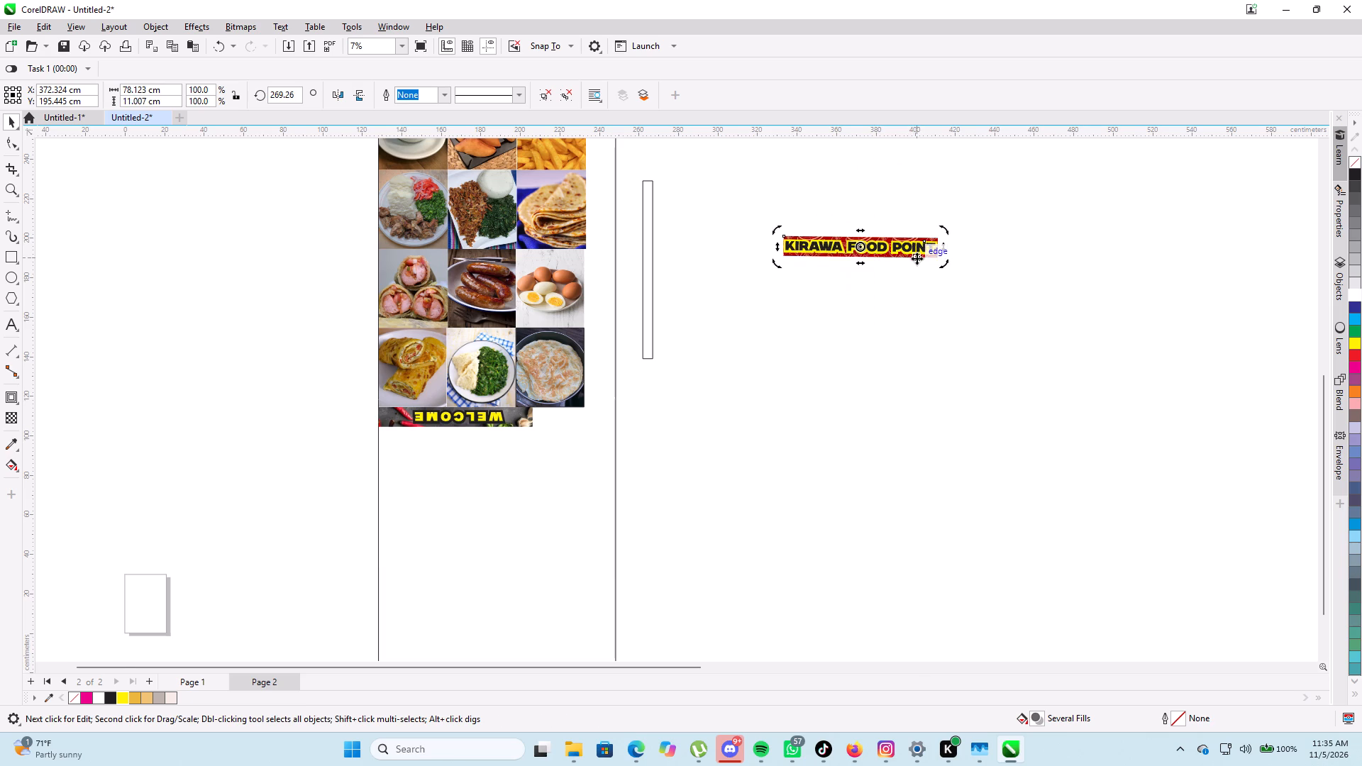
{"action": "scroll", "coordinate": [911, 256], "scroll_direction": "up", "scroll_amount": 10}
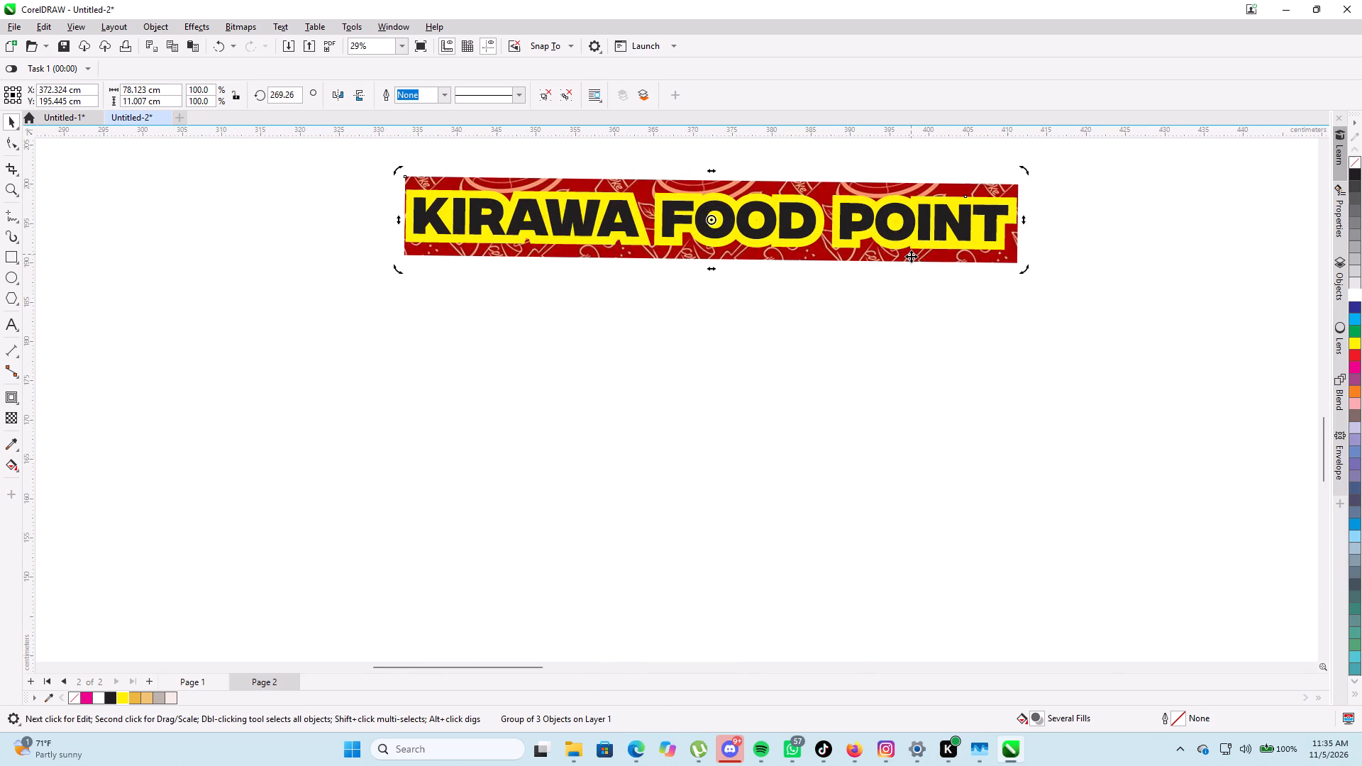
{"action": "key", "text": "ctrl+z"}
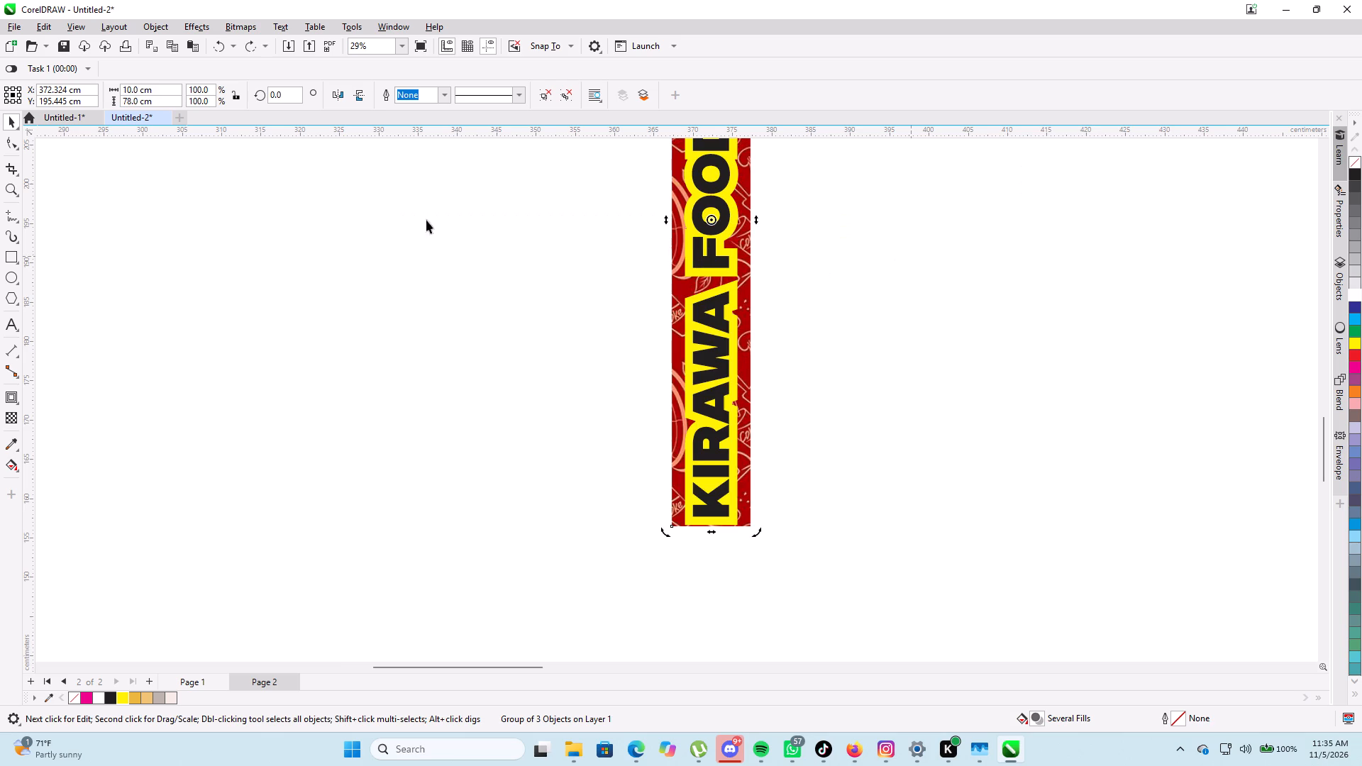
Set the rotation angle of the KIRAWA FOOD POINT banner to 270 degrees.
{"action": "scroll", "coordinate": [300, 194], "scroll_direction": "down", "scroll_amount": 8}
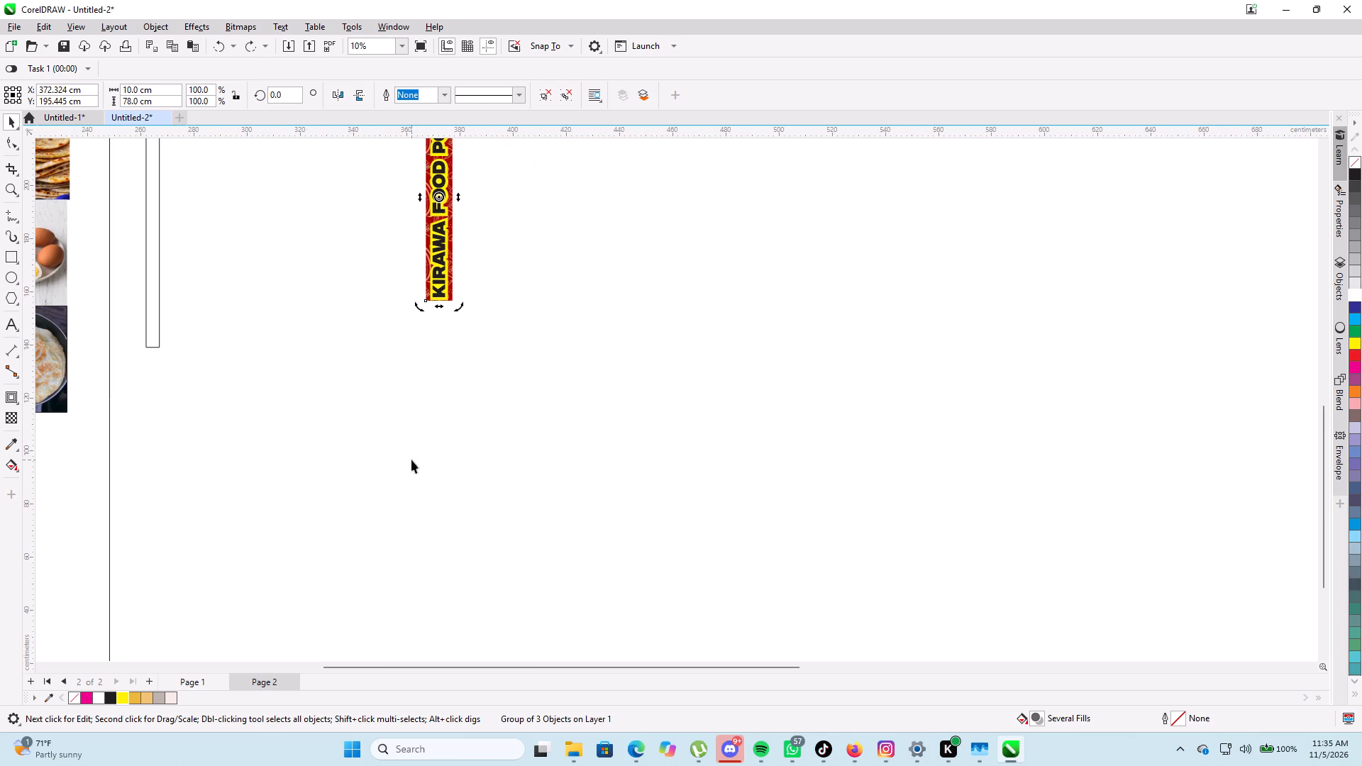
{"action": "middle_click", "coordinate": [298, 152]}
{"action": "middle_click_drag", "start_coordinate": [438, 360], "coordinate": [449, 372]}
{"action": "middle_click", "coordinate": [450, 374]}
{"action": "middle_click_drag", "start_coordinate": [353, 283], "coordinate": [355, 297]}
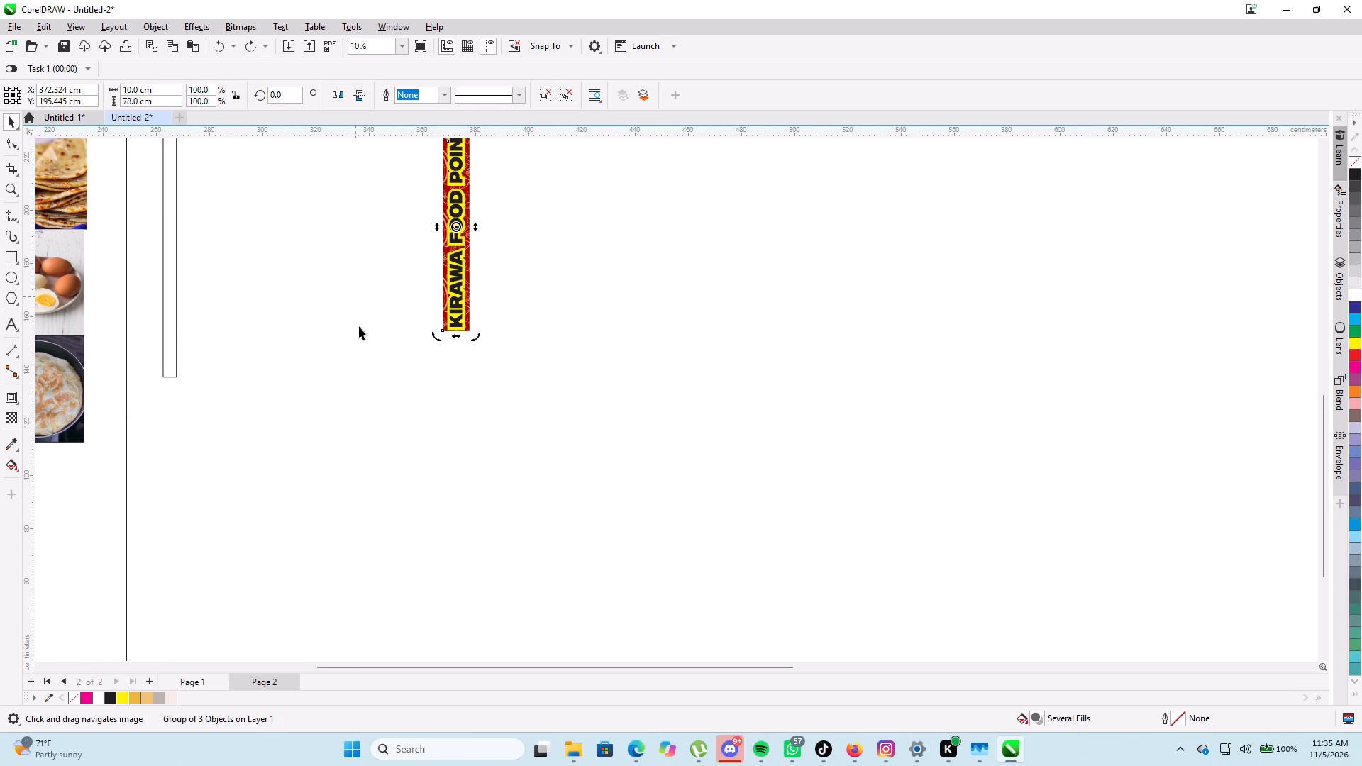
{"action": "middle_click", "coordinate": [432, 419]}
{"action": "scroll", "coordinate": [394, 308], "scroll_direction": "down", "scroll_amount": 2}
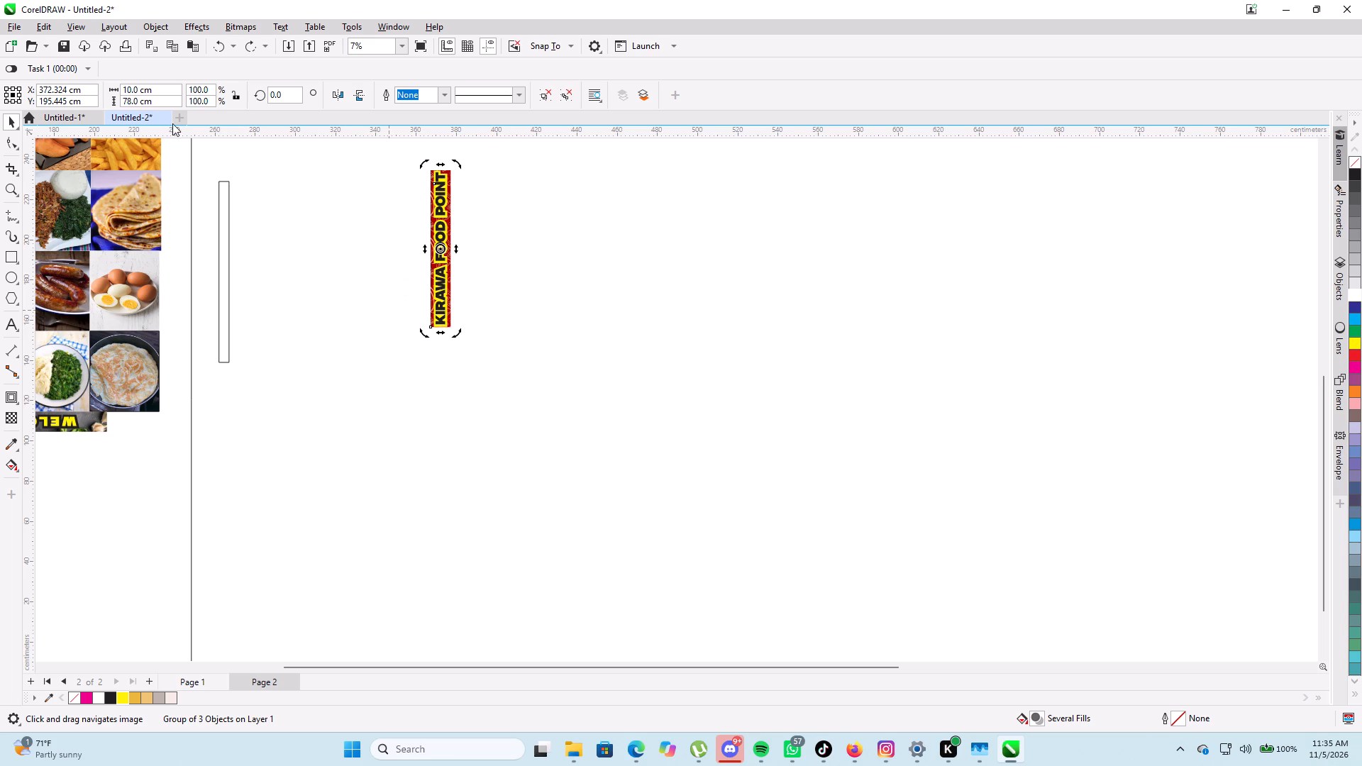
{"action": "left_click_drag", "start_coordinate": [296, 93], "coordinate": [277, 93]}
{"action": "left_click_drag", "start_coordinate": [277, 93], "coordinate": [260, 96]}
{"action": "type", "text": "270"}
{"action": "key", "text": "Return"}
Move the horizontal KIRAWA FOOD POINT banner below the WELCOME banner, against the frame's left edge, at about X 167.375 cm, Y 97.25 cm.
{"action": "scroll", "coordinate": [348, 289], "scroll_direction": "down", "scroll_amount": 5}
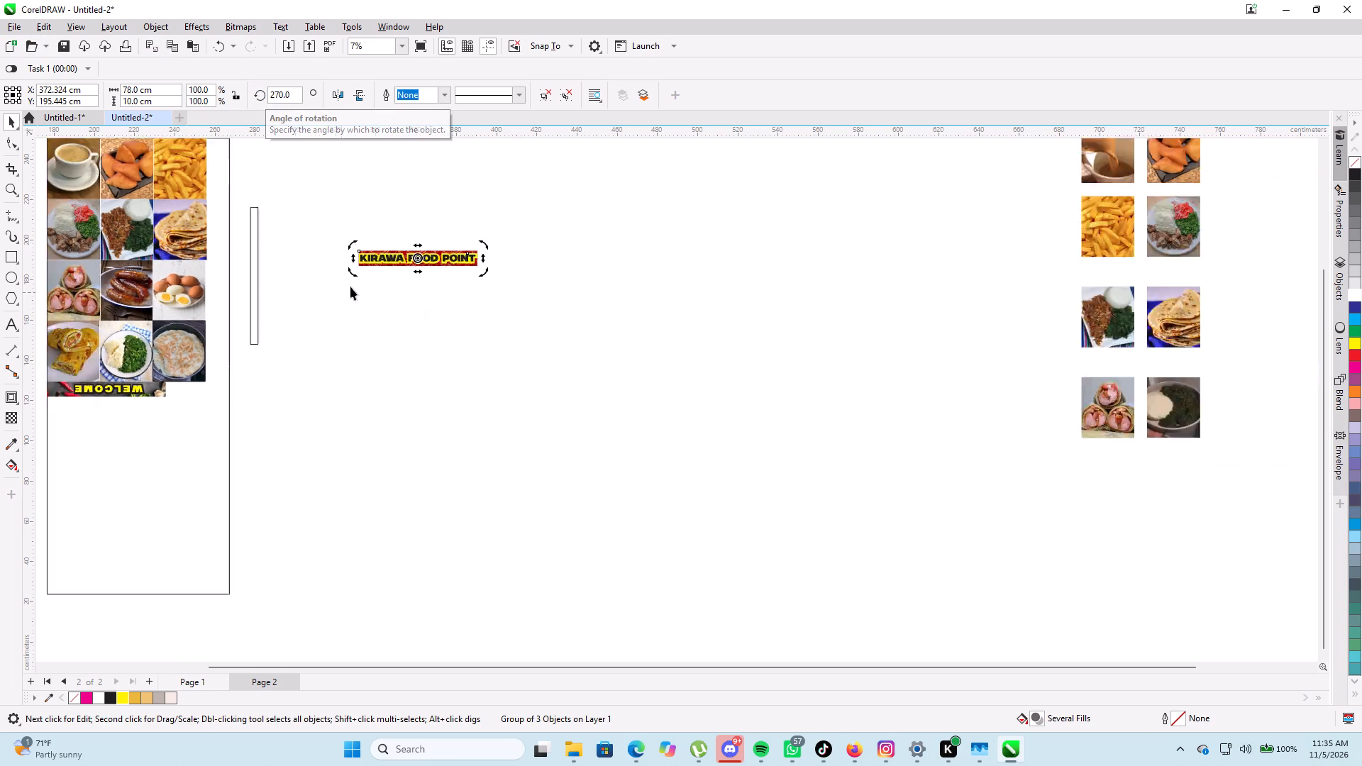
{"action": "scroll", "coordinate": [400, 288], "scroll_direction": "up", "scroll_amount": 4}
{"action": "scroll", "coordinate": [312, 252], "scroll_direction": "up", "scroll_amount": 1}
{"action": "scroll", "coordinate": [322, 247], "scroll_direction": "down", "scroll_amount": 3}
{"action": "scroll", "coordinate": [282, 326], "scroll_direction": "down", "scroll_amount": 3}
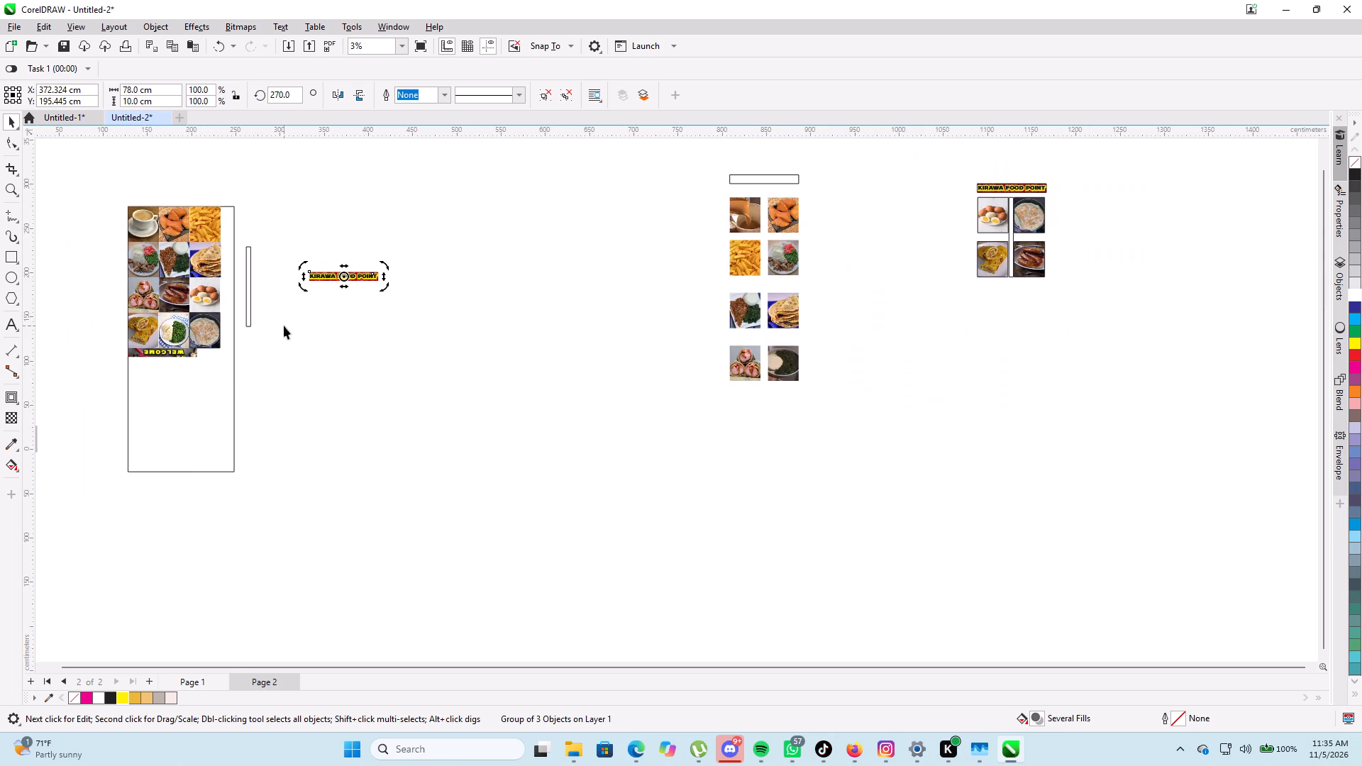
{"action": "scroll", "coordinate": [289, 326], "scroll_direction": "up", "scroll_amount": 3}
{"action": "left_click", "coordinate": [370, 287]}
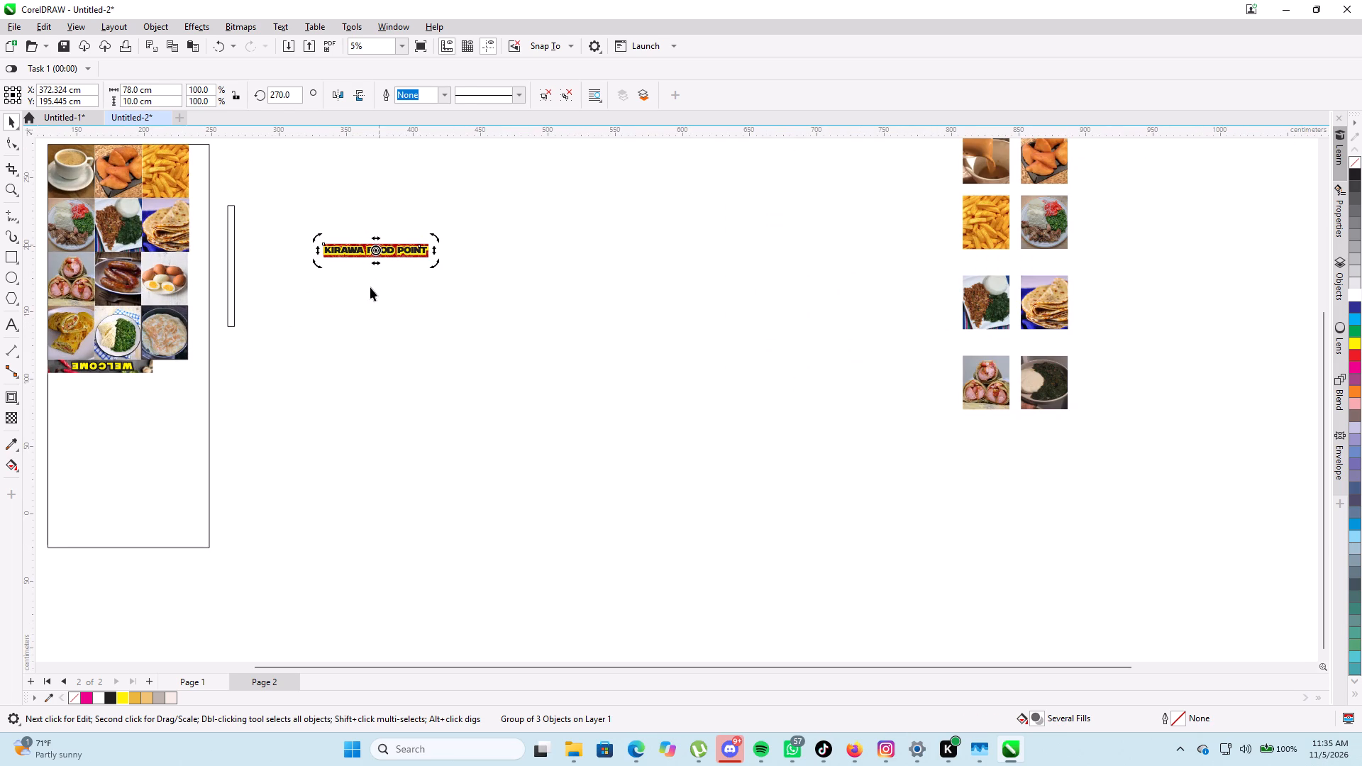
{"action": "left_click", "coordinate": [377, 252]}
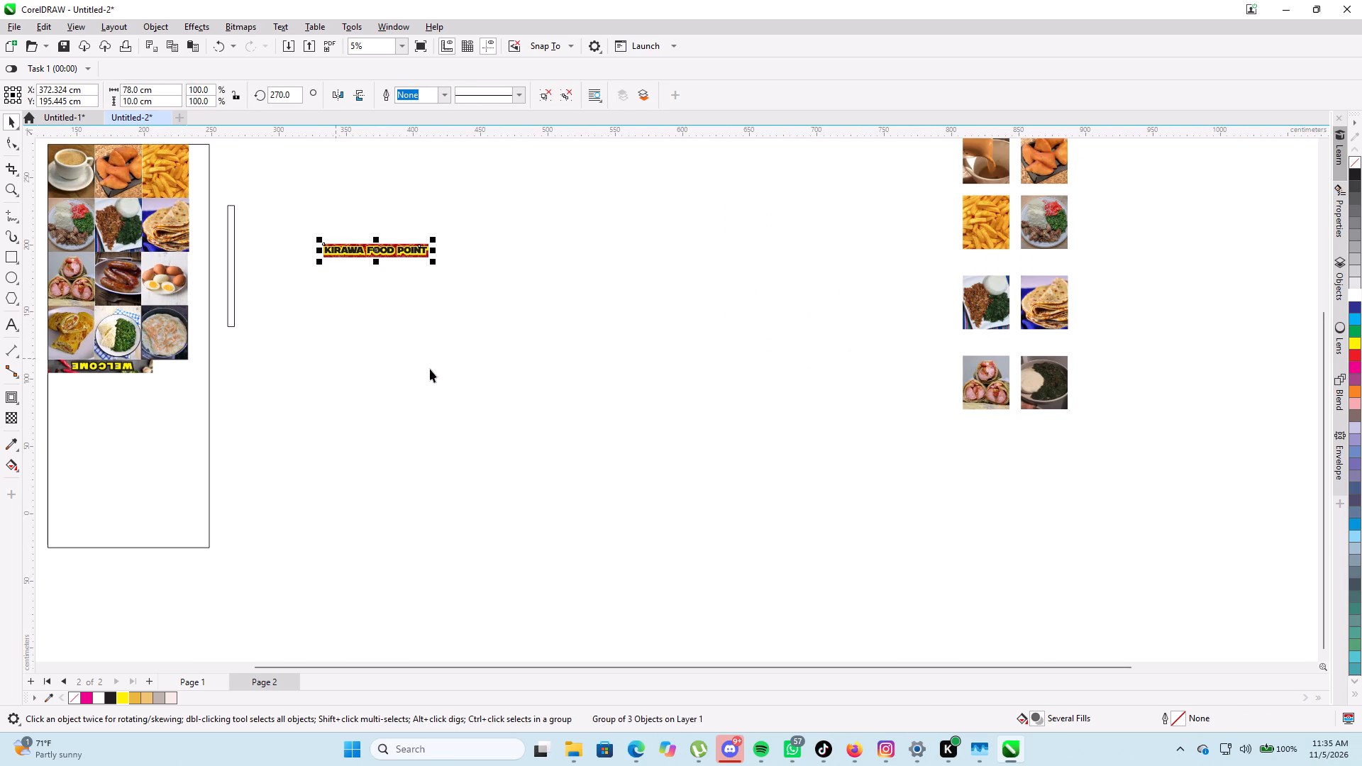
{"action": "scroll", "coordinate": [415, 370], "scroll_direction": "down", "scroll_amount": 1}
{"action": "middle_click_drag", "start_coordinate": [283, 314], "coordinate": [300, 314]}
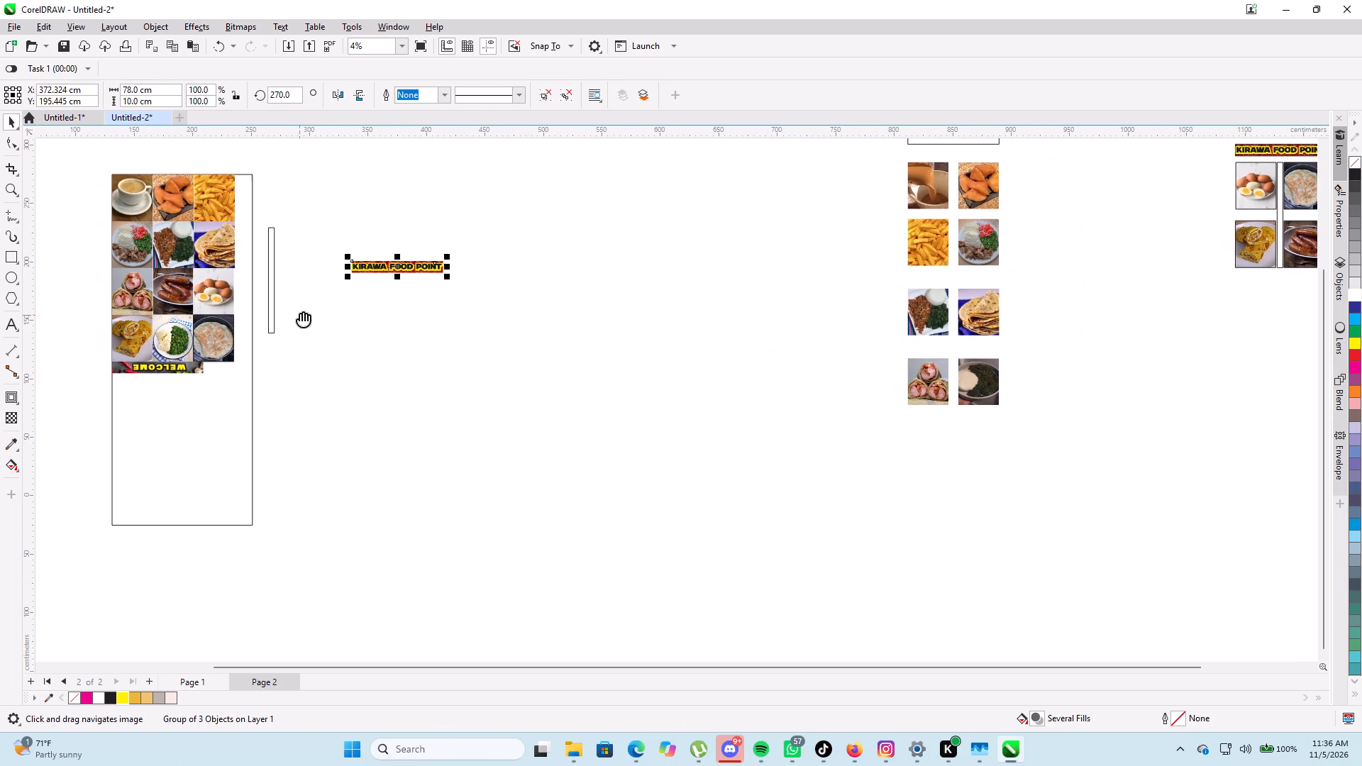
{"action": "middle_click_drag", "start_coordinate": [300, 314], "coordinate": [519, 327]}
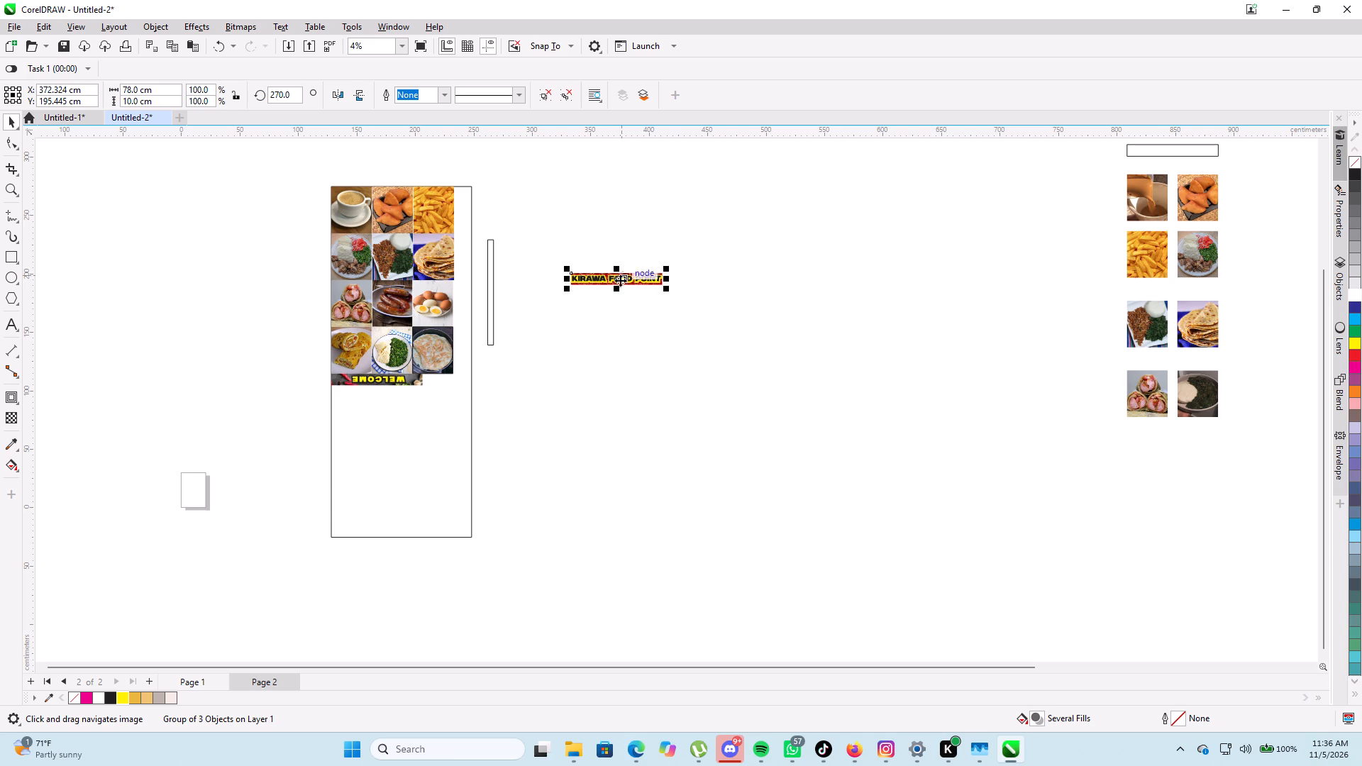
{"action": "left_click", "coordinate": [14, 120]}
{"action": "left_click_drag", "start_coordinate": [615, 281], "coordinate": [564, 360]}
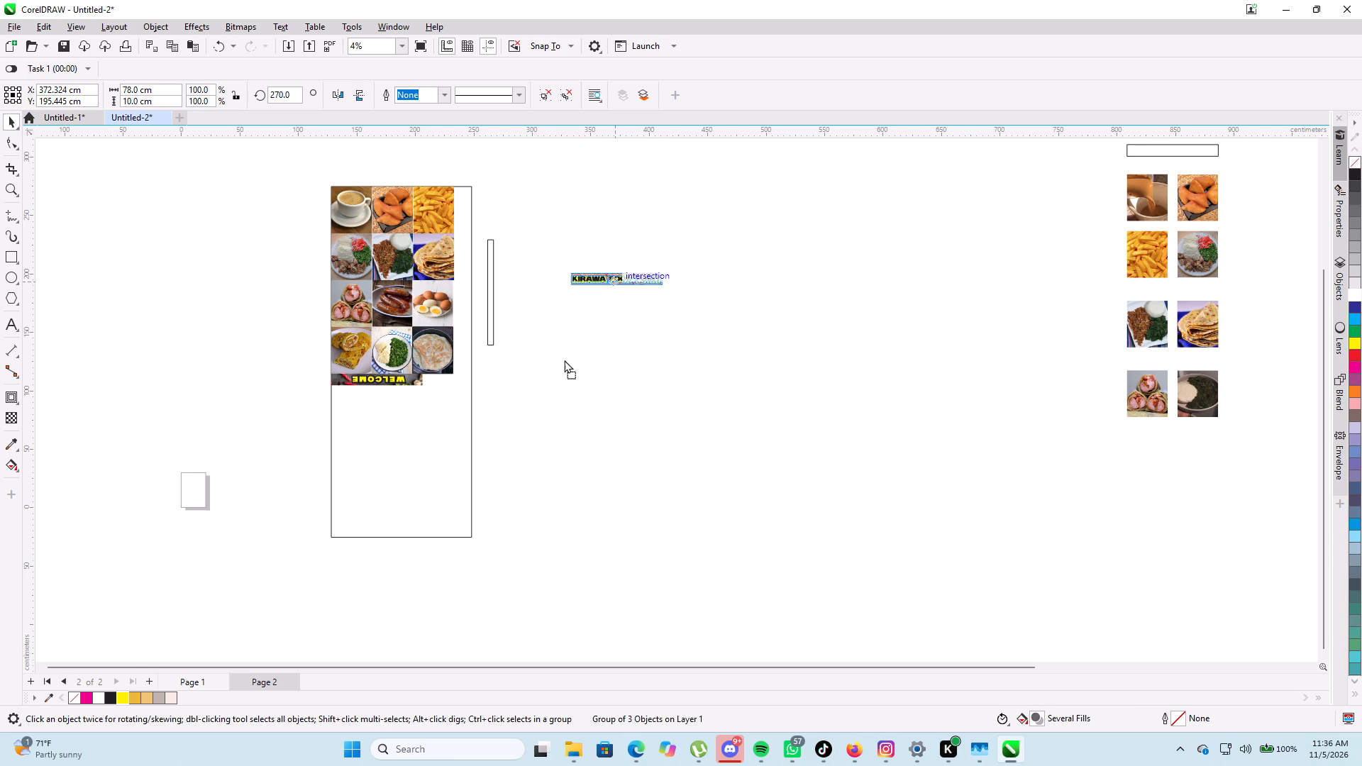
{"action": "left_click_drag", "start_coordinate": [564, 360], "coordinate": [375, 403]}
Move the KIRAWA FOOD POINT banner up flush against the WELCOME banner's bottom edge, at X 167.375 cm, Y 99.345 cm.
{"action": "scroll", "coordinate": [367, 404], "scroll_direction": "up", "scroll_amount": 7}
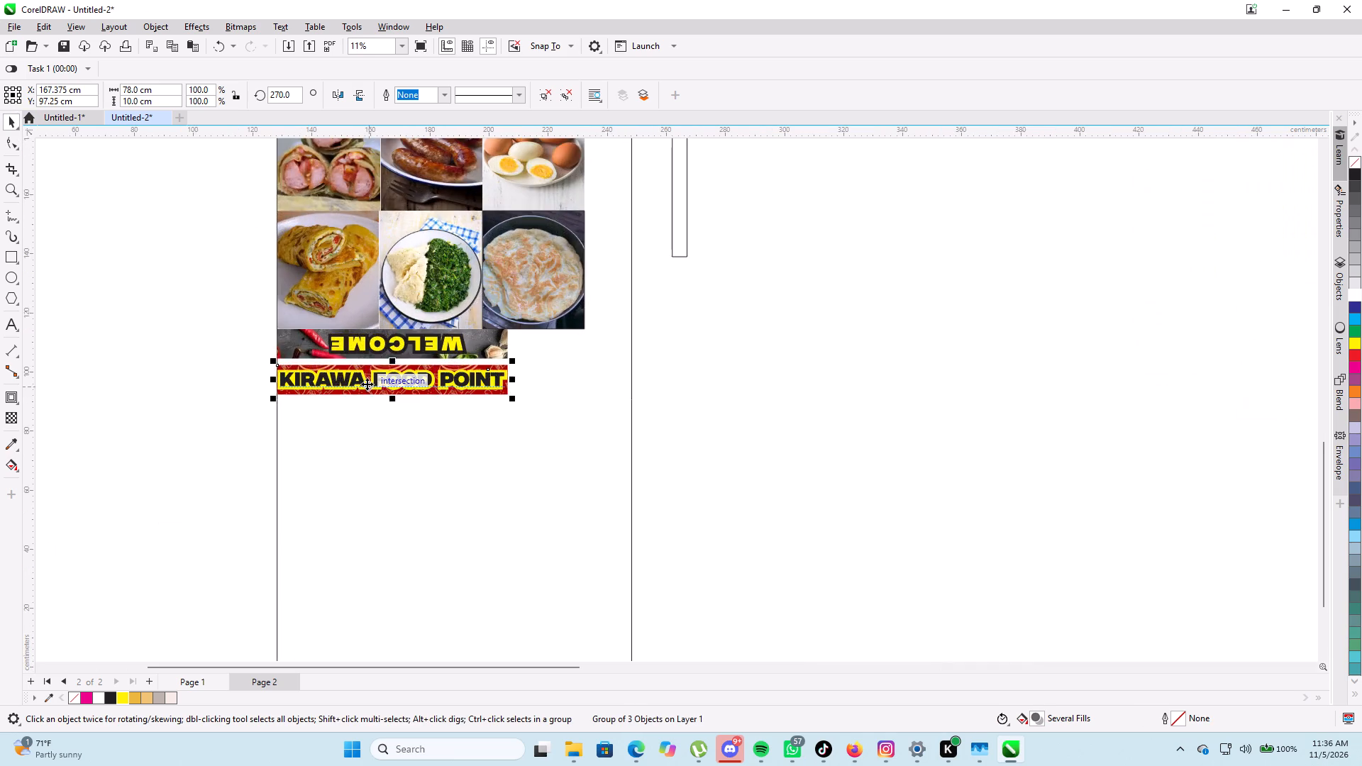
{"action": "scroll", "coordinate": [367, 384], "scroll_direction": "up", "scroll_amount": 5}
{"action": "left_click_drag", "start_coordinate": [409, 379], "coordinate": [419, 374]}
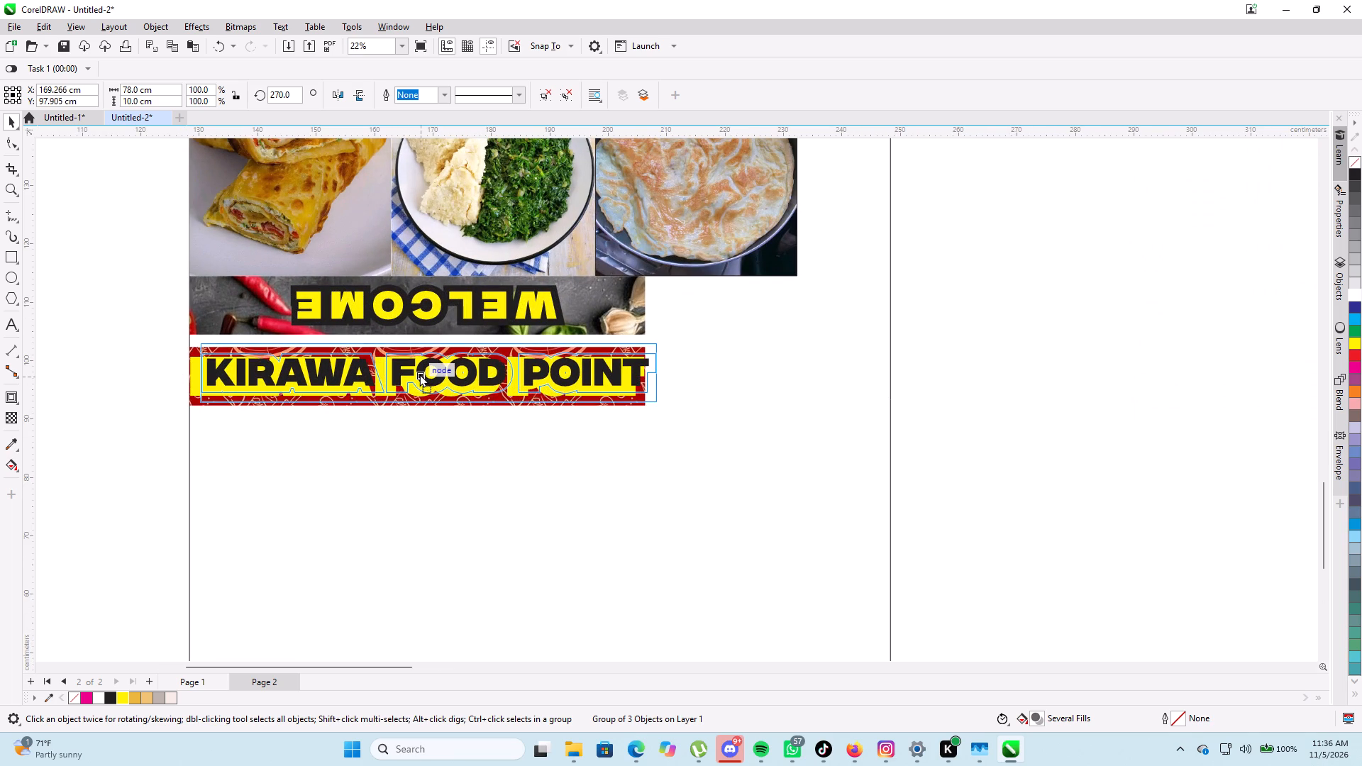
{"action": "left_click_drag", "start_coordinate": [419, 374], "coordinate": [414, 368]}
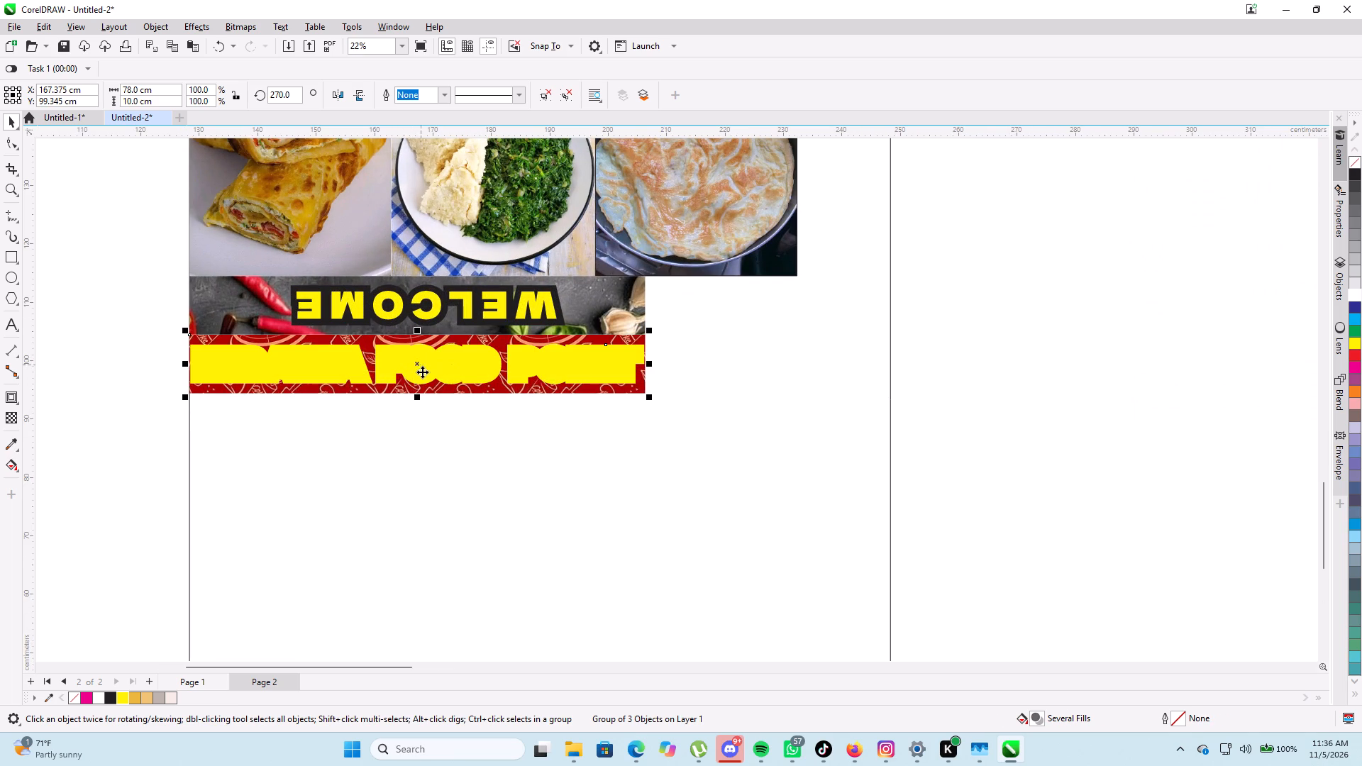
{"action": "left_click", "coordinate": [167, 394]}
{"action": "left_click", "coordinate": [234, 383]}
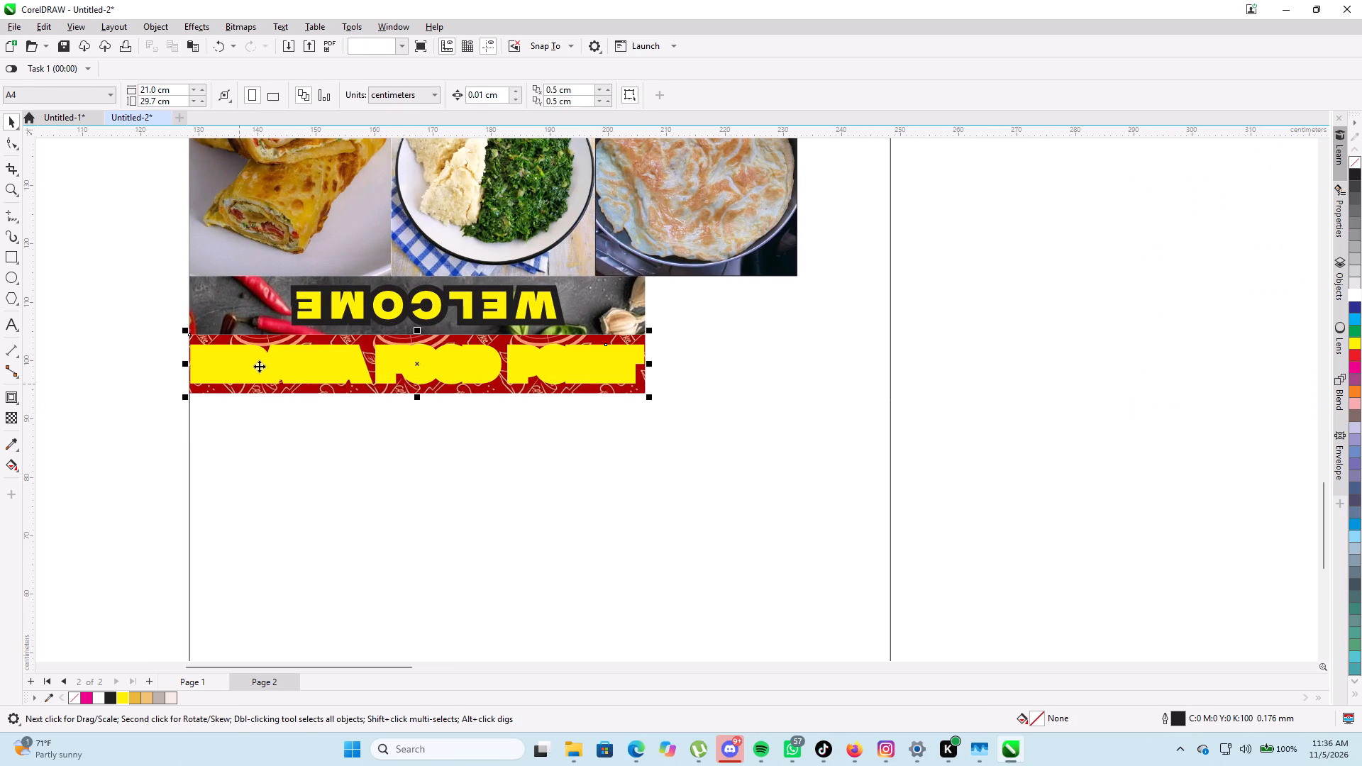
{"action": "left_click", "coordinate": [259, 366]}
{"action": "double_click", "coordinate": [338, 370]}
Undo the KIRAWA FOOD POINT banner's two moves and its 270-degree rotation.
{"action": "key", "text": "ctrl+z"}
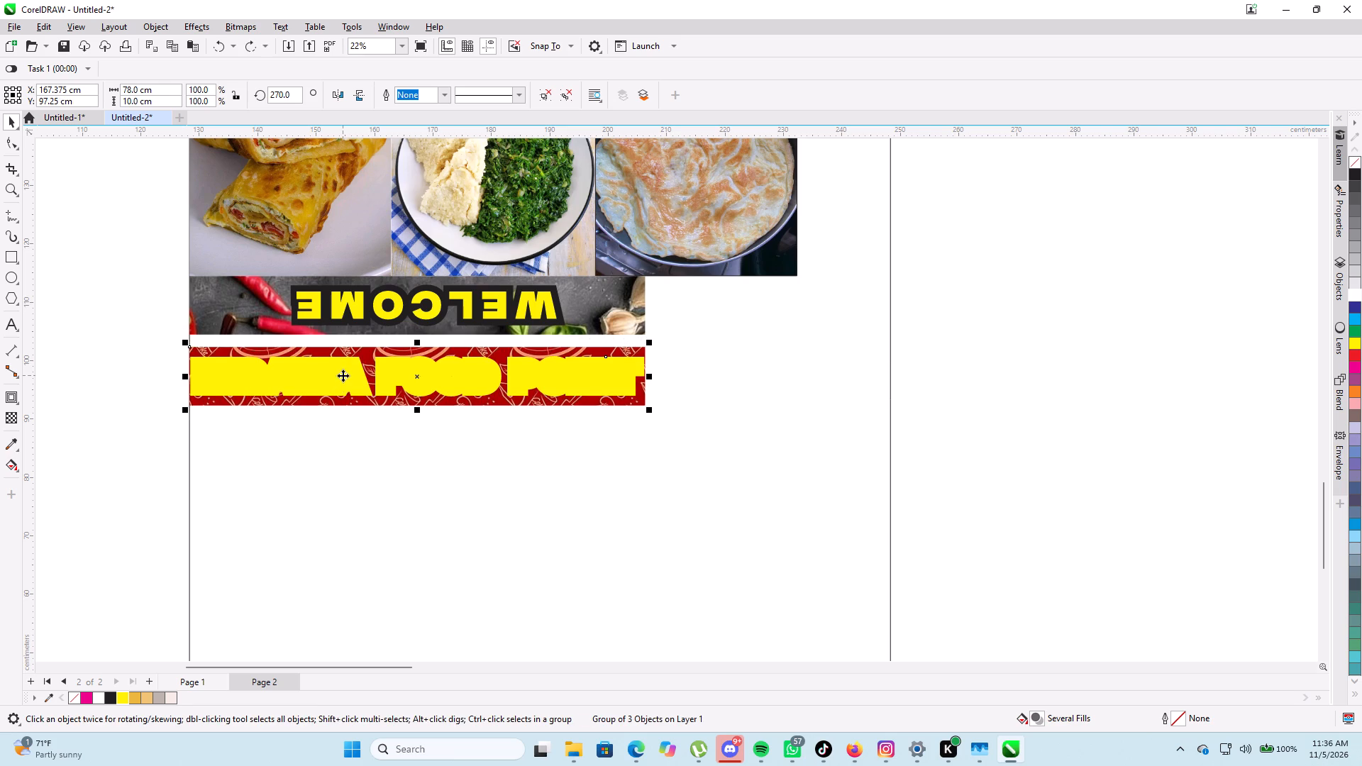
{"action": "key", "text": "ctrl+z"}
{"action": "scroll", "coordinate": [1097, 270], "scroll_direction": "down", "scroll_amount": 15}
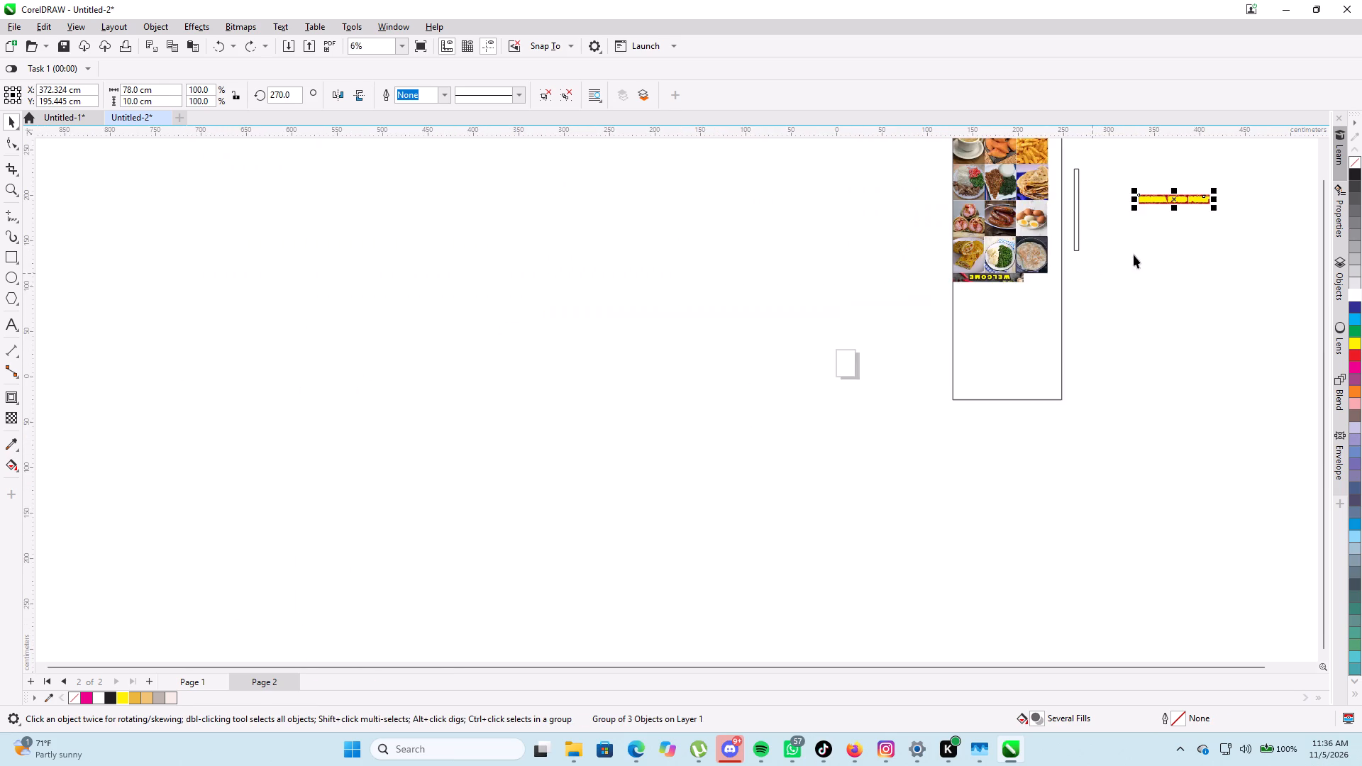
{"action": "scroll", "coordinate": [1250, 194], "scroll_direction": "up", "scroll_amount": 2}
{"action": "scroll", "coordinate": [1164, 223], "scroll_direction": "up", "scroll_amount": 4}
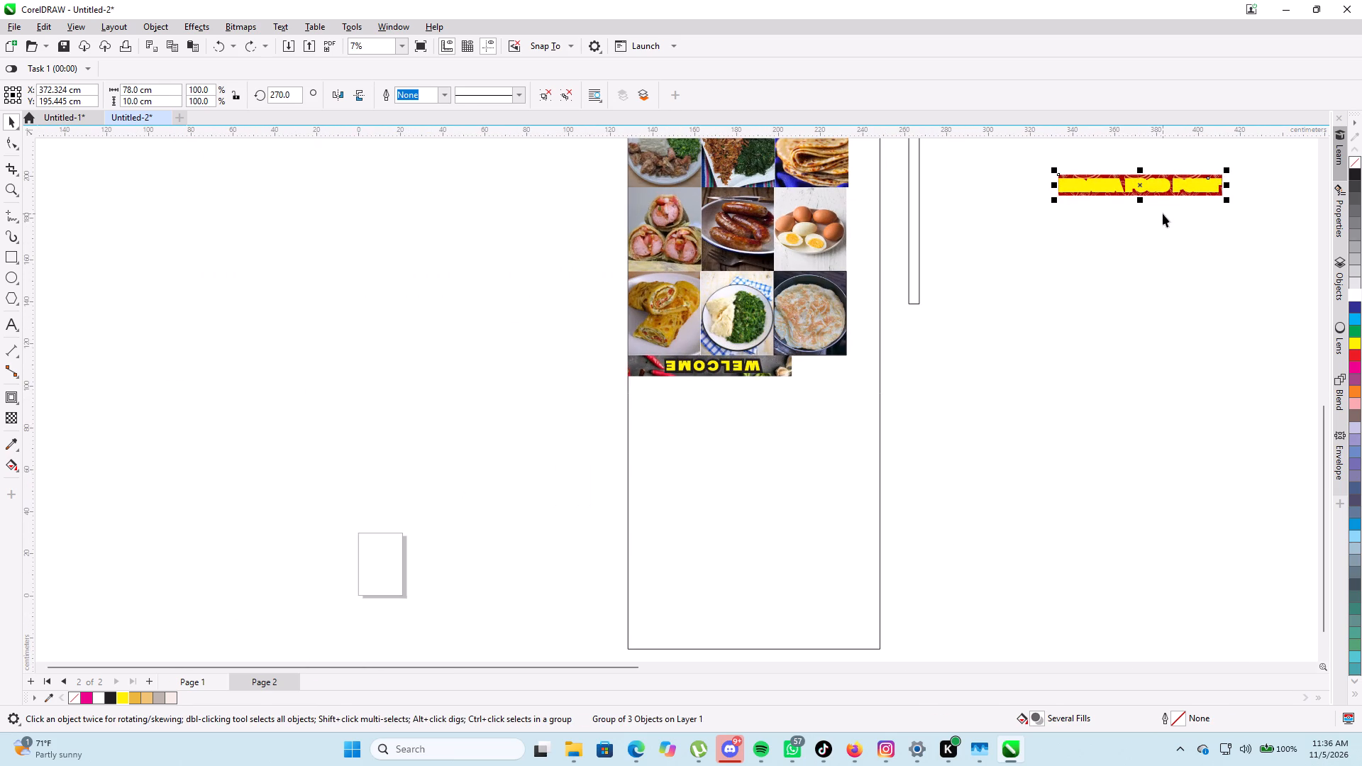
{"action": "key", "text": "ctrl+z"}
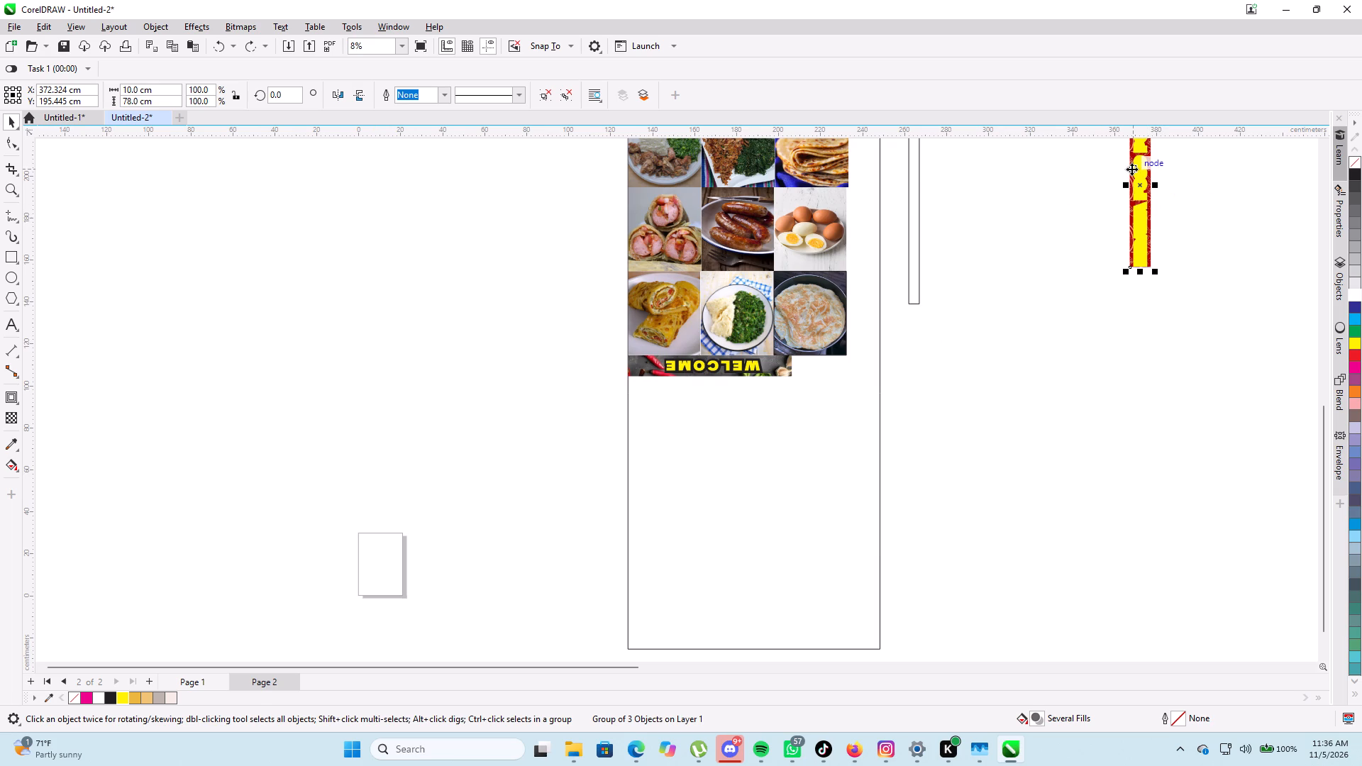
Redo the 270-degree rotation of the KIRAWA FOOD POINT banner beside the frame.
{"action": "left_click", "coordinate": [248, 55]}
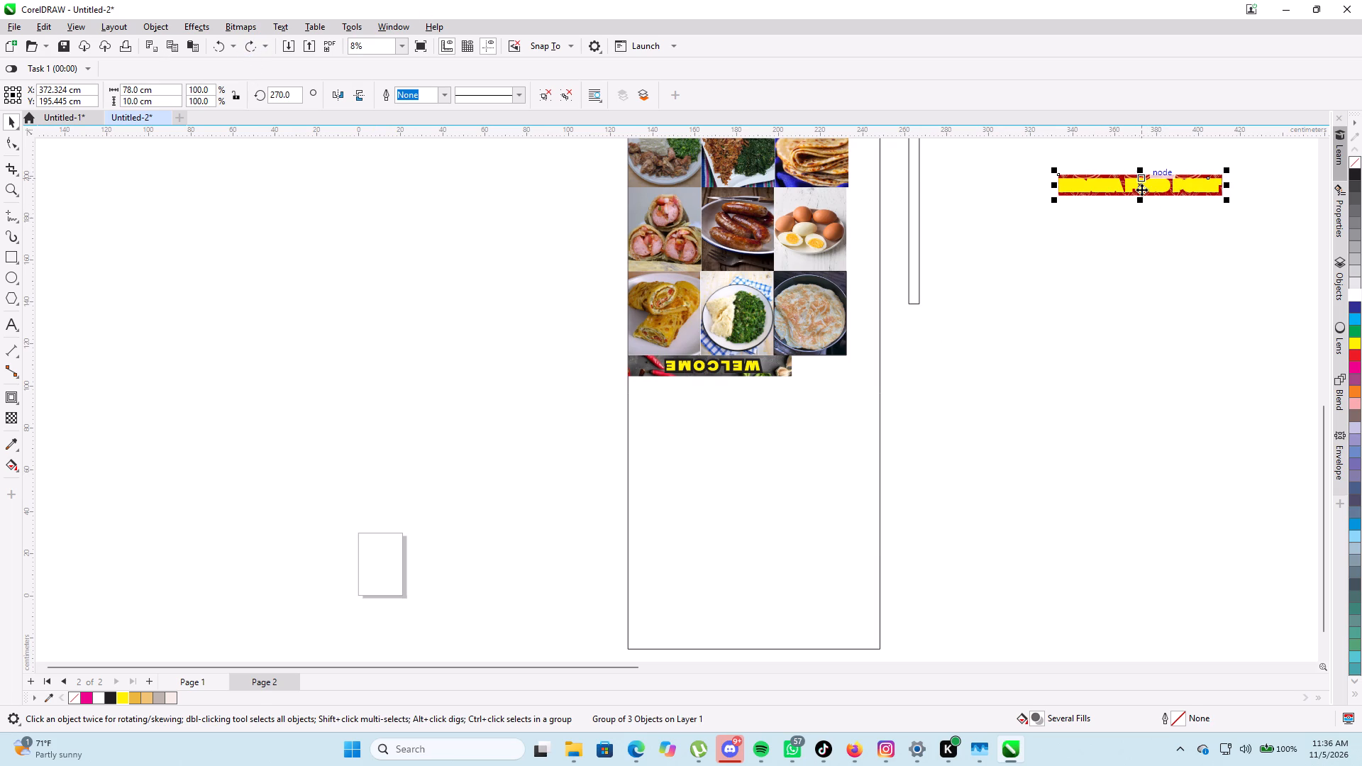
{"action": "left_click", "coordinate": [1141, 189]}
{"action": "left_click", "coordinate": [1141, 189]}
{"action": "left_click", "coordinate": [1145, 189]}
Duplicate the KIRAWA FOOD POINT banner above the four-photo group and move the copy below WELCOME in the frame, at X 202.375 cm, Y 82.25 cm.
{"action": "scroll", "coordinate": [1145, 189], "scroll_direction": "down", "scroll_amount": 15}
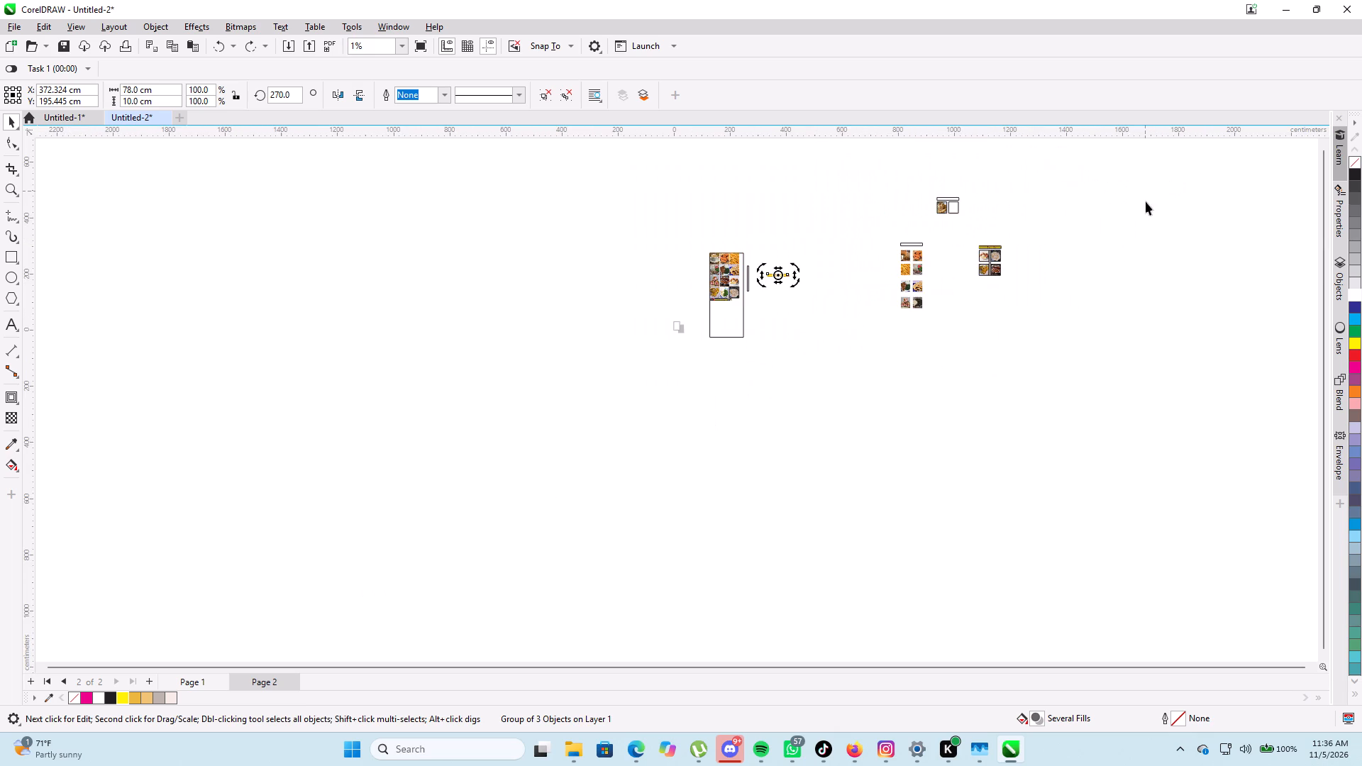
{"action": "scroll", "coordinate": [1070, 259], "scroll_direction": "up", "scroll_amount": 10}
{"action": "middle_click_drag", "start_coordinate": [1173, 260], "coordinate": [992, 321]}
{"action": "left_click_drag", "start_coordinate": [1140, 269], "coordinate": [1141, 313]}
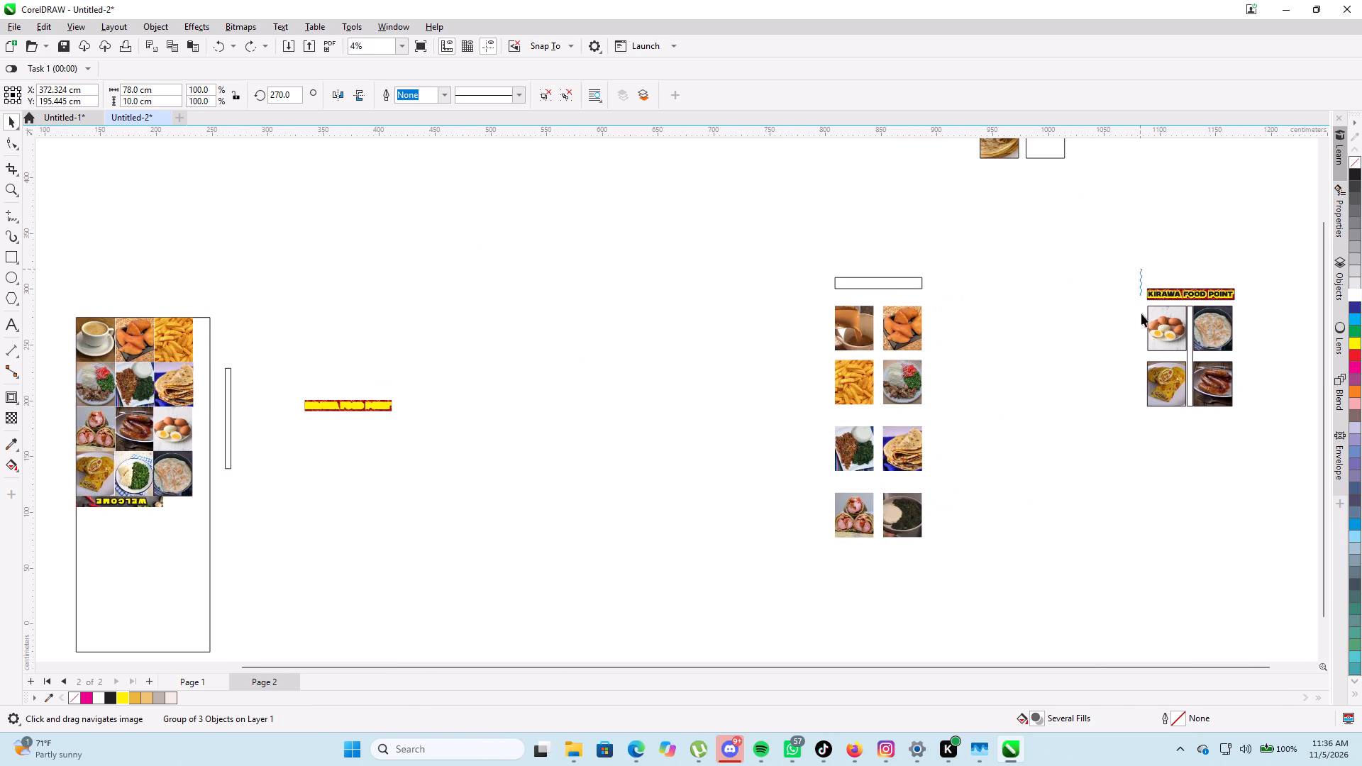
{"action": "left_click_drag", "start_coordinate": [1141, 313], "coordinate": [1251, 308]}
{"action": "left_click_drag", "start_coordinate": [1251, 308], "coordinate": [1252, 308]}
{"action": "key", "text": "ctrl+d"}
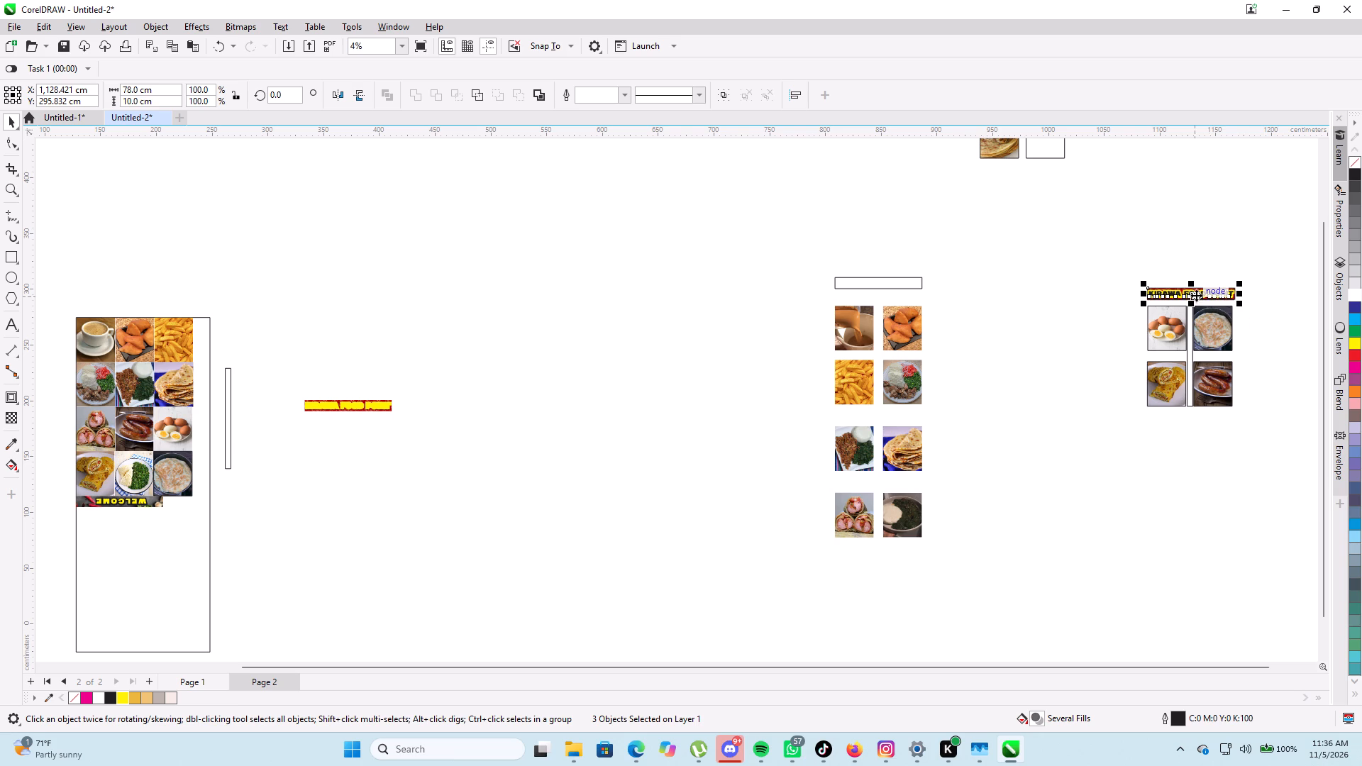
{"action": "left_click_drag", "start_coordinate": [1195, 295], "coordinate": [164, 535]}
Move the banner copy flush beneath the WELCOME banner and against the frame's left edge, at X 167.375 cm, Y 99.345 cm.
{"action": "scroll", "coordinate": [225, 542], "scroll_direction": "up", "scroll_amount": 4}
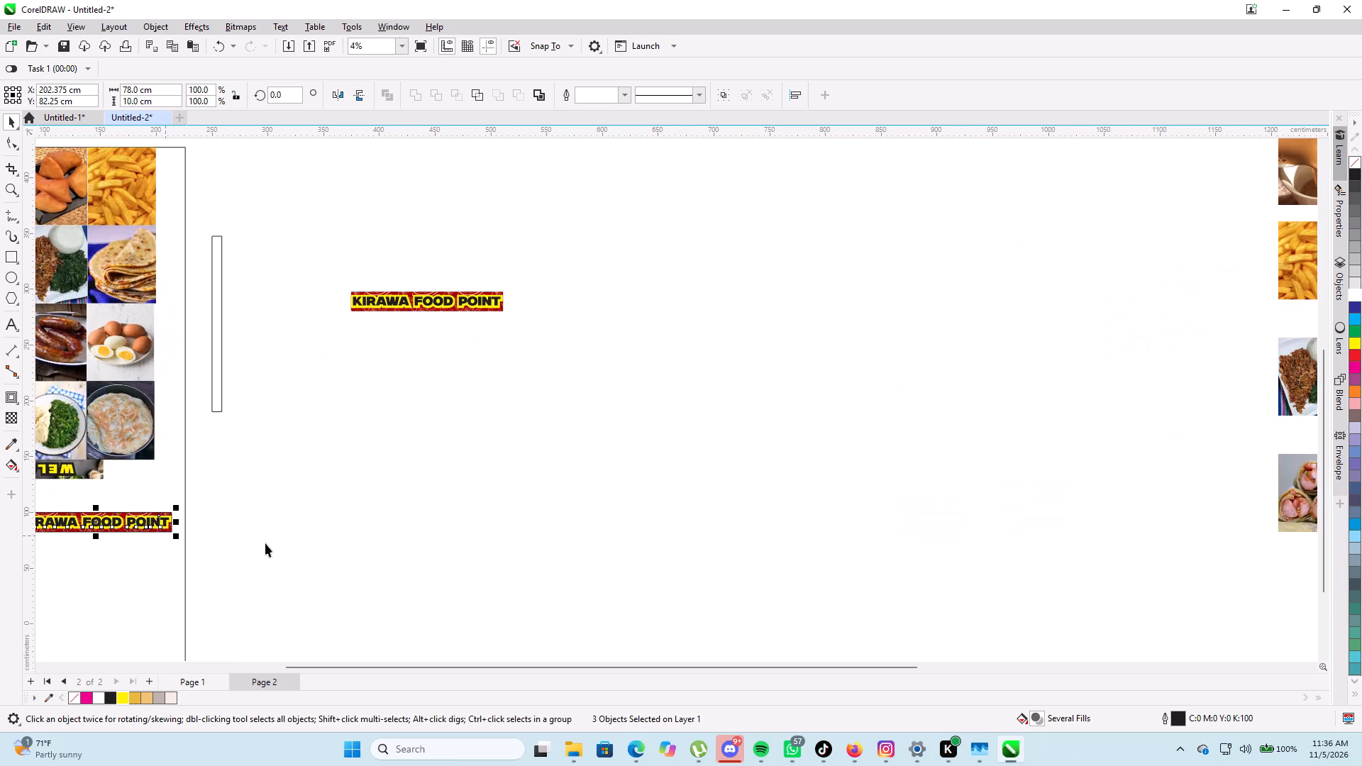
{"action": "middle_click_drag", "start_coordinate": [268, 542], "coordinate": [1130, 460]}
{"action": "scroll", "coordinate": [1133, 417], "scroll_direction": "up", "scroll_amount": 4}
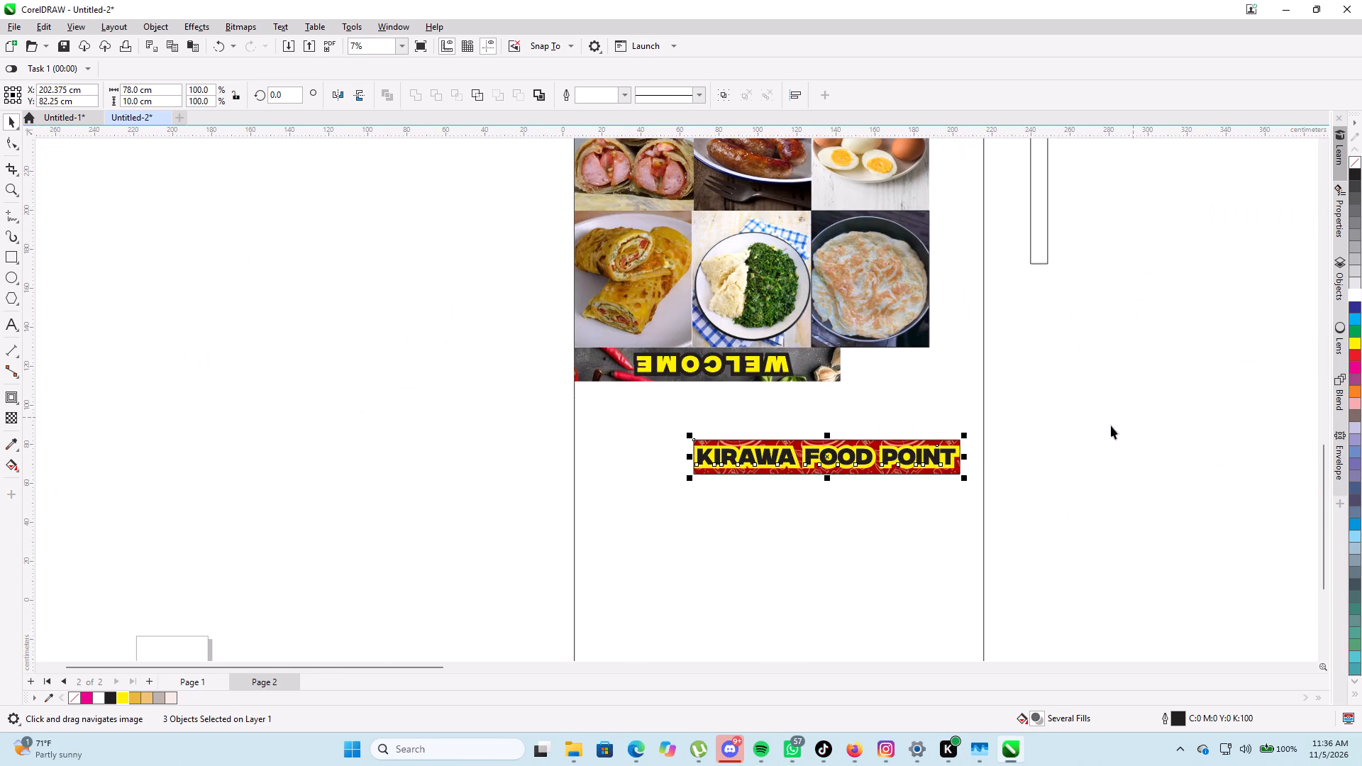
{"action": "left_click_drag", "start_coordinate": [831, 457], "coordinate": [741, 424]}
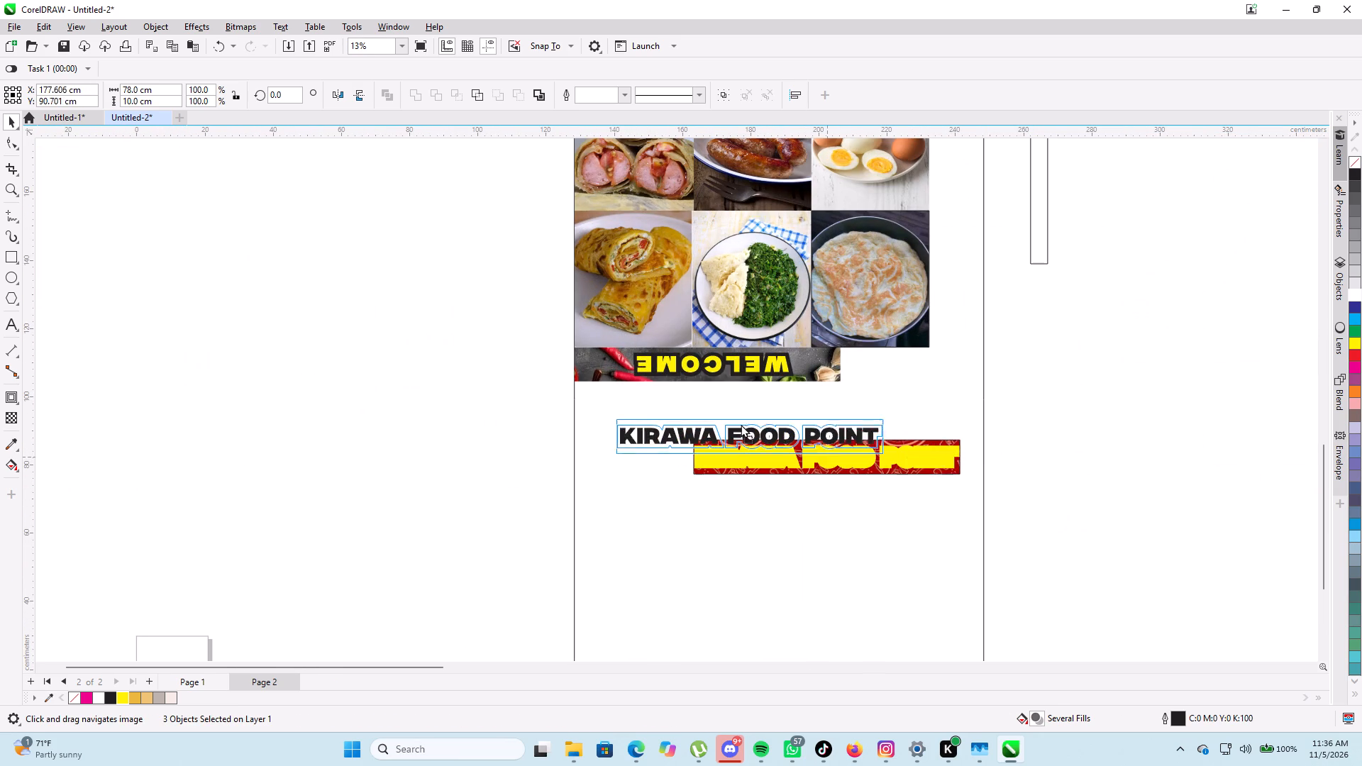
{"action": "left_click_drag", "start_coordinate": [741, 424], "coordinate": [709, 403]}
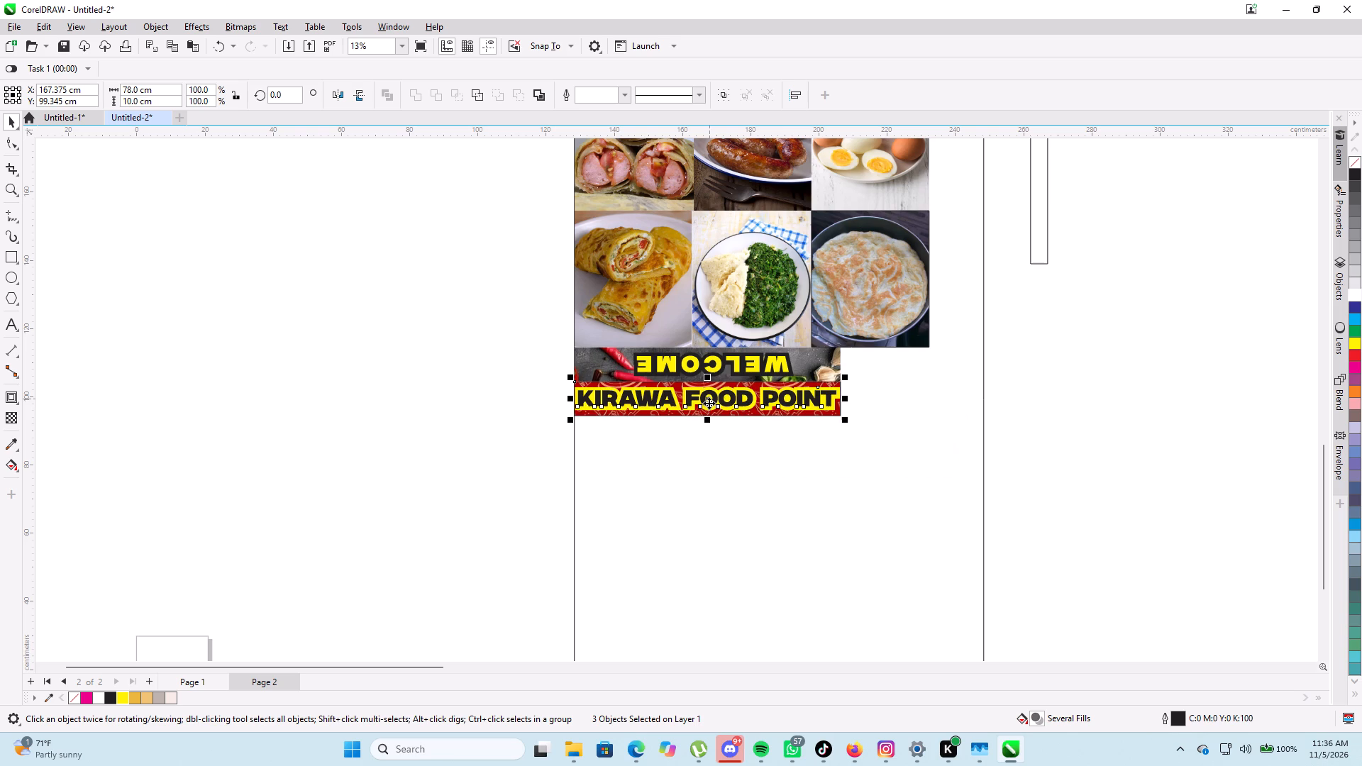
{"action": "scroll", "coordinate": [724, 391], "scroll_direction": "up", "scroll_amount": 5}
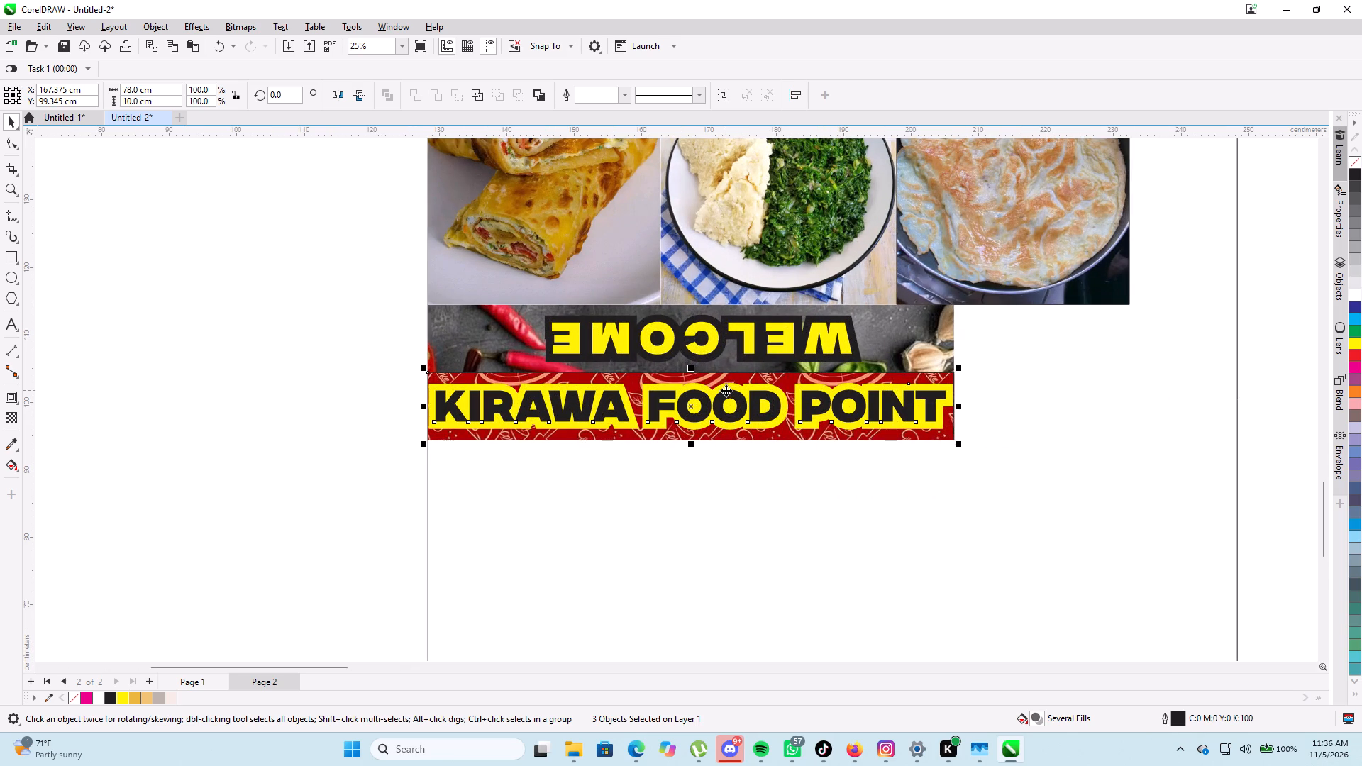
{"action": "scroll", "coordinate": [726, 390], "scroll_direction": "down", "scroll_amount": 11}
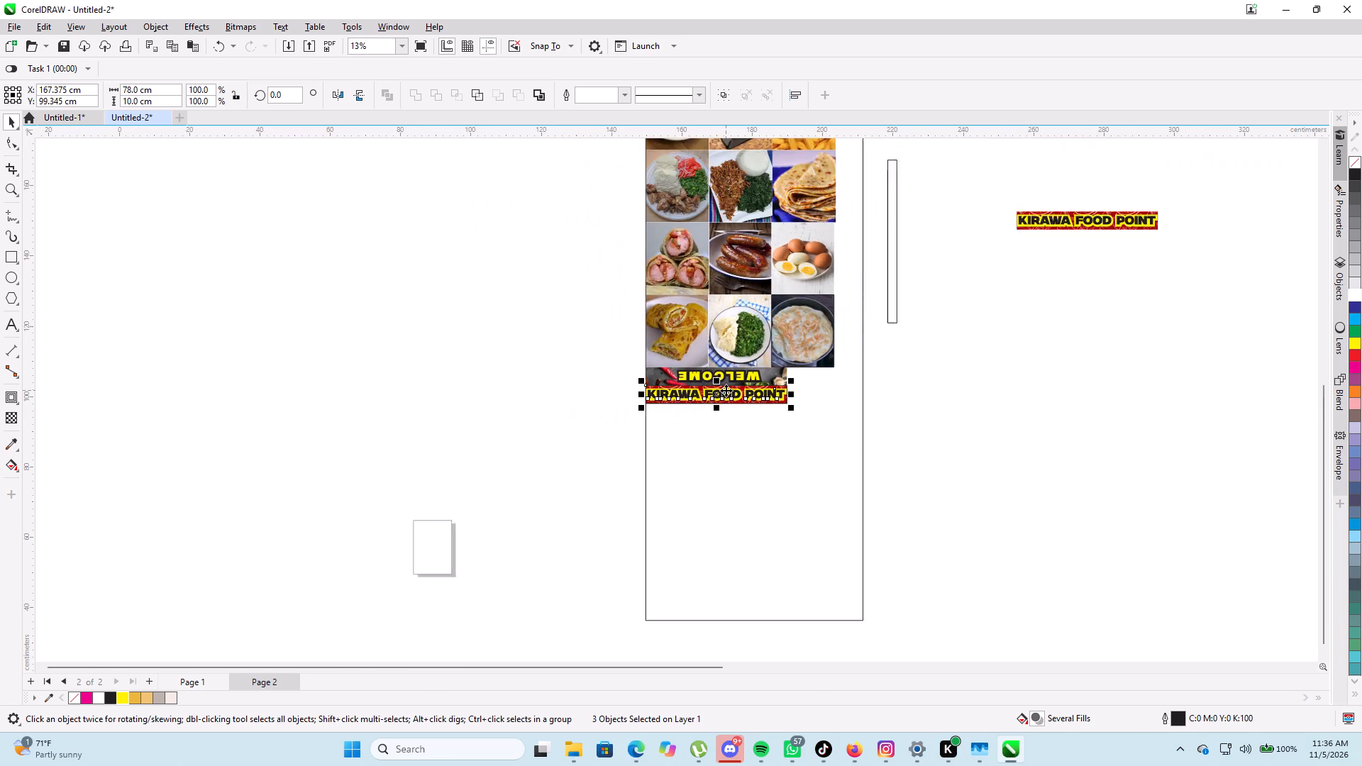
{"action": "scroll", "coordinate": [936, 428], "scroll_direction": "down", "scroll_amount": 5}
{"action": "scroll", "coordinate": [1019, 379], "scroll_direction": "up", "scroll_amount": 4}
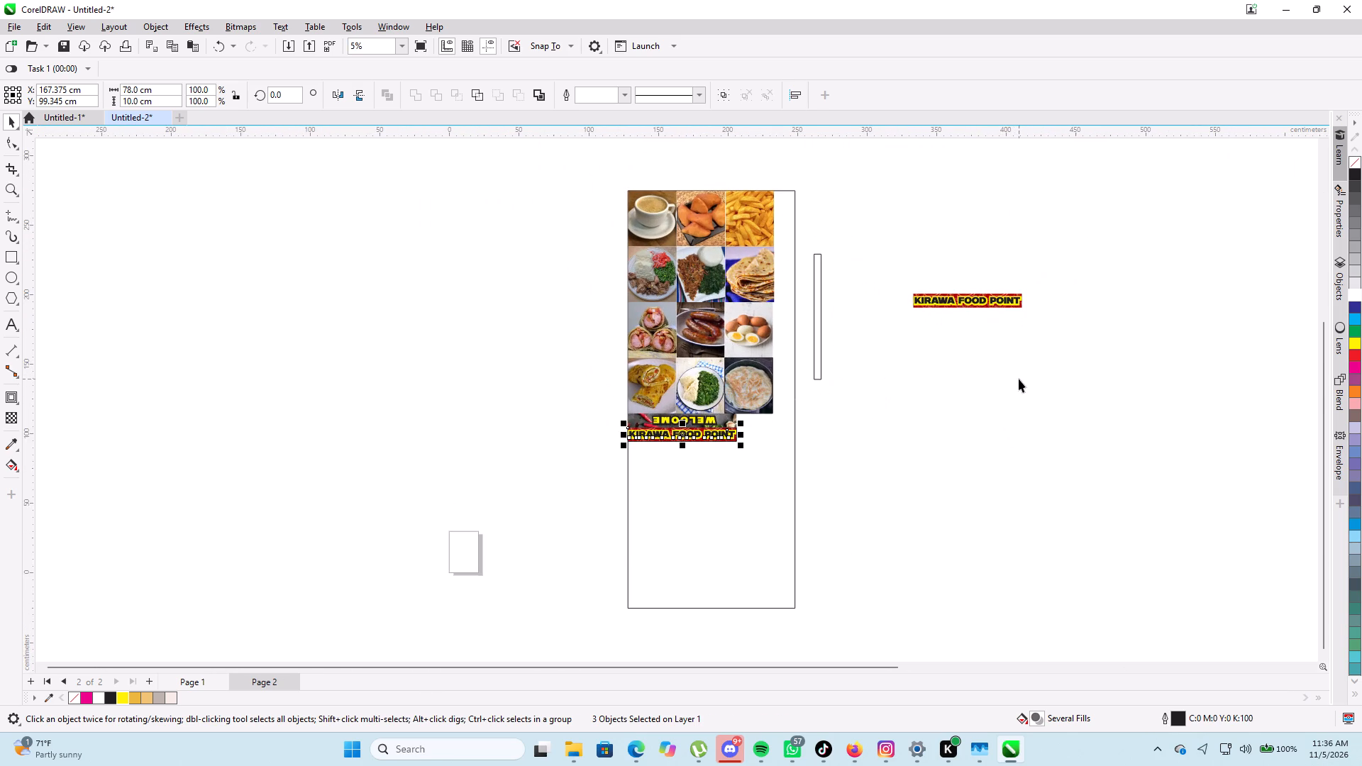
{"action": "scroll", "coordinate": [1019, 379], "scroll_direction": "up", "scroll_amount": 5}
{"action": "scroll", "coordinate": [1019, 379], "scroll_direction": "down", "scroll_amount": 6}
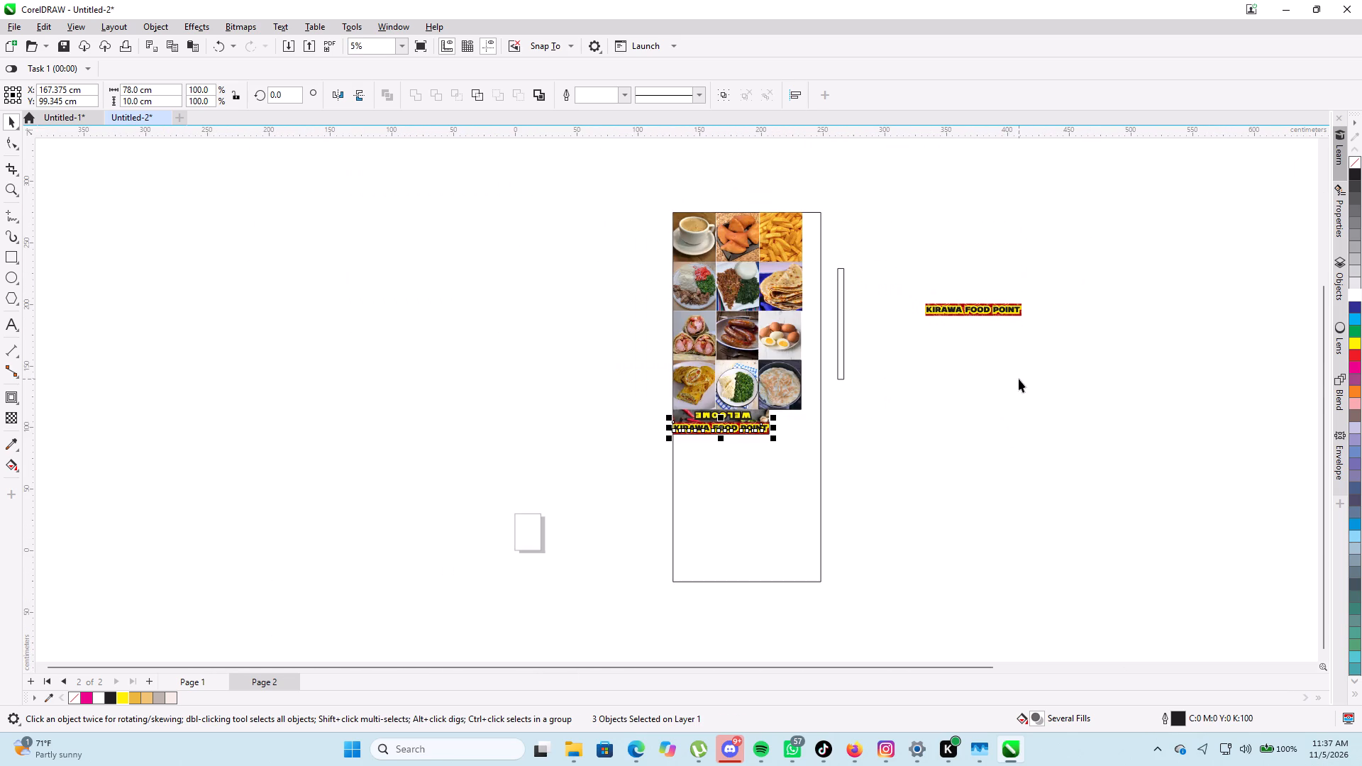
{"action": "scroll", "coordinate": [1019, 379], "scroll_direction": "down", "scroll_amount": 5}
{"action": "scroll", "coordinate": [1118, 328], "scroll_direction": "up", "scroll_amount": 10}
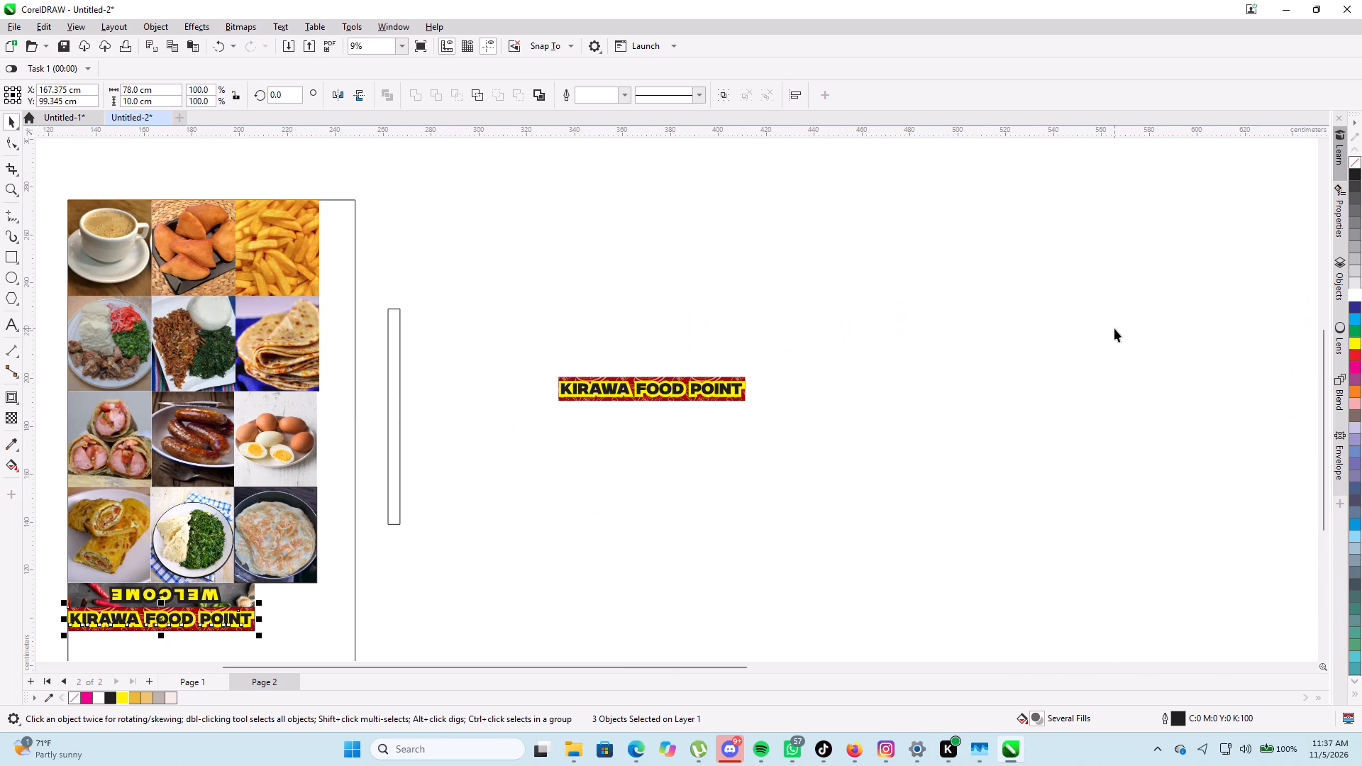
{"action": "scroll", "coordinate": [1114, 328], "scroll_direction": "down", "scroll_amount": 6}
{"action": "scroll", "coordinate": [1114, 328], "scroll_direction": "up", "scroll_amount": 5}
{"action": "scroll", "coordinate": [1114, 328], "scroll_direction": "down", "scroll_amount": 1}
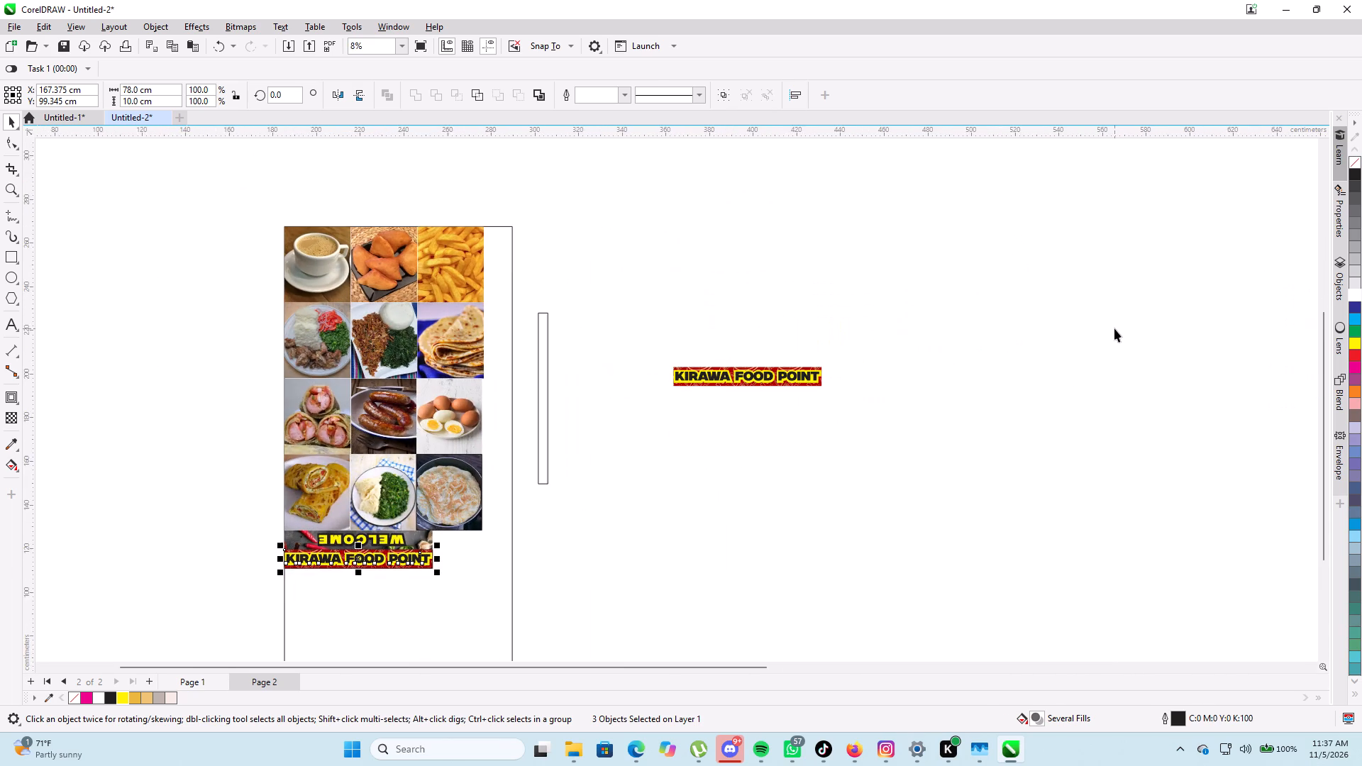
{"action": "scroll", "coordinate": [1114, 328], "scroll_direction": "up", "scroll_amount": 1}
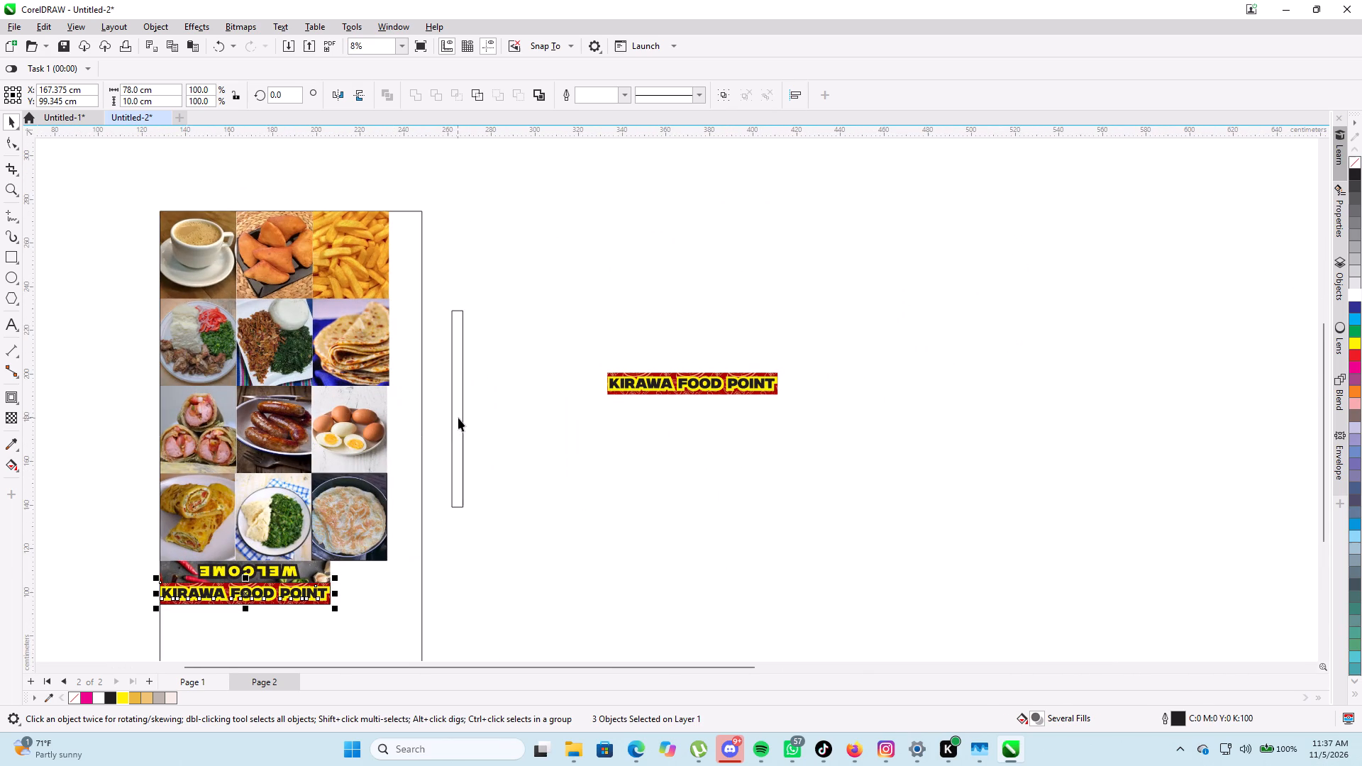
Examine the narrow vertical rectangle beside the frame, including its size and upper end.
{"action": "left_click", "coordinate": [458, 418]}
{"action": "scroll", "coordinate": [480, 306], "scroll_direction": "up", "scroll_amount": 9}
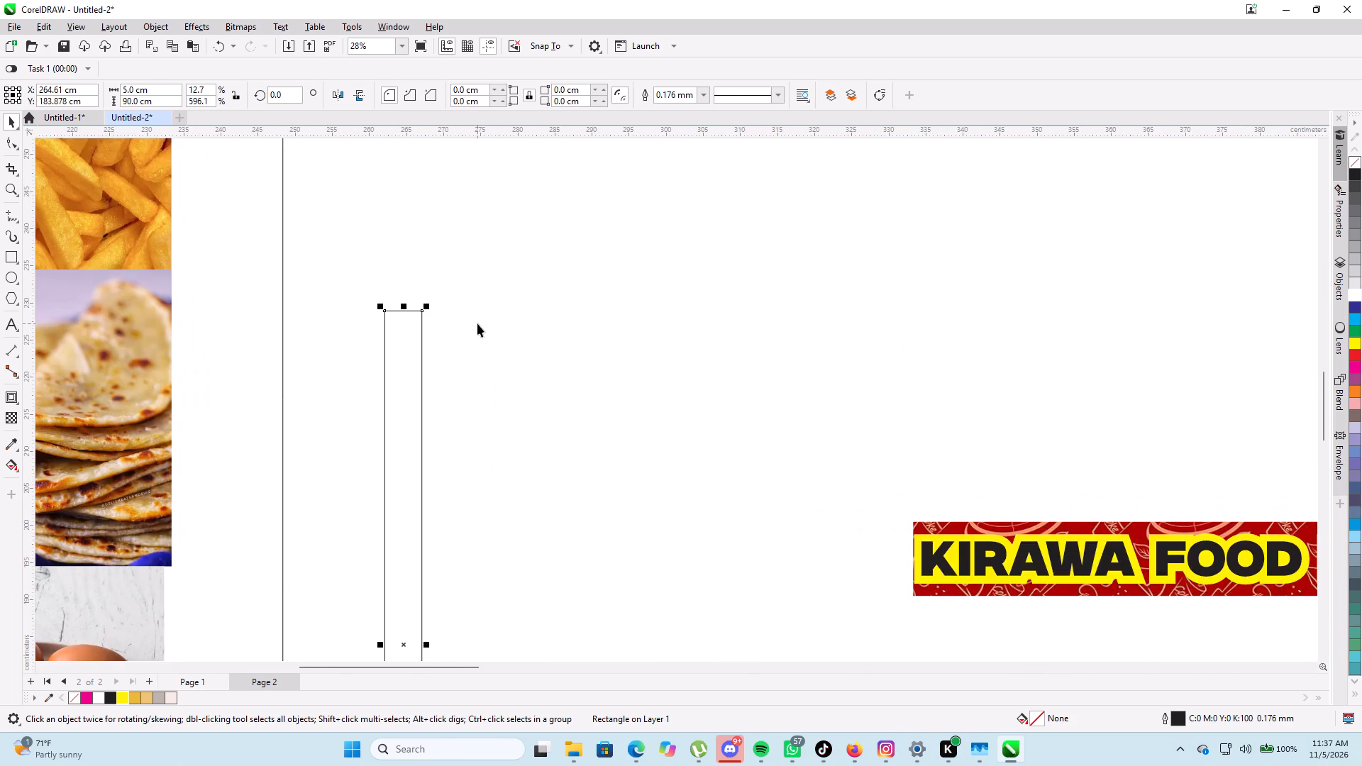
{"action": "scroll", "coordinate": [477, 323], "scroll_direction": "up", "scroll_amount": 5}
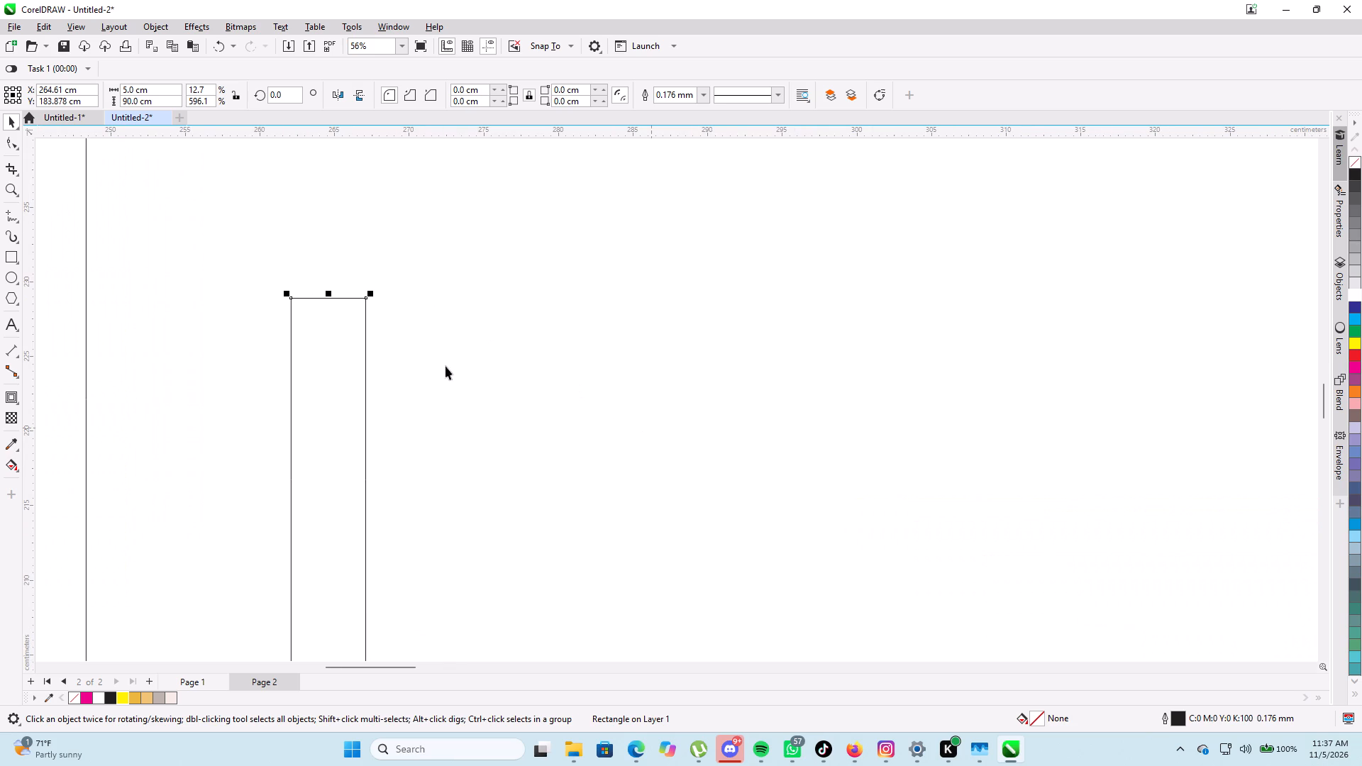
{"action": "scroll", "coordinate": [580, 316], "scroll_direction": "down", "scroll_amount": 5}
{"action": "scroll", "coordinate": [384, 323], "scroll_direction": "up", "scroll_amount": 1}
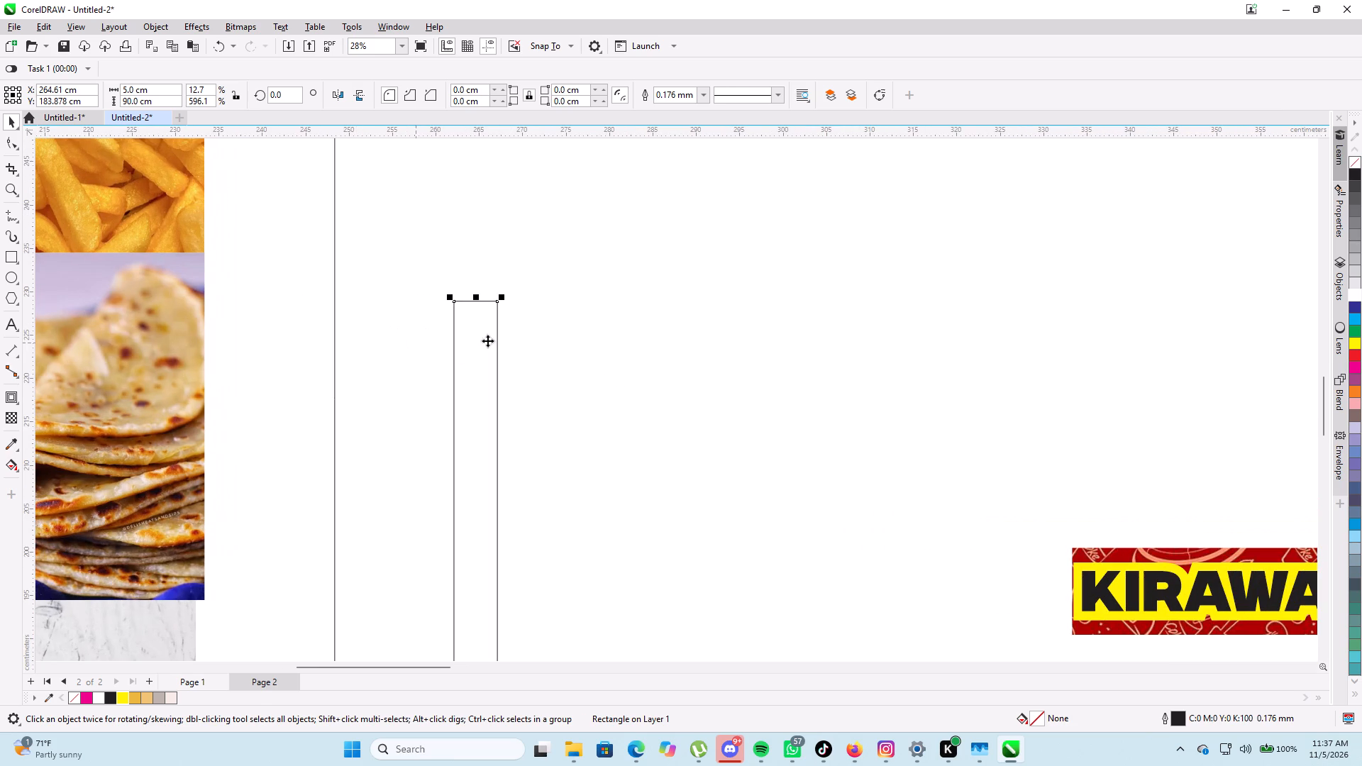
{"action": "left_click", "coordinate": [563, 330]}
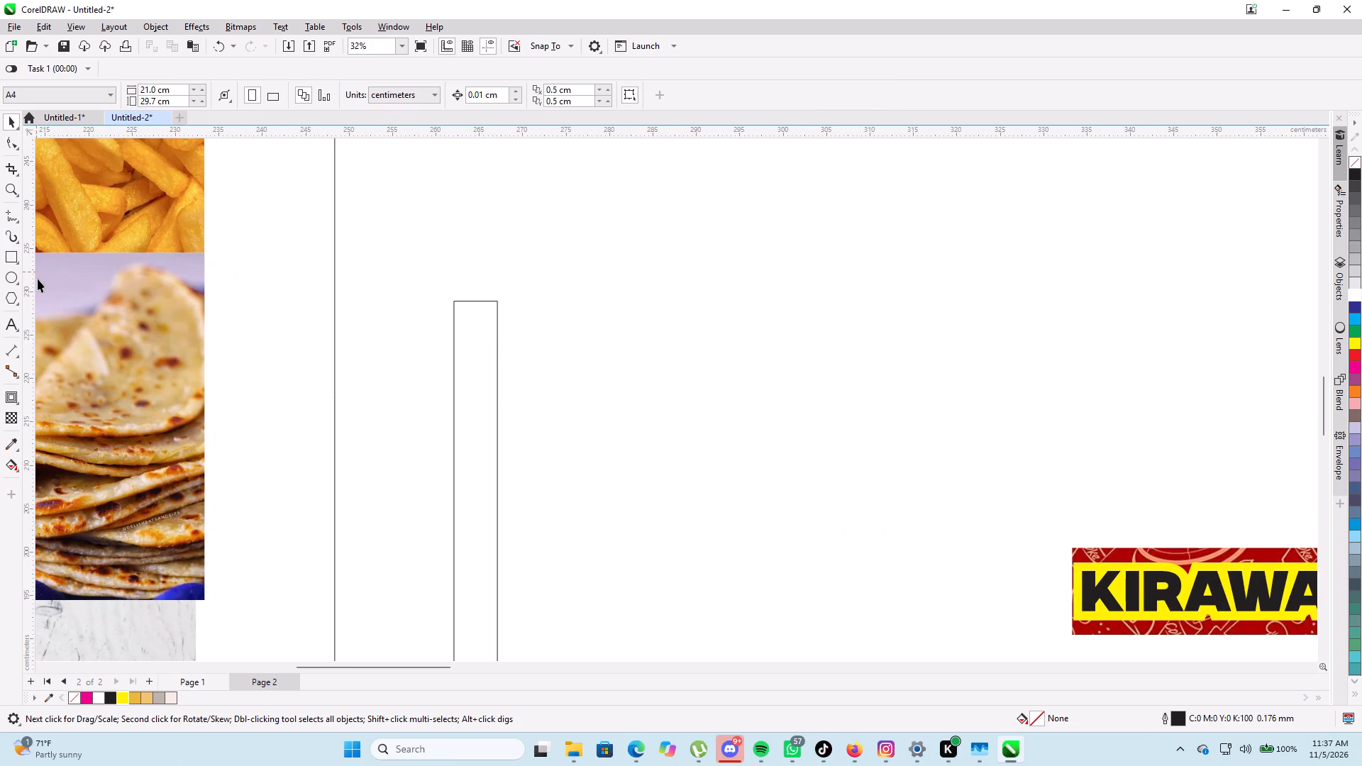
{"action": "scroll", "coordinate": [333, 166], "scroll_direction": "down", "scroll_amount": 5}
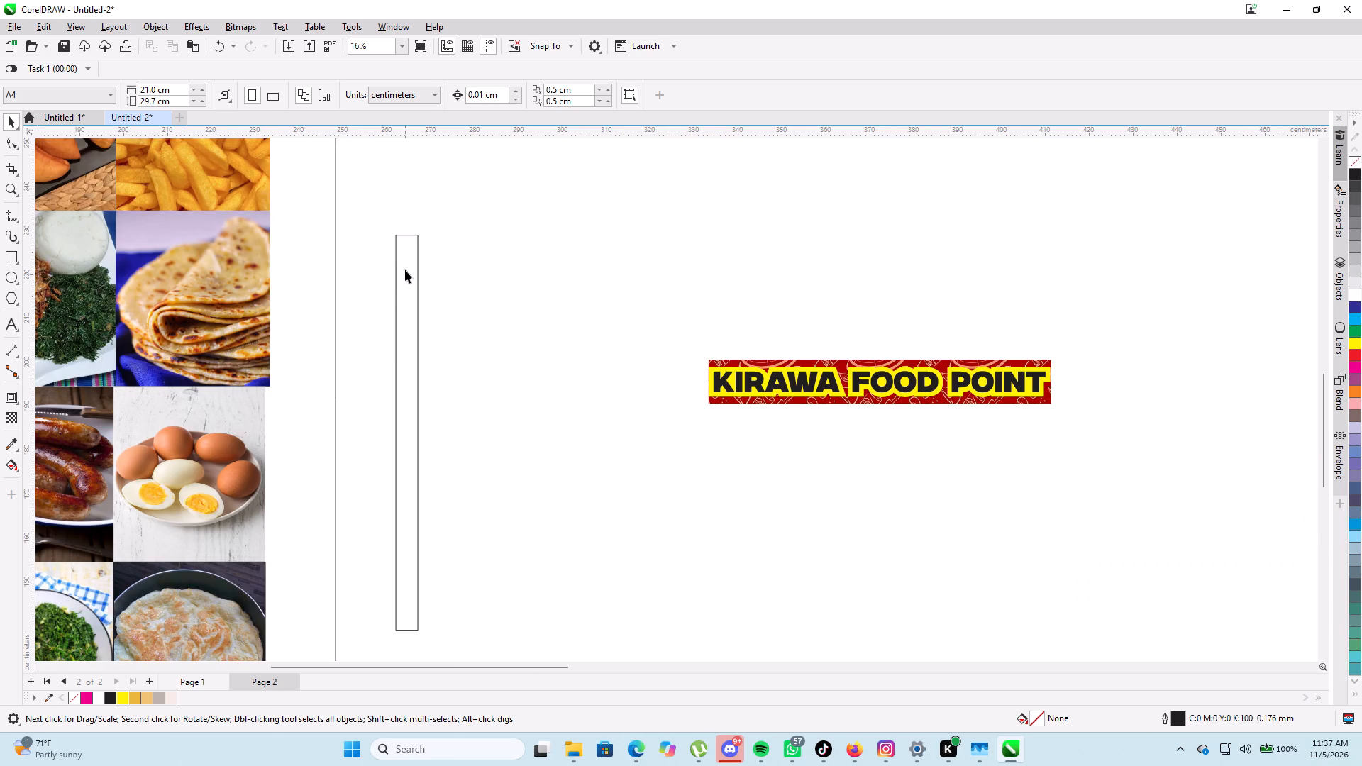
{"action": "scroll", "coordinate": [405, 270], "scroll_direction": "up", "scroll_amount": 5}
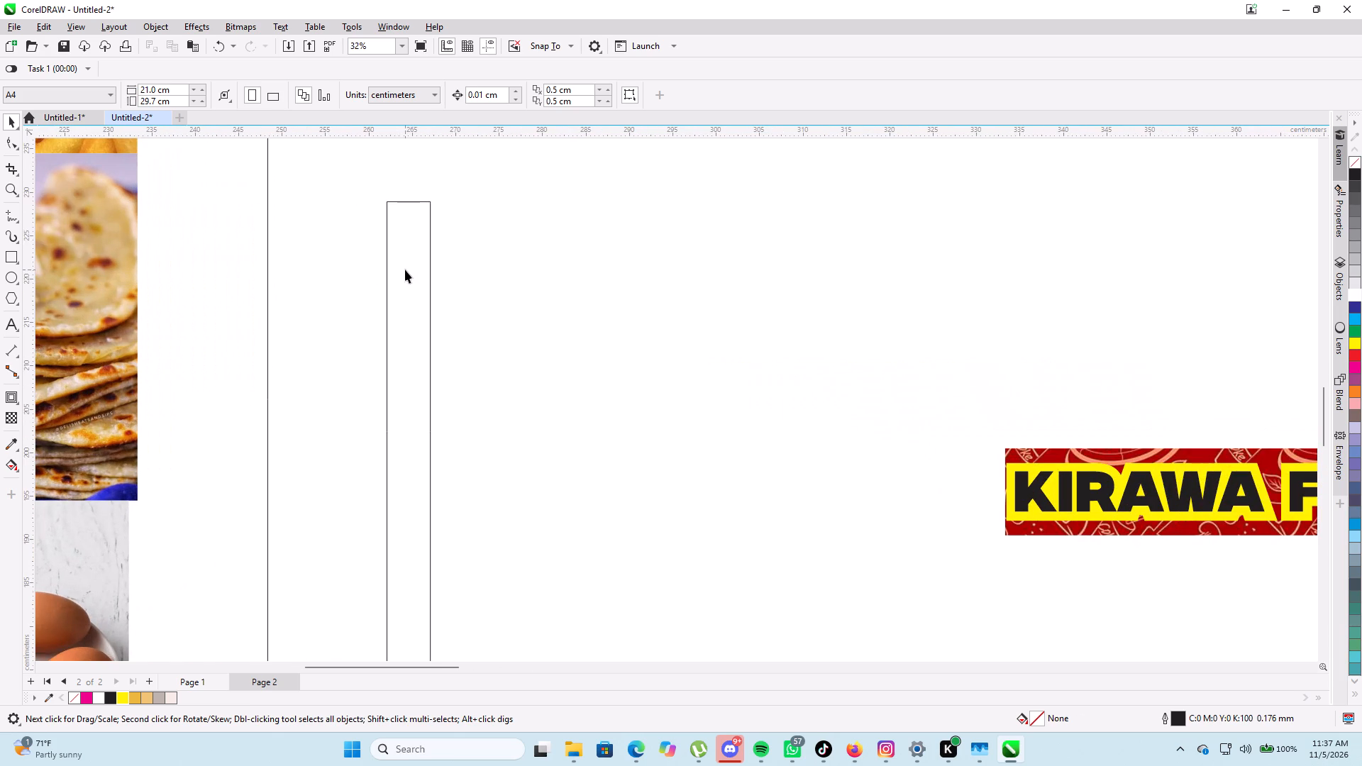
{"action": "scroll", "coordinate": [405, 270], "scroll_direction": "down", "scroll_amount": 10}
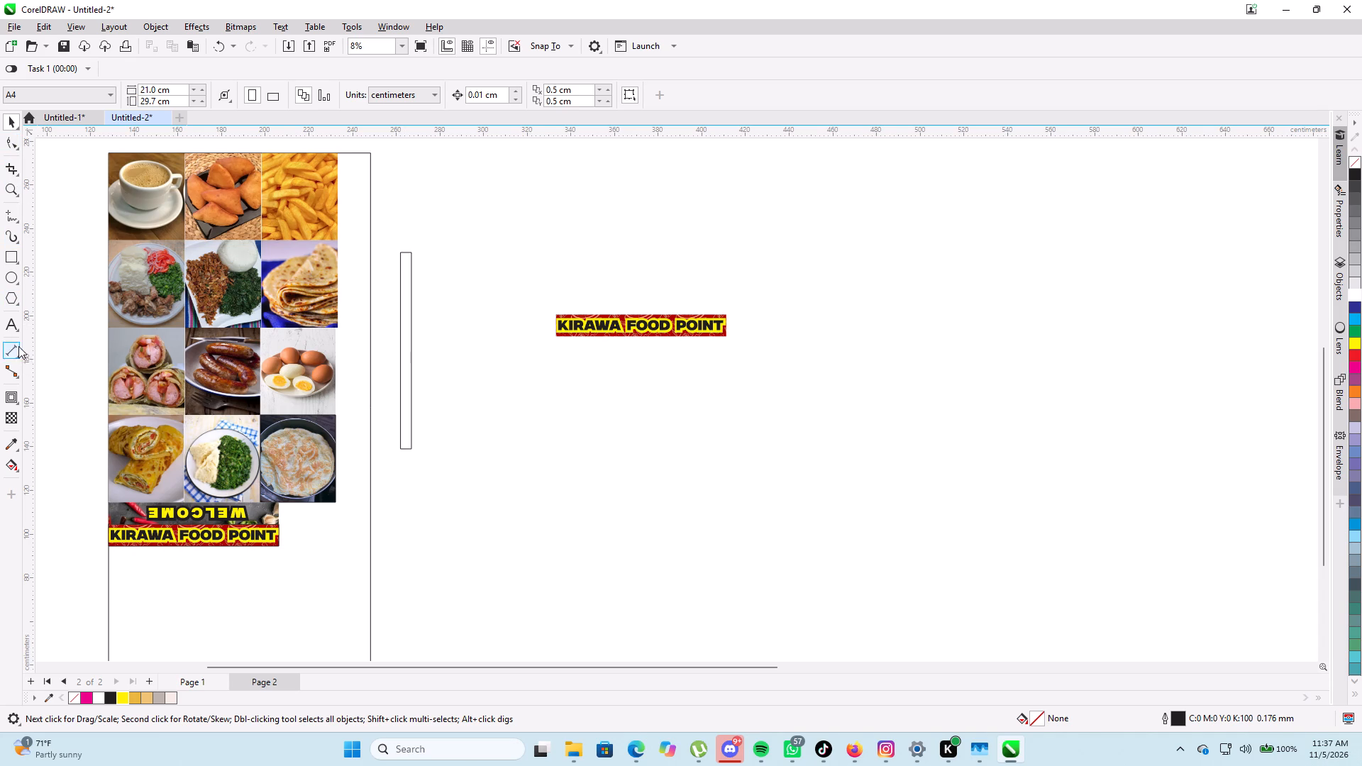
Draw a straight vertical line about 82.18 cm long down the centre of the narrow rectangle with the Pen tool.
{"action": "left_click", "coordinate": [19, 223]}
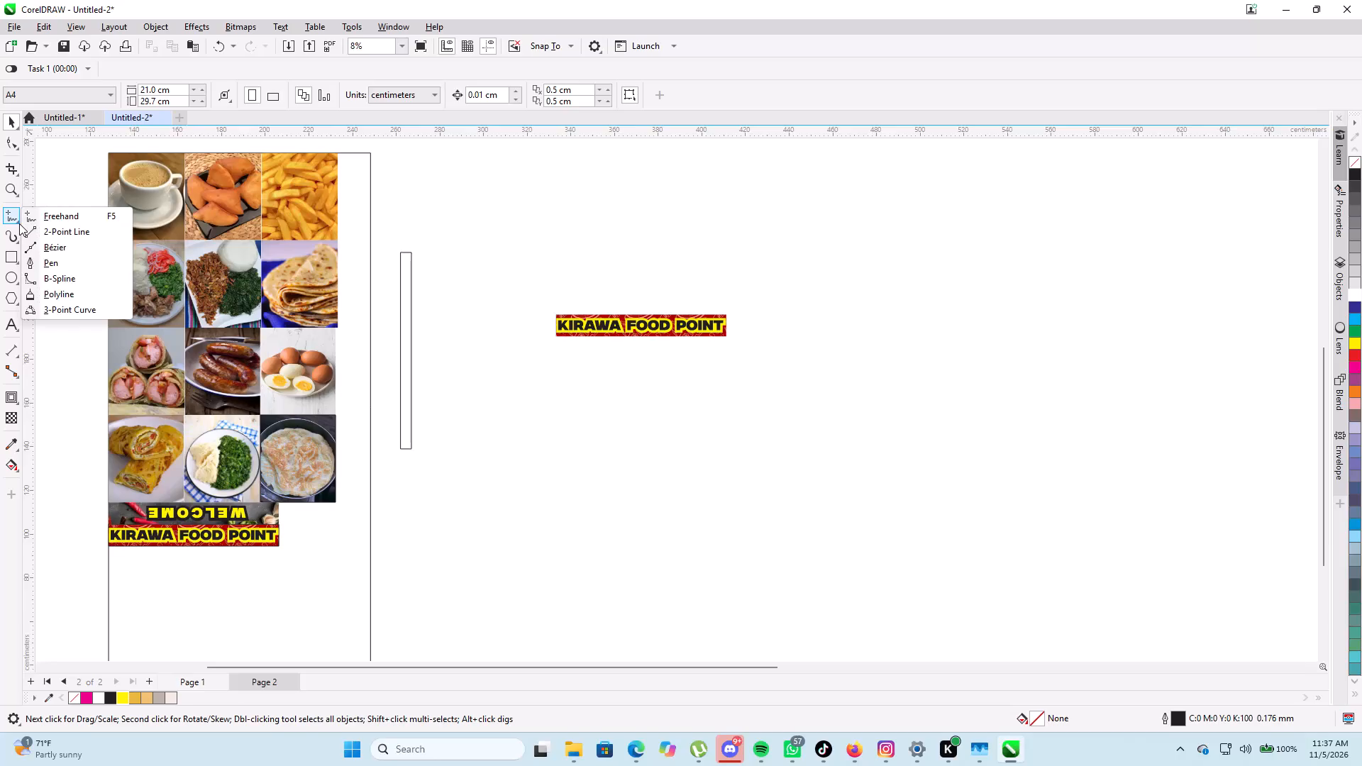
{"action": "left_click", "coordinate": [46, 260]}
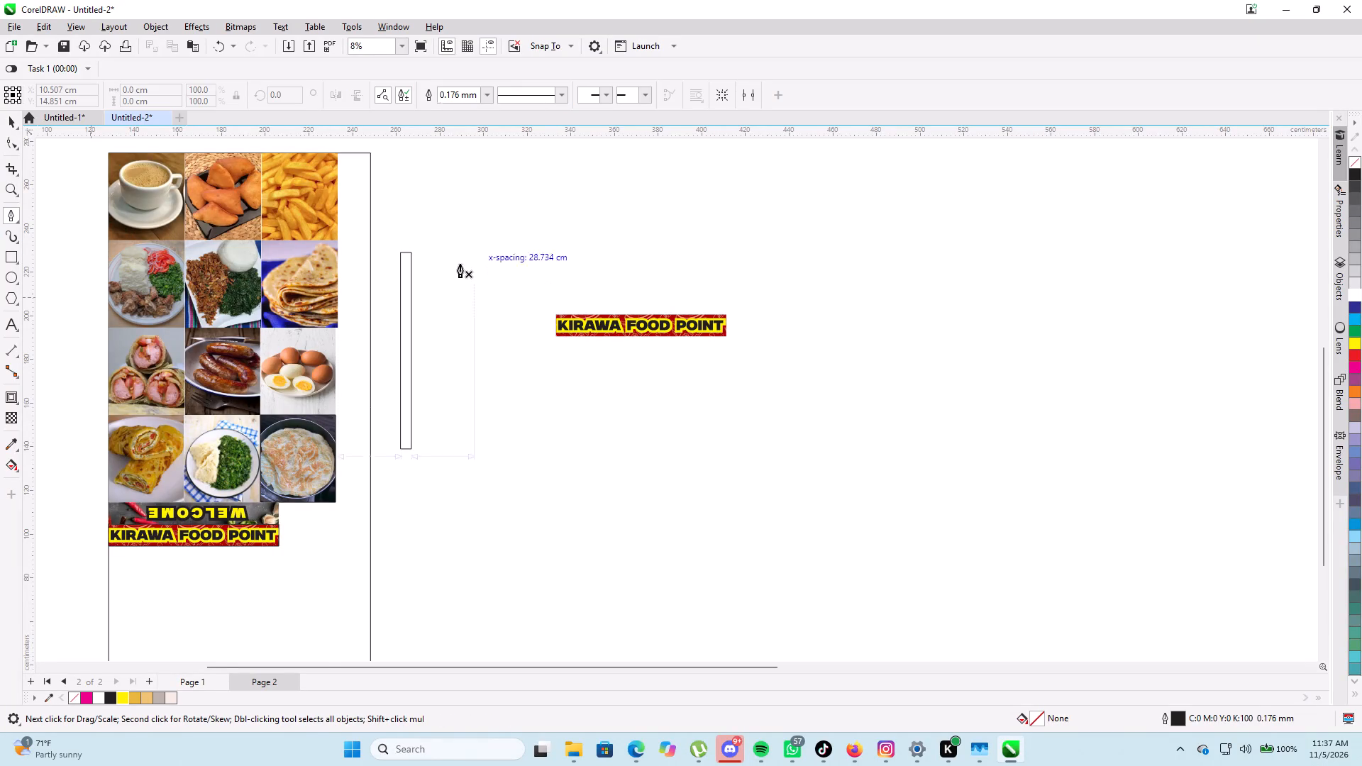
{"action": "scroll", "coordinate": [455, 263], "scroll_direction": "up", "scroll_amount": 5}
{"action": "left_click", "coordinate": [359, 250]}
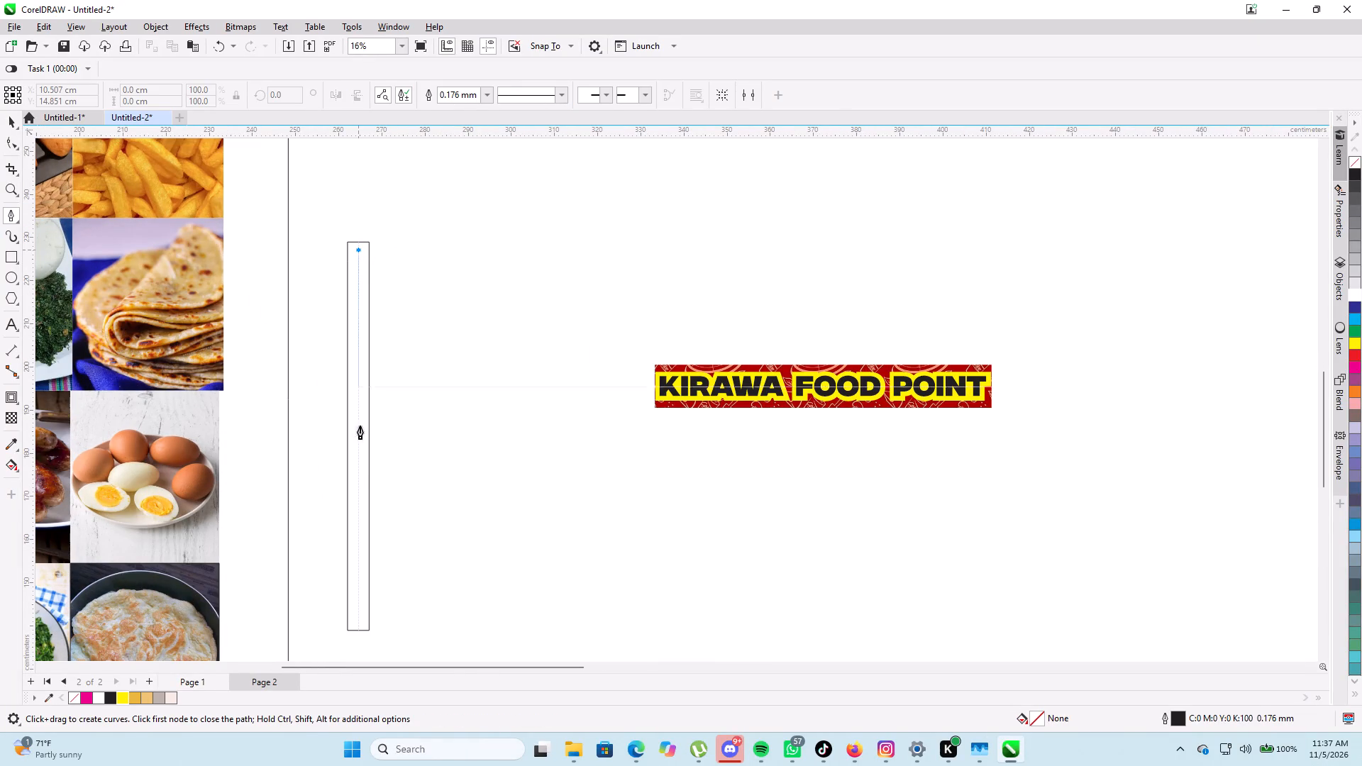
{"action": "left_click", "coordinate": [358, 604]}
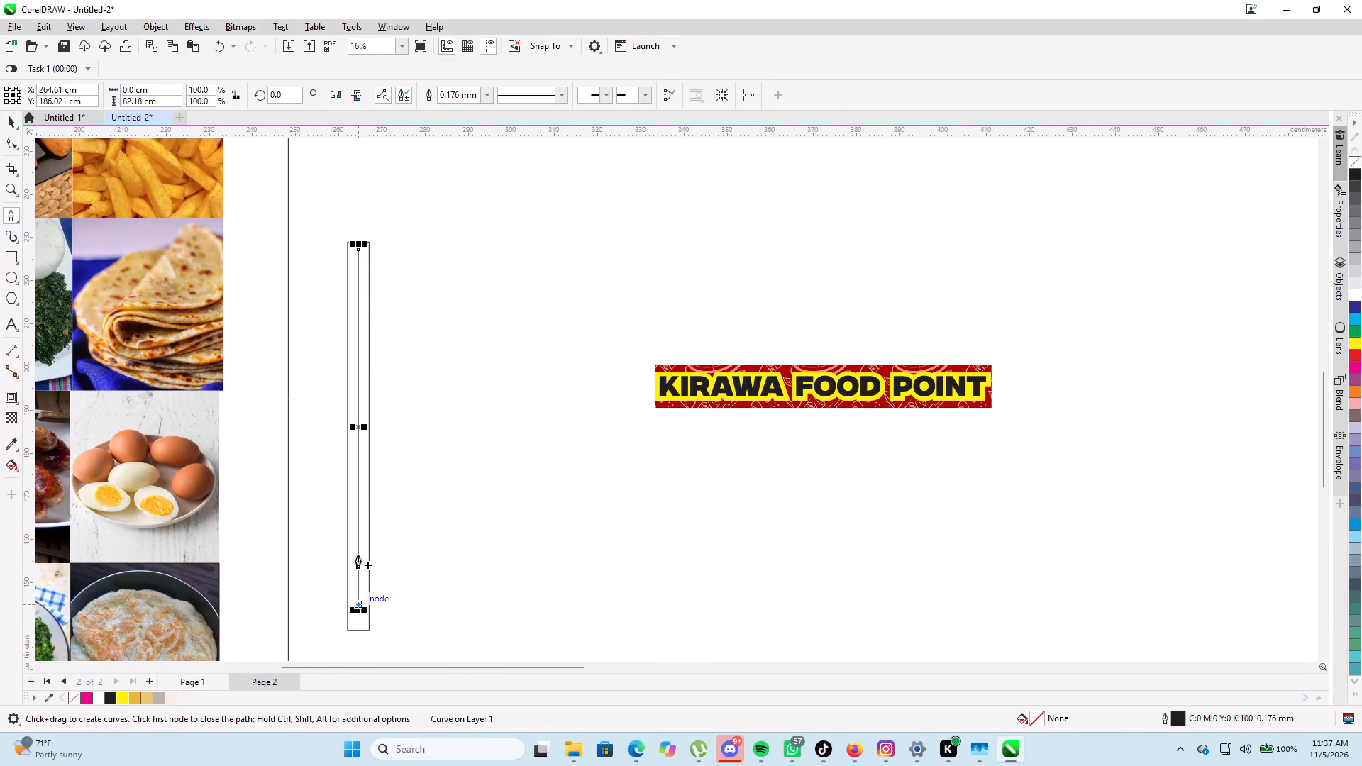
{"action": "scroll", "coordinate": [350, 221], "scroll_direction": "up", "scroll_amount": 3}
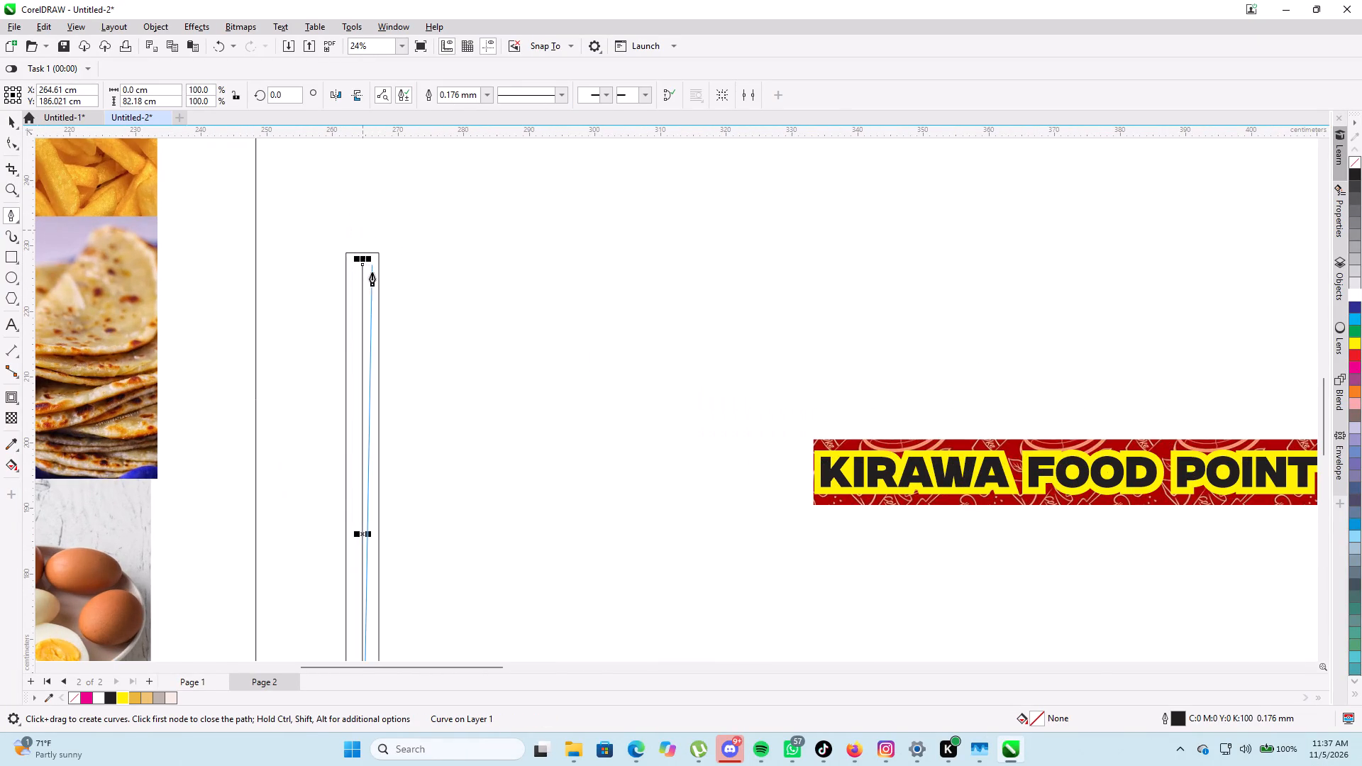
{"action": "key", "text": "Escape"}
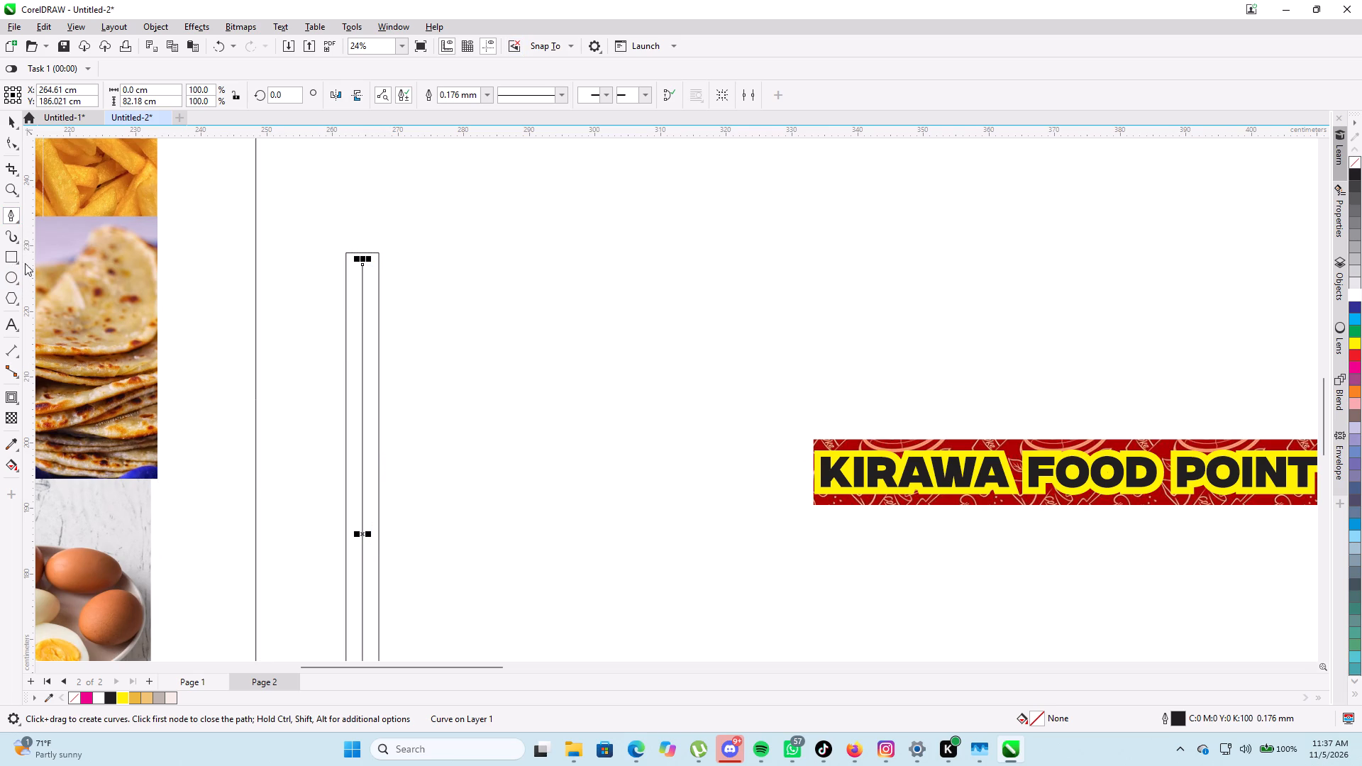
Start a text object beside the upper part of the narrow rectangle, at about X 276 cm, Y 224 cm.
{"action": "left_click", "coordinate": [9, 330]}
{"action": "left_click", "coordinate": [438, 287]}
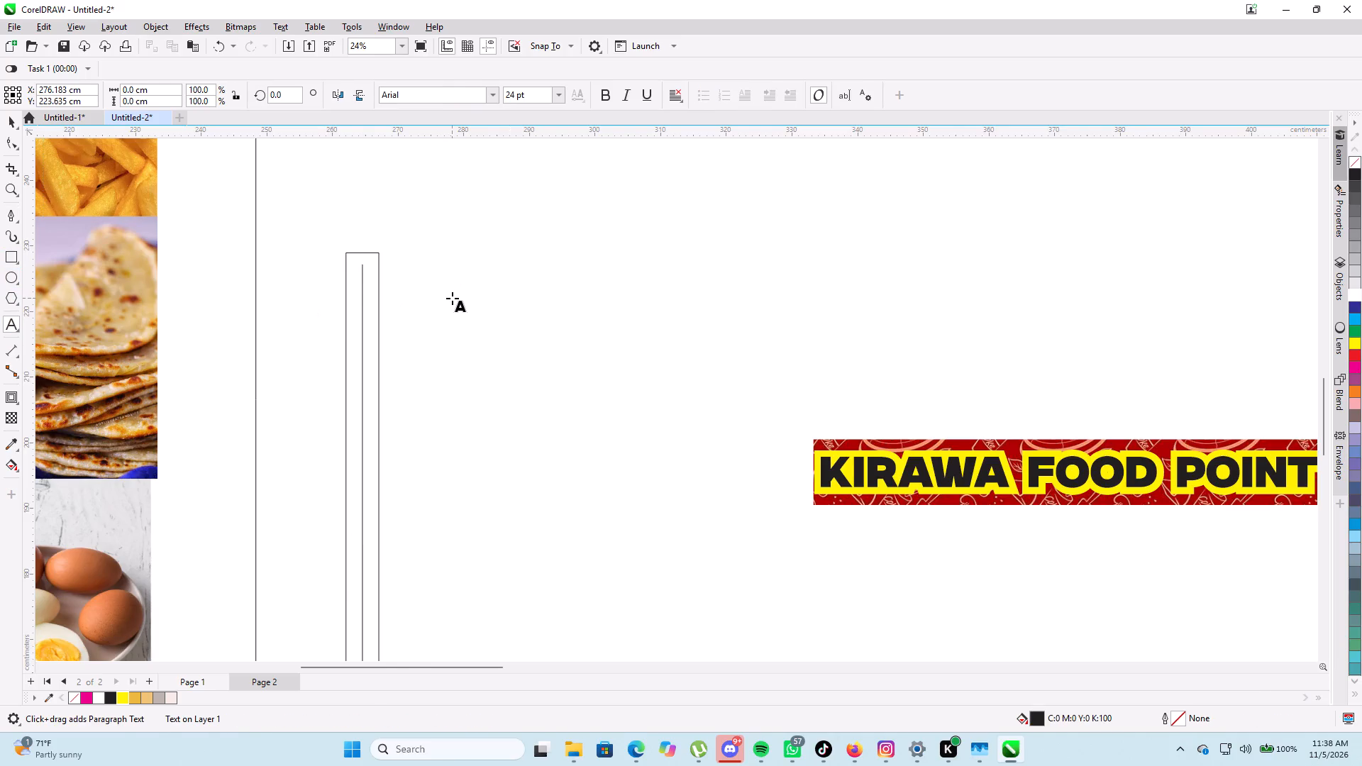
{"action": "scroll", "coordinate": [348, 262], "scroll_direction": "up", "scroll_amount": 5}
{"action": "scroll", "coordinate": [454, 250], "scroll_direction": "up", "scroll_amount": 4}
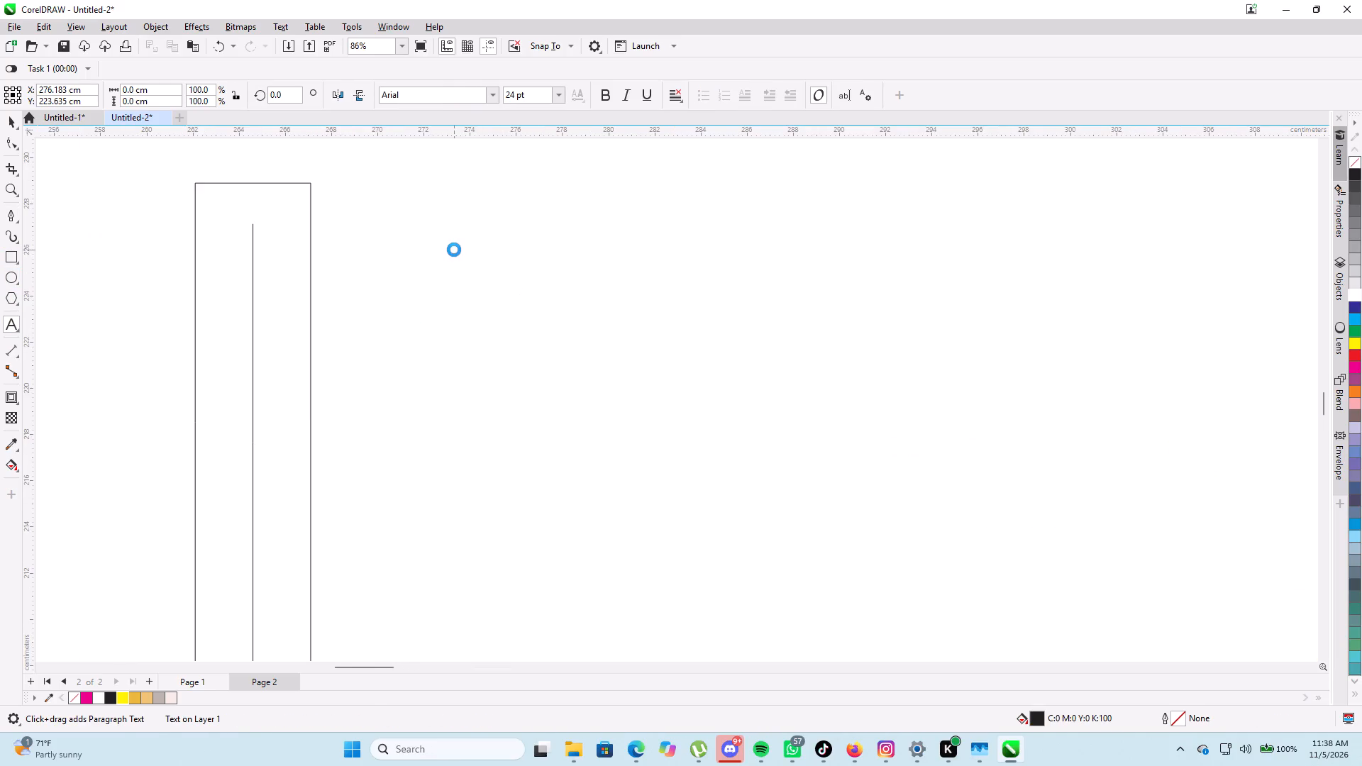
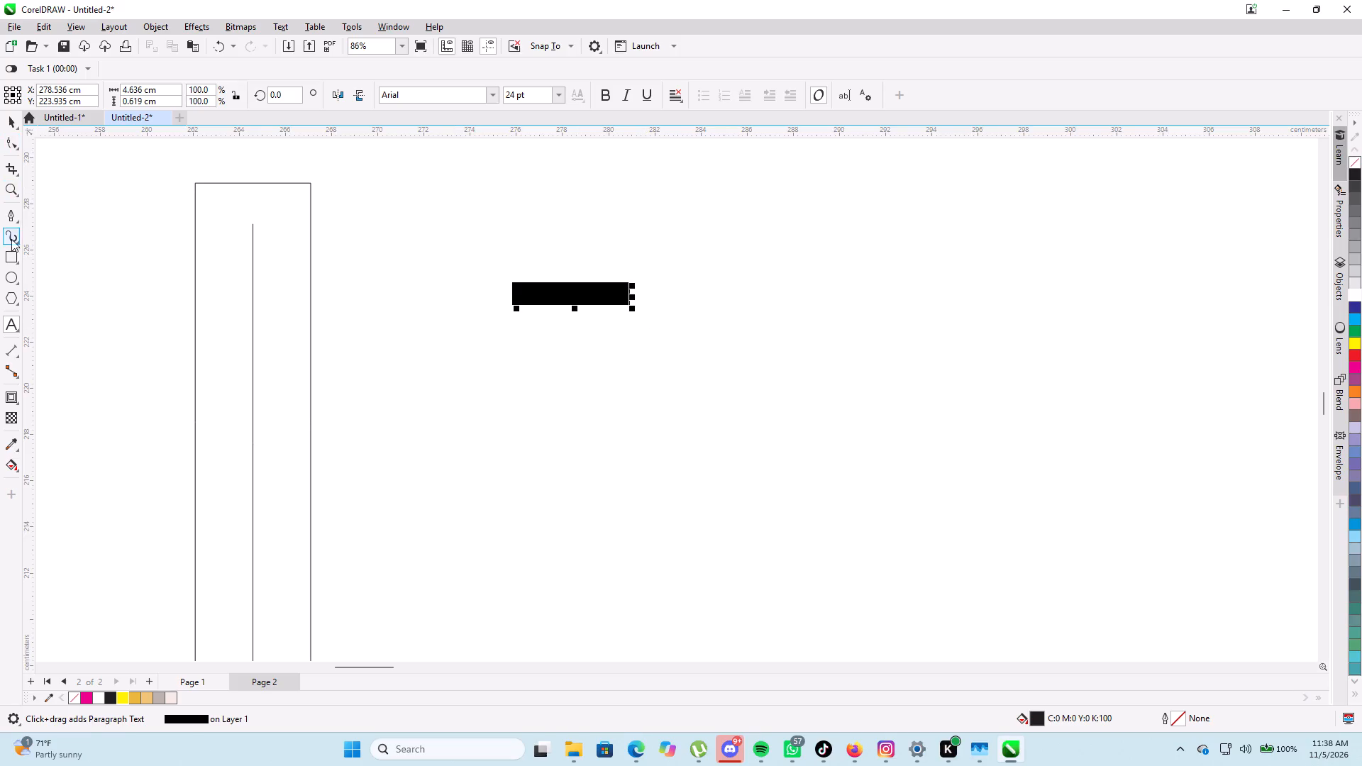
Widen the letter spacing of the phone number text with the Shape tool to about 7.245 cm overall width.
{"action": "left_click", "coordinate": [14, 151]}
{"action": "left_click_drag", "start_coordinate": [636, 309], "coordinate": [641, 309]}
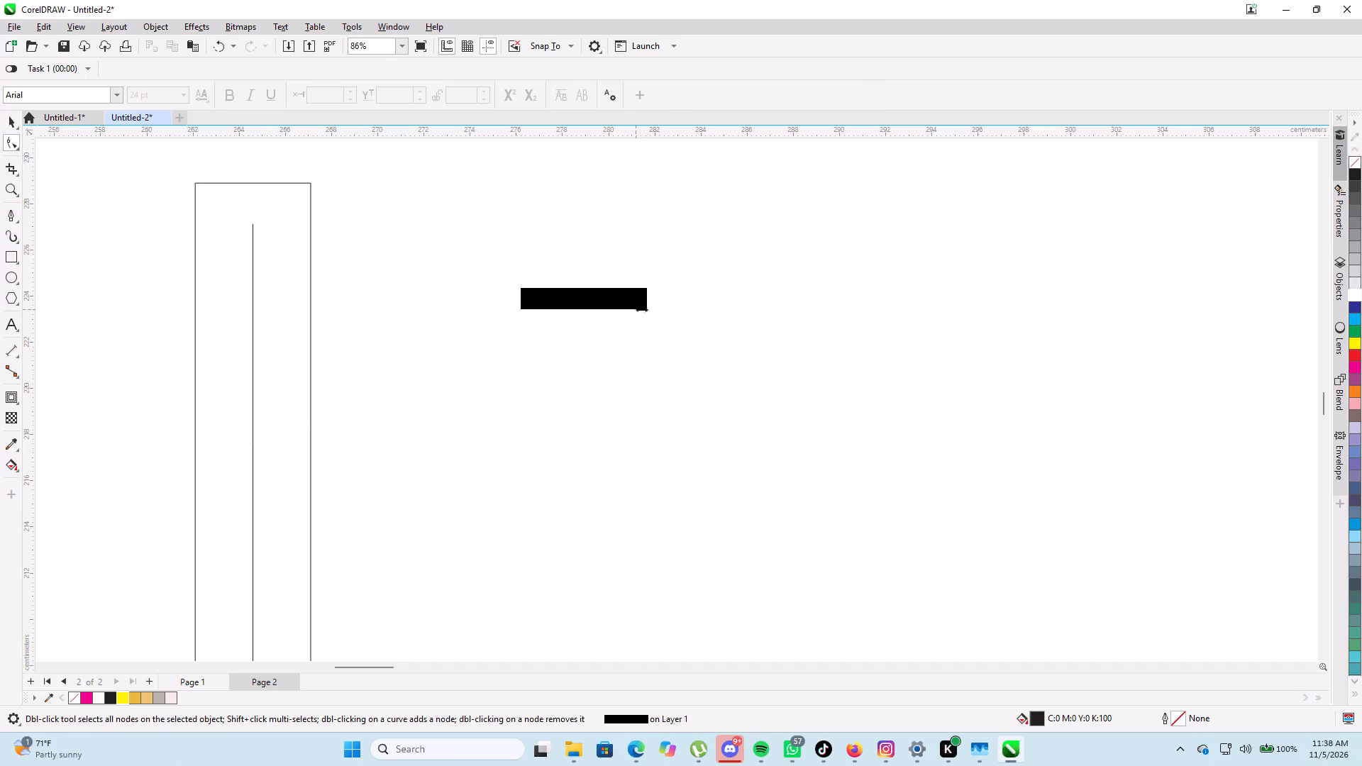
{"action": "left_click_drag", "start_coordinate": [641, 309], "coordinate": [687, 323]}
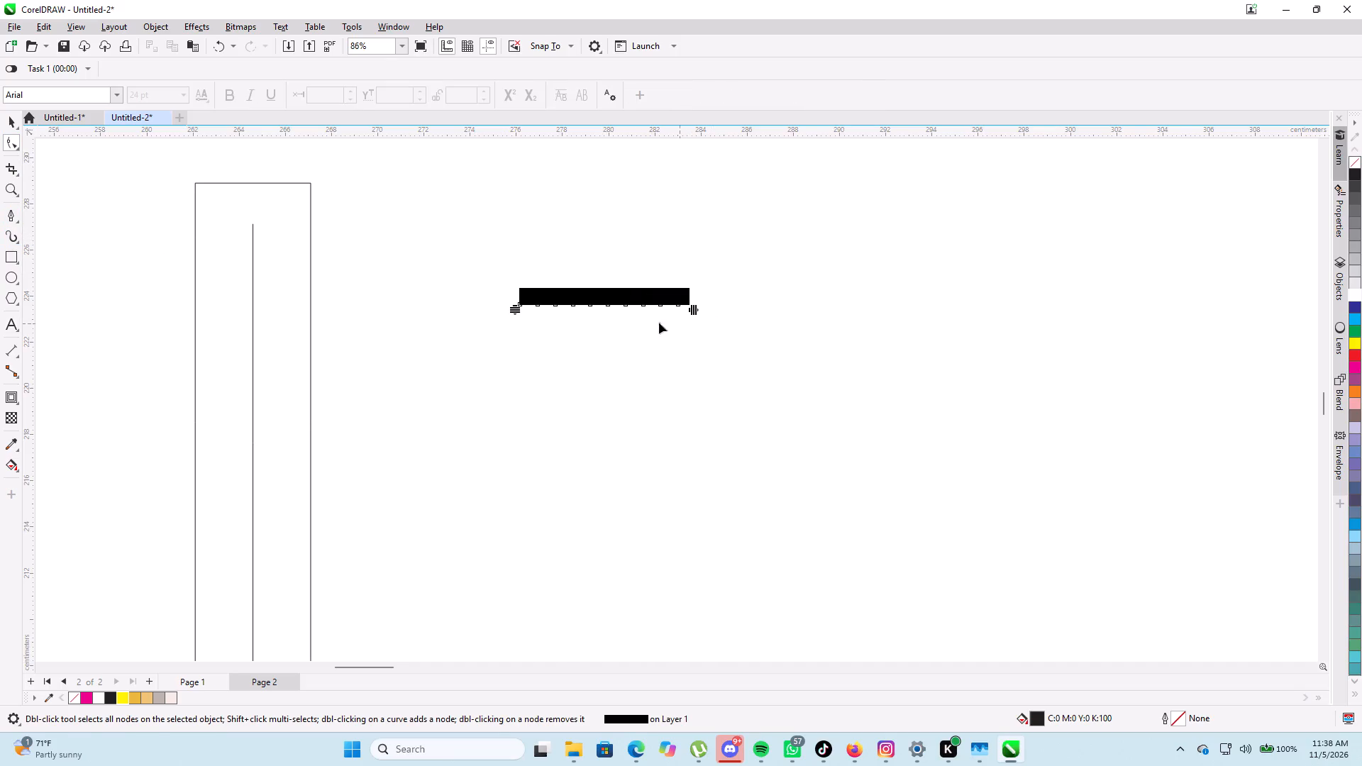
{"action": "left_click", "coordinate": [532, 299]}
{"action": "left_click", "coordinate": [478, 284]}
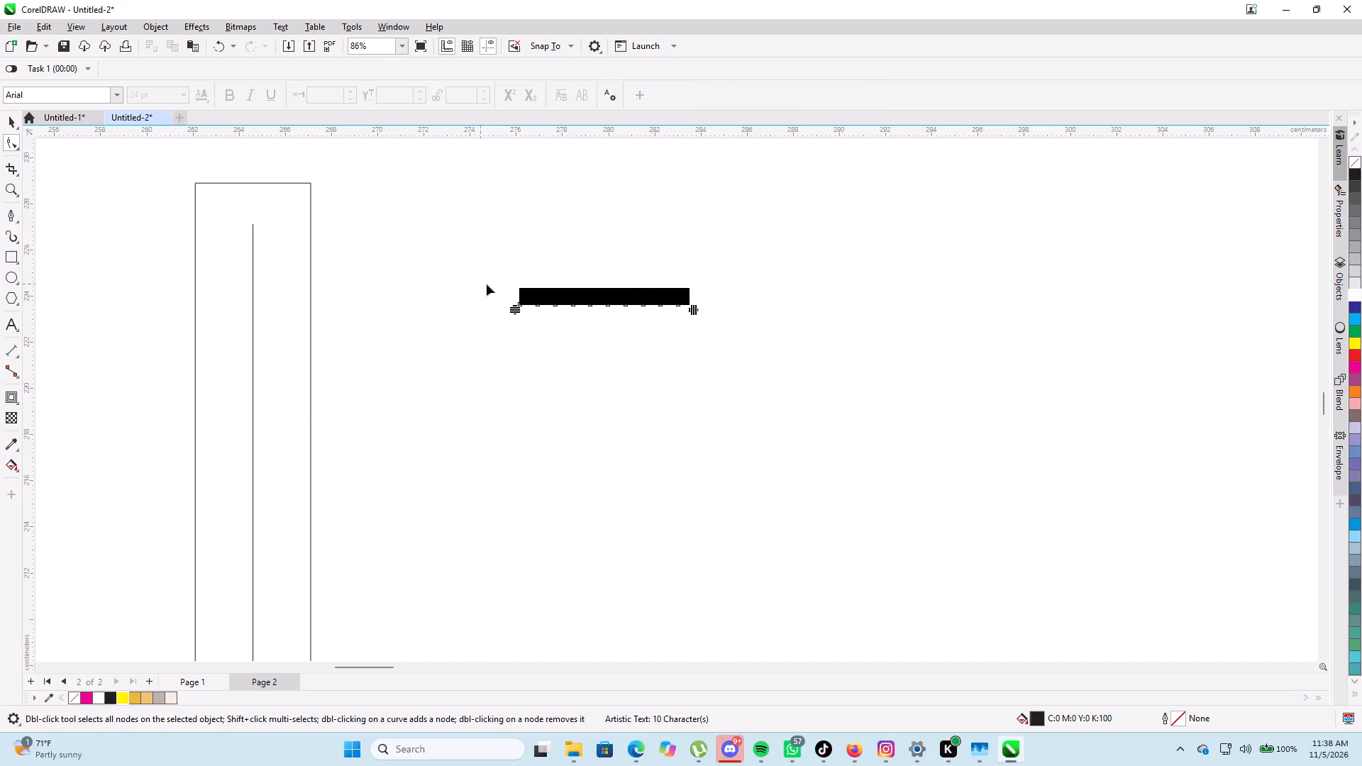
Fit the phone number text to the vertical centre line of the narrow rectangle, near its upper part.
{"action": "left_click", "coordinate": [7, 113]}
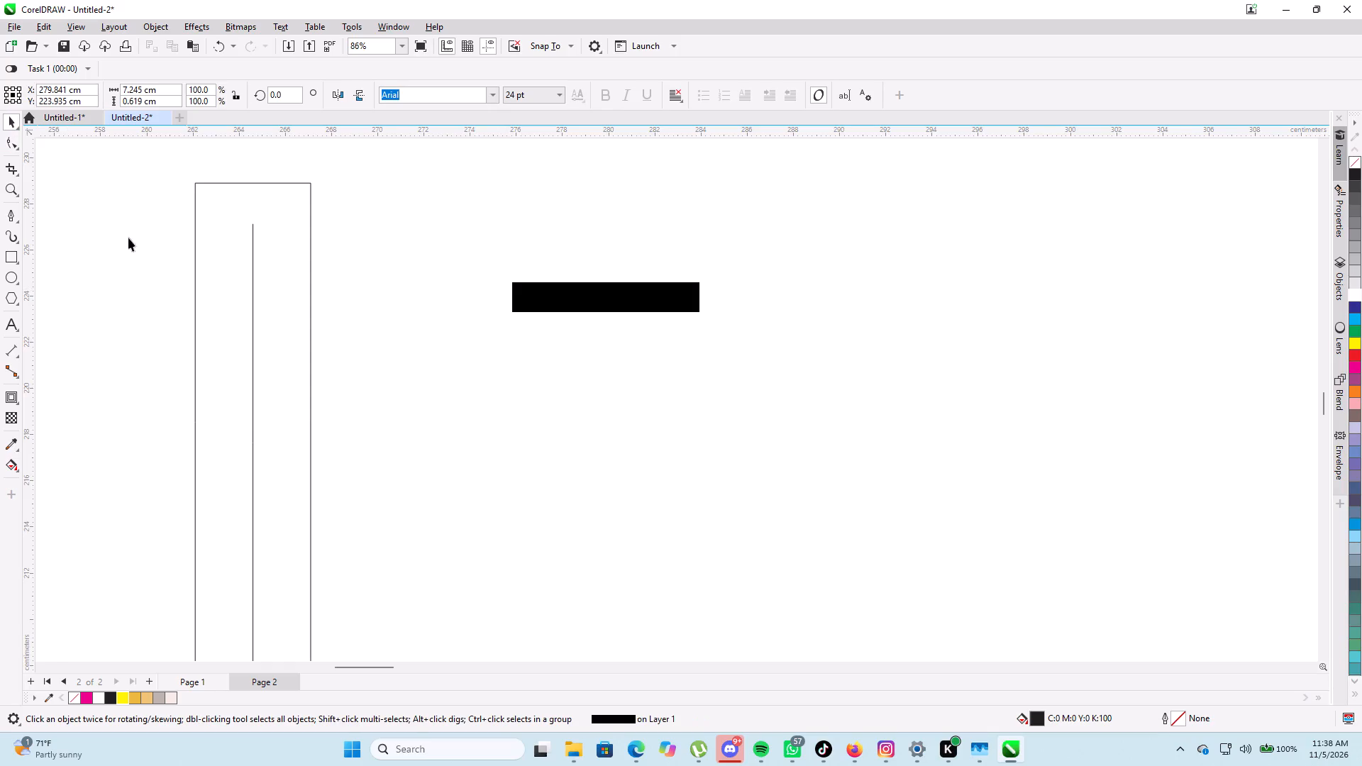
{"action": "left_click", "coordinate": [591, 296]}
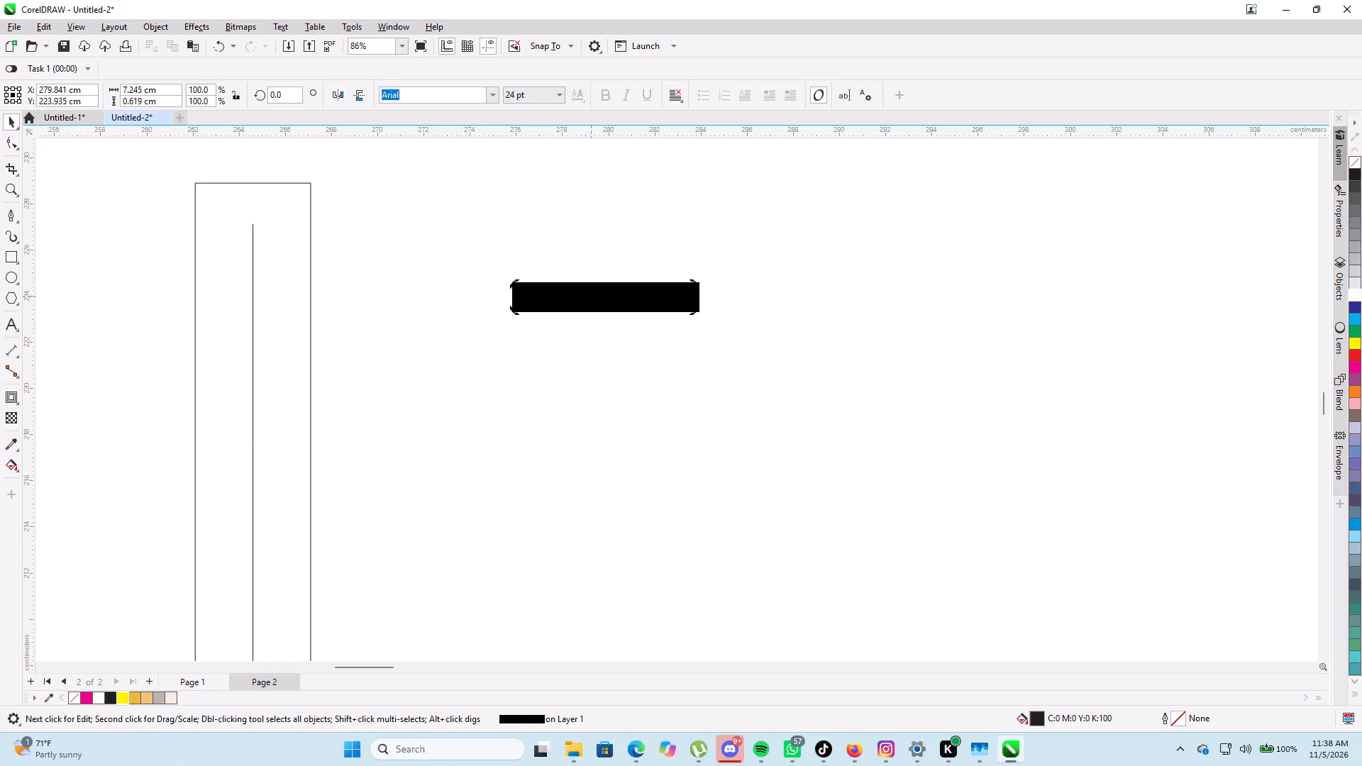
{"action": "left_click", "coordinate": [597, 299]}
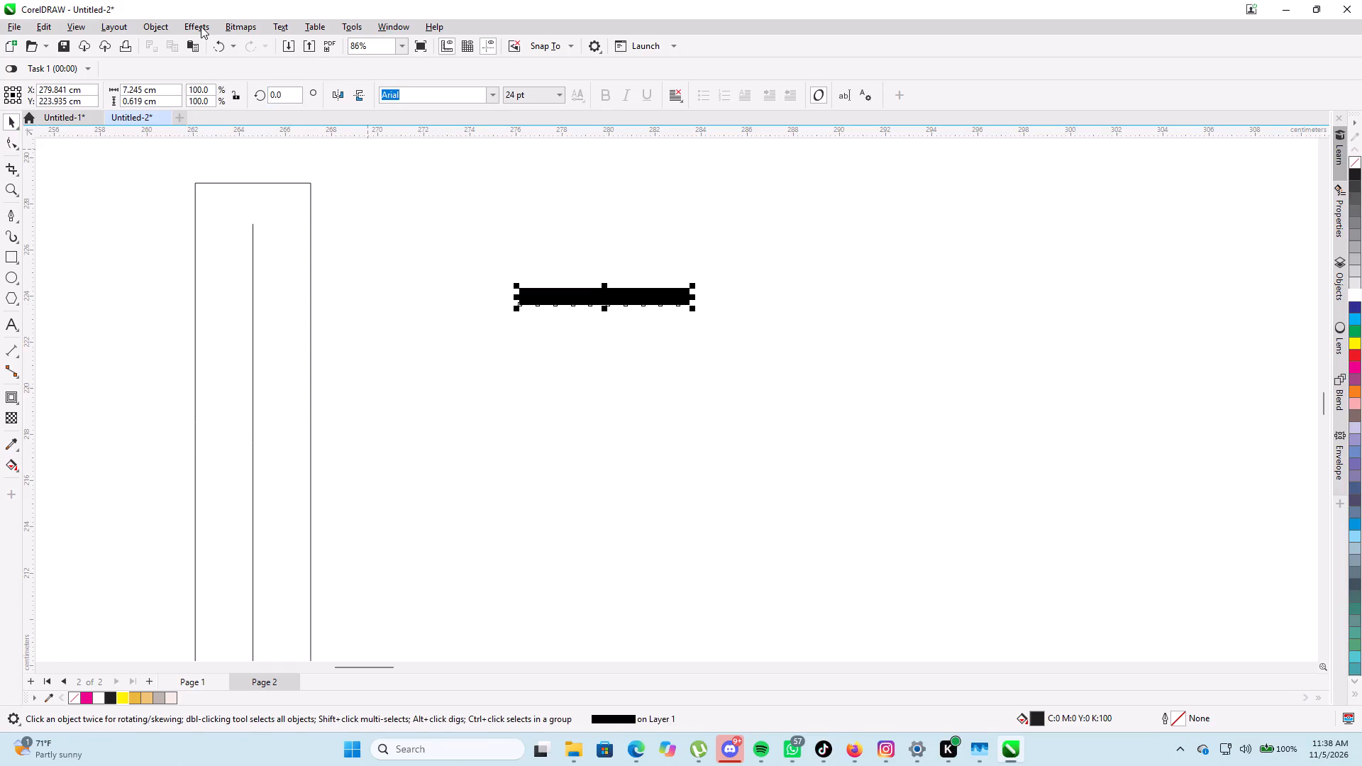
{"action": "left_click", "coordinate": [201, 26]}
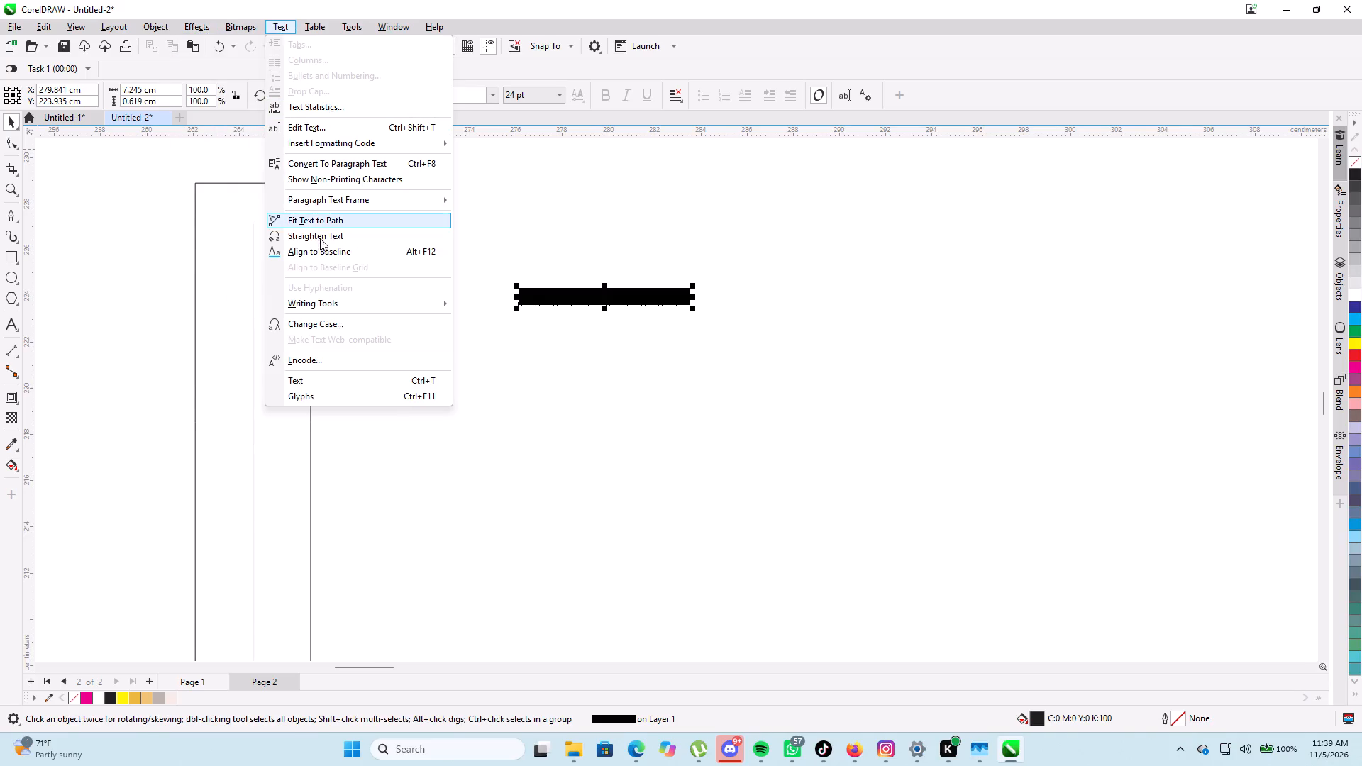
{"action": "left_click", "coordinate": [323, 225]}
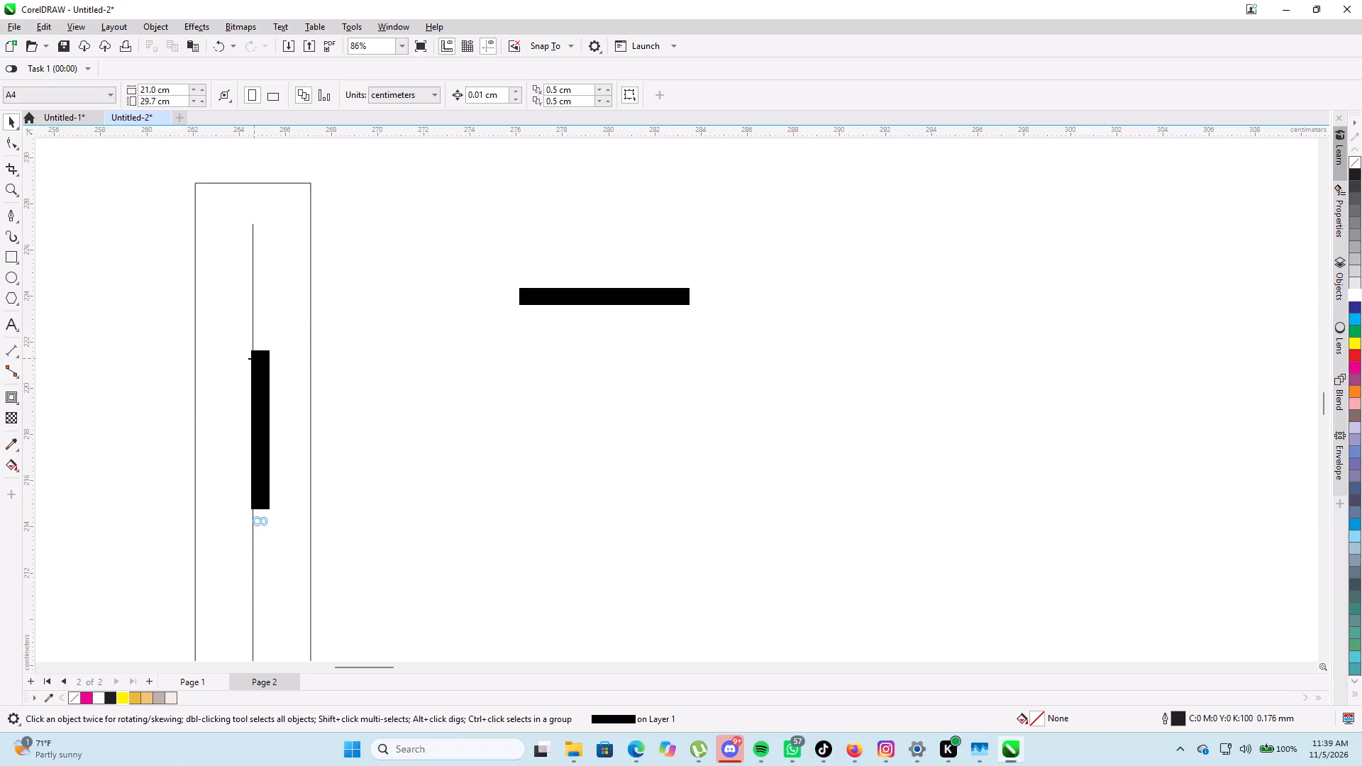
{"action": "left_click", "coordinate": [254, 328]}
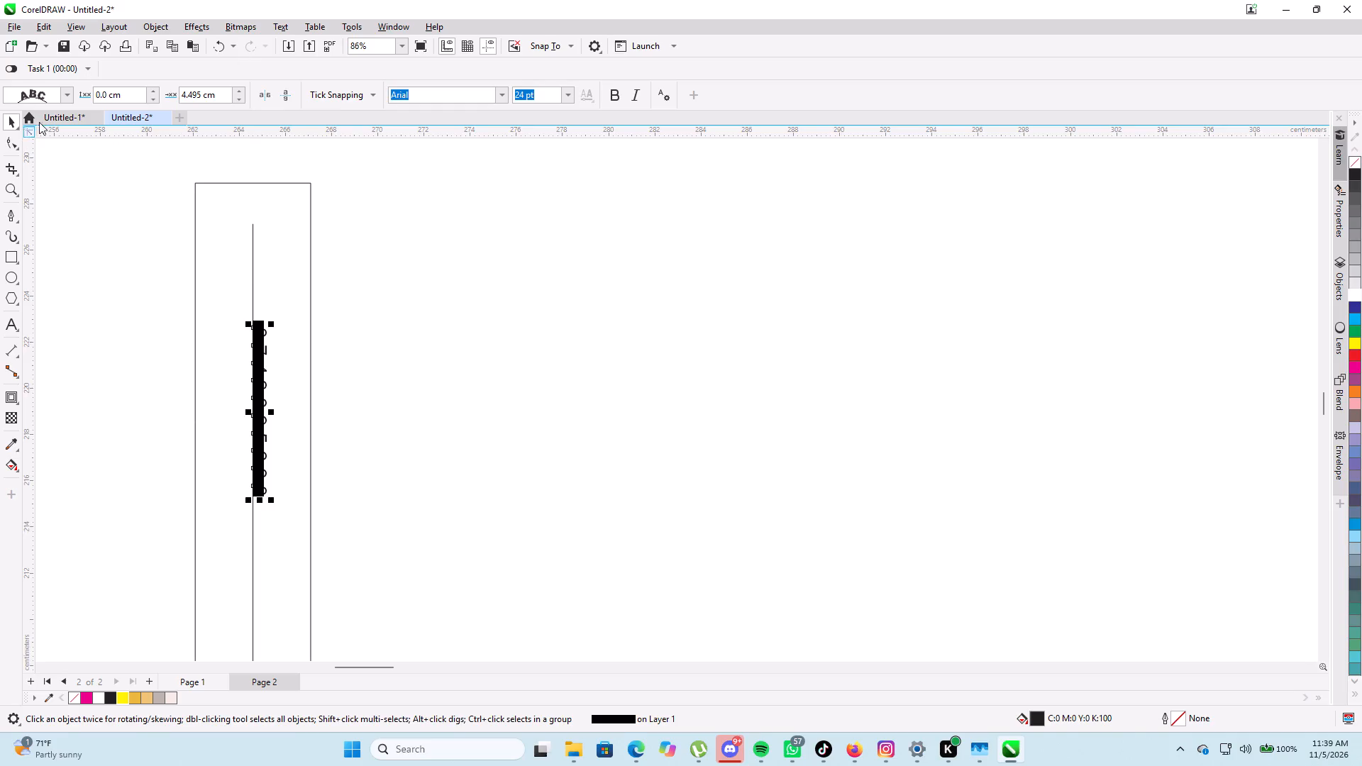
Set the text-on-path orientation of the phone number so its digits stand upright, stacked down the line.
{"action": "left_click", "coordinate": [70, 93]}
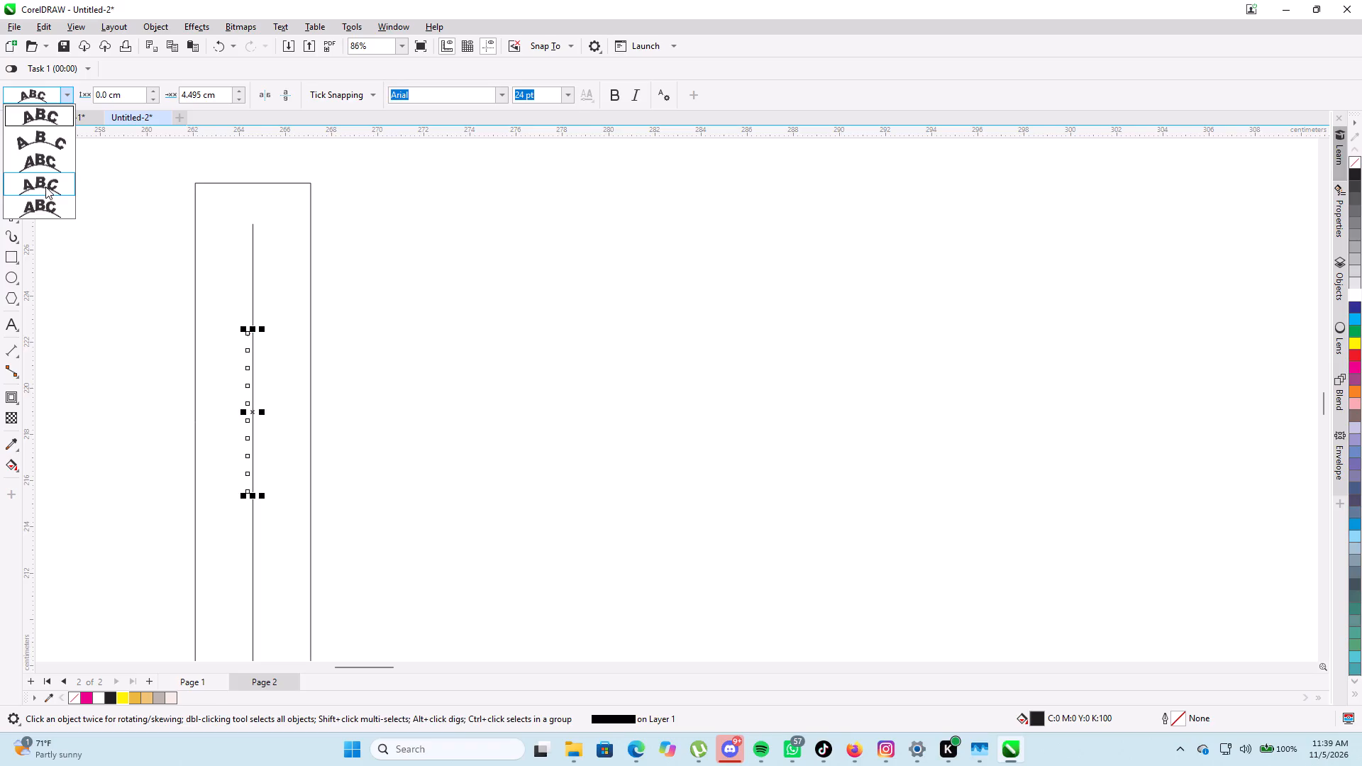
{"action": "left_click", "coordinate": [48, 207]}
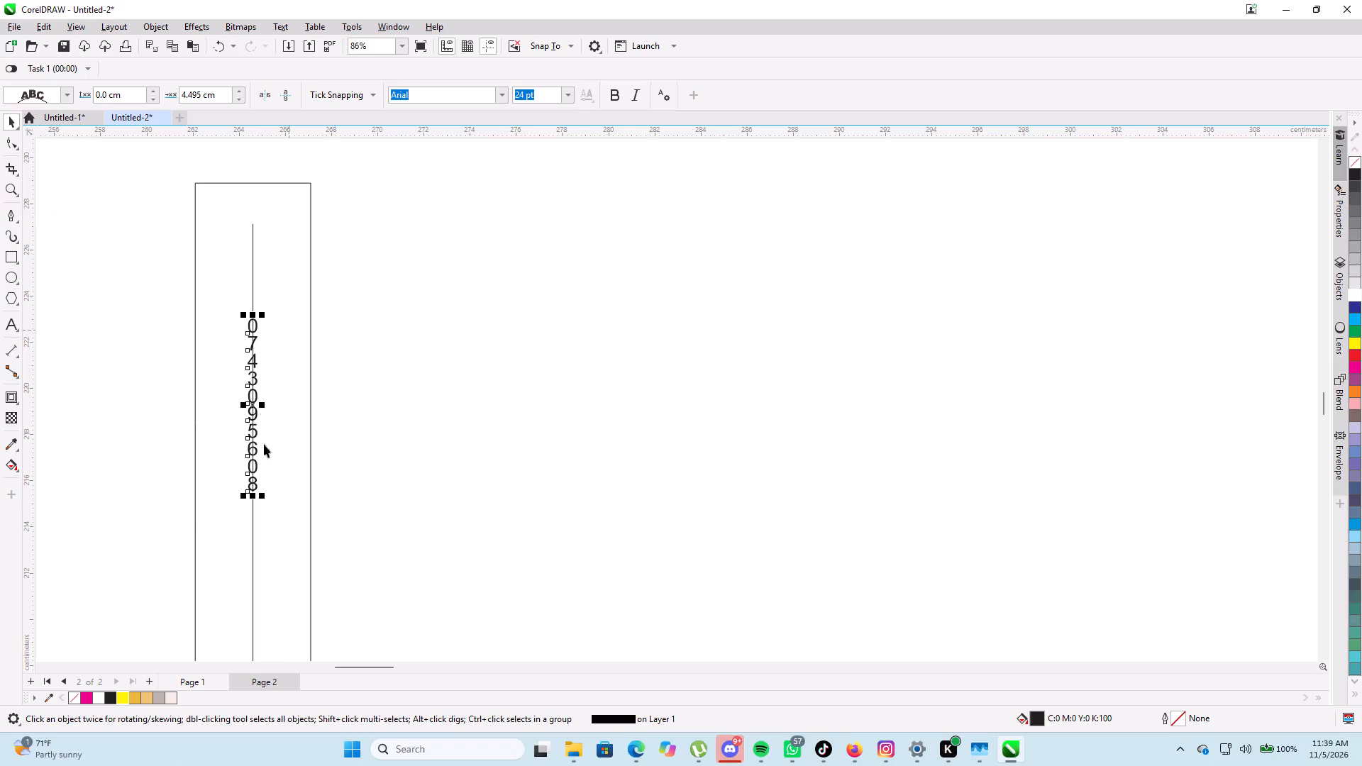
Enlarge the stacked phone number to about 207.8 pt so its digits nearly fill the narrow rectangle's width.
{"action": "left_click_drag", "start_coordinate": [263, 315], "coordinate": [281, 235]}
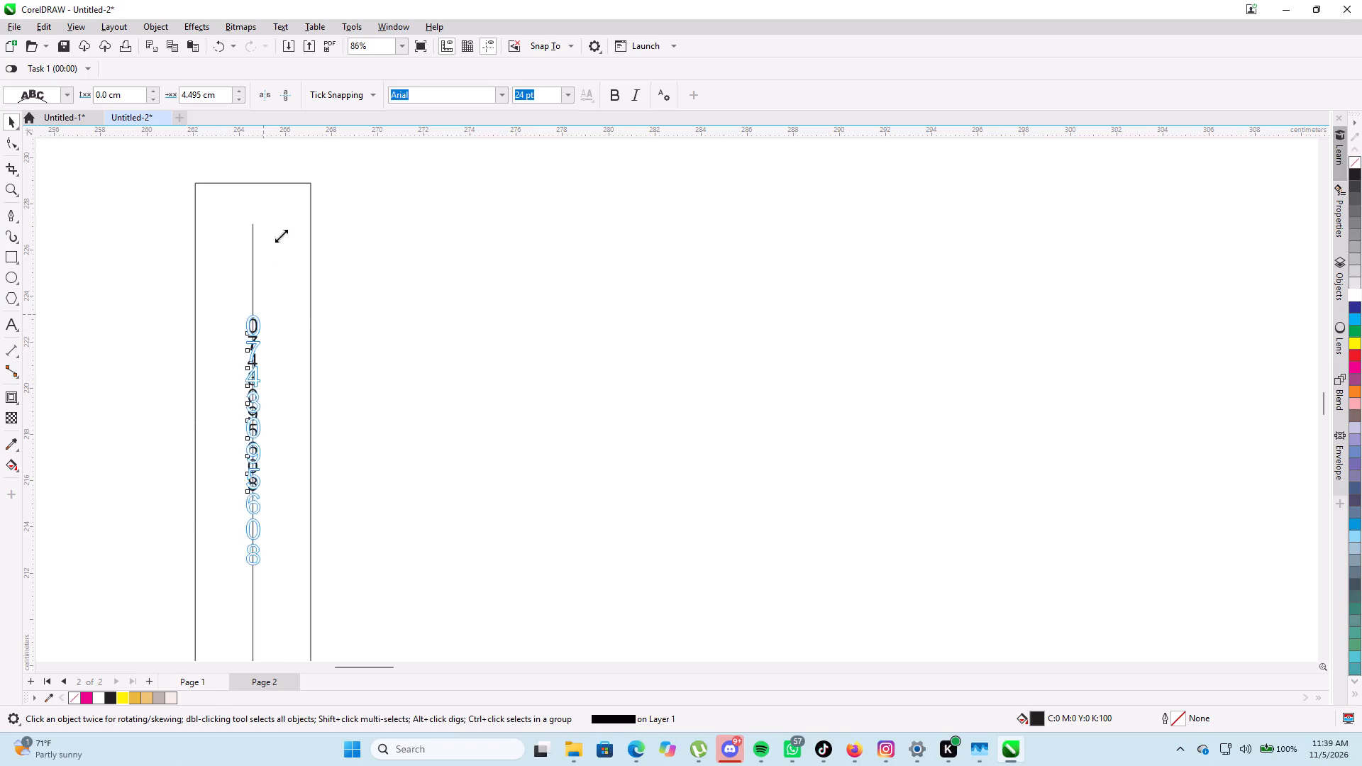
{"action": "left_click_drag", "start_coordinate": [281, 235], "coordinate": [313, 187]}
{"action": "scroll", "coordinate": [285, 296], "scroll_direction": "up", "scroll_amount": 3}
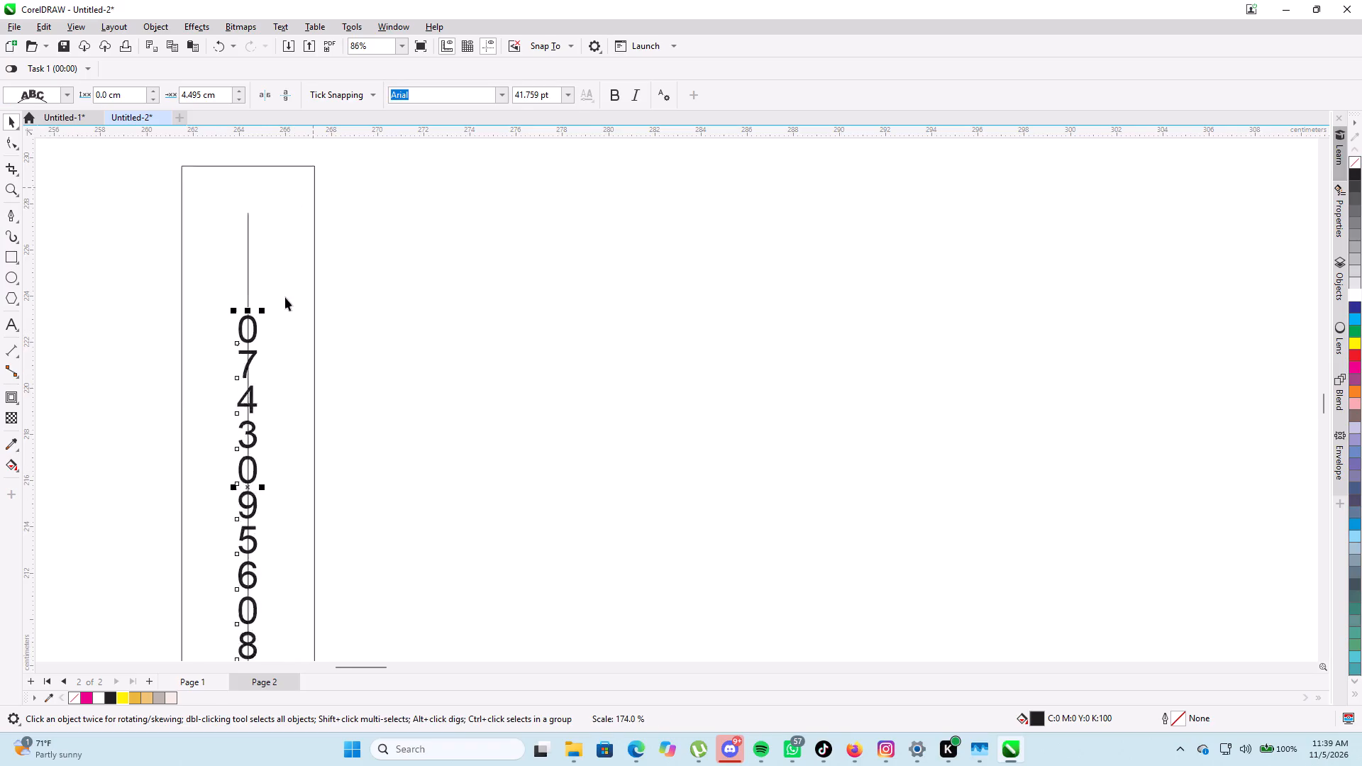
{"action": "scroll", "coordinate": [315, 320], "scroll_direction": "down", "scroll_amount": 11}
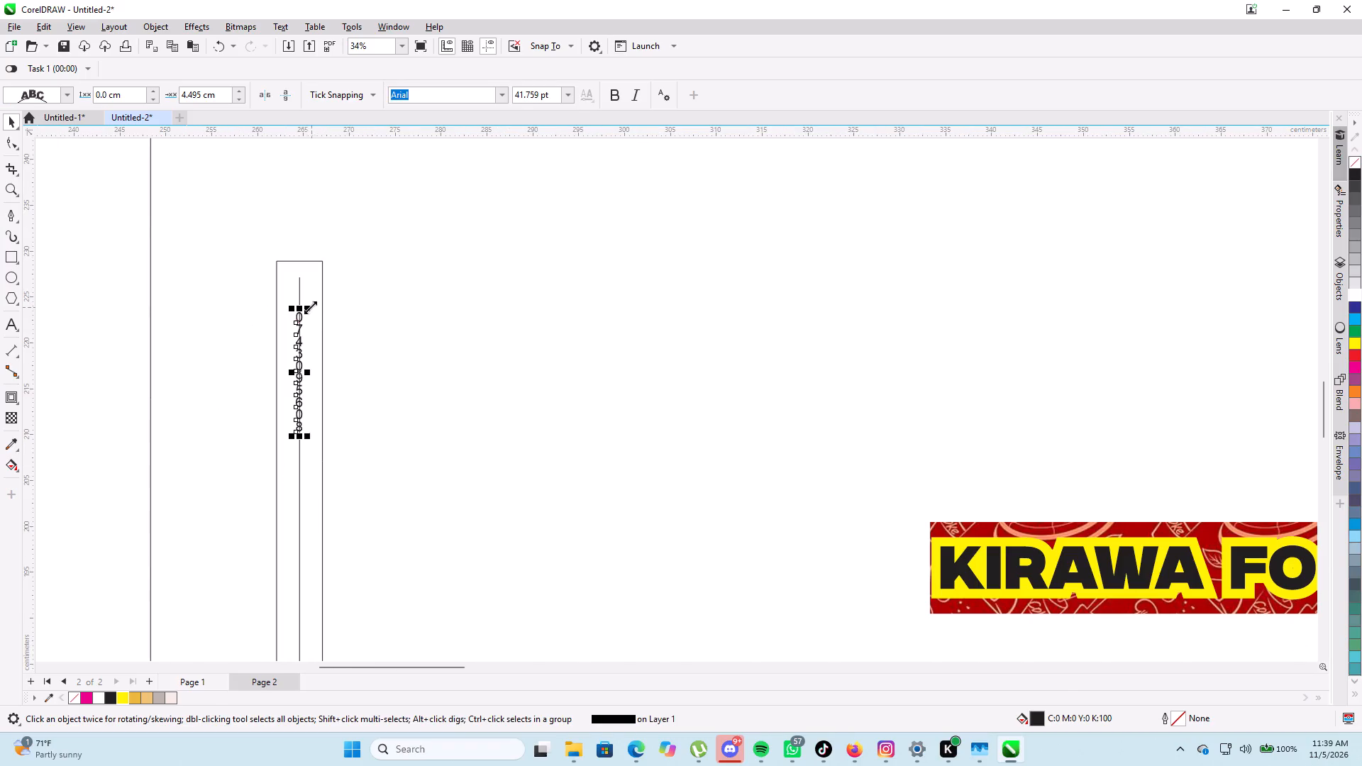
{"action": "left_click_drag", "start_coordinate": [309, 306], "coordinate": [411, 94]}
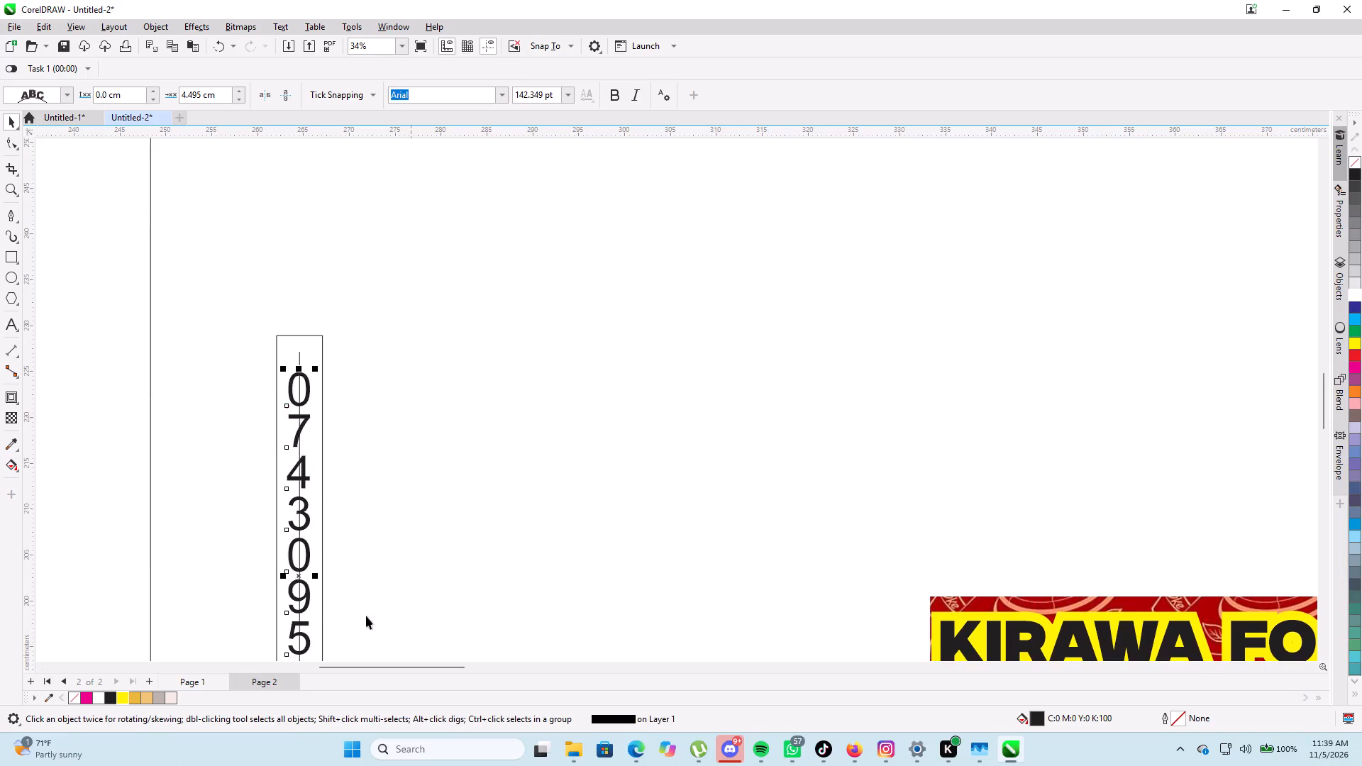
{"action": "scroll", "coordinate": [366, 616], "scroll_direction": "down", "scroll_amount": 7}
{"action": "middle_click_drag", "start_coordinate": [372, 494], "coordinate": [372, 286]}
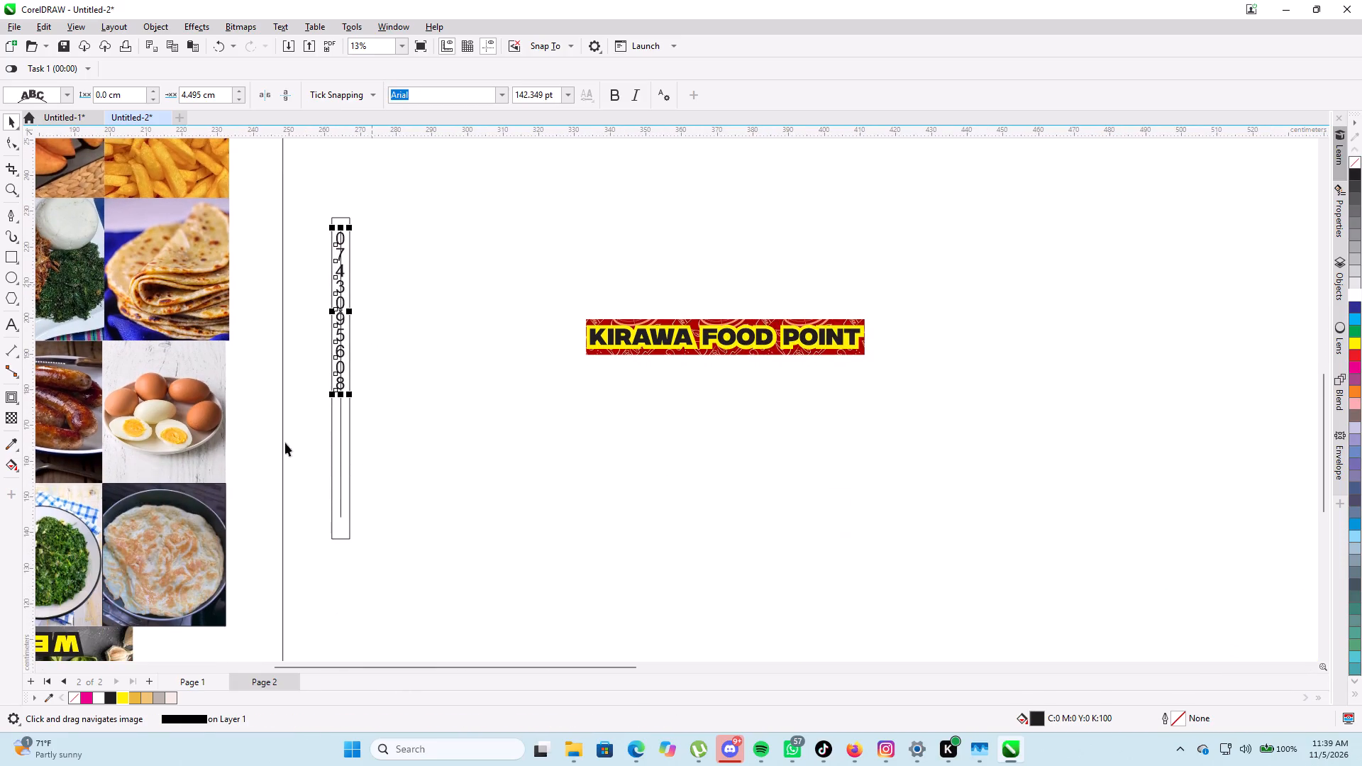
{"action": "left_click_drag", "start_coordinate": [332, 392], "coordinate": [323, 476]}
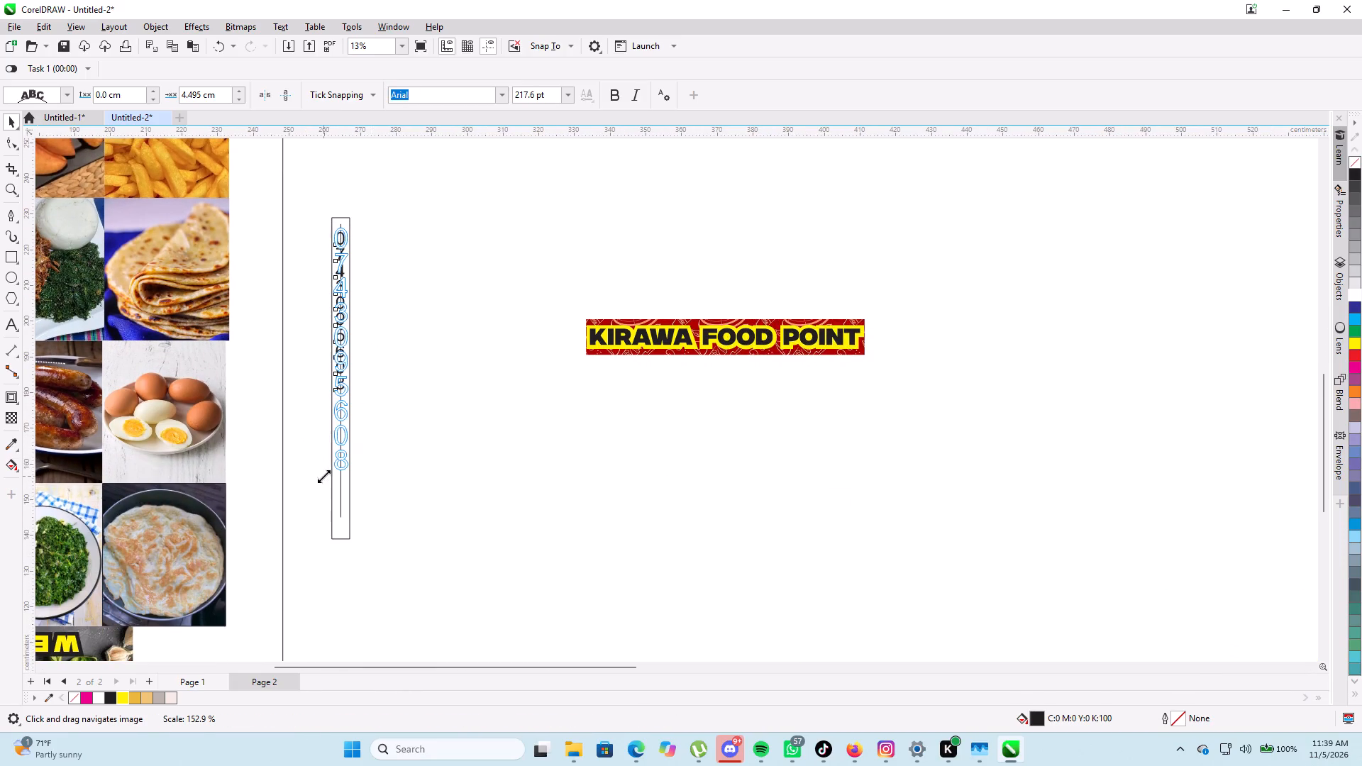
{"action": "left_click_drag", "start_coordinate": [323, 476], "coordinate": [324, 504]}
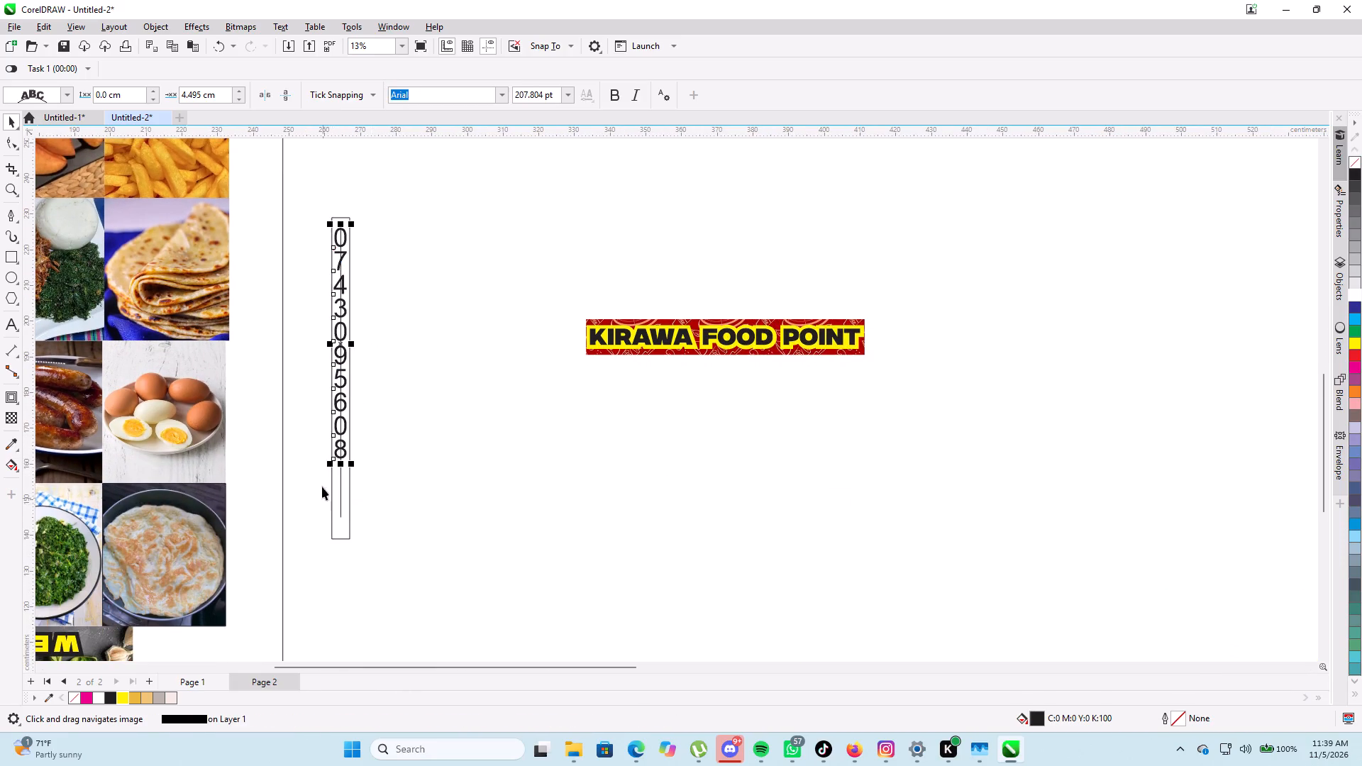
Move the phone number down along the centre line to an offset of about 9.301 cm, 0.318 cm from the path.
{"action": "scroll", "coordinate": [353, 350], "scroll_direction": "up", "scroll_amount": 6}
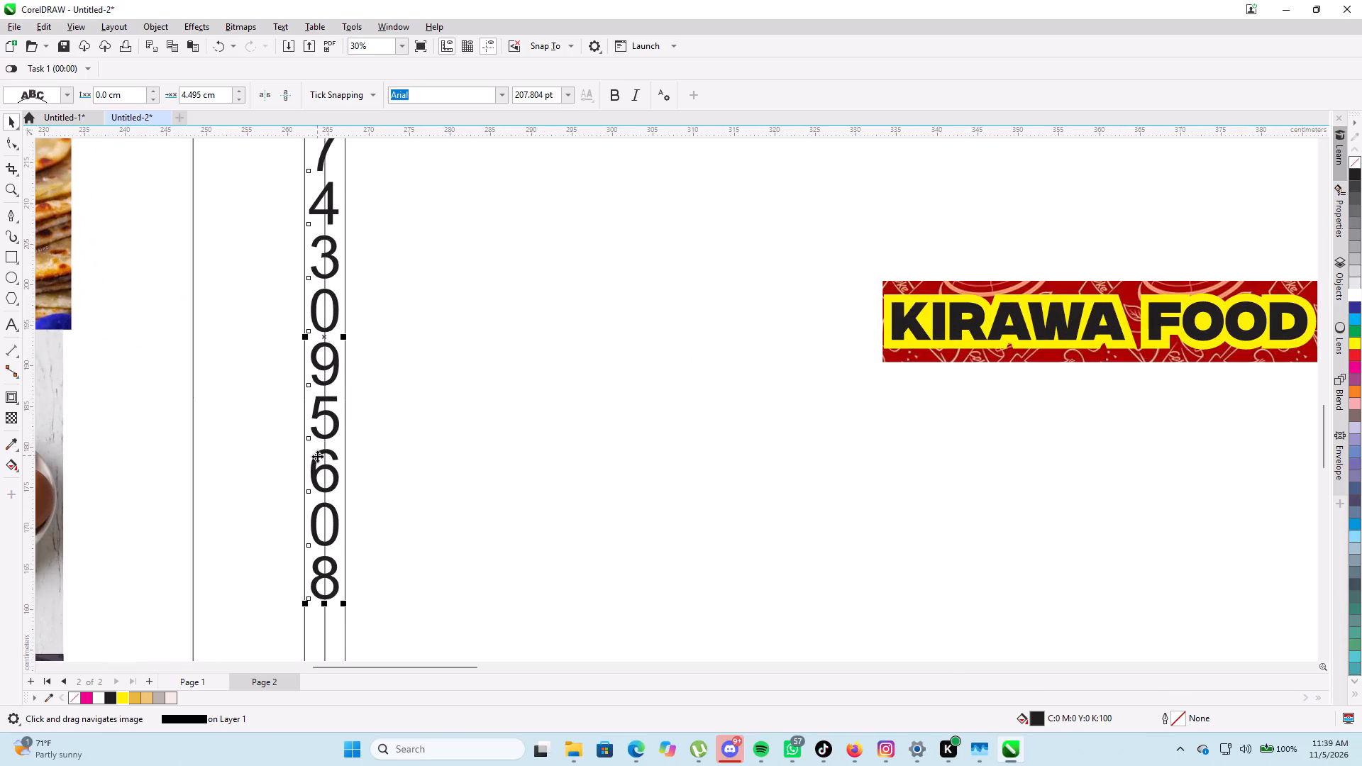
{"action": "left_click_drag", "start_coordinate": [328, 453], "coordinate": [331, 492]}
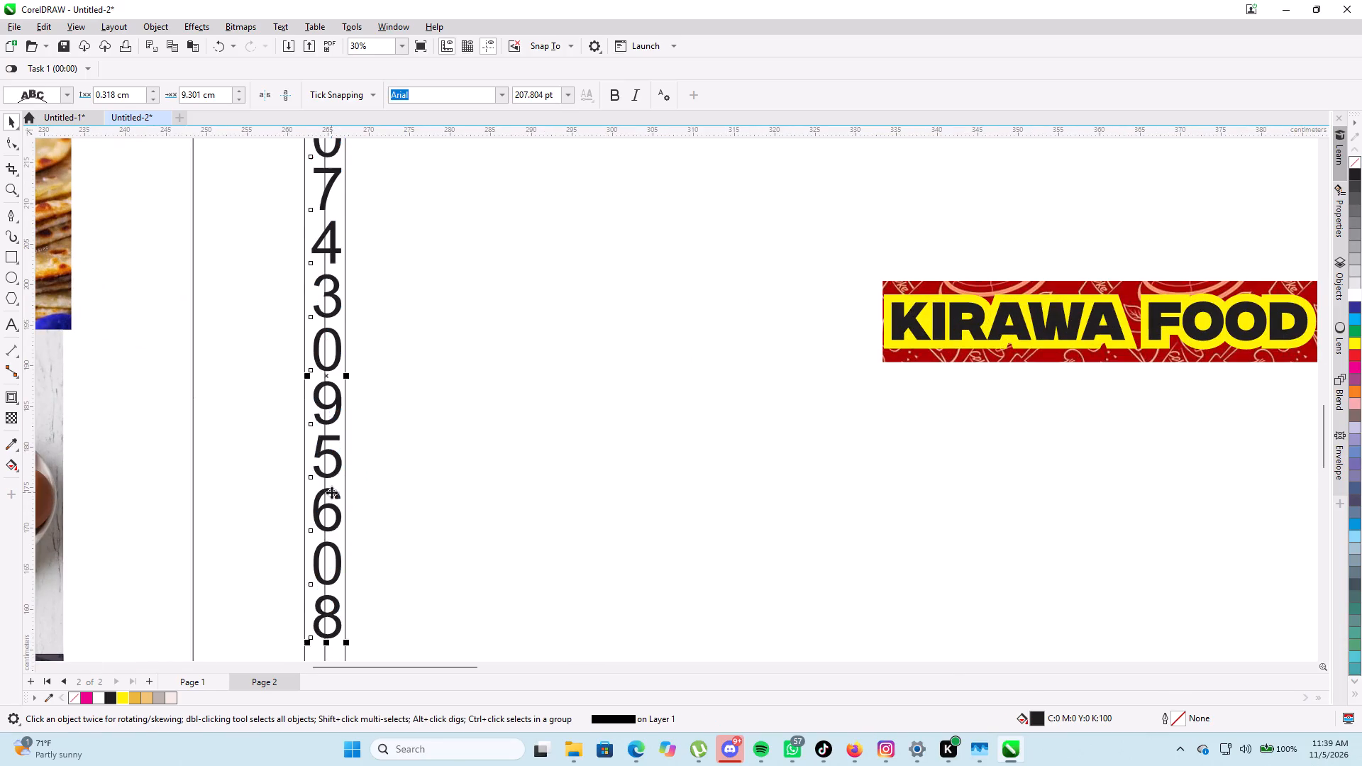
{"action": "scroll", "coordinate": [331, 405], "scroll_direction": "down", "scroll_amount": 3}
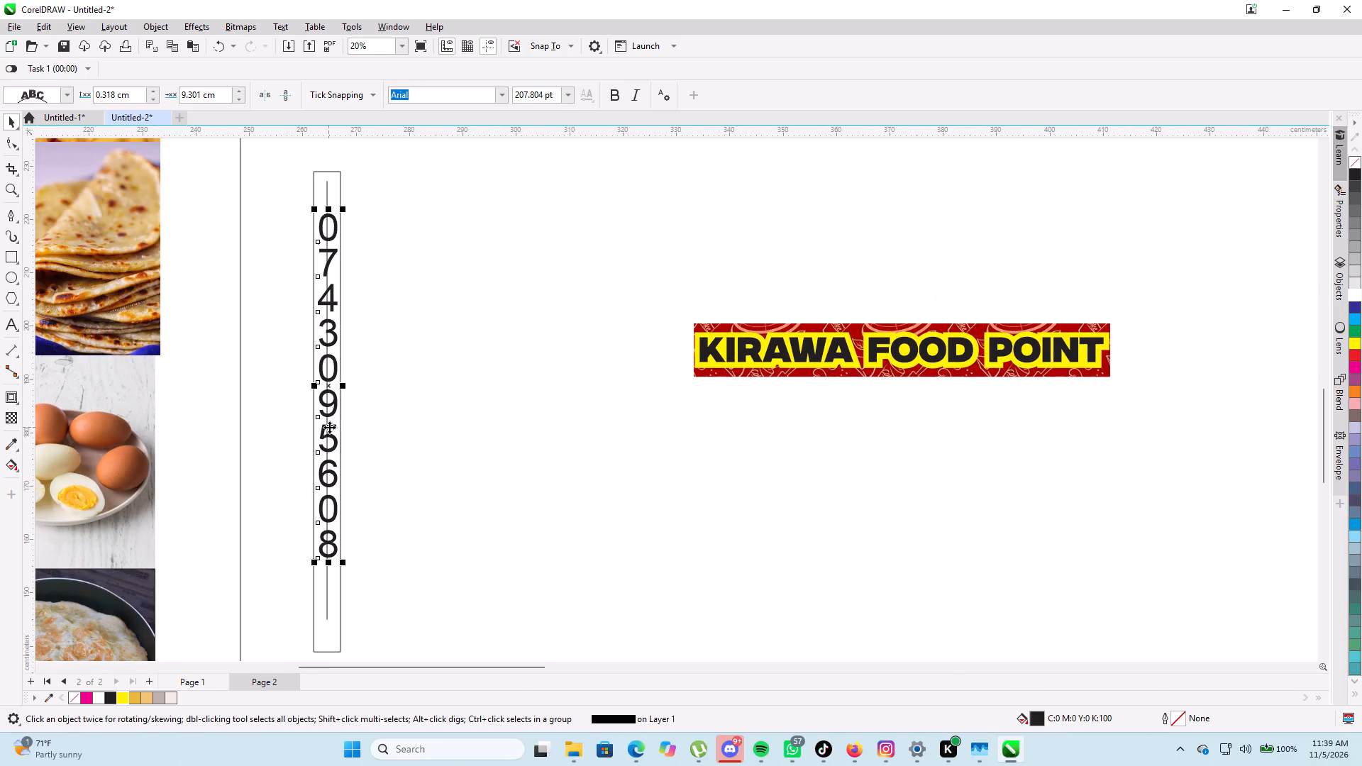
{"action": "left_click", "coordinate": [329, 427]}
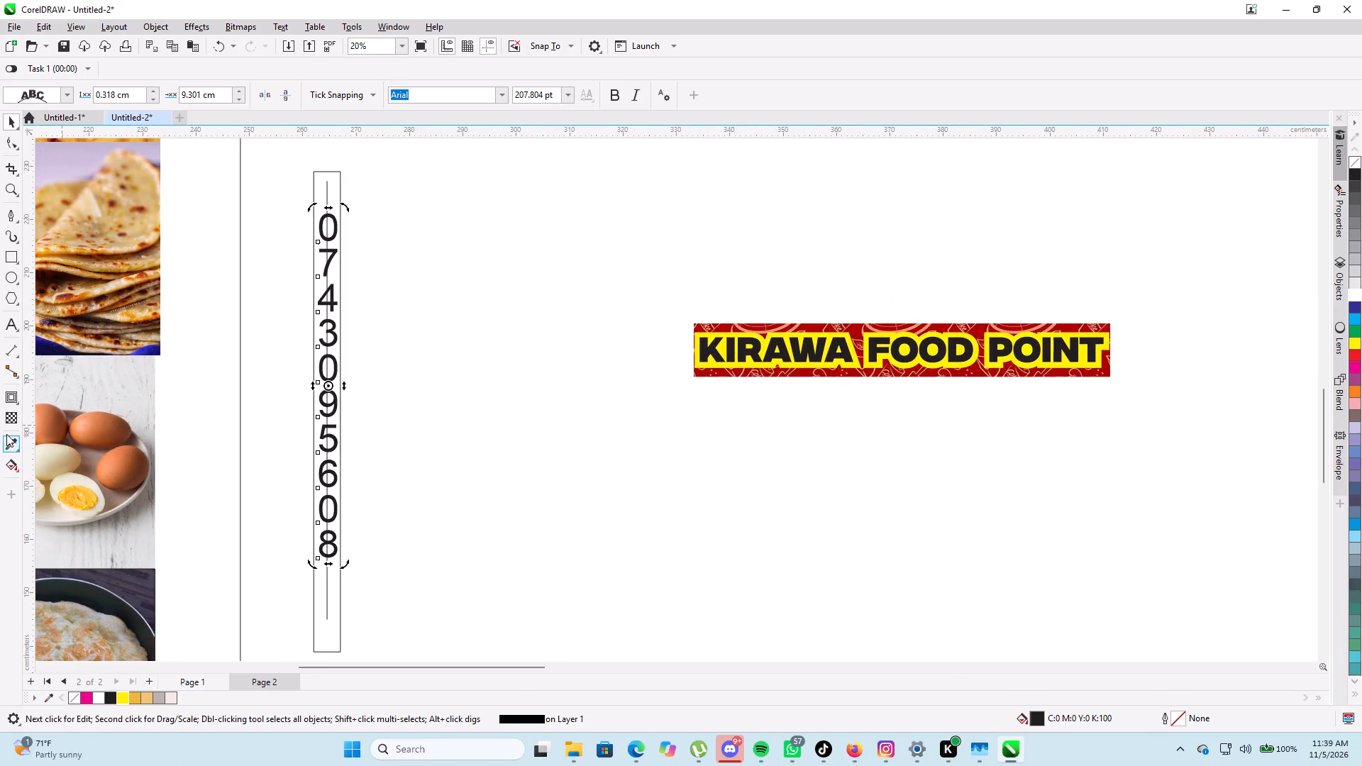
Widen the spacing between the stacked digits with the Shape tool so they extend almost to the line's lower end.
{"action": "left_click", "coordinate": [11, 145]}
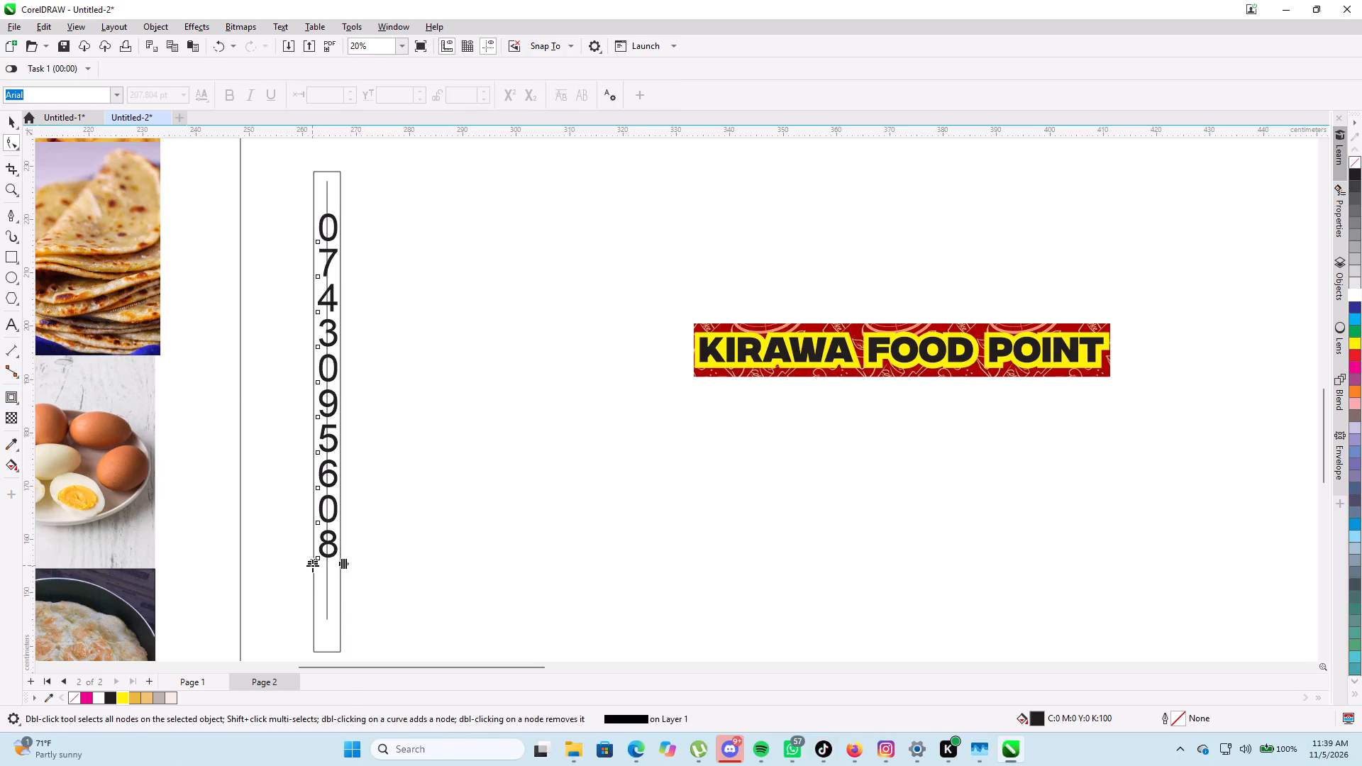
{"action": "left_click_drag", "start_coordinate": [312, 565], "coordinate": [314, 589]}
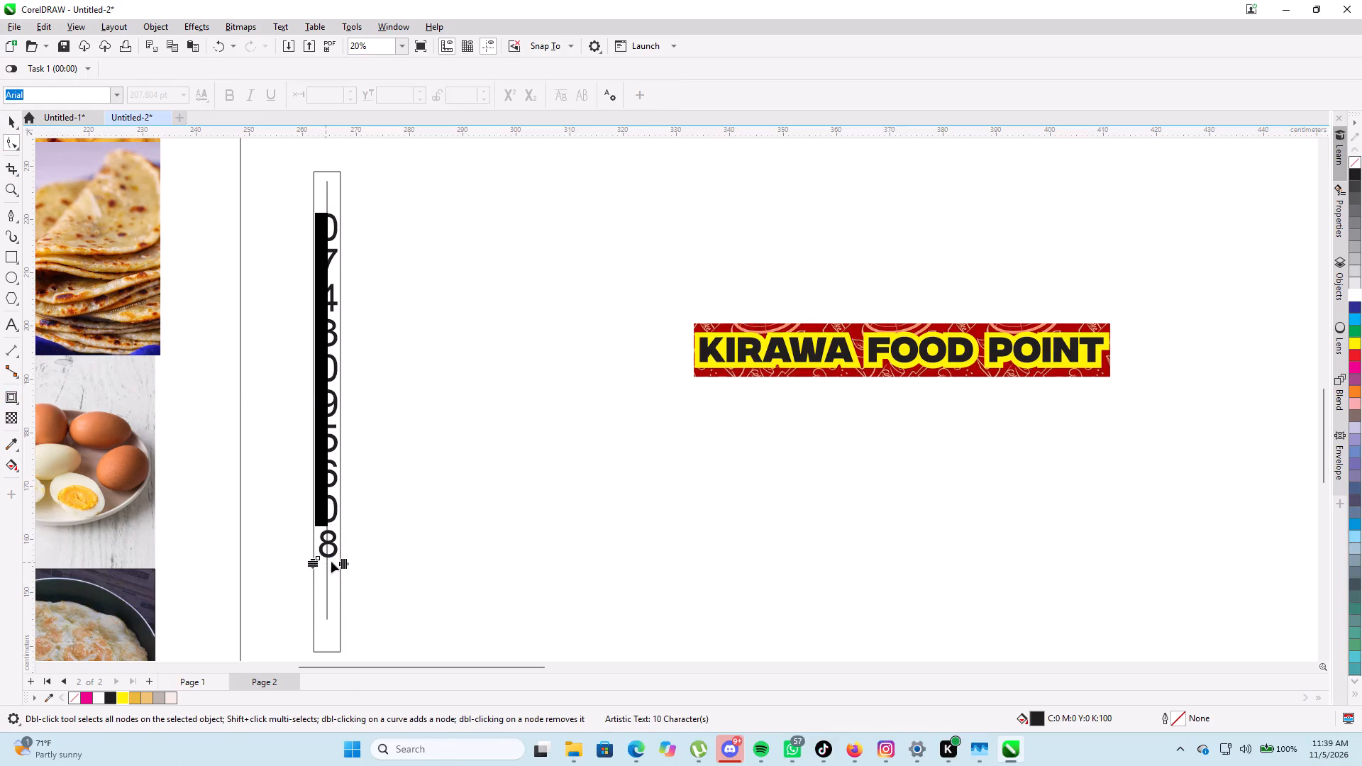
{"action": "left_click_drag", "start_coordinate": [344, 561], "coordinate": [361, 562]}
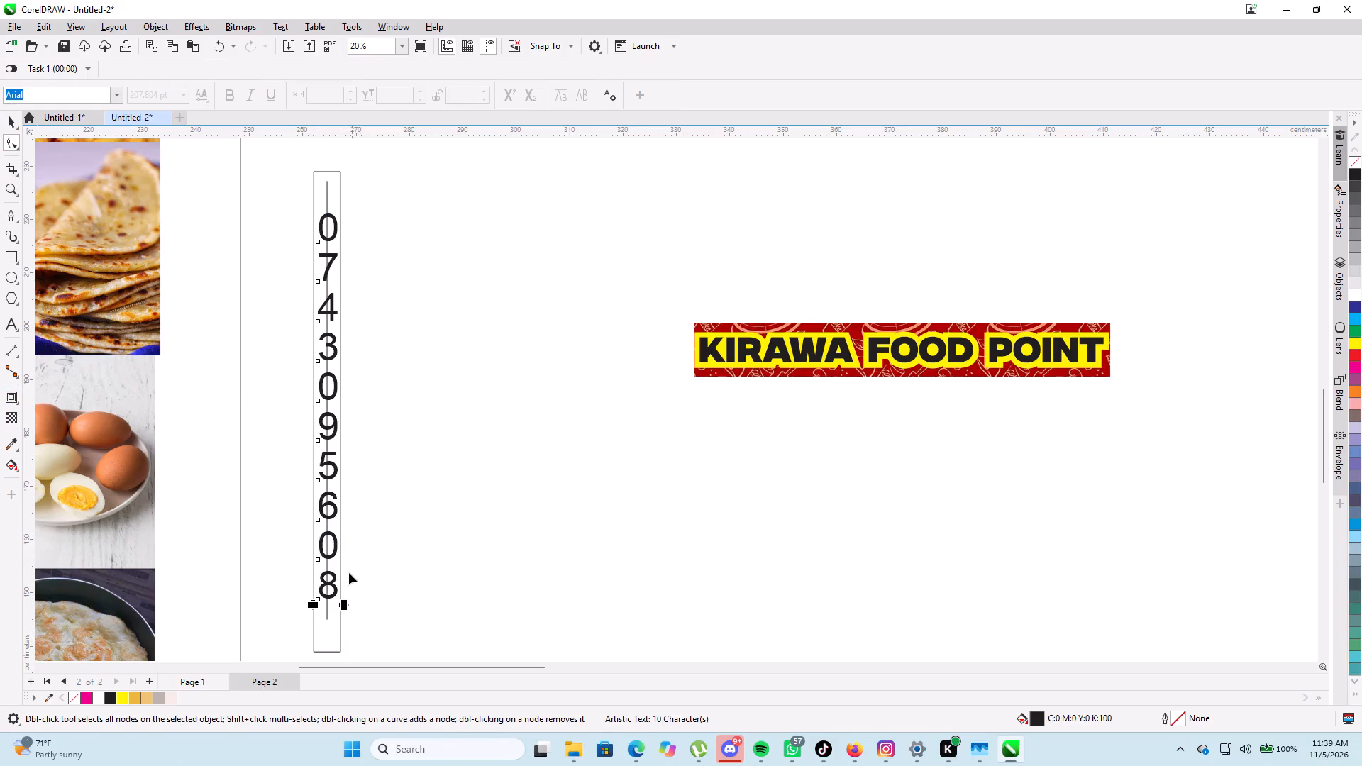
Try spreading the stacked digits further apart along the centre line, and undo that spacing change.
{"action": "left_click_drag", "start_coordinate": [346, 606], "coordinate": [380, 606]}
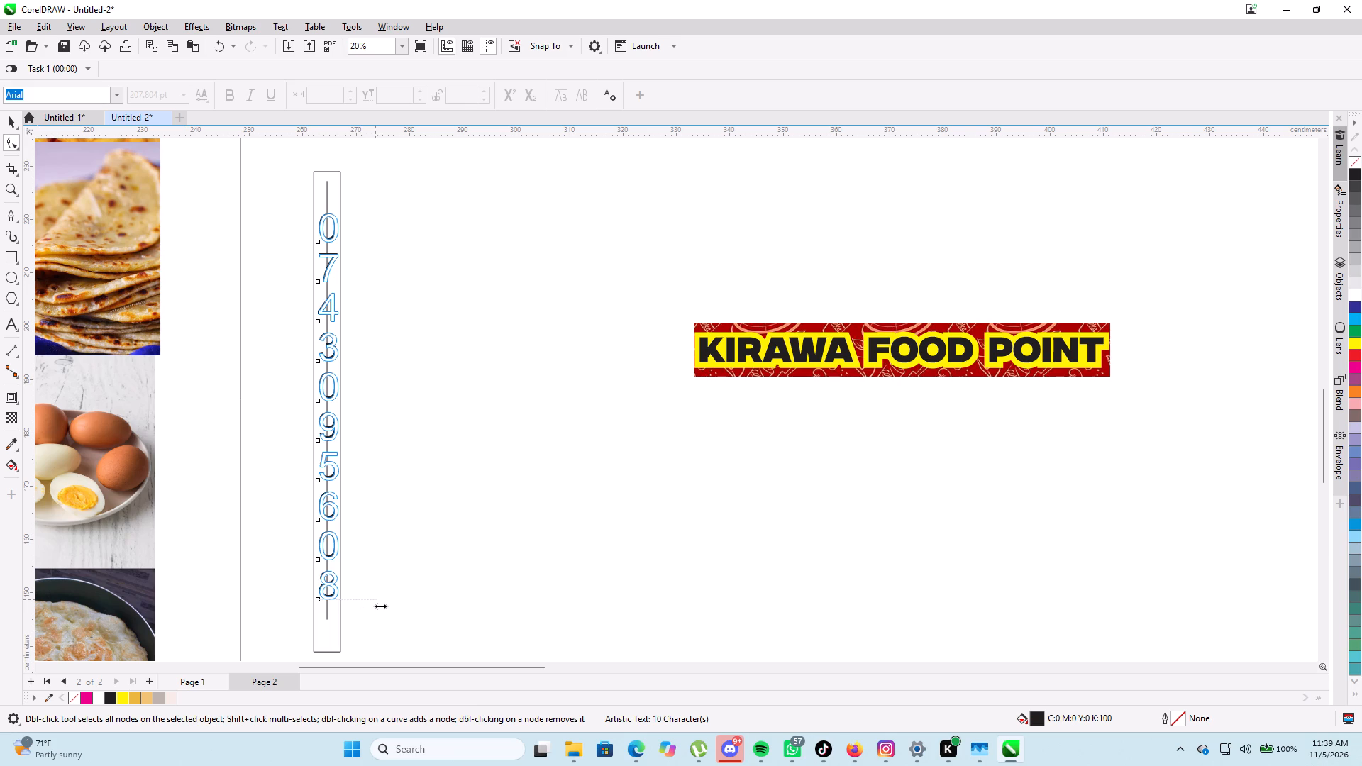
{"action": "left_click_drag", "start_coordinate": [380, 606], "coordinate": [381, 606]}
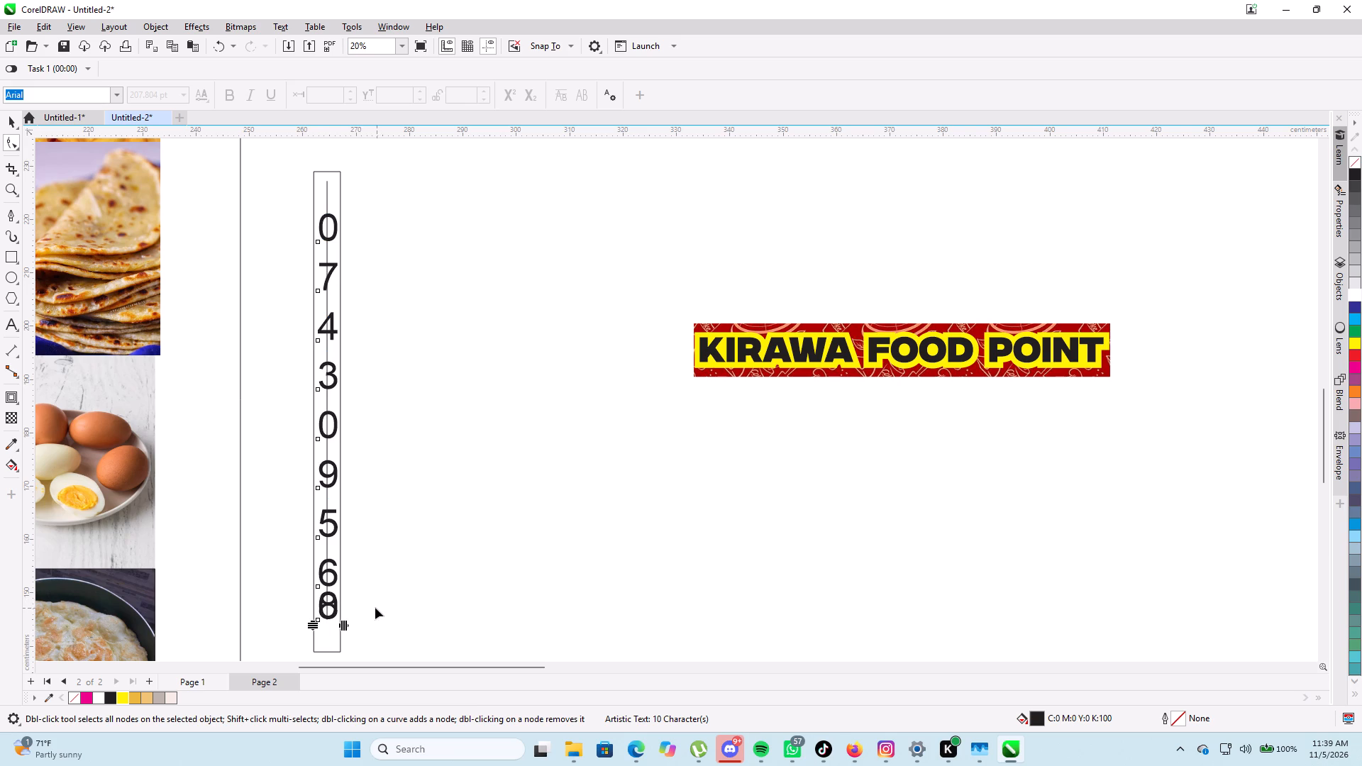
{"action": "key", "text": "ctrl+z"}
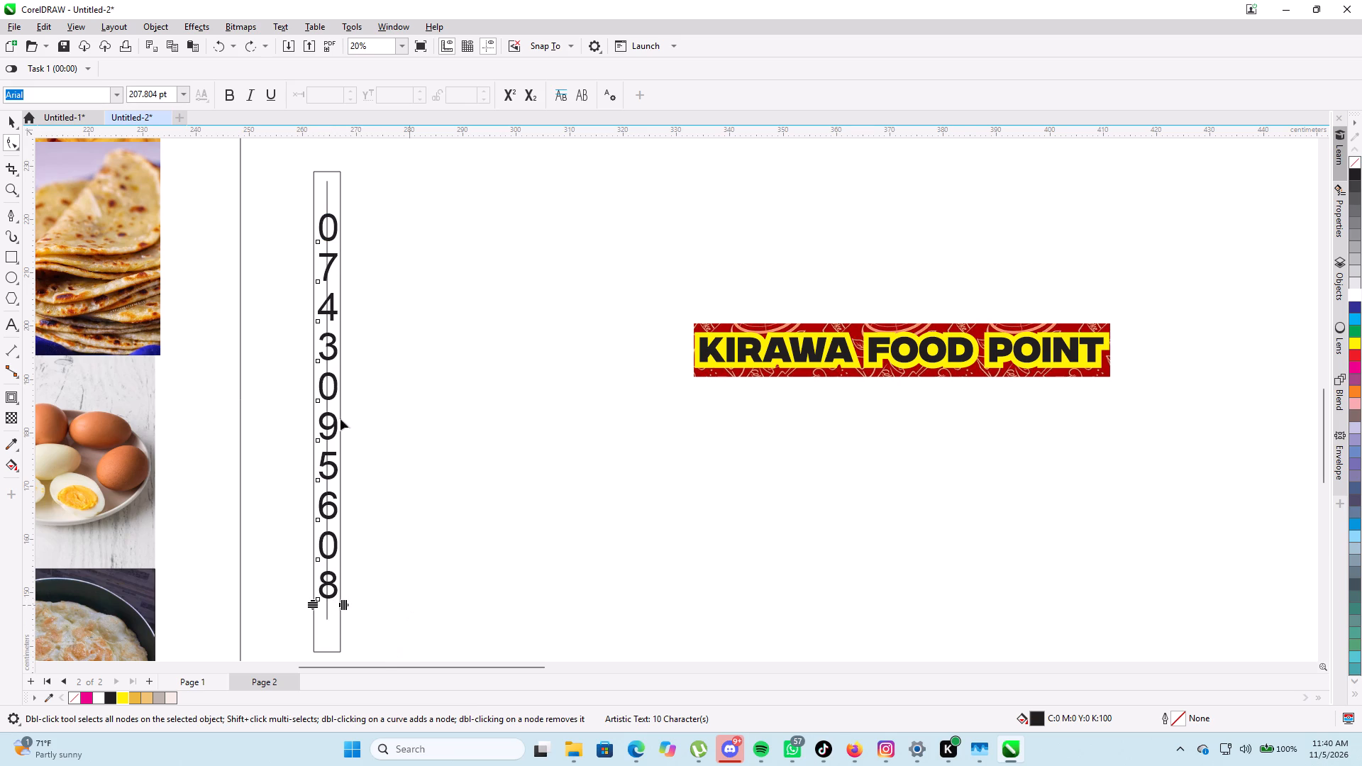
Shift the phone number text slightly down the centre line to an offset of about 10.503 cm.
{"action": "scroll", "coordinate": [352, 307], "scroll_direction": "up", "scroll_amount": 4}
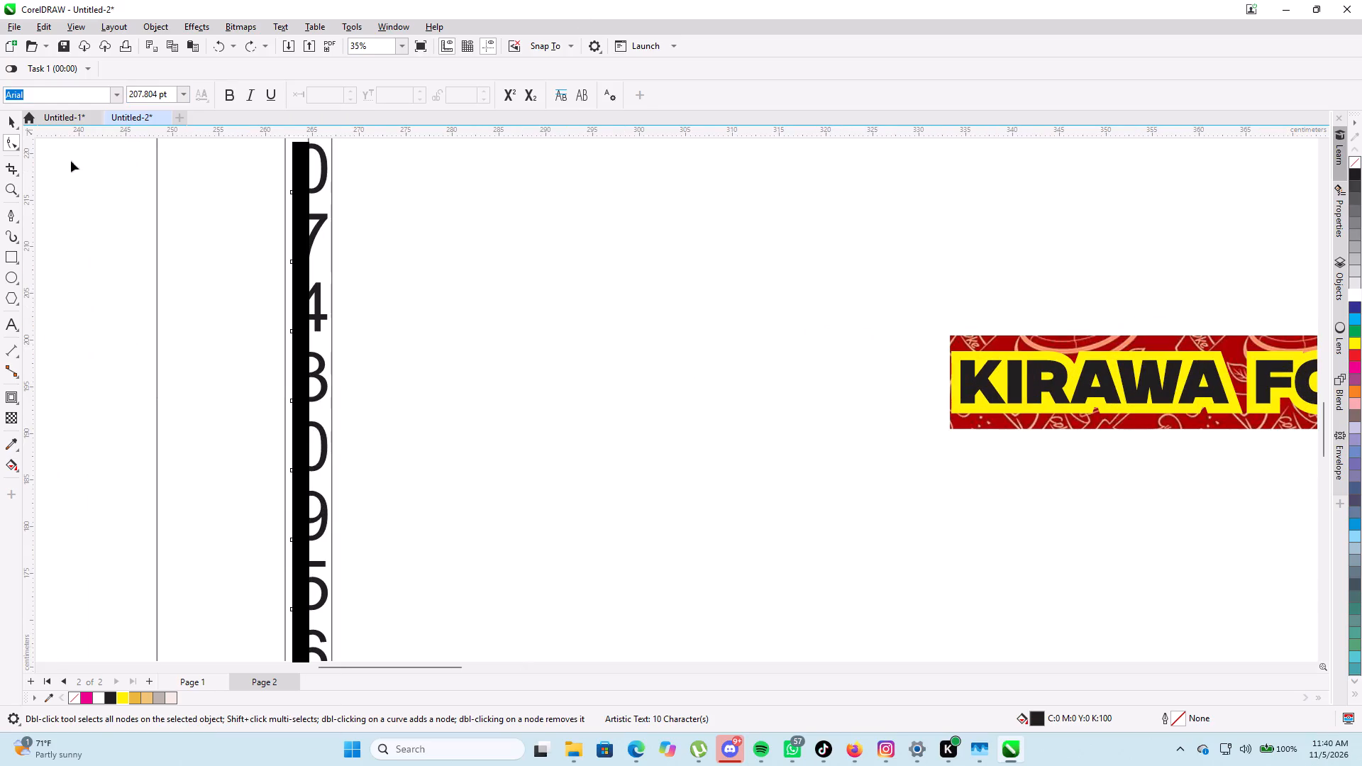
{"action": "left_click", "coordinate": [84, 213]}
{"action": "left_click", "coordinate": [9, 115]}
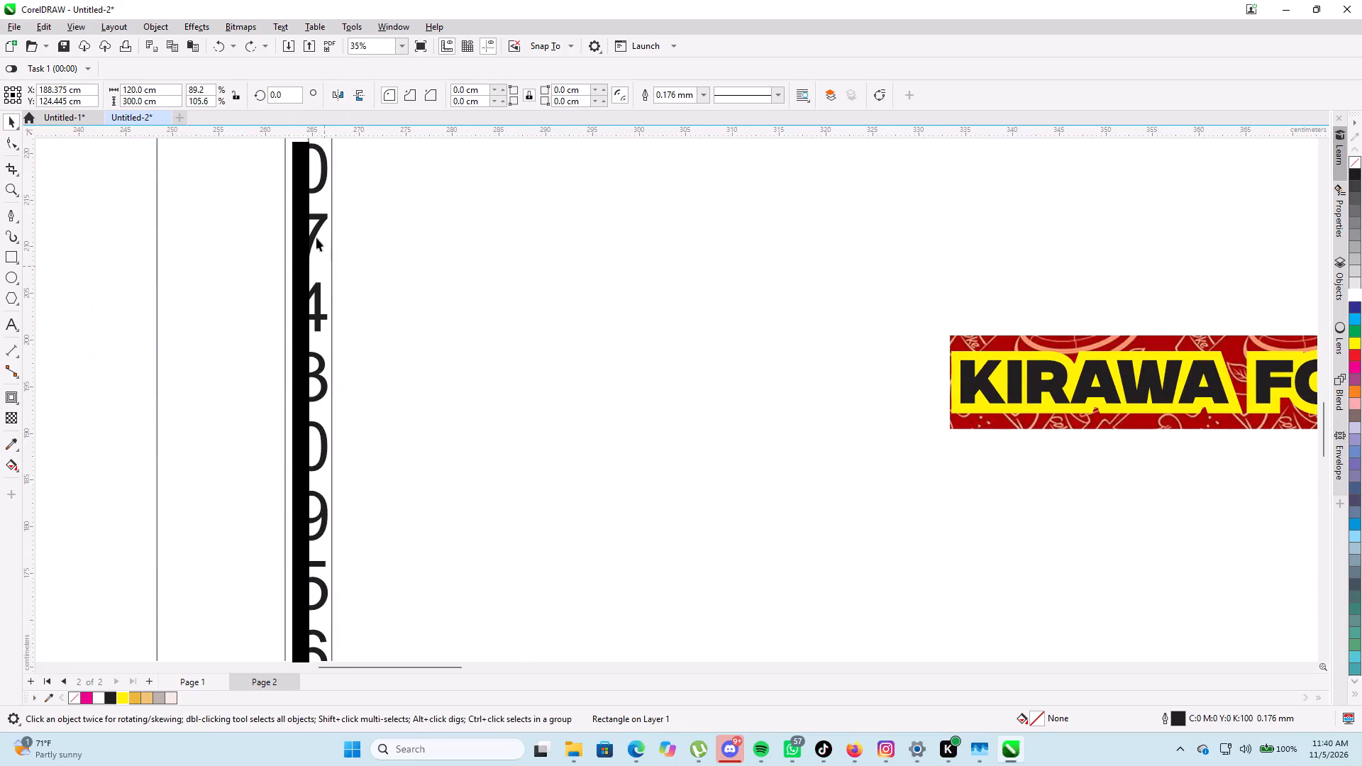
{"action": "left_click", "coordinate": [316, 237]}
{"action": "scroll", "coordinate": [317, 237], "scroll_direction": "down", "scroll_amount": 5}
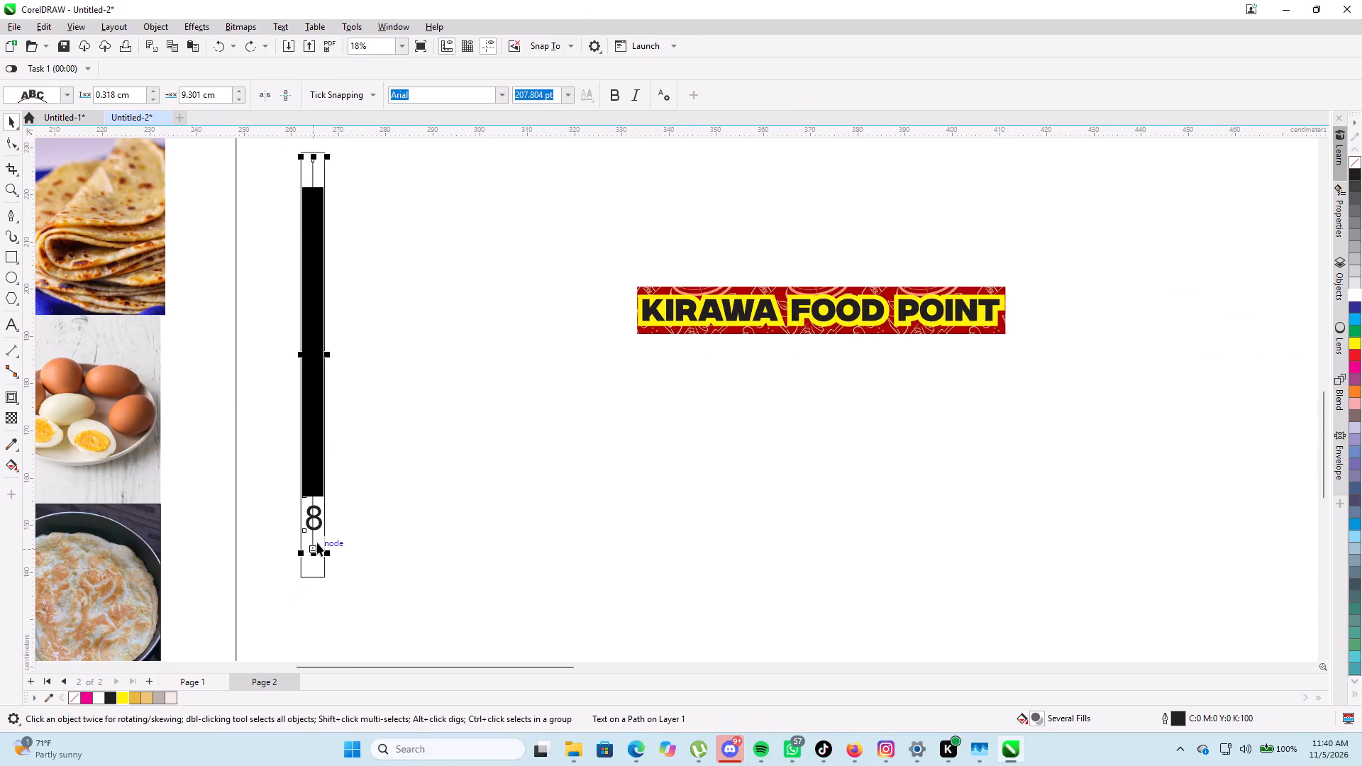
{"action": "left_click", "coordinate": [317, 529]}
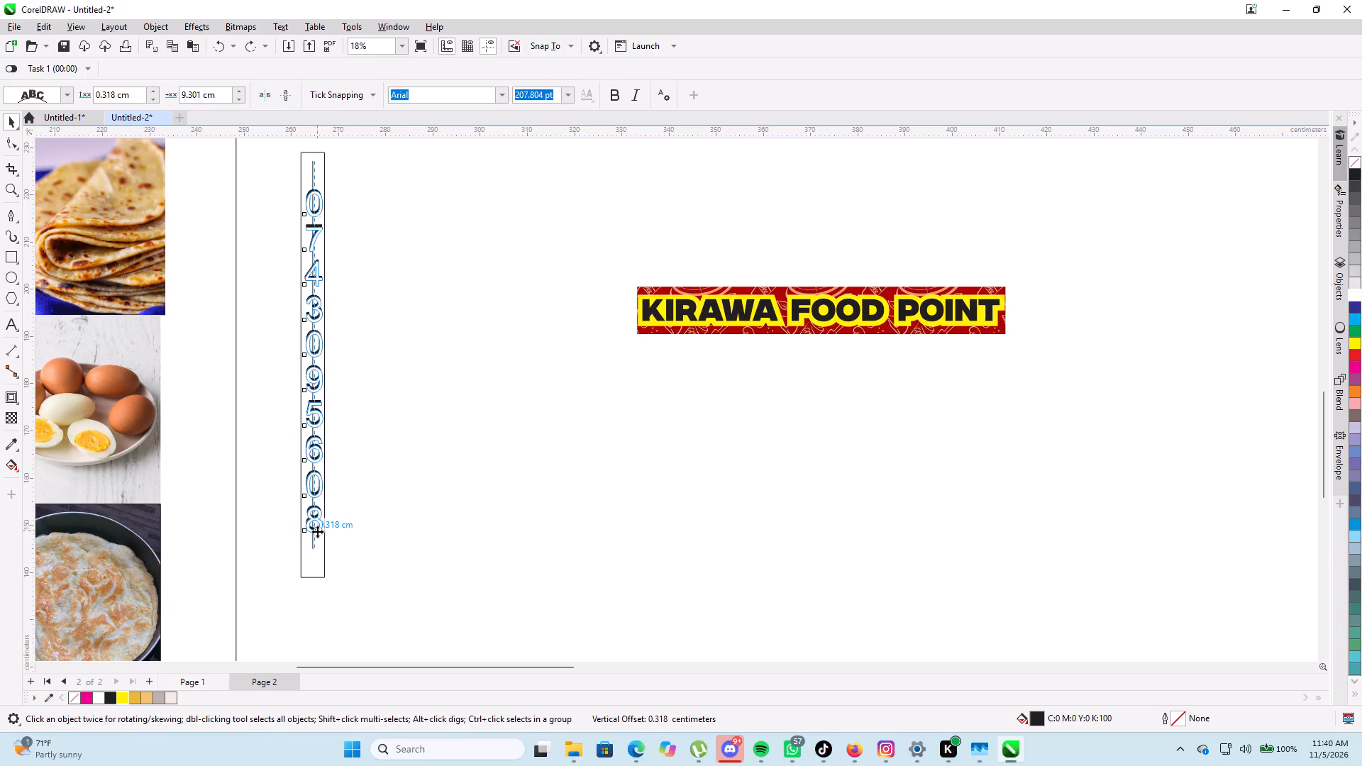
Change the font of all the phone number digits from Arial to the heavy, wide typeface matching the KIRAWA FOOD POINT lettering.
{"action": "double_click", "coordinate": [311, 199]}
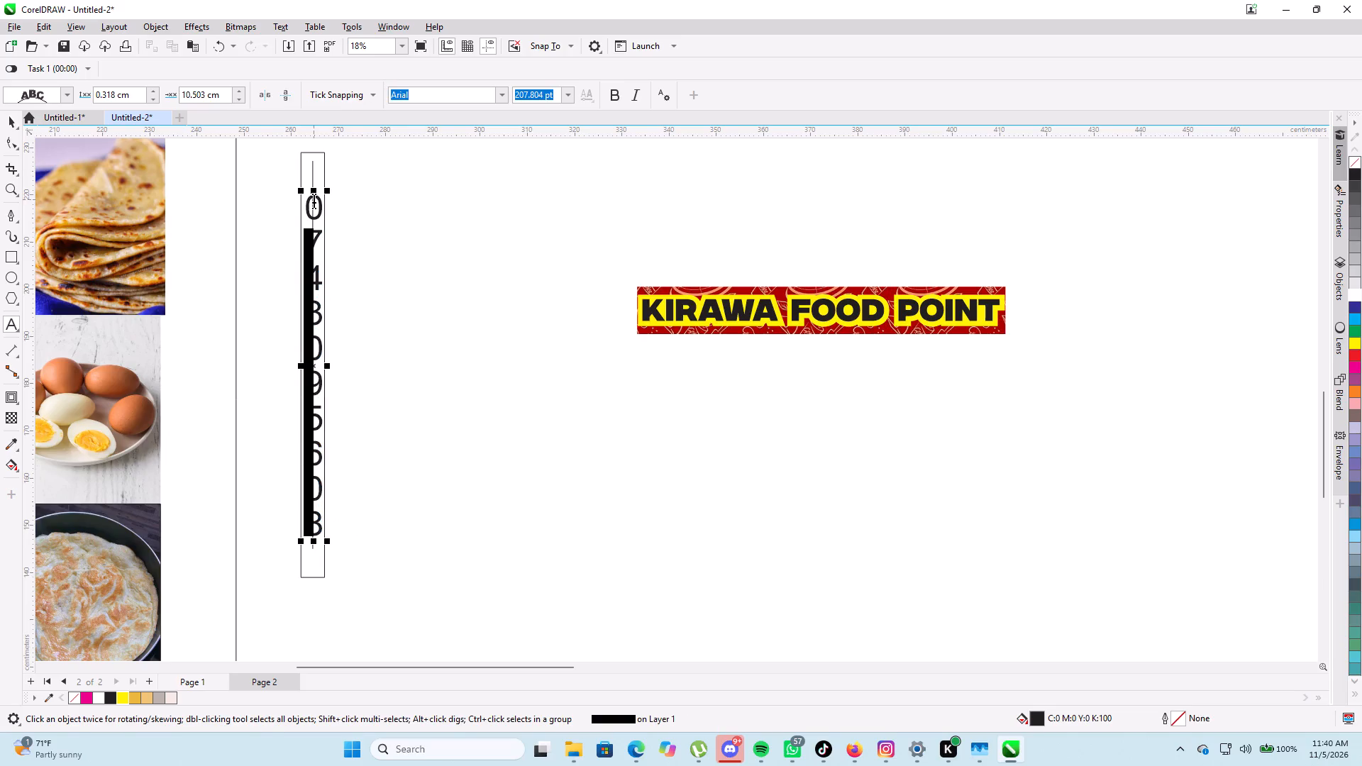
{"action": "left_click_drag", "start_coordinate": [306, 200], "coordinate": [331, 589]}
{"action": "left_click", "coordinate": [509, 92]}
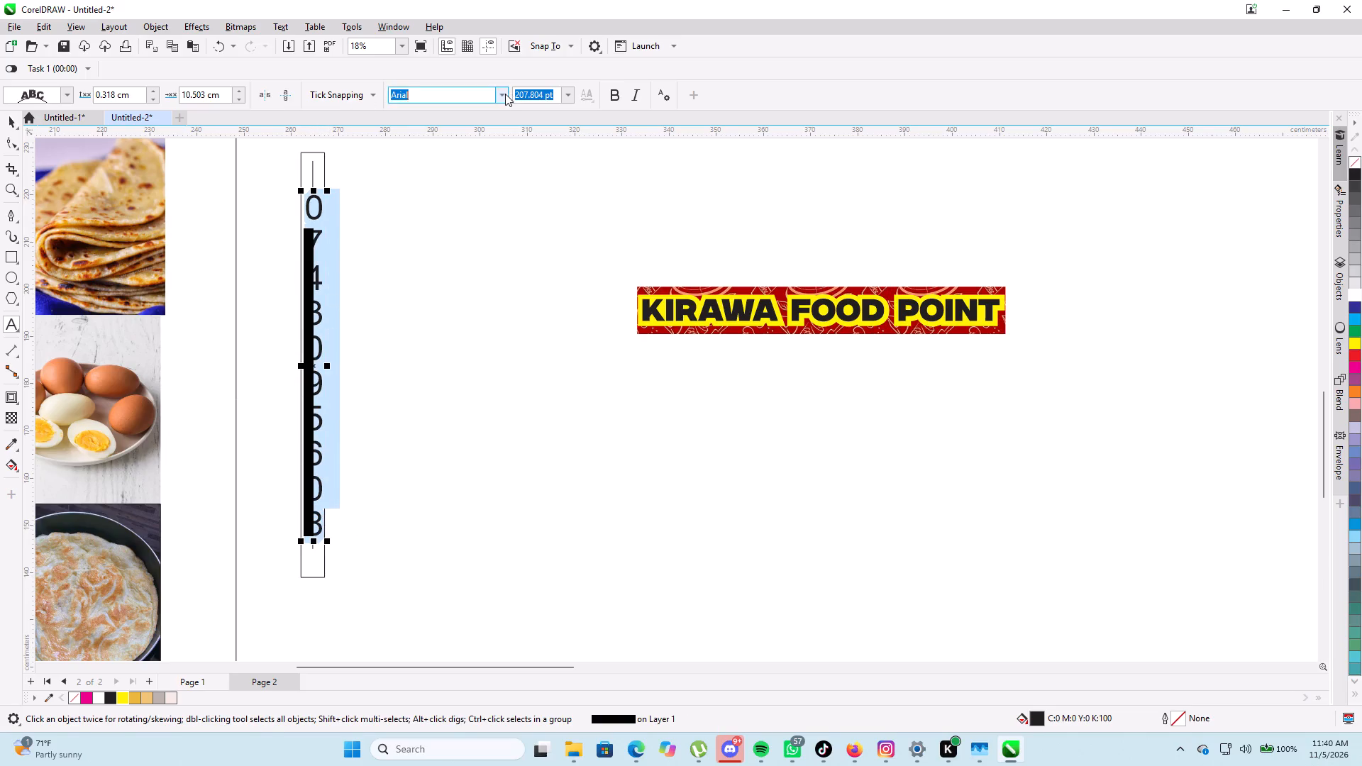
{"action": "left_click", "coordinate": [505, 94]}
{"action": "left_click", "coordinate": [477, 136]}
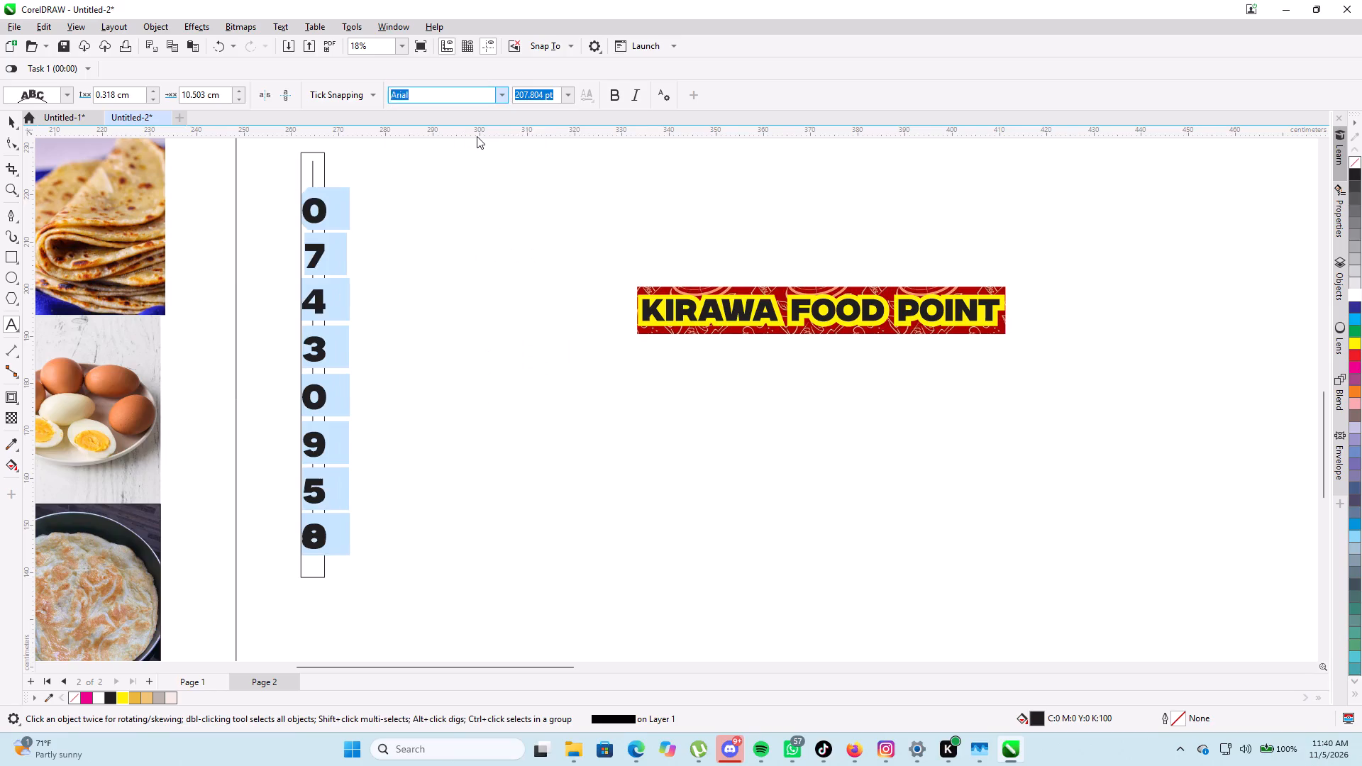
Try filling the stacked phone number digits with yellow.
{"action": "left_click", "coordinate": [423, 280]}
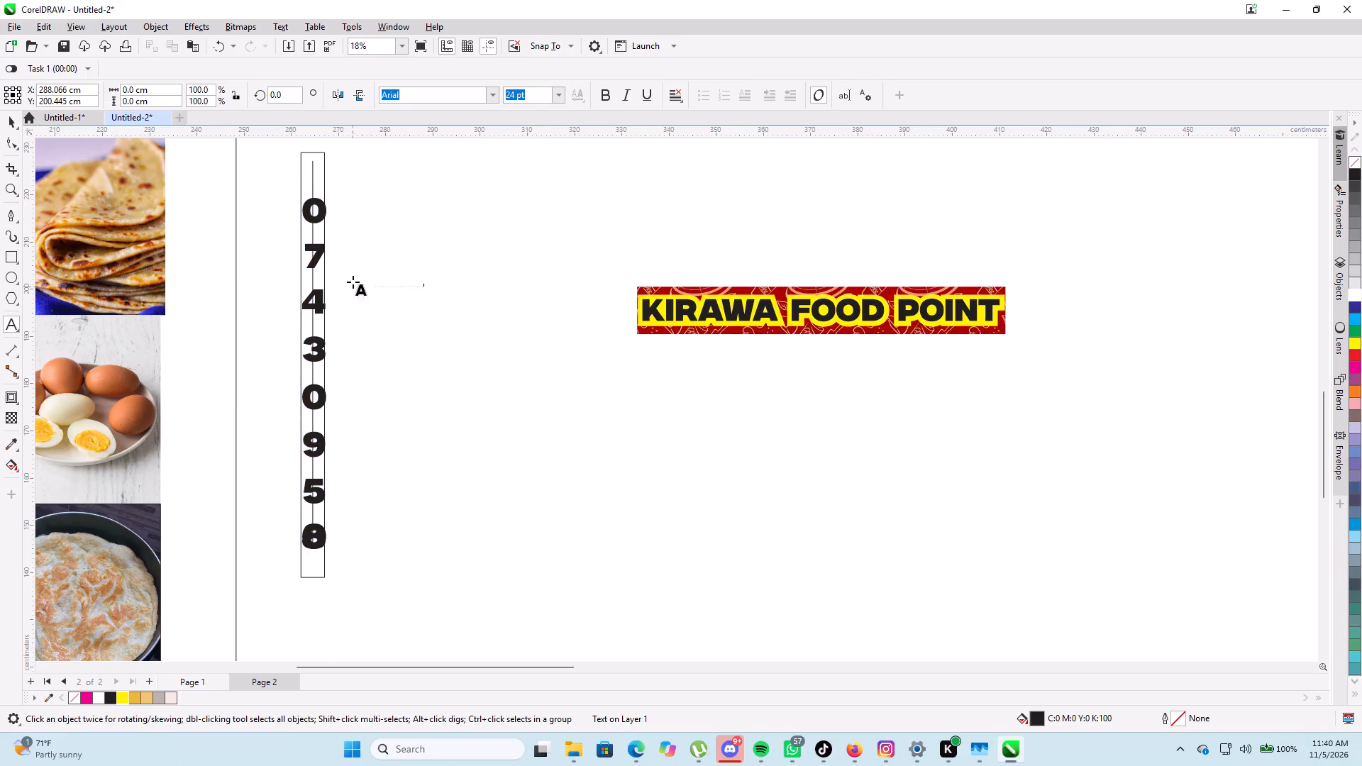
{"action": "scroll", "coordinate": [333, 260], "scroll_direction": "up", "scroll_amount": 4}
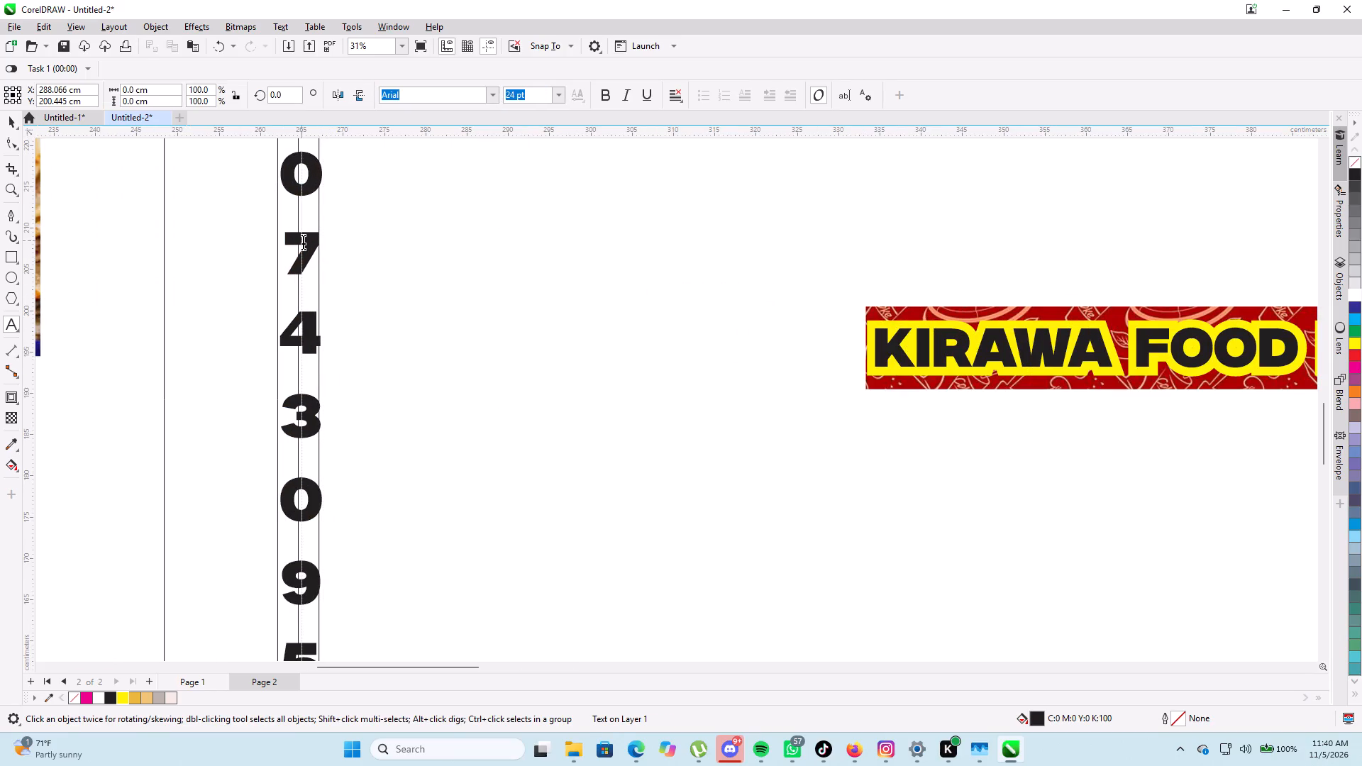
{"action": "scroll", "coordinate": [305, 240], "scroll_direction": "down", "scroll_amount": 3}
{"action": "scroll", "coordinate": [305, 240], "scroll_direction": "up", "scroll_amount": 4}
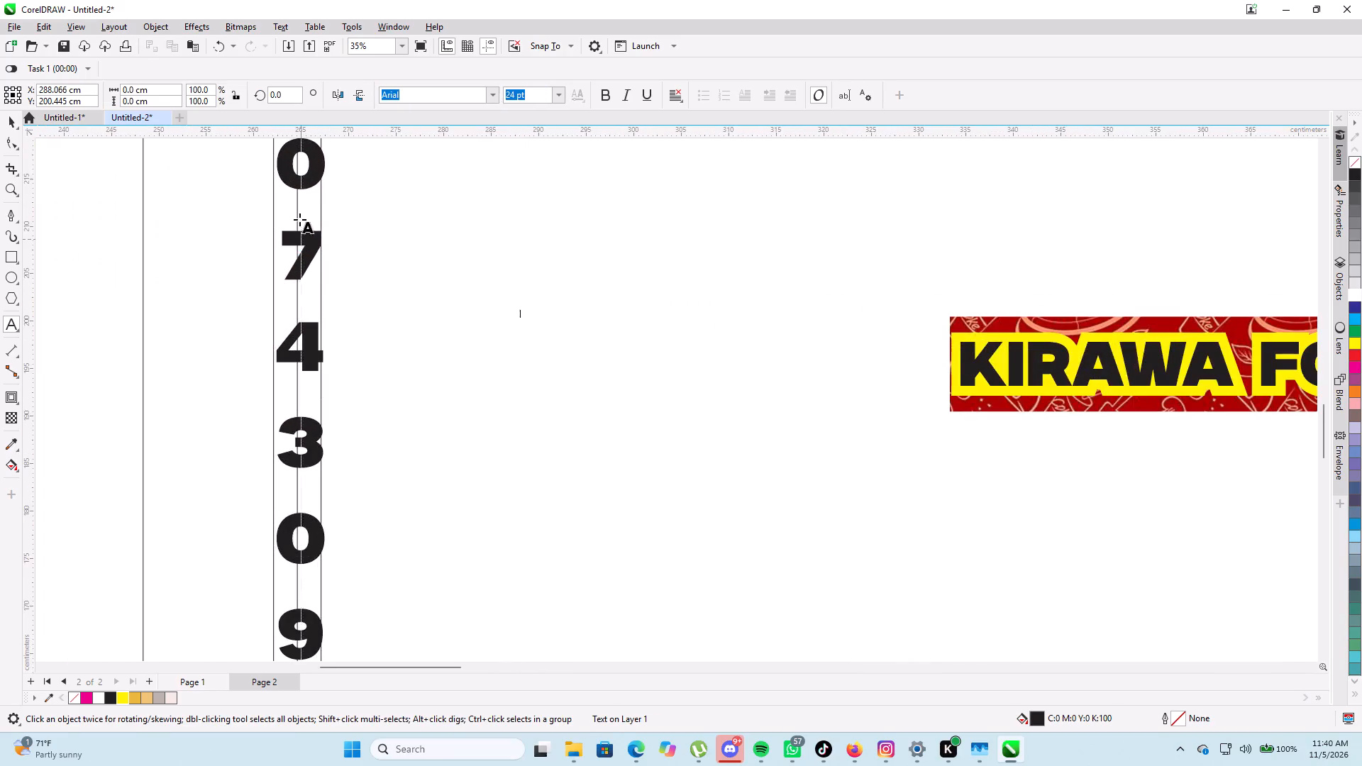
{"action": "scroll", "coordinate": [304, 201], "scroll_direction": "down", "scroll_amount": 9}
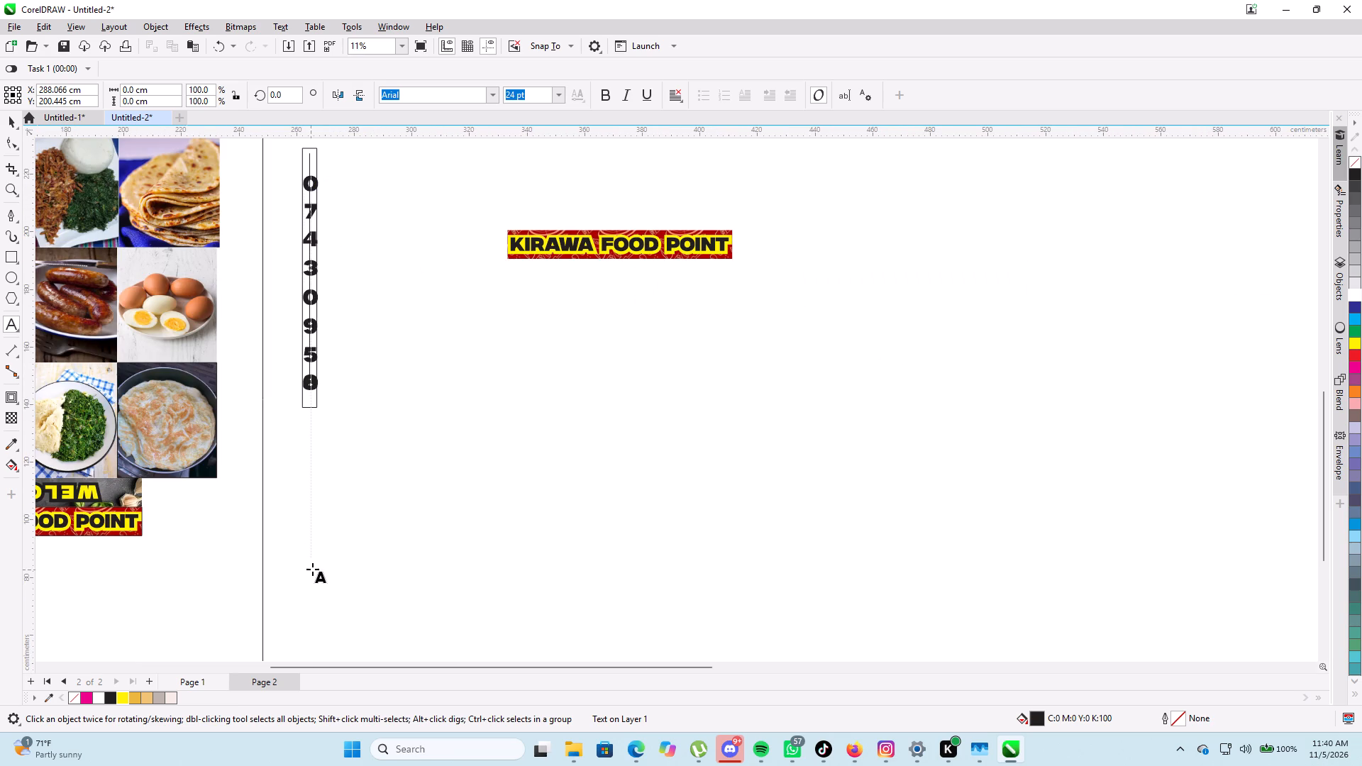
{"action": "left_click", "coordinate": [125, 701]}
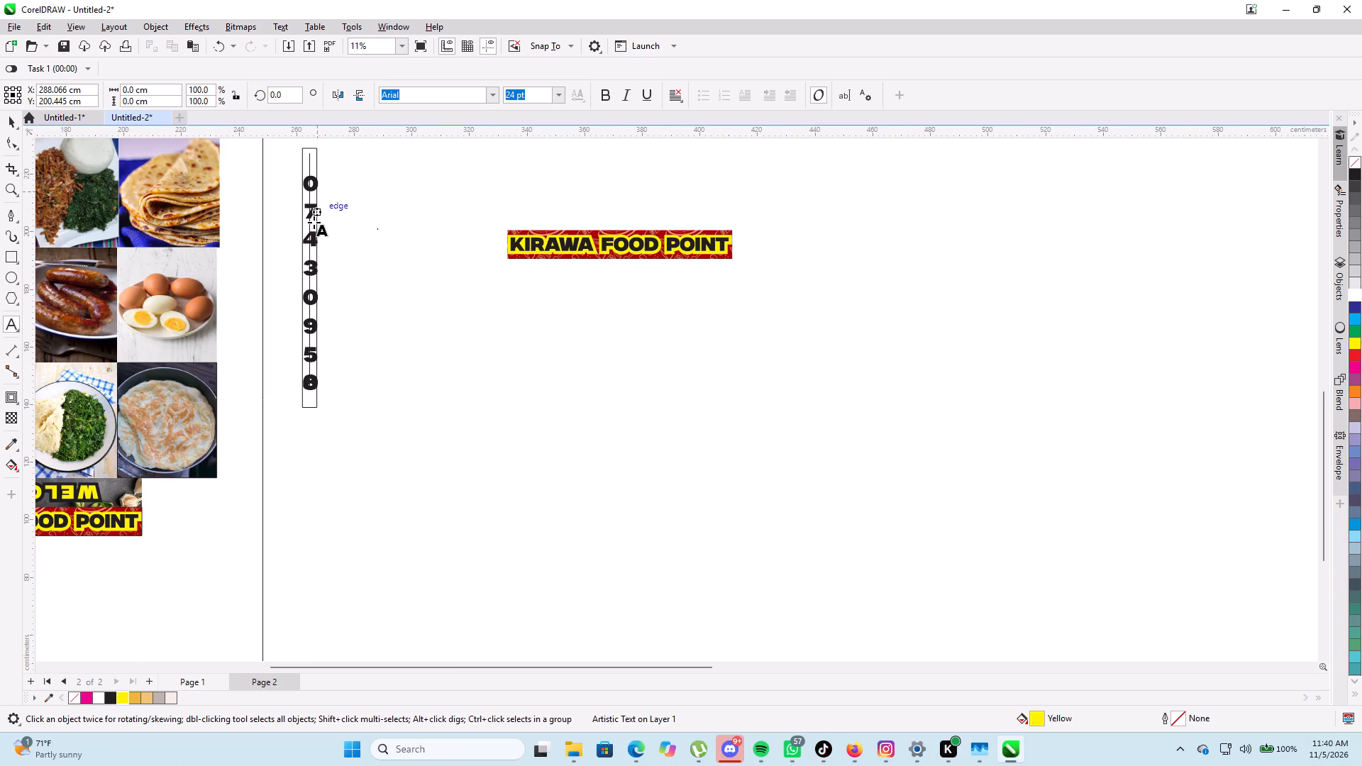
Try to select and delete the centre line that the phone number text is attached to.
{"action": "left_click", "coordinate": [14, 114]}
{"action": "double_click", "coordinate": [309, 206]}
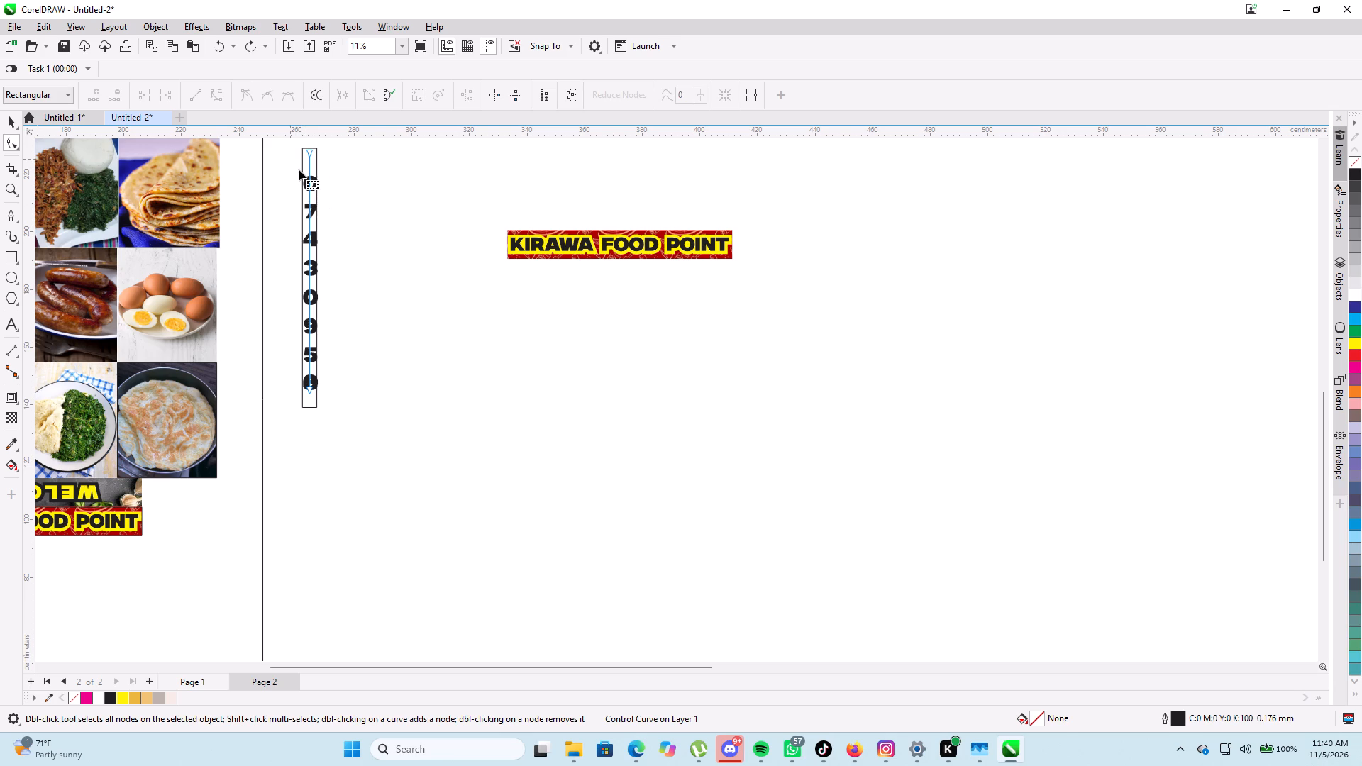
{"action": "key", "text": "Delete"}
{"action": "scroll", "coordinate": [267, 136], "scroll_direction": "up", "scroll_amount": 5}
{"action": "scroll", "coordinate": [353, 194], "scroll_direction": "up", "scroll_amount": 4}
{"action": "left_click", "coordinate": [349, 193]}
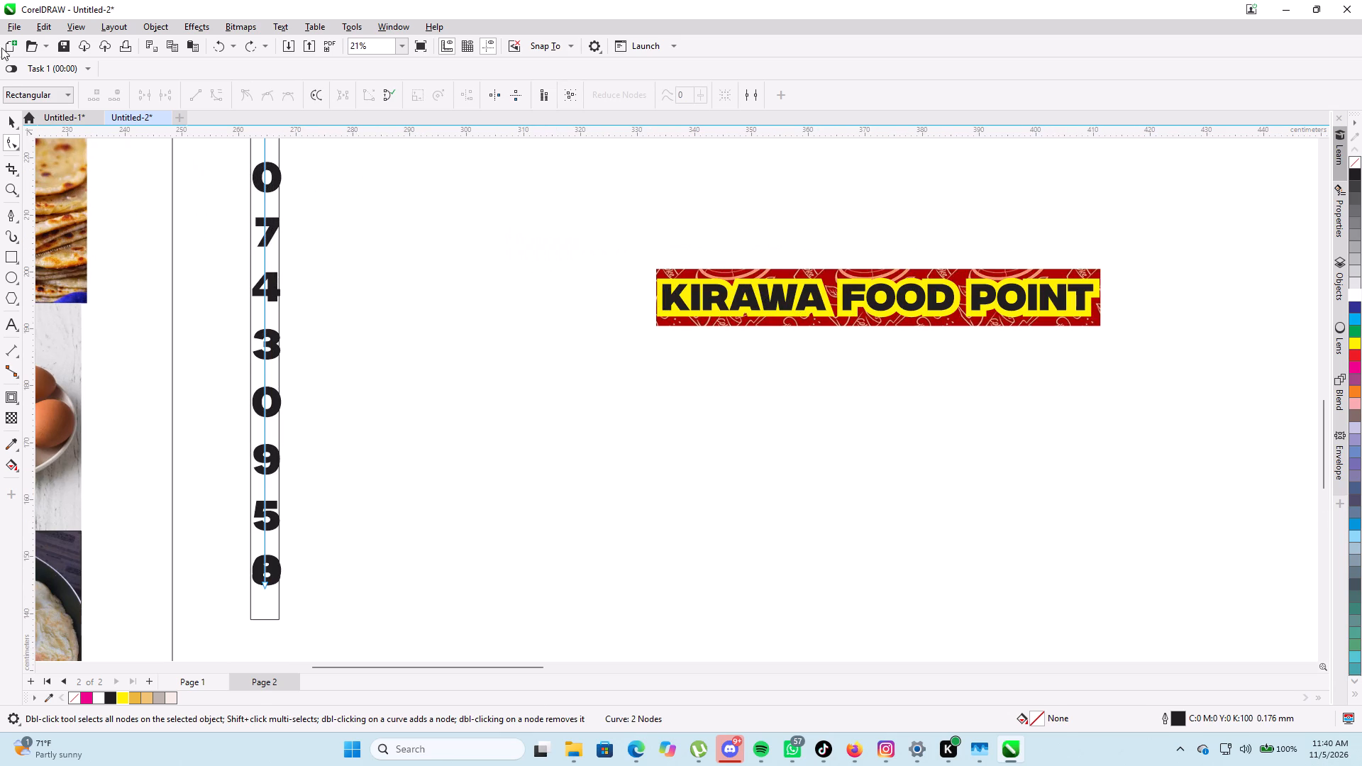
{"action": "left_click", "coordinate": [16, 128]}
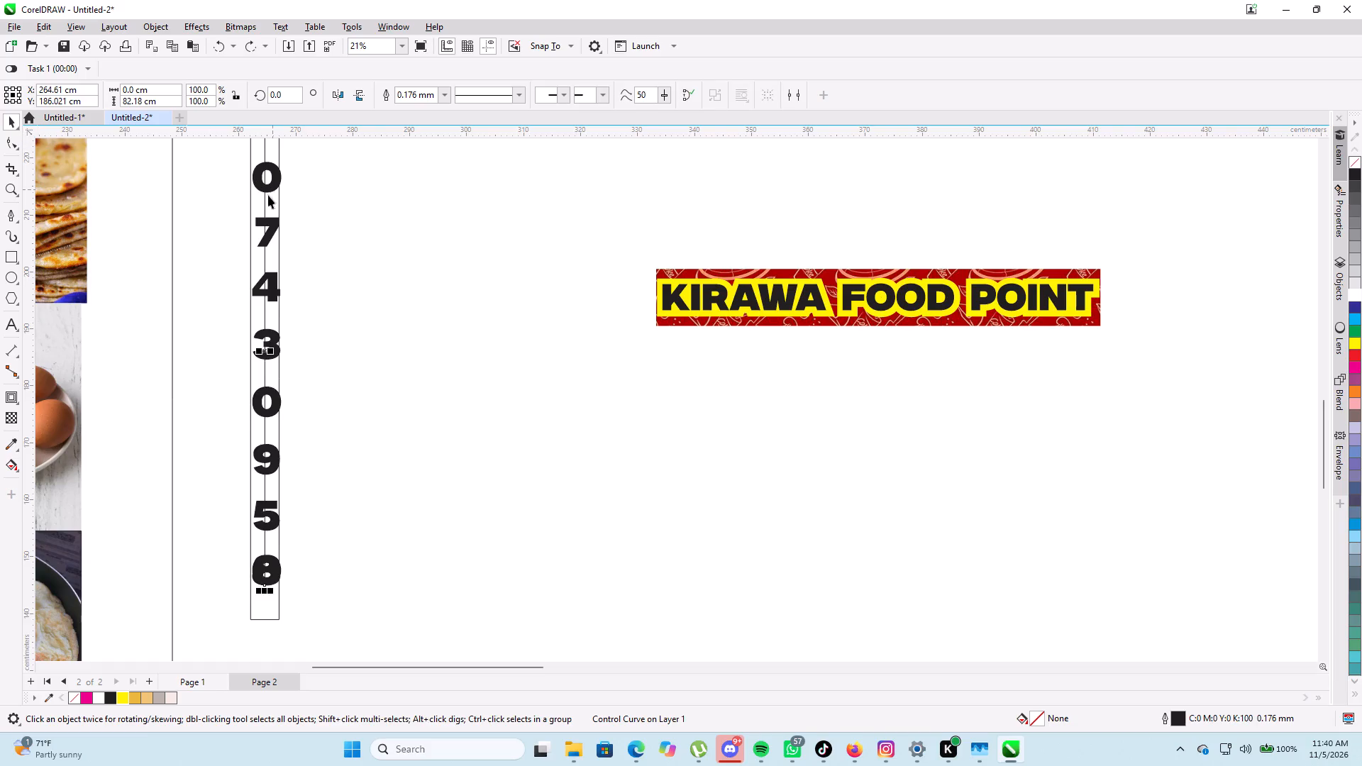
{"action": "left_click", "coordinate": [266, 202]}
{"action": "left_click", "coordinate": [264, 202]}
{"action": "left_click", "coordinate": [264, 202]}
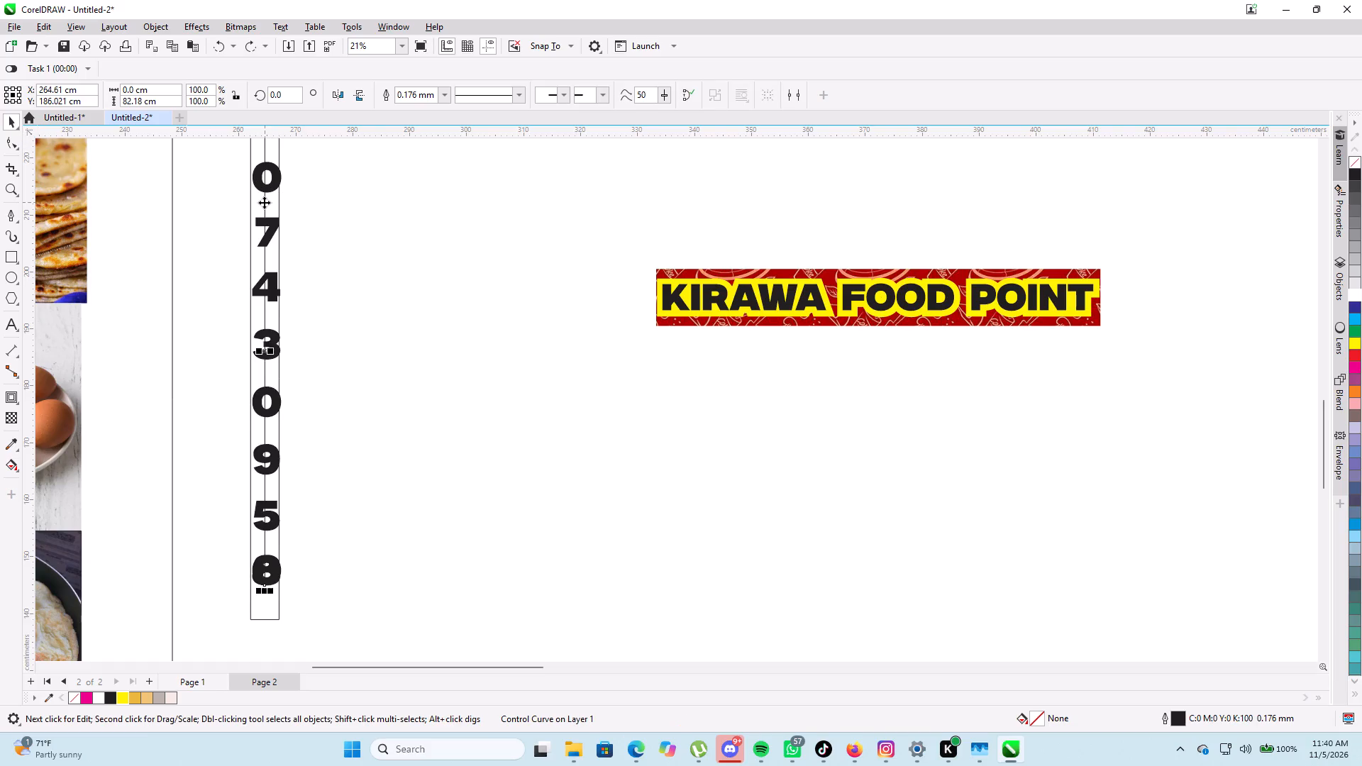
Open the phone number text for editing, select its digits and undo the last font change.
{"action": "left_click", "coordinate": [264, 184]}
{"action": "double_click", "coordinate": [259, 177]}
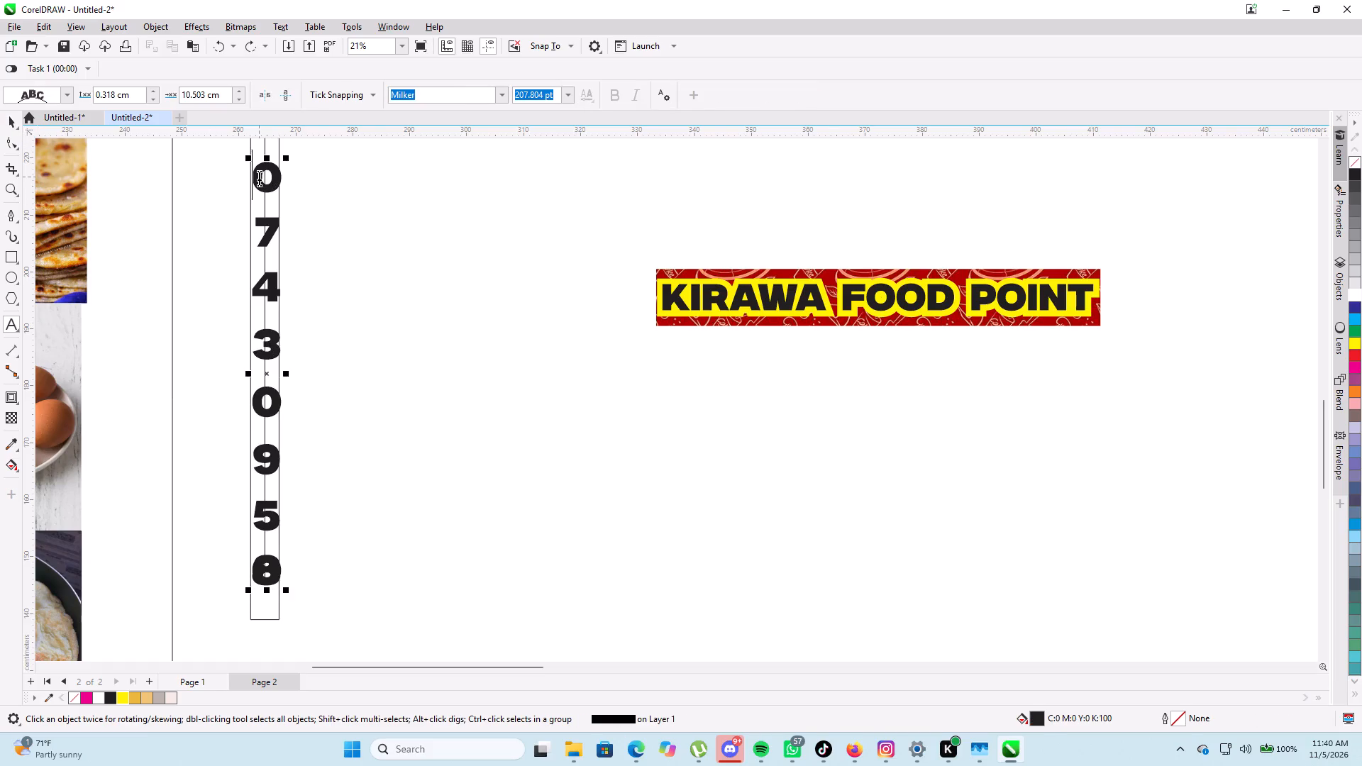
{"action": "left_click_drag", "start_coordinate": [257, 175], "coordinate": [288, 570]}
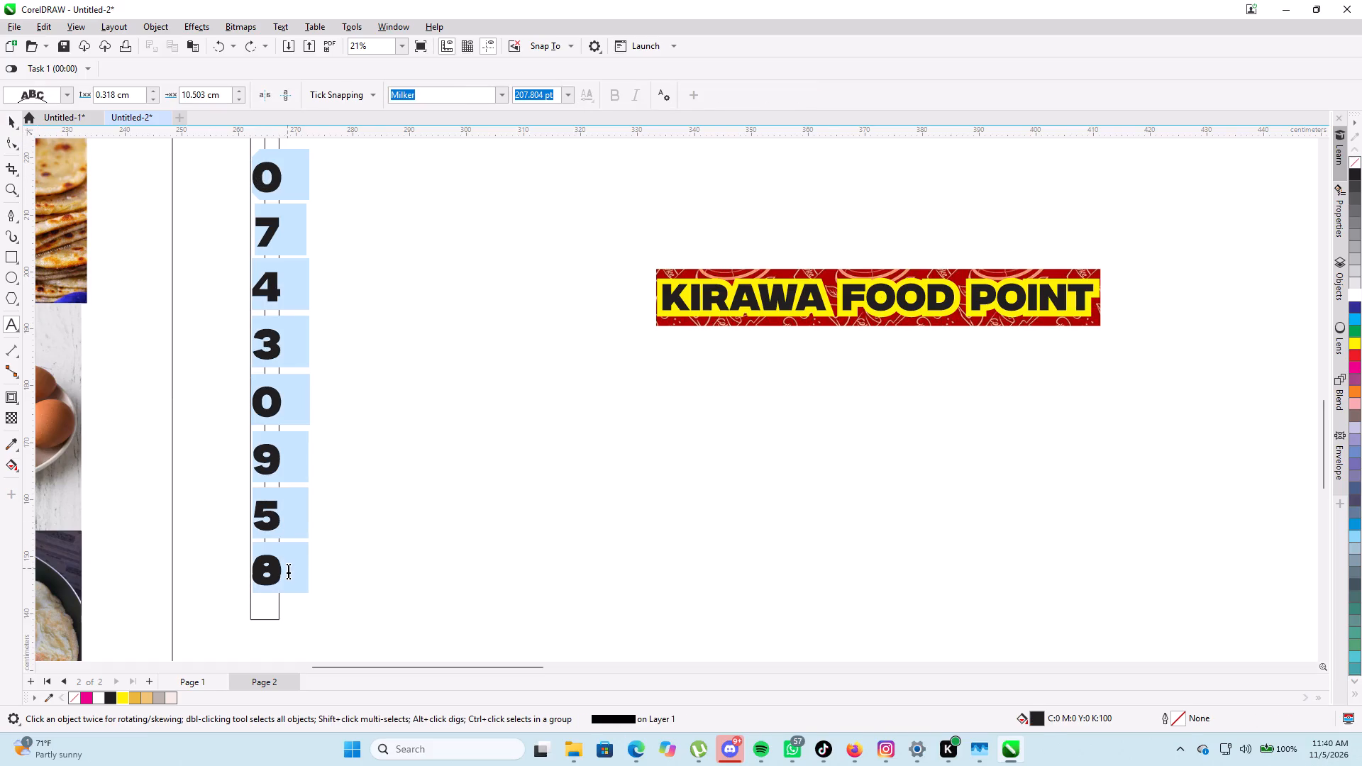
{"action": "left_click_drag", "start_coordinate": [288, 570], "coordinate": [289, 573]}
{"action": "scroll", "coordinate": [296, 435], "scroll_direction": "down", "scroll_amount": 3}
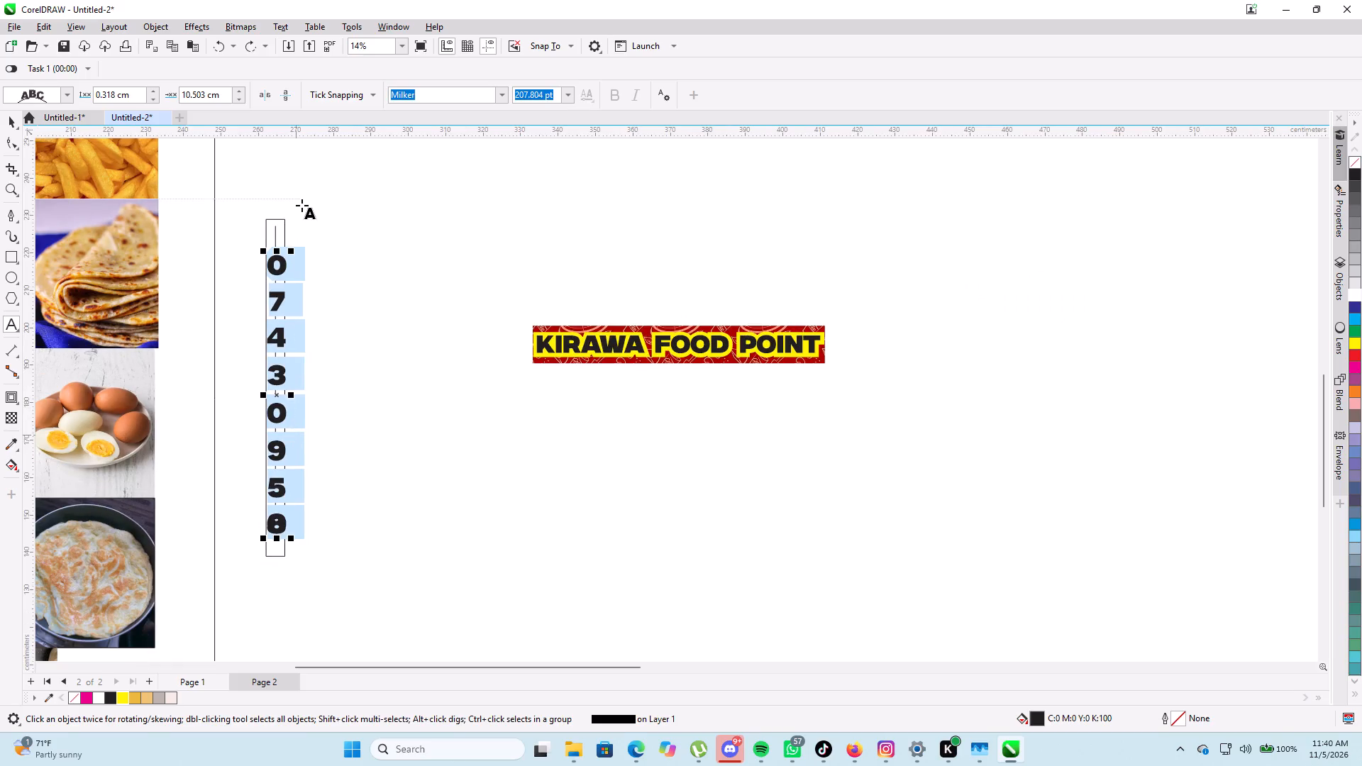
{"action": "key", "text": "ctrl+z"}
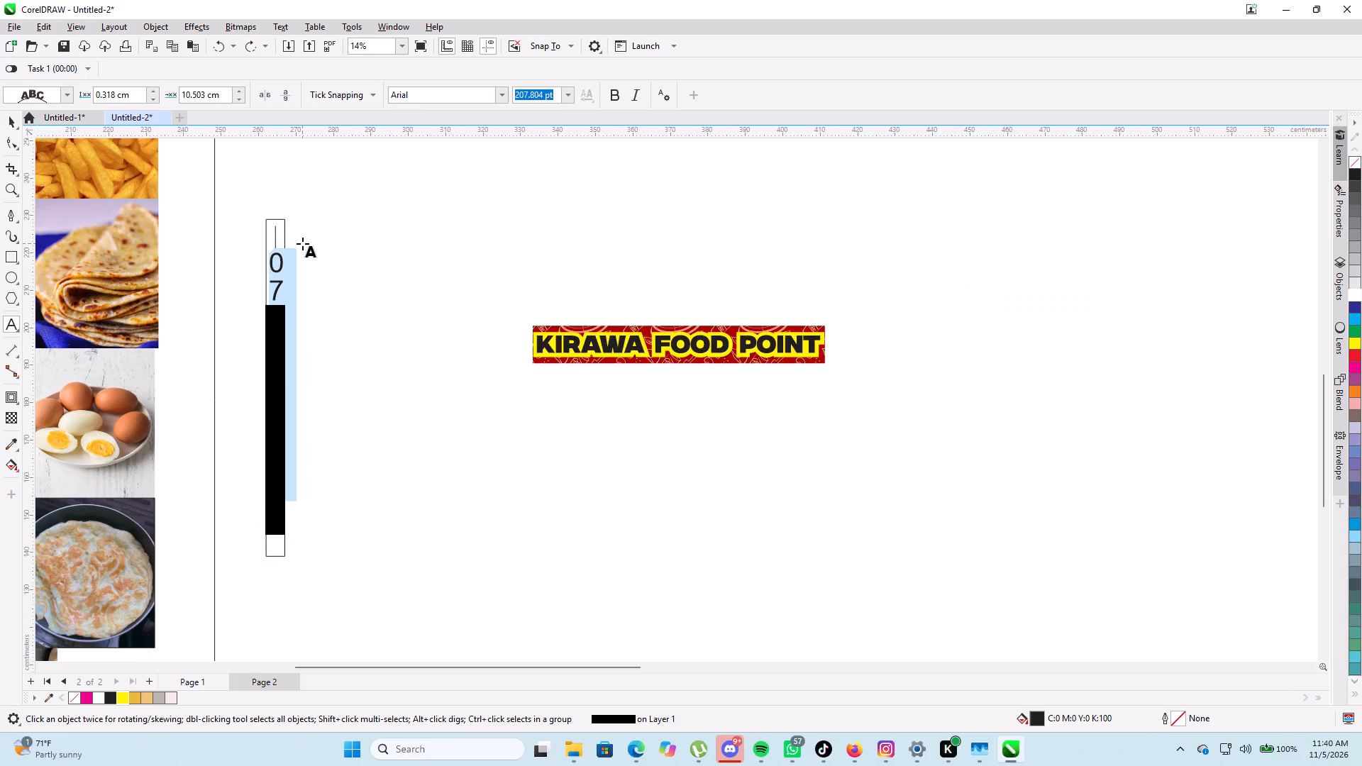
Select all the stacked phone number digits and set their font to Gitan Latn TRIAL Semibold.
{"action": "left_click", "coordinate": [296, 289]}
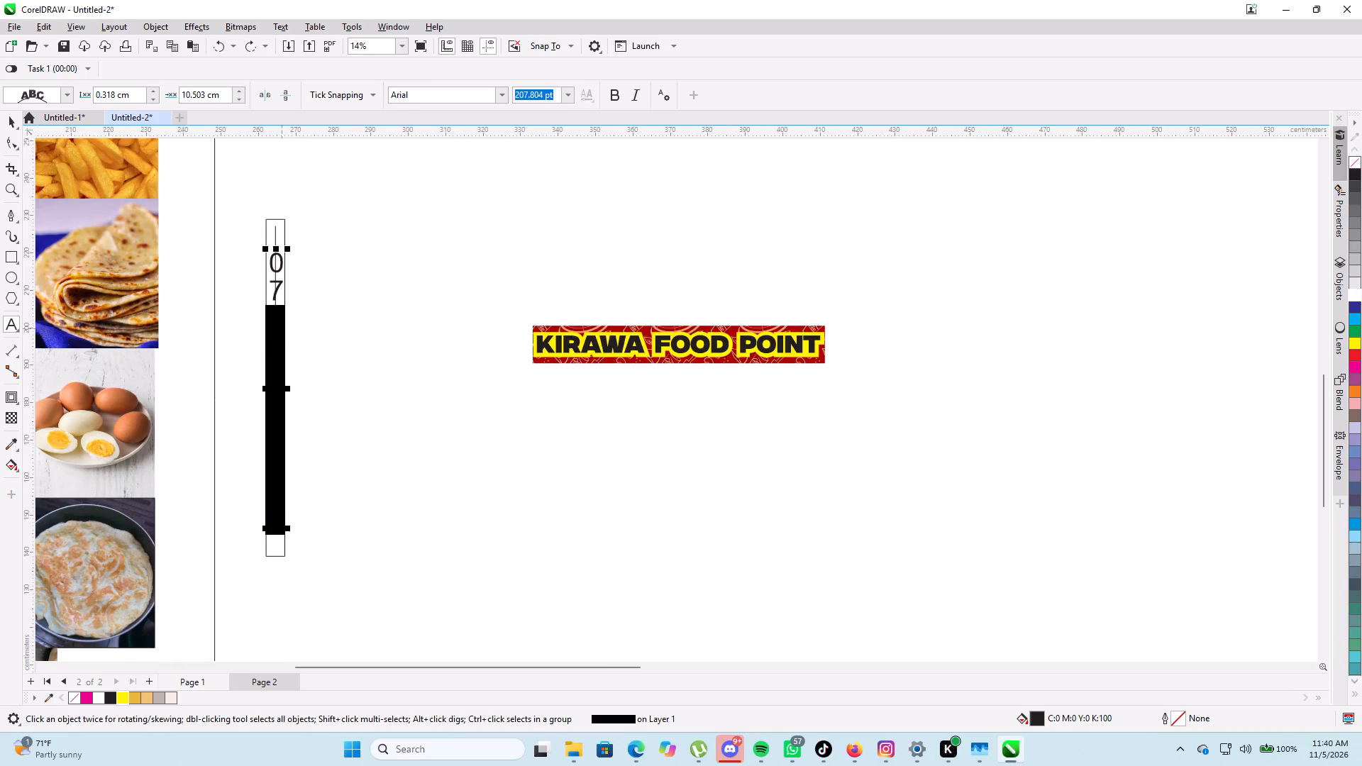
{"action": "scroll", "coordinate": [280, 327], "scroll_direction": "up", "scroll_amount": 1}
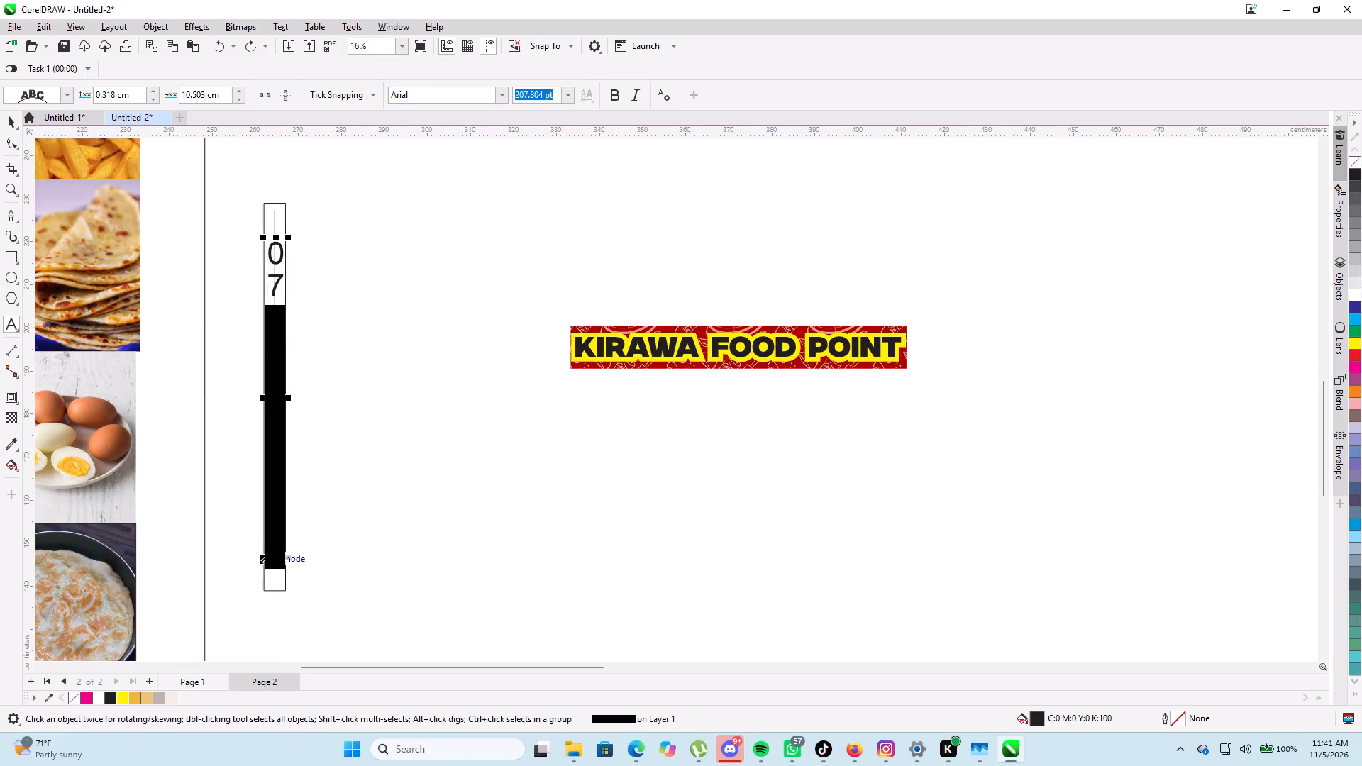
{"action": "scroll", "coordinate": [275, 560], "scroll_direction": "up", "scroll_amount": 4}
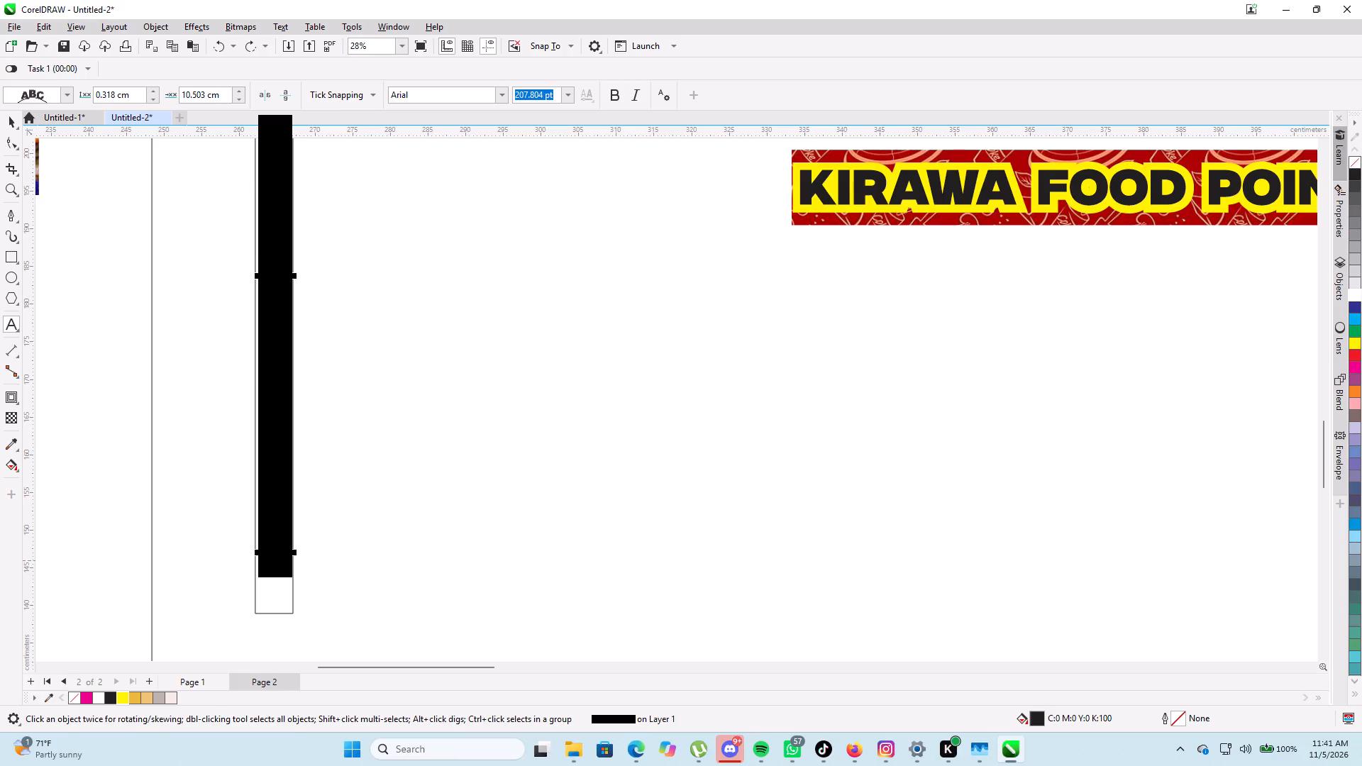
{"action": "double_click", "coordinate": [279, 553]}
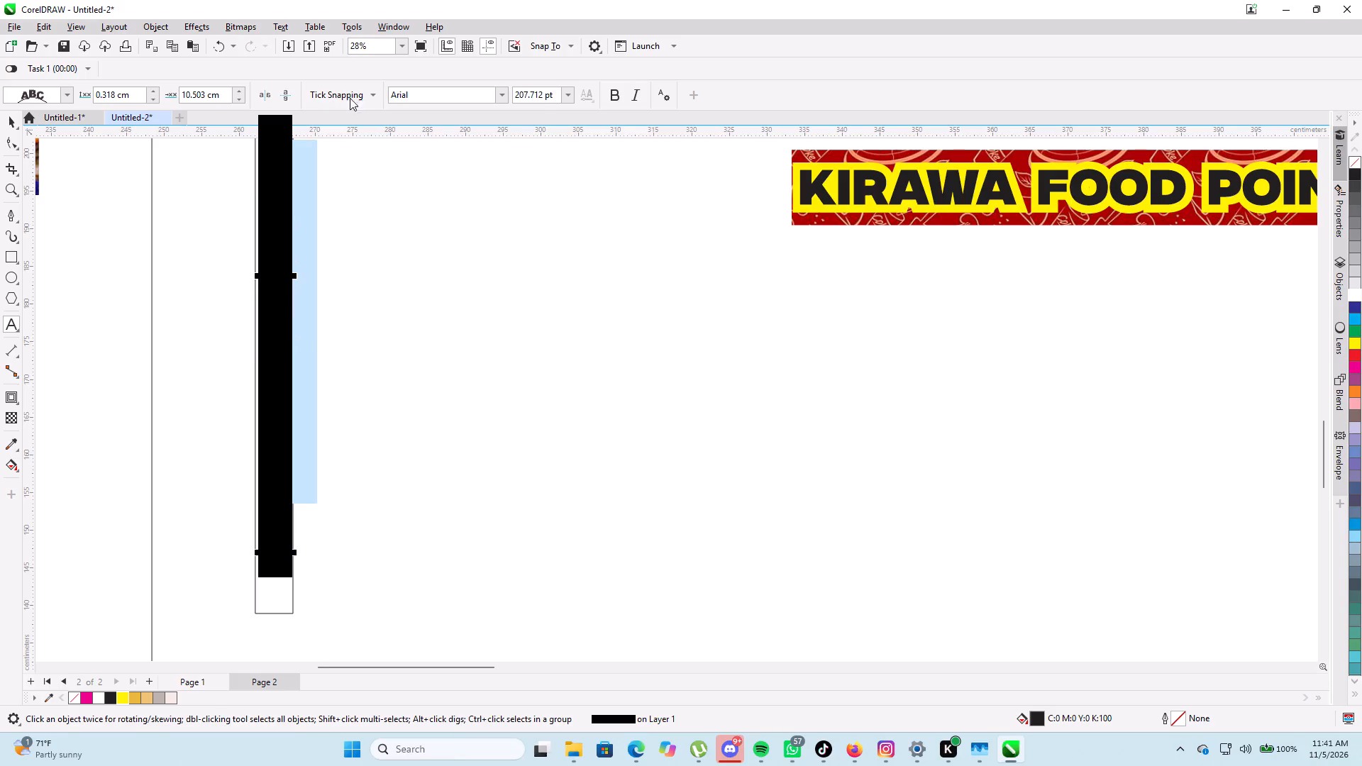
{"action": "left_click", "coordinate": [500, 94]}
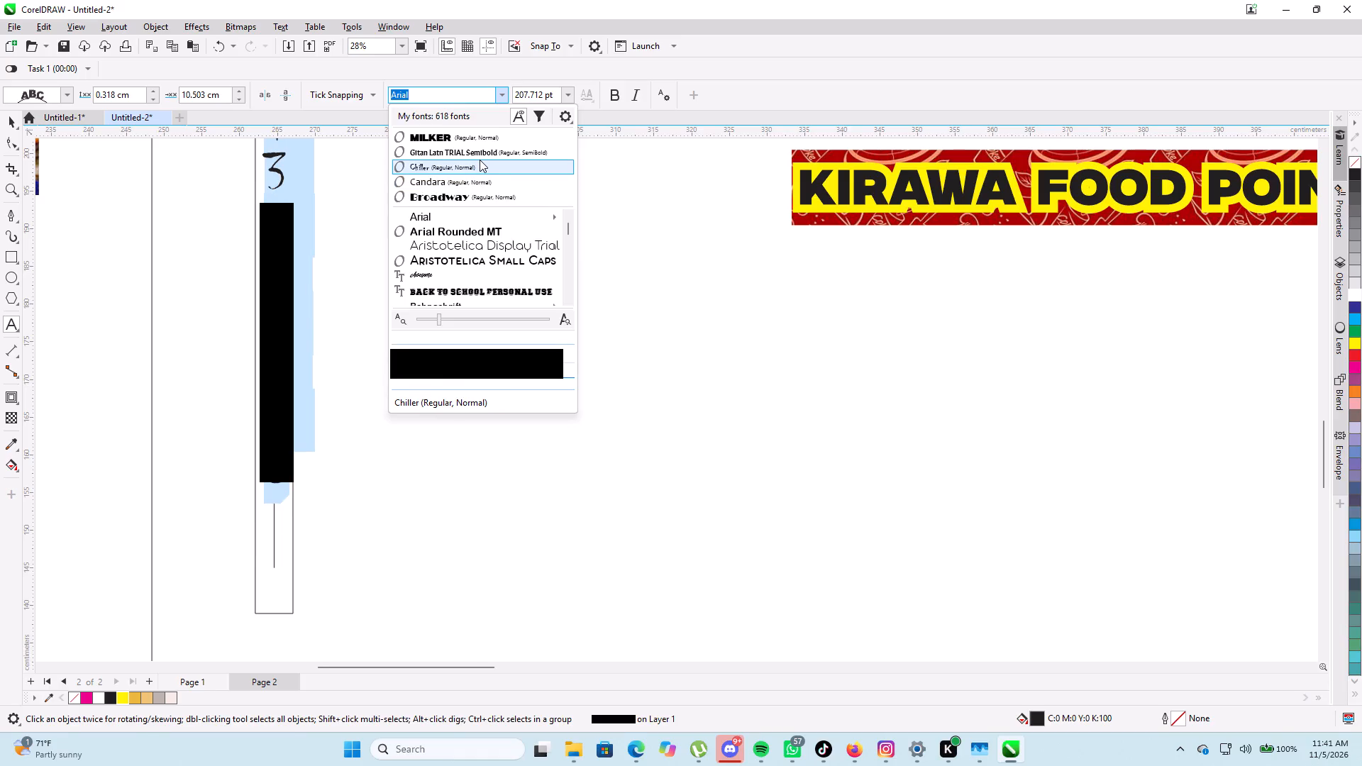
{"action": "left_click", "coordinate": [480, 157]}
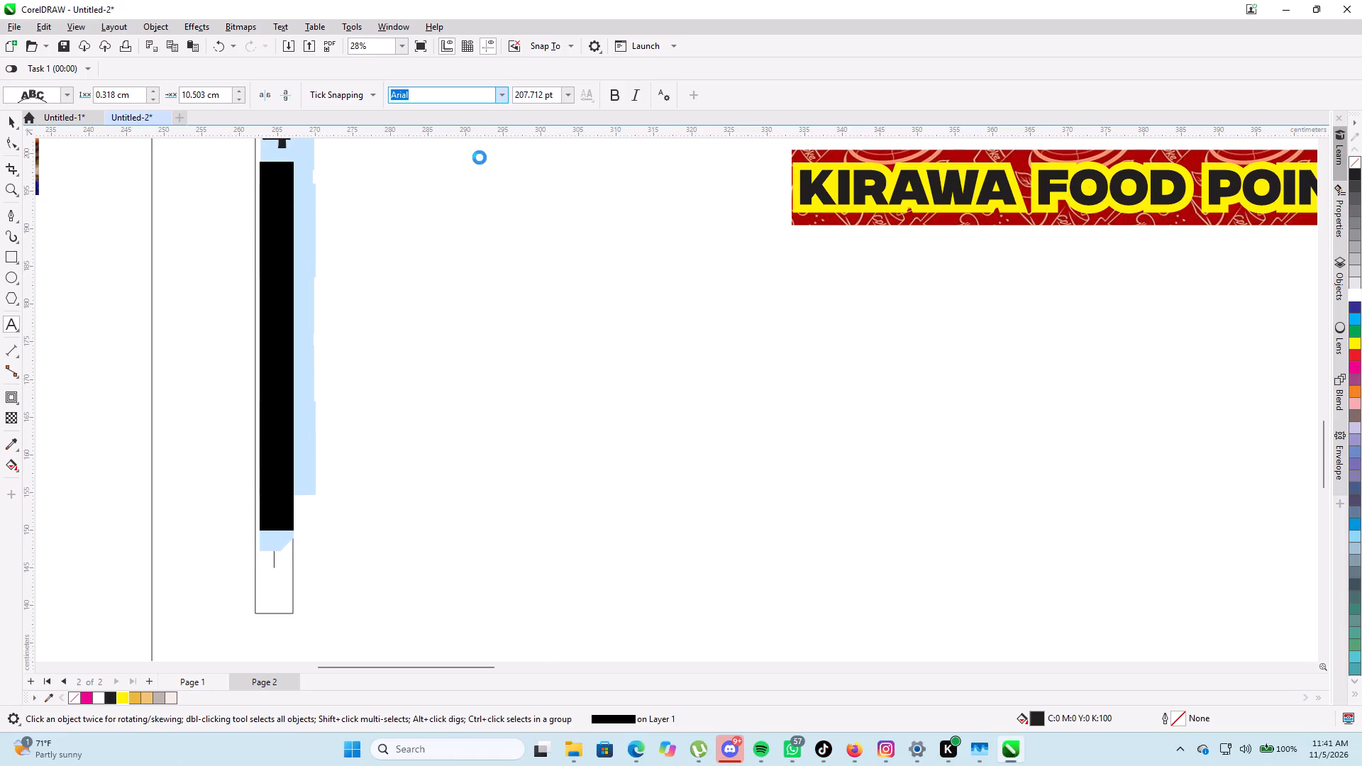
Fill the phone number digits with yellow.
{"action": "scroll", "coordinate": [411, 253], "scroll_direction": "down", "scroll_amount": 6}
{"action": "middle_click_drag", "start_coordinate": [395, 202], "coordinate": [399, 238]}
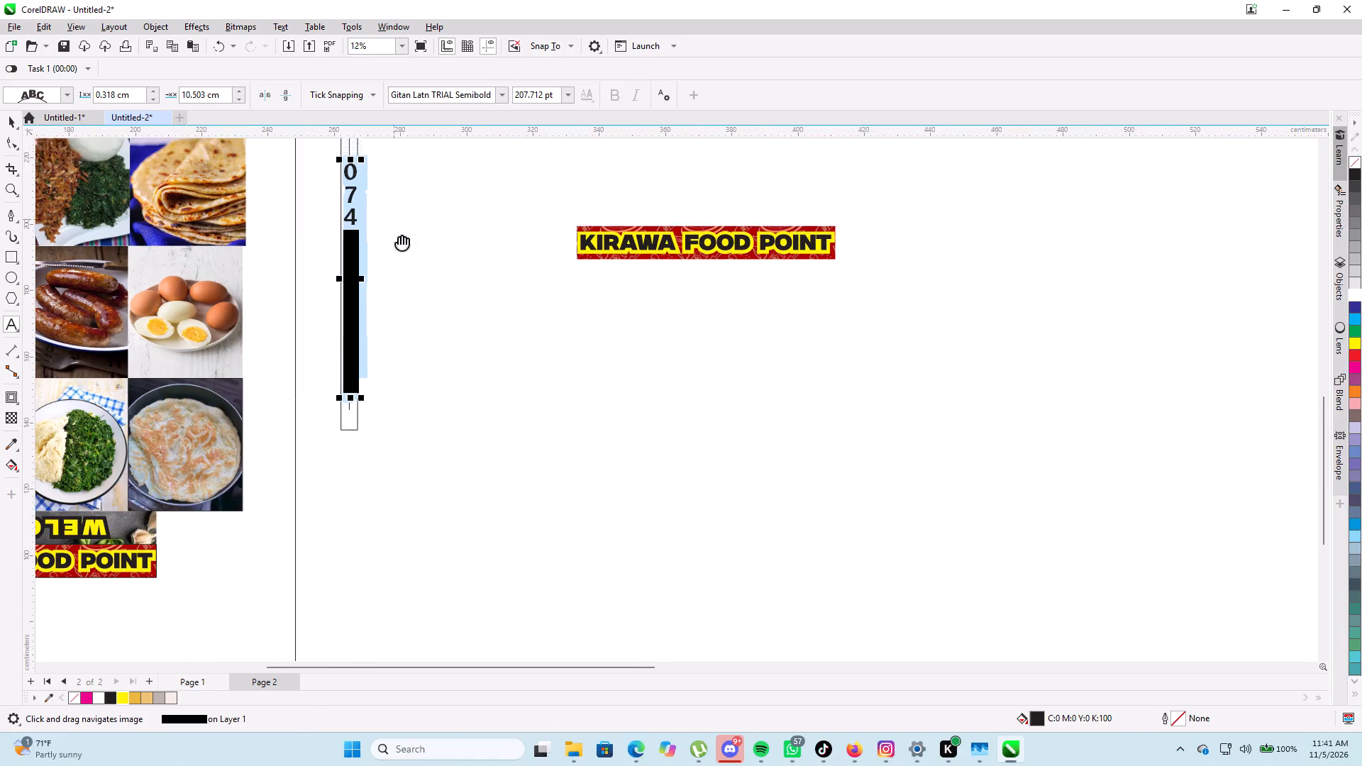
{"action": "middle_click_drag", "start_coordinate": [399, 238], "coordinate": [434, 344]}
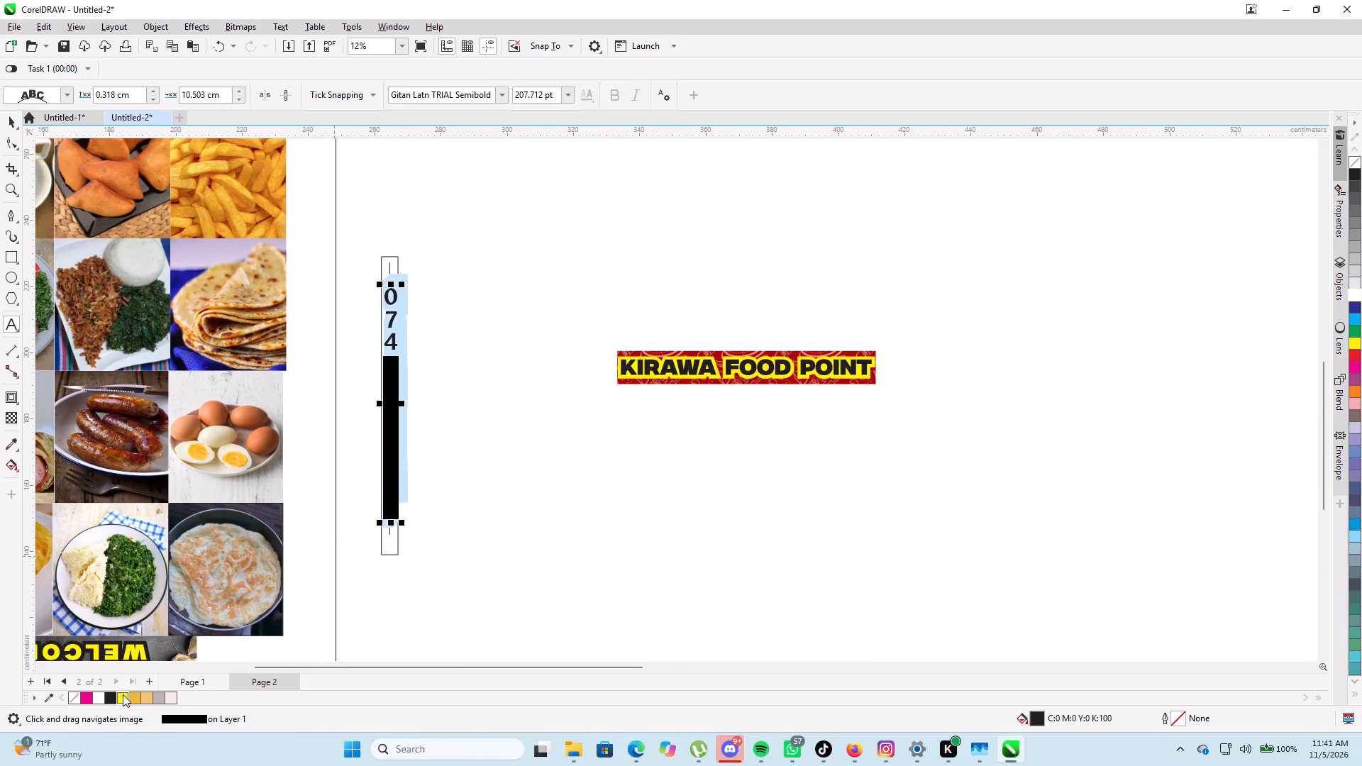
{"action": "left_click", "coordinate": [123, 694]}
Delete the centre line the phone number text runs along, keeping the yellow digits and the narrow strip.
{"action": "scroll", "coordinate": [447, 450], "scroll_direction": "up", "scroll_amount": 2}
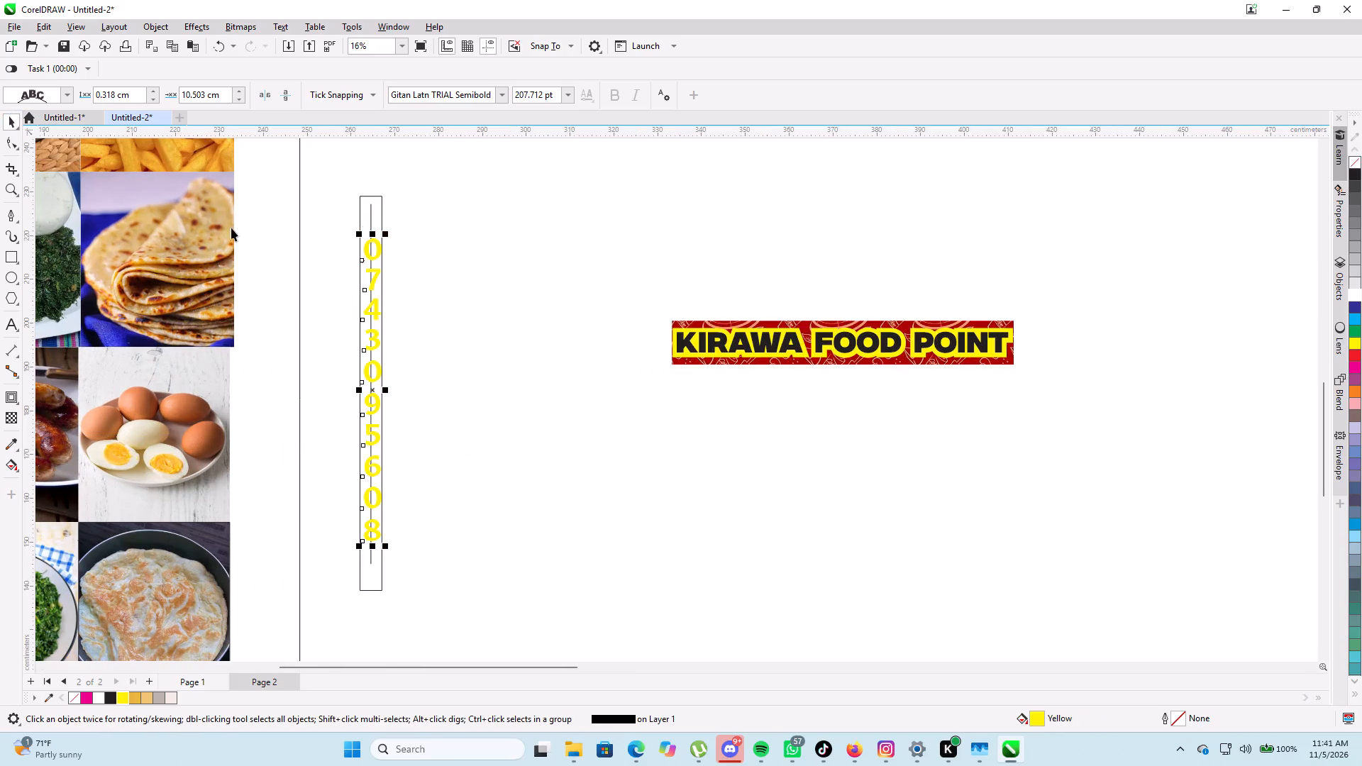
{"action": "scroll", "coordinate": [323, 248], "scroll_direction": "up", "scroll_amount": 4}
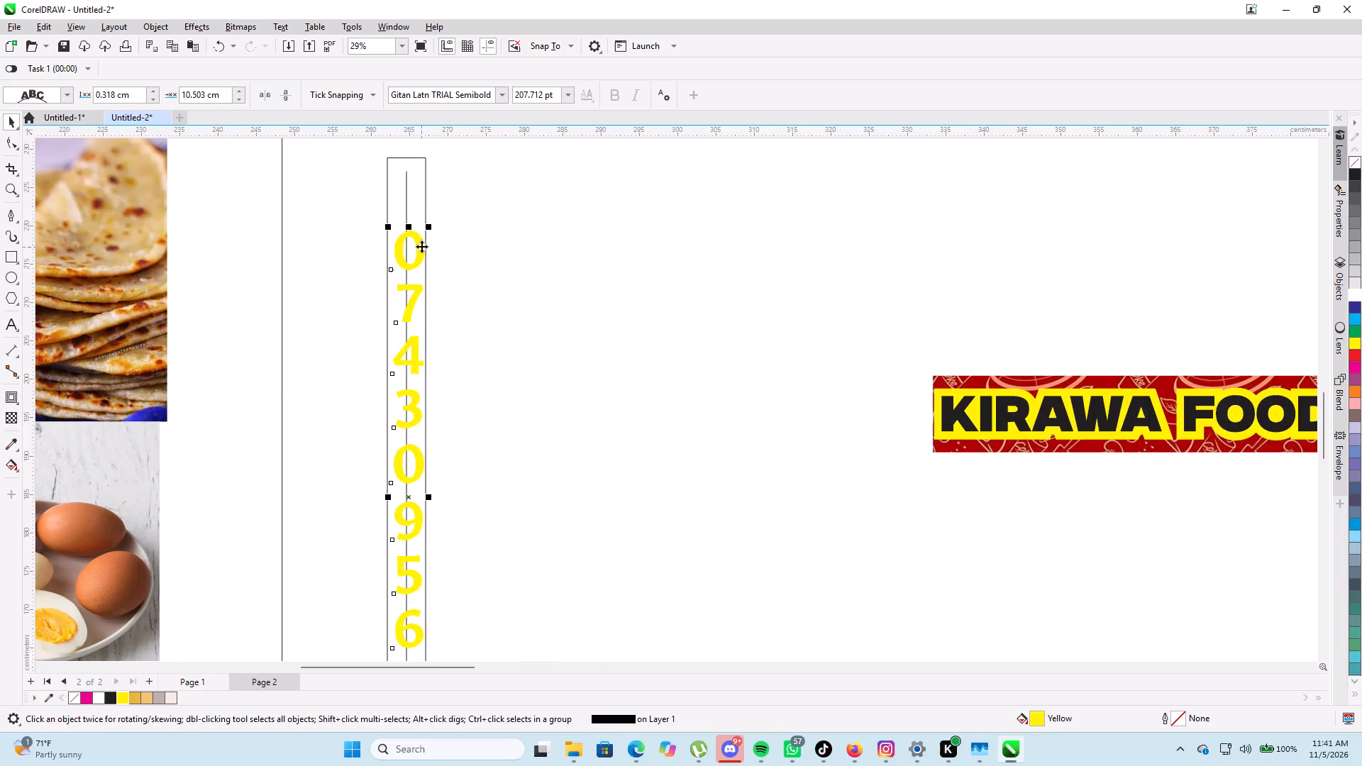
{"action": "scroll", "coordinate": [421, 246], "scroll_direction": "down", "scroll_amount": 6}
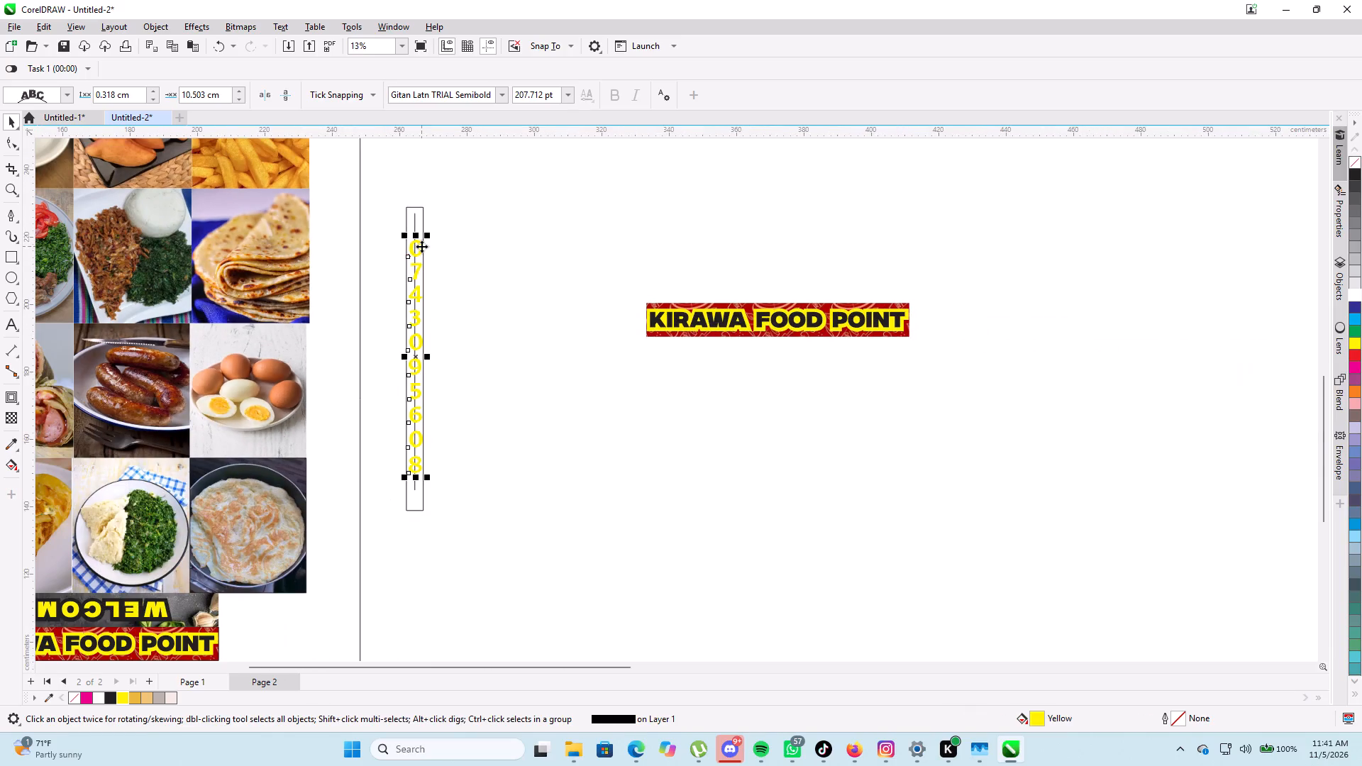
{"action": "scroll", "coordinate": [326, 160], "scroll_direction": "up", "scroll_amount": 4}
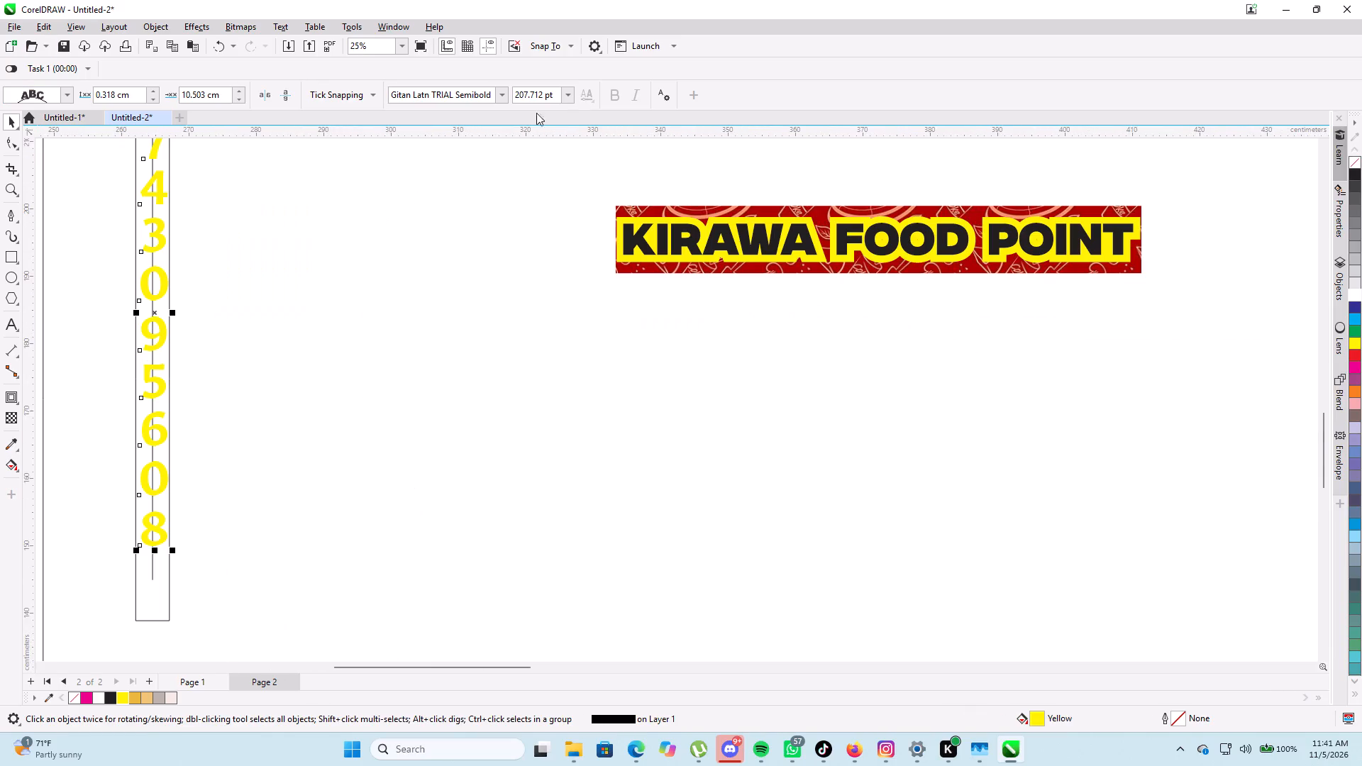
{"action": "middle_click", "coordinate": [639, 476]}
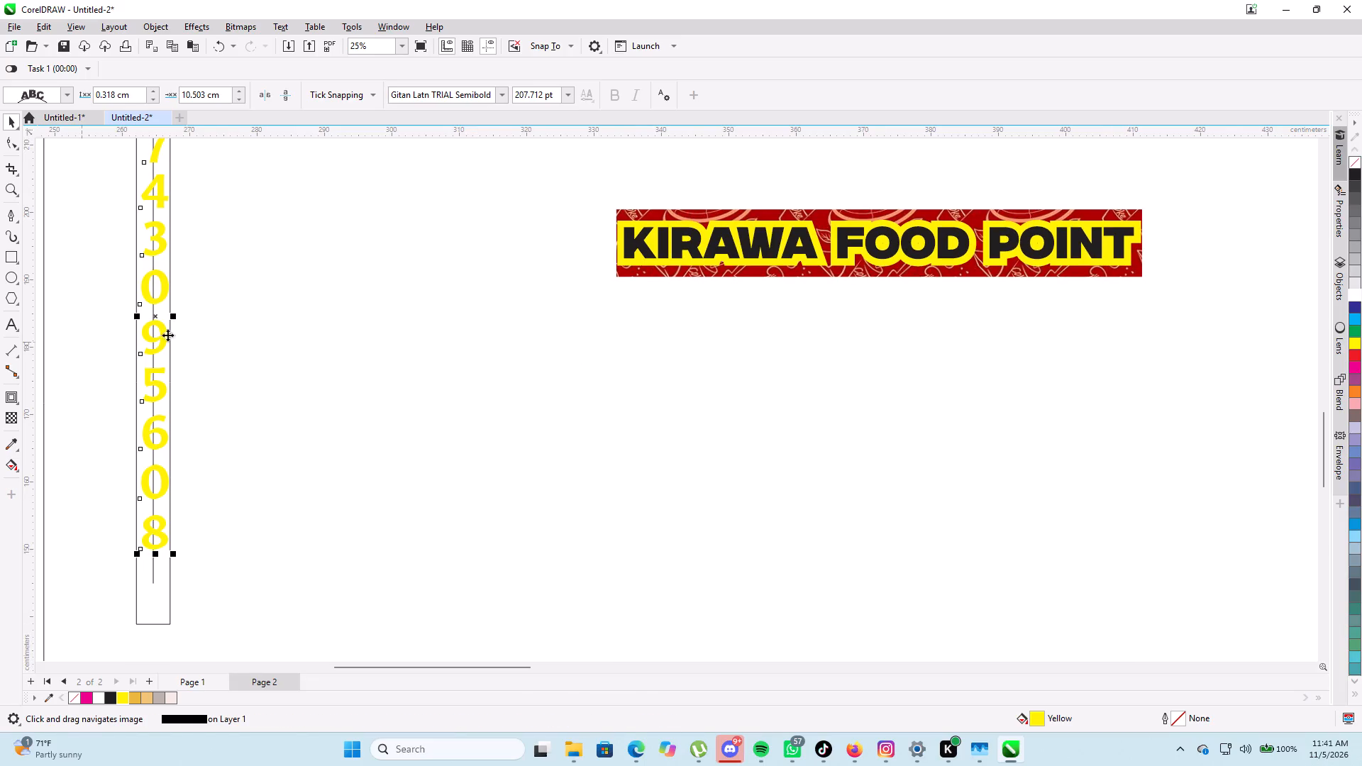
{"action": "scroll", "coordinate": [279, 377], "scroll_direction": "up", "scroll_amount": 3}
{"action": "scroll", "coordinate": [173, 211], "scroll_direction": "down", "scroll_amount": 6}
{"action": "middle_click_drag", "start_coordinate": [192, 206], "coordinate": [289, 359]}
{"action": "middle_click_drag", "start_coordinate": [392, 479], "coordinate": [416, 514]}
{"action": "scroll", "coordinate": [258, 228], "scroll_direction": "up", "scroll_amount": 2}
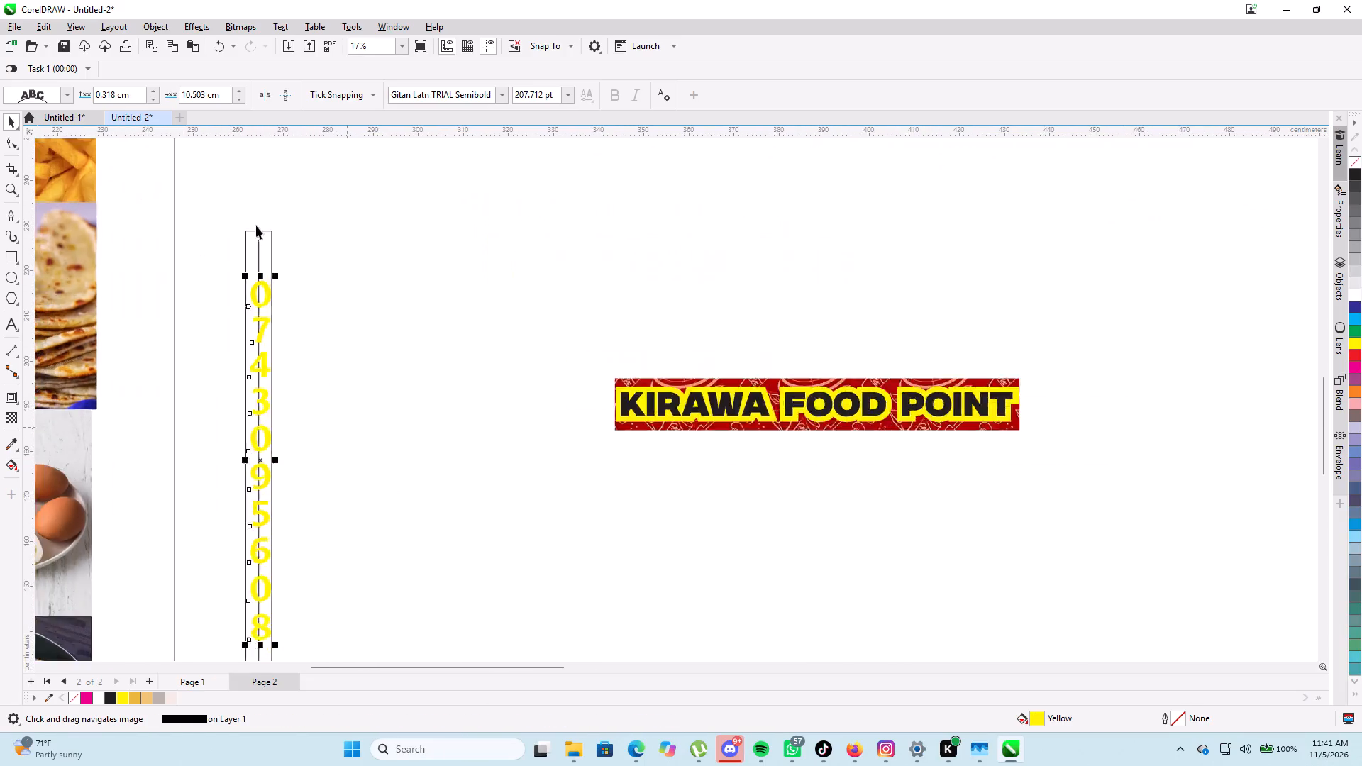
{"action": "scroll", "coordinate": [256, 226], "scroll_direction": "up", "scroll_amount": 1}
{"action": "left_click", "coordinate": [260, 249]}
{"action": "scroll", "coordinate": [258, 260], "scroll_direction": "up", "scroll_amount": 4}
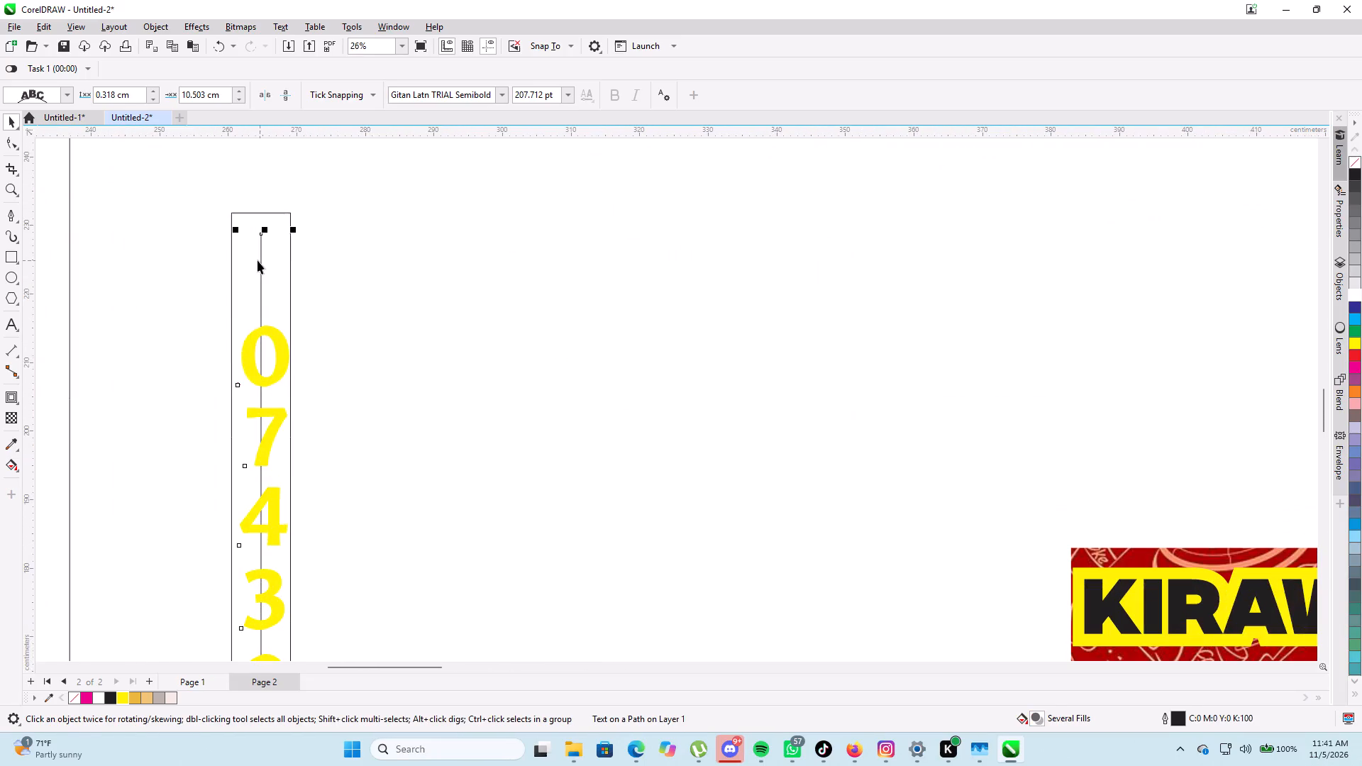
{"action": "left_click", "coordinate": [262, 260]}
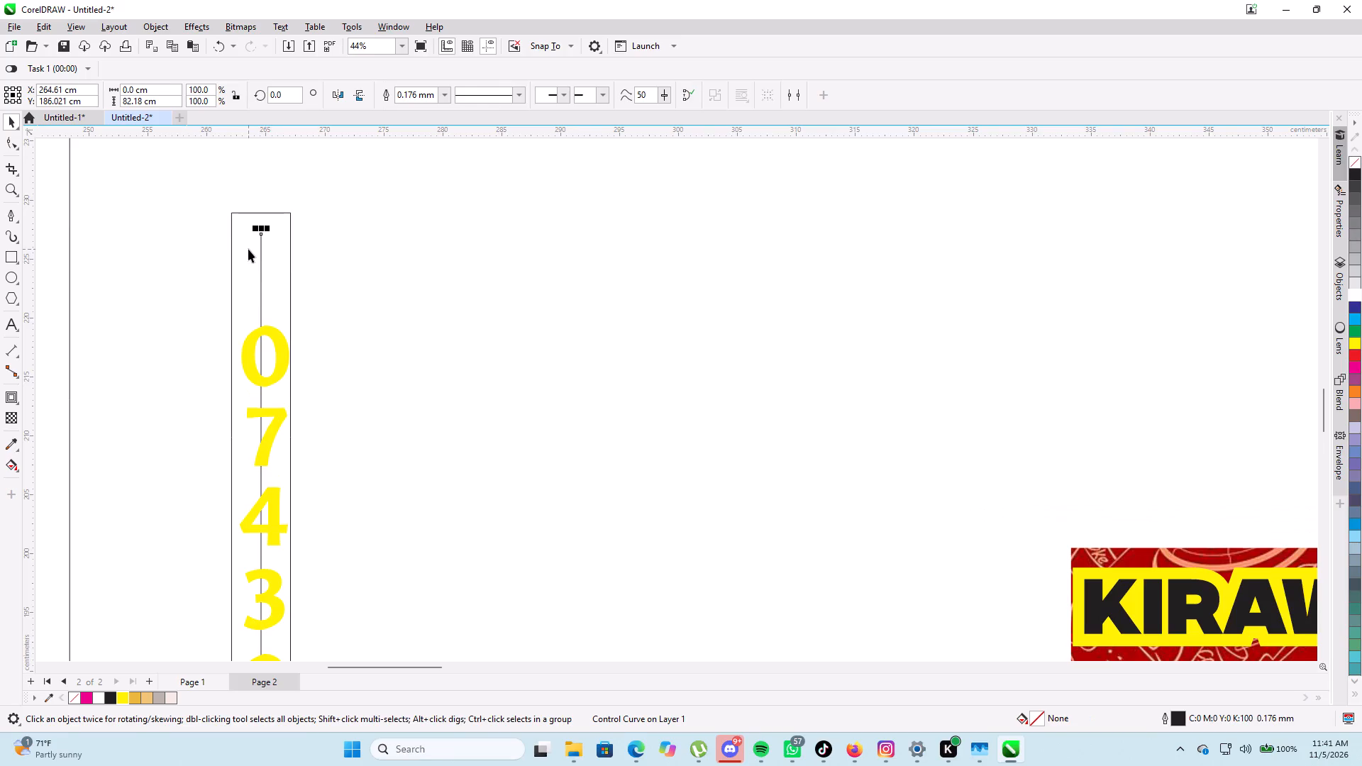
{"action": "key", "text": "Delete"}
Move the phone number text sideways onto the strip's vertical centre, at X 264.61 cm.
{"action": "scroll", "coordinate": [271, 257], "scroll_direction": "down", "scroll_amount": 6}
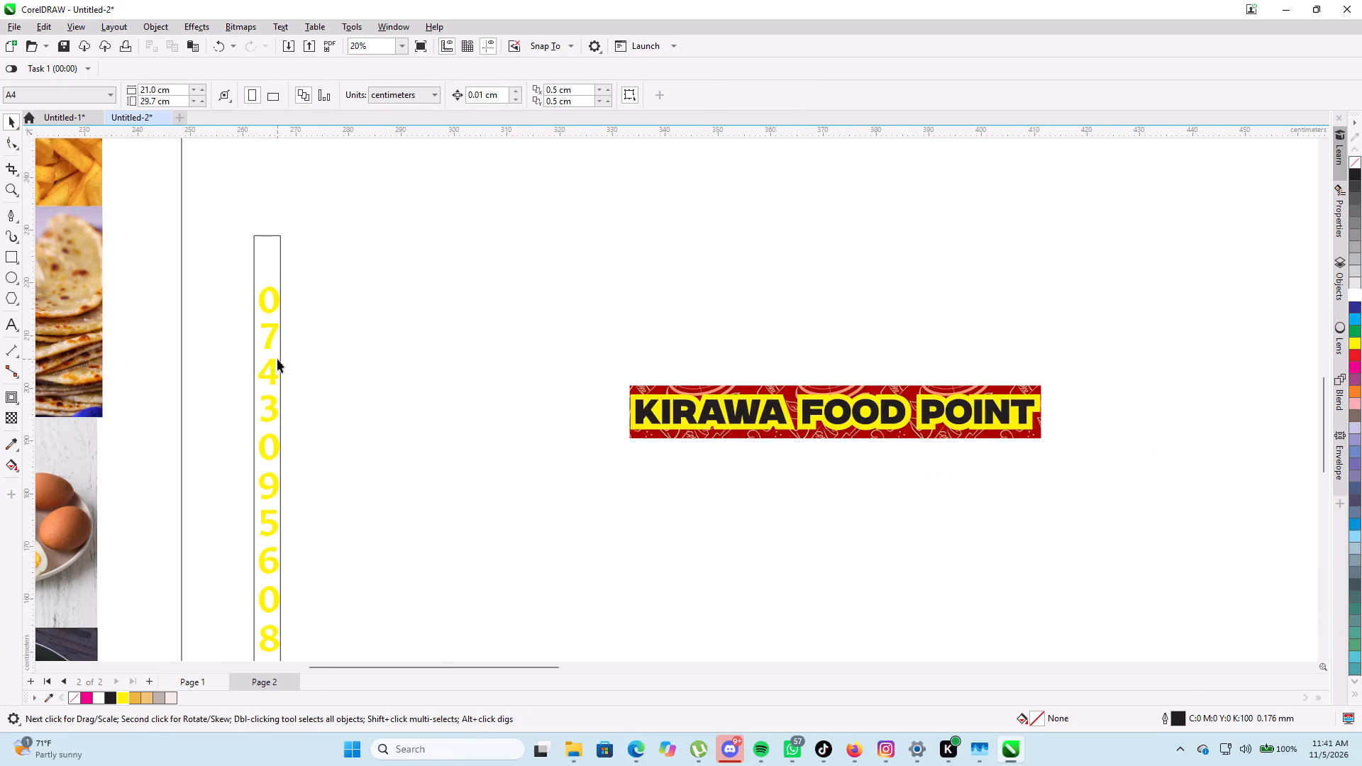
{"action": "left_click", "coordinate": [266, 448]}
{"action": "scroll", "coordinate": [269, 421], "scroll_direction": "up", "scroll_amount": 7}
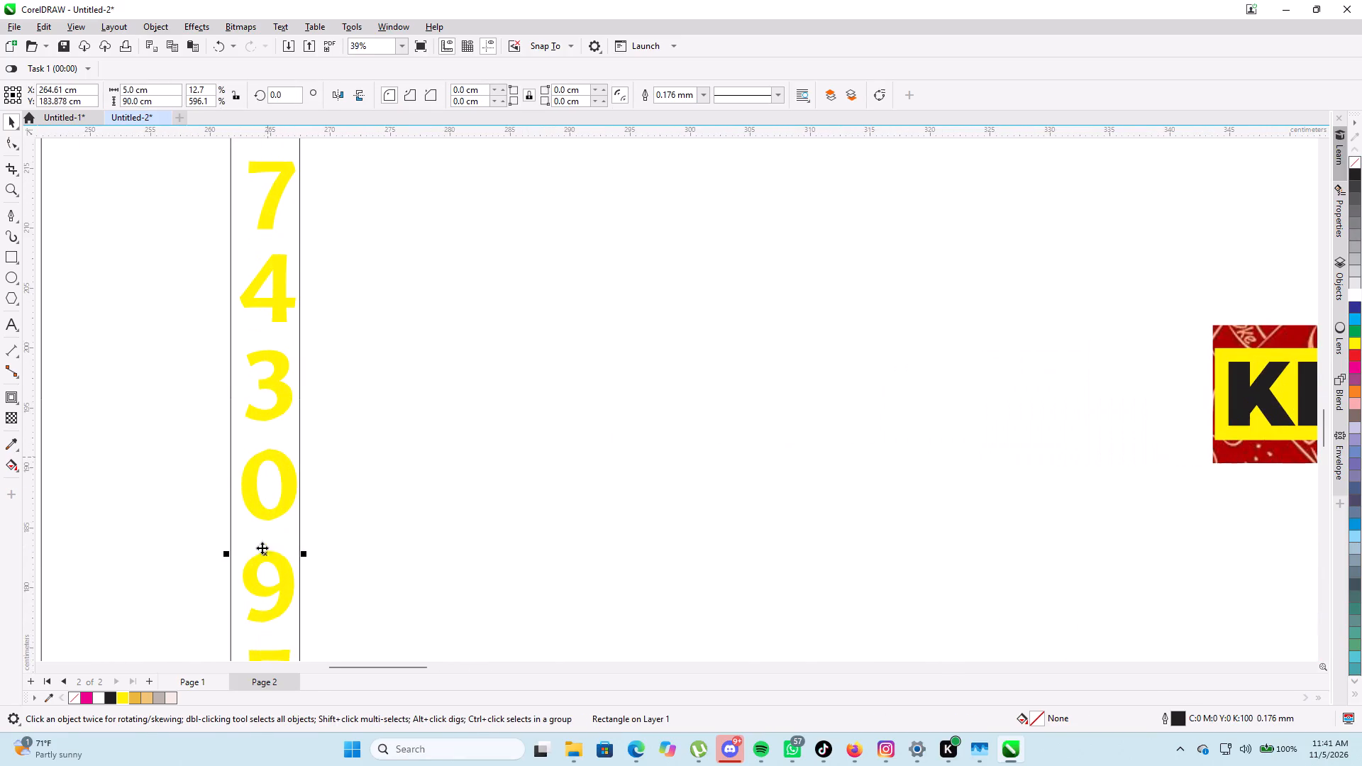
{"action": "left_click", "coordinate": [272, 564]}
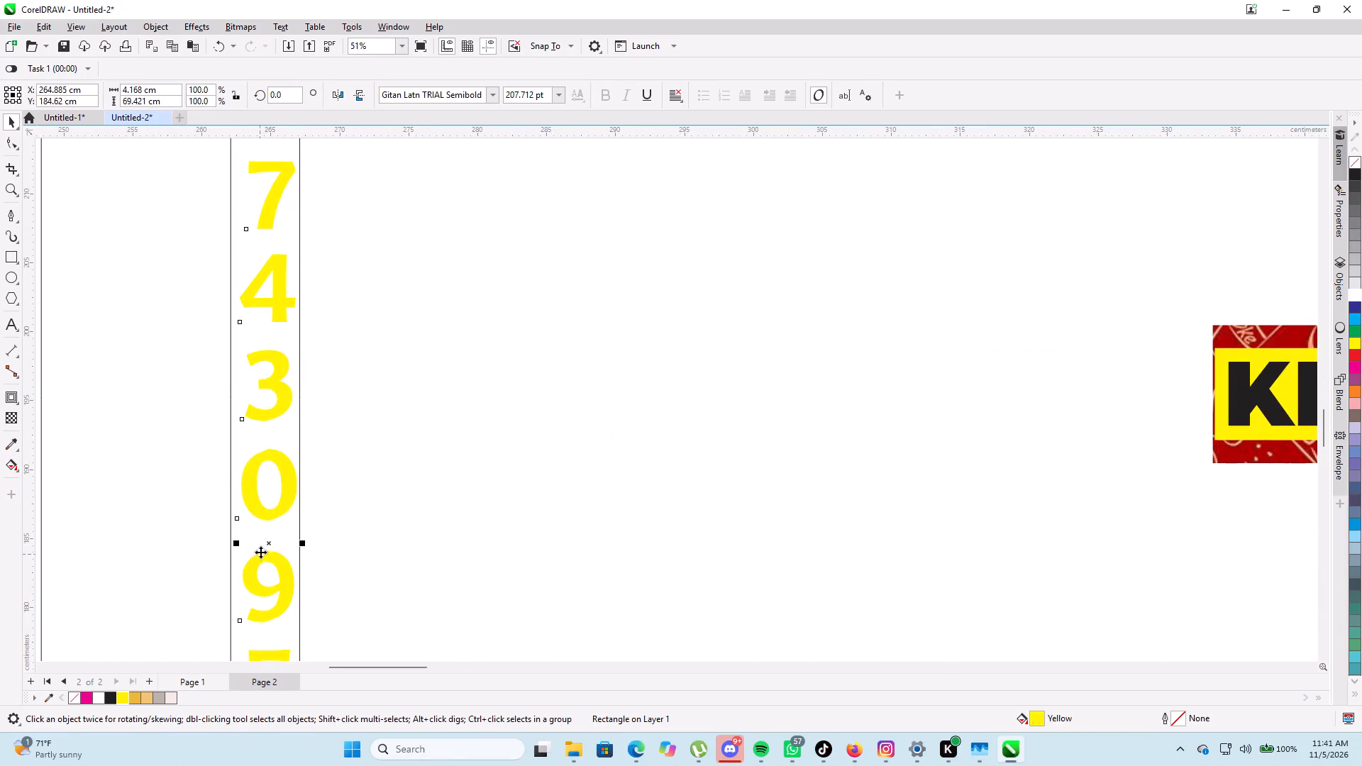
{"action": "left_click_drag", "start_coordinate": [270, 545], "coordinate": [263, 543]}
Move the phone number text straight down inside the strip to about Y 179.4 cm.
{"action": "scroll", "coordinate": [272, 514], "scroll_direction": "down", "scroll_amount": 5}
{"action": "scroll", "coordinate": [310, 331], "scroll_direction": "up", "scroll_amount": 3}
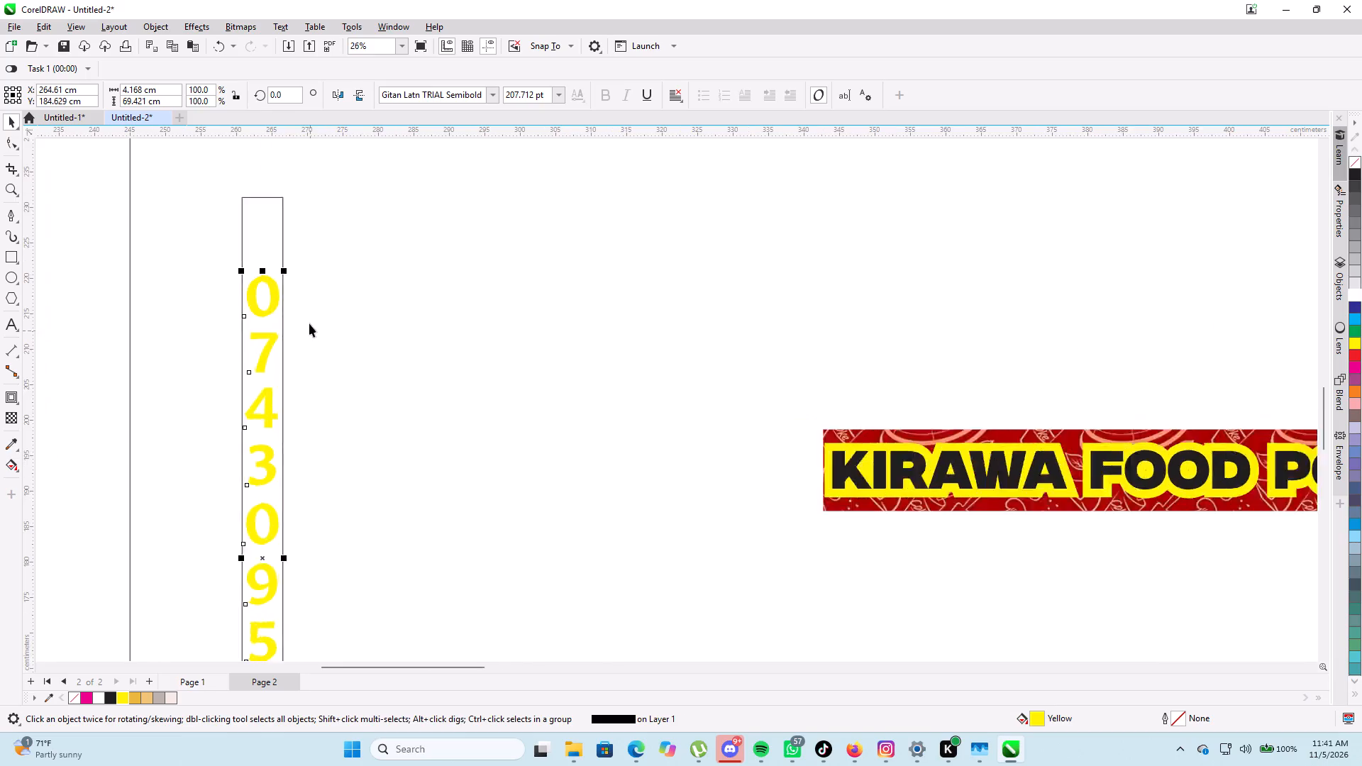
{"action": "scroll", "coordinate": [309, 323], "scroll_direction": "down", "scroll_amount": 10}
{"action": "scroll", "coordinate": [310, 321], "scroll_direction": "up", "scroll_amount": 3}
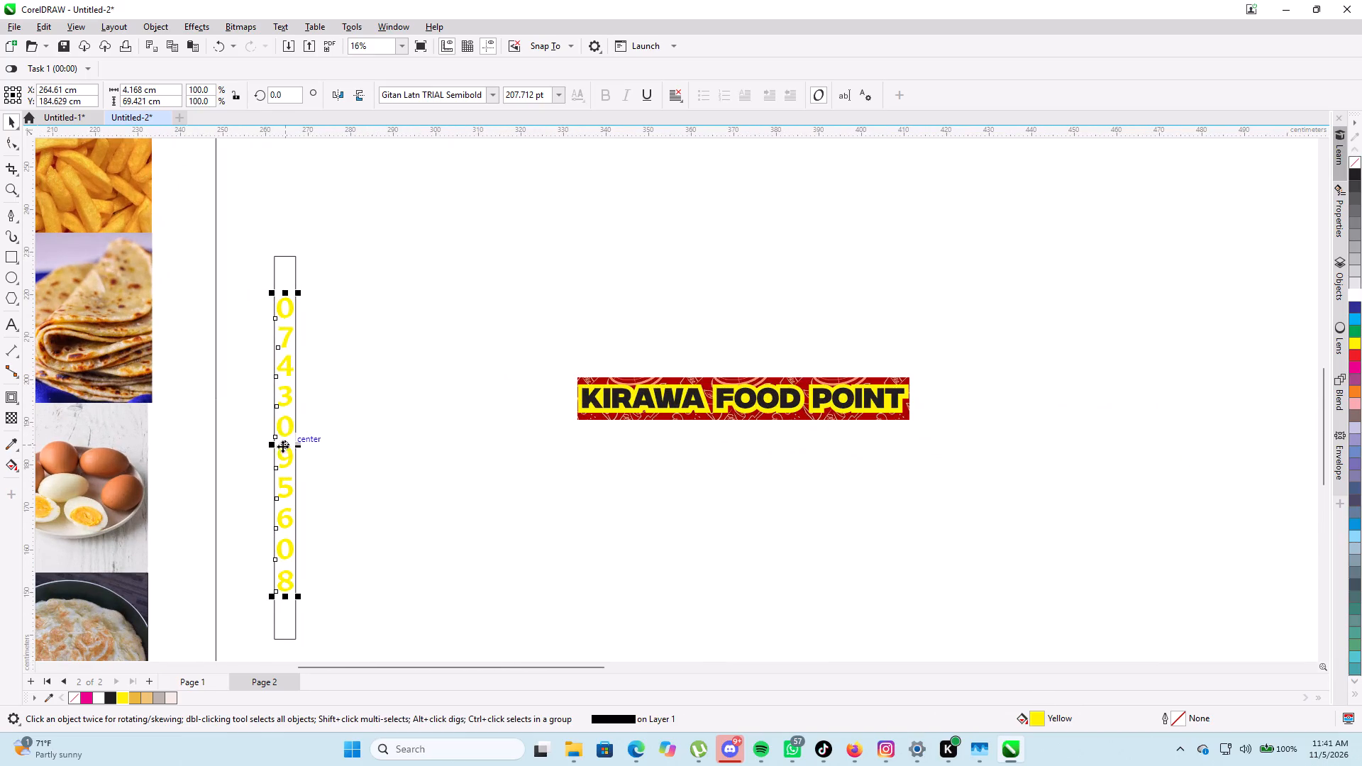
{"action": "left_click_drag", "start_coordinate": [284, 445], "coordinate": [284, 470]}
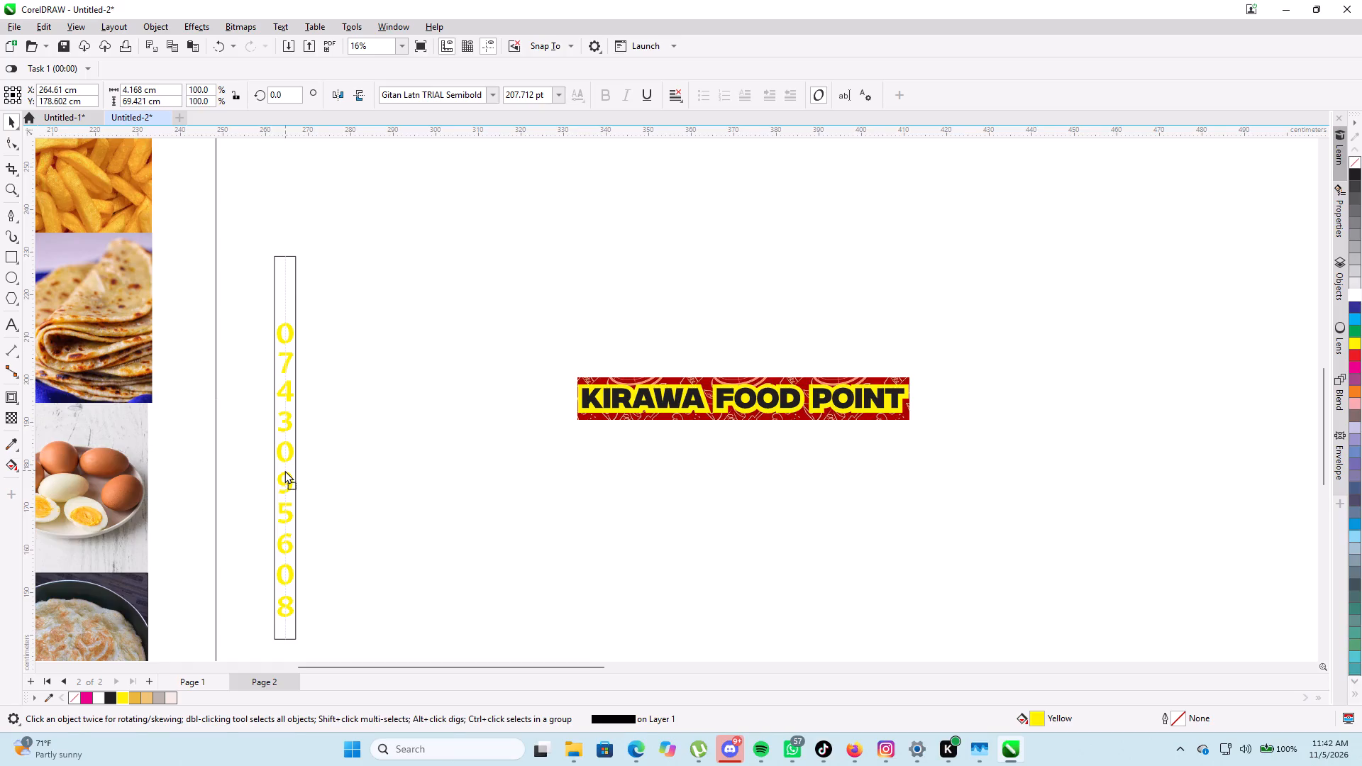
{"action": "left_click_drag", "start_coordinate": [284, 470], "coordinate": [284, 467]}
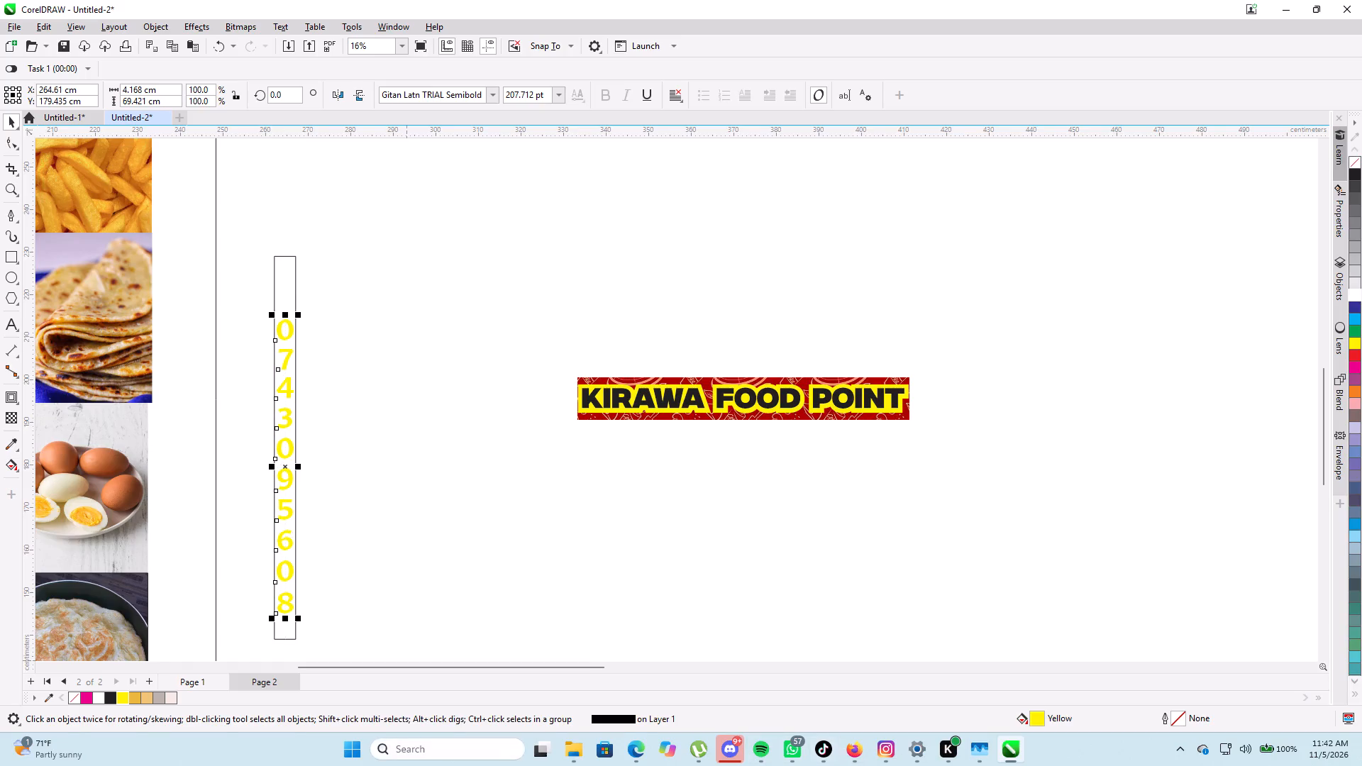
Bring up the Downloads folder in File Explorer, then switch to the Edge browser.
{"action": "left_click", "coordinate": [579, 762]}
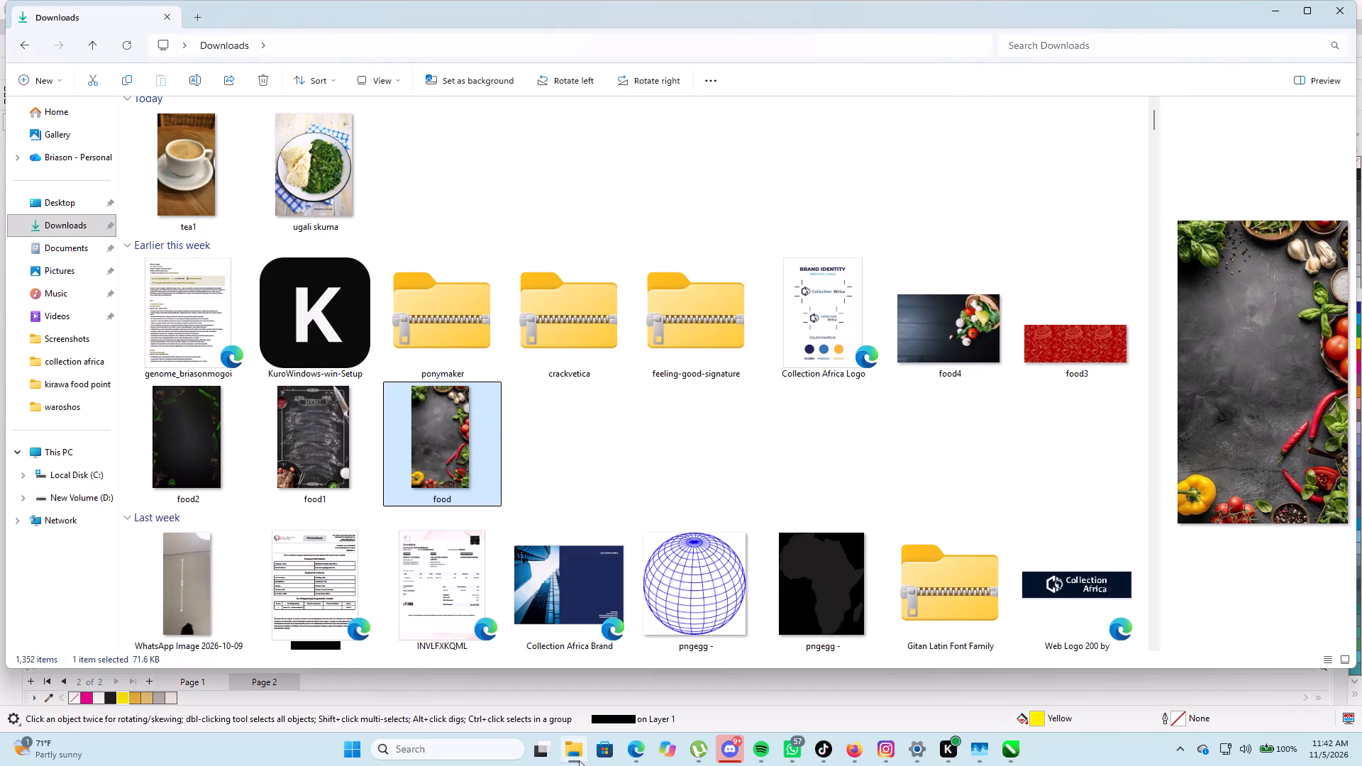
{"action": "left_click", "coordinate": [636, 754]}
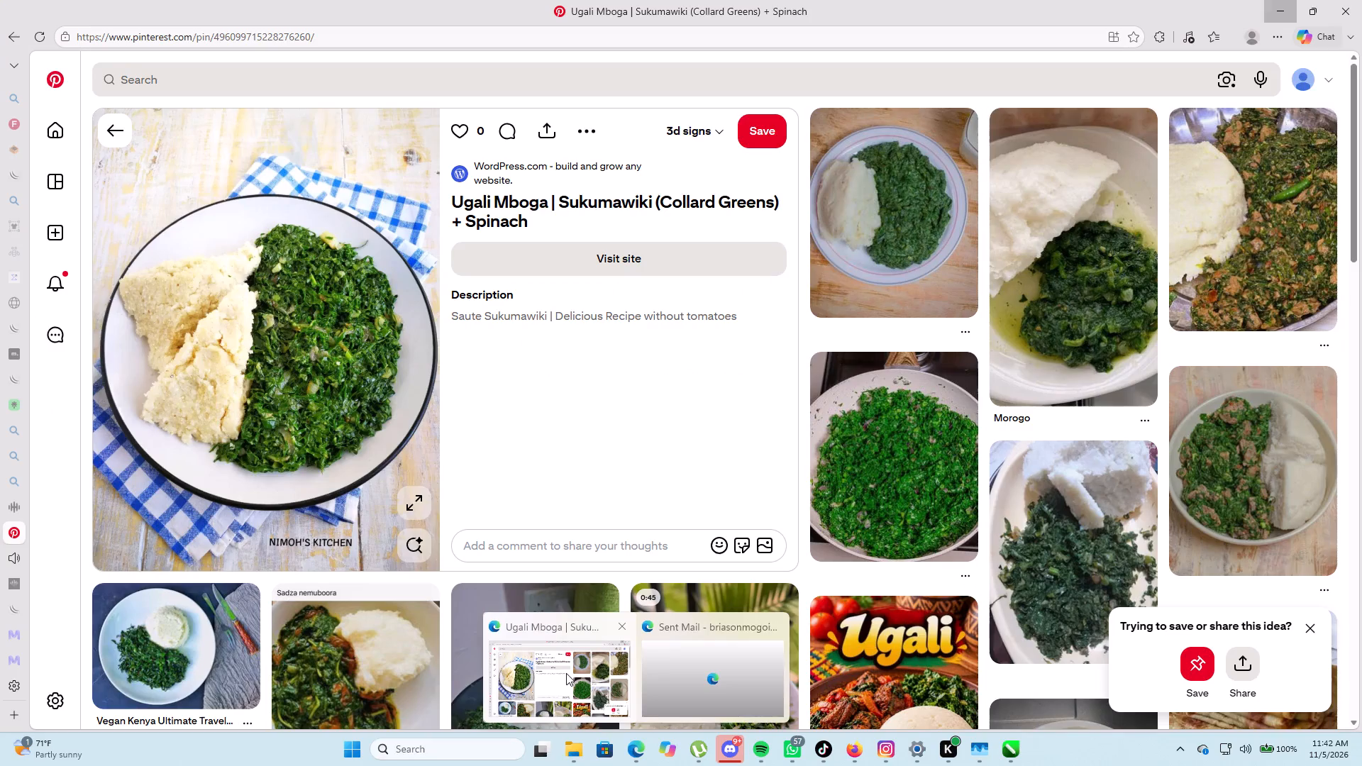
Bring the Edge window with the Ugali Mboga Pinterest pin to the front.
{"action": "left_click", "coordinate": [584, 672]}
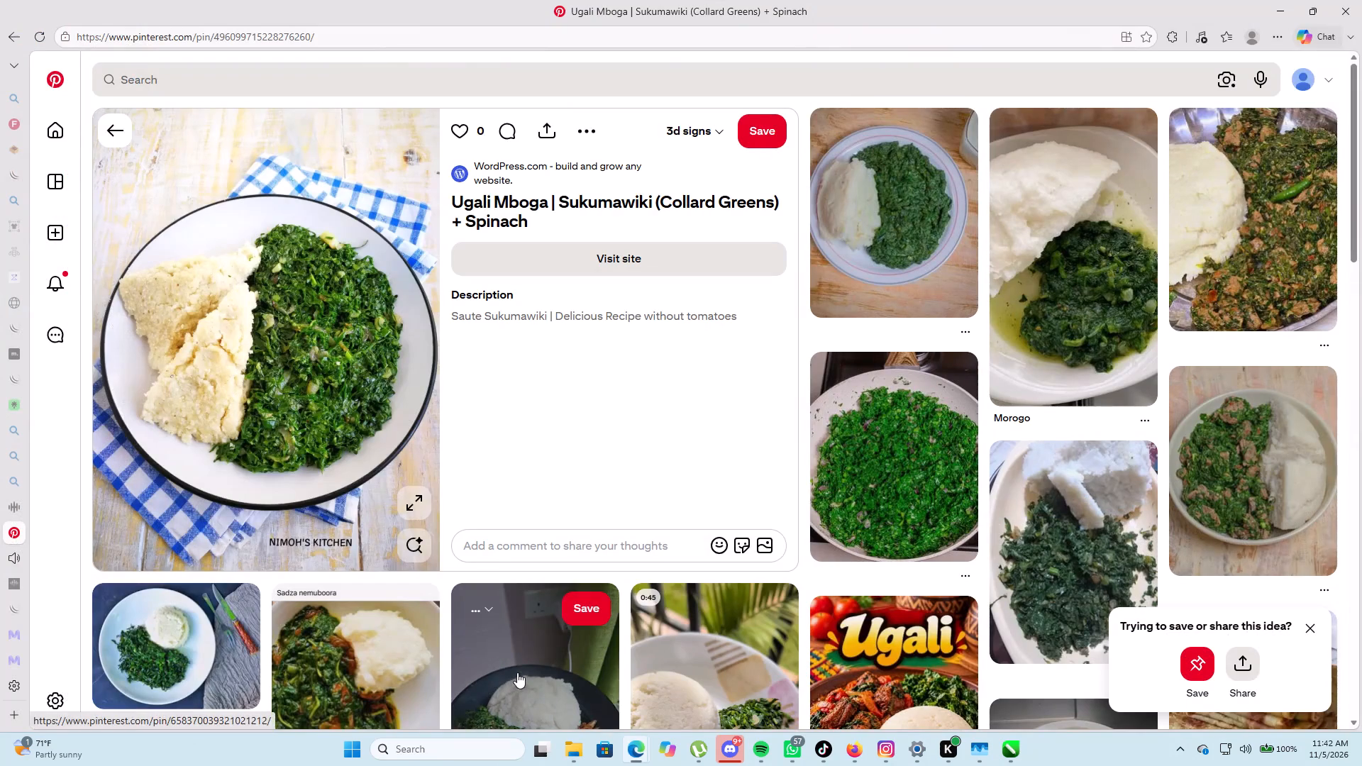
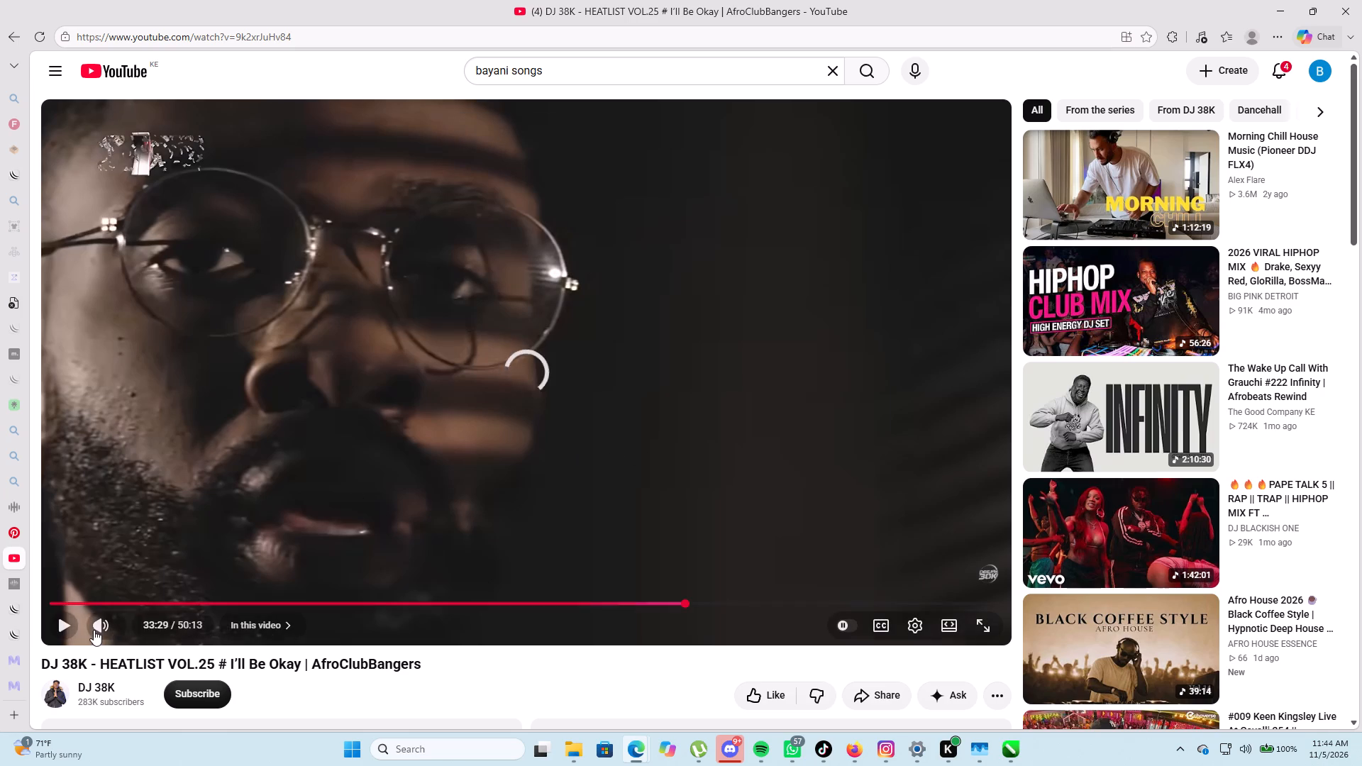
Resume playback of the DJ 38K HEATLIST VOL.25 music mix on YouTube.
{"action": "left_click", "coordinate": [65, 626]}
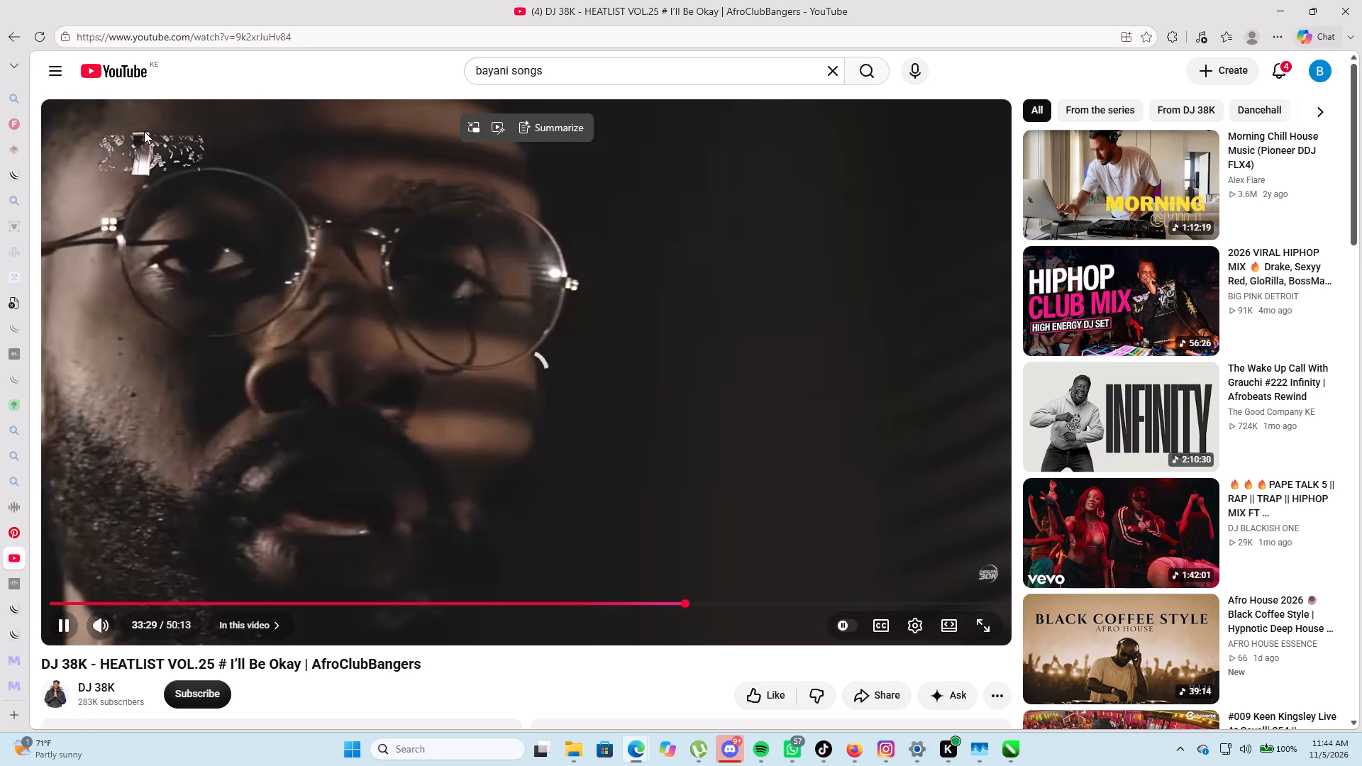
Reload the YouTube video page.
{"action": "left_click", "coordinate": [34, 35]}
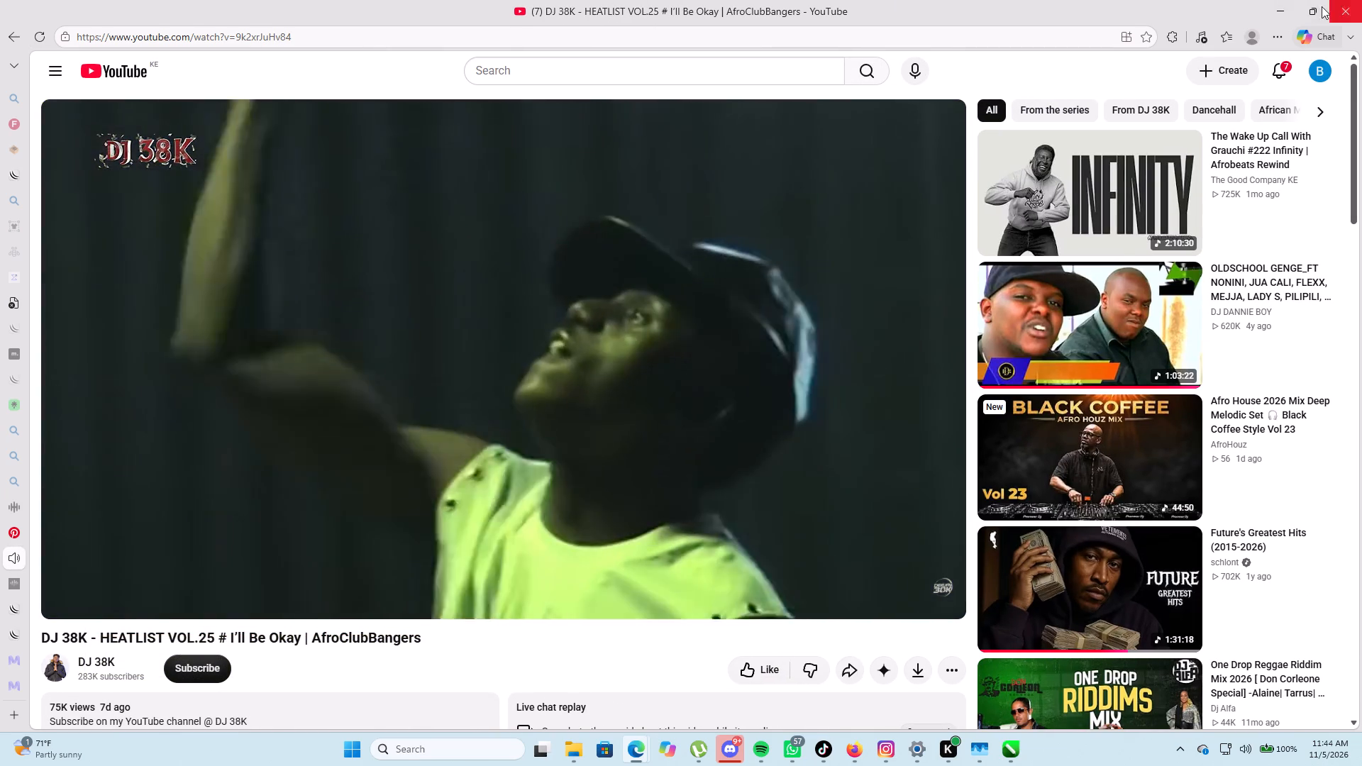
Bring the food3 image from the Downloads folder into the CorelDRAW drawing, beside the vertical phone number strip.
{"action": "left_click", "coordinate": [1273, 16]}
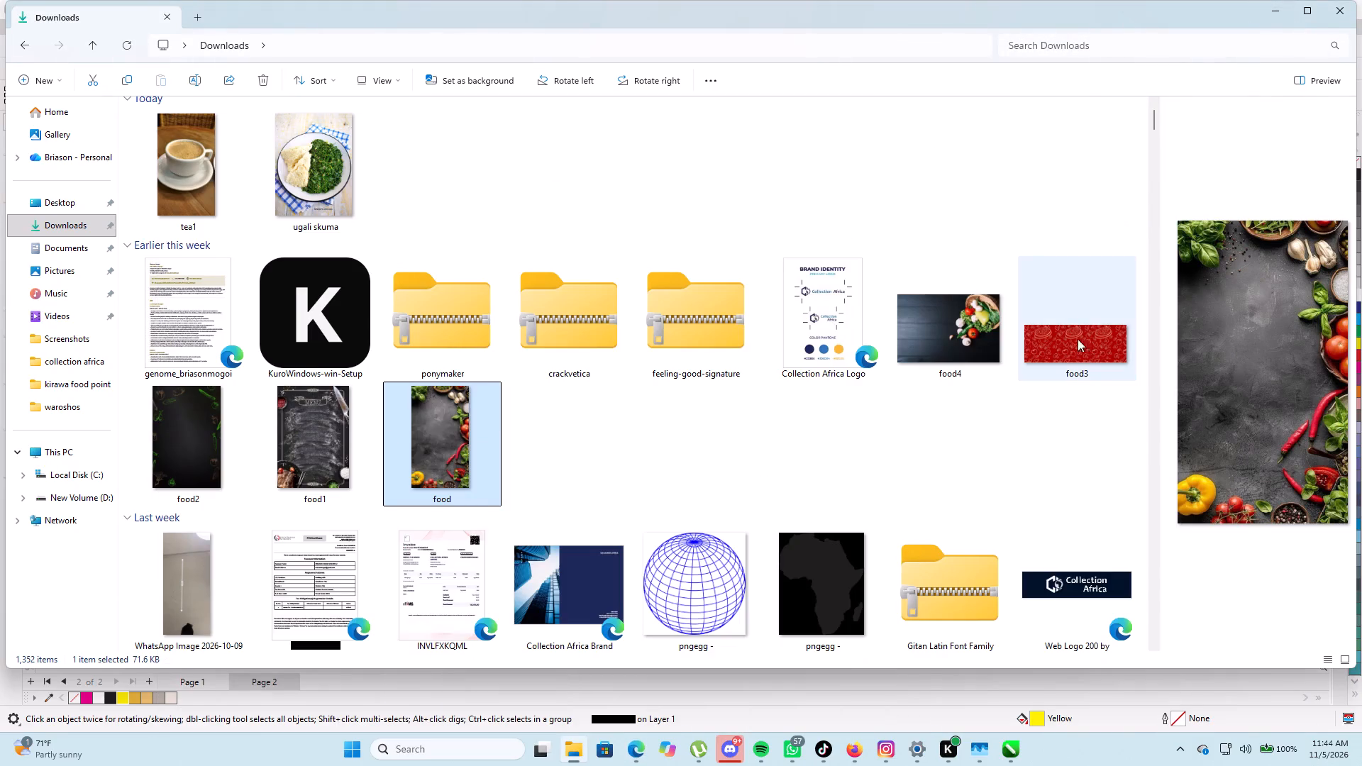
{"action": "left_click_drag", "start_coordinate": [1080, 351], "coordinate": [1012, 754]}
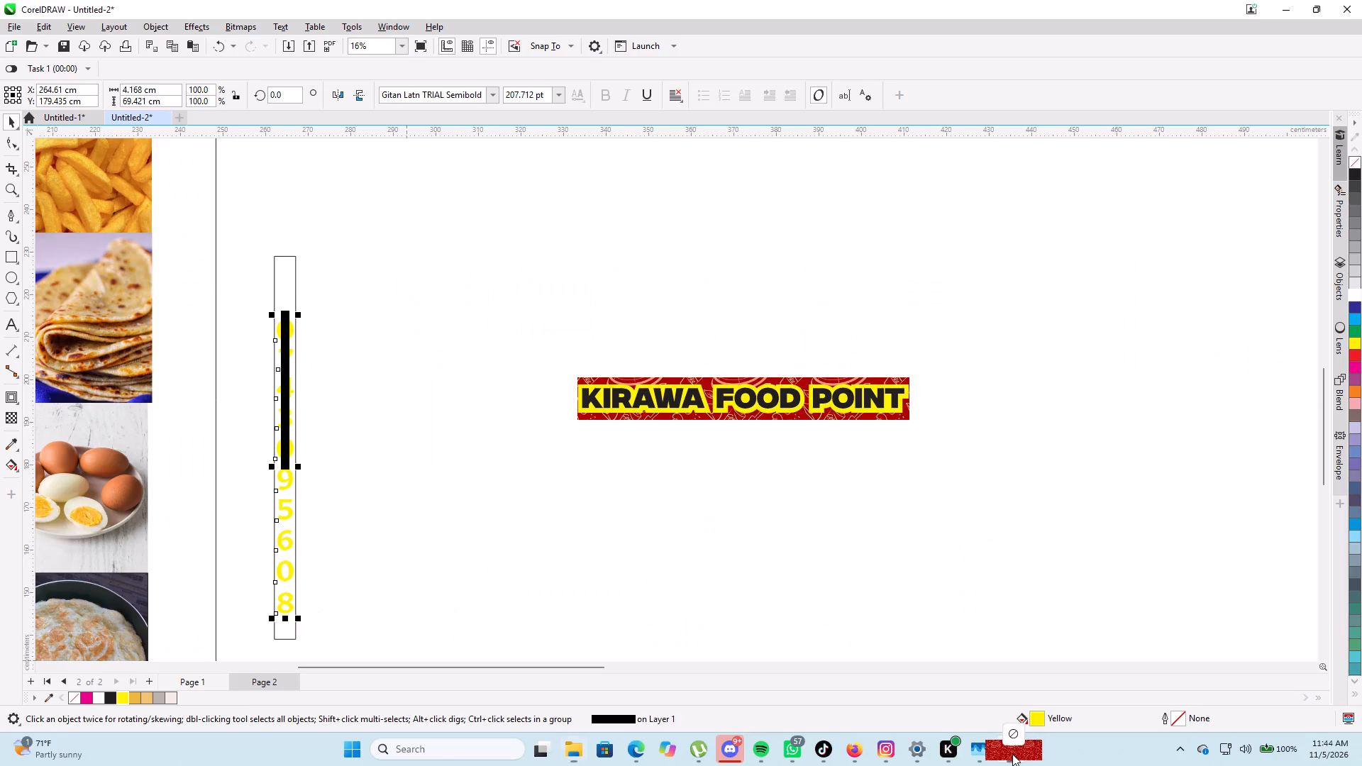
{"action": "left_click_drag", "start_coordinate": [1012, 754], "coordinate": [500, 464]}
{"action": "scroll", "coordinate": [510, 460], "scroll_direction": "down", "scroll_amount": 4}
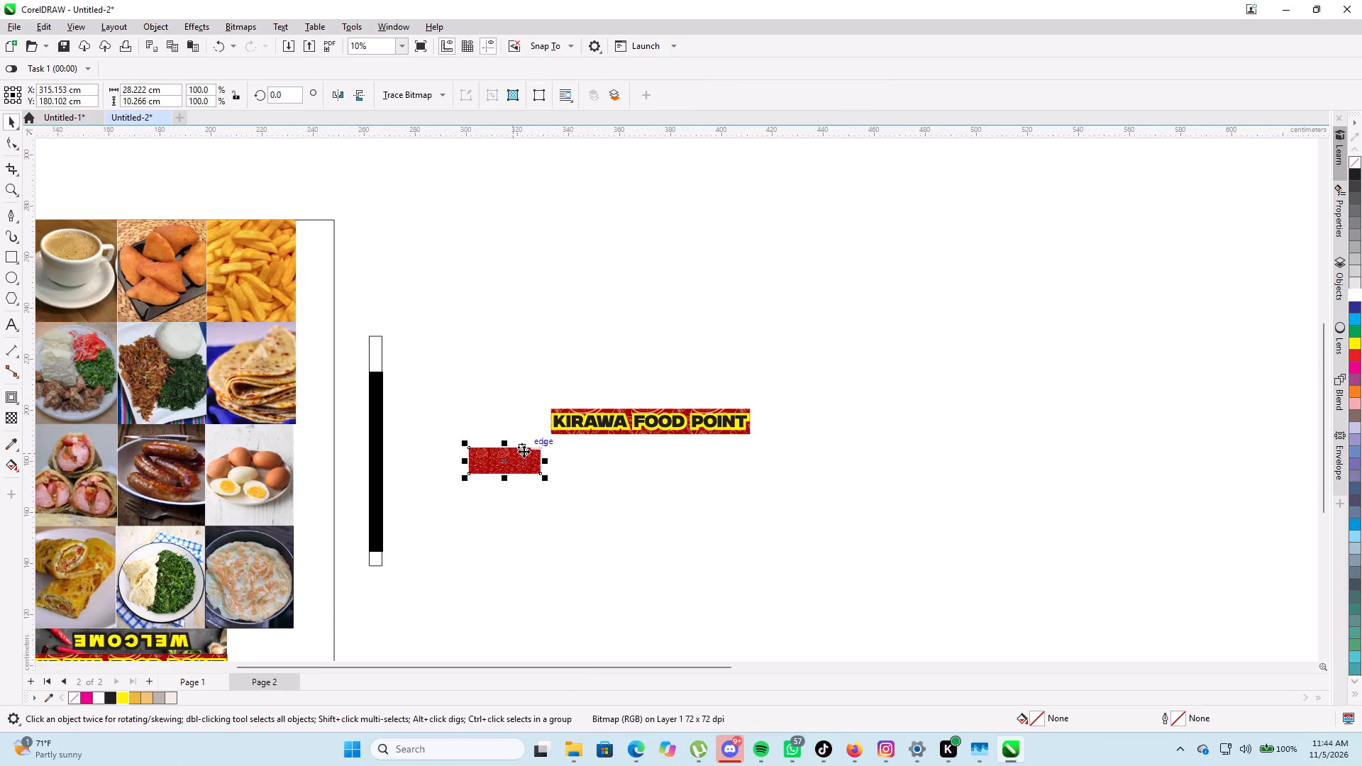
Rotate the imported red patterned image to 270 degrees so that it stands upright.
{"action": "left_click", "coordinate": [521, 451]}
{"action": "left_click", "coordinate": [521, 451]}
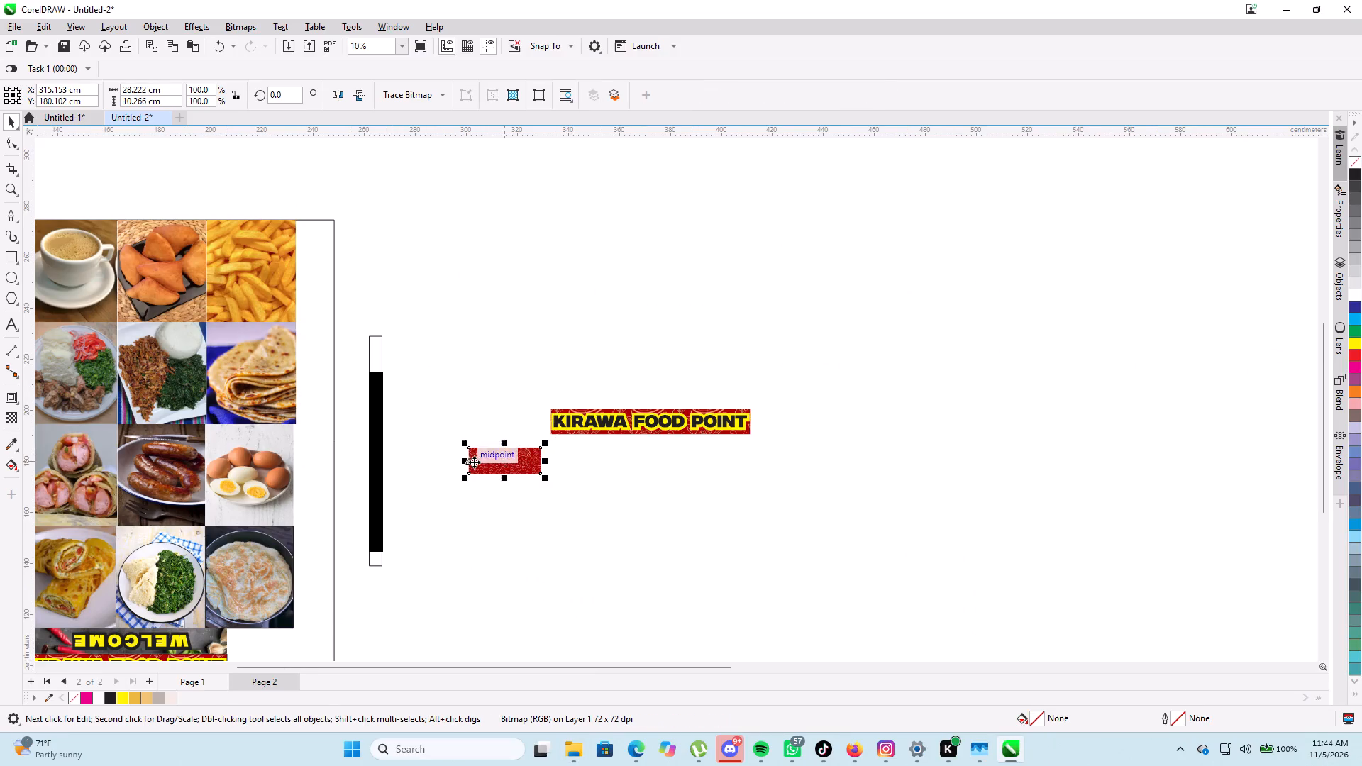
{"action": "left_click", "coordinate": [473, 462]}
{"action": "left_click_drag", "start_coordinate": [464, 440], "coordinate": [540, 381]}
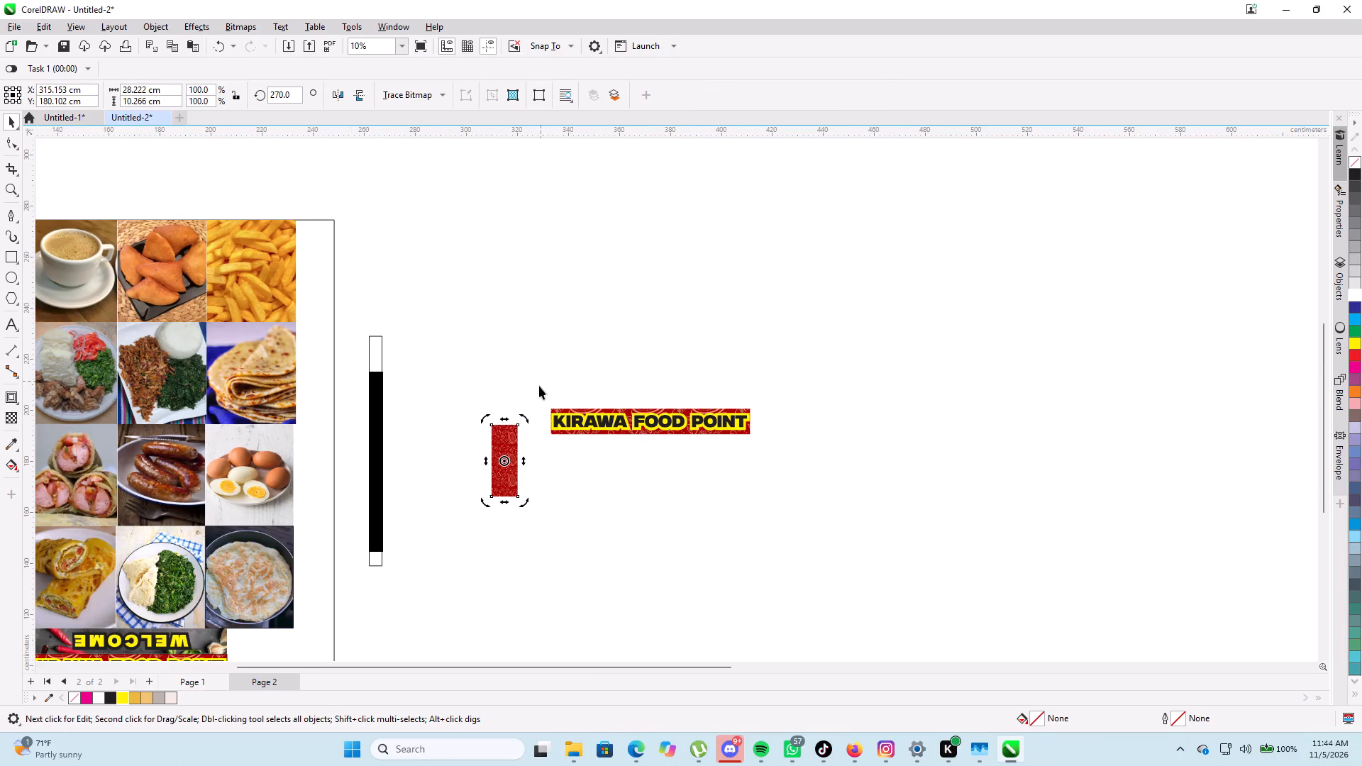
{"action": "left_click", "coordinate": [510, 443]}
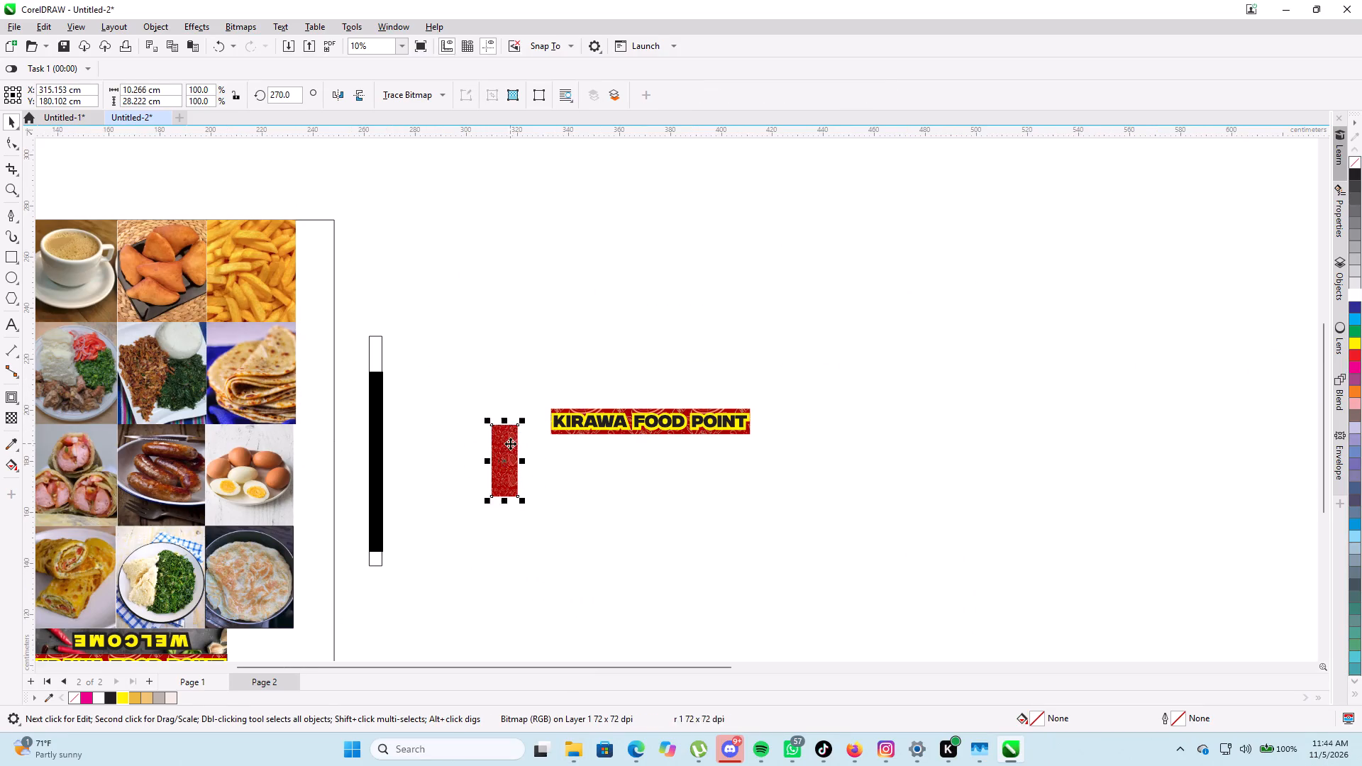
Enlarge the red patterned image proportionally to about 36.3 by 99.8 cm and place it beside the vertical phone number strip.
{"action": "left_click_drag", "start_coordinate": [525, 419], "coordinate": [654, 265]}
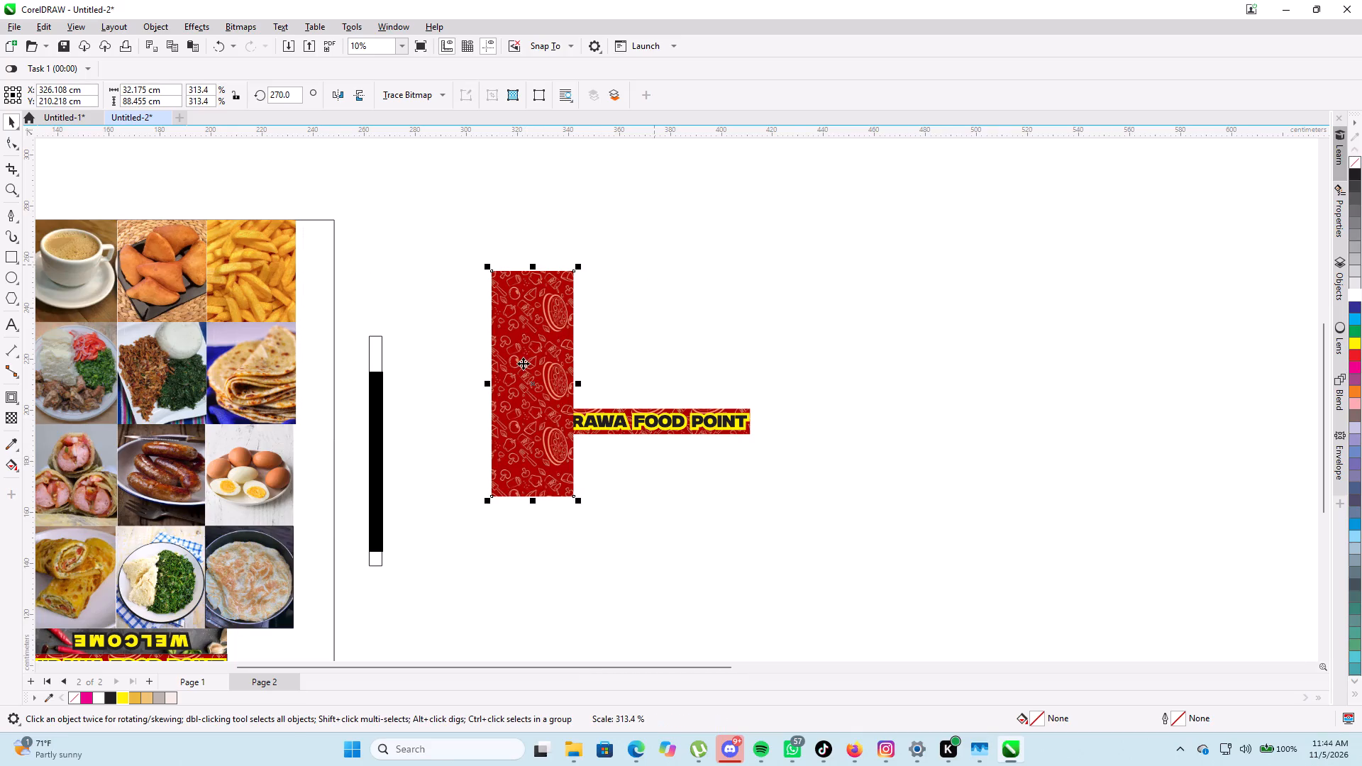
{"action": "left_click_drag", "start_coordinate": [523, 363], "coordinate": [389, 408]}
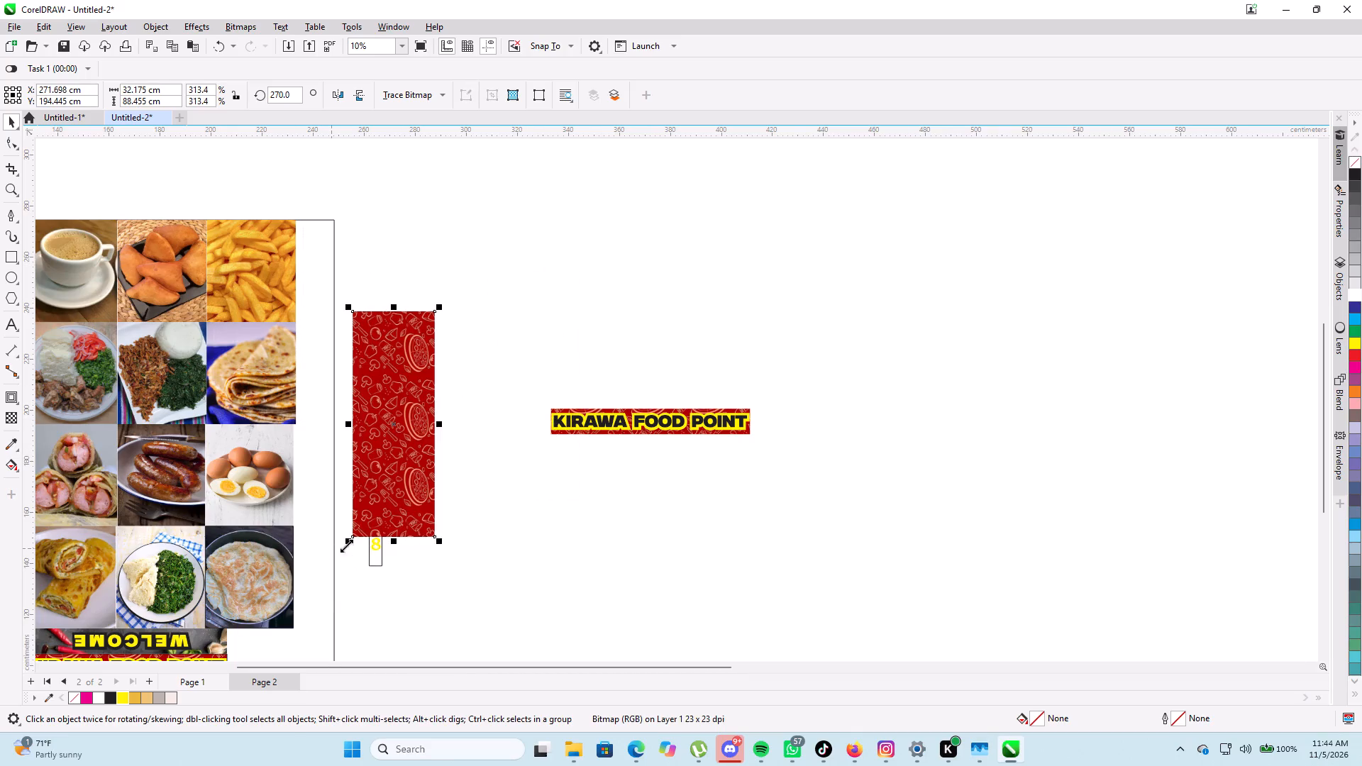
{"action": "left_click_drag", "start_coordinate": [350, 543], "coordinate": [337, 575]}
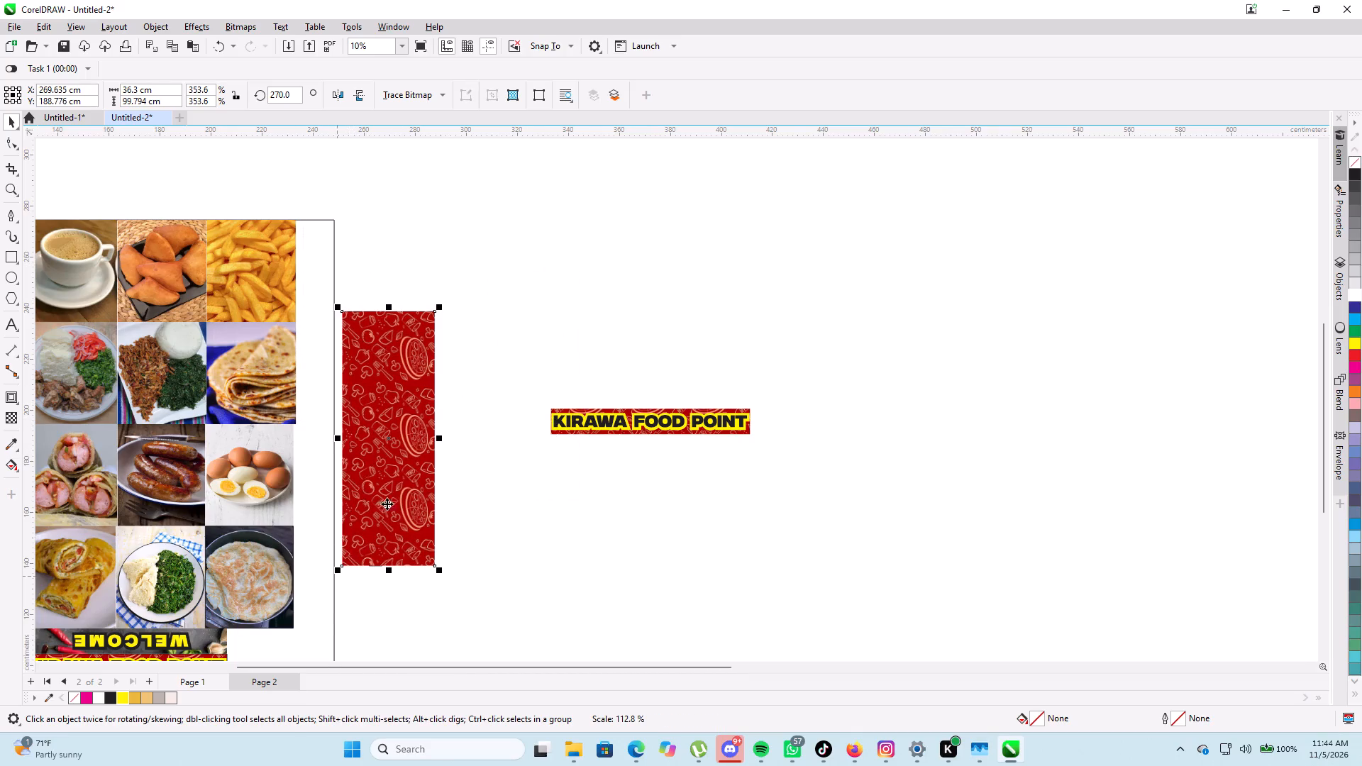
{"action": "left_click_drag", "start_coordinate": [402, 474], "coordinate": [427, 505]}
{"action": "left_click_drag", "start_coordinate": [428, 506], "coordinate": [463, 536]}
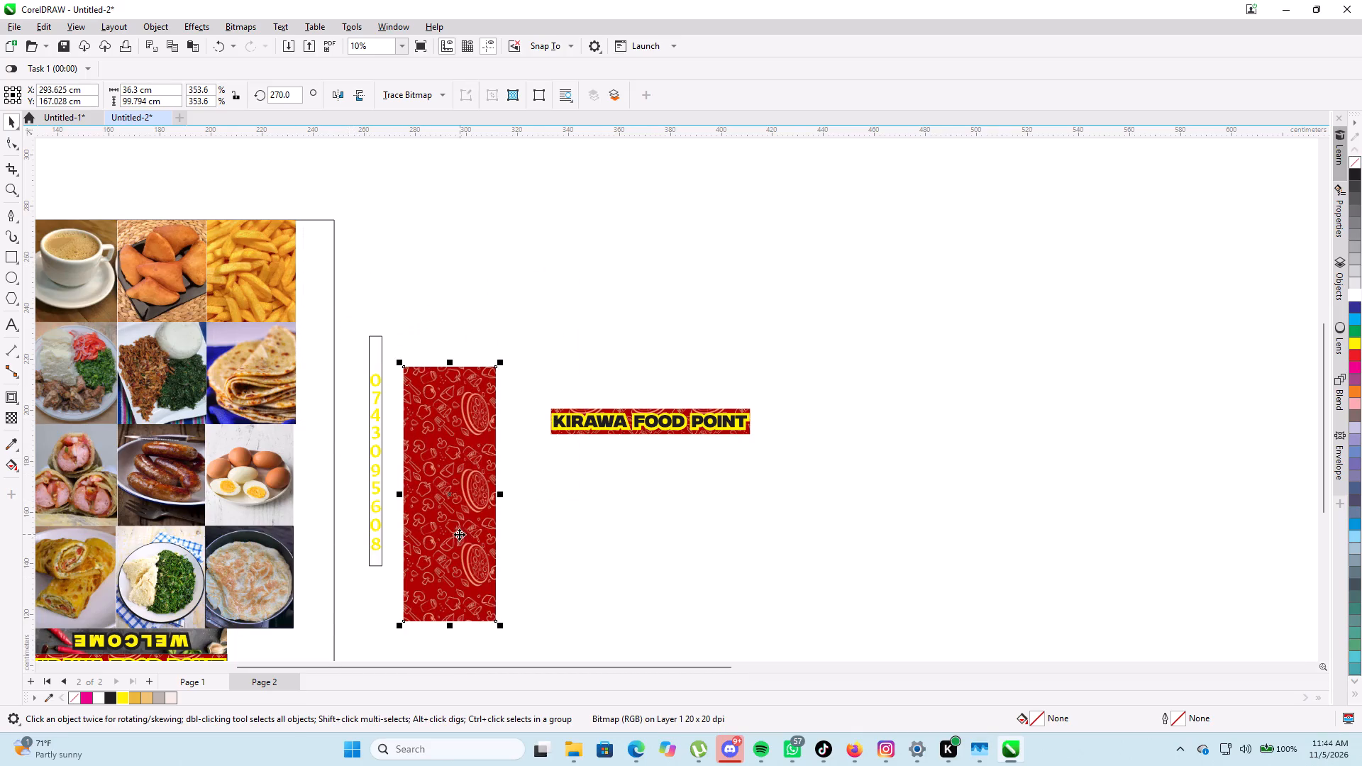
PowerClip the red patterned image inside the tall narrow rectangle behind the vertical phone number.
{"action": "right_click", "coordinate": [458, 534]}
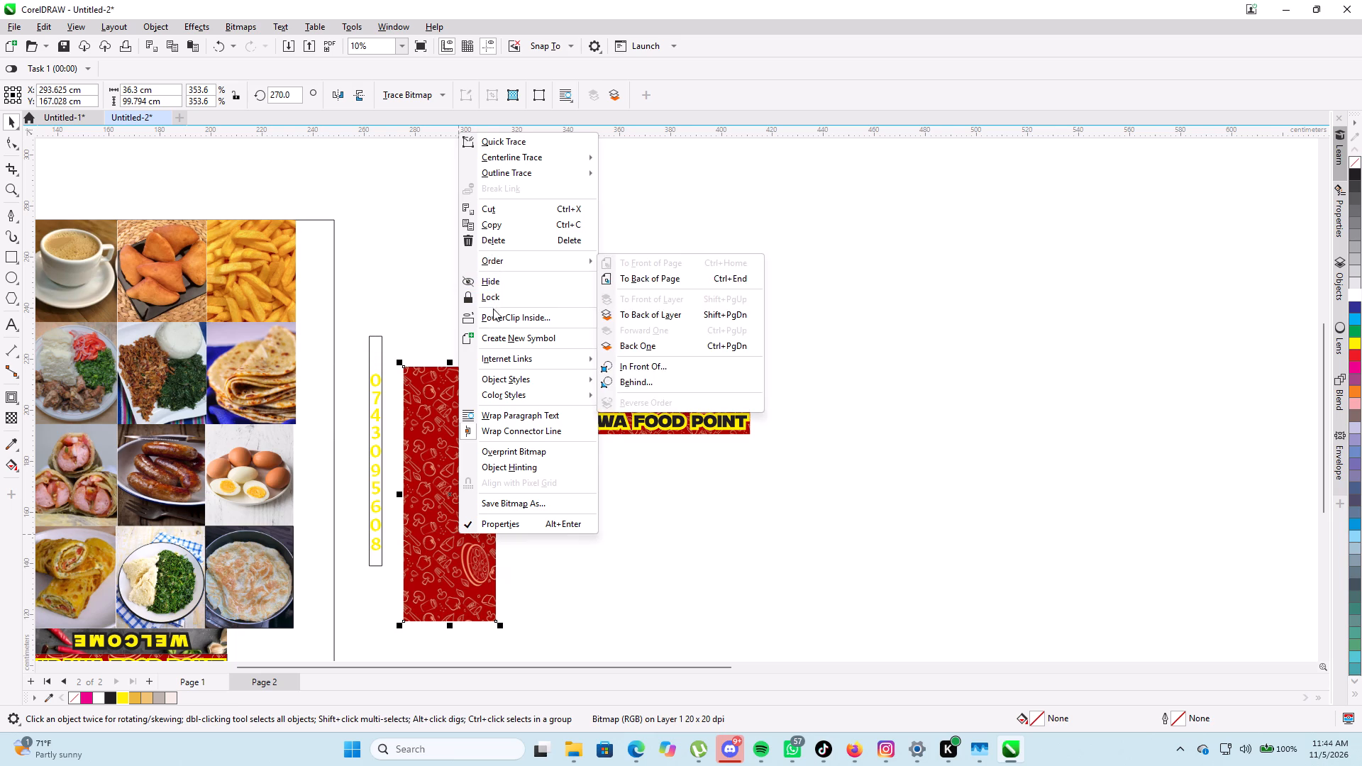
{"action": "left_click", "coordinate": [494, 315]}
{"action": "left_click", "coordinate": [377, 347]}
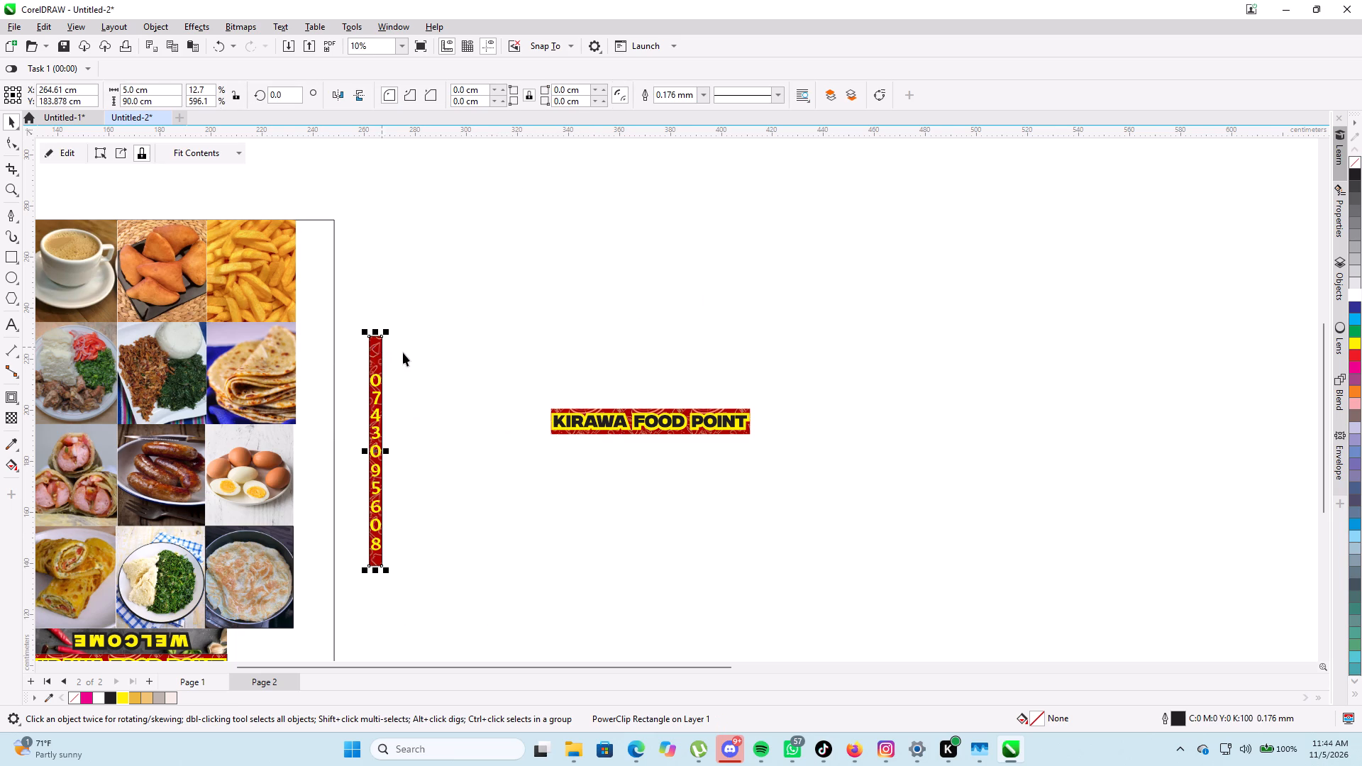
Examine the vertical phone number strip and its patterned background up close and alongside the other signage.
{"action": "scroll", "coordinate": [405, 353], "scroll_direction": "up", "scroll_amount": 7}
{"action": "scroll", "coordinate": [405, 353], "scroll_direction": "down", "scroll_amount": 5}
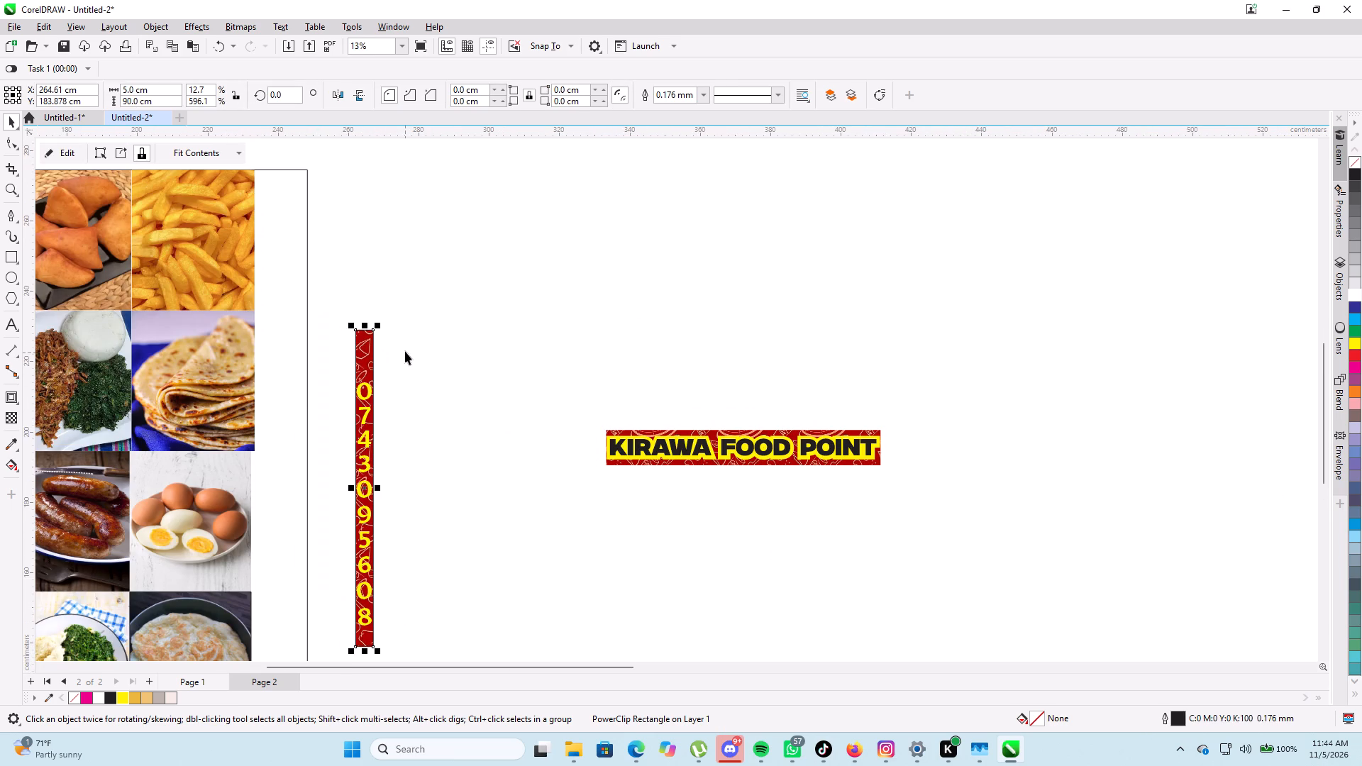
{"action": "scroll", "coordinate": [405, 348], "scroll_direction": "up", "scroll_amount": 5}
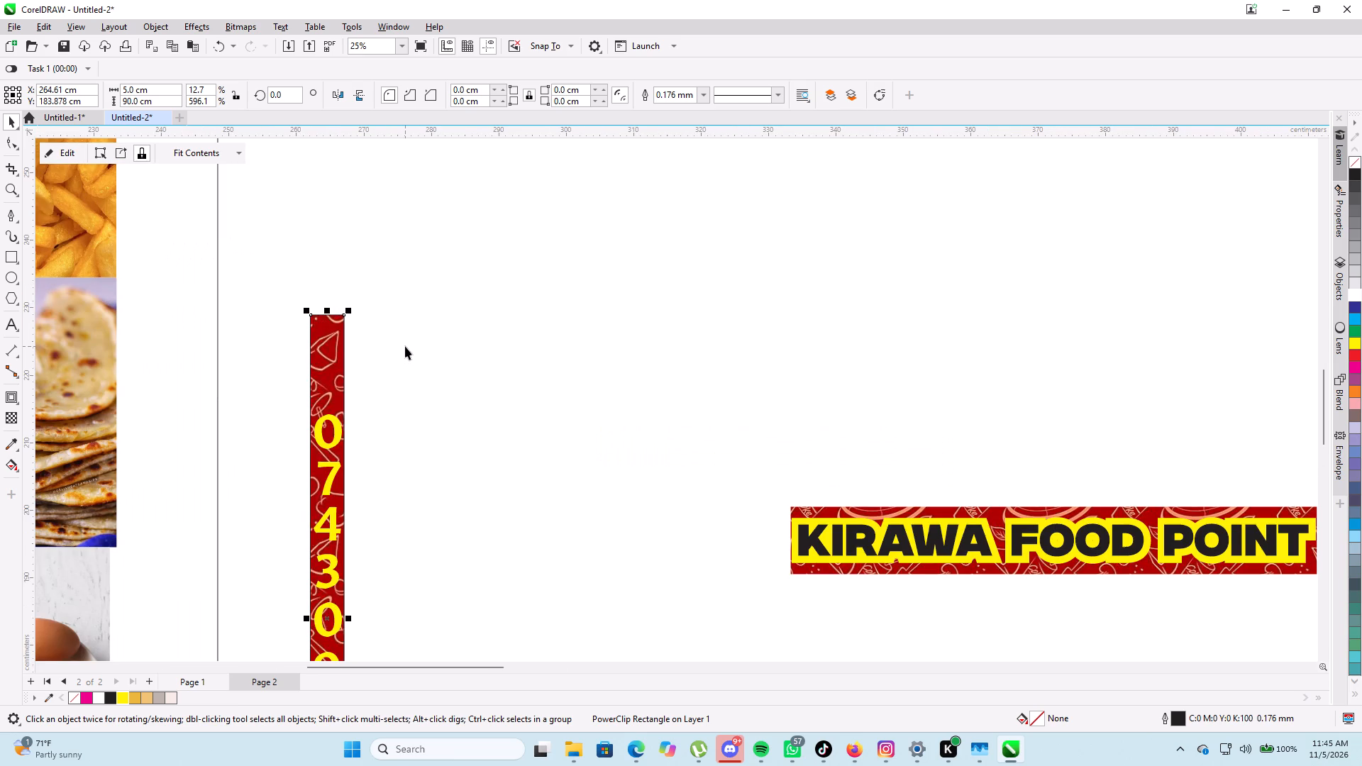
{"action": "scroll", "coordinate": [405, 346], "scroll_direction": "down", "scroll_amount": 6}
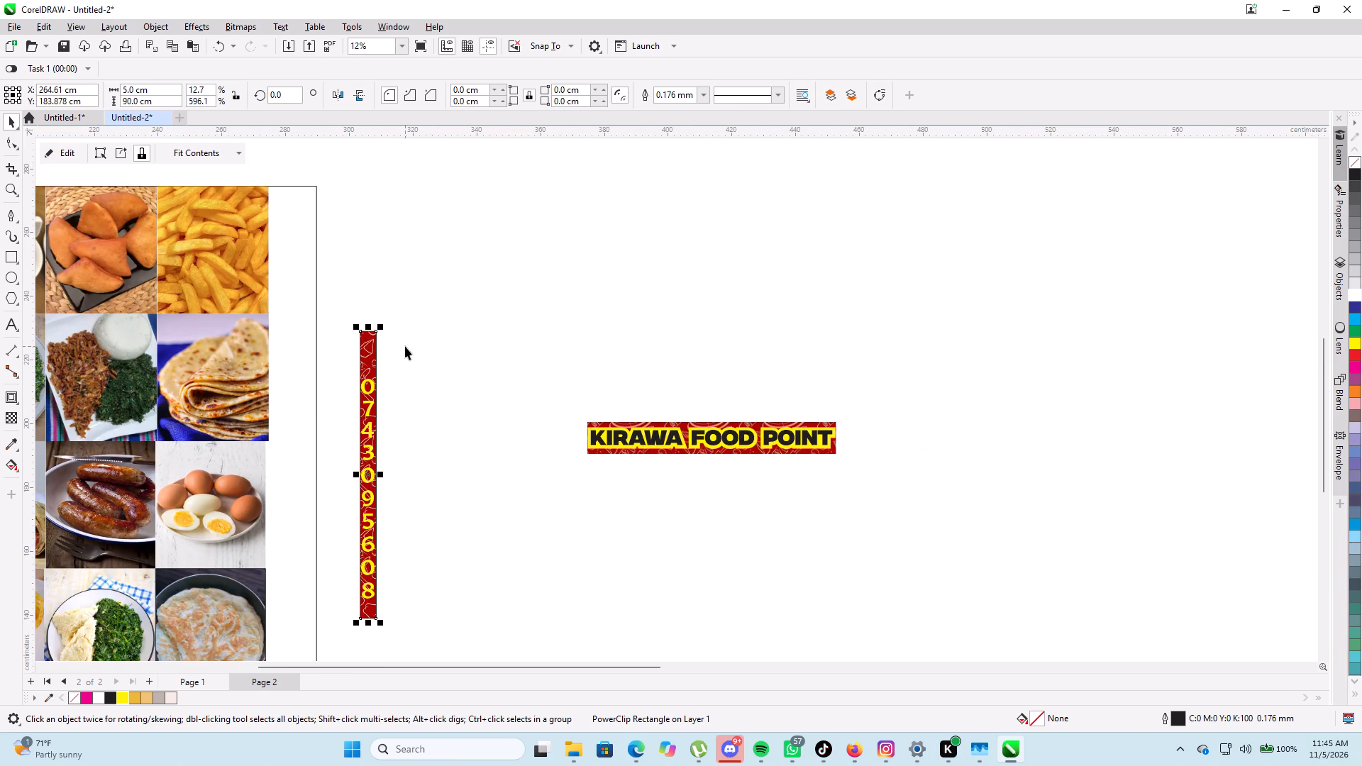
{"action": "scroll", "coordinate": [405, 346], "scroll_direction": "up", "scroll_amount": 5}
{"action": "scroll", "coordinate": [404, 349], "scroll_direction": "down", "scroll_amount": 4}
{"action": "left_click", "coordinate": [404, 349]}
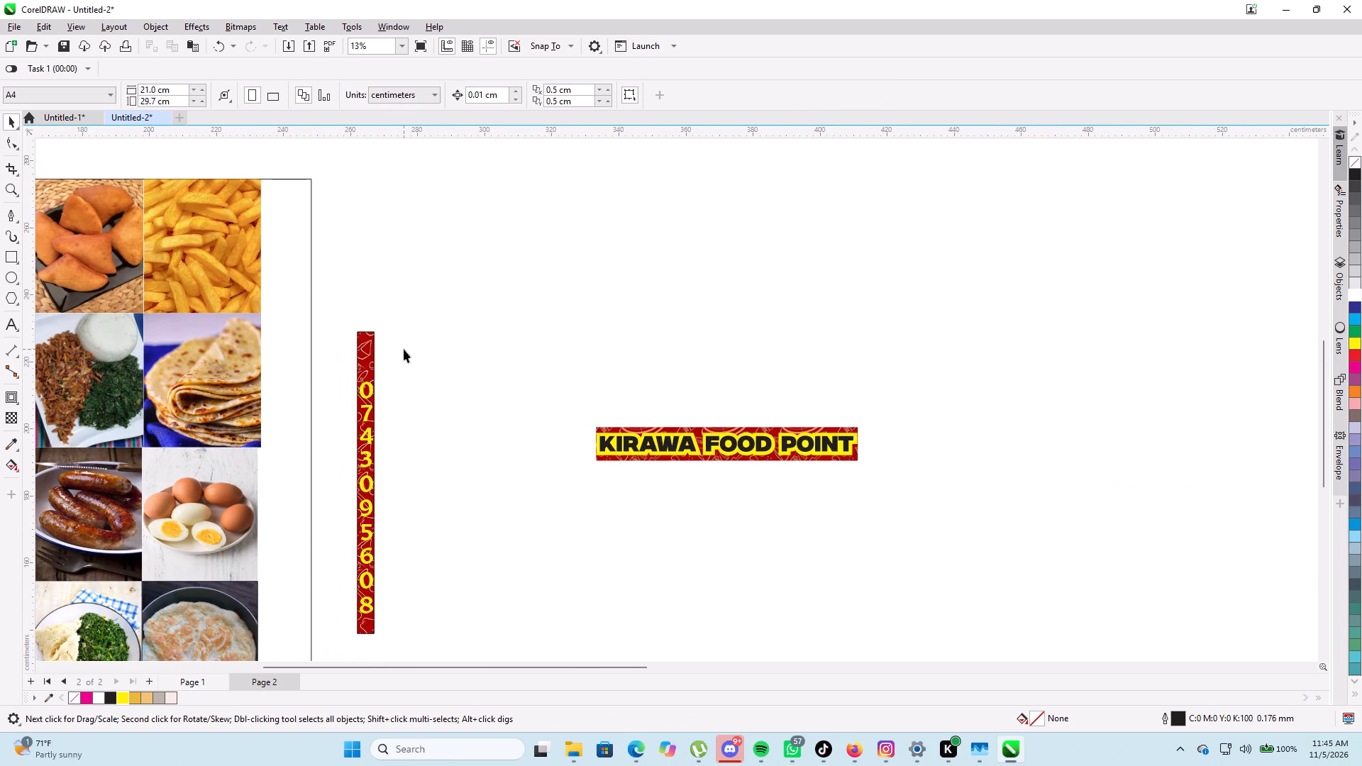
{"action": "scroll", "coordinate": [380, 516], "scroll_direction": "up", "scroll_amount": 6}
{"action": "scroll", "coordinate": [375, 455], "scroll_direction": "up", "scroll_amount": 5}
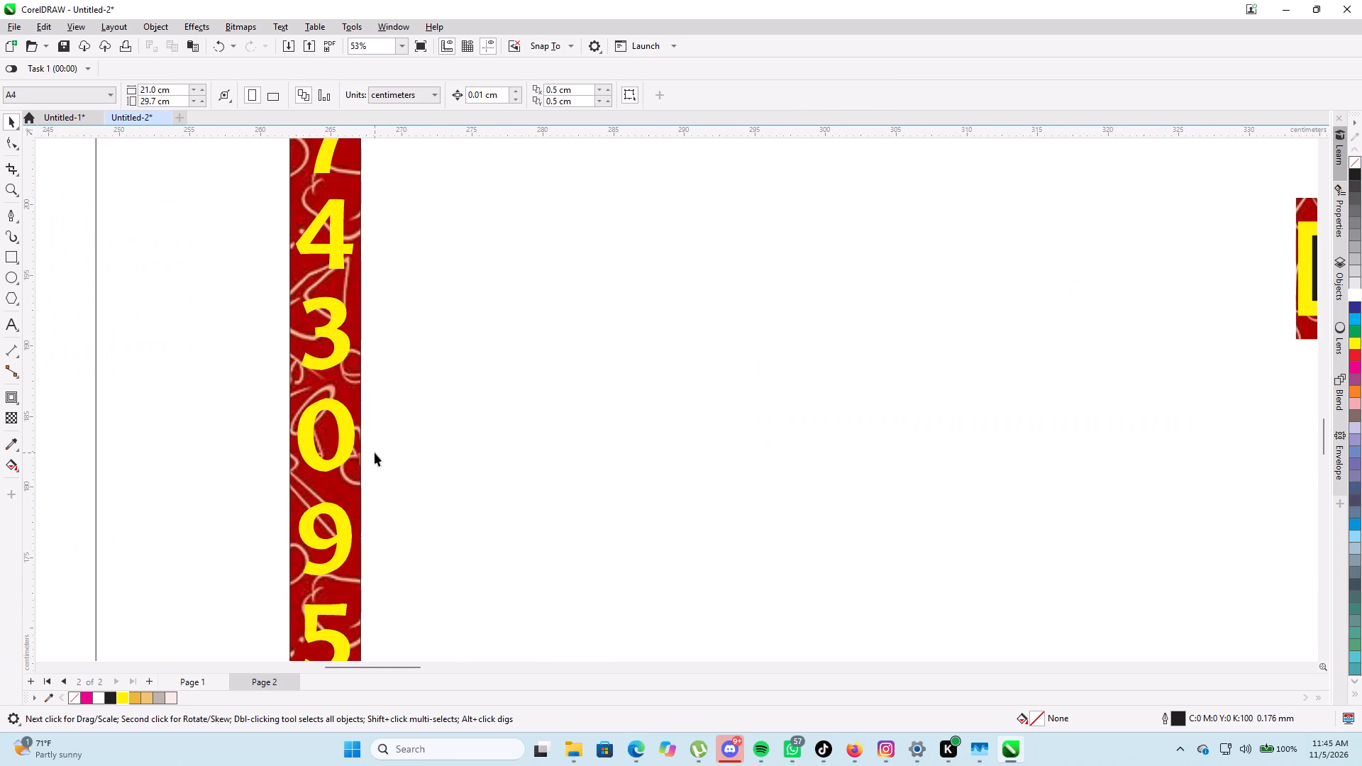
{"action": "scroll", "coordinate": [375, 453], "scroll_direction": "down", "scroll_amount": 11}
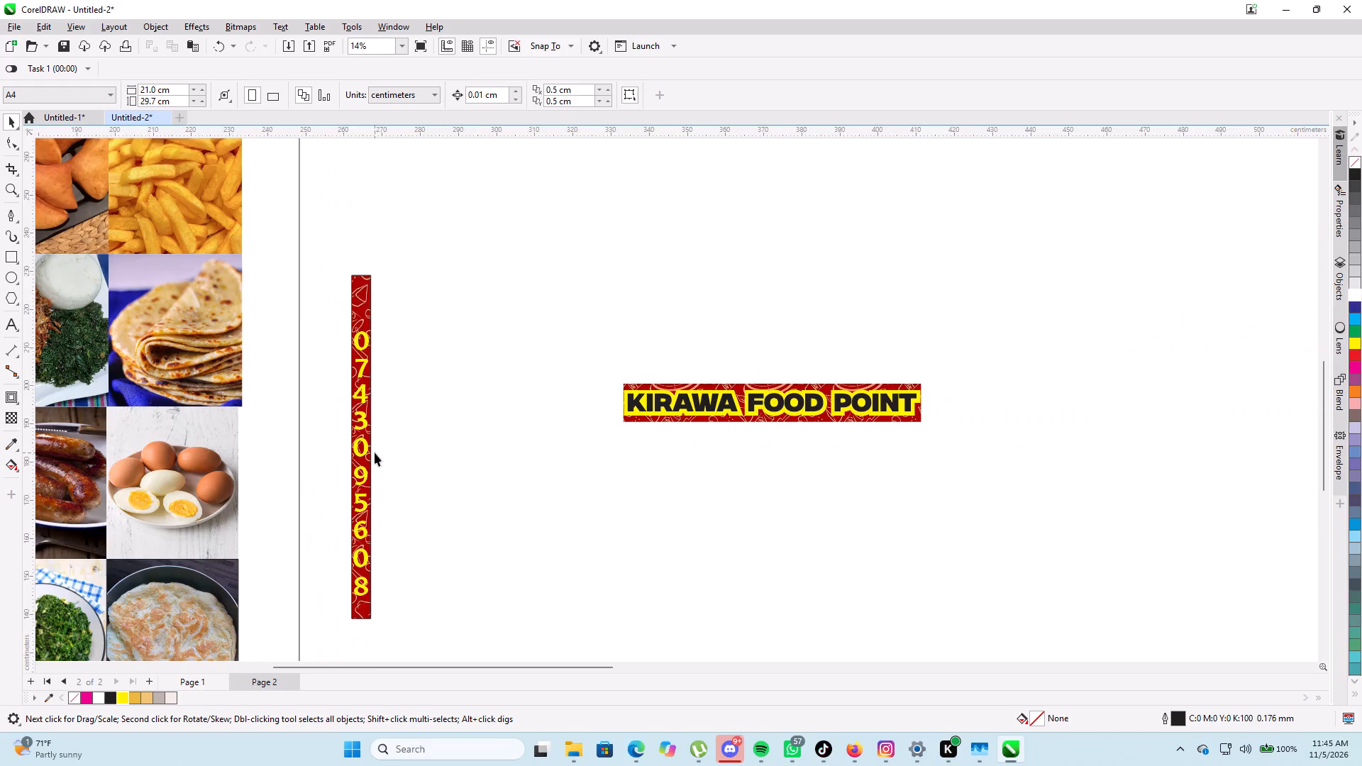
{"action": "left_click", "coordinate": [359, 301]}
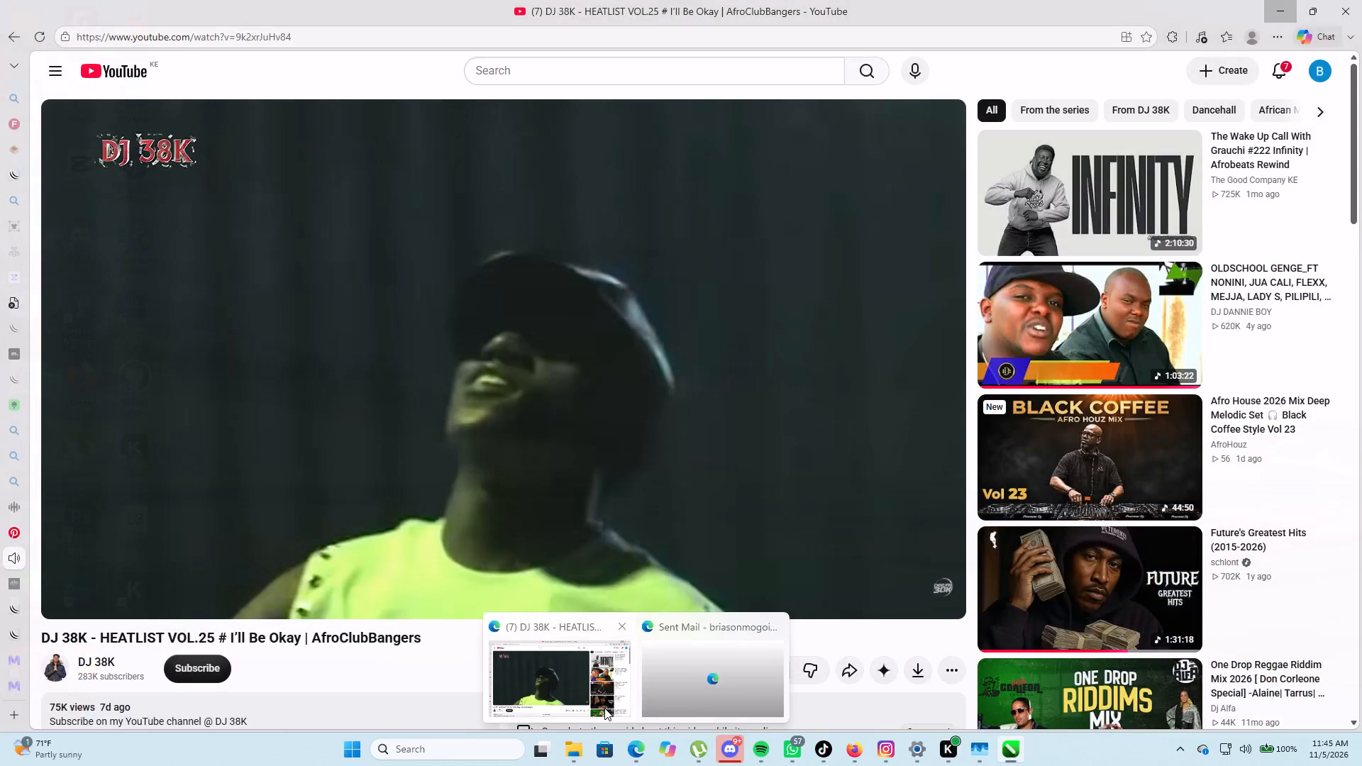
Switch to Microsoft Edge and open the PNGEgg website in place of the Office file repair page.
{"action": "left_click", "coordinate": [604, 708]}
{"action": "scroll", "coordinate": [0, 454], "scroll_direction": "up", "scroll_amount": 4}
{"action": "scroll", "coordinate": [54, 278], "scroll_direction": "up", "scroll_amount": 4}
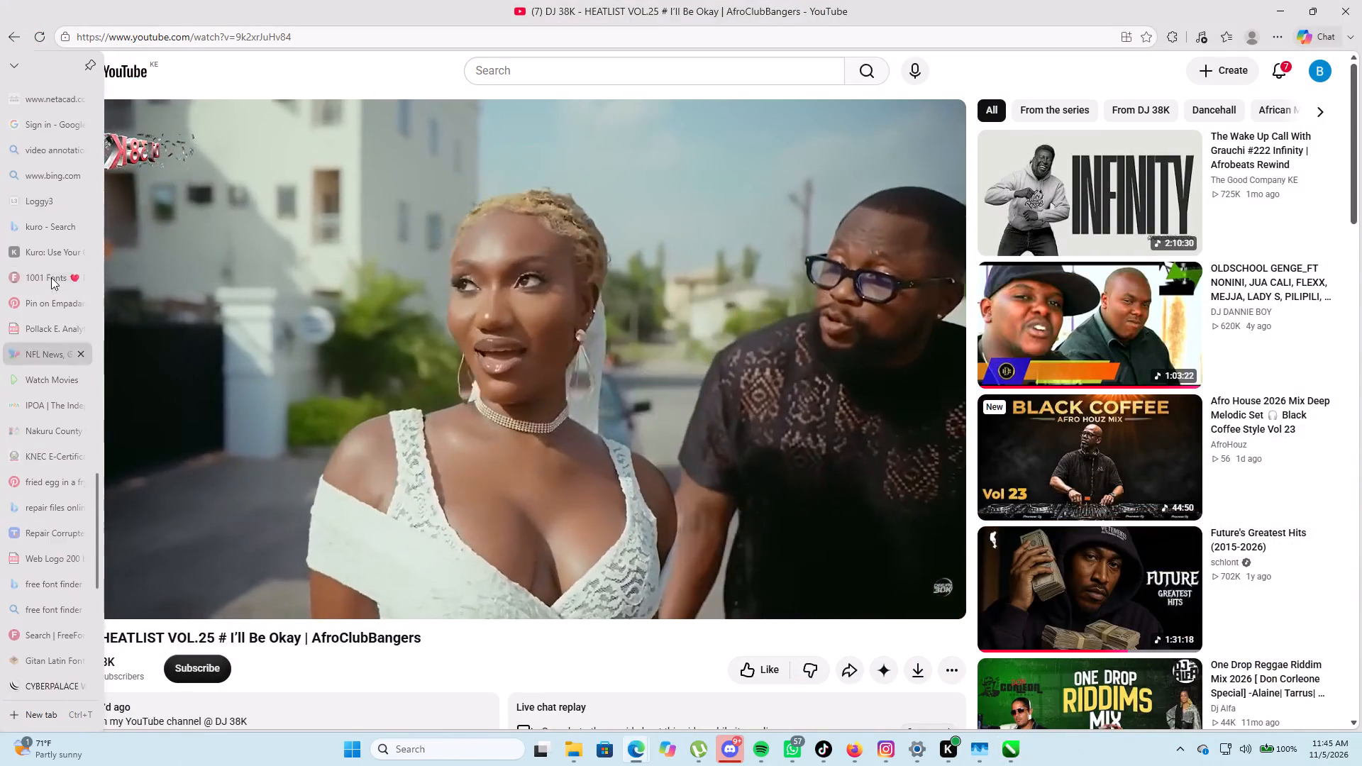
{"action": "scroll", "coordinate": [47, 275], "scroll_direction": "up", "scroll_amount": 5}
{"action": "scroll", "coordinate": [52, 665], "scroll_direction": "down", "scroll_amount": 3}
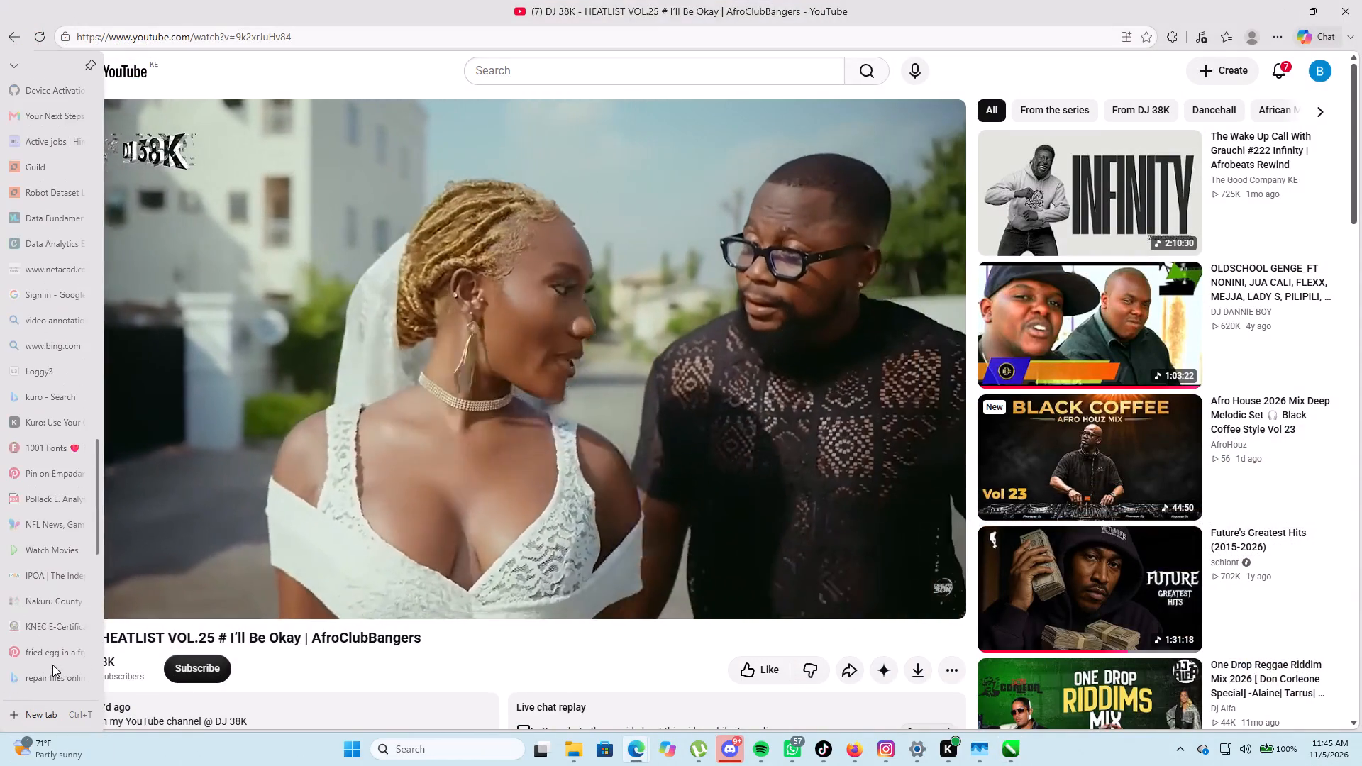
{"action": "scroll", "coordinate": [52, 665], "scroll_direction": "down", "scroll_amount": 1}
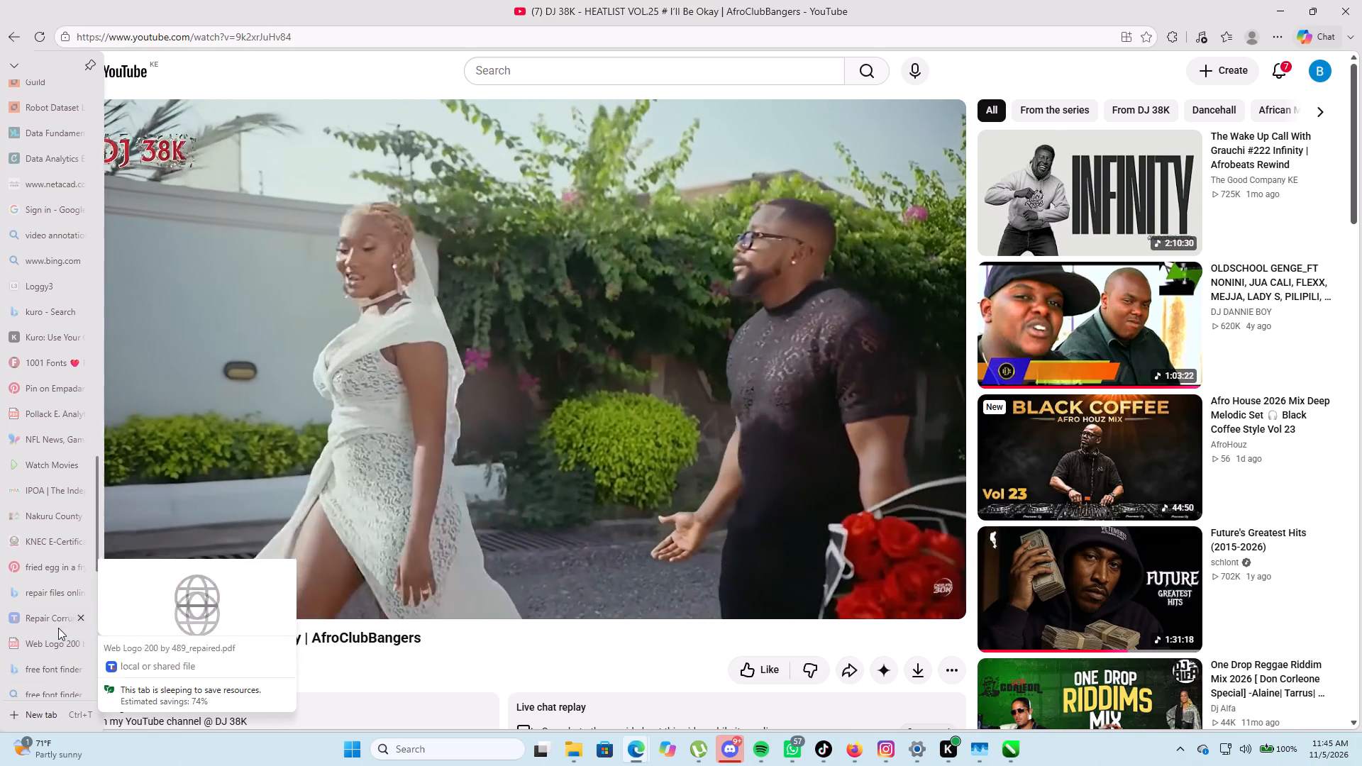
{"action": "left_click", "coordinate": [62, 618]}
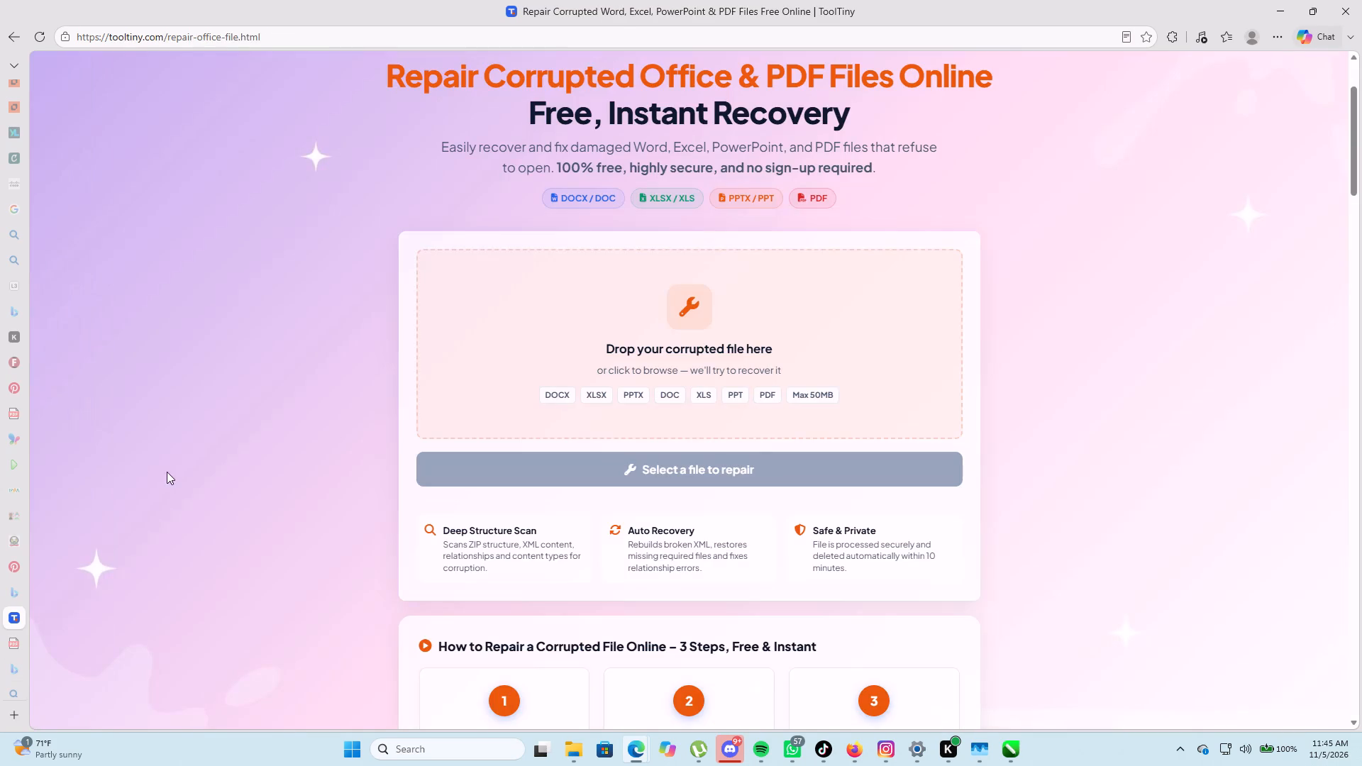
{"action": "left_click", "coordinate": [534, 35]}
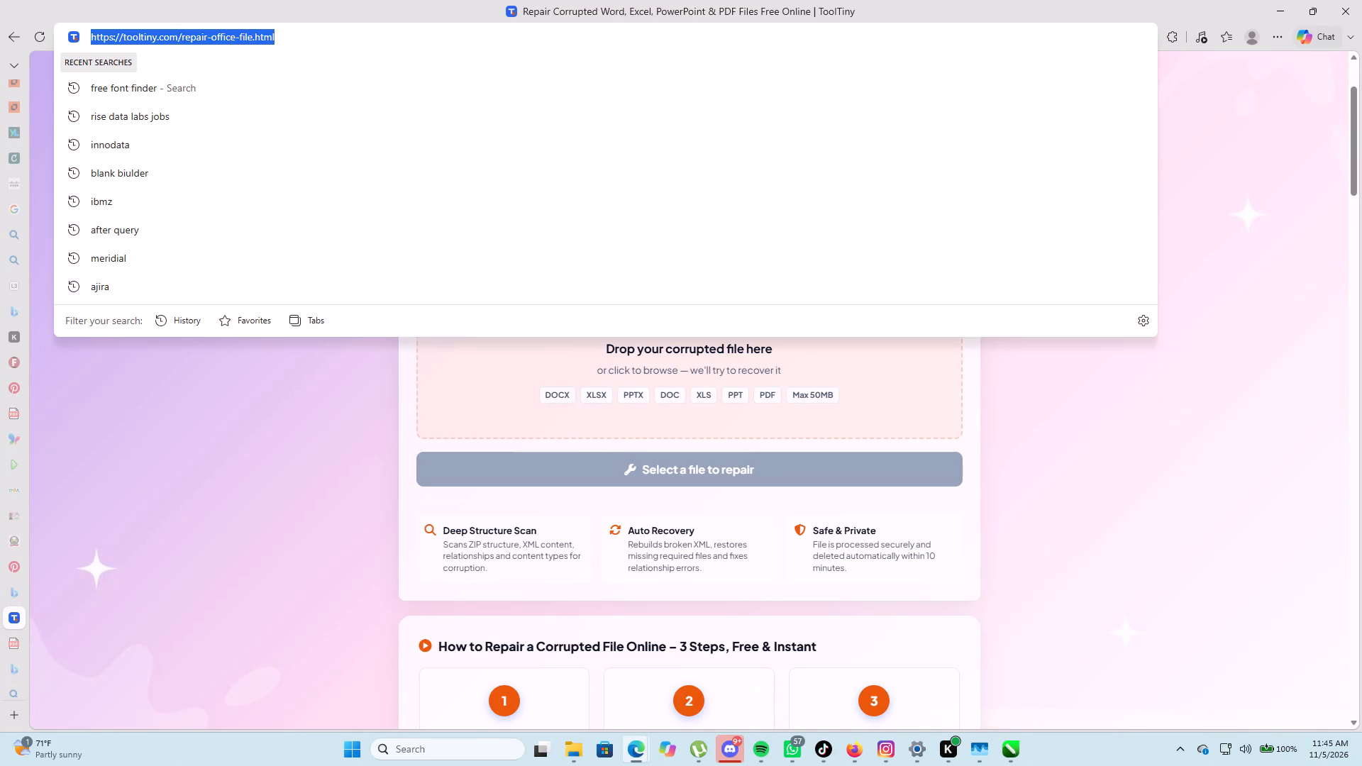
{"action": "type", "text": "PNG"}
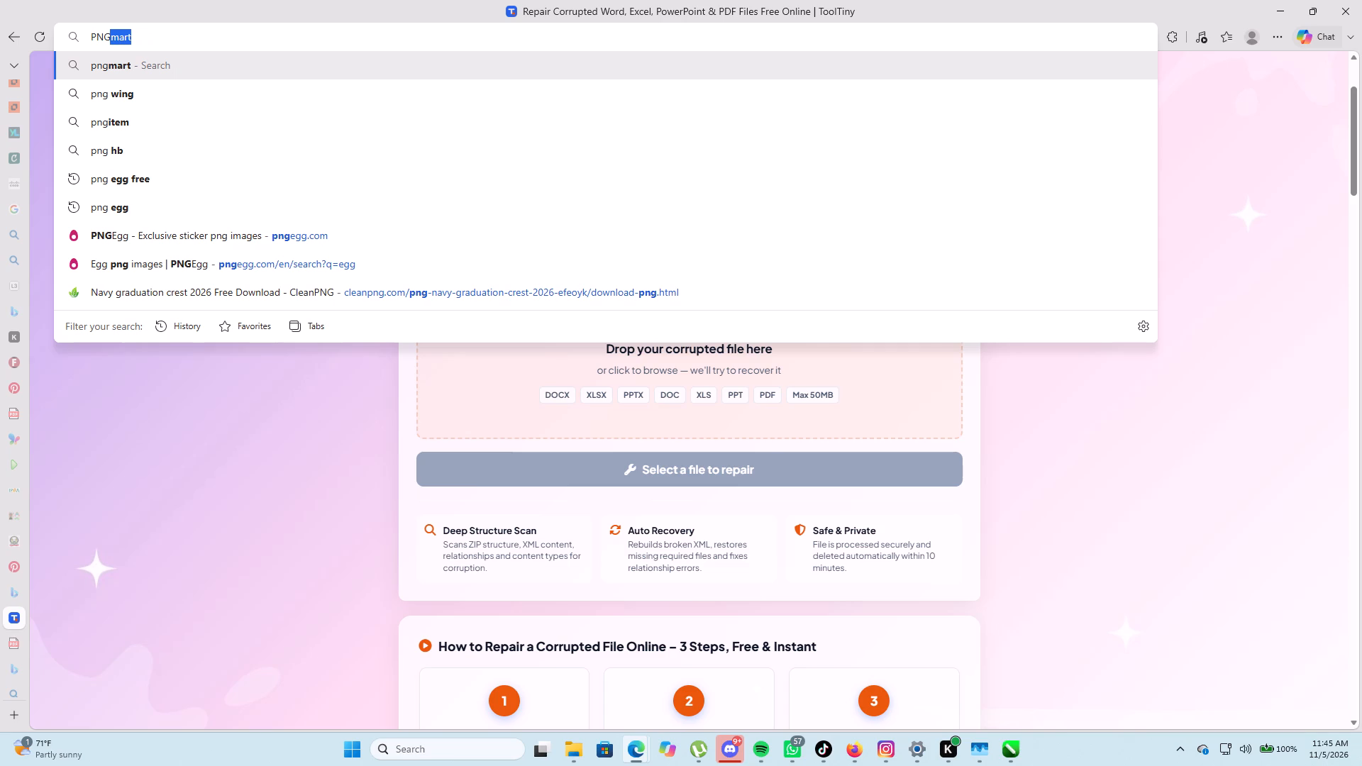
{"action": "left_click", "coordinate": [463, 243]}
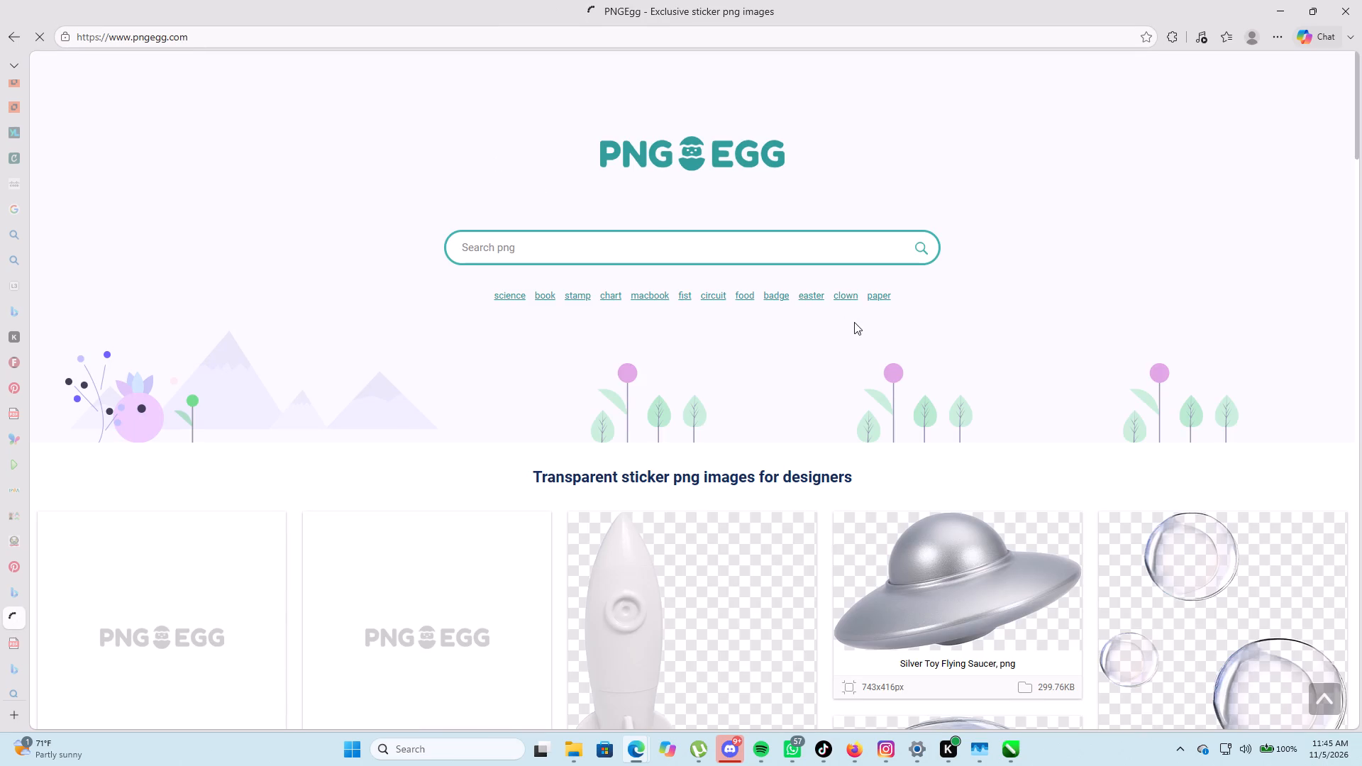
Search PNGEgg for "CALL" images, without the suggested "of duty" completion.
{"action": "left_click", "coordinate": [578, 238]}
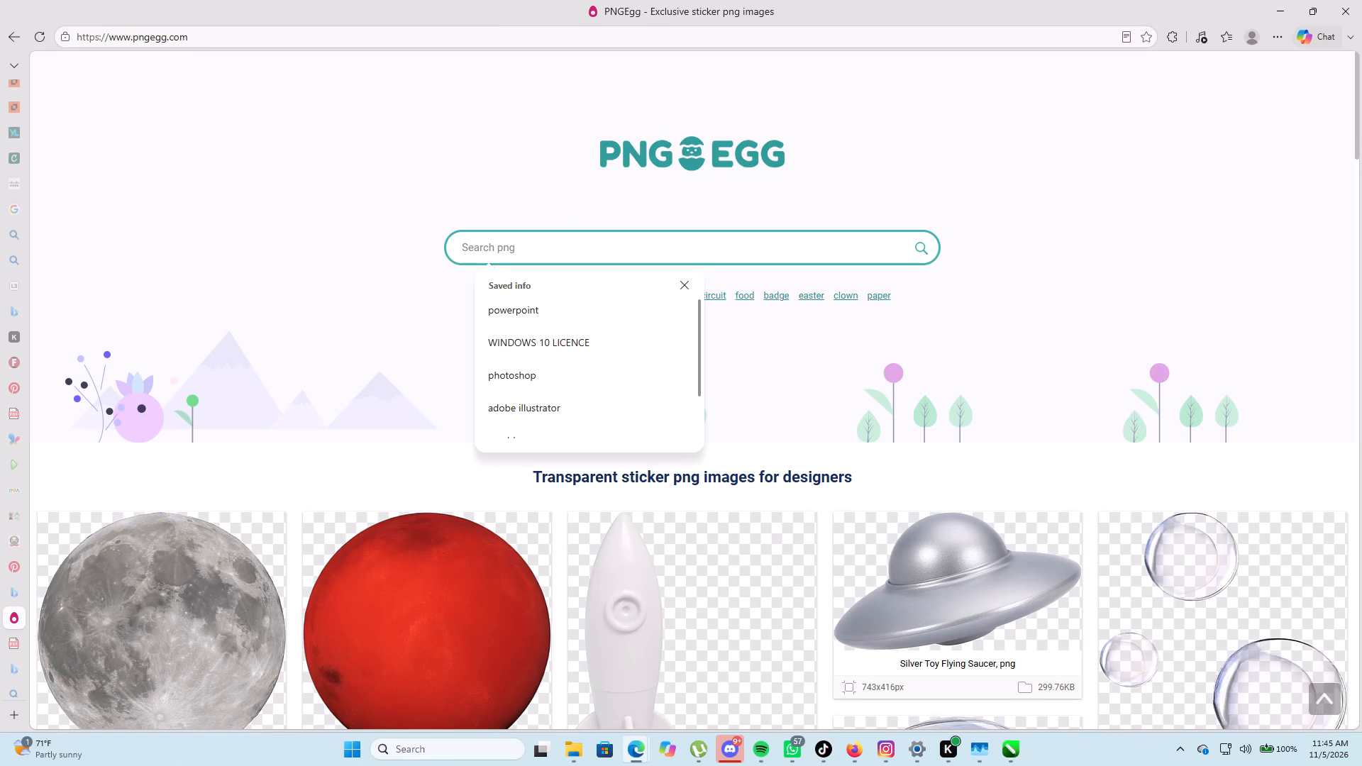
{"action": "type", "text": "CALL"}
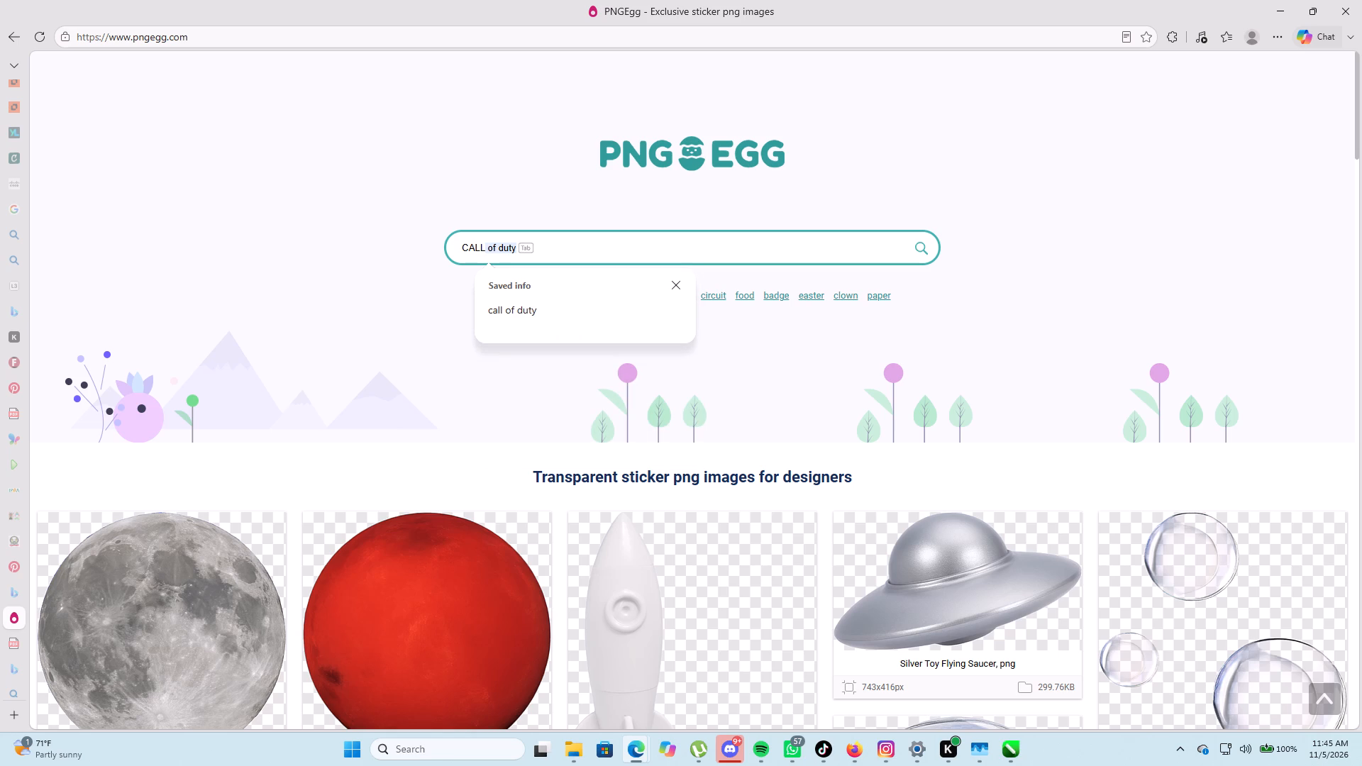
{"action": "left_click", "coordinate": [575, 236]}
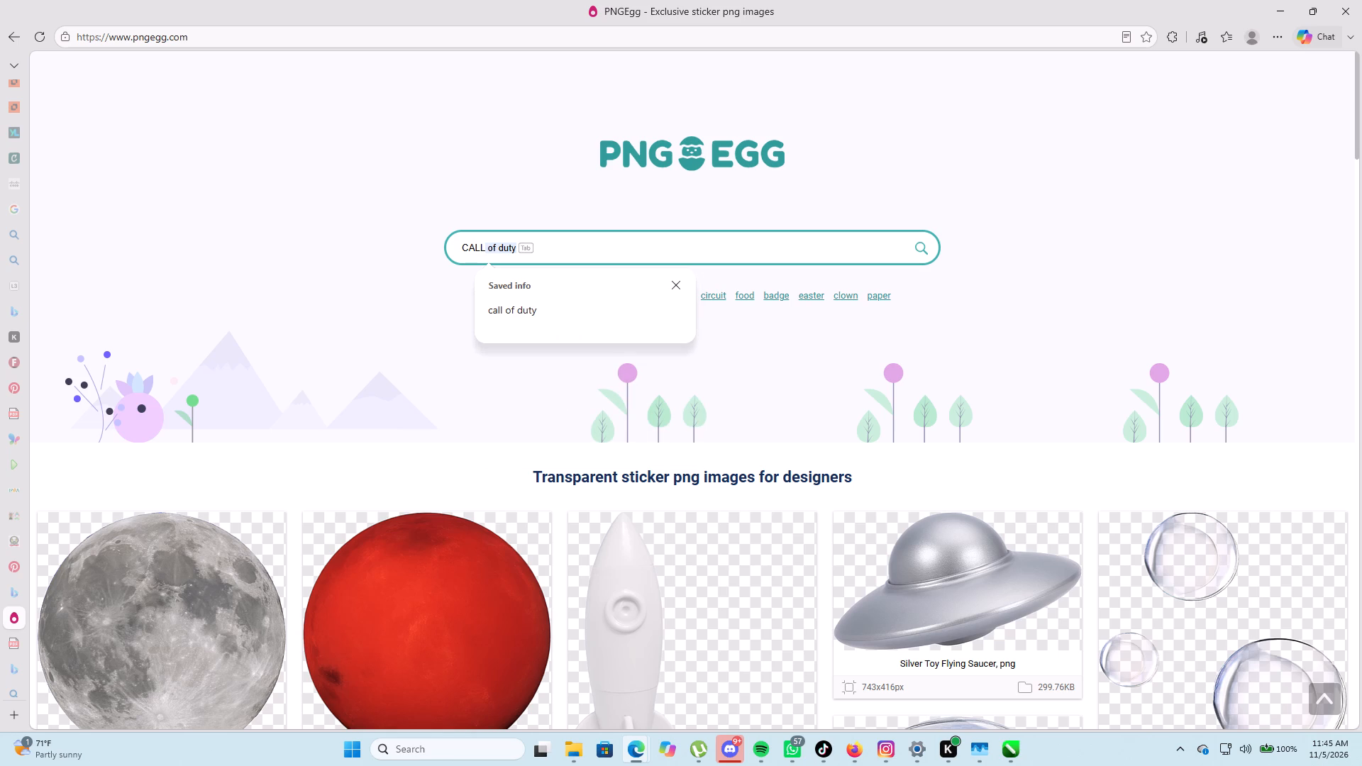
{"action": "left_click", "coordinate": [559, 261]}
{"action": "left_click", "coordinate": [557, 261]}
{"action": "left_click", "coordinate": [522, 240]}
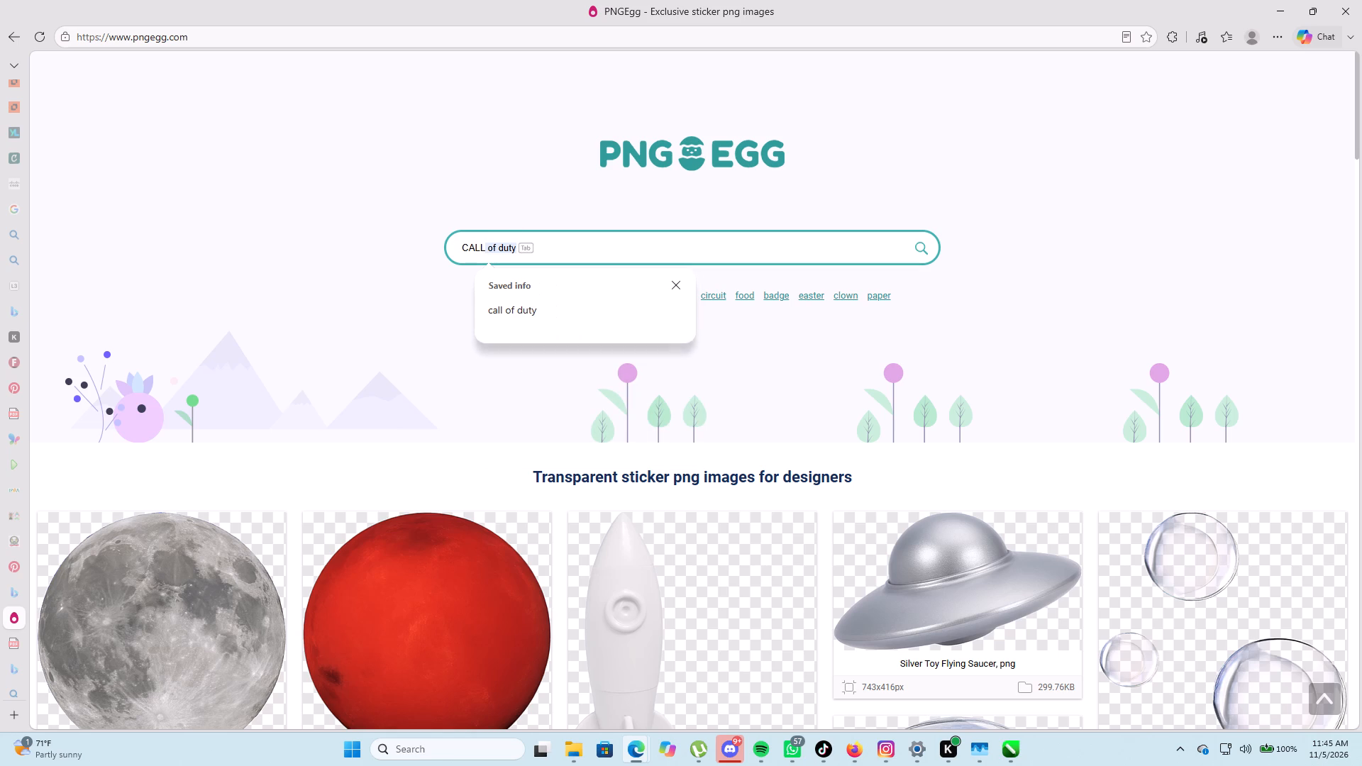
{"action": "left_click", "coordinate": [552, 241]}
{"action": "left_click", "coordinate": [538, 242]}
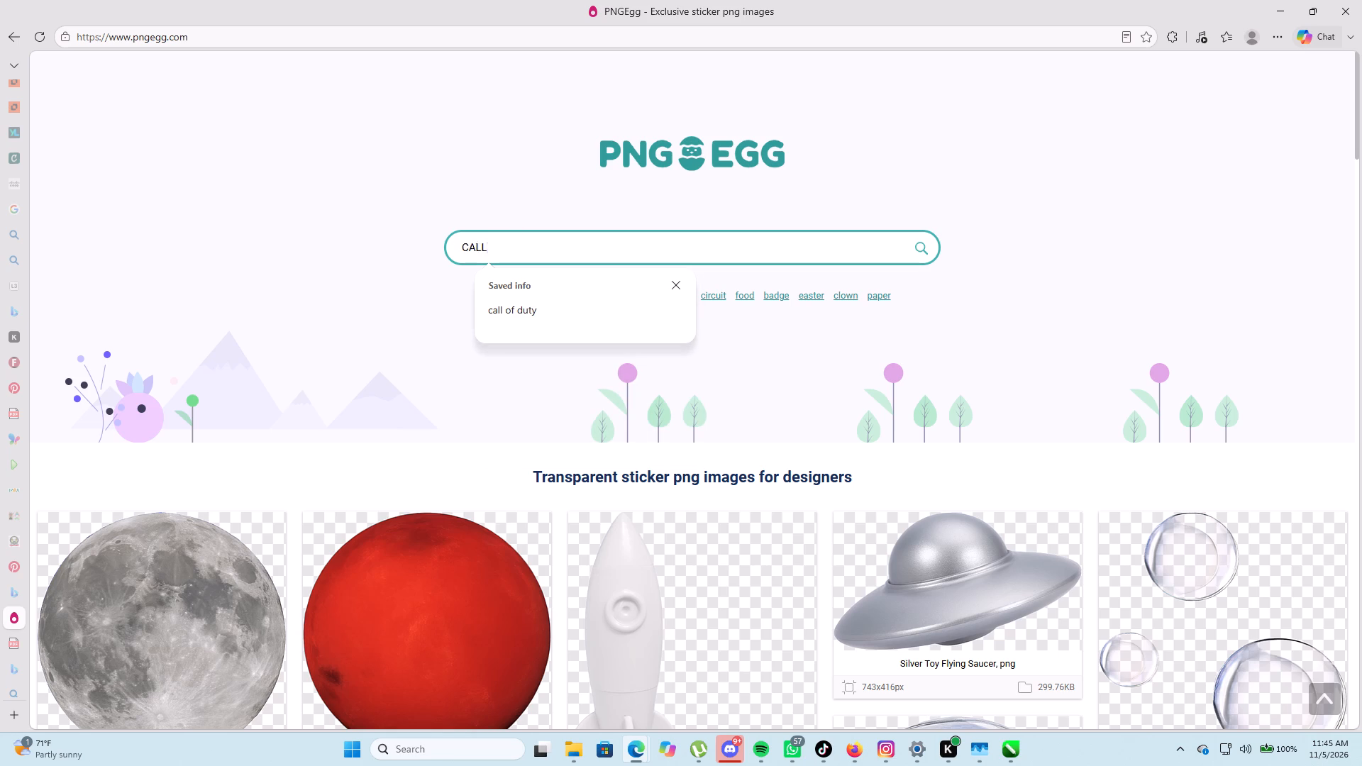
{"action": "left_click", "coordinate": [531, 245]}
{"action": "key", "text": "BackSpace"}
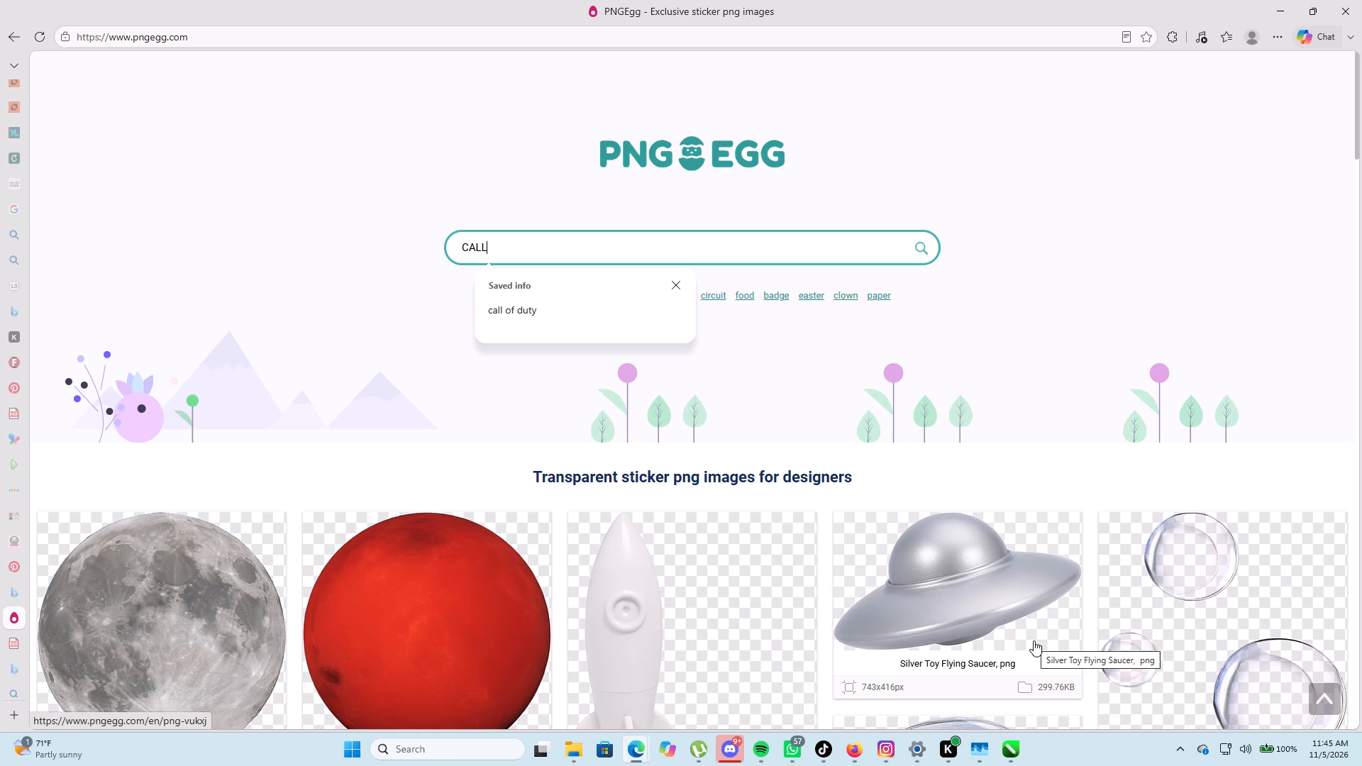
{"action": "key", "text": "Return"}
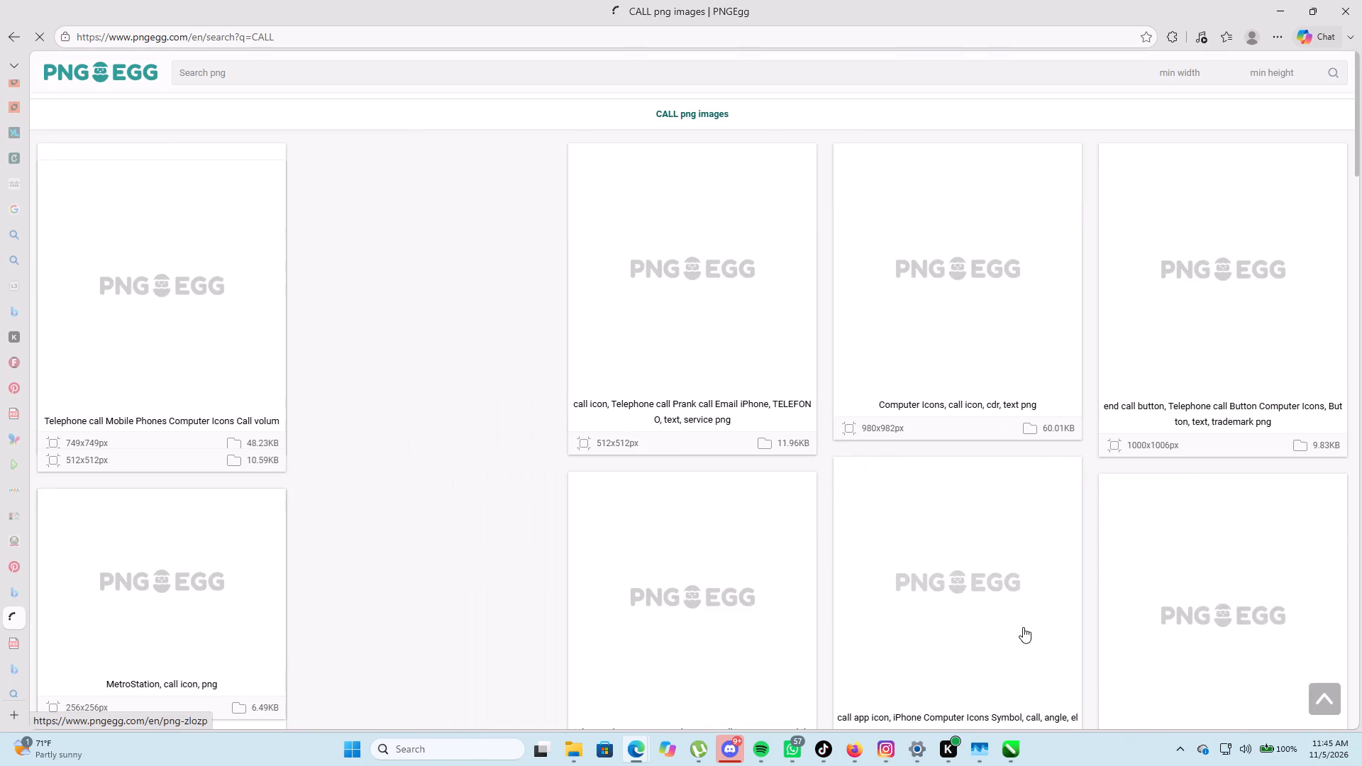
Browse the CALL results on PNGEgg and open the black ringing desk telephone icon, 1600x1600px.
{"action": "scroll", "coordinate": [1017, 440], "scroll_direction": "down", "scroll_amount": 10}
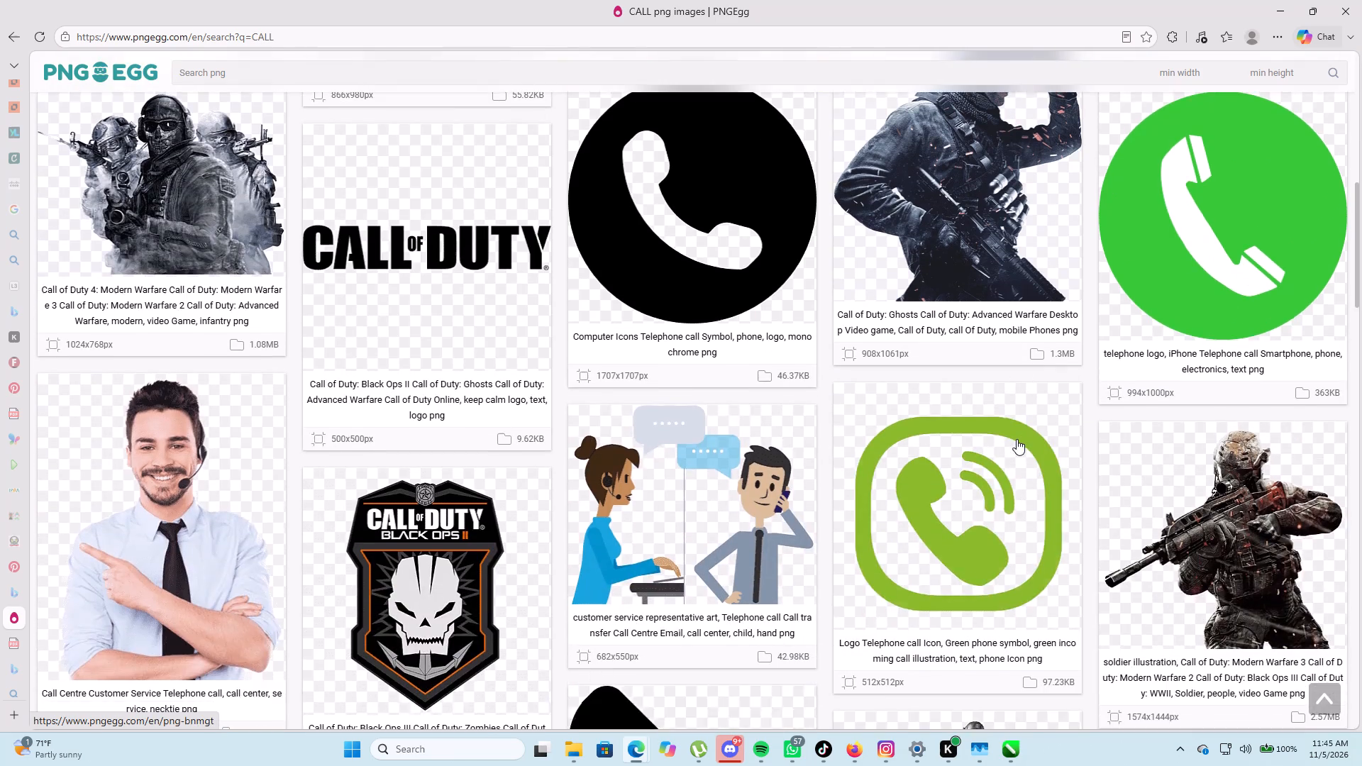
{"action": "scroll", "coordinate": [1017, 439], "scroll_direction": "down", "scroll_amount": 15}
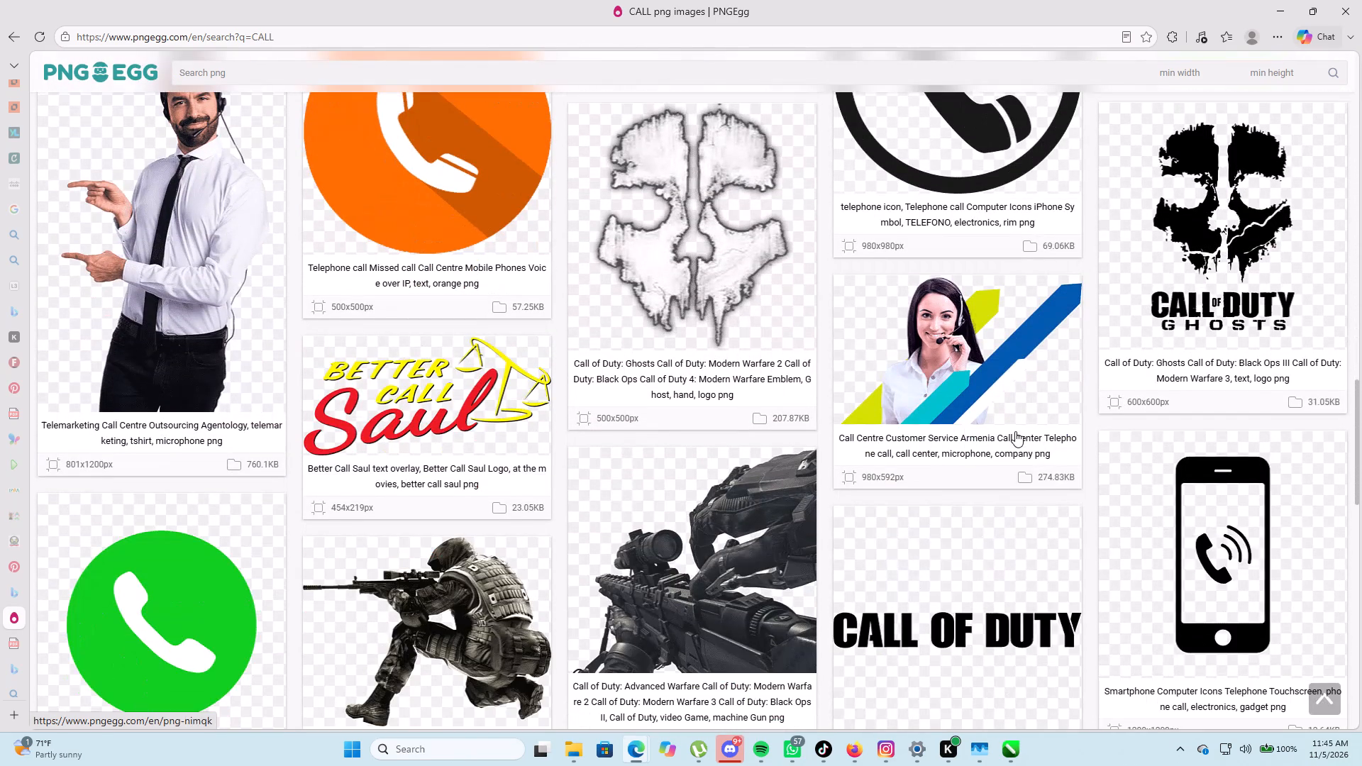
{"action": "scroll", "coordinate": [1015, 431], "scroll_direction": "down", "scroll_amount": 11}
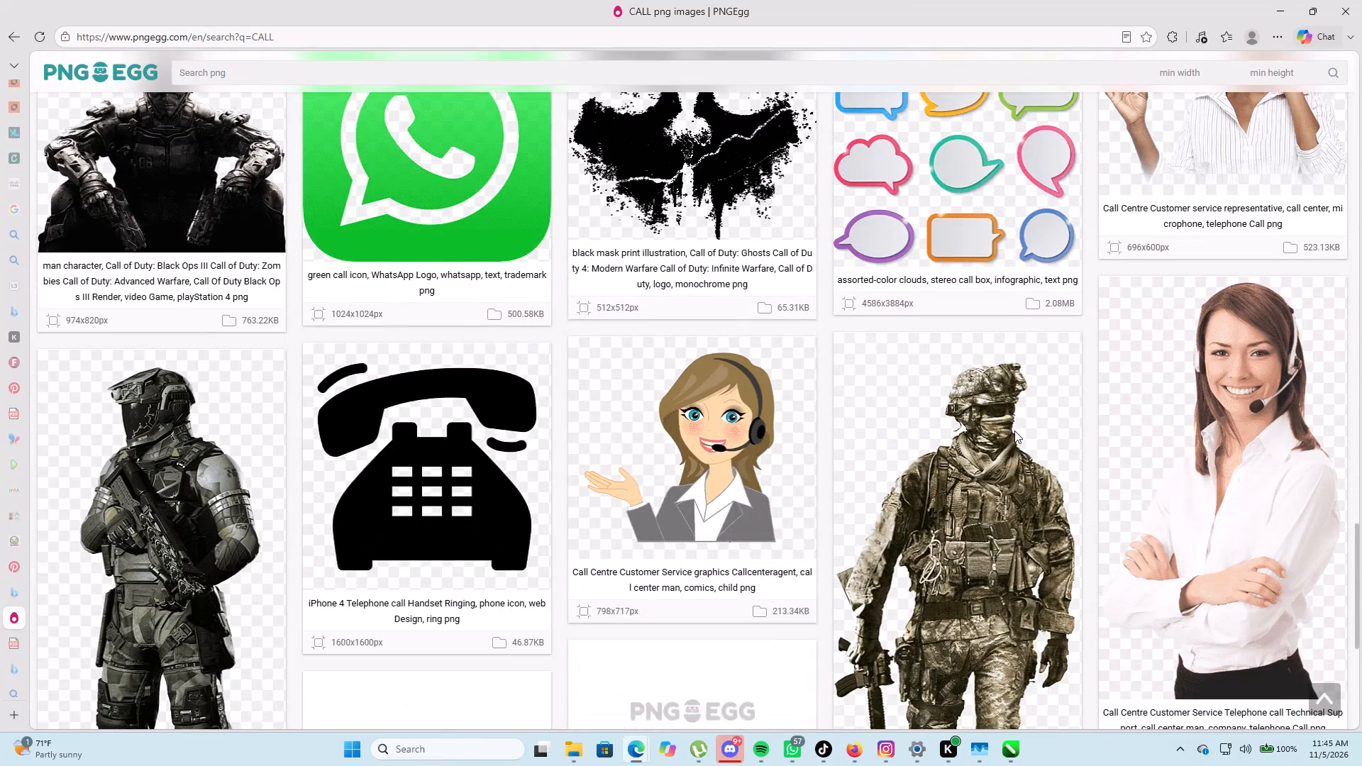
{"action": "scroll", "coordinate": [1014, 431], "scroll_direction": "down", "scroll_amount": 6}
{"action": "scroll", "coordinate": [1014, 431], "scroll_direction": "up", "scroll_amount": 6}
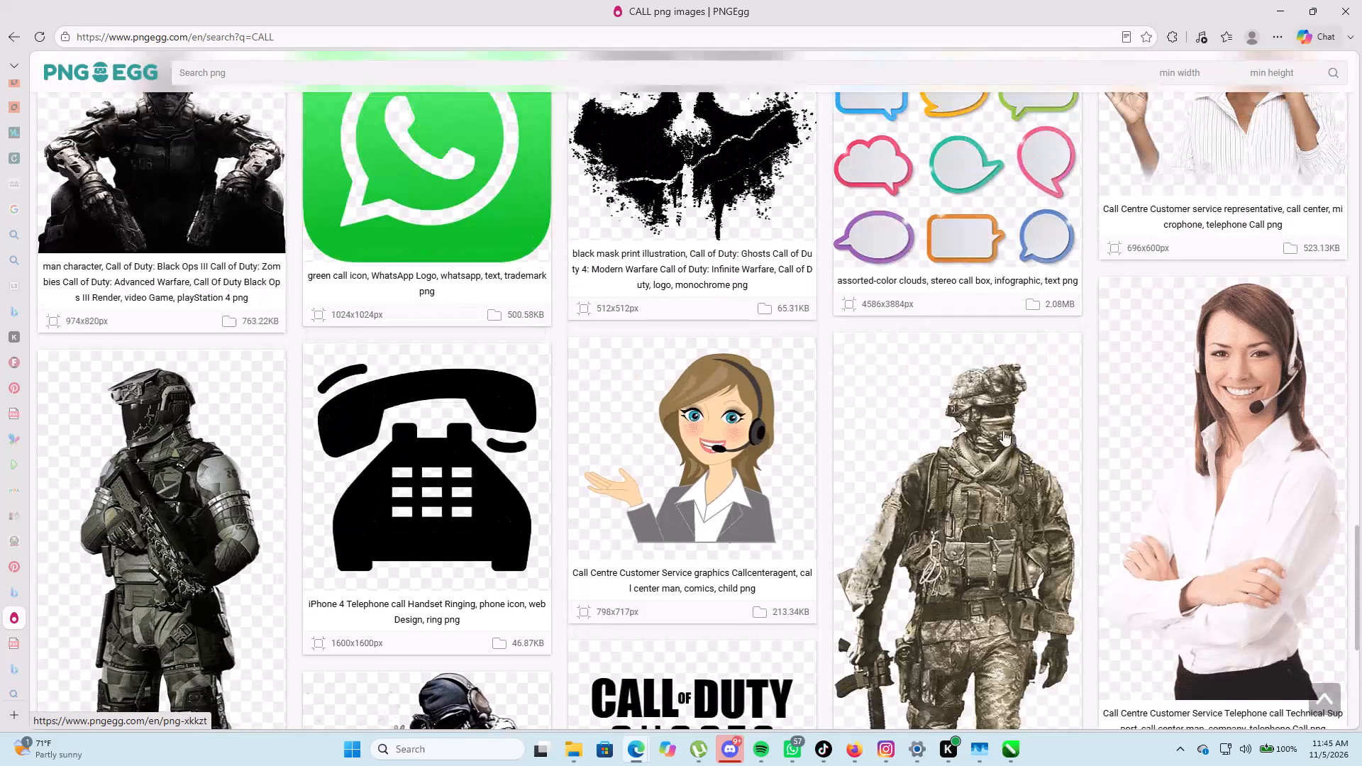
{"action": "left_click", "coordinate": [416, 448]}
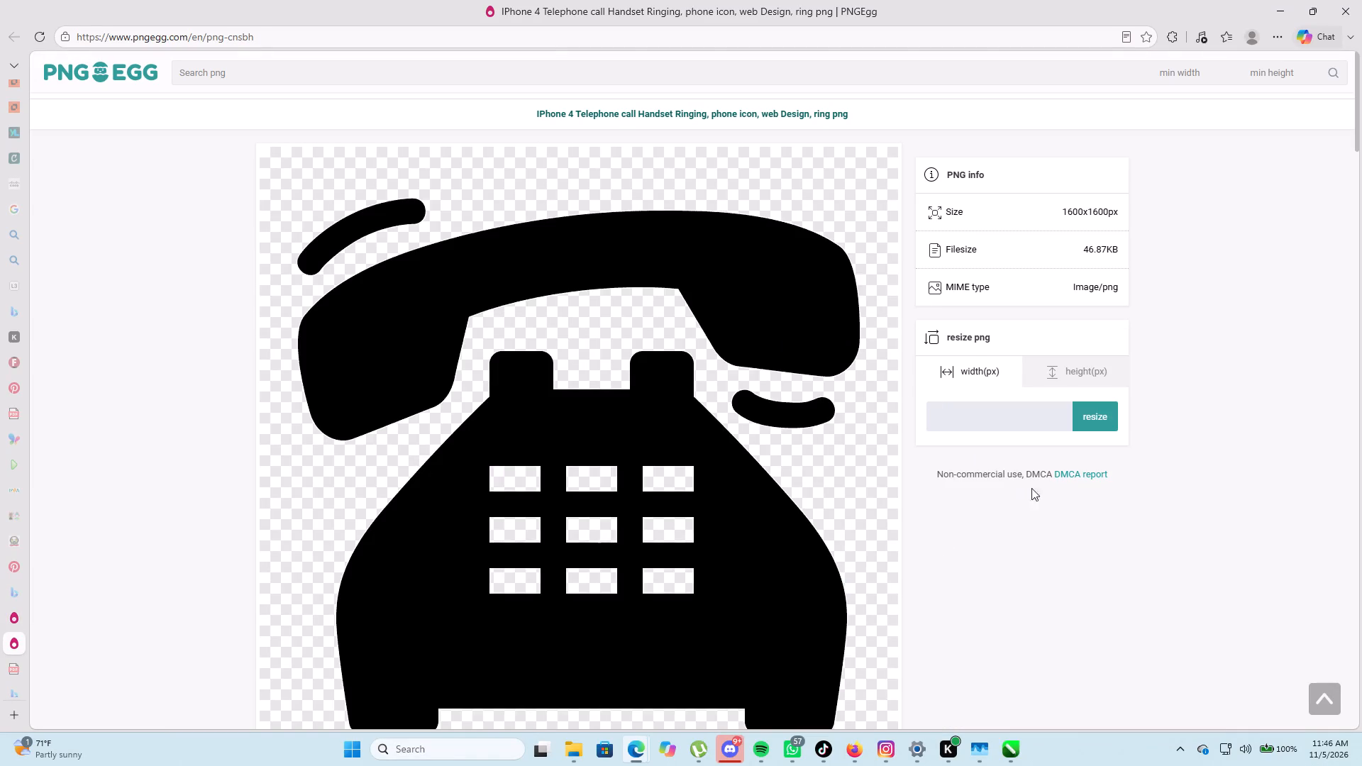
Look through the relevant telephone icons listed below the chosen desk telephone PNG.
{"action": "scroll", "coordinate": [1070, 404], "scroll_direction": "down", "scroll_amount": 5}
{"action": "scroll", "coordinate": [487, 623], "scroll_direction": "down", "scroll_amount": 1}
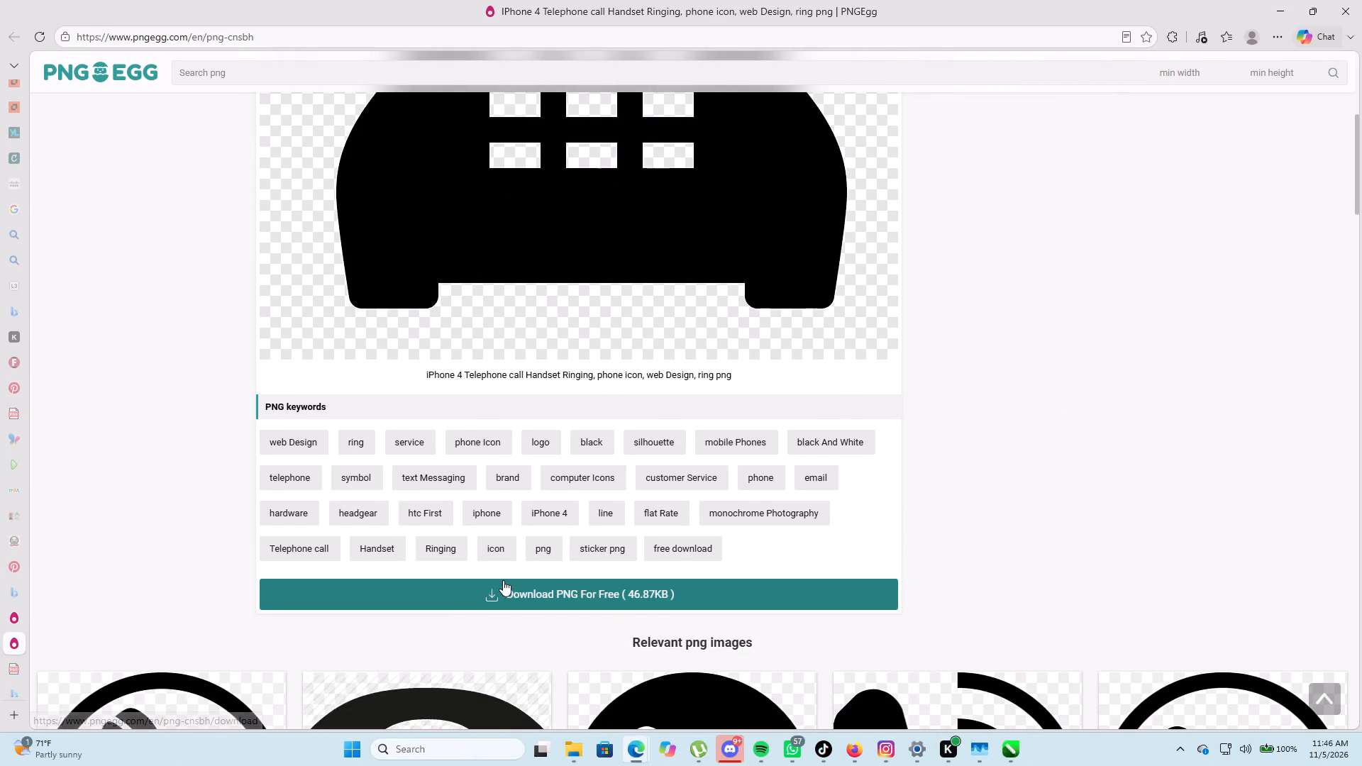
{"action": "scroll", "coordinate": [504, 580], "scroll_direction": "down", "scroll_amount": 14}
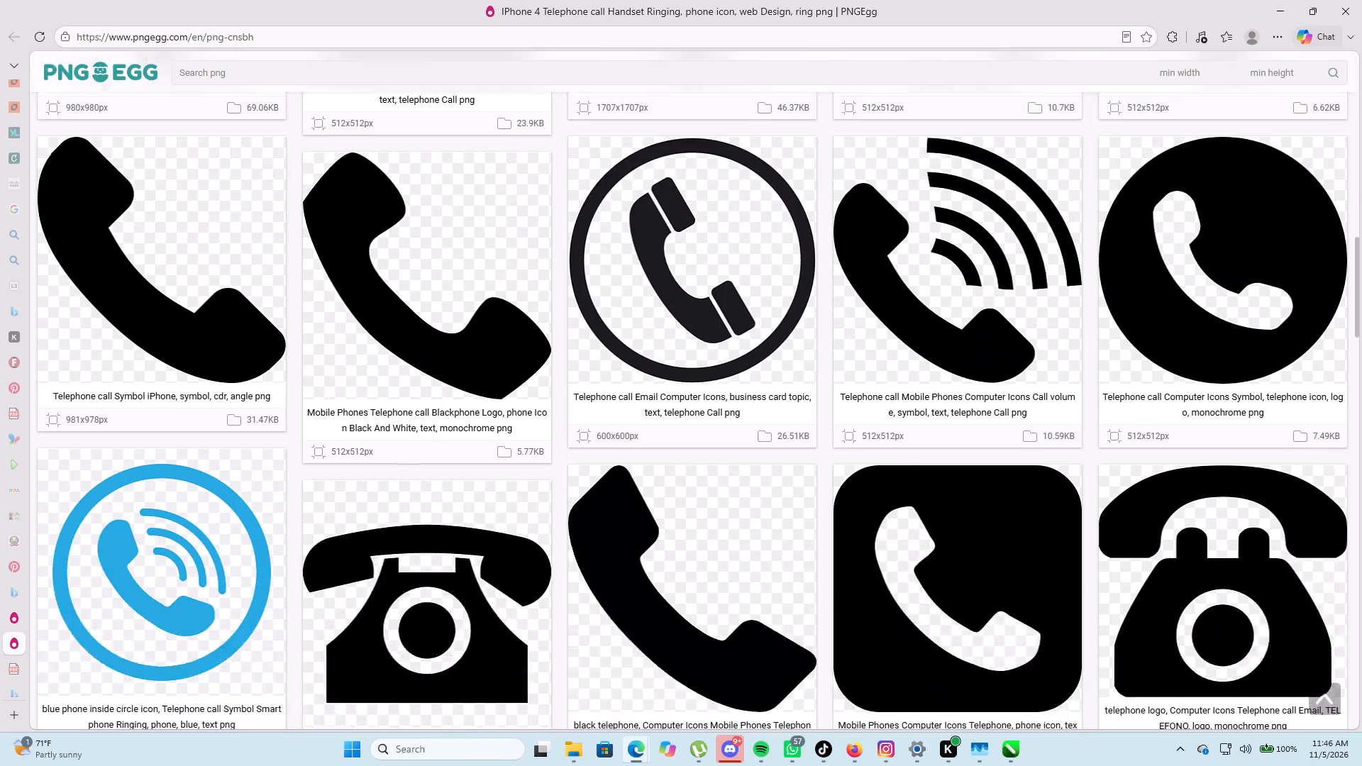
{"action": "scroll", "coordinate": [504, 579], "scroll_direction": "down", "scroll_amount": 4}
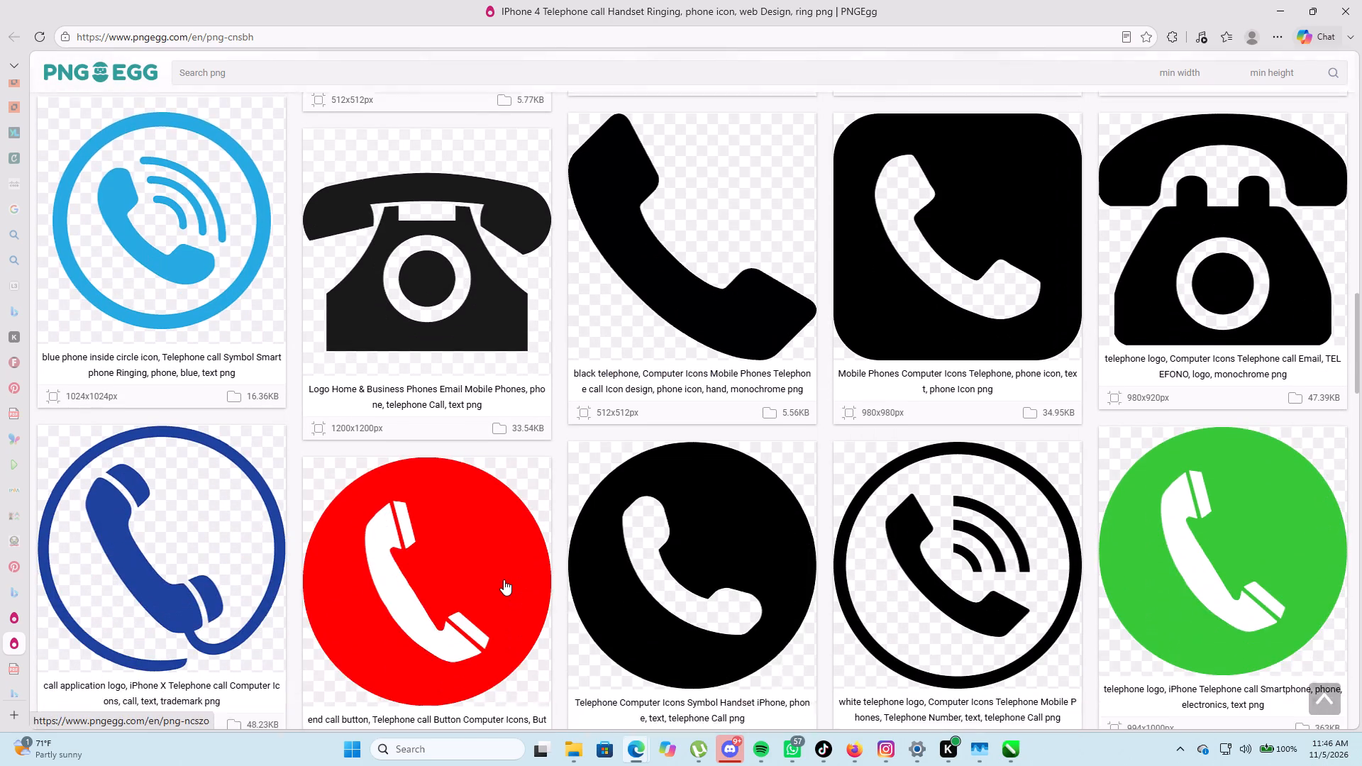
{"action": "scroll", "coordinate": [504, 579], "scroll_direction": "up", "scroll_amount": 10}
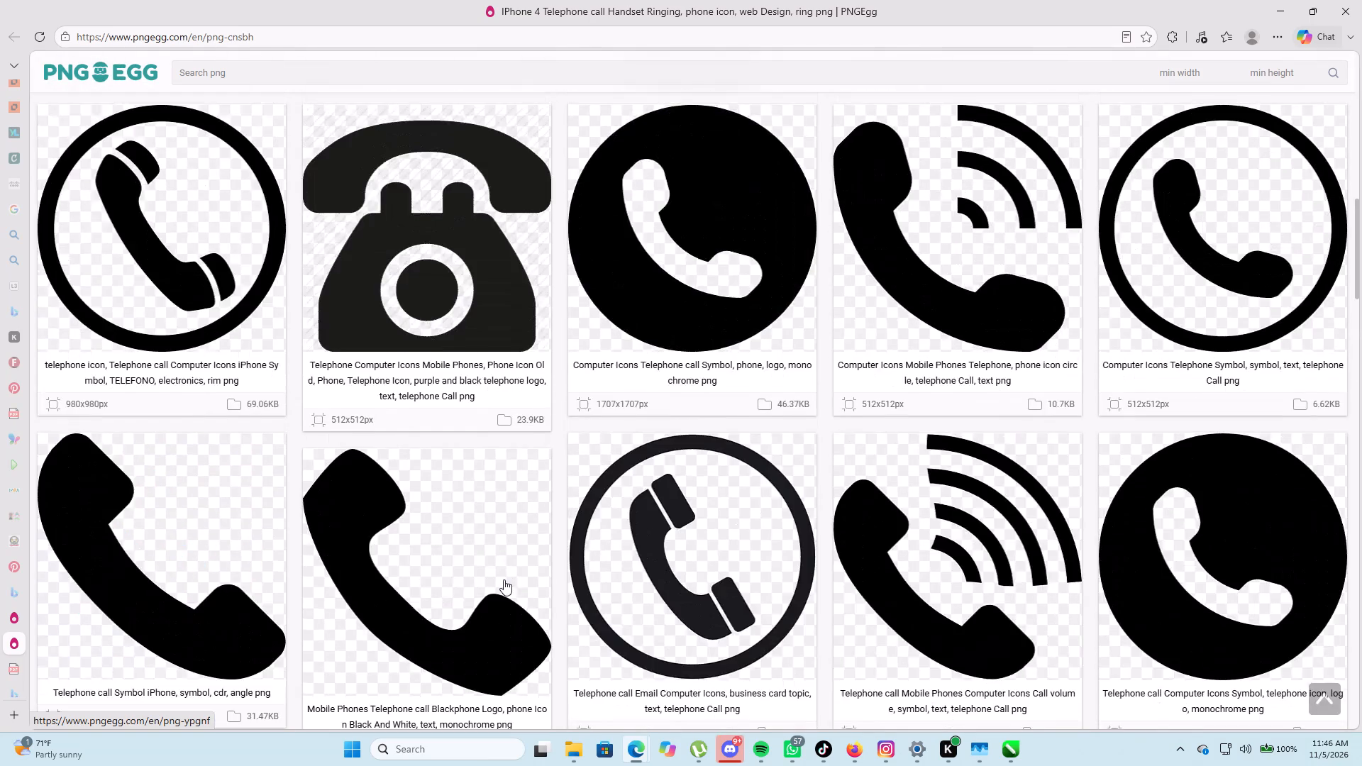
{"action": "scroll", "coordinate": [504, 579], "scroll_direction": "up", "scroll_amount": 15}
{"action": "scroll", "coordinate": [500, 574], "scroll_direction": "down", "scroll_amount": 5}
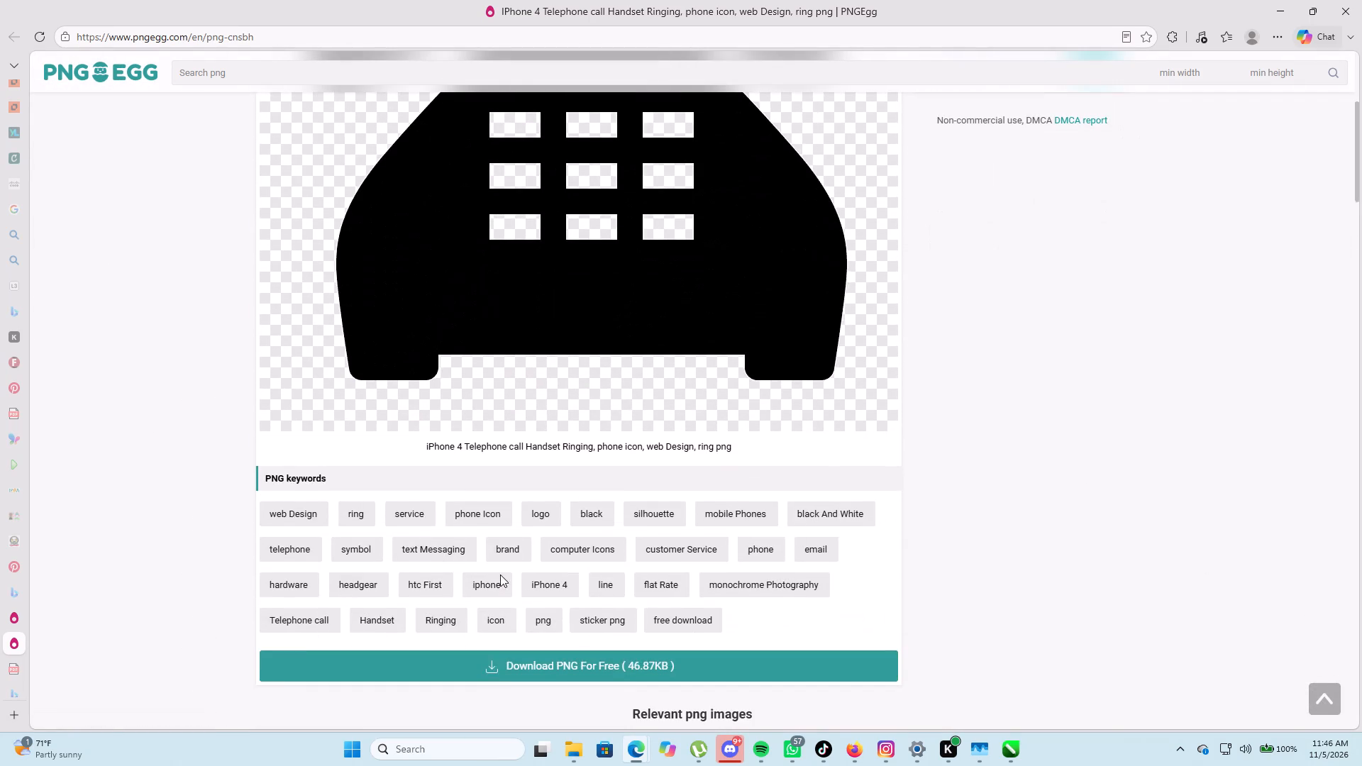
Download the black desk telephone PNG, completing the character-order verification.
{"action": "left_click", "coordinate": [497, 678]}
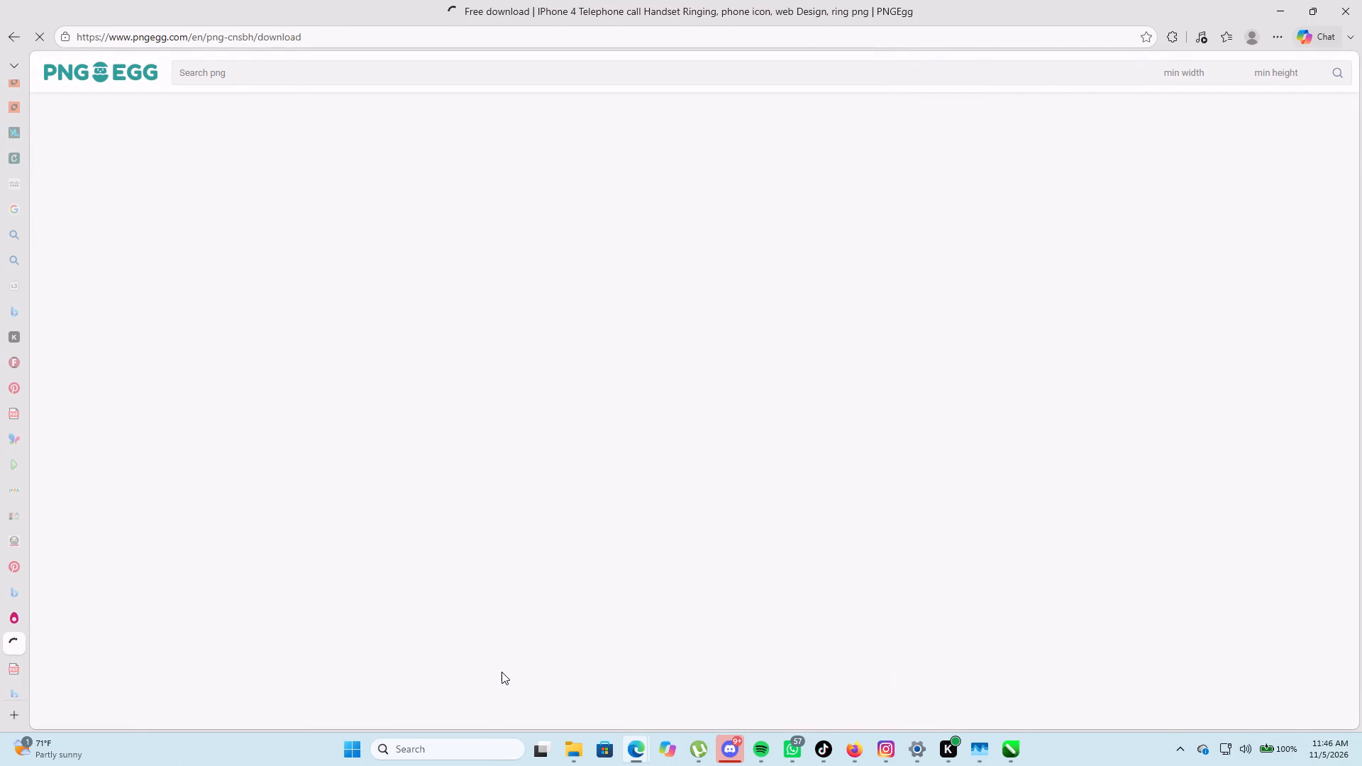
{"action": "left_click", "coordinate": [765, 383]}
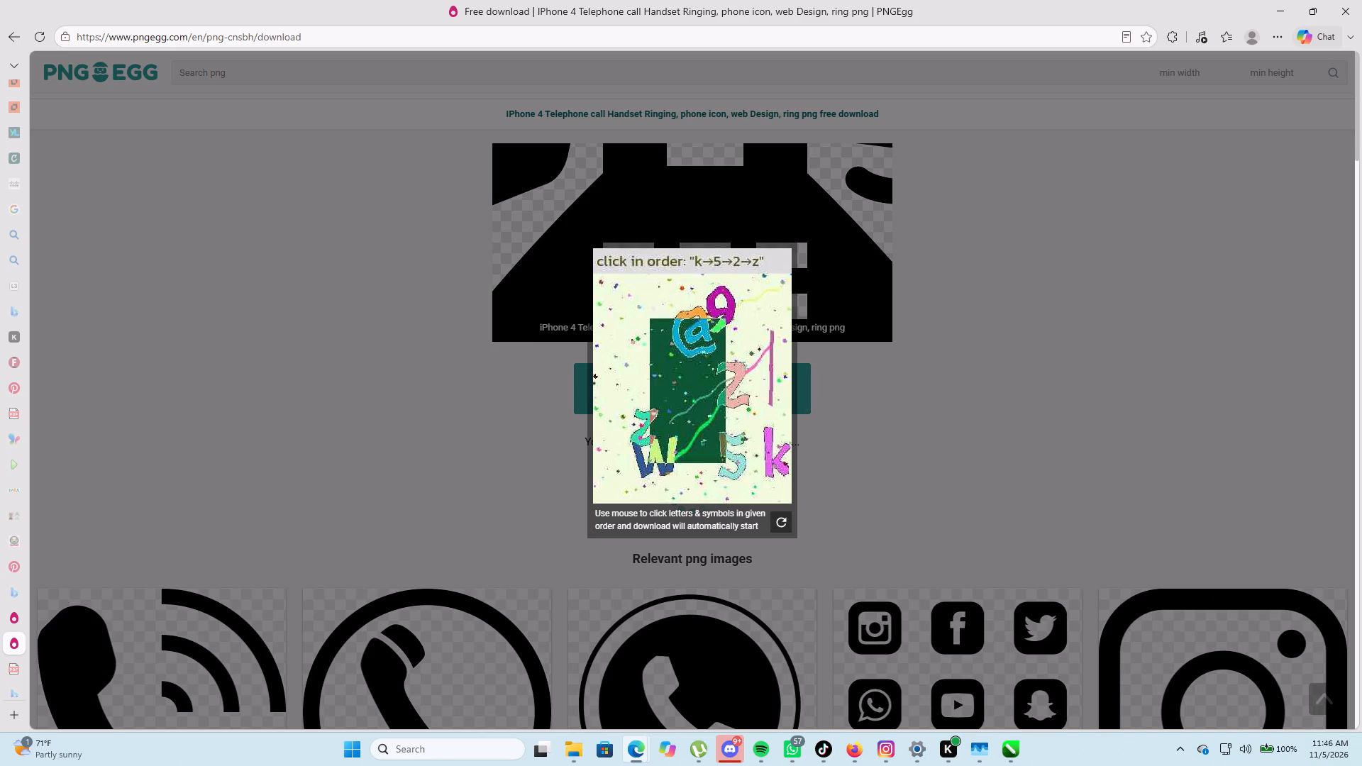
{"action": "left_click", "coordinate": [771, 448]}
{"action": "left_click", "coordinate": [736, 442]}
{"action": "left_click", "coordinate": [736, 370]}
{"action": "left_click", "coordinate": [646, 430]}
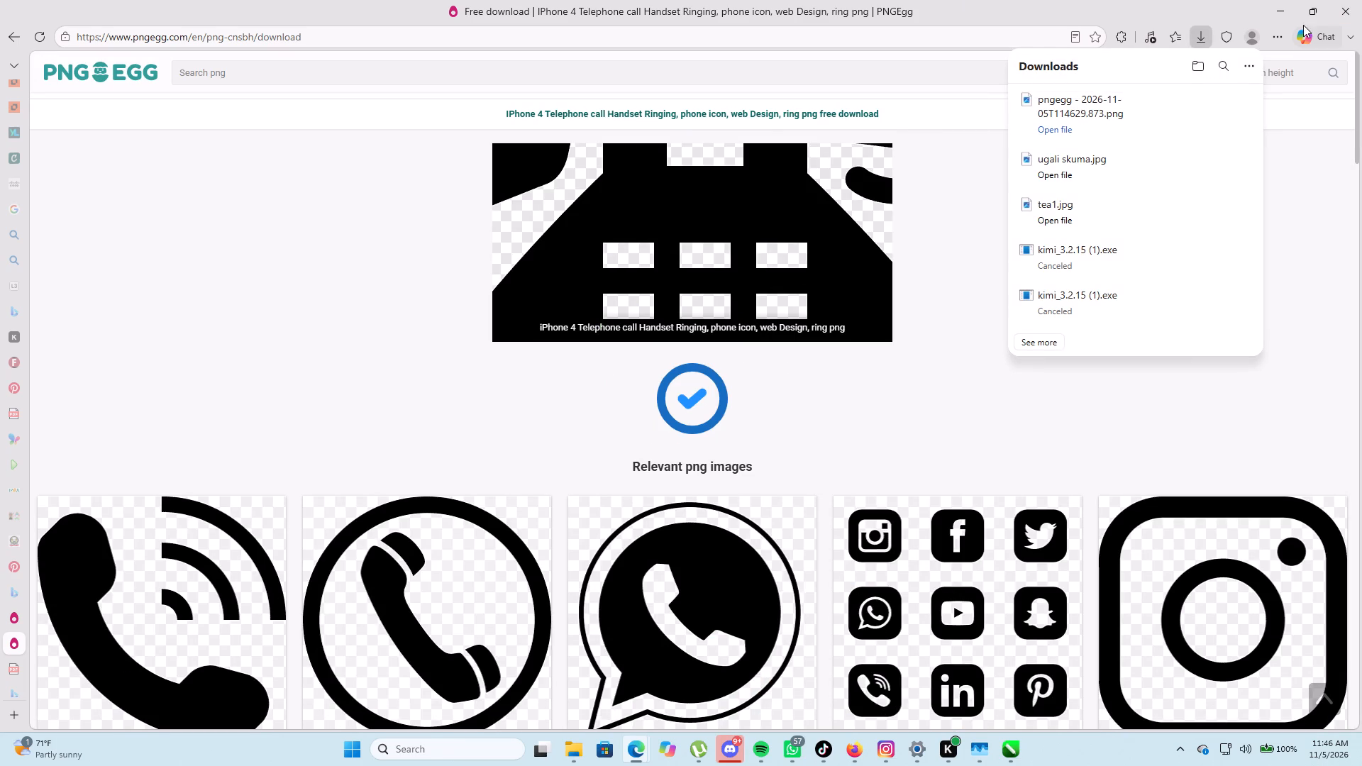
Switch to CorelDRAW and import the downloaded telephone PNG from the Downloads folder into the empty area below the KIRAWA FOOD POINT banner.
{"action": "left_click", "coordinate": [1267, 5]}
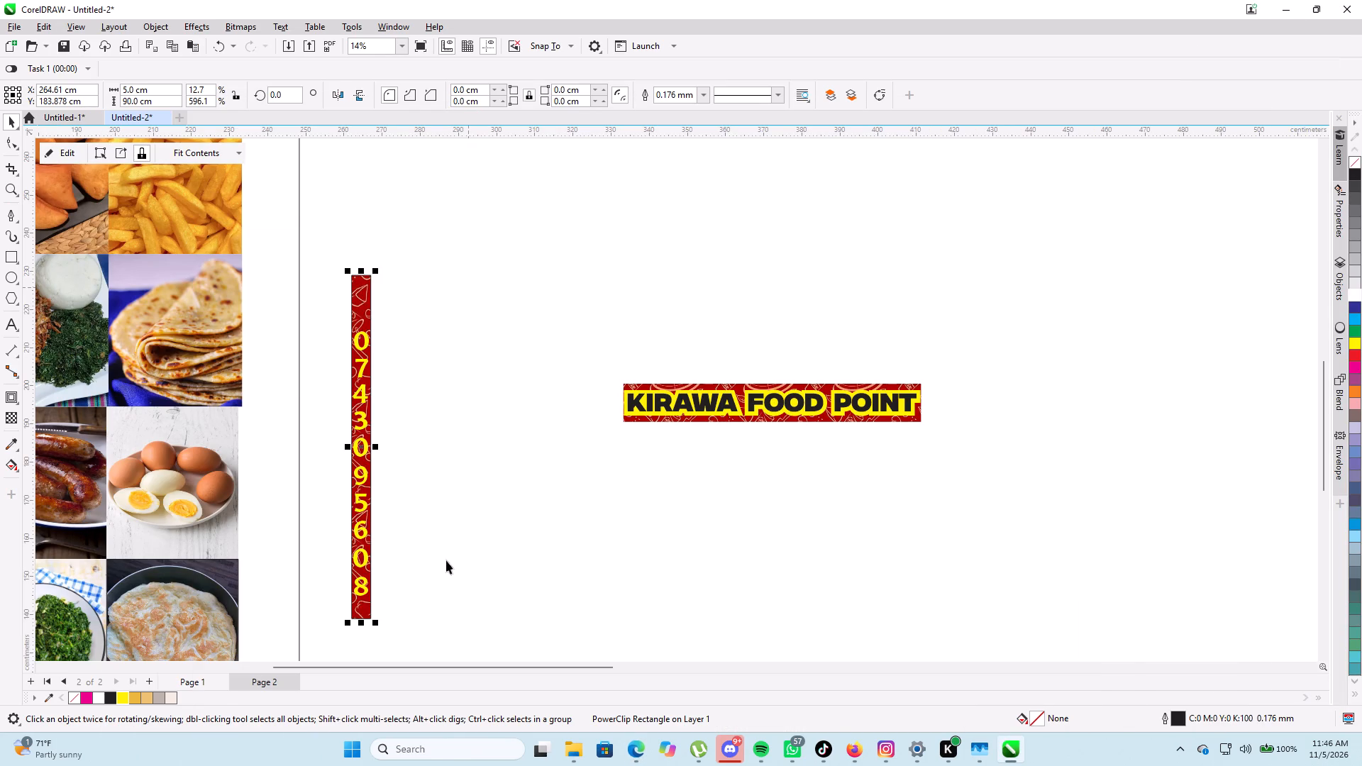
{"action": "left_click", "coordinate": [576, 743]}
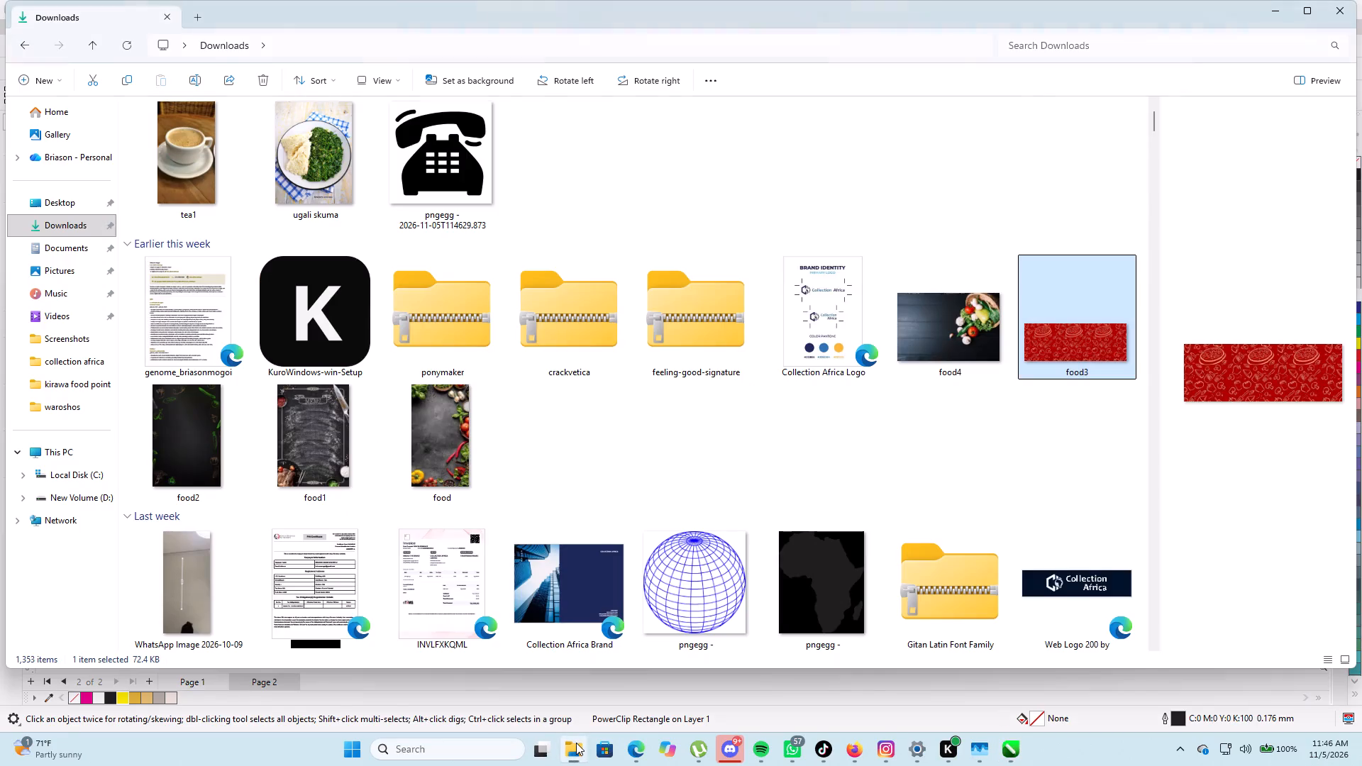
{"action": "left_click_drag", "start_coordinate": [435, 133], "coordinate": [956, 718]}
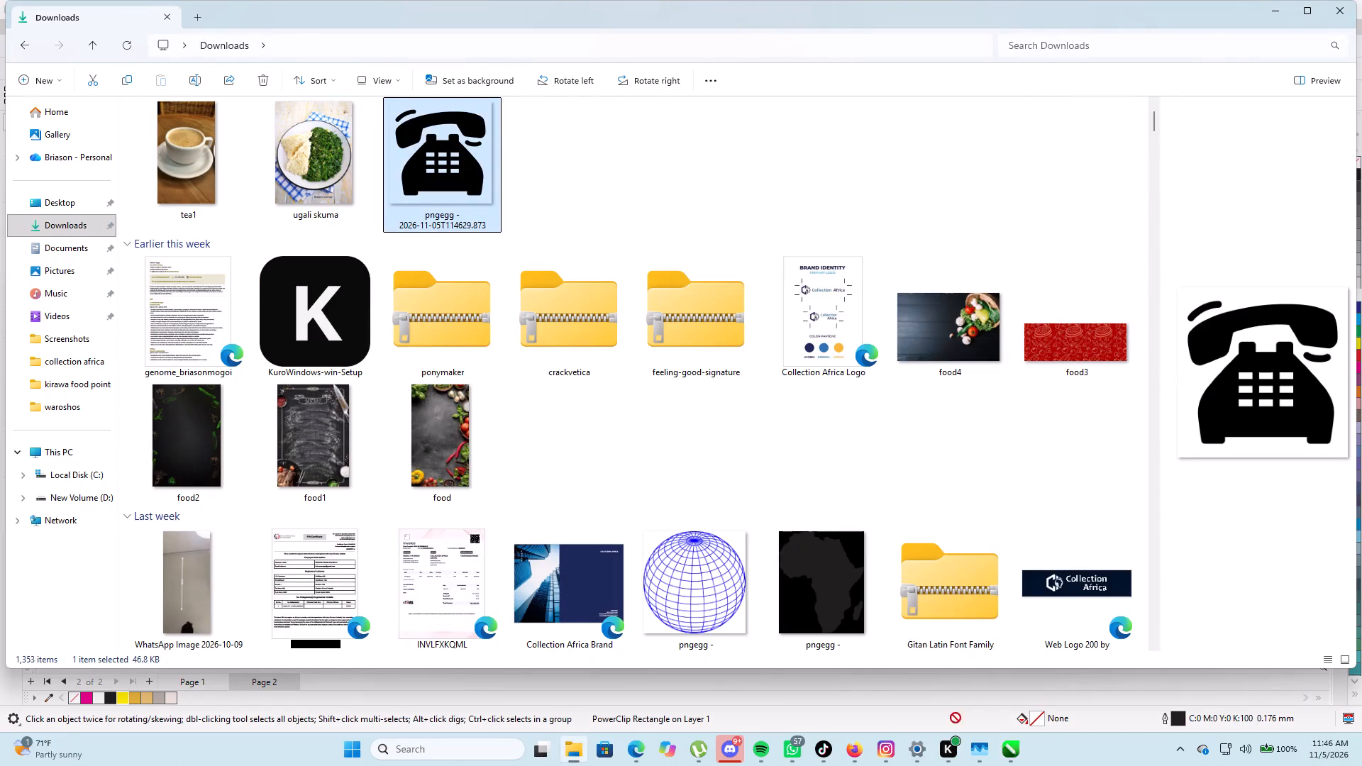
{"action": "left_click_drag", "start_coordinate": [956, 718], "coordinate": [866, 620]}
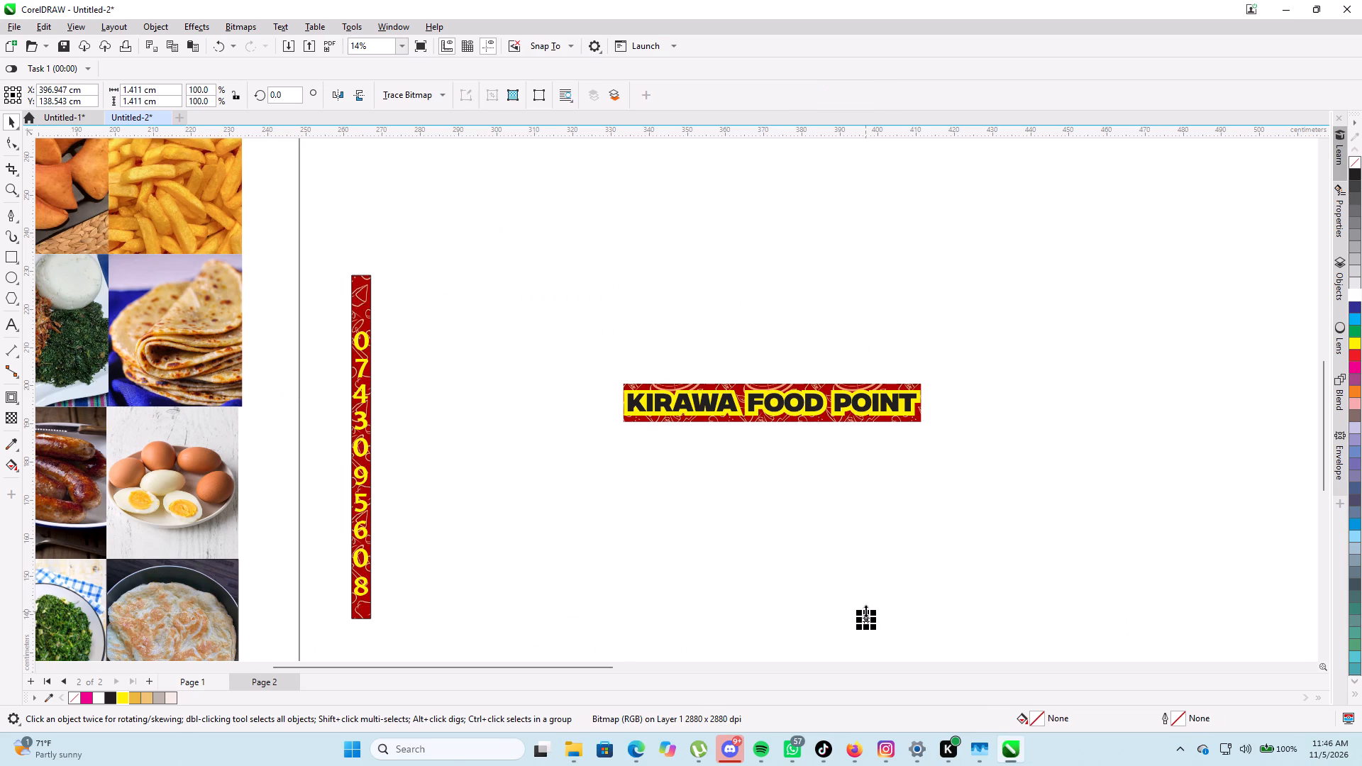
Move the tiny telephone image beside the start of the KIRAWA FOOD POINT banner and enlarge it proportionally to about 7.6 cm.
{"action": "scroll", "coordinate": [870, 606], "scroll_direction": "up", "scroll_amount": 4}
{"action": "left_click_drag", "start_coordinate": [866, 632], "coordinate": [697, 566]}
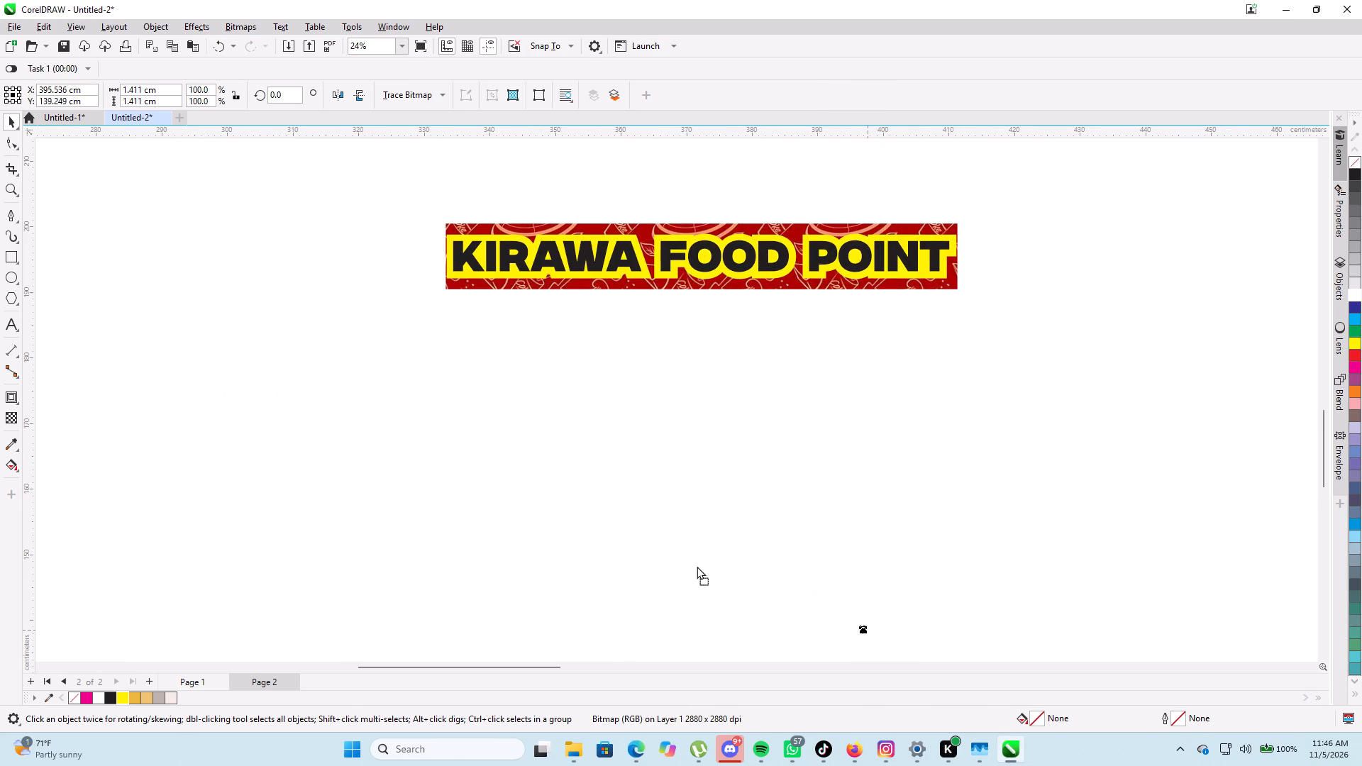
{"action": "left_click_drag", "start_coordinate": [697, 566], "coordinate": [294, 305]}
{"action": "left_click_drag", "start_coordinate": [297, 284], "coordinate": [325, 235]}
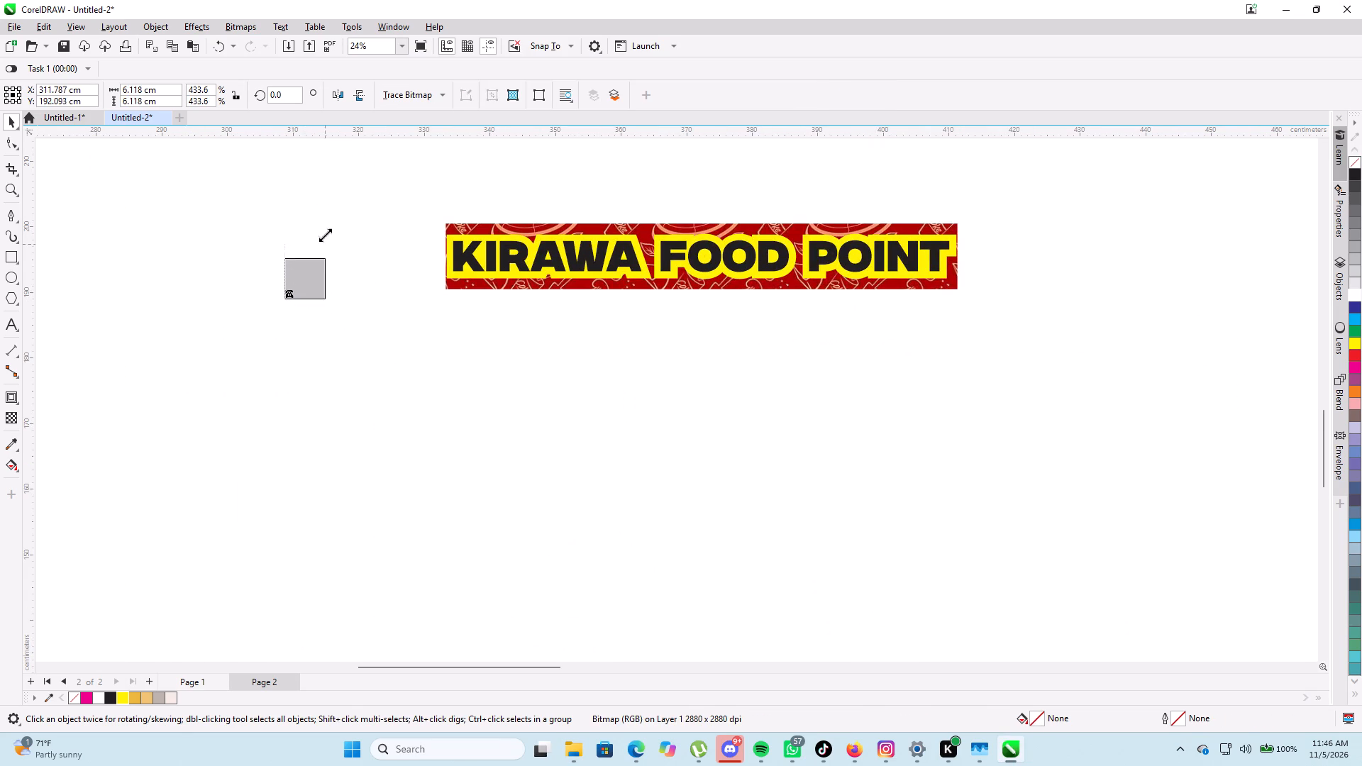
{"action": "left_click_drag", "start_coordinate": [325, 235], "coordinate": [333, 228]}
{"action": "scroll", "coordinate": [299, 284], "scroll_direction": "down", "scroll_amount": 6}
{"action": "middle_click_drag", "start_coordinate": [279, 346], "coordinate": [402, 560]}
{"action": "scroll", "coordinate": [426, 490], "scroll_direction": "up", "scroll_amount": 17}
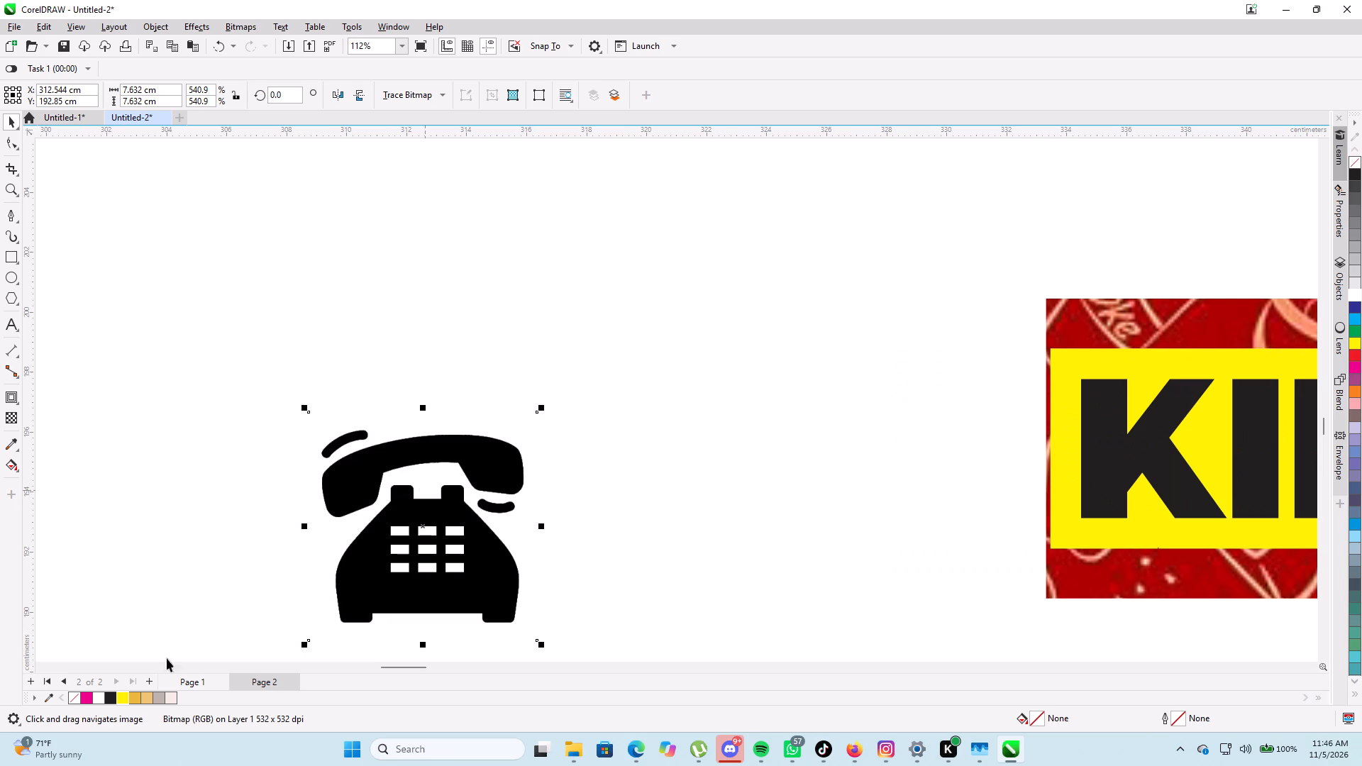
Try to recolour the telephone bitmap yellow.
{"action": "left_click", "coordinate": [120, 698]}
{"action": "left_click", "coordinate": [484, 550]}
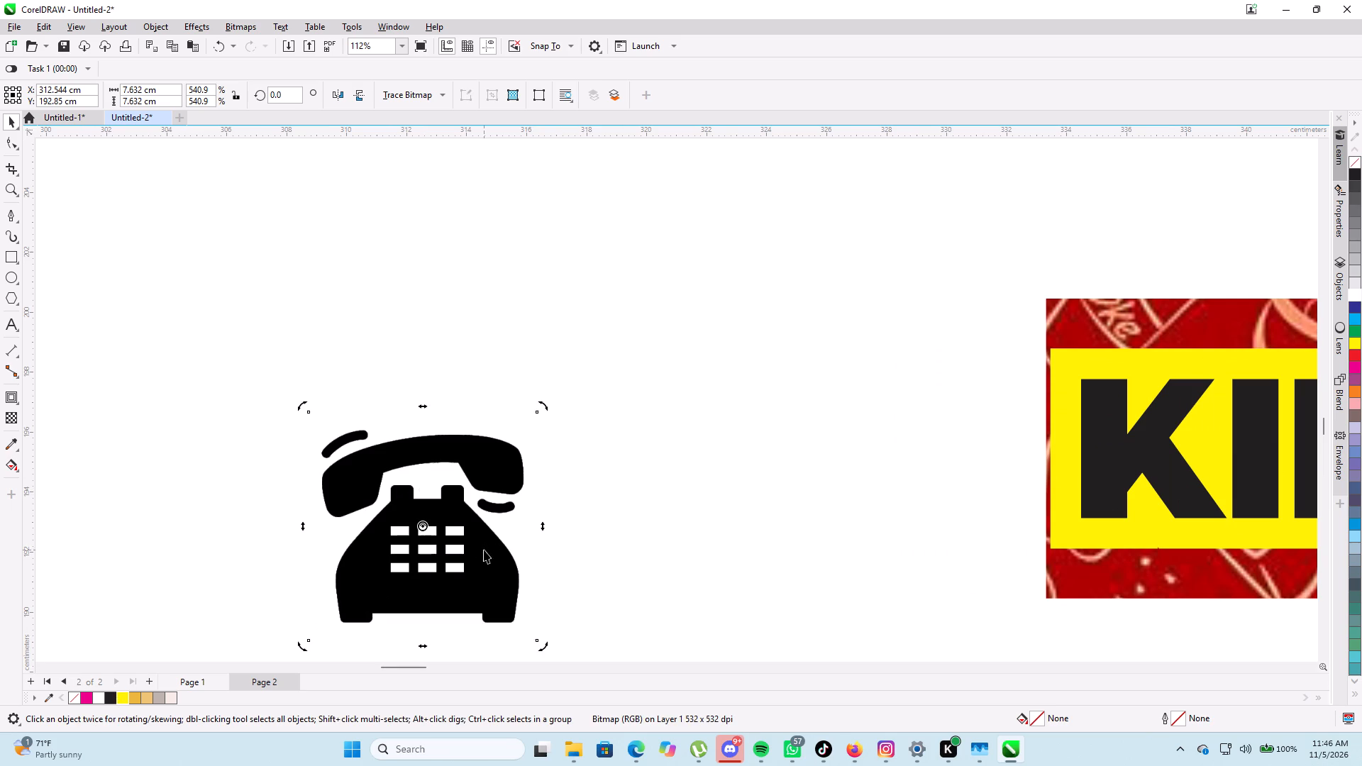
Move the telephone image above the digits on the vertical phone number strip and scale it down proportionally to about 6.7 cm.
{"action": "left_click_drag", "start_coordinate": [482, 559], "coordinate": [456, 457]}
{"action": "scroll", "coordinate": [455, 459], "scroll_direction": "down", "scroll_amount": 11}
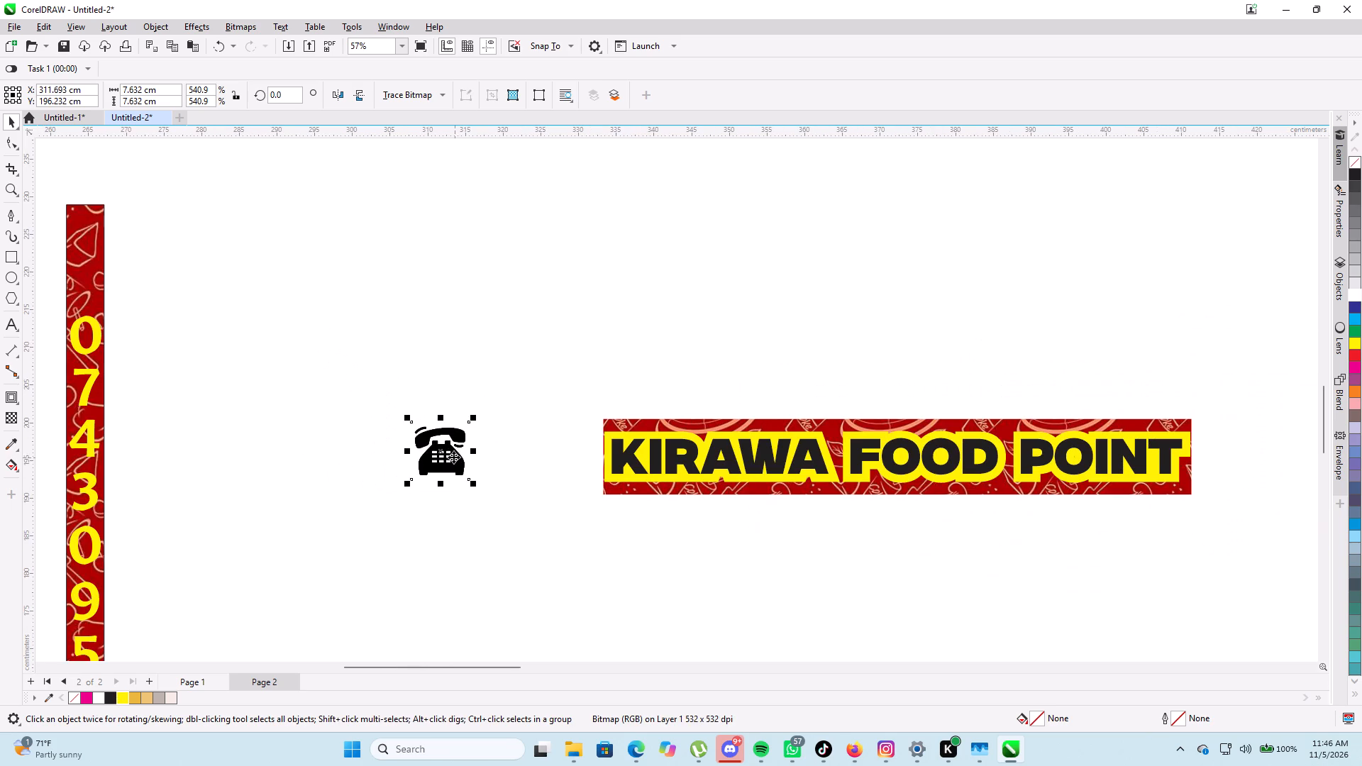
{"action": "left_click_drag", "start_coordinate": [453, 457], "coordinate": [99, 264]}
{"action": "scroll", "coordinate": [99, 263], "scroll_direction": "up", "scroll_amount": 5}
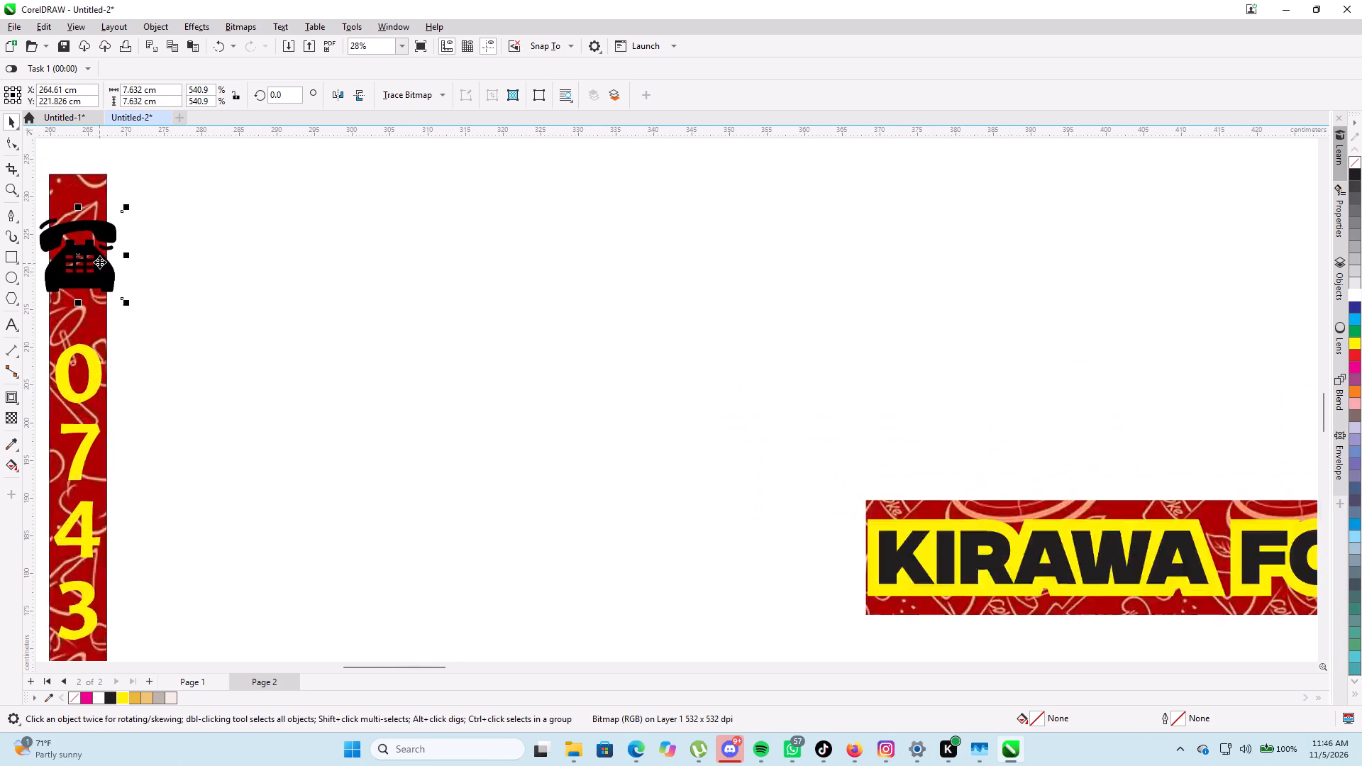
{"action": "left_click_drag", "start_coordinate": [134, 189], "coordinate": [129, 204]}
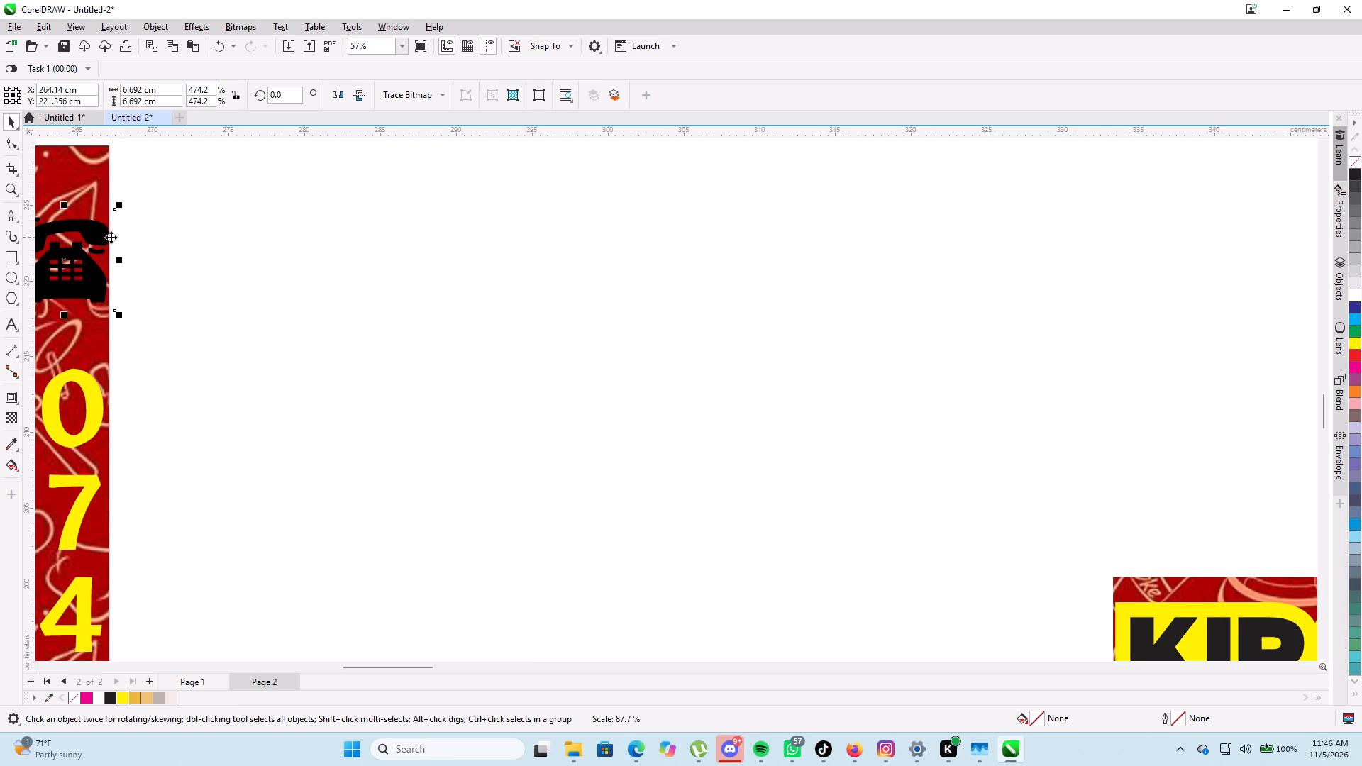
Move the telephone image off the strip onto empty canvas and vectorise it using Outline Trace with the Logo image type.
{"action": "scroll", "coordinate": [111, 237], "scroll_direction": "down", "scroll_amount": 5}
{"action": "left_click_drag", "start_coordinate": [104, 237], "coordinate": [295, 243]}
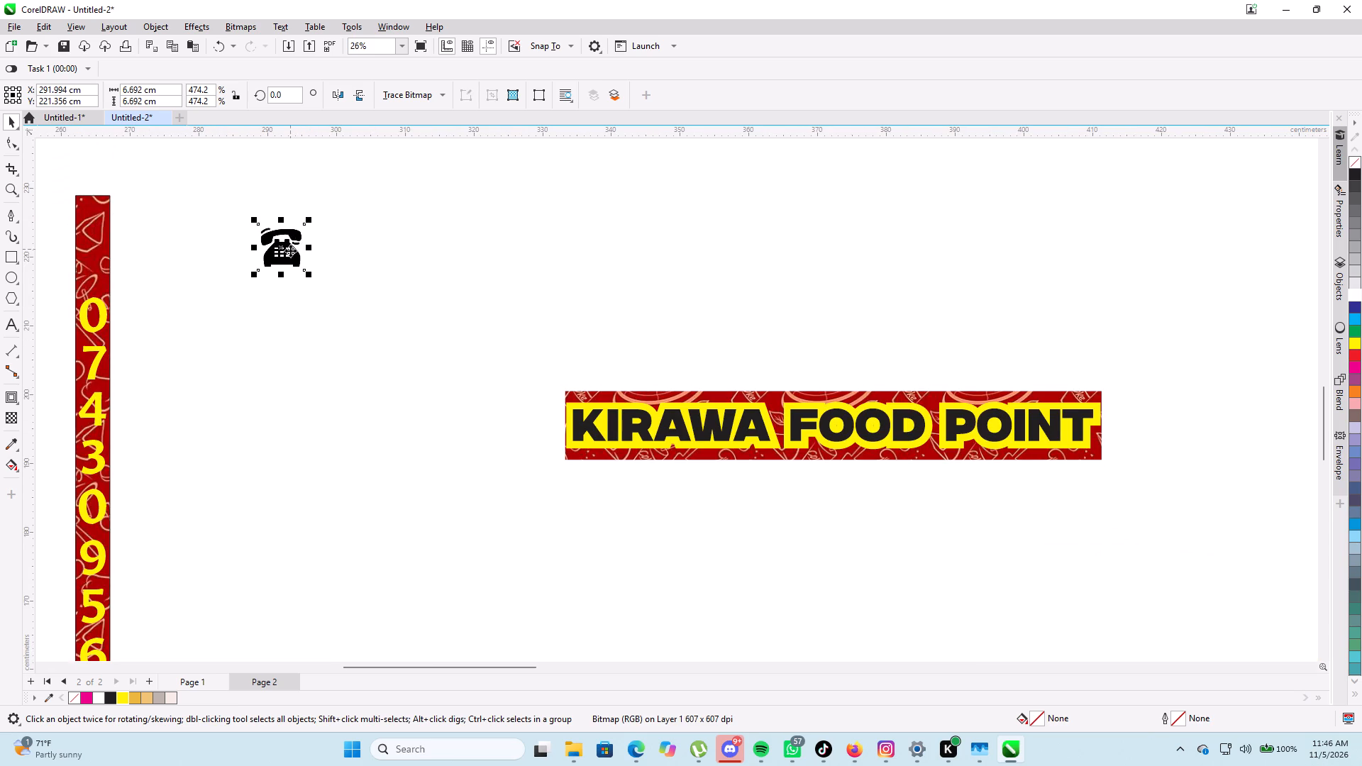
{"action": "right_click", "coordinate": [289, 250]}
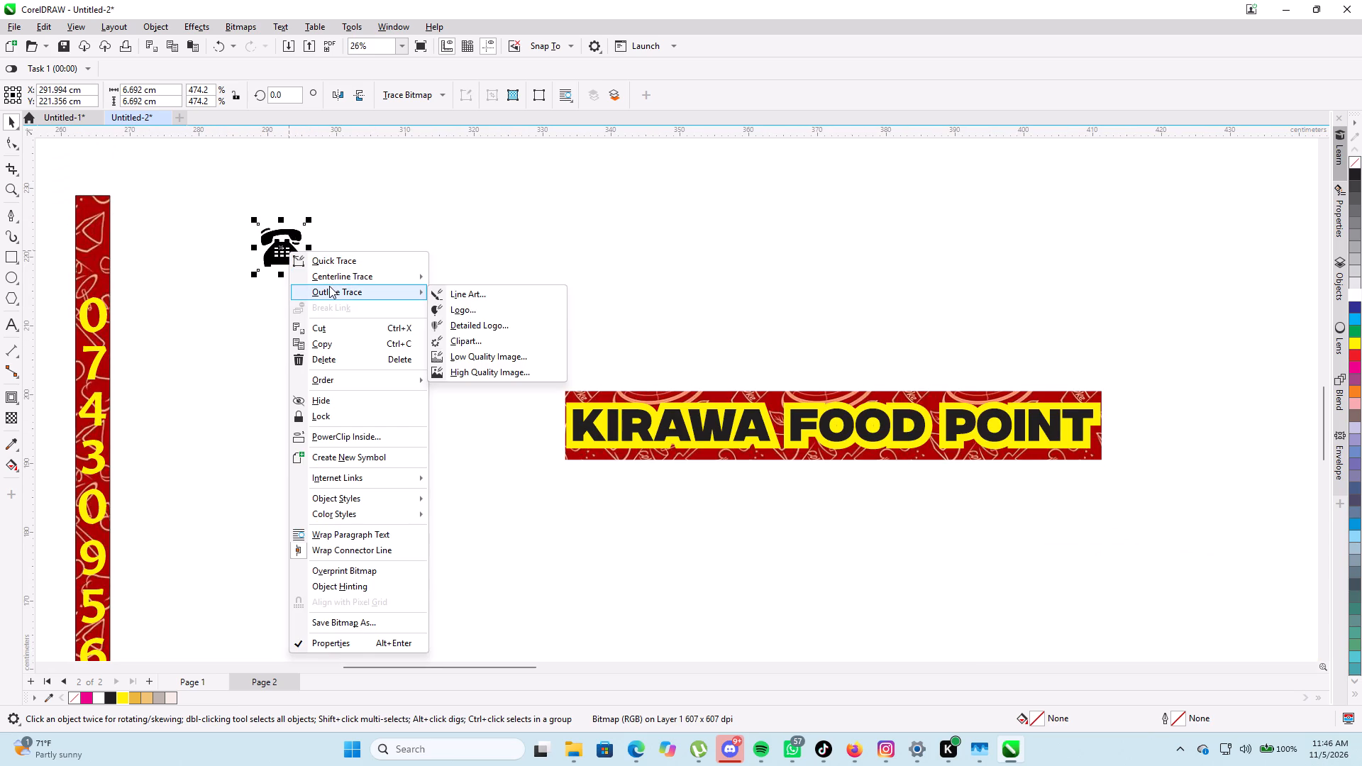
{"action": "left_click", "coordinate": [495, 314]}
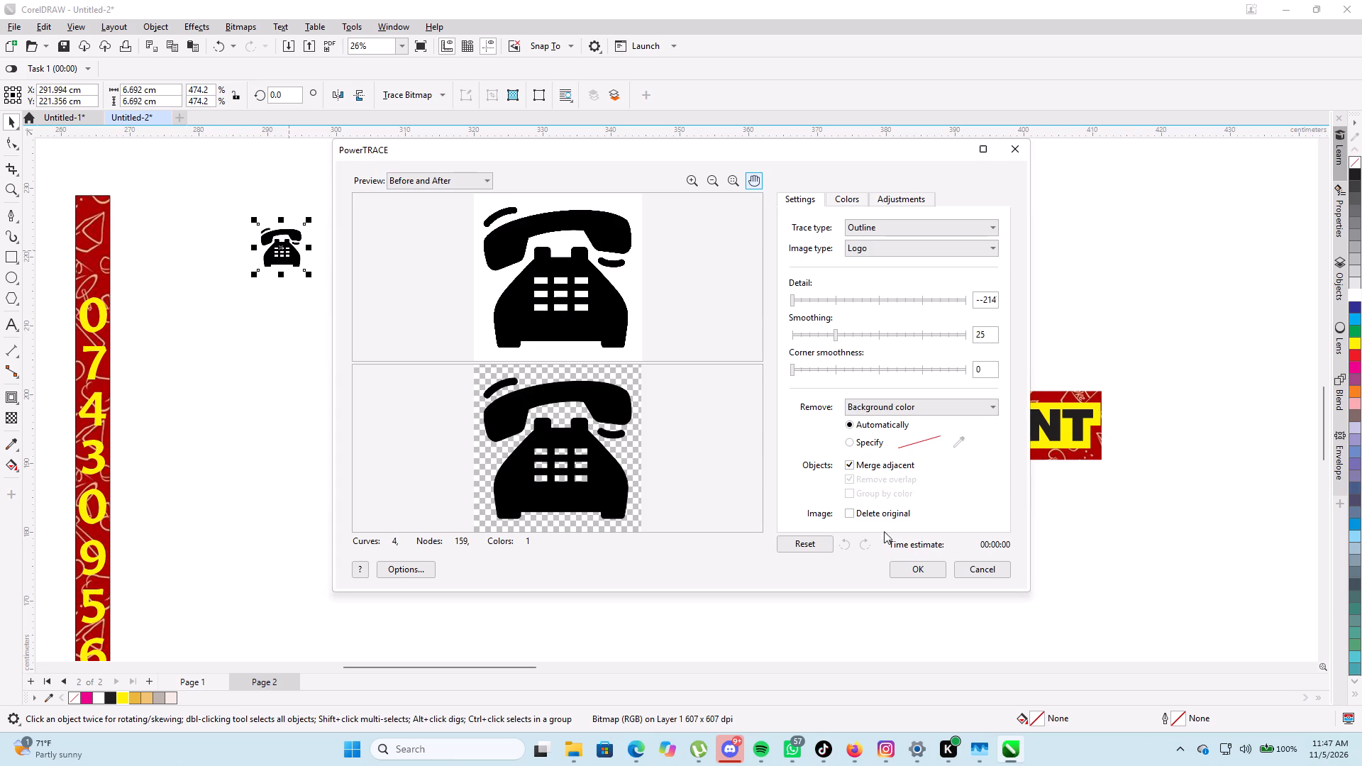
{"action": "left_click", "coordinate": [938, 566]}
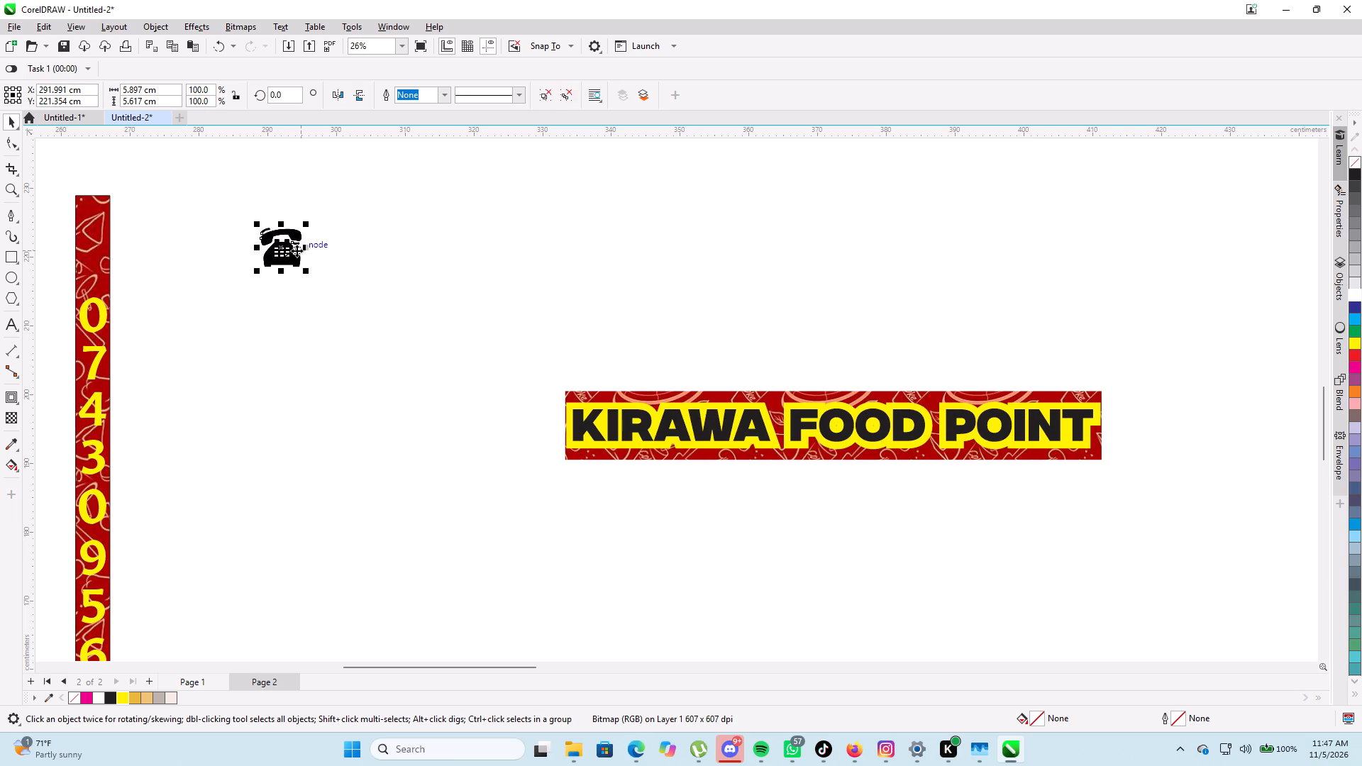
Separate the traced telephone from the original bitmap and fill it with yellow.
{"action": "left_click_drag", "start_coordinate": [294, 250], "coordinate": [240, 340]}
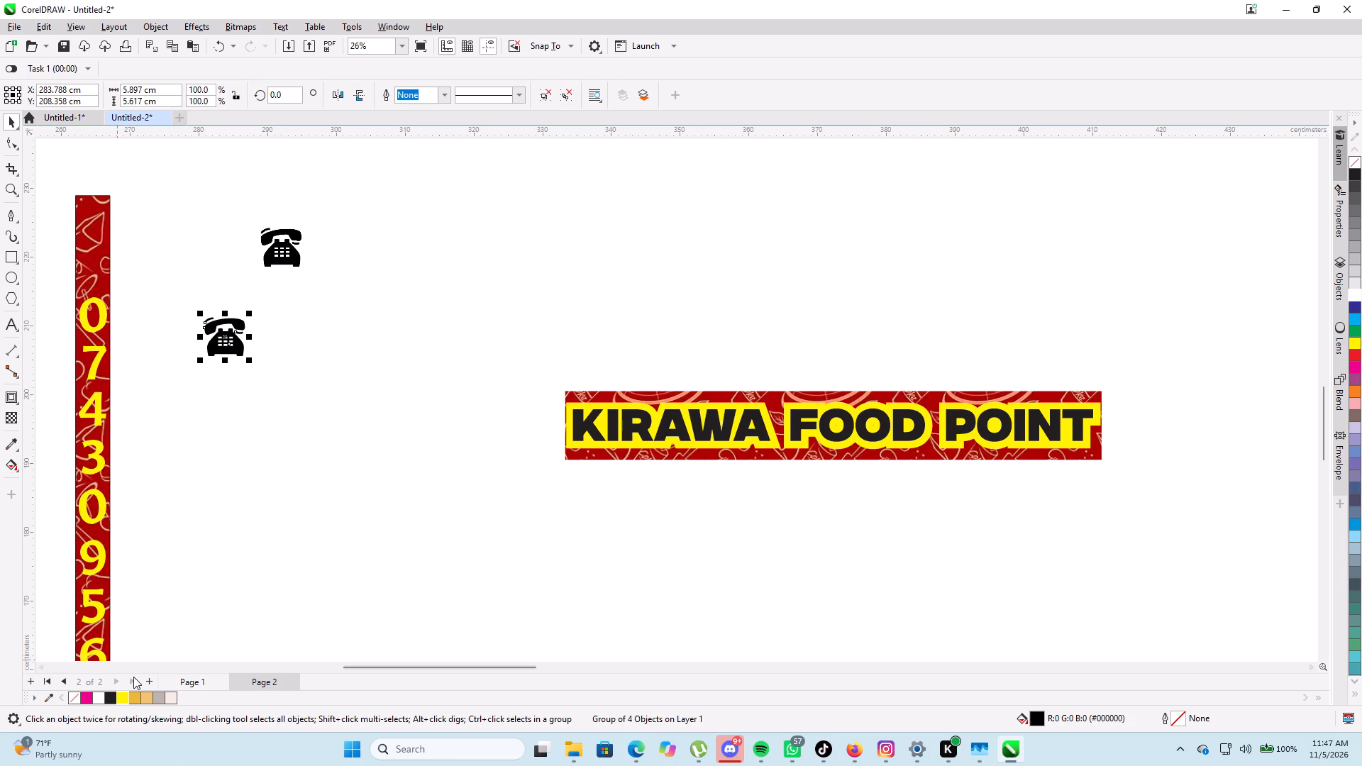
{"action": "left_click", "coordinate": [123, 700]}
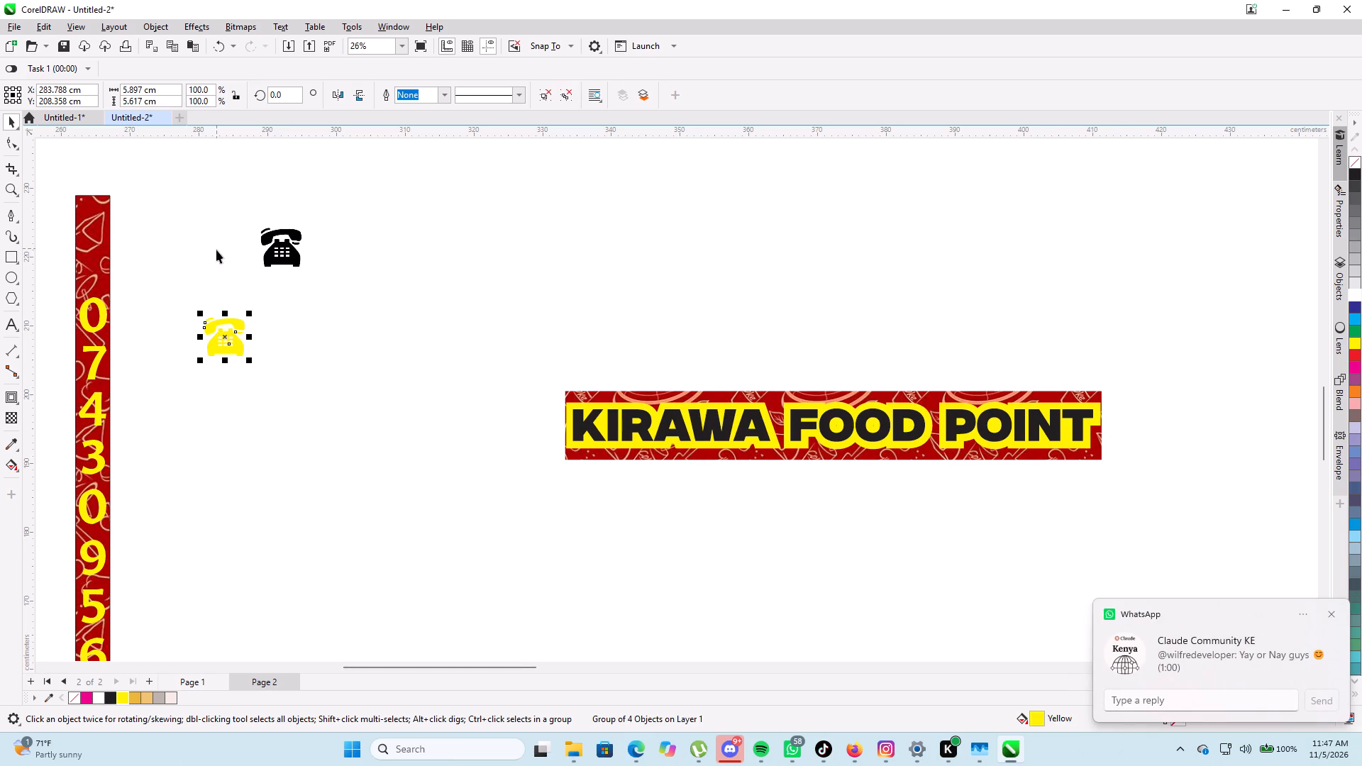
Place the yellow traced telephone on the vertical strip above the first digit of the phone number, without adding it to the PowerClip.
{"action": "left_click_drag", "start_coordinate": [225, 340], "coordinate": [98, 243]}
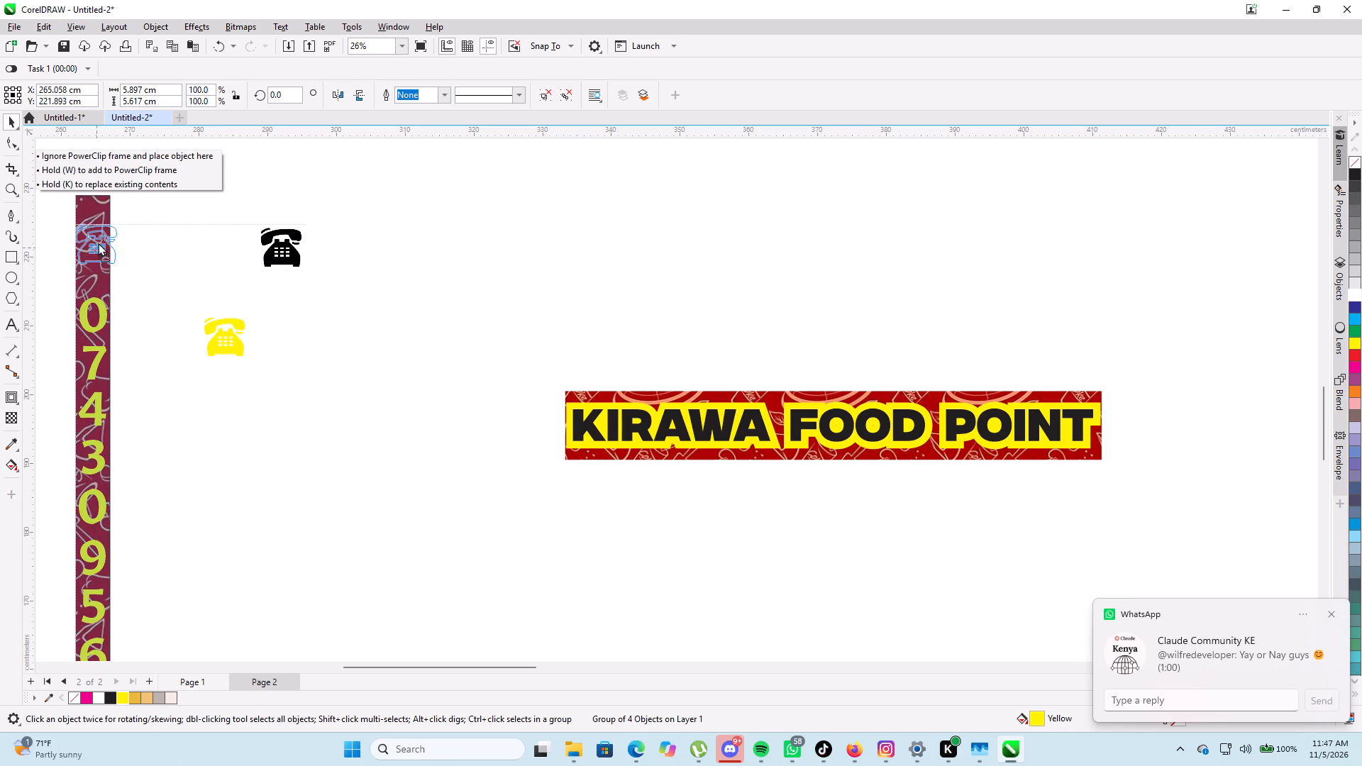
{"action": "left_click_drag", "start_coordinate": [98, 243], "coordinate": [98, 242]}
{"action": "scroll", "coordinate": [105, 209], "scroll_direction": "up", "scroll_amount": 6}
{"action": "middle_click", "coordinate": [560, 376]}
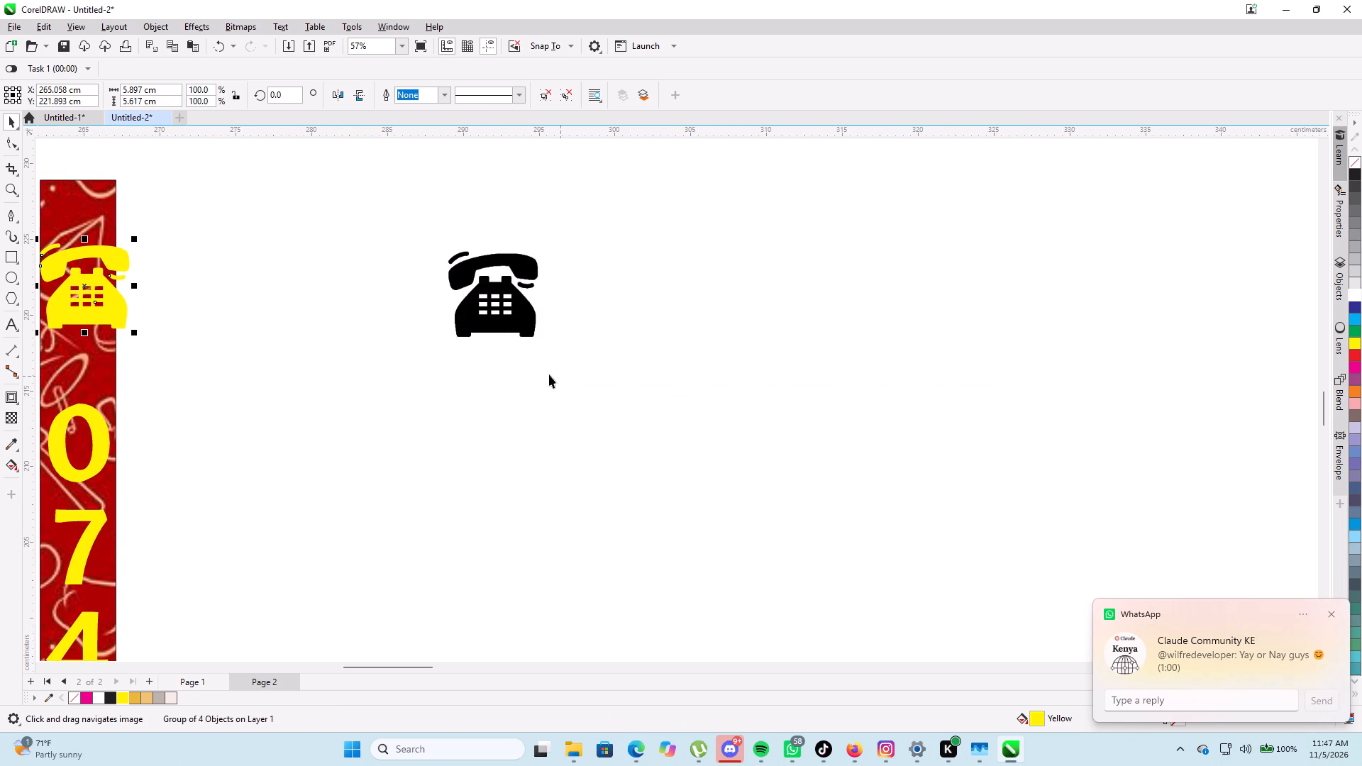
Scale the yellow telephone down proportionally to about 4.1 cm wide and centre it on the vertical strip above the digits.
{"action": "middle_click_drag", "start_coordinate": [189, 287], "coordinate": [328, 313]}
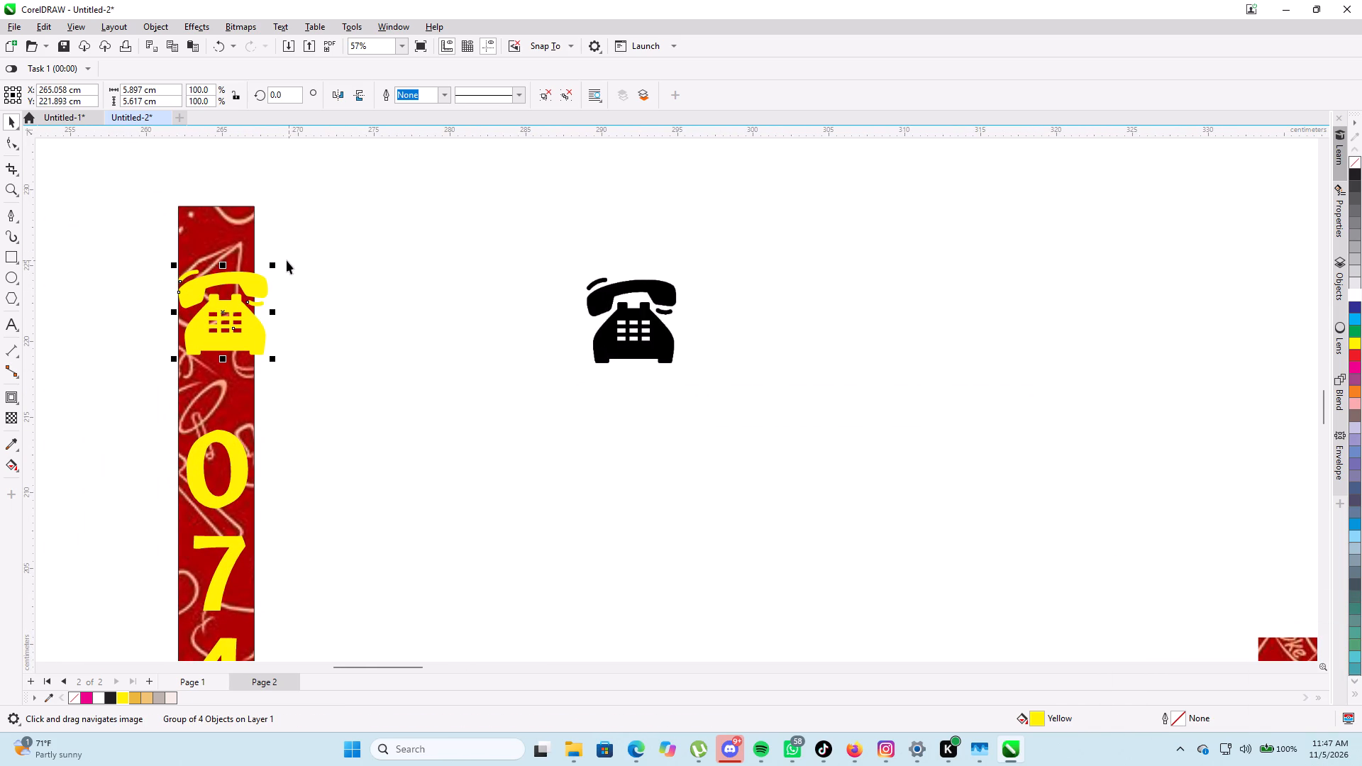
{"action": "left_click_drag", "start_coordinate": [277, 262], "coordinate": [256, 276]}
{"action": "left_click_drag", "start_coordinate": [204, 316], "coordinate": [214, 275]}
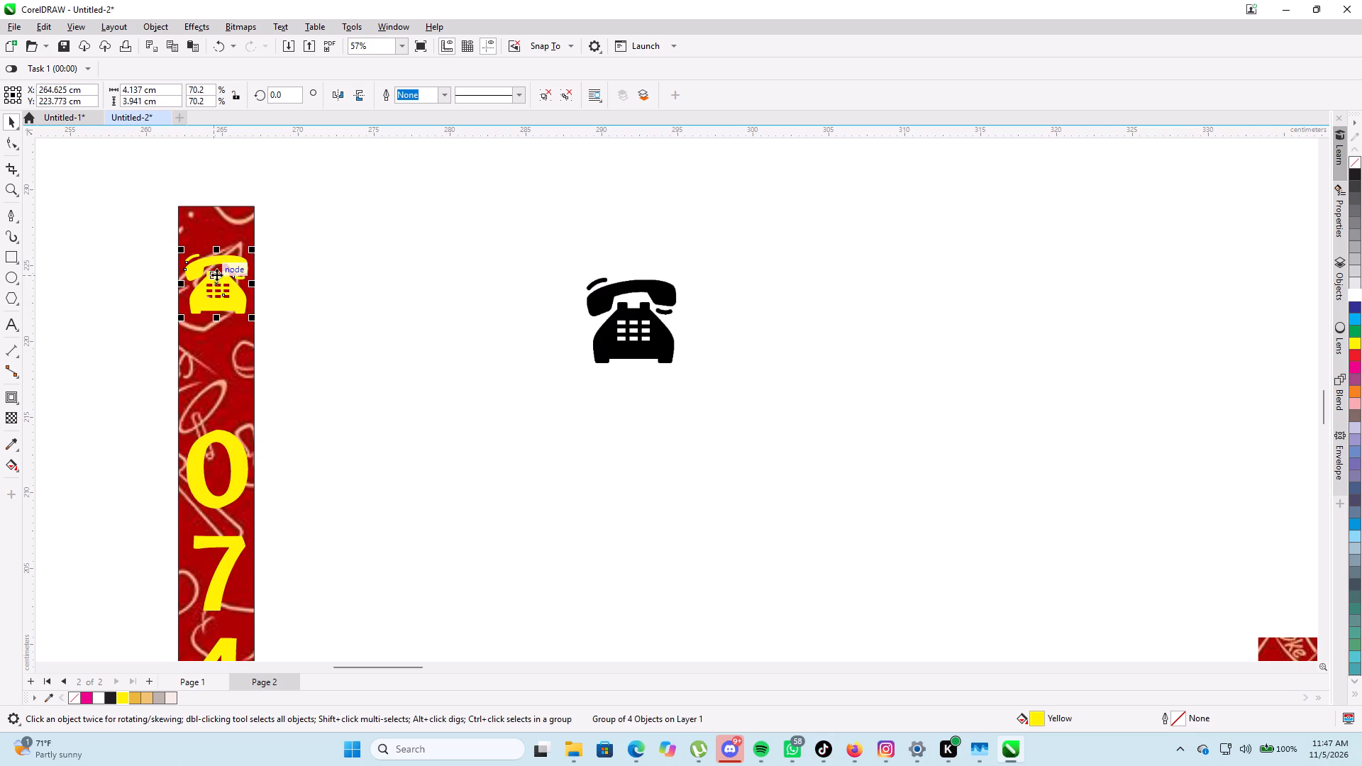
Remove the outline from the vertical phone number strip's PowerClip rectangle.
{"action": "scroll", "coordinate": [235, 270], "scroll_direction": "up", "scroll_amount": 3}
{"action": "scroll", "coordinate": [235, 270], "scroll_direction": "down", "scroll_amount": 4}
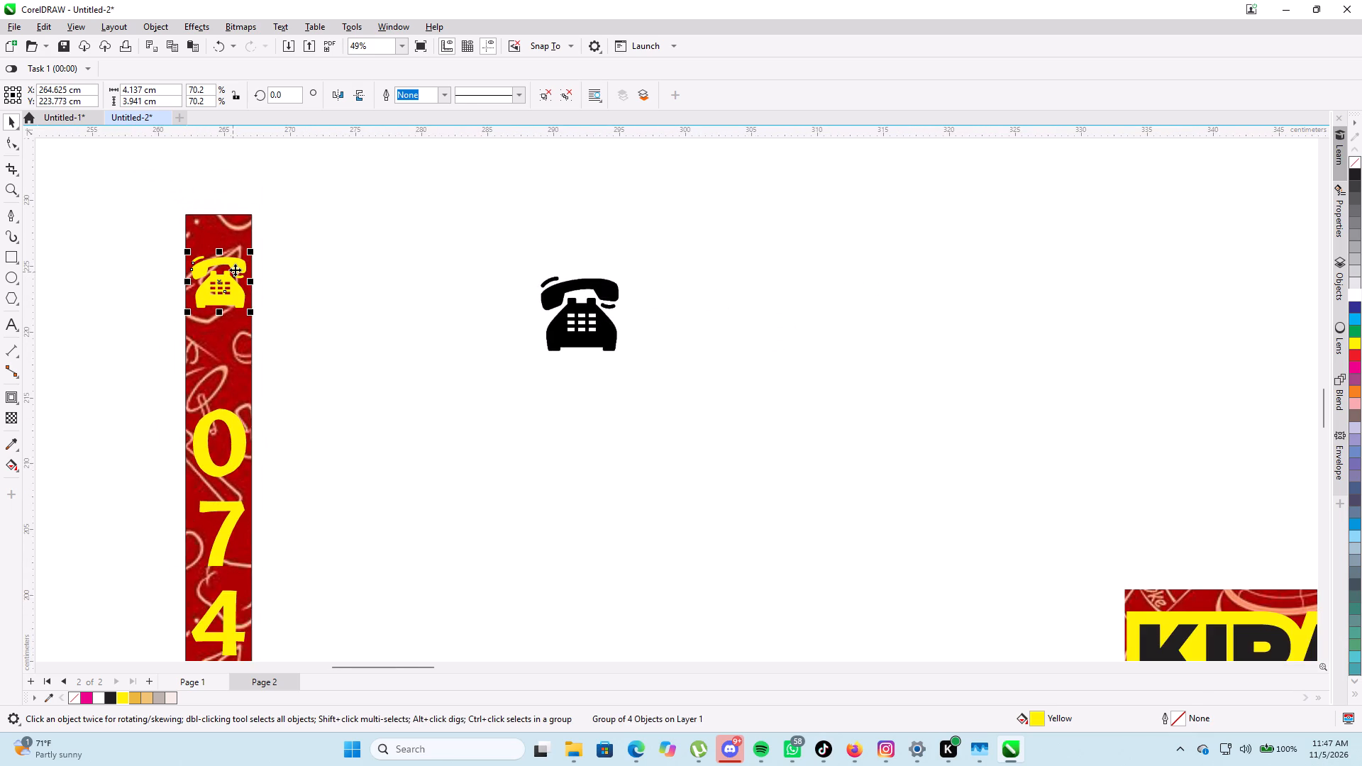
{"action": "scroll", "coordinate": [235, 270], "scroll_direction": "up", "scroll_amount": 3}
{"action": "scroll", "coordinate": [235, 270], "scroll_direction": "down", "scroll_amount": 9}
{"action": "scroll", "coordinate": [235, 270], "scroll_direction": "up", "scroll_amount": 5}
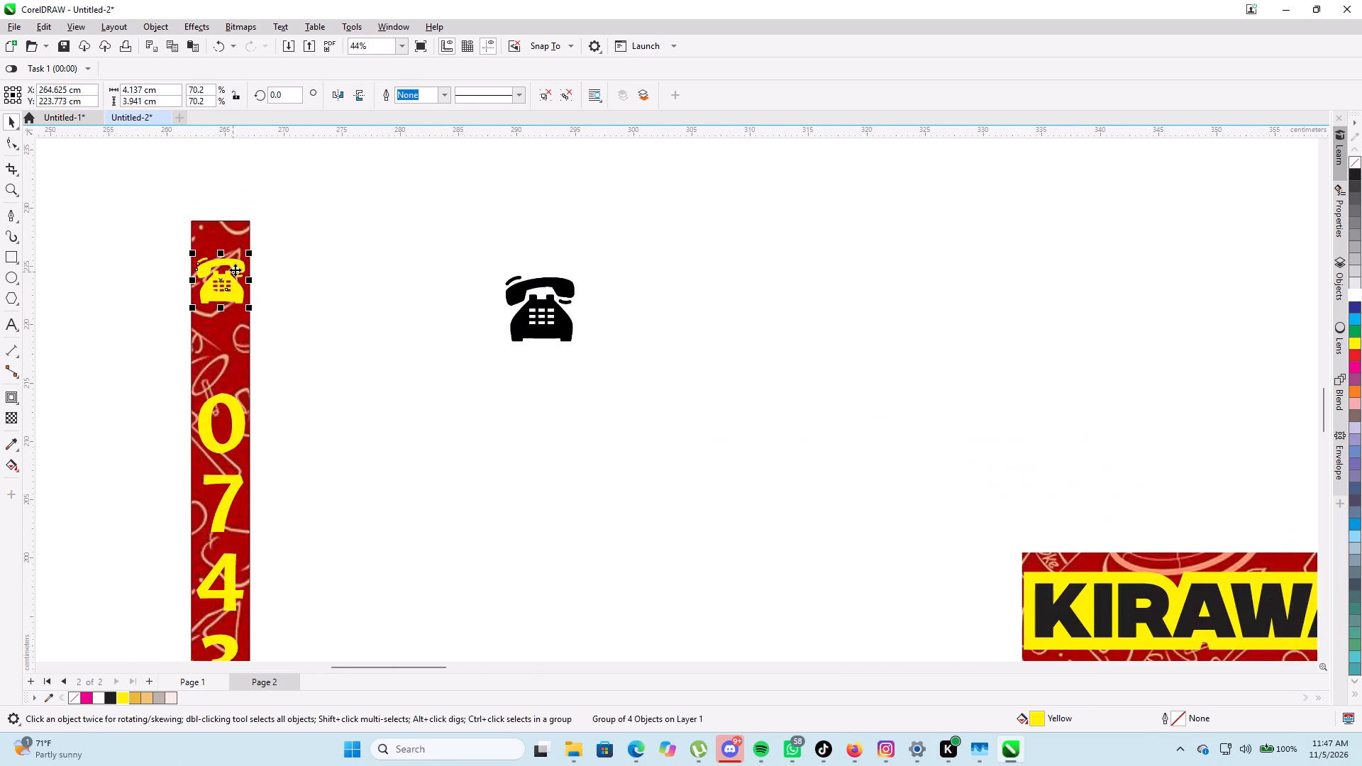
{"action": "scroll", "coordinate": [235, 270], "scroll_direction": "down", "scroll_amount": 13}
{"action": "scroll", "coordinate": [240, 290], "scroll_direction": "up", "scroll_amount": 6}
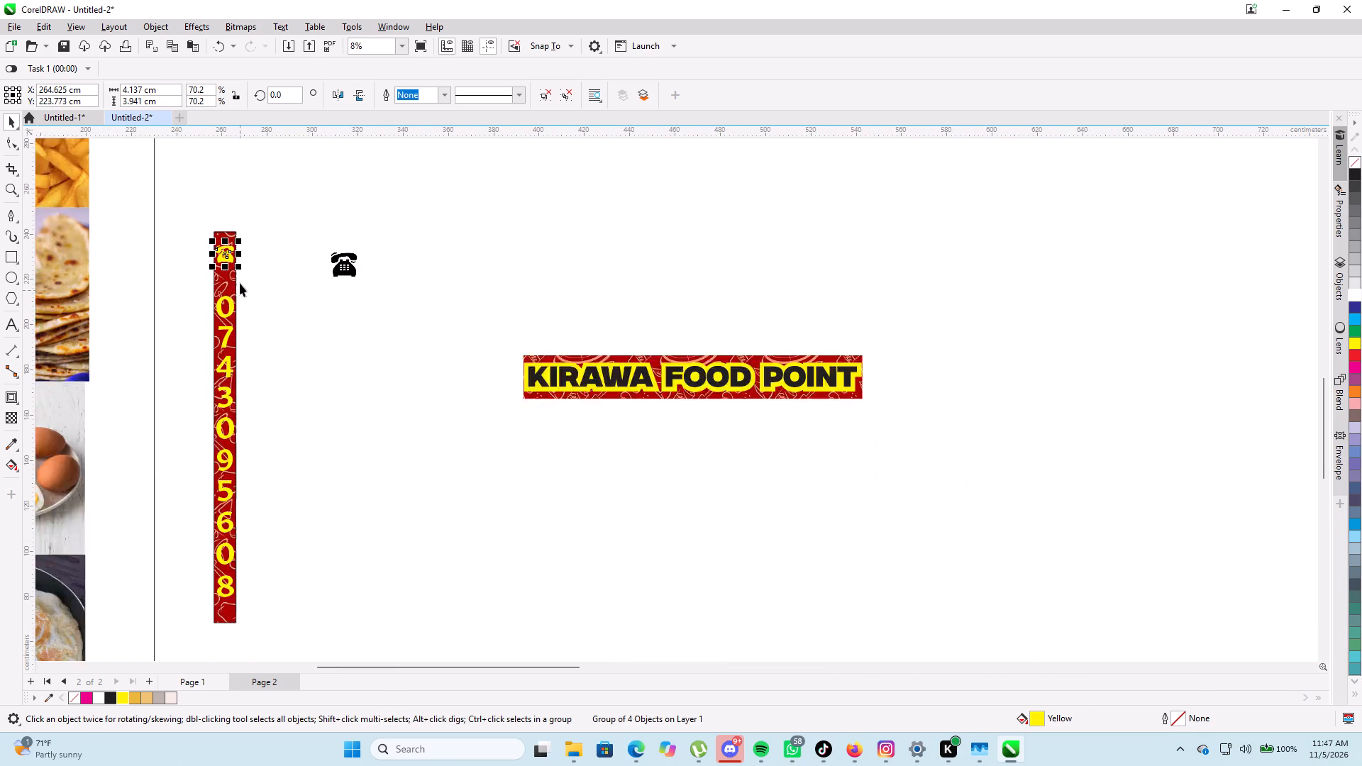
{"action": "left_click", "coordinate": [236, 394]}
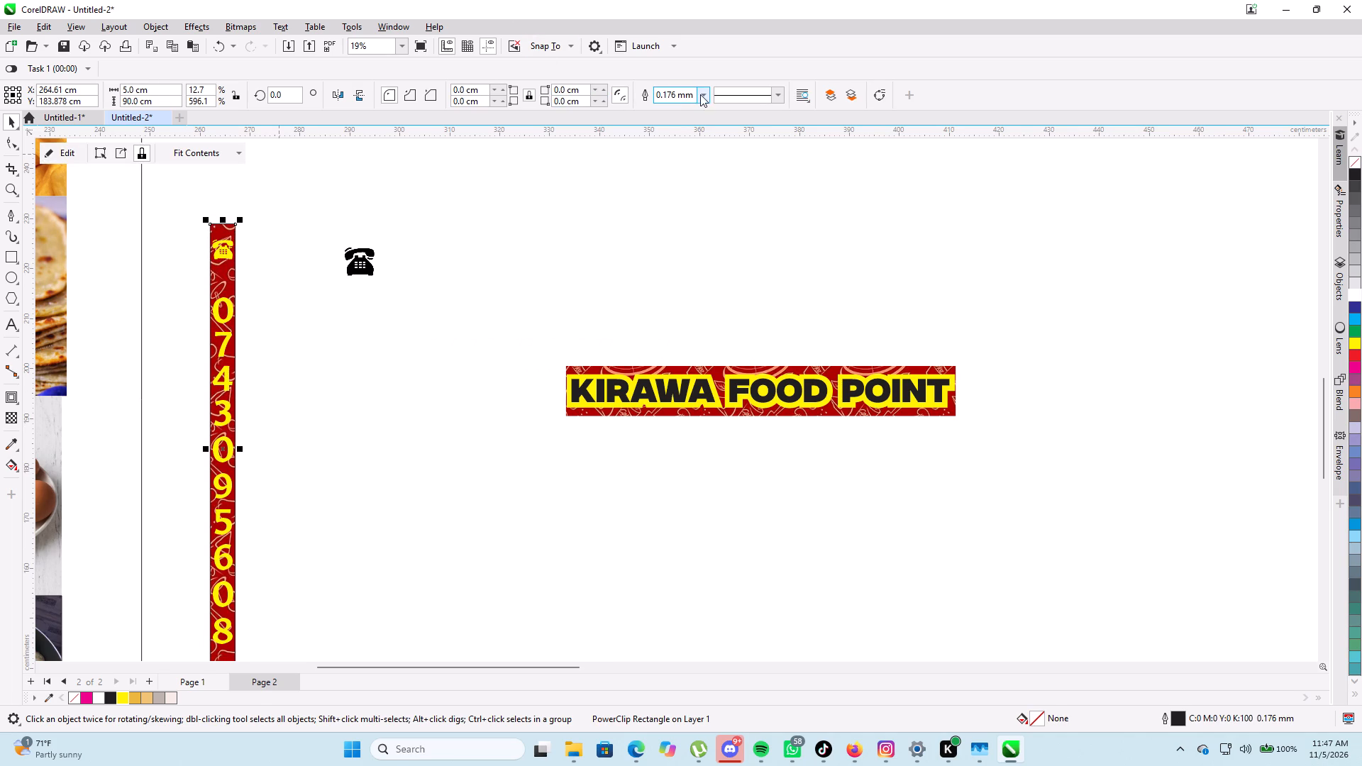
{"action": "left_click", "coordinate": [702, 94]}
{"action": "left_click", "coordinate": [692, 111]}
Rotate the yellow telephone on the strip to 270 degrees and mirror it horizontally.
{"action": "scroll", "coordinate": [524, 179], "scroll_direction": "down", "scroll_amount": 5}
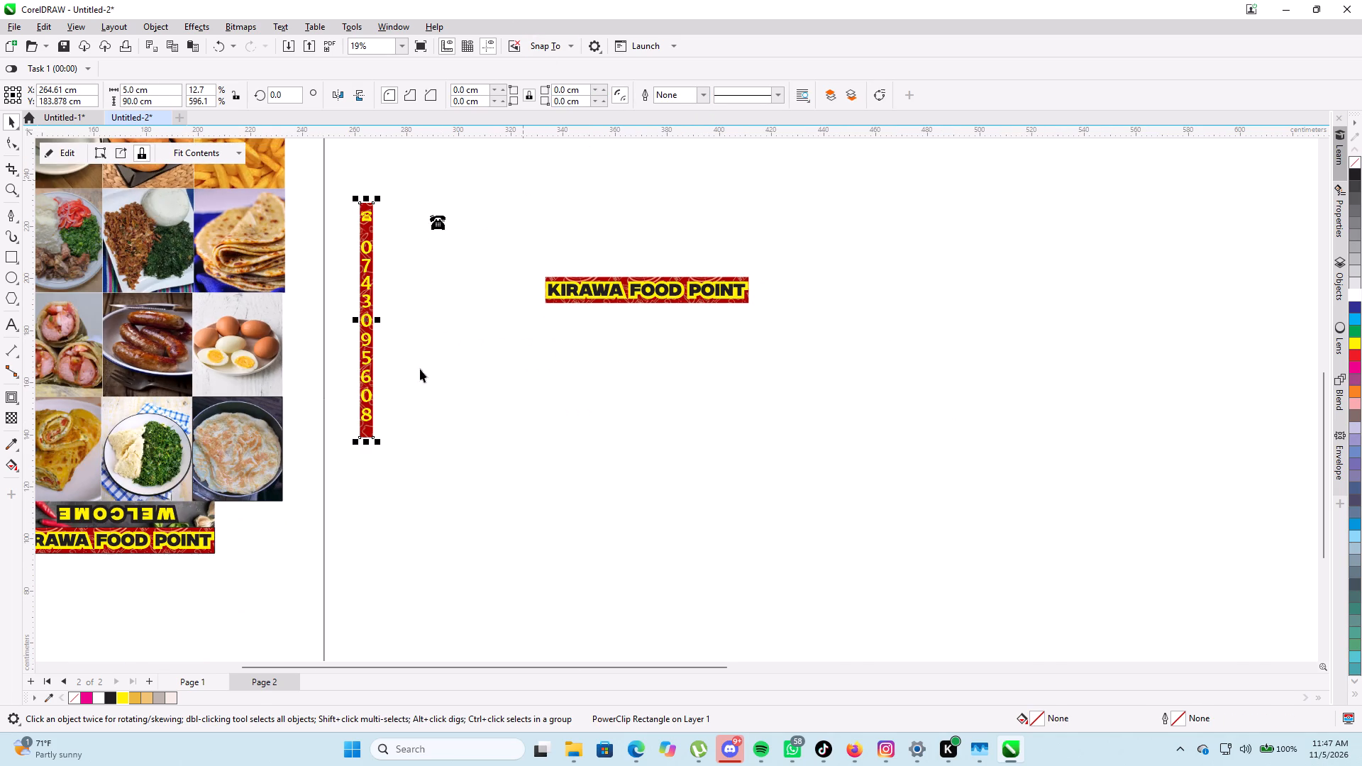
{"action": "scroll", "coordinate": [380, 197], "scroll_direction": "up", "scroll_amount": 12}
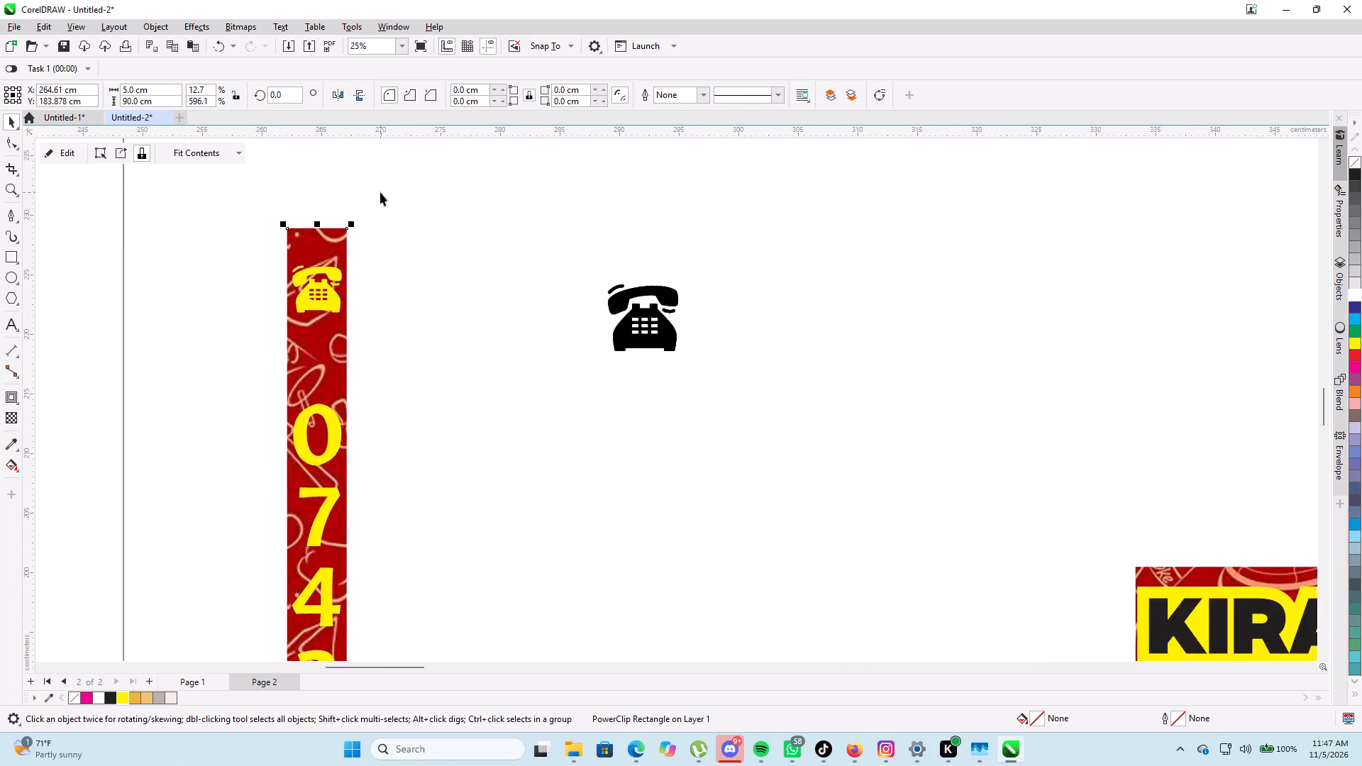
{"action": "scroll", "coordinate": [379, 194], "scroll_direction": "down", "scroll_amount": 1}
{"action": "left_click", "coordinate": [328, 289]}
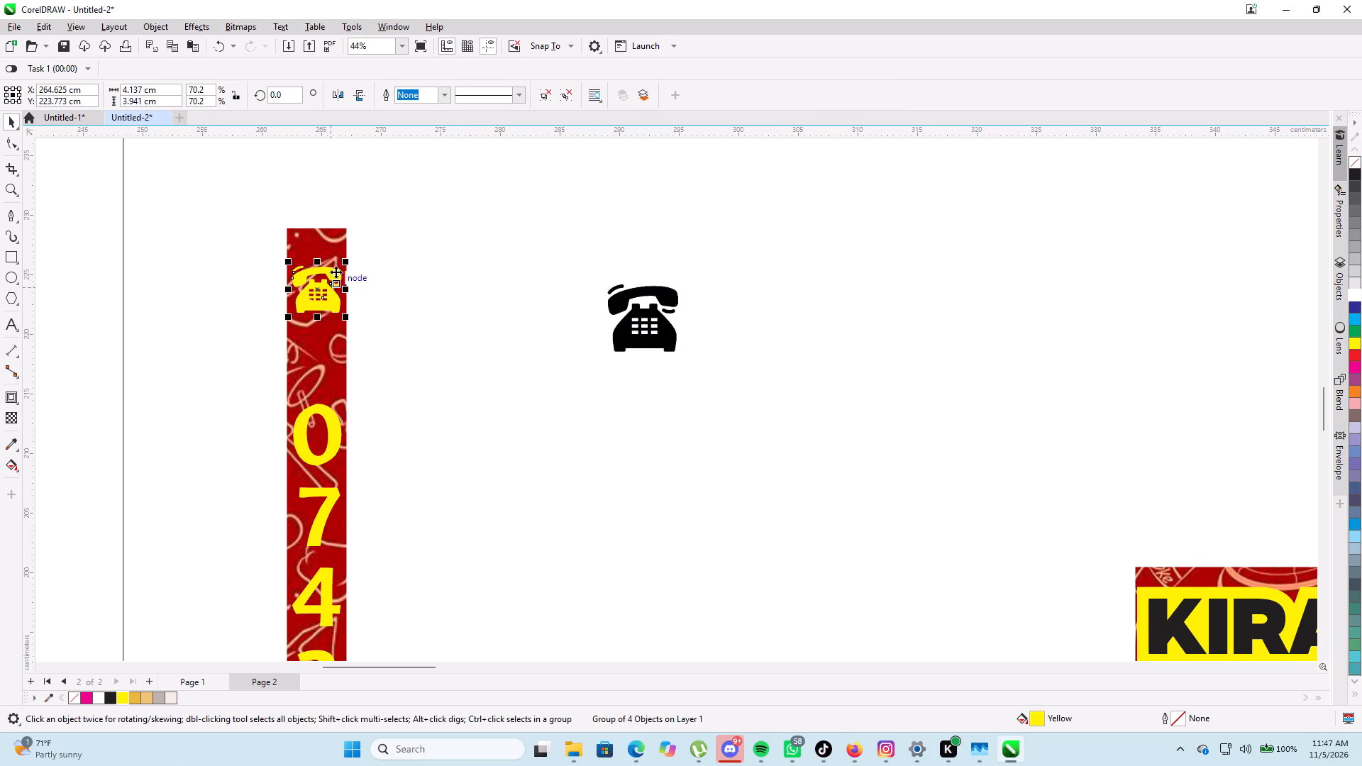
{"action": "left_click_drag", "start_coordinate": [291, 91], "coordinate": [262, 88]}
{"action": "type", "text": "270"}
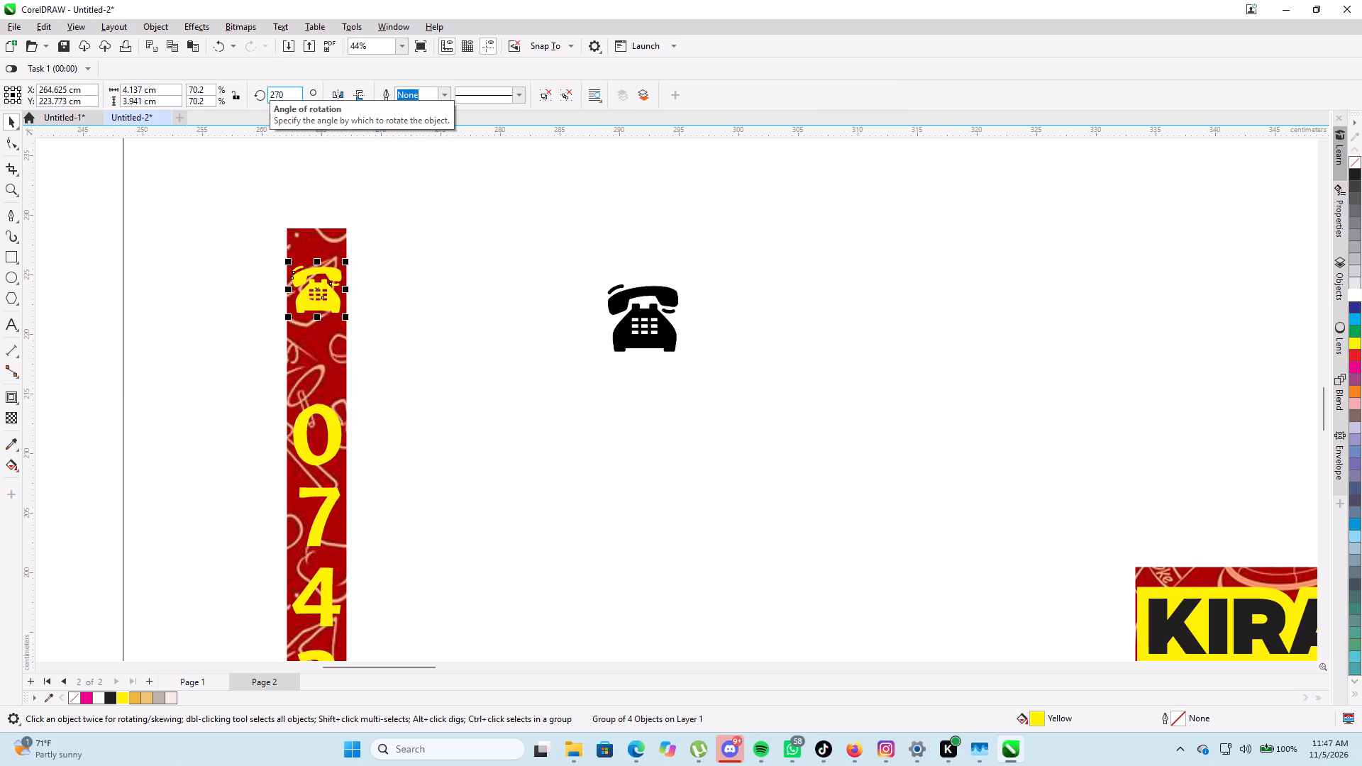
{"action": "key", "text": "Return"}
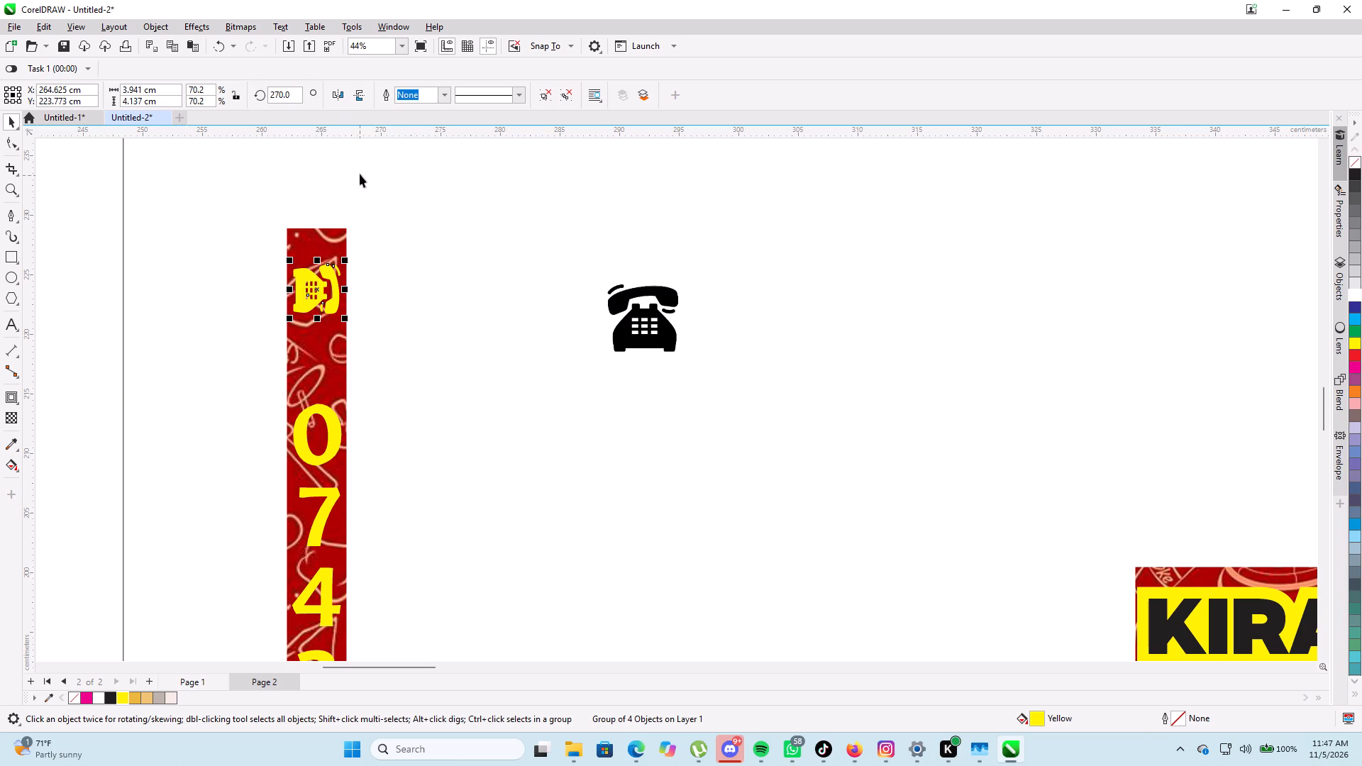
{"action": "left_click", "coordinate": [338, 94]}
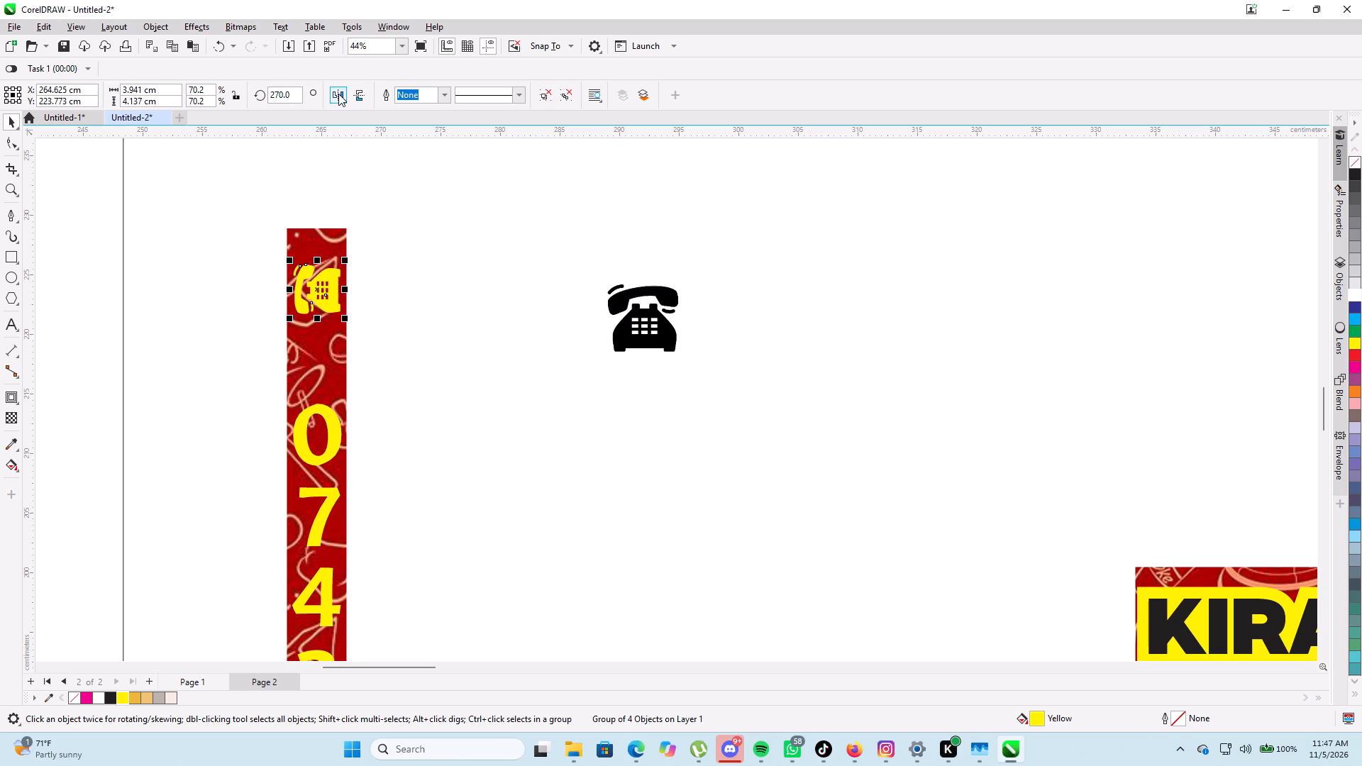
{"action": "left_click_drag", "start_coordinate": [289, 260], "coordinate": [289, 251]}
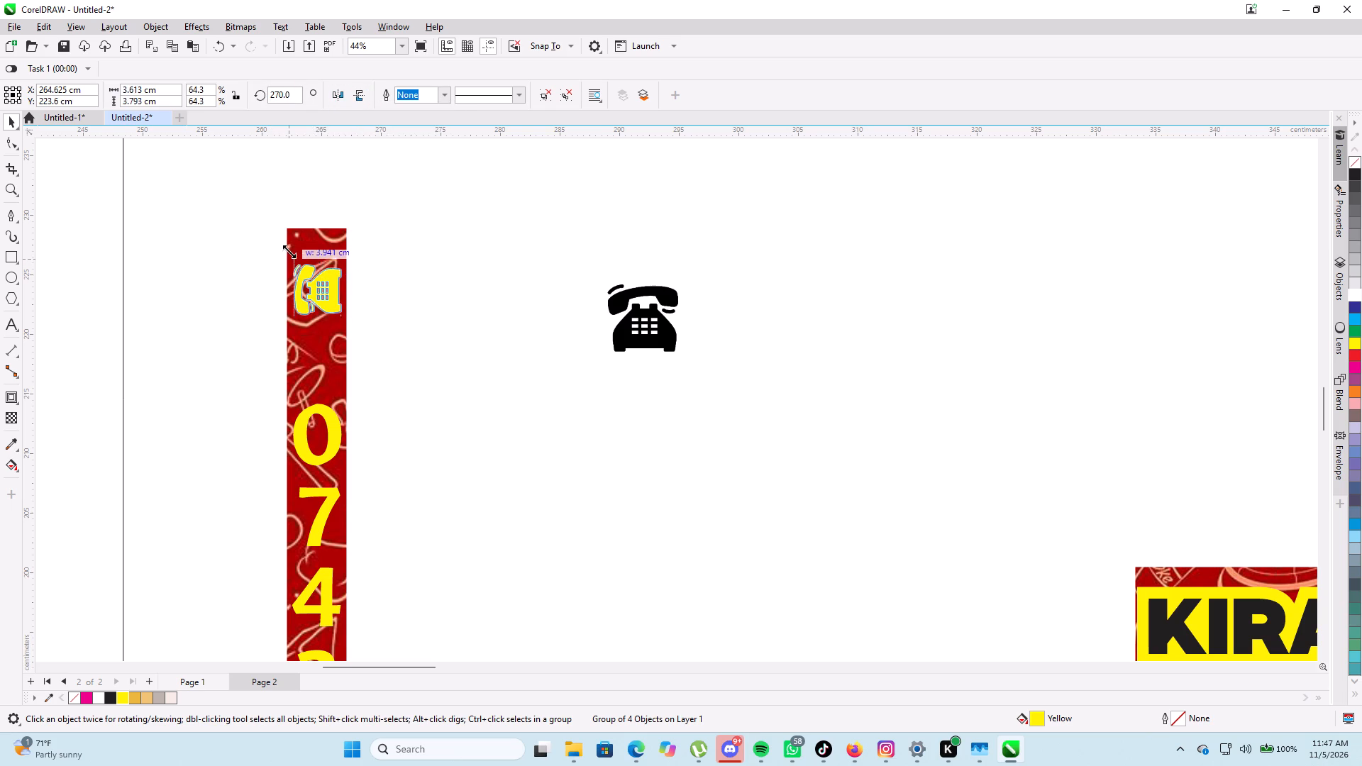
{"action": "left_click_drag", "start_coordinate": [289, 251], "coordinate": [289, 243]}
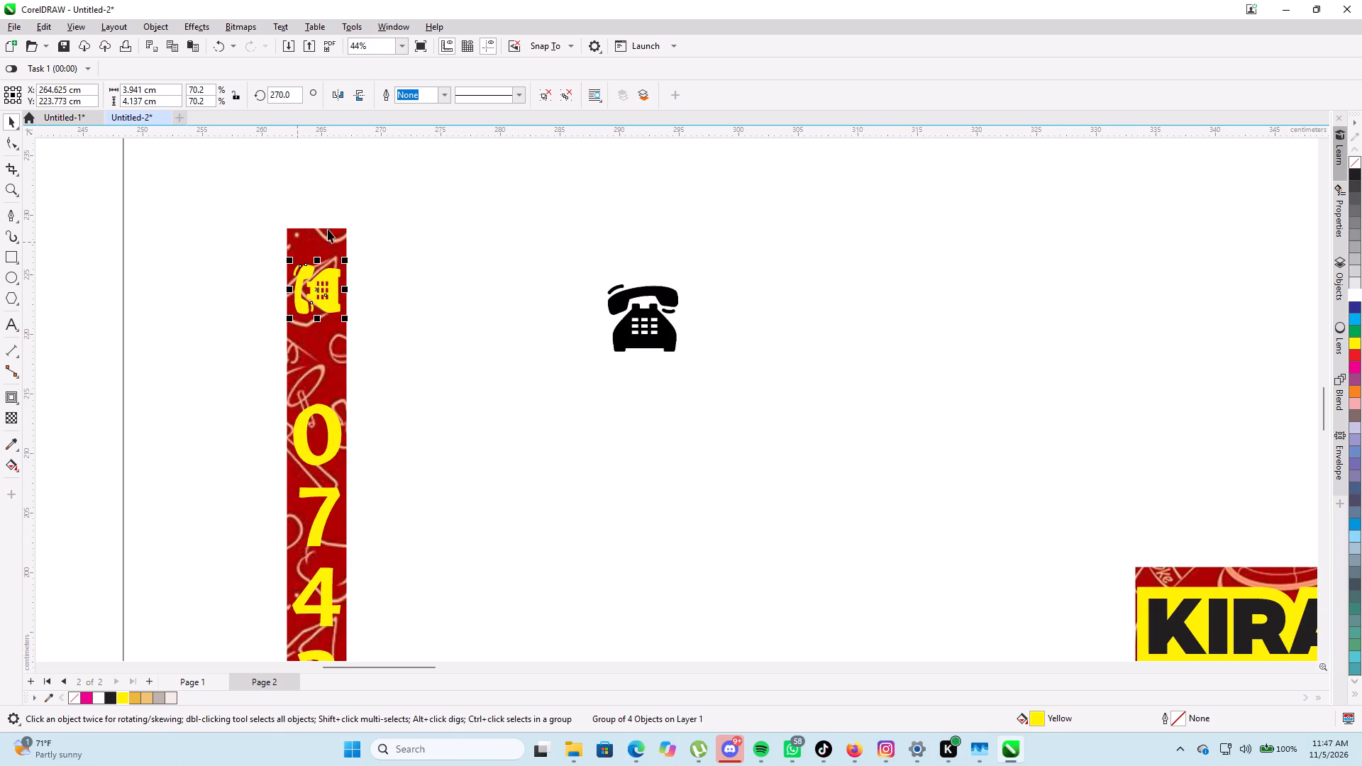
Switch to the PNGEgg page in Edge and look through the relevant images for another telephone icon.
{"action": "scroll", "coordinate": [328, 229], "scroll_direction": "up", "scroll_amount": 4}
{"action": "scroll", "coordinate": [328, 227], "scroll_direction": "down", "scroll_amount": 9}
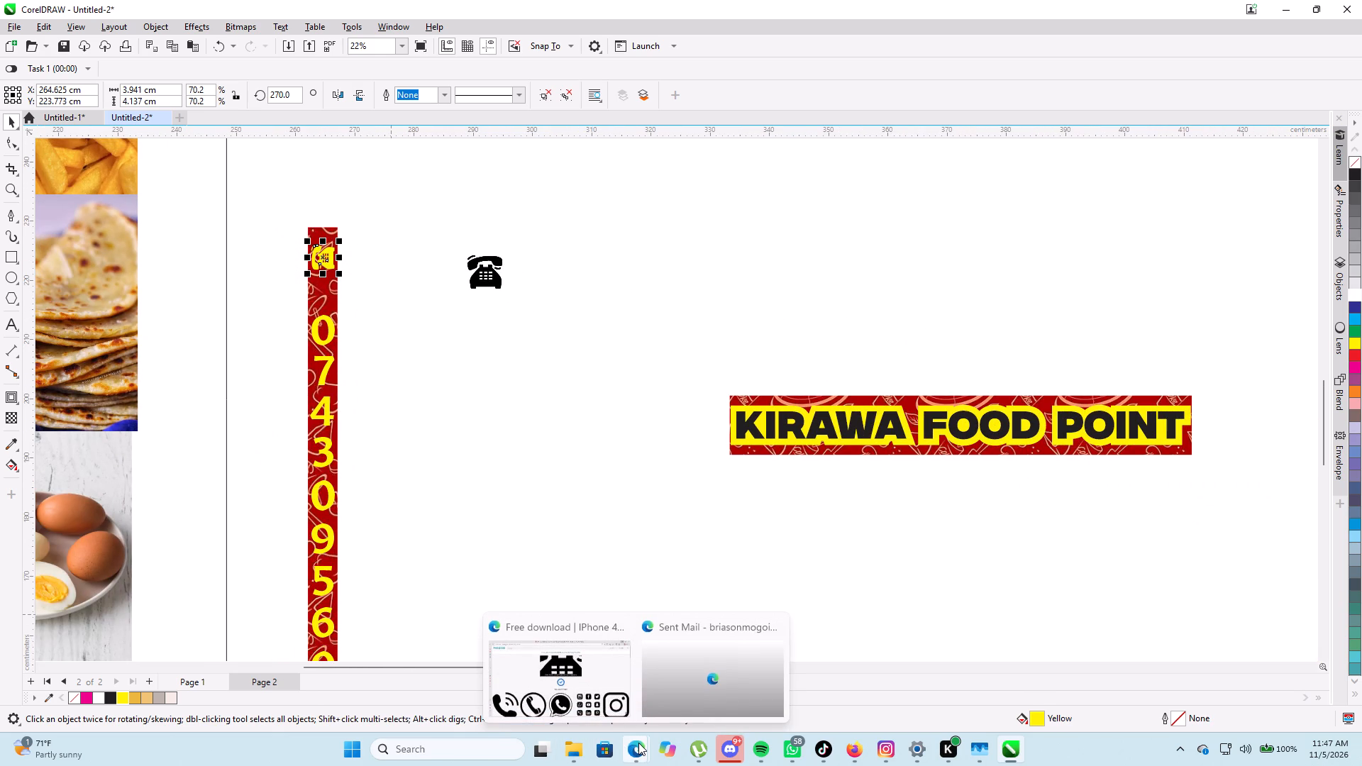
{"action": "left_click", "coordinate": [615, 678]}
{"action": "scroll", "coordinate": [636, 540], "scroll_direction": "down", "scroll_amount": 4}
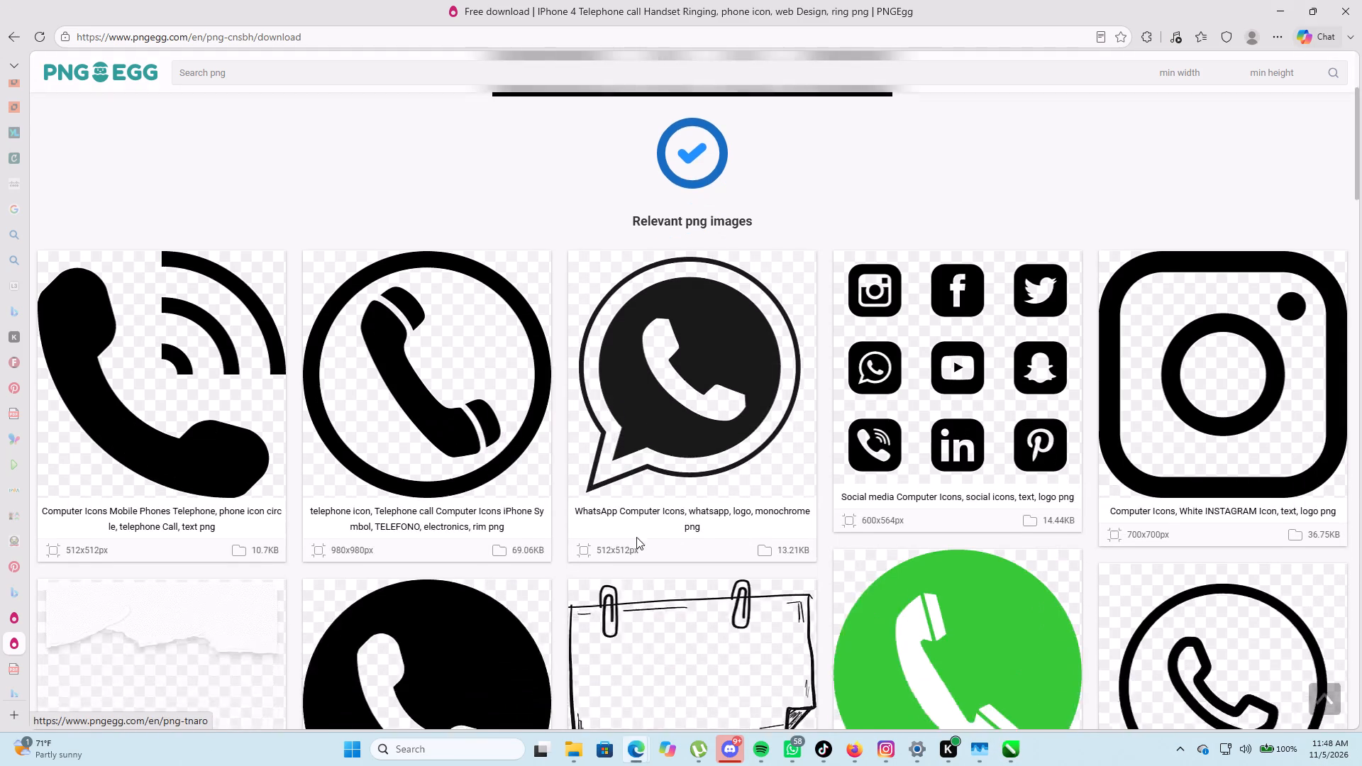
{"action": "scroll", "coordinate": [637, 535], "scroll_direction": "down", "scroll_amount": 15}
{"action": "scroll", "coordinate": [636, 531], "scroll_direction": "down", "scroll_amount": 6}
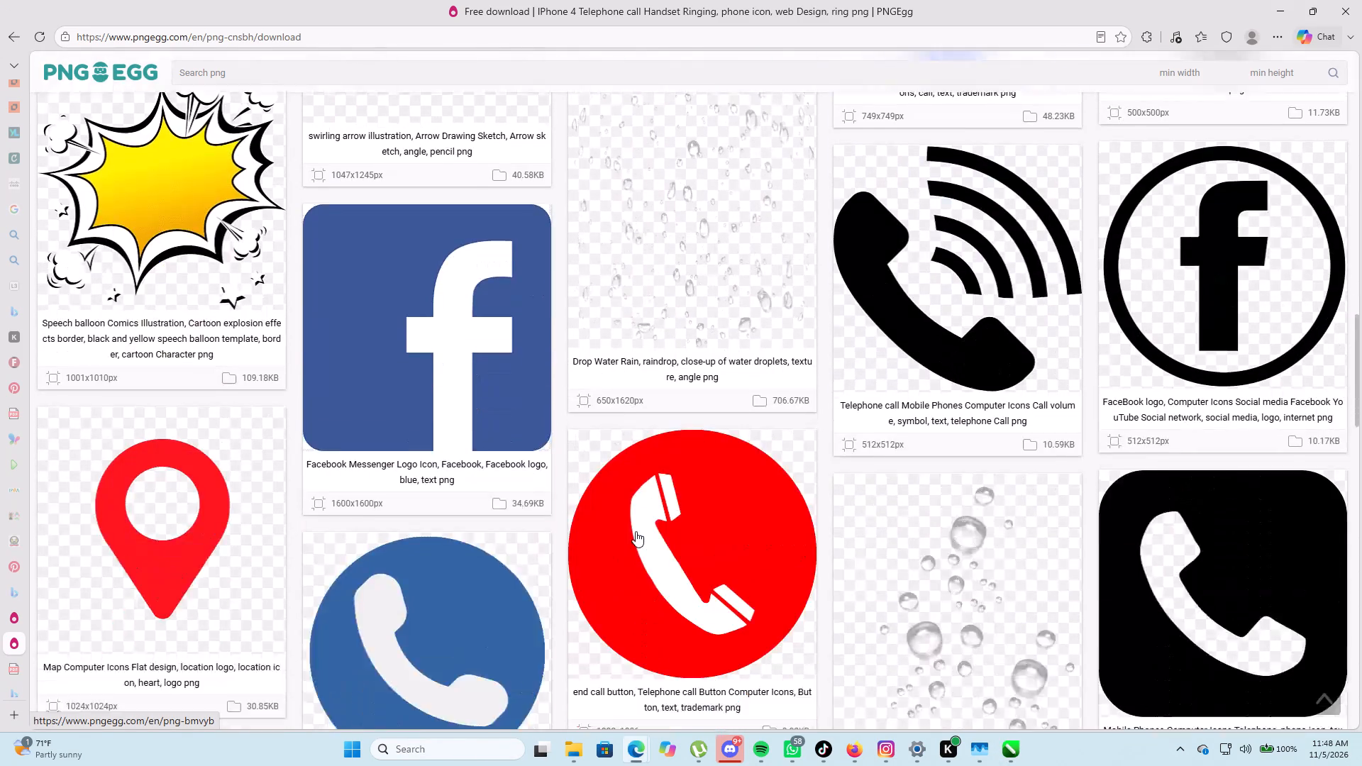
{"action": "scroll", "coordinate": [636, 531], "scroll_direction": "down", "scroll_amount": 9}
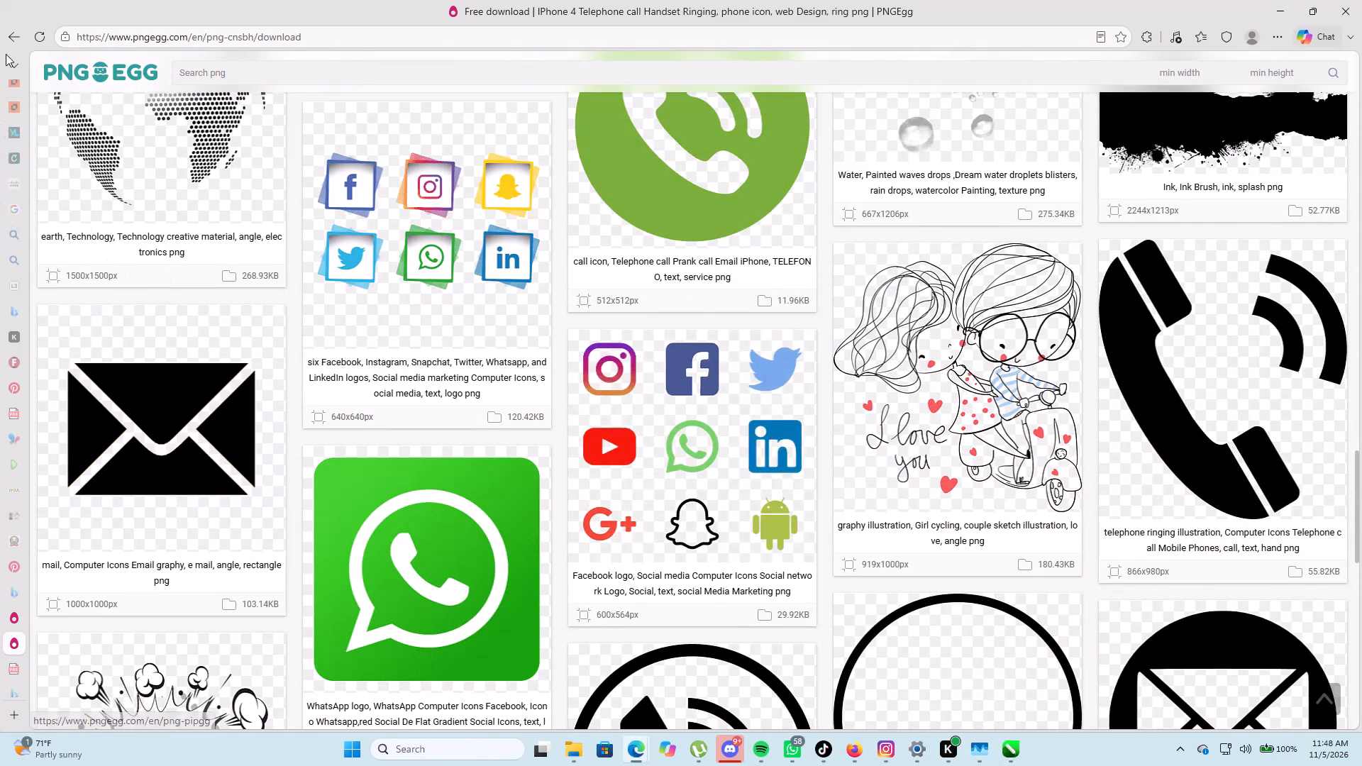
{"action": "left_click", "coordinate": [20, 38]}
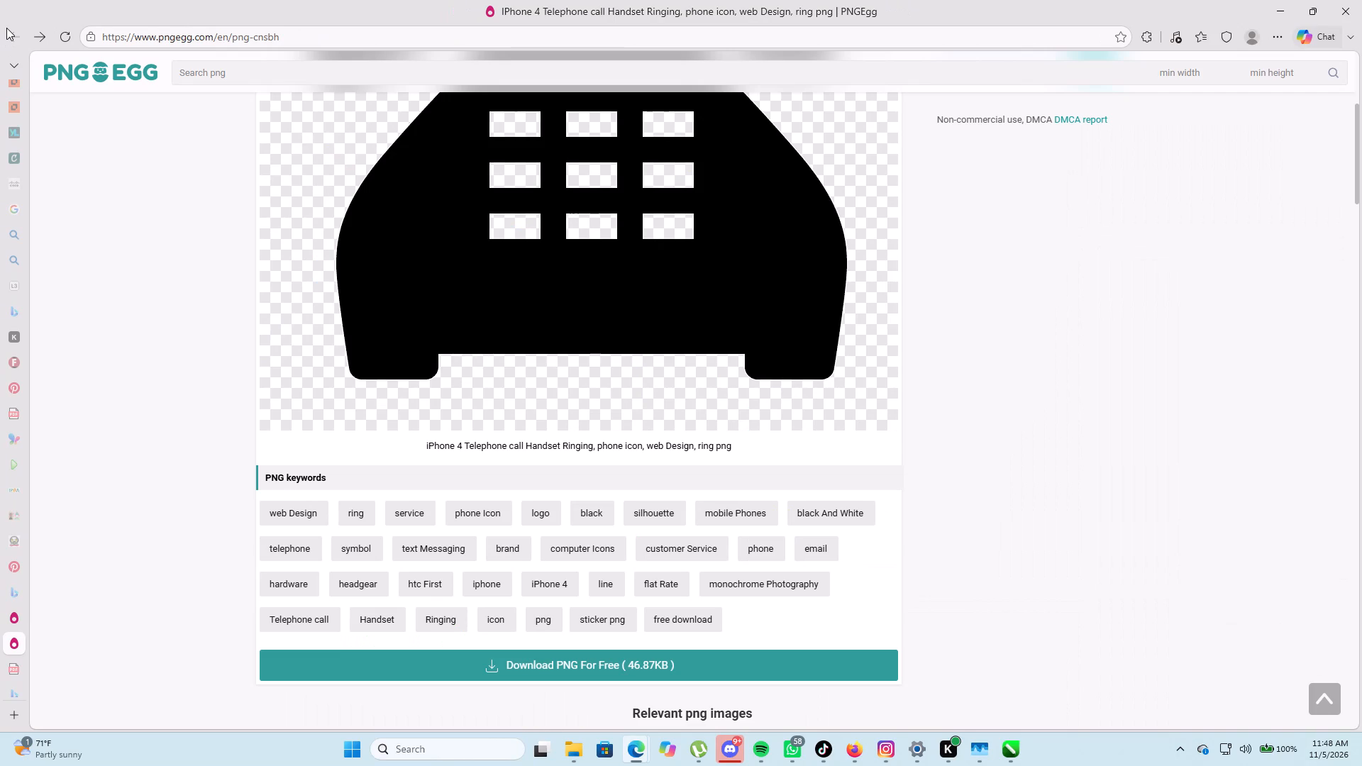
{"action": "scroll", "coordinate": [338, 0], "scroll_direction": "down", "scroll_amount": 6}
{"action": "scroll", "coordinate": [775, 326], "scroll_direction": "down", "scroll_amount": 3}
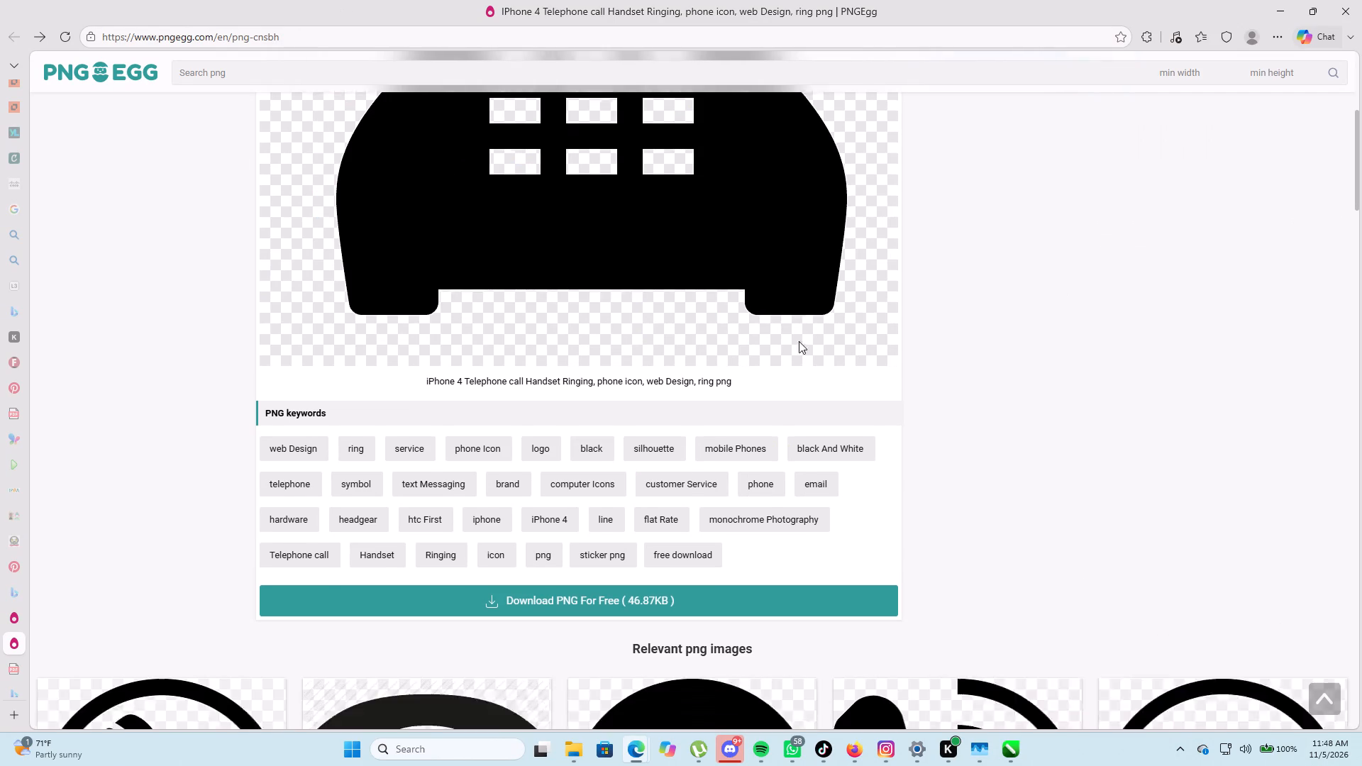
{"action": "scroll", "coordinate": [799, 341], "scroll_direction": "down", "scroll_amount": 8}
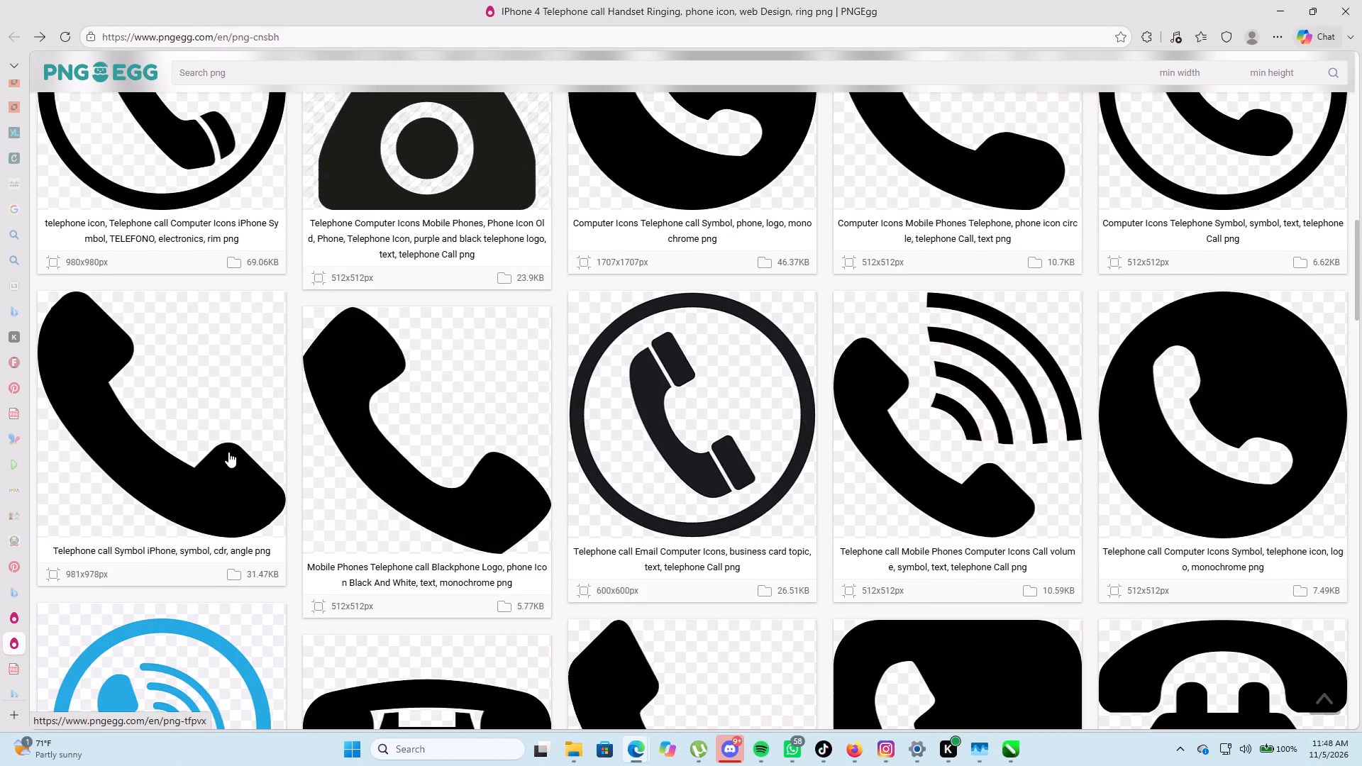
Download the plain black handset PNG titled "Telephone call Symbol iPhone, symbol, cdr, angle" from PNGEgg.
{"action": "left_click", "coordinate": [228, 452]}
{"action": "scroll", "coordinate": [650, 325], "scroll_direction": "down", "scroll_amount": 6}
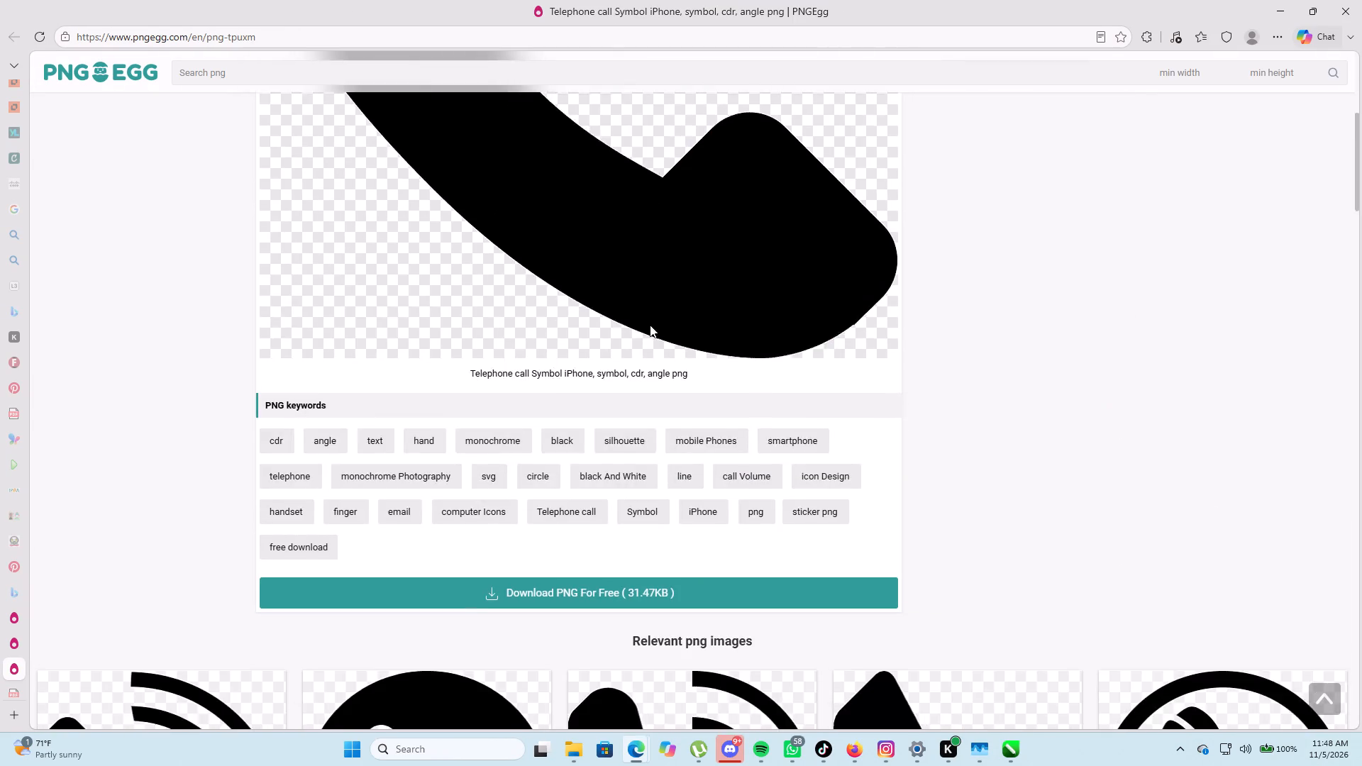
{"action": "scroll", "coordinate": [650, 325], "scroll_direction": "down", "scroll_amount": 5}
{"action": "left_click", "coordinate": [572, 248]}
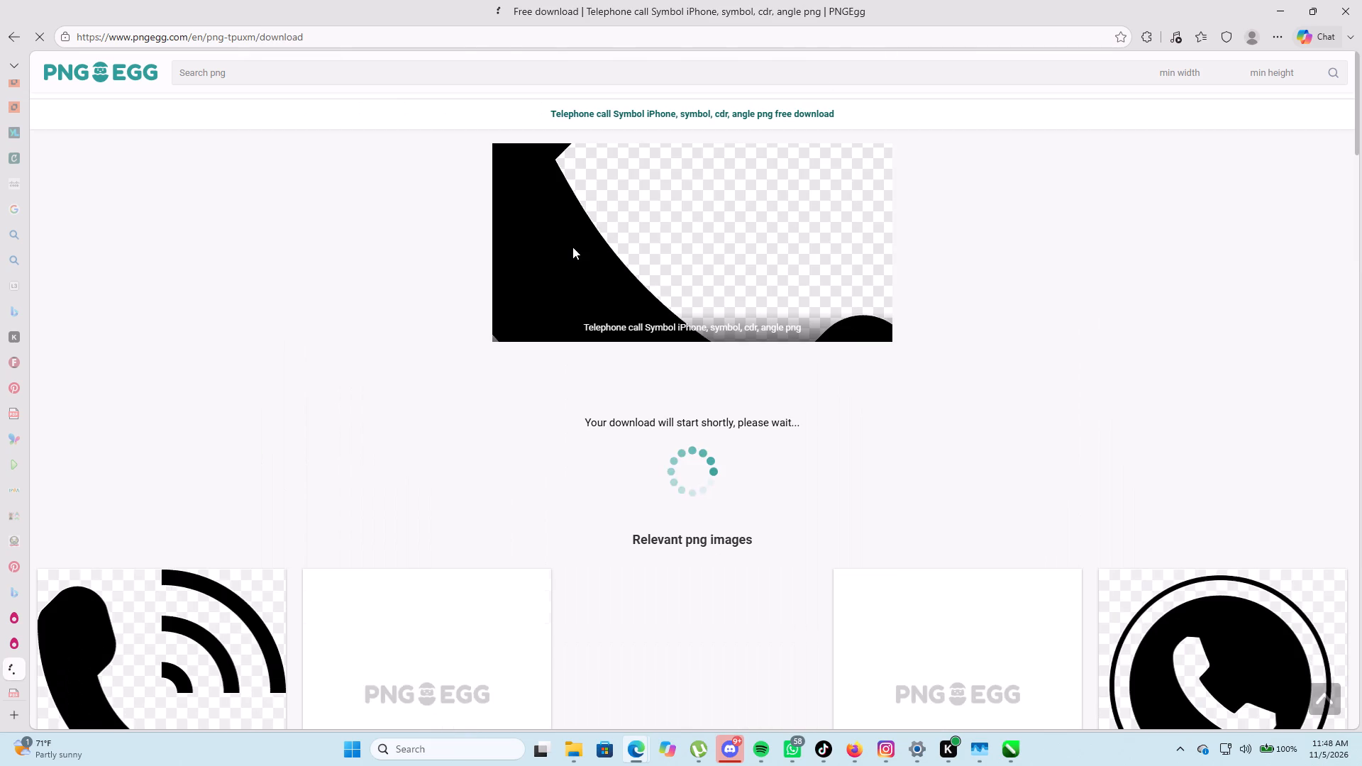
{"action": "scroll", "coordinate": [572, 247], "scroll_direction": "down", "scroll_amount": 4}
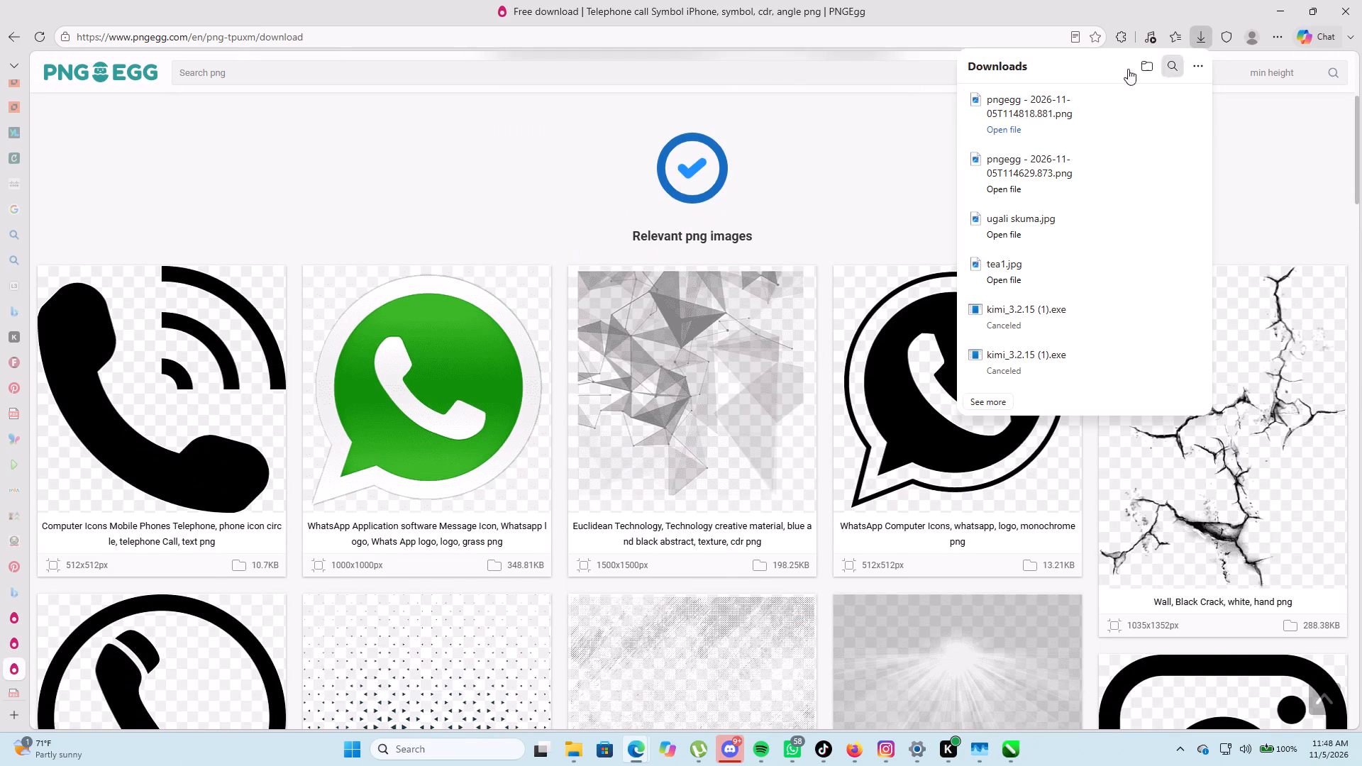
Bring the downloaded handset PNG from the Downloads folder into the CorelDRAW signage document.
{"action": "left_click", "coordinate": [570, 754]}
{"action": "left_click", "coordinate": [547, 201]}
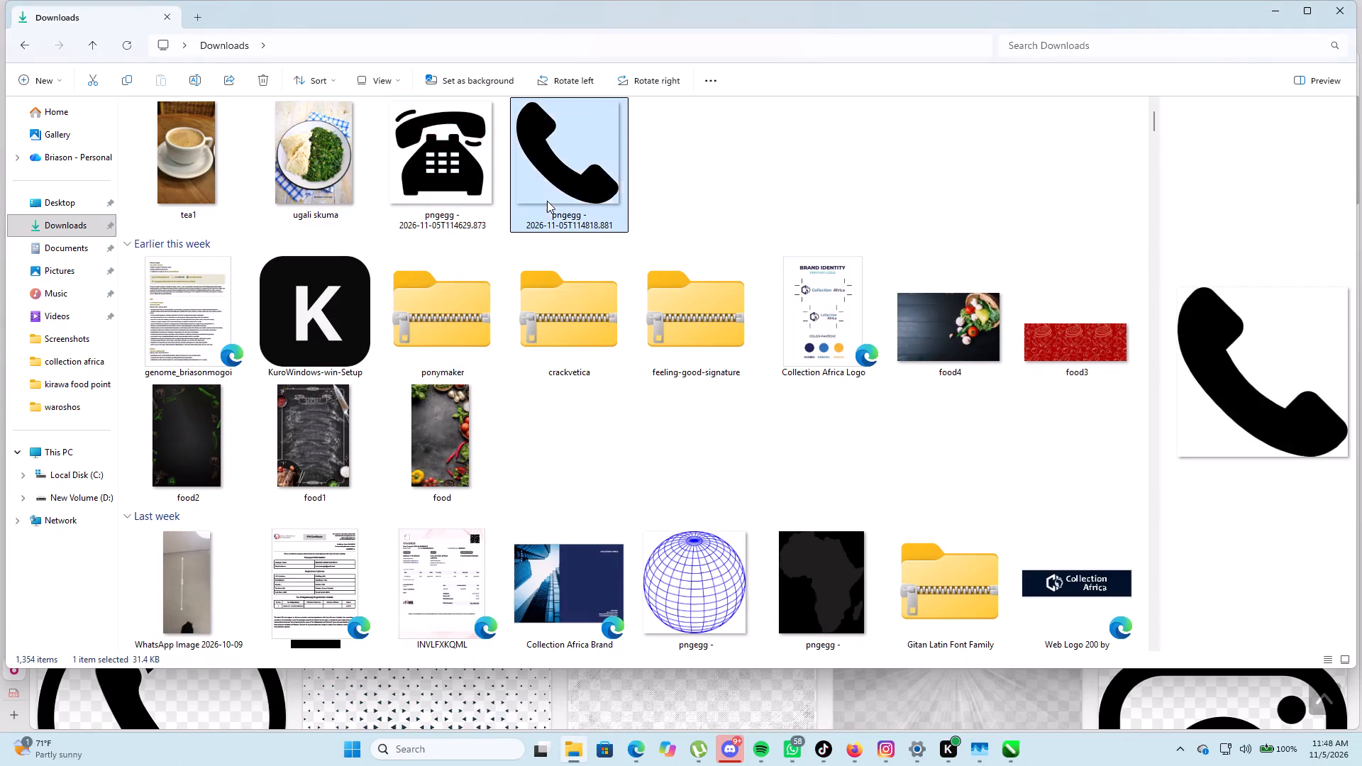
{"action": "left_click_drag", "start_coordinate": [557, 170], "coordinate": [643, 680]}
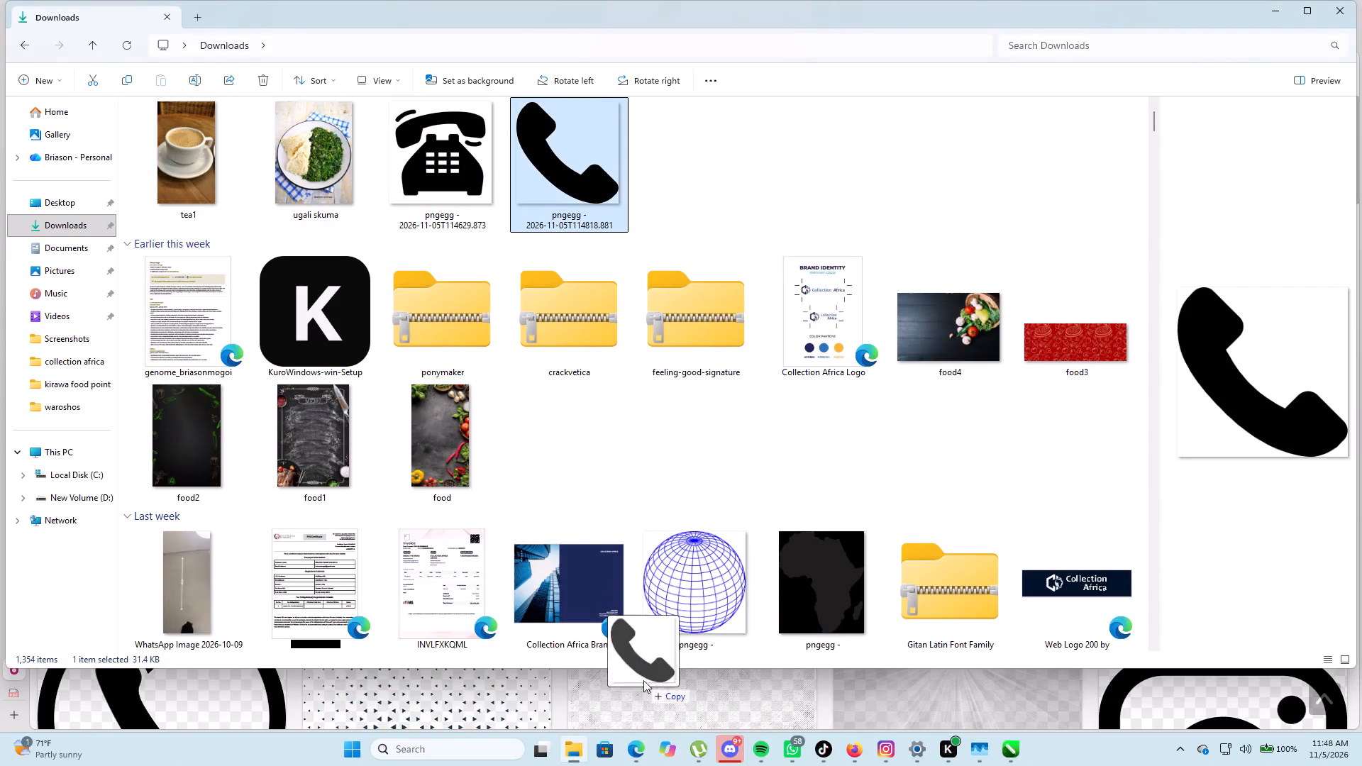
{"action": "left_click_drag", "start_coordinate": [643, 680], "coordinate": [509, 420]}
Move the oversized handset image off the artwork onto empty canvas and scale it down proportionally to about 418 cm wide.
{"action": "scroll", "coordinate": [521, 423], "scroll_direction": "up", "scroll_amount": 10}
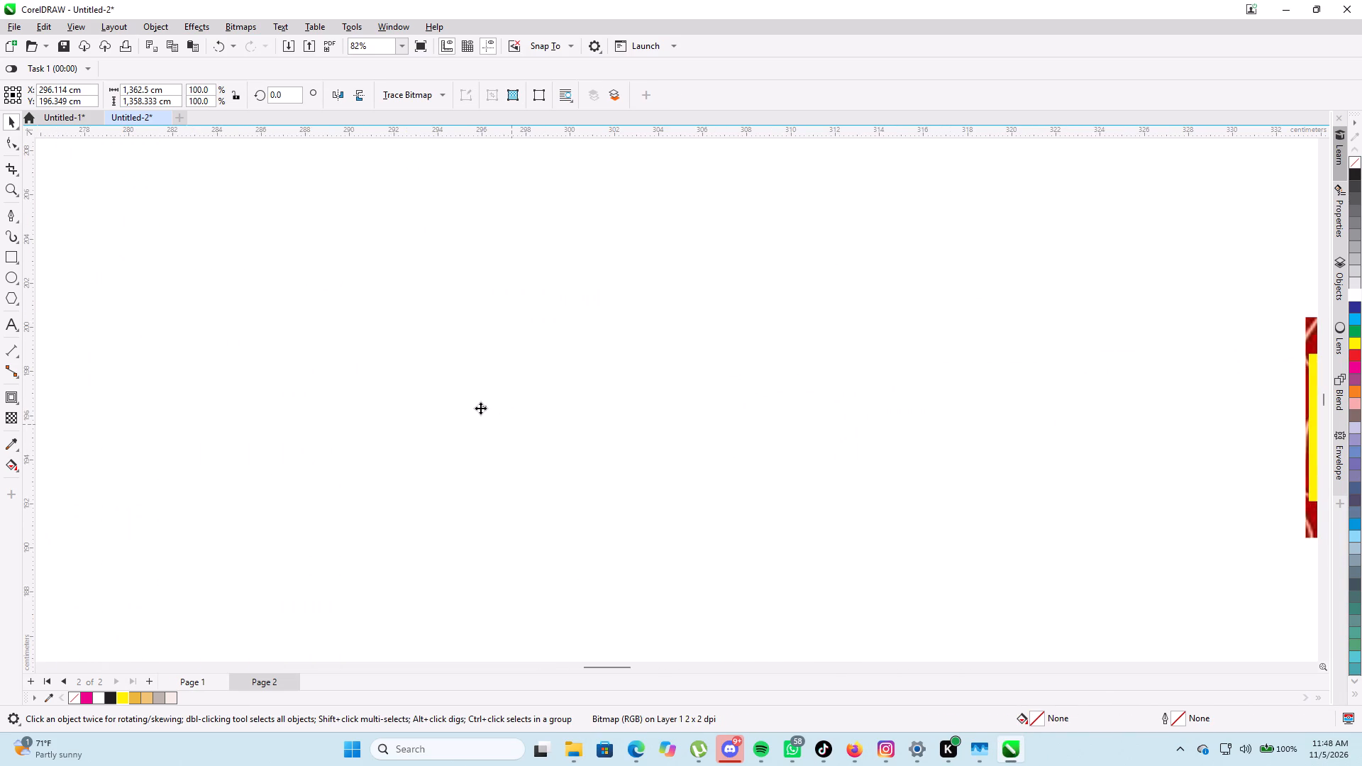
{"action": "scroll", "coordinate": [480, 408], "scroll_direction": "down", "scroll_amount": 10}
{"action": "left_click", "coordinate": [538, 354]}
{"action": "scroll", "coordinate": [489, 410], "scroll_direction": "up", "scroll_amount": 5}
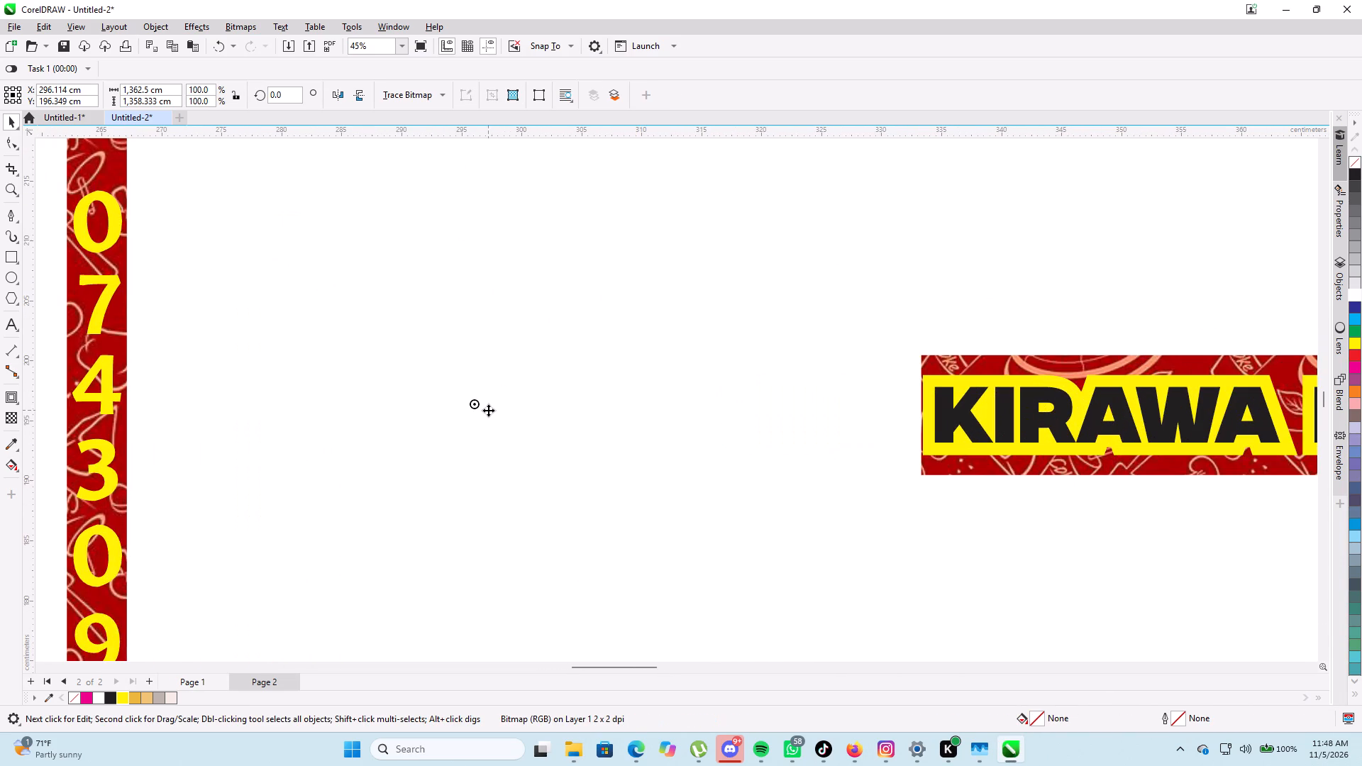
{"action": "scroll", "coordinate": [489, 406], "scroll_direction": "down", "scroll_amount": 17}
{"action": "scroll", "coordinate": [492, 453], "scroll_direction": "down", "scroll_amount": 16}
{"action": "left_click_drag", "start_coordinate": [624, 295], "coordinate": [593, 288]}
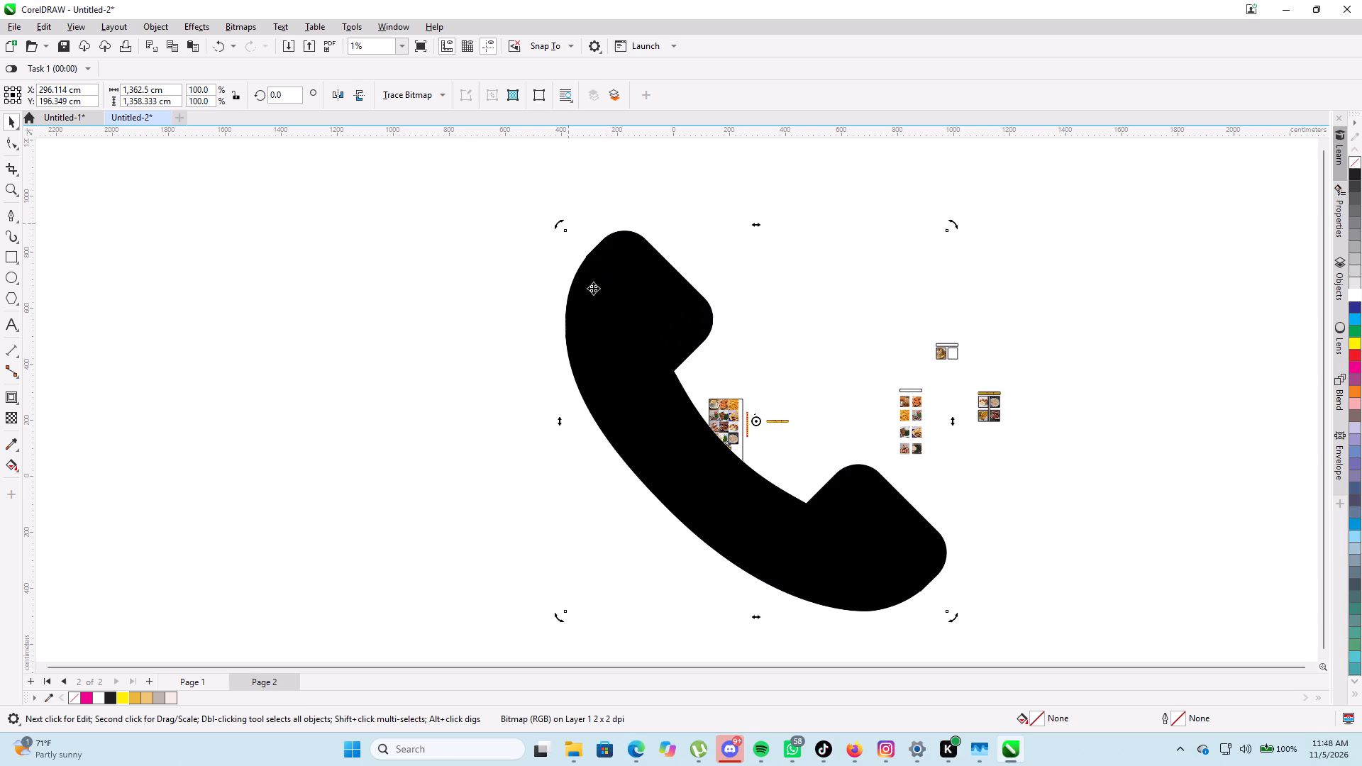
{"action": "left_click_drag", "start_coordinate": [593, 288], "coordinate": [355, 244]}
{"action": "left_click_drag", "start_coordinate": [685, 171], "coordinate": [565, 270]}
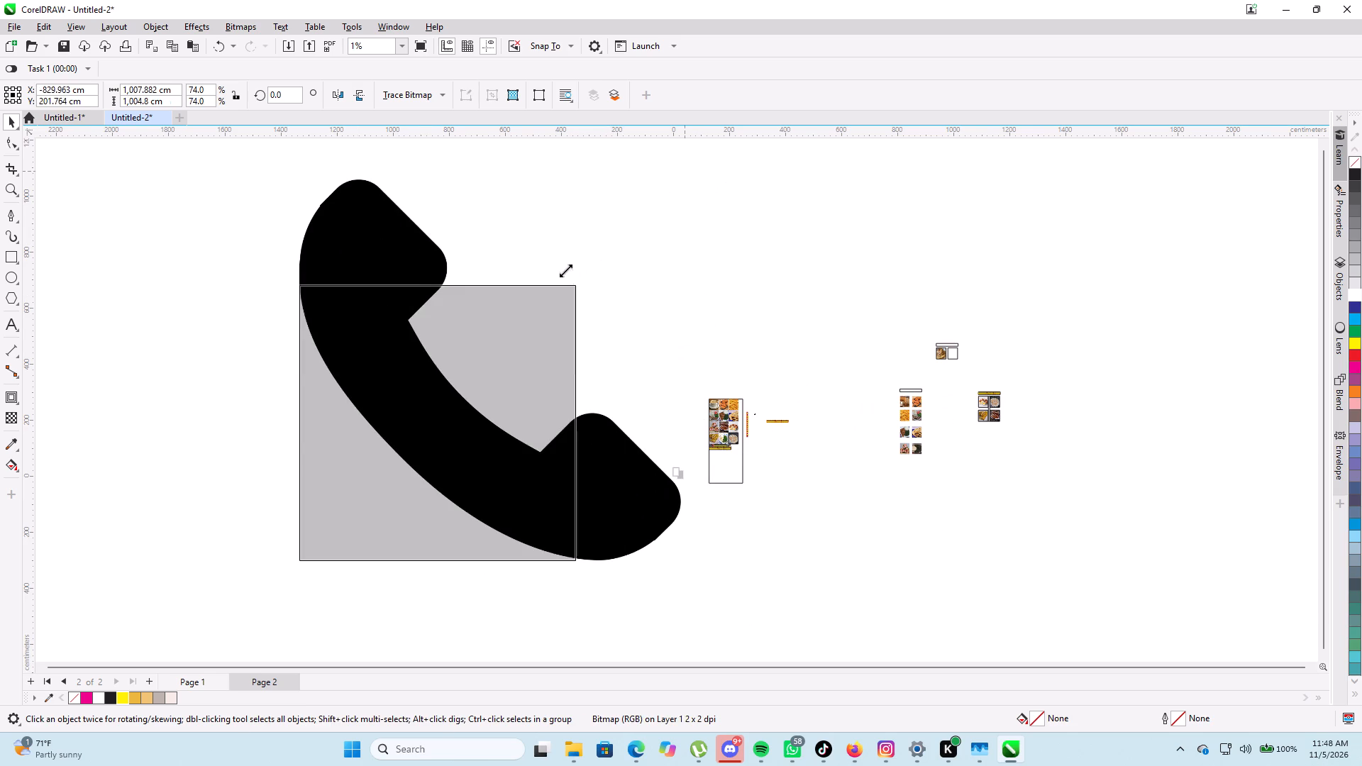
{"action": "left_click_drag", "start_coordinate": [565, 270], "coordinate": [420, 407]}
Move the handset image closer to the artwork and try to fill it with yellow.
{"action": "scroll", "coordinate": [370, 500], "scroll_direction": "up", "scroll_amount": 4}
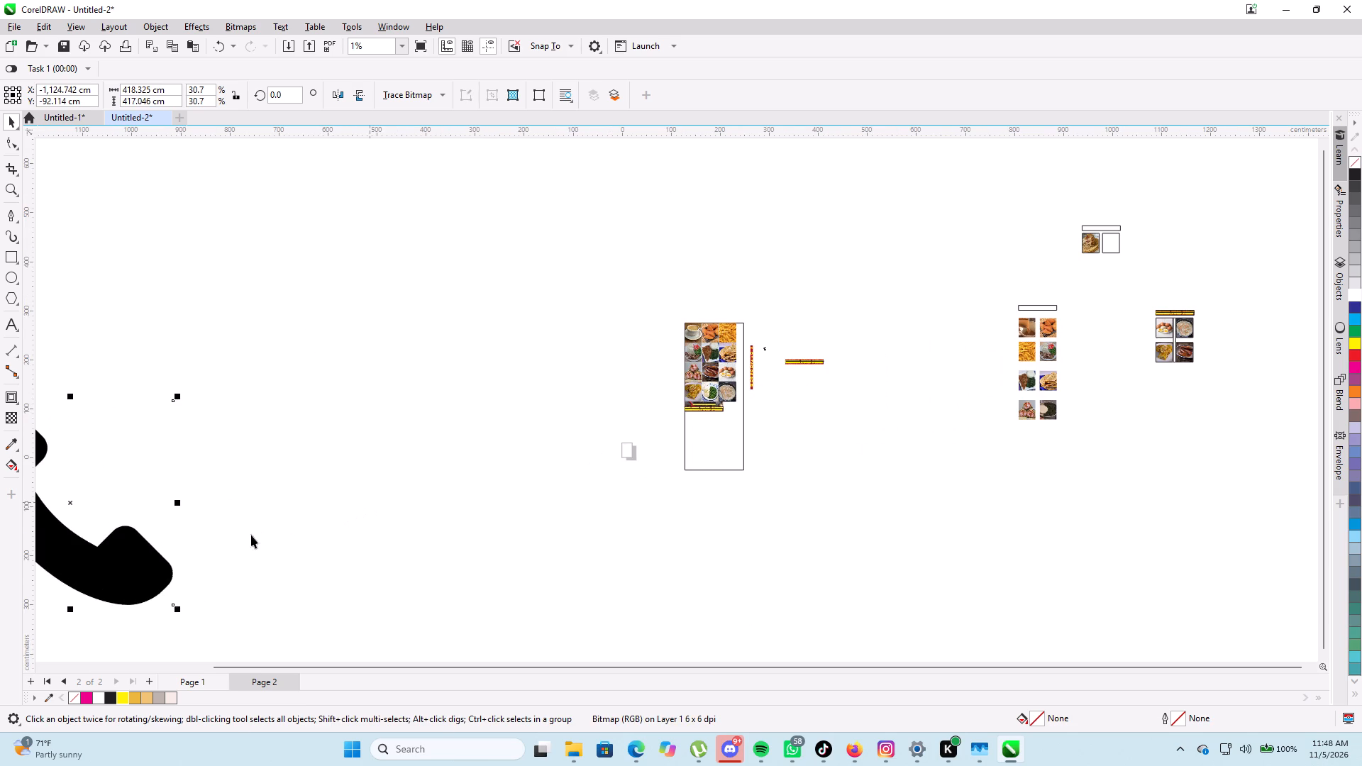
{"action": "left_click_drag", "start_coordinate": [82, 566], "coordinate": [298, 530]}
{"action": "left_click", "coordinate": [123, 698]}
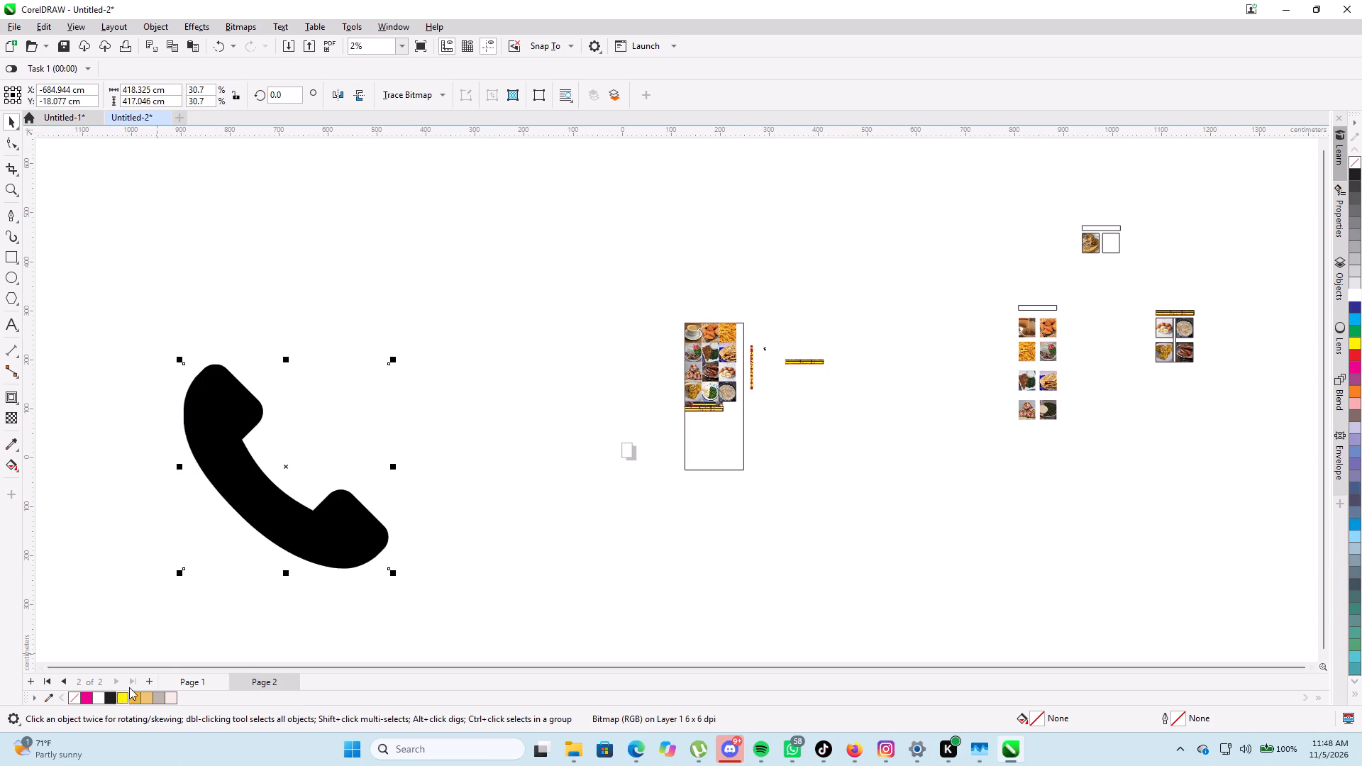
Move the handset image across the canvas to just above the vertical phone number strip and the KIRAWA FOOD POINT banner.
{"action": "scroll", "coordinate": [661, 392], "scroll_direction": "down", "scroll_amount": 2}
{"action": "scroll", "coordinate": [741, 378], "scroll_direction": "up", "scroll_amount": 10}
{"action": "scroll", "coordinate": [732, 379], "scroll_direction": "down", "scroll_amount": 5}
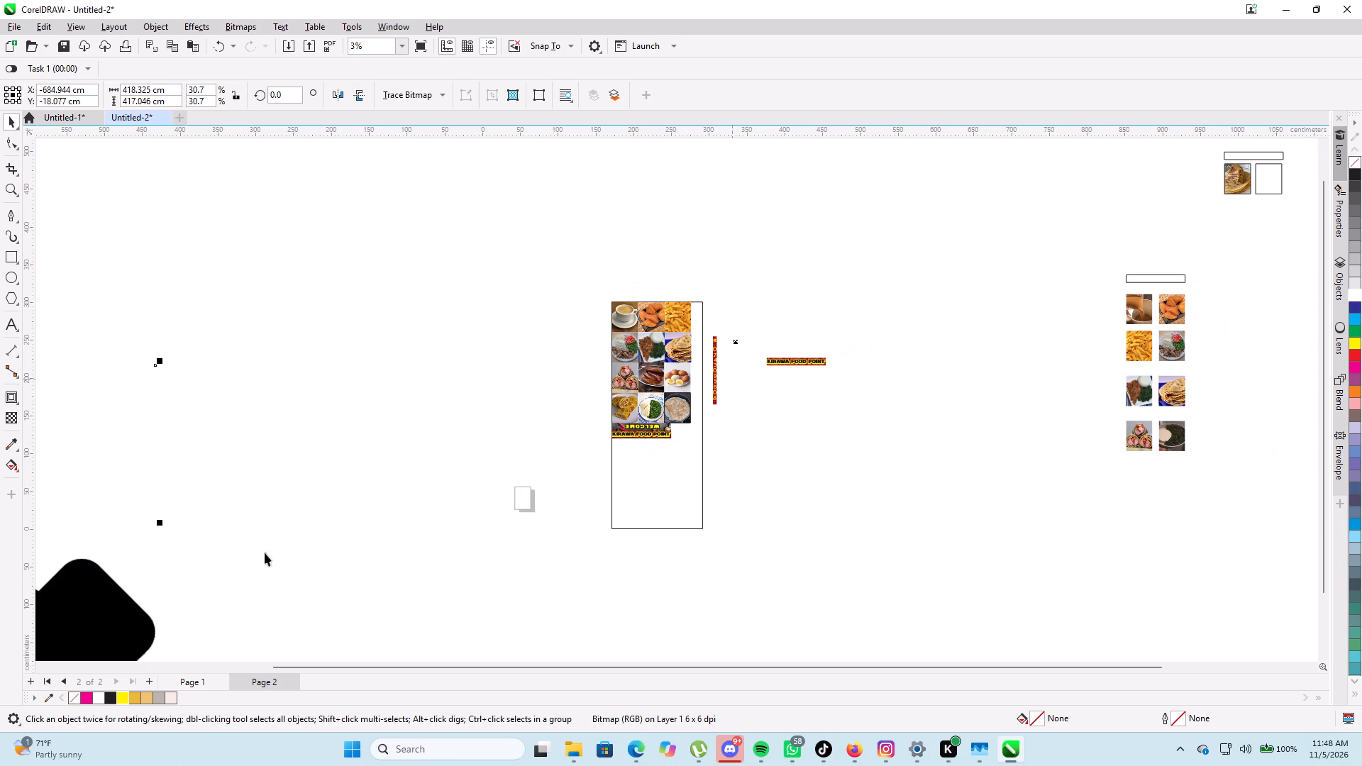
{"action": "left_click_drag", "start_coordinate": [82, 614], "coordinate": [841, 278]}
{"action": "scroll", "coordinate": [843, 277], "scroll_direction": "down", "scroll_amount": 5}
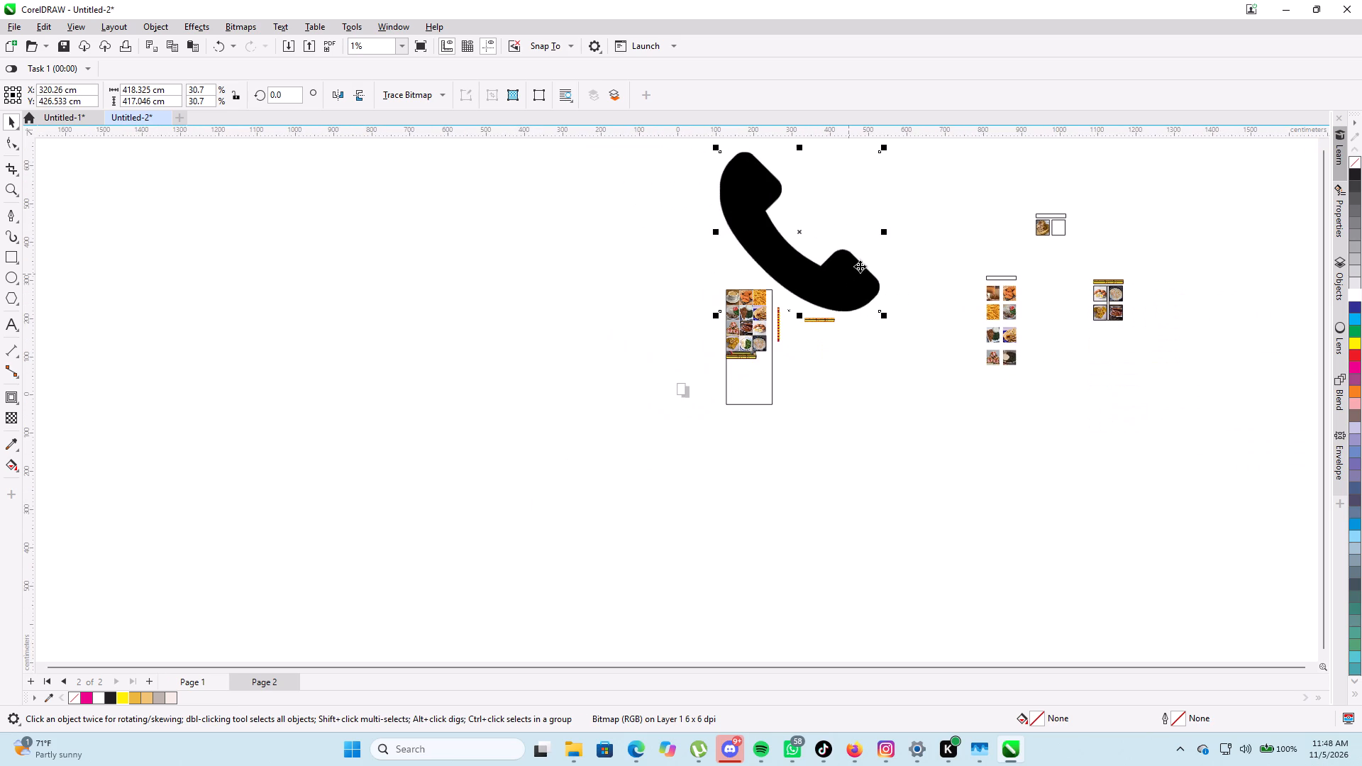
Scale the black handset image down proportionally to about 90 cm wide, keeping it above the artwork.
{"action": "left_click_drag", "start_coordinate": [882, 145], "coordinate": [826, 226]}
{"action": "left_click_drag", "start_coordinate": [775, 262], "coordinate": [846, 216]}
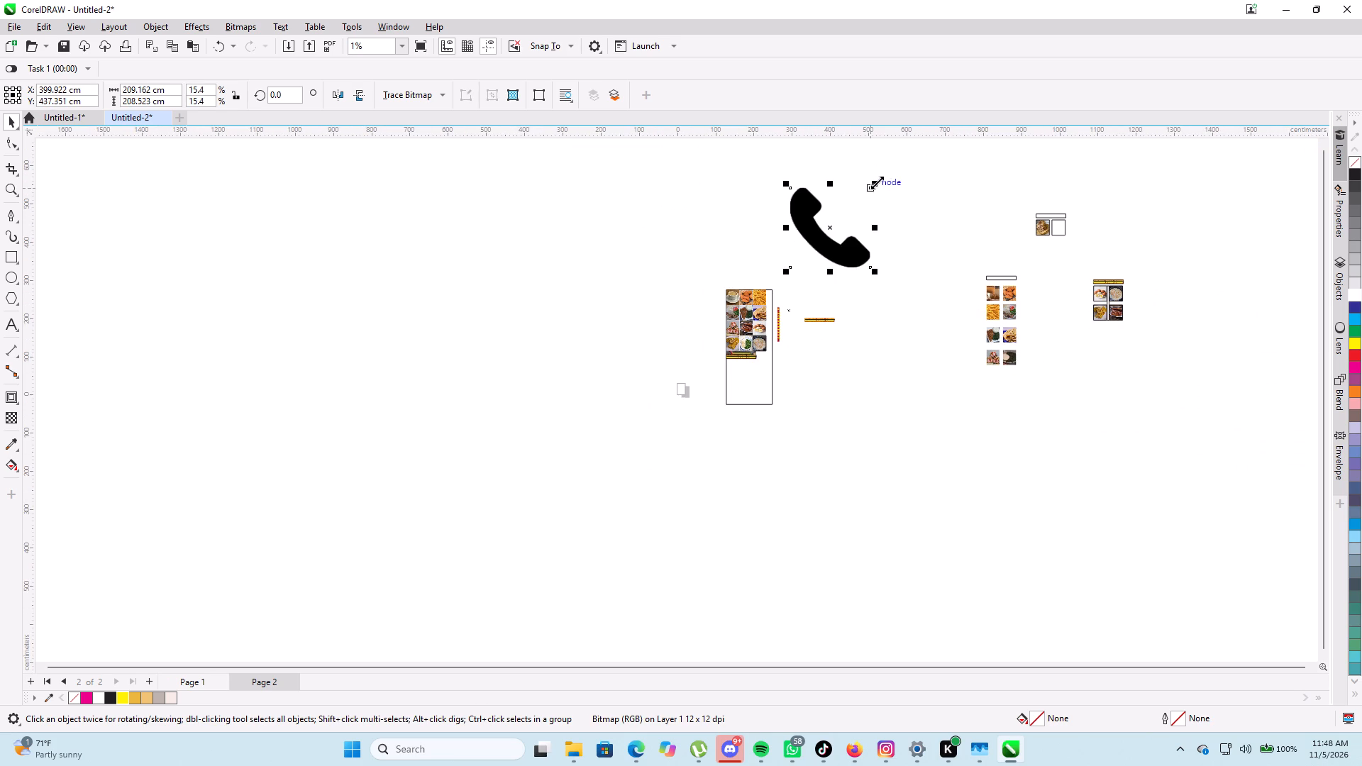
{"action": "left_click_drag", "start_coordinate": [877, 181], "coordinate": [853, 225]}
Outline-trace the handset bitmap as a Logo with the default trace settings, keeping the original image.
{"action": "scroll", "coordinate": [832, 241], "scroll_direction": "up", "scroll_amount": 7}
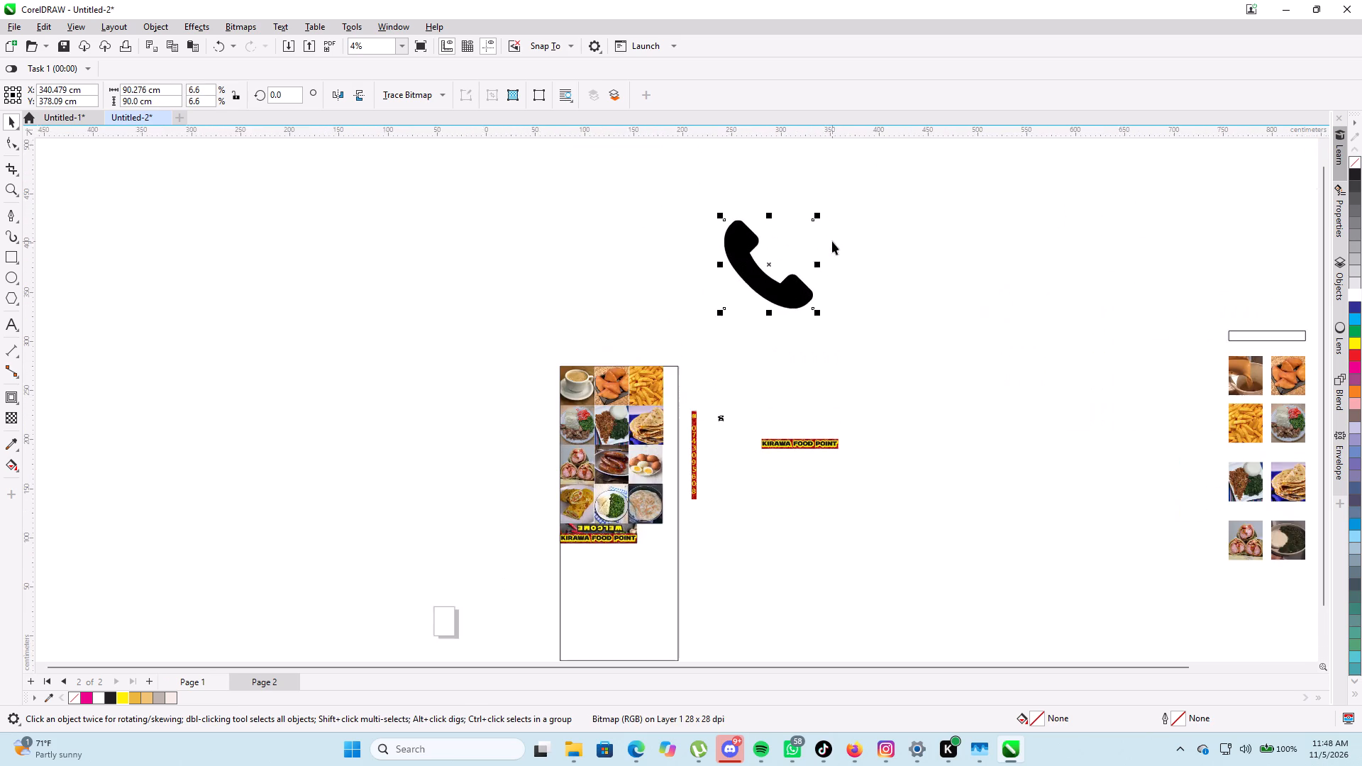
{"action": "scroll", "coordinate": [783, 285], "scroll_direction": "up", "scroll_amount": 5}
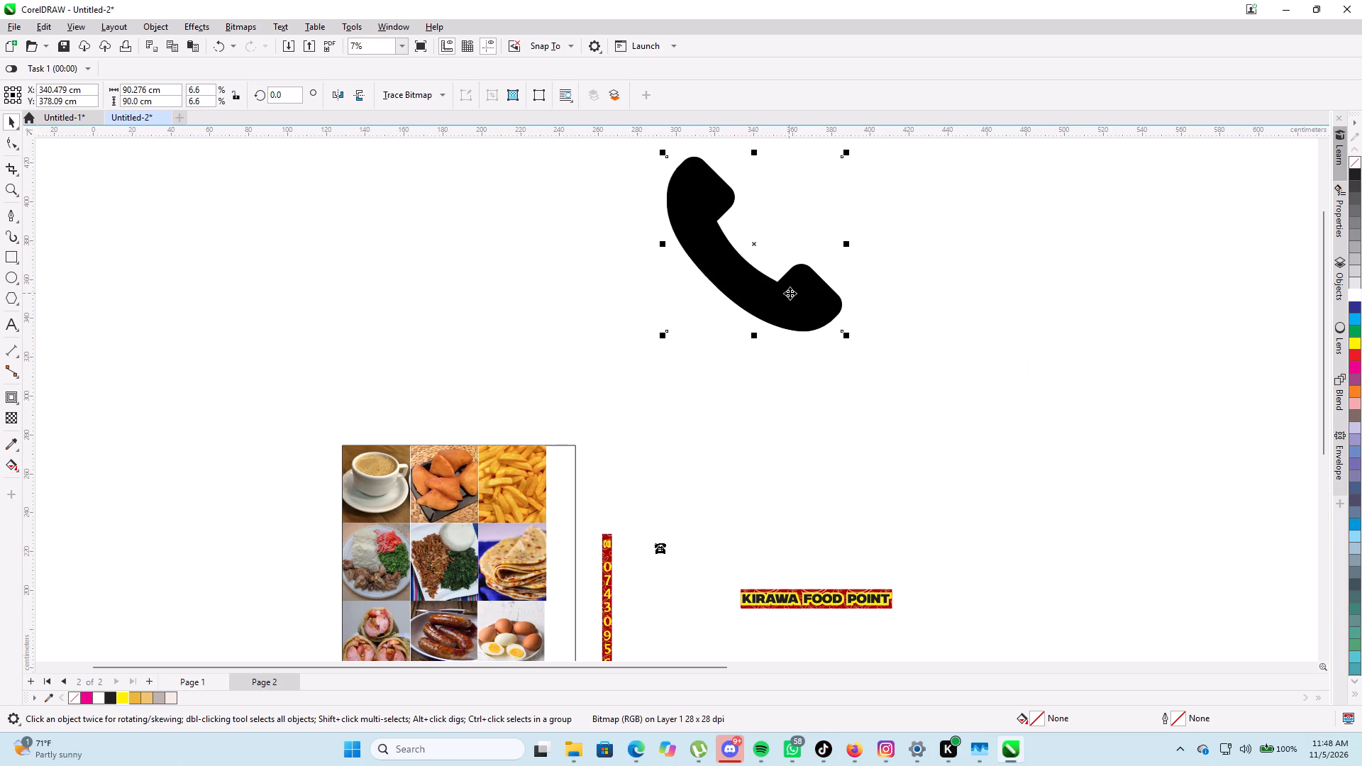
{"action": "right_click", "coordinate": [785, 307]}
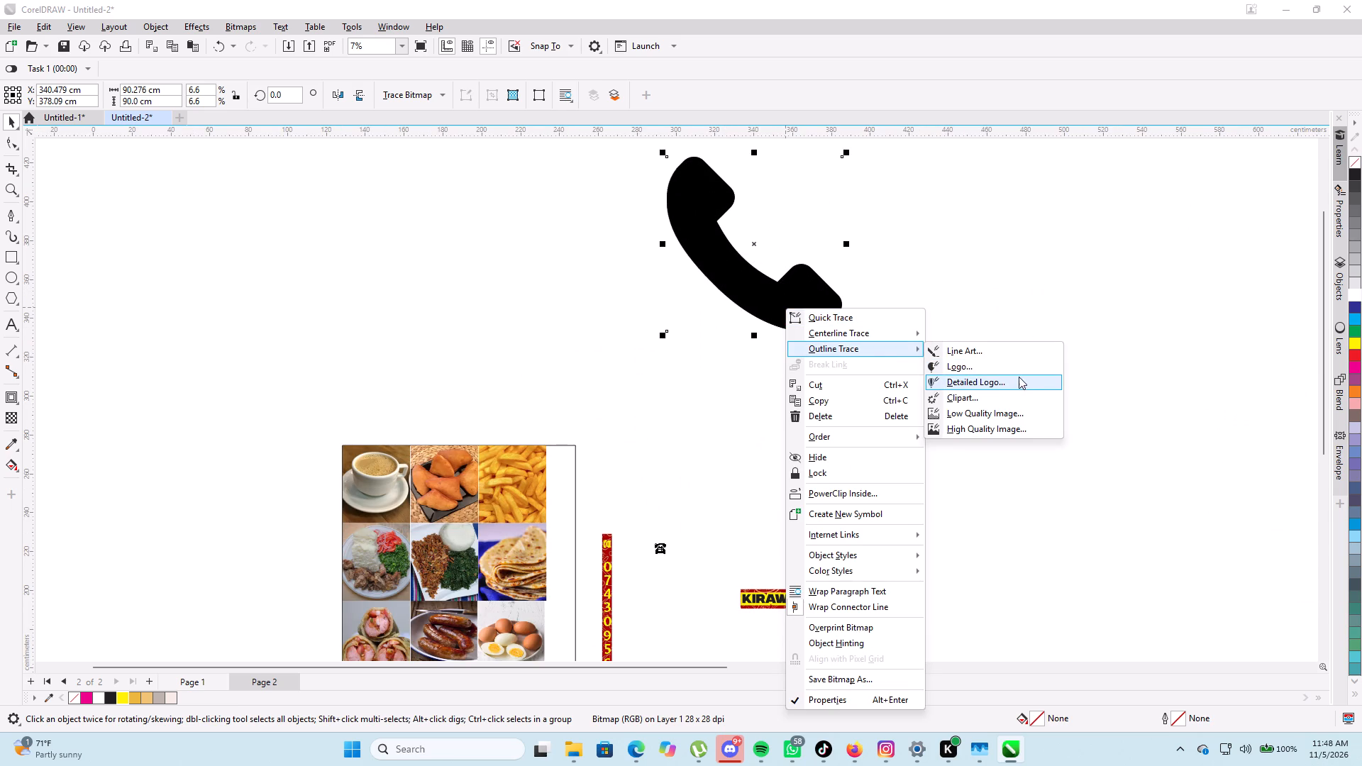
{"action": "left_click", "coordinate": [1019, 363]}
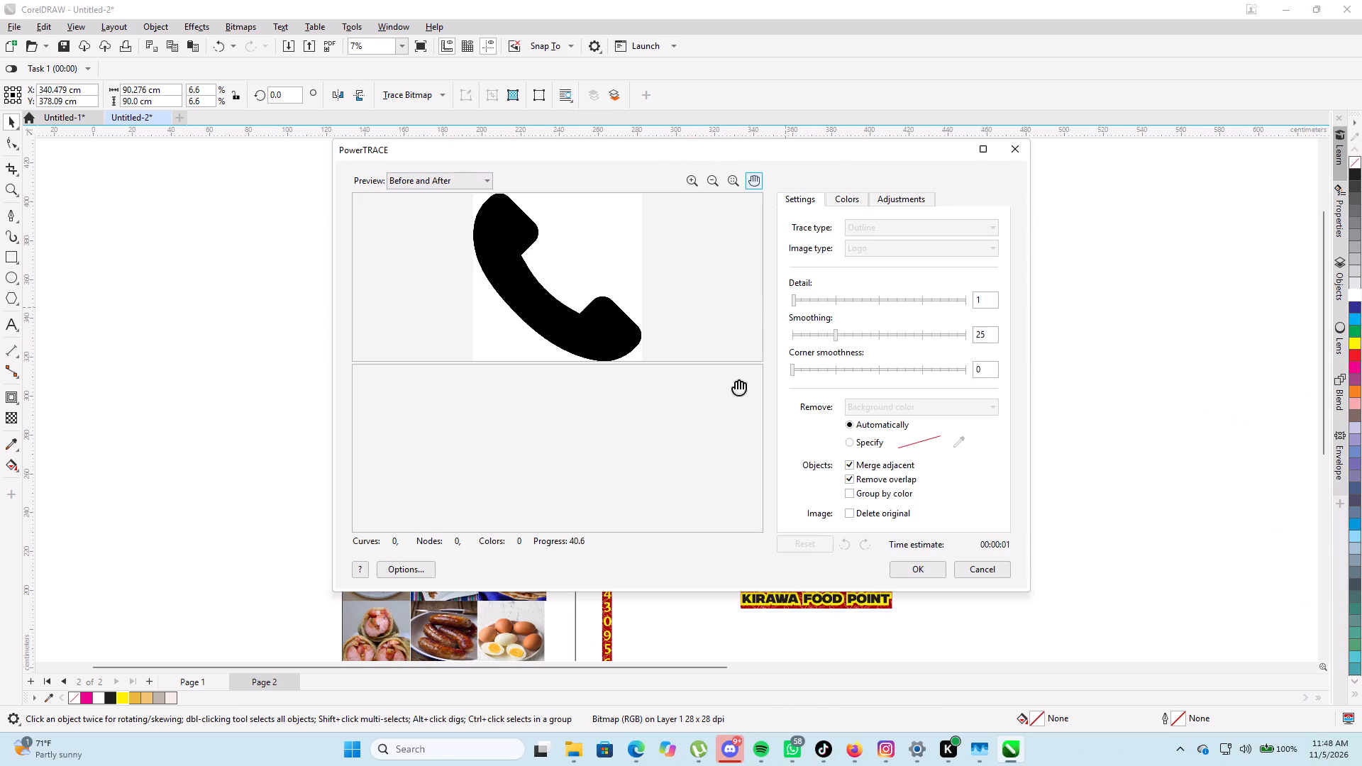
{"action": "left_click", "coordinate": [929, 572]}
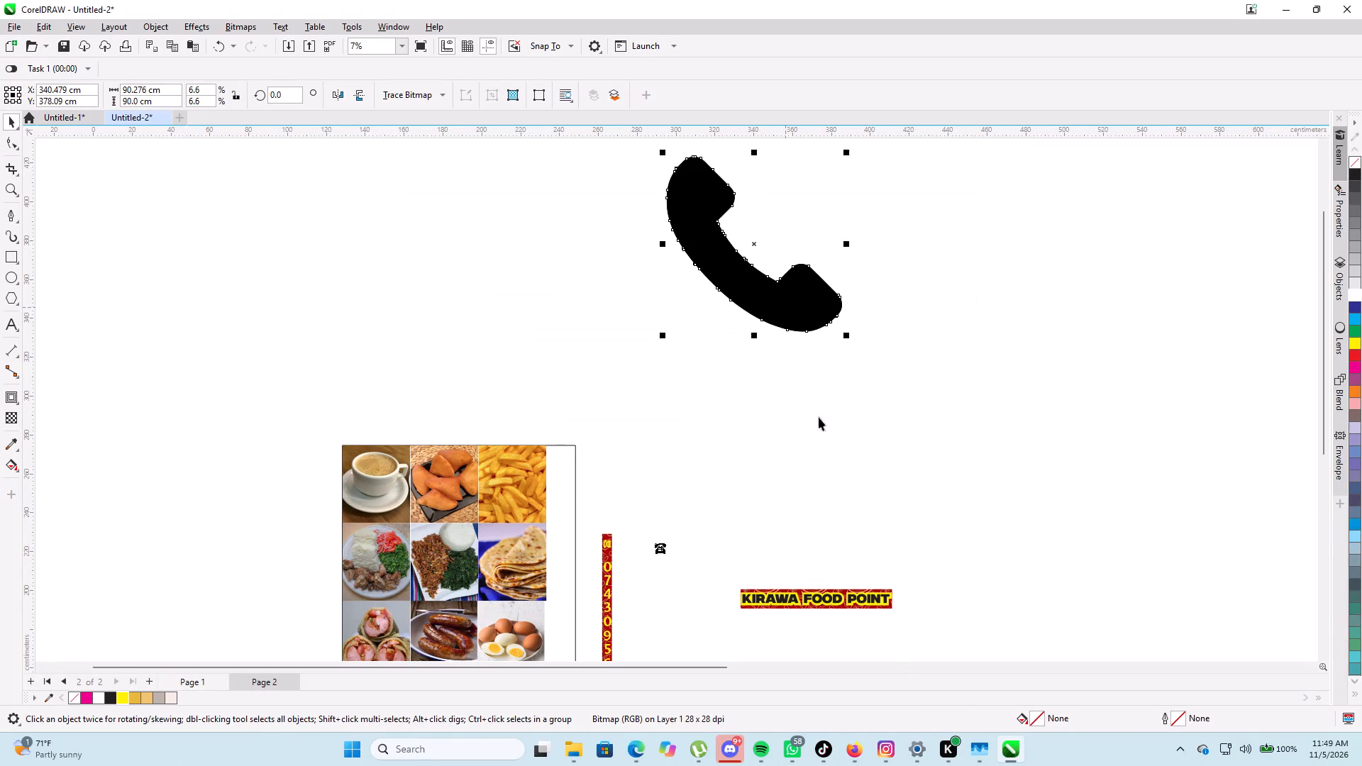
Move the traced handset curve off the original bitmap onto empty canvas beside it and fill it with yellow.
{"action": "left_click_drag", "start_coordinate": [725, 264], "coordinate": [494, 295]}
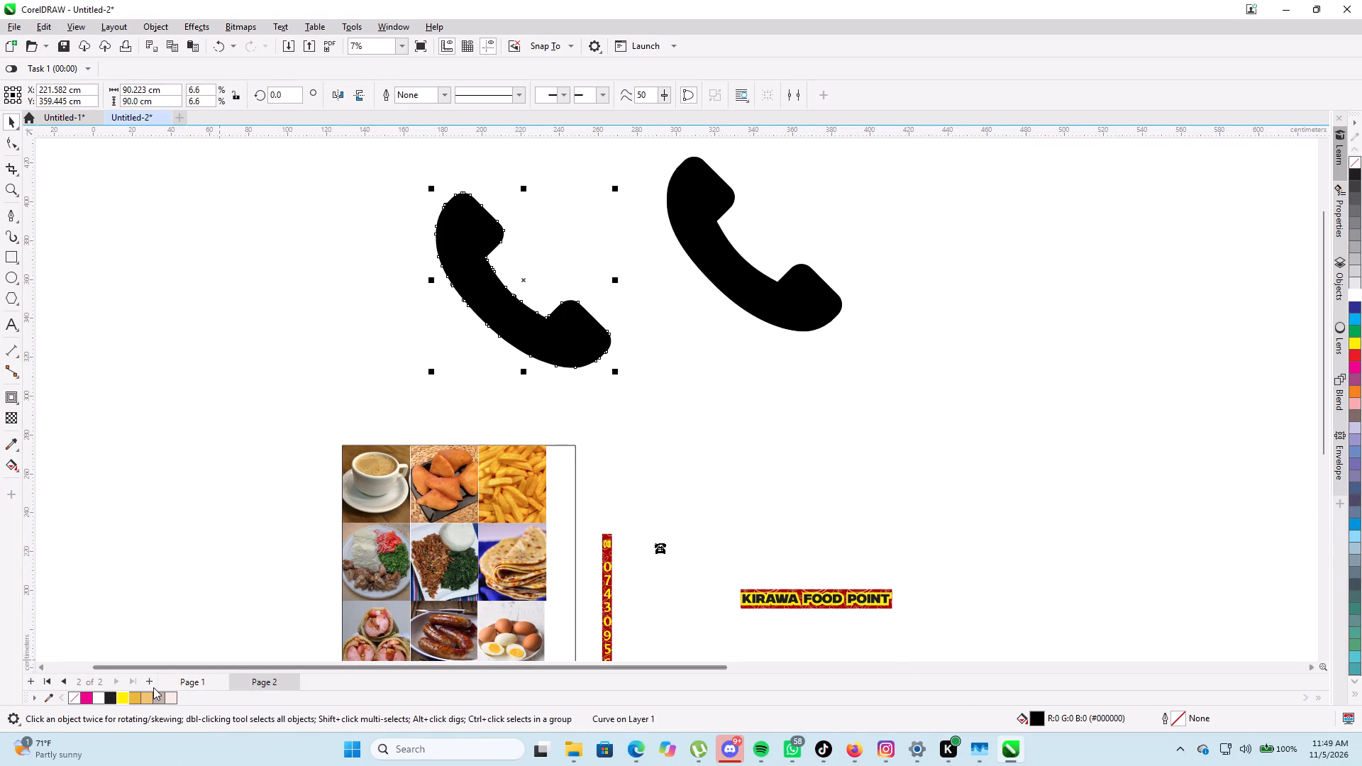
{"action": "left_click", "coordinate": [123, 694]}
Delete the old yellow telephone icon above the digits on the red vertical strip.
{"action": "scroll", "coordinate": [757, 325], "scroll_direction": "up", "scroll_amount": 4}
{"action": "scroll", "coordinate": [602, 423], "scroll_direction": "down", "scroll_amount": 4}
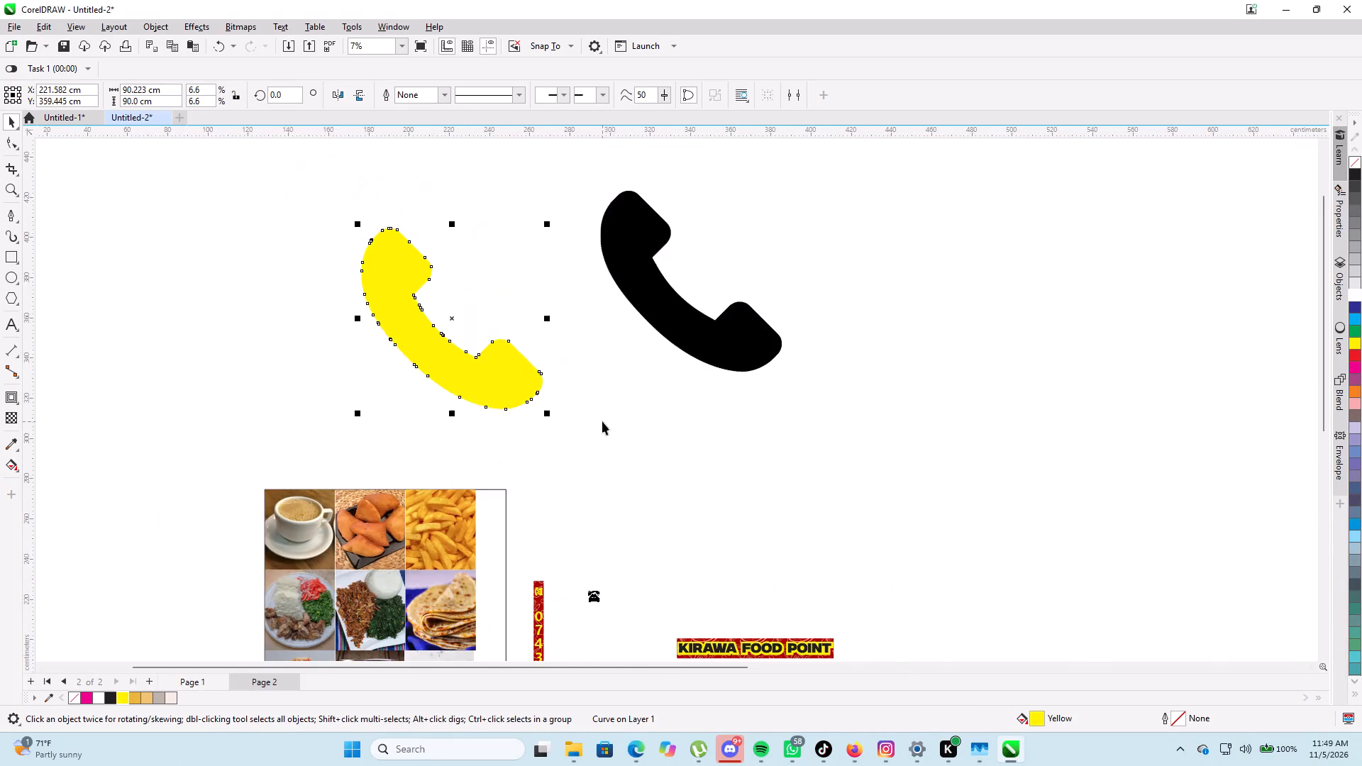
{"action": "scroll", "coordinate": [592, 453], "scroll_direction": "down", "scroll_amount": 5}
{"action": "middle_click_drag", "start_coordinate": [587, 465], "coordinate": [516, 313]}
{"action": "scroll", "coordinate": [485, 346], "scroll_direction": "up", "scroll_amount": 6}
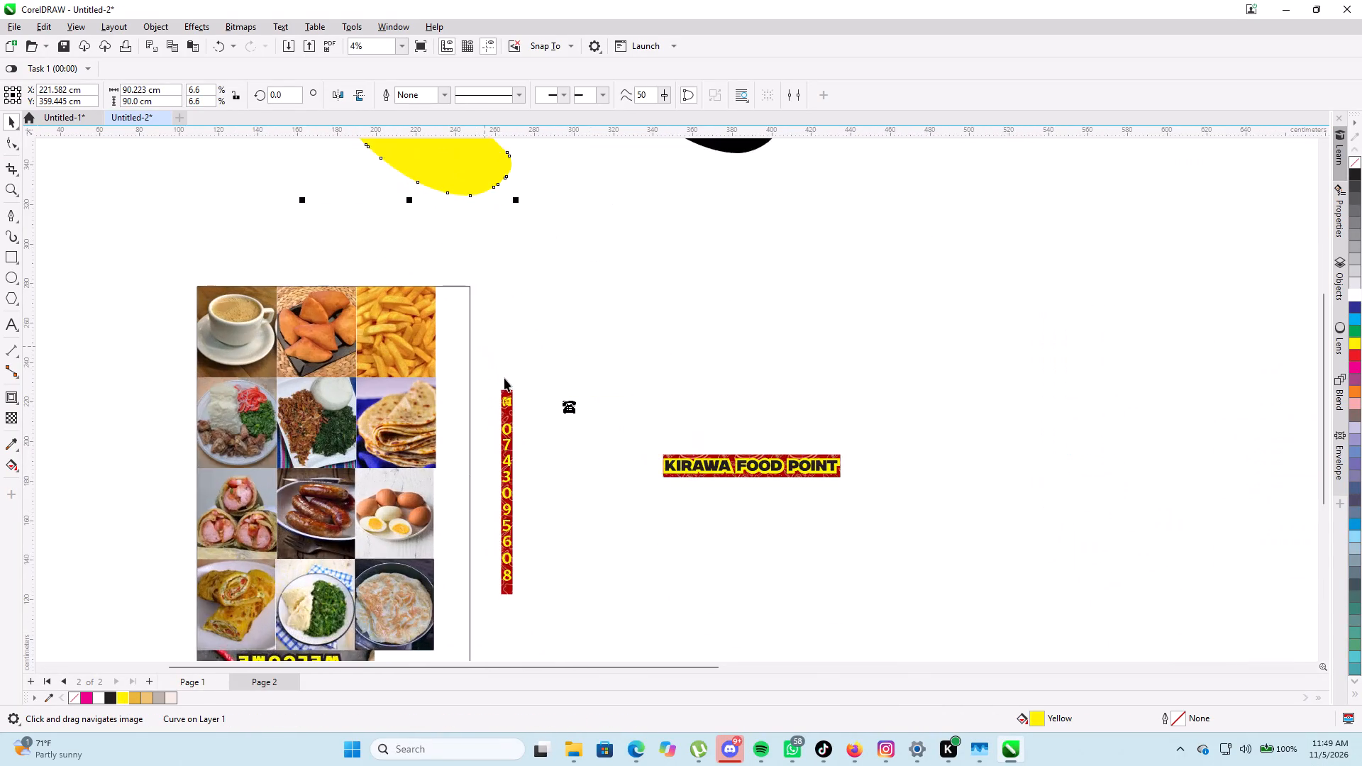
{"action": "scroll", "coordinate": [505, 378], "scroll_direction": "up", "scroll_amount": 4}
{"action": "left_click", "coordinate": [506, 418]}
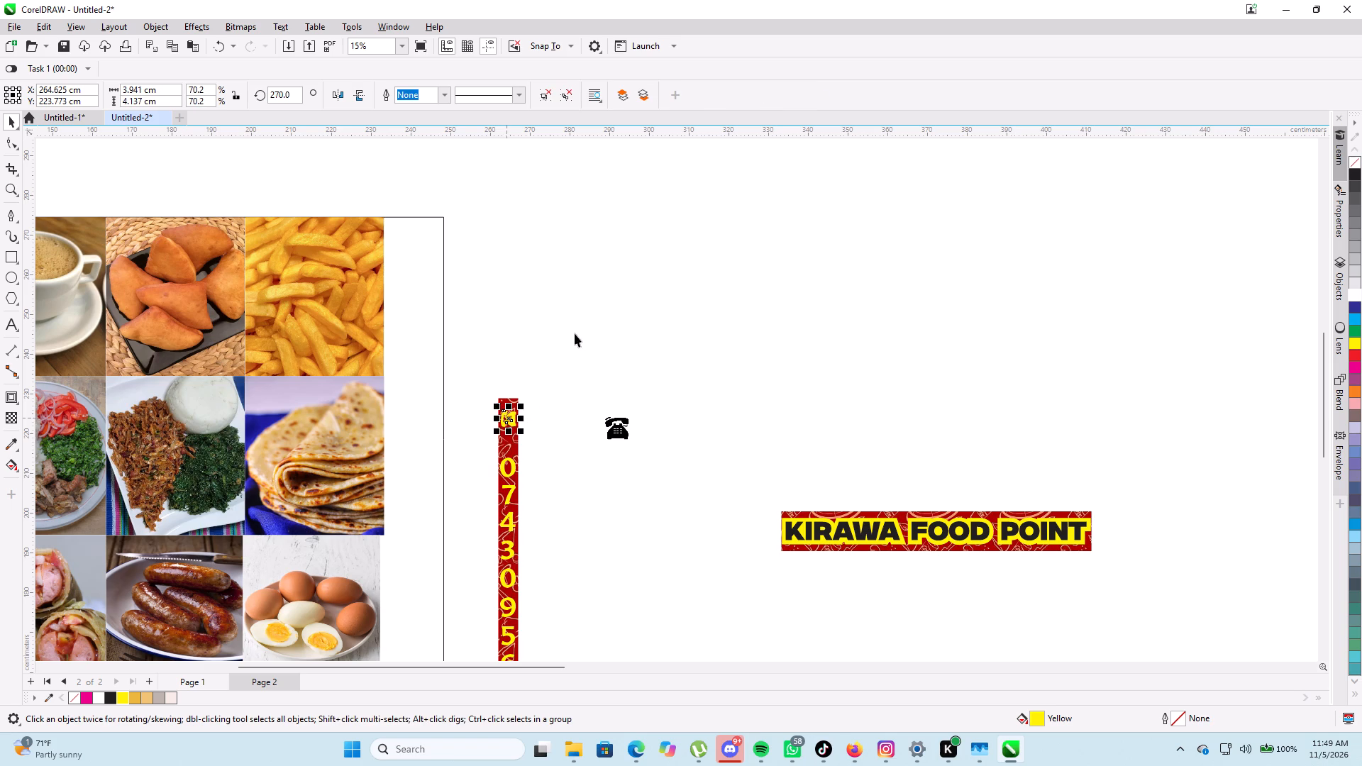
{"action": "scroll", "coordinate": [577, 326], "scroll_direction": "down", "scroll_amount": 6}
{"action": "key", "text": "Delete"}
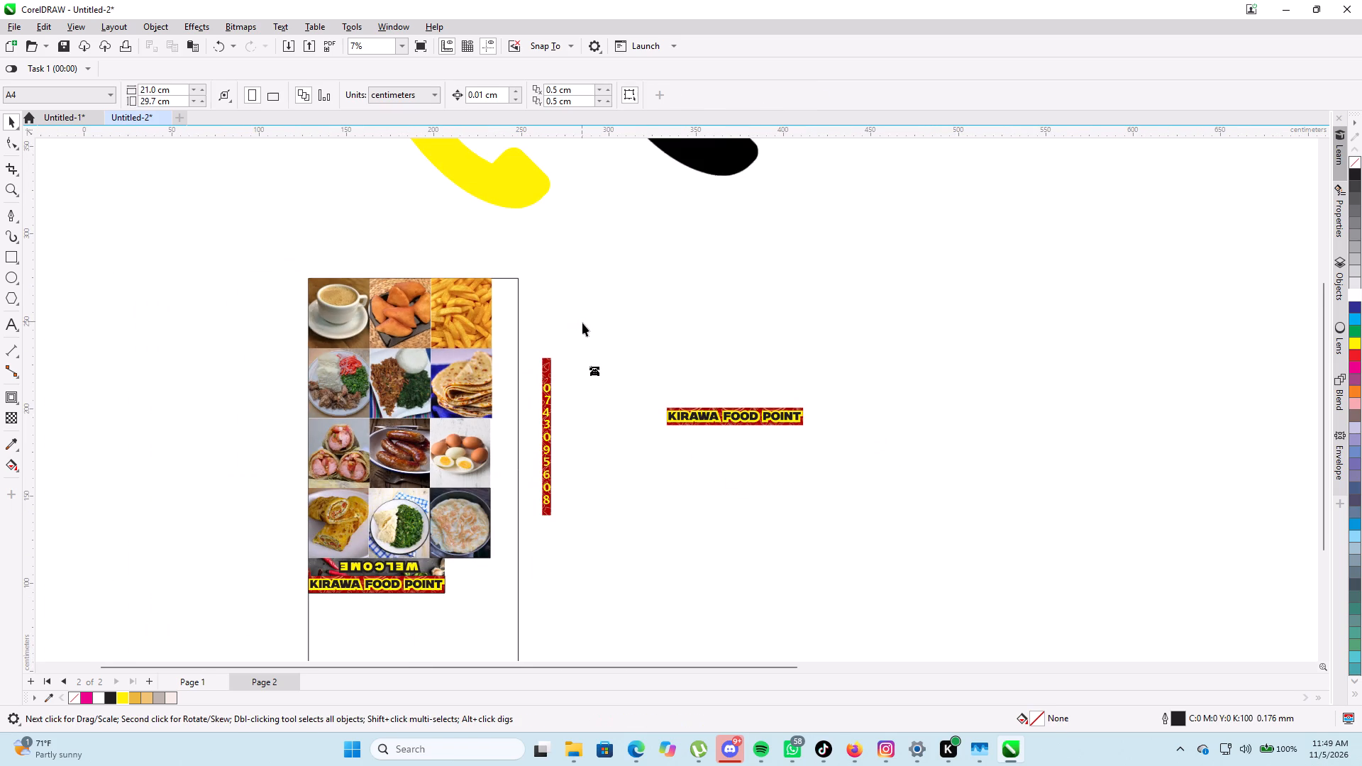
Scale the yellow handset curve down to about 36 cm wide and move it onto the top of the vertical phone strip.
{"action": "scroll", "coordinate": [558, 316], "scroll_direction": "down", "scroll_amount": 7}
{"action": "left_click", "coordinate": [521, 240]}
{"action": "left_click", "coordinate": [522, 253]}
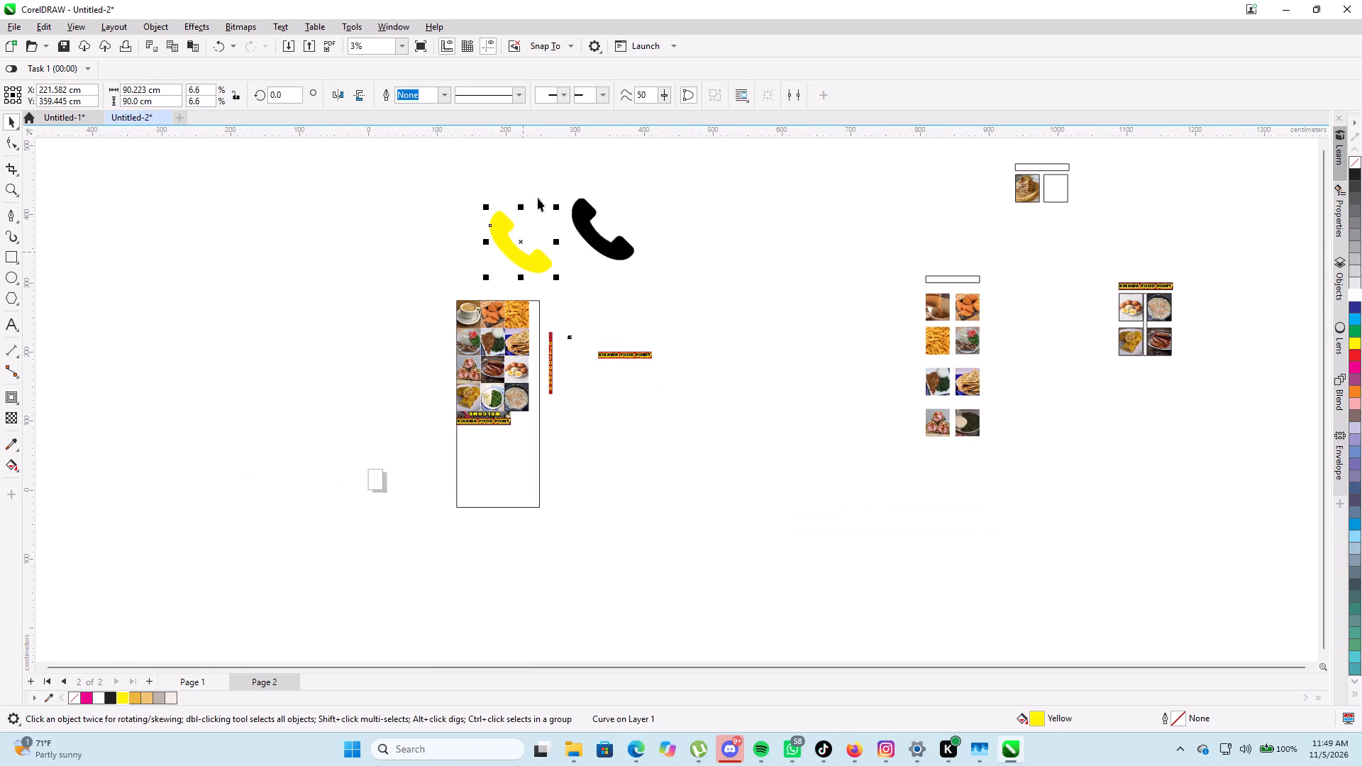
{"action": "left_click_drag", "start_coordinate": [558, 208], "coordinate": [520, 240]}
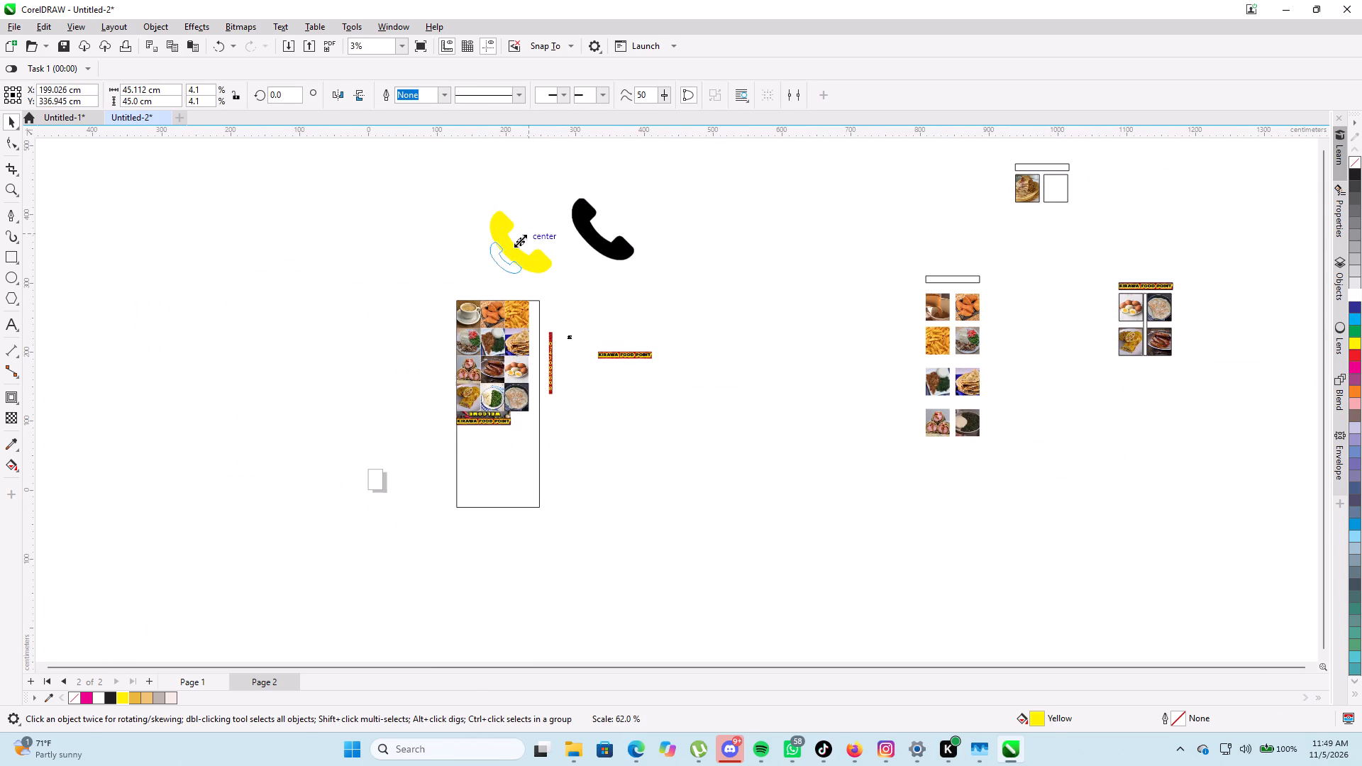
{"action": "left_click_drag", "start_coordinate": [520, 240], "coordinate": [519, 243]}
{"action": "scroll", "coordinate": [548, 266], "scroll_direction": "up", "scroll_amount": 6}
{"action": "scroll", "coordinate": [409, 263], "scroll_direction": "up", "scroll_amount": 4}
{"action": "left_click_drag", "start_coordinate": [448, 260], "coordinate": [611, 479]}
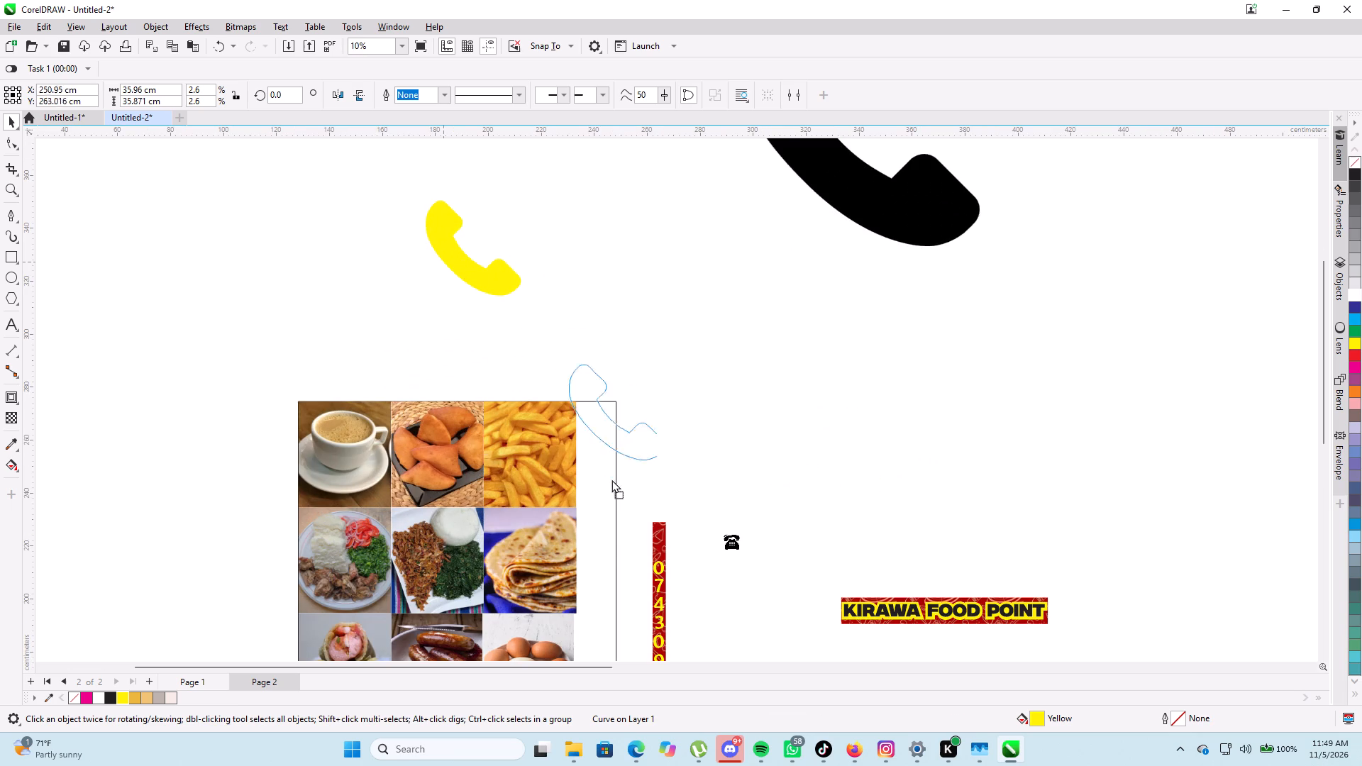
{"action": "left_click_drag", "start_coordinate": [611, 479], "coordinate": [646, 521]}
Rotate the yellow handset to a nearly upright angle of about 320.5 degrees.
{"action": "left_click", "coordinate": [643, 475]}
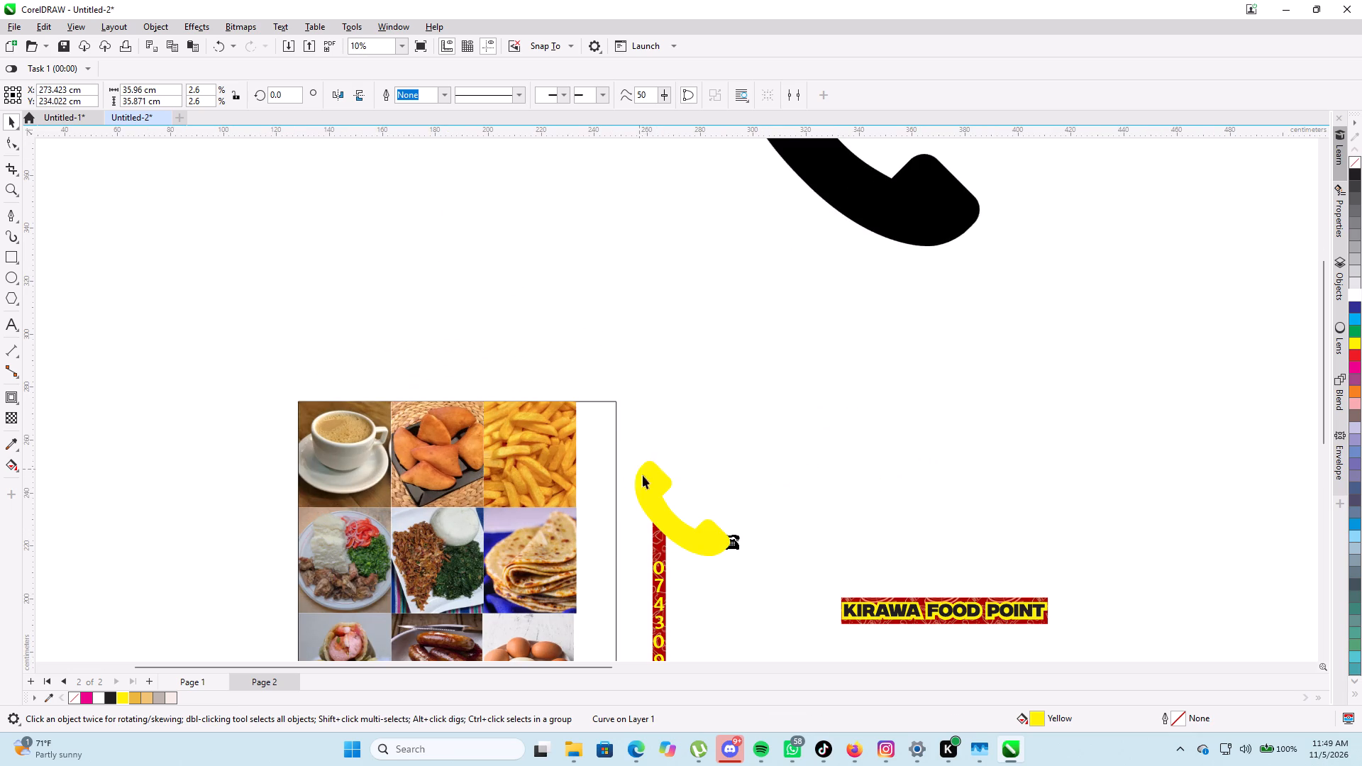
{"action": "left_click_drag", "start_coordinate": [626, 452], "coordinate": [684, 441]}
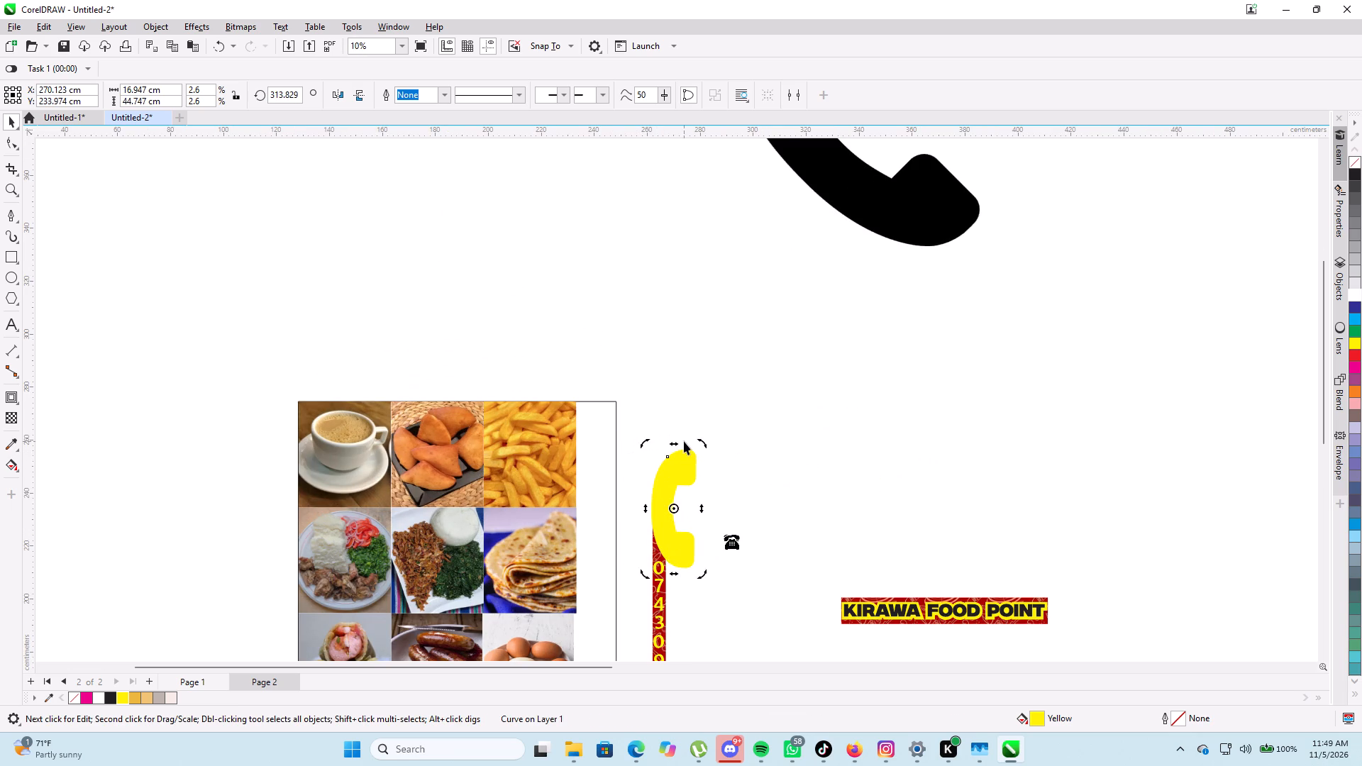
{"action": "scroll", "coordinate": [691, 453], "scroll_direction": "up", "scroll_amount": 5}
{"action": "scroll", "coordinate": [729, 422], "scroll_direction": "down", "scroll_amount": 3}
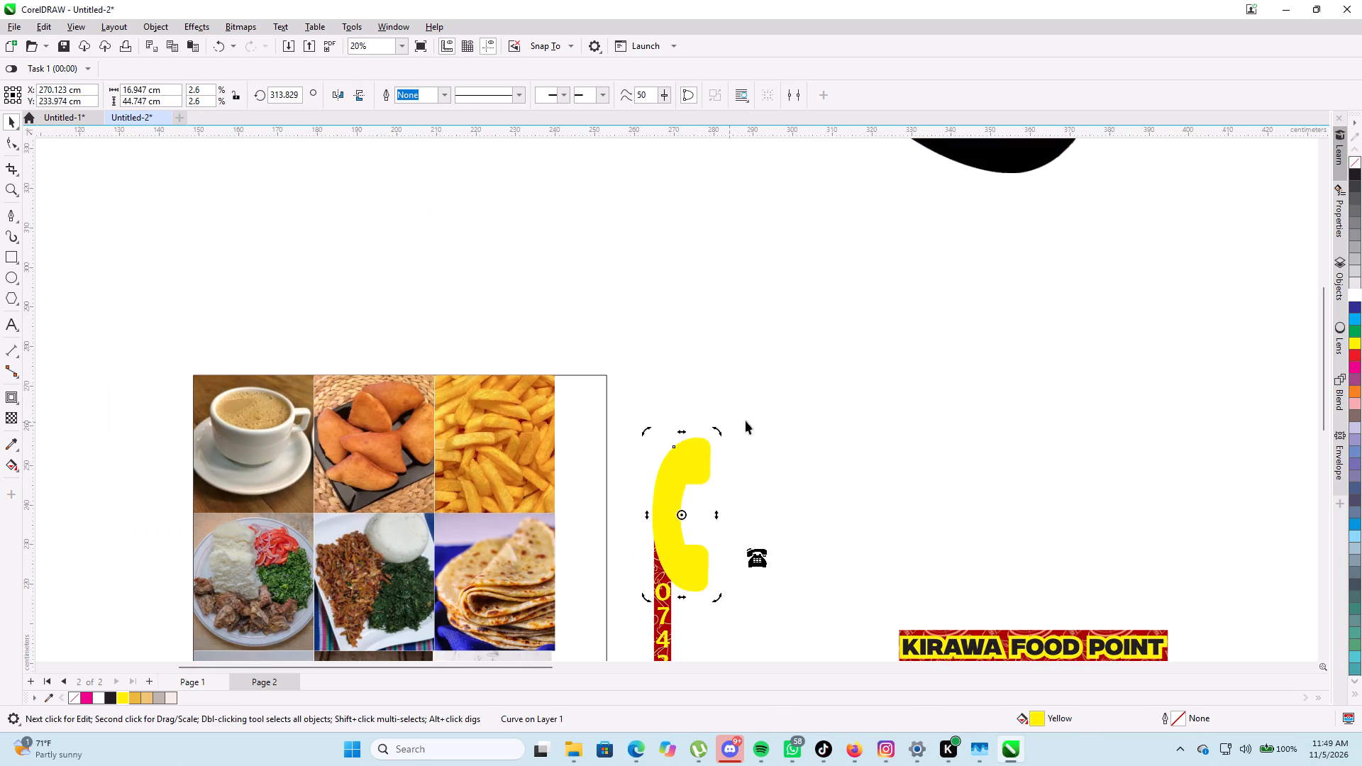
{"action": "middle_click_drag", "start_coordinate": [769, 421], "coordinate": [735, 280]}
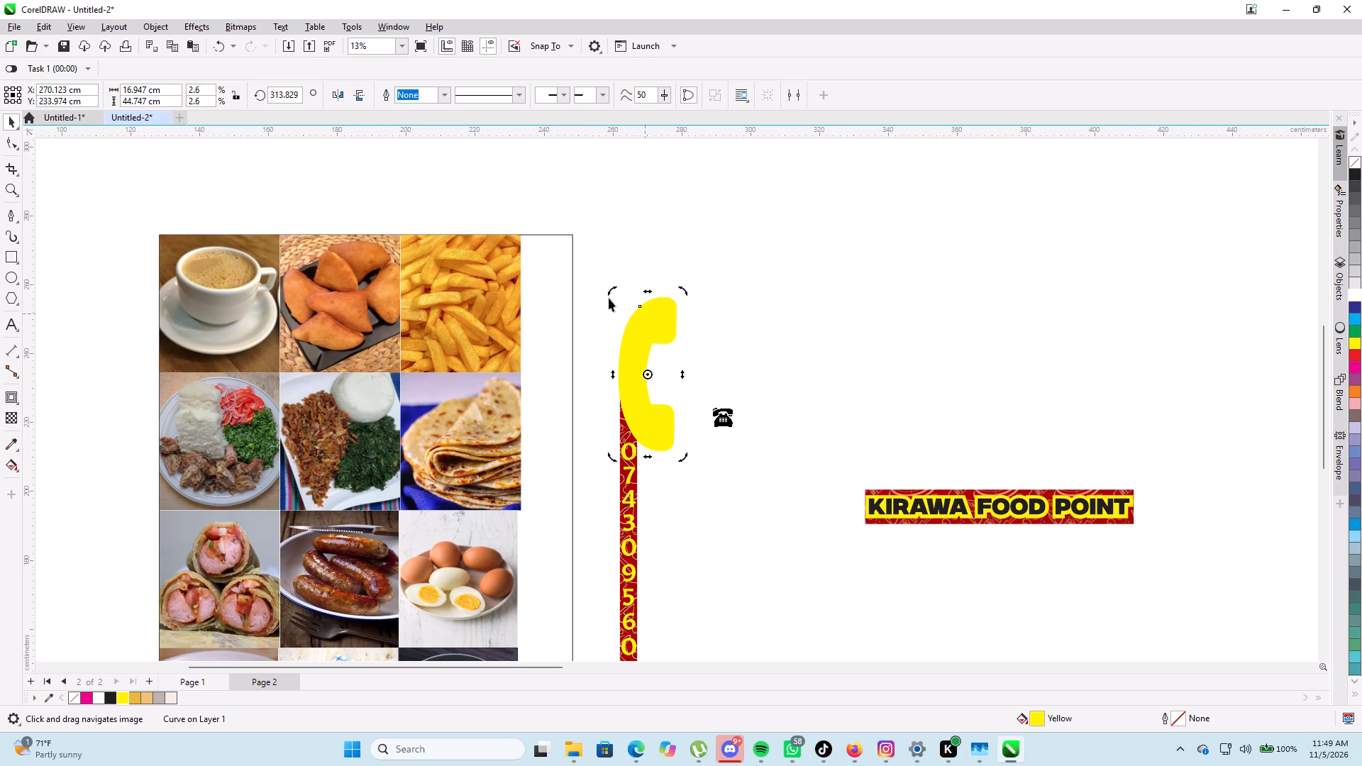
{"action": "left_click_drag", "start_coordinate": [613, 291], "coordinate": [602, 294]}
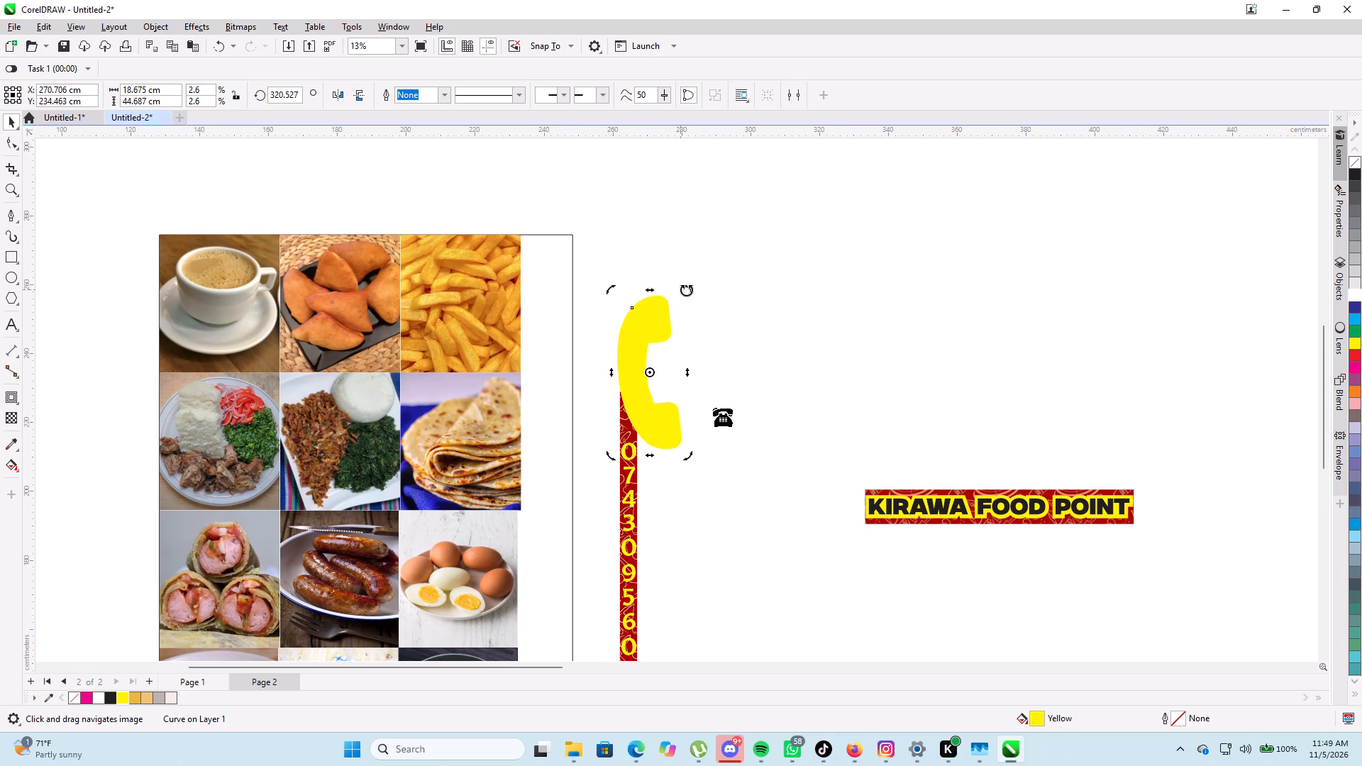
Scale the rotated yellow handset down proportionally to about 3.8 cm wide by 9.2 cm high to fit the red strip.
{"action": "left_click", "coordinate": [653, 316]}
{"action": "left_click_drag", "start_coordinate": [687, 290], "coordinate": [663, 327]}
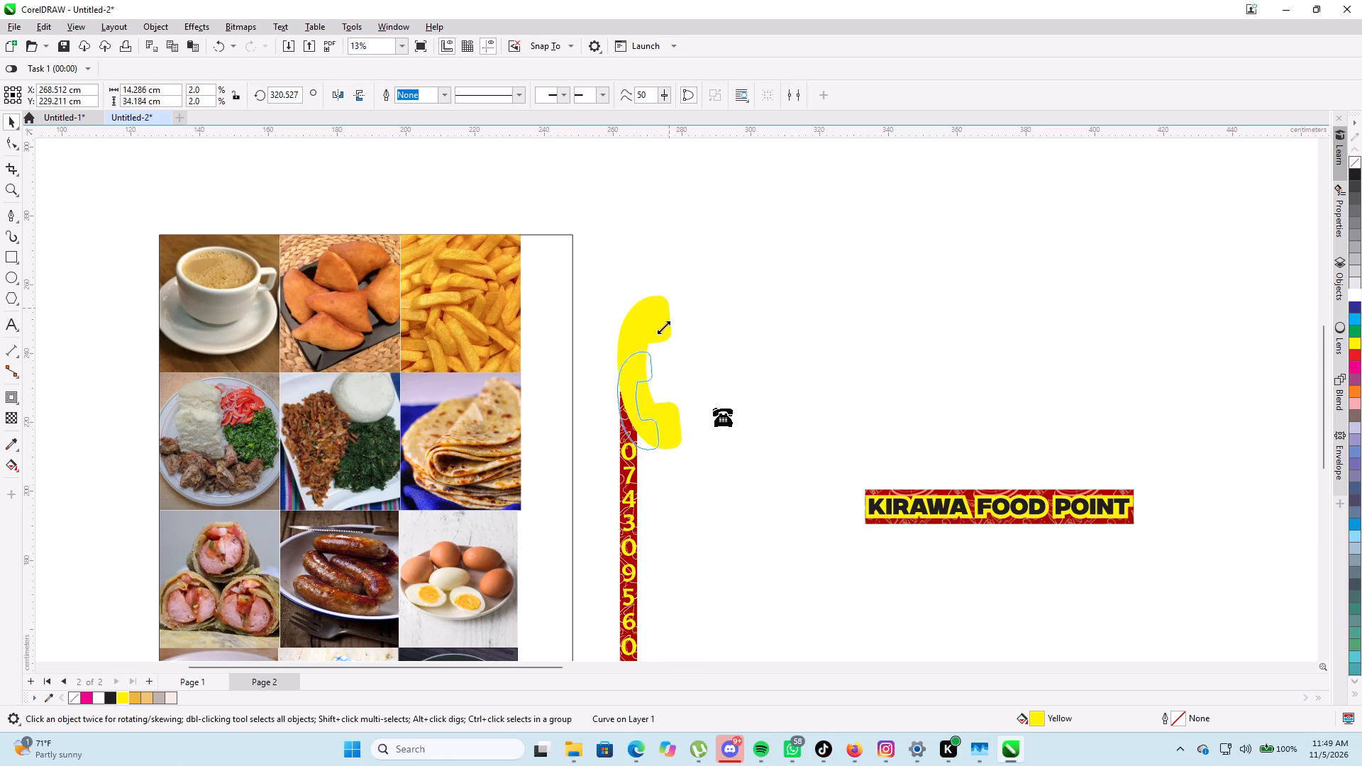
{"action": "left_click_drag", "start_coordinate": [663, 327], "coordinate": [647, 368]}
{"action": "scroll", "coordinate": [645, 413], "scroll_direction": "up", "scroll_amount": 6}
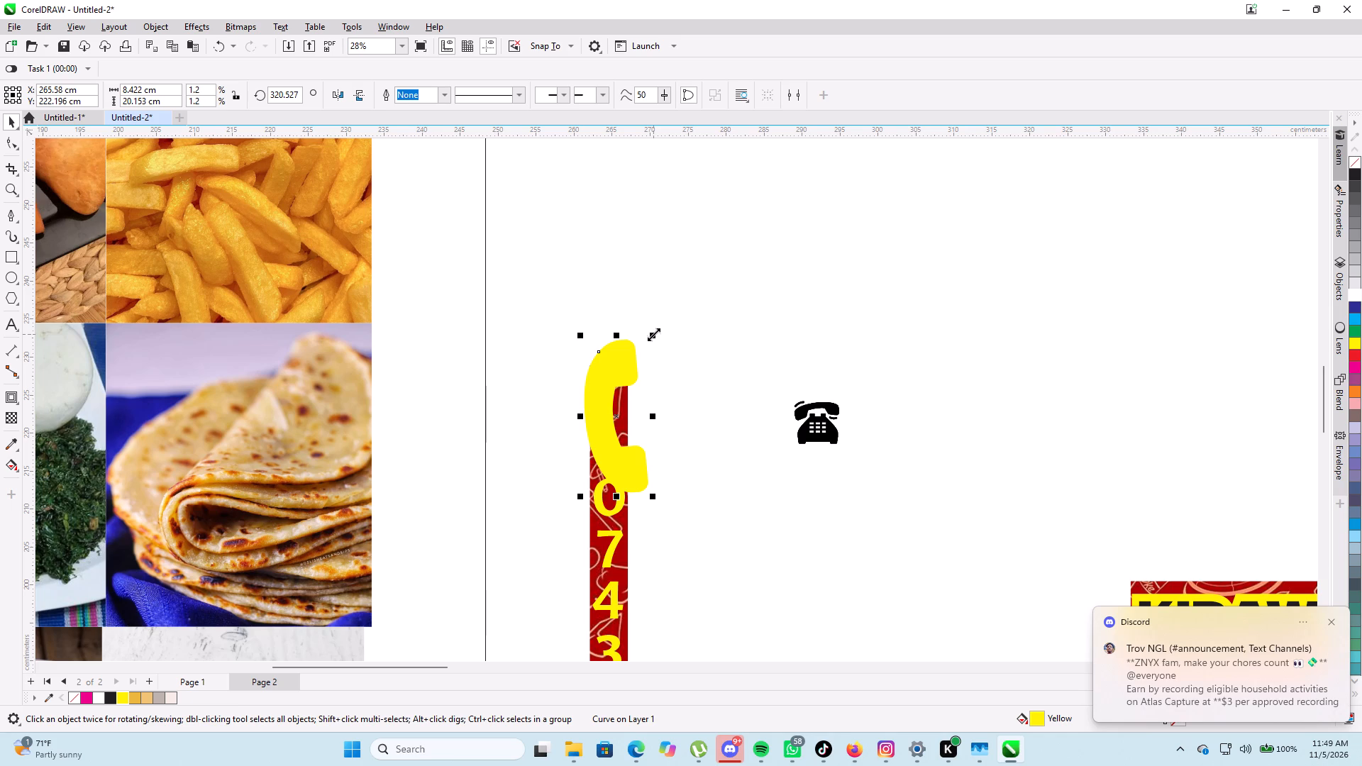
{"action": "left_click_drag", "start_coordinate": [656, 334], "coordinate": [629, 387]}
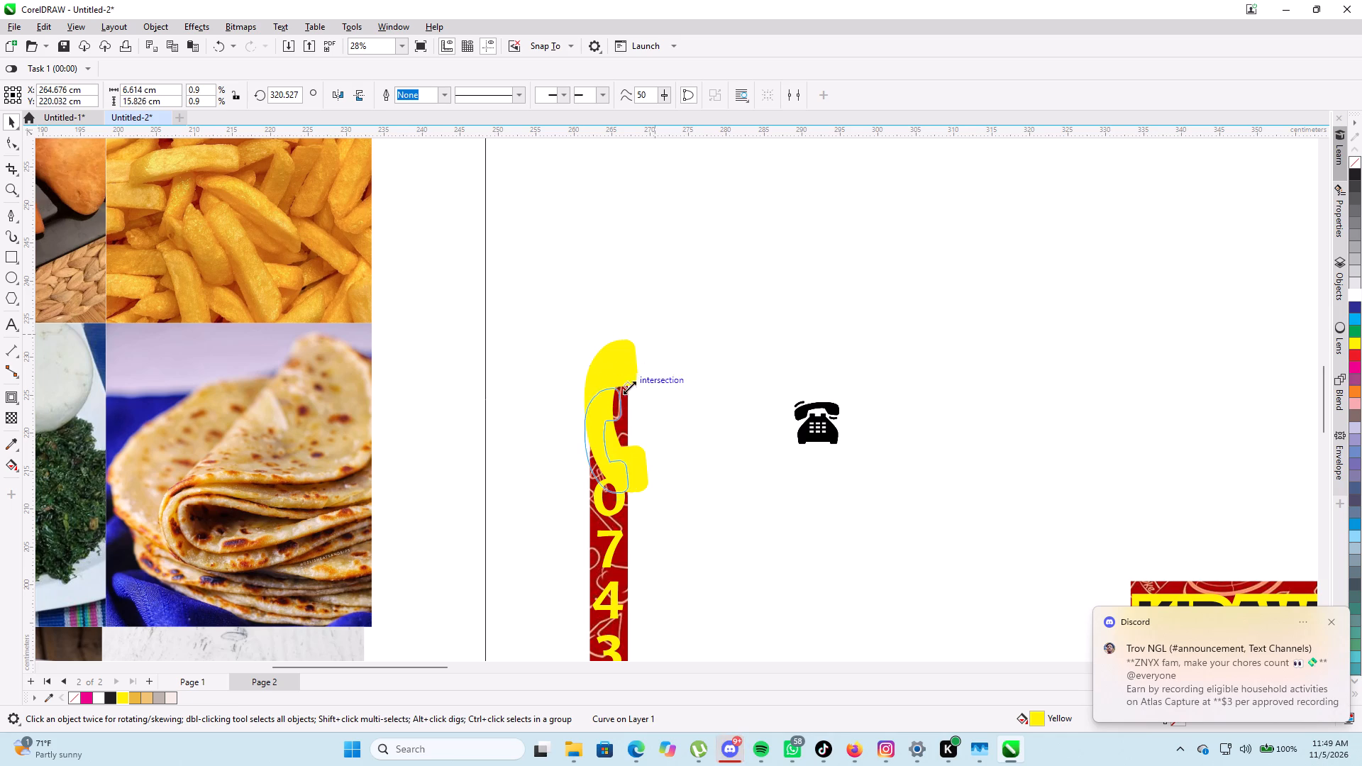
{"action": "left_click_drag", "start_coordinate": [629, 387], "coordinate": [626, 397]}
Position the yellow handset centred across the red strip, just above the first digit of the phone number.
{"action": "left_click_drag", "start_coordinate": [597, 459], "coordinate": [606, 446]}
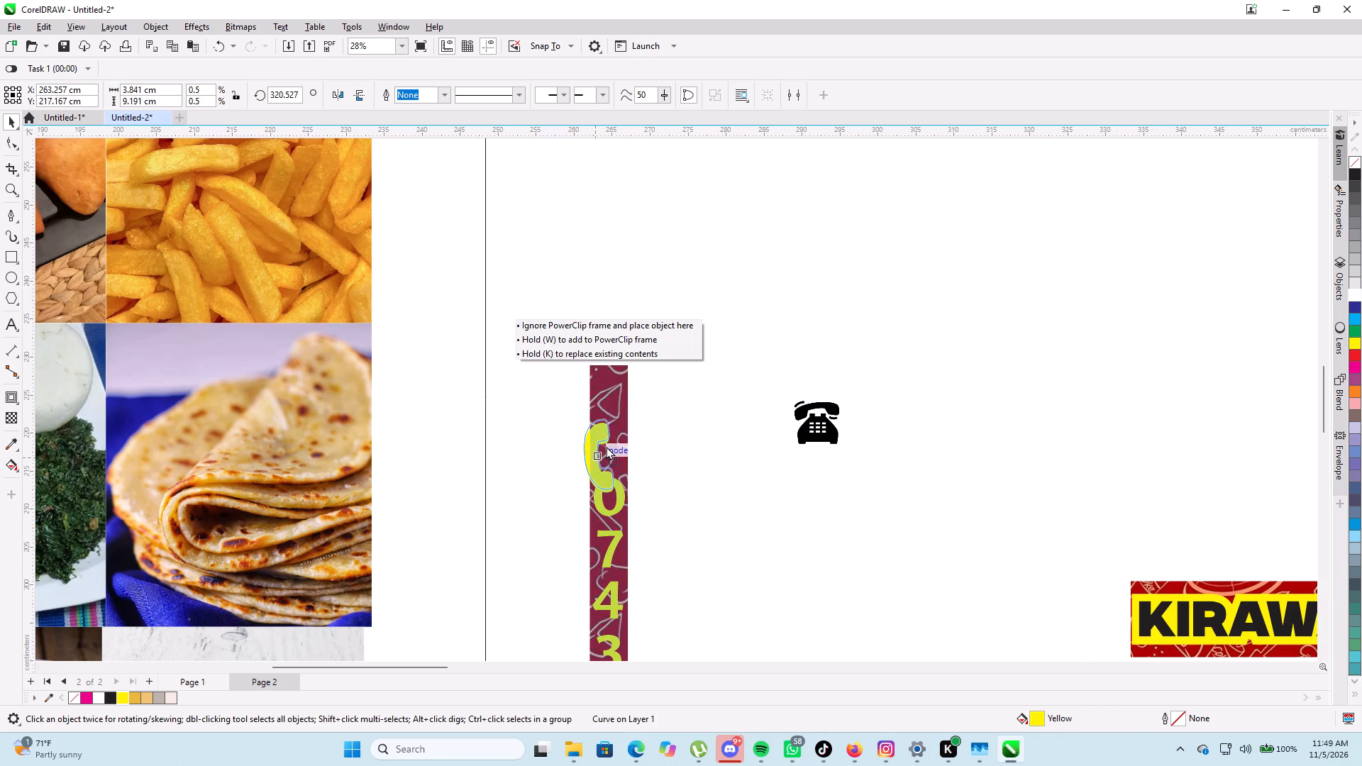
{"action": "left_click_drag", "start_coordinate": [606, 446], "coordinate": [611, 428]}
{"action": "scroll", "coordinate": [613, 434], "scroll_direction": "up", "scroll_amount": 2}
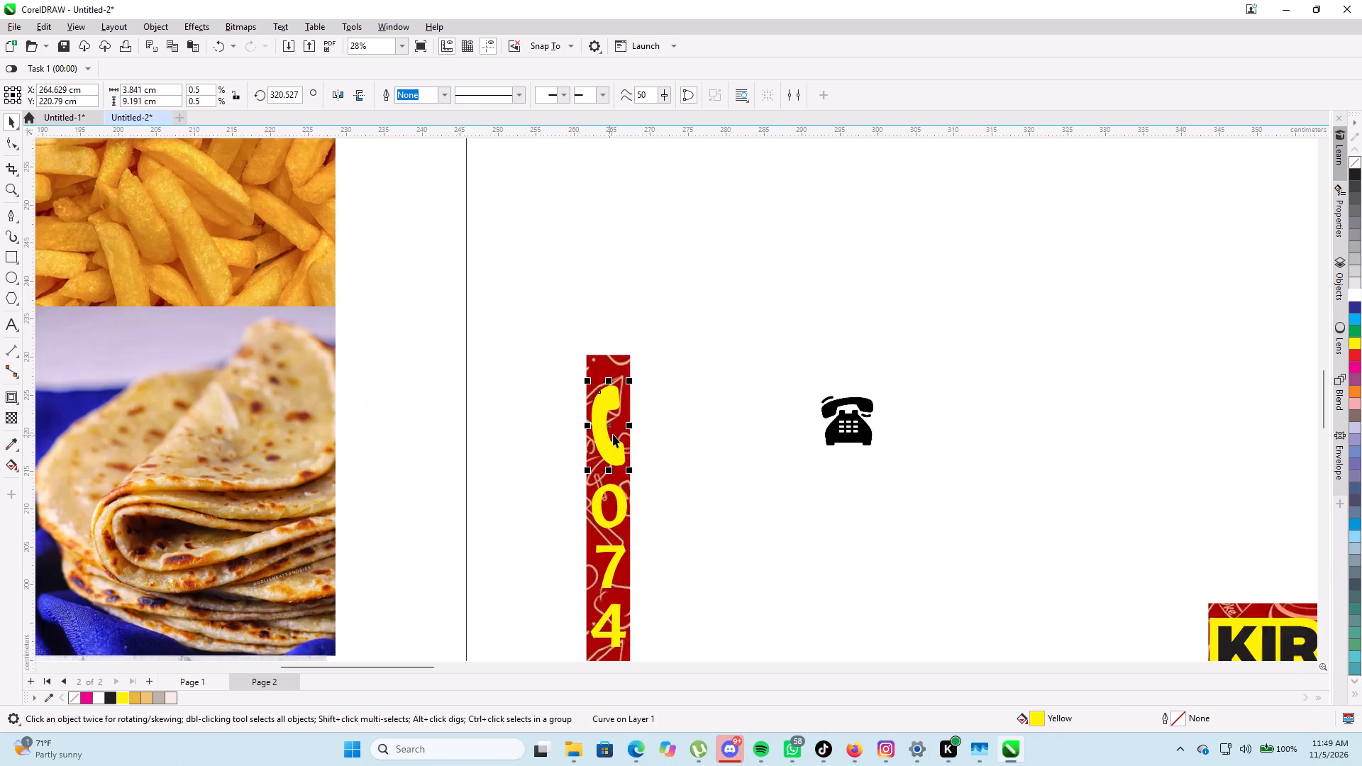
{"action": "scroll", "coordinate": [613, 434], "scroll_direction": "up", "scroll_amount": 2}
{"action": "left_click_drag", "start_coordinate": [592, 425], "coordinate": [593, 395]}
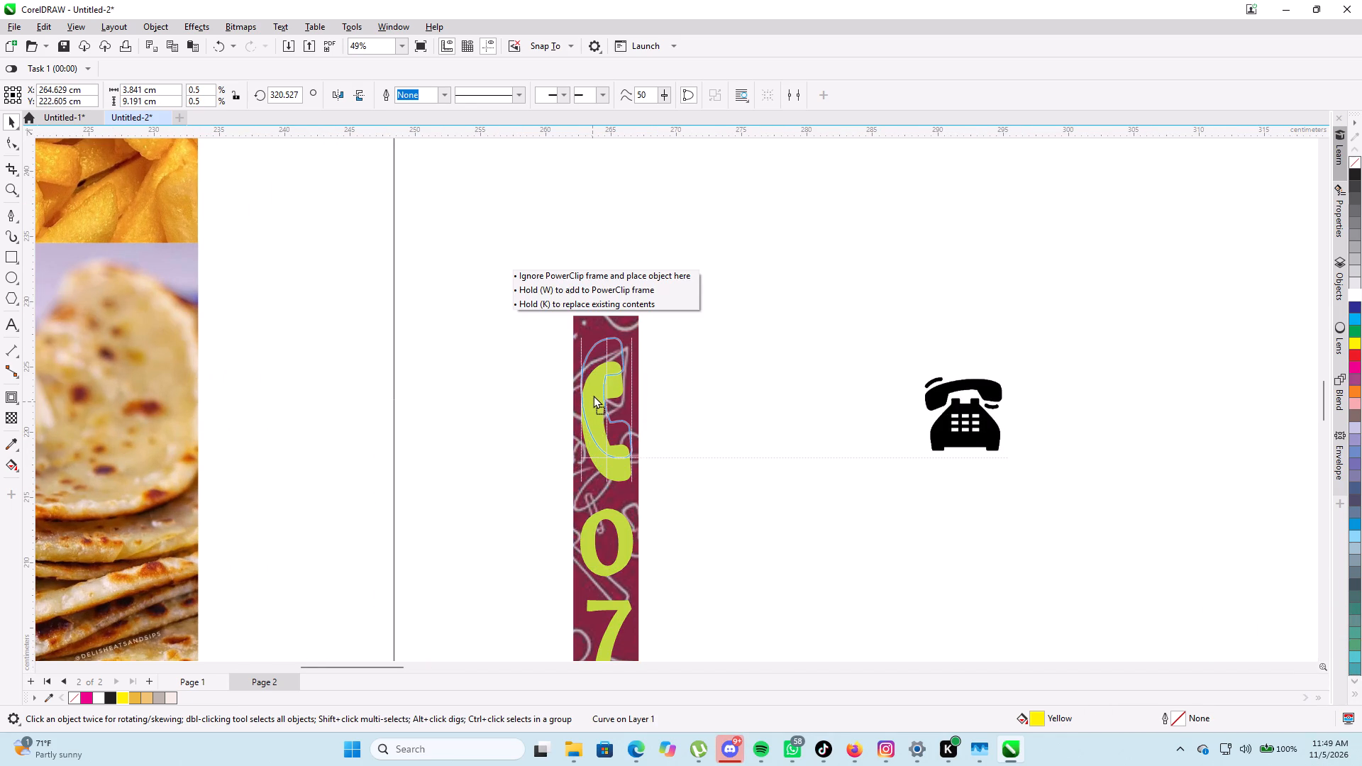
{"action": "left_click_drag", "start_coordinate": [593, 395], "coordinate": [593, 394]}
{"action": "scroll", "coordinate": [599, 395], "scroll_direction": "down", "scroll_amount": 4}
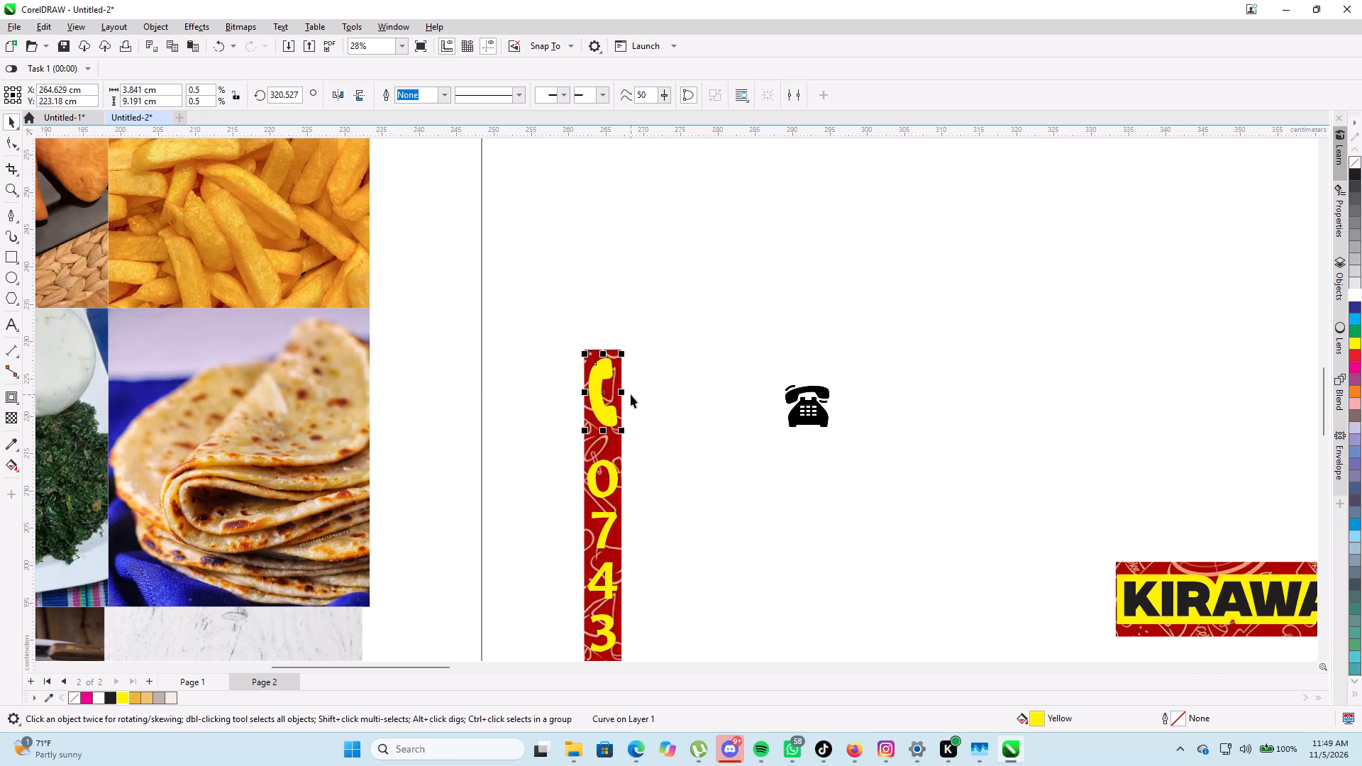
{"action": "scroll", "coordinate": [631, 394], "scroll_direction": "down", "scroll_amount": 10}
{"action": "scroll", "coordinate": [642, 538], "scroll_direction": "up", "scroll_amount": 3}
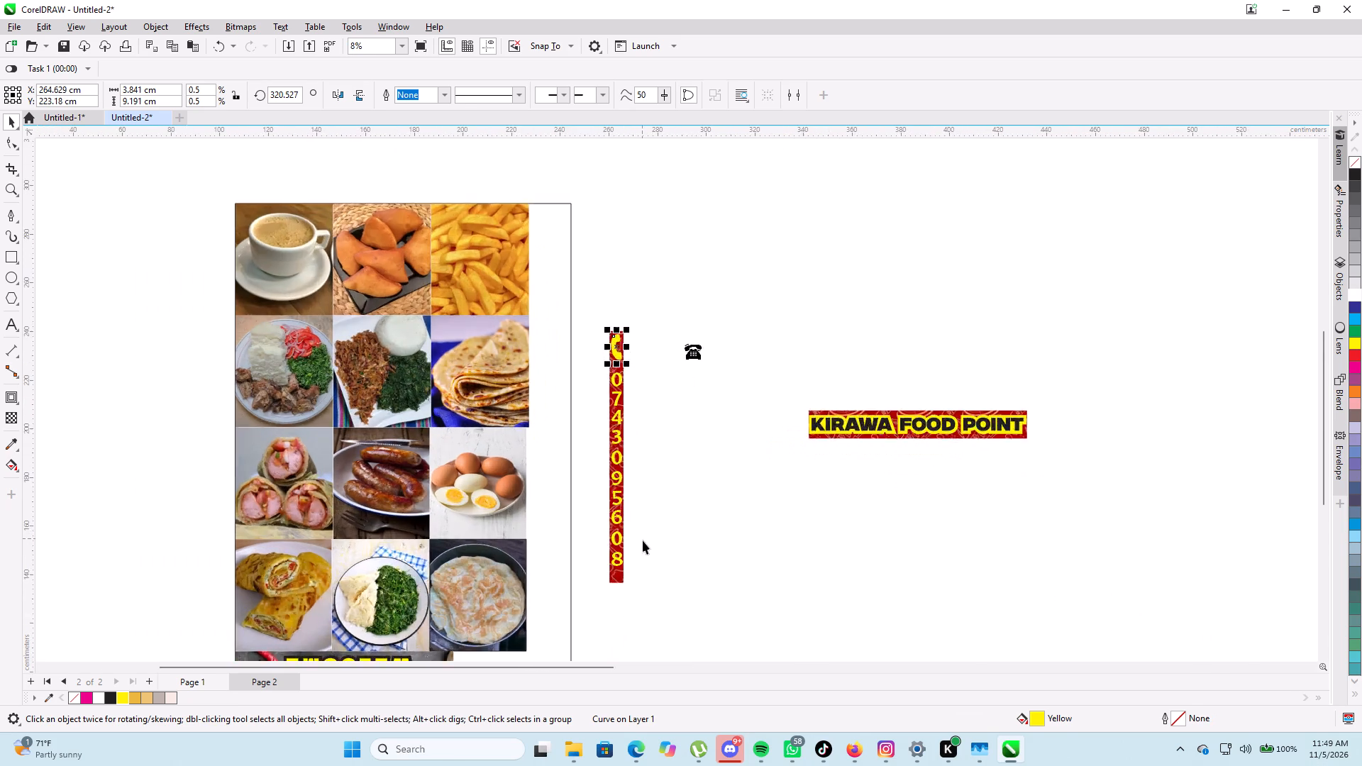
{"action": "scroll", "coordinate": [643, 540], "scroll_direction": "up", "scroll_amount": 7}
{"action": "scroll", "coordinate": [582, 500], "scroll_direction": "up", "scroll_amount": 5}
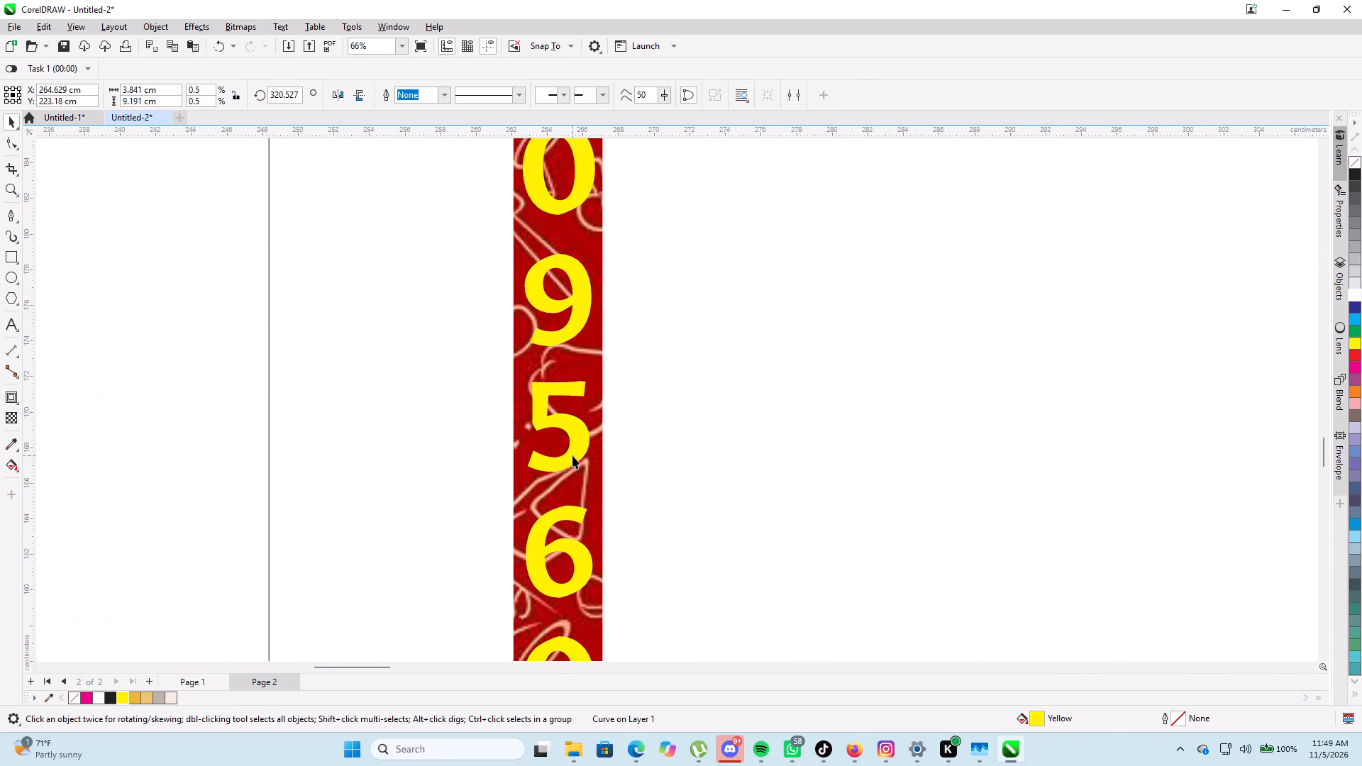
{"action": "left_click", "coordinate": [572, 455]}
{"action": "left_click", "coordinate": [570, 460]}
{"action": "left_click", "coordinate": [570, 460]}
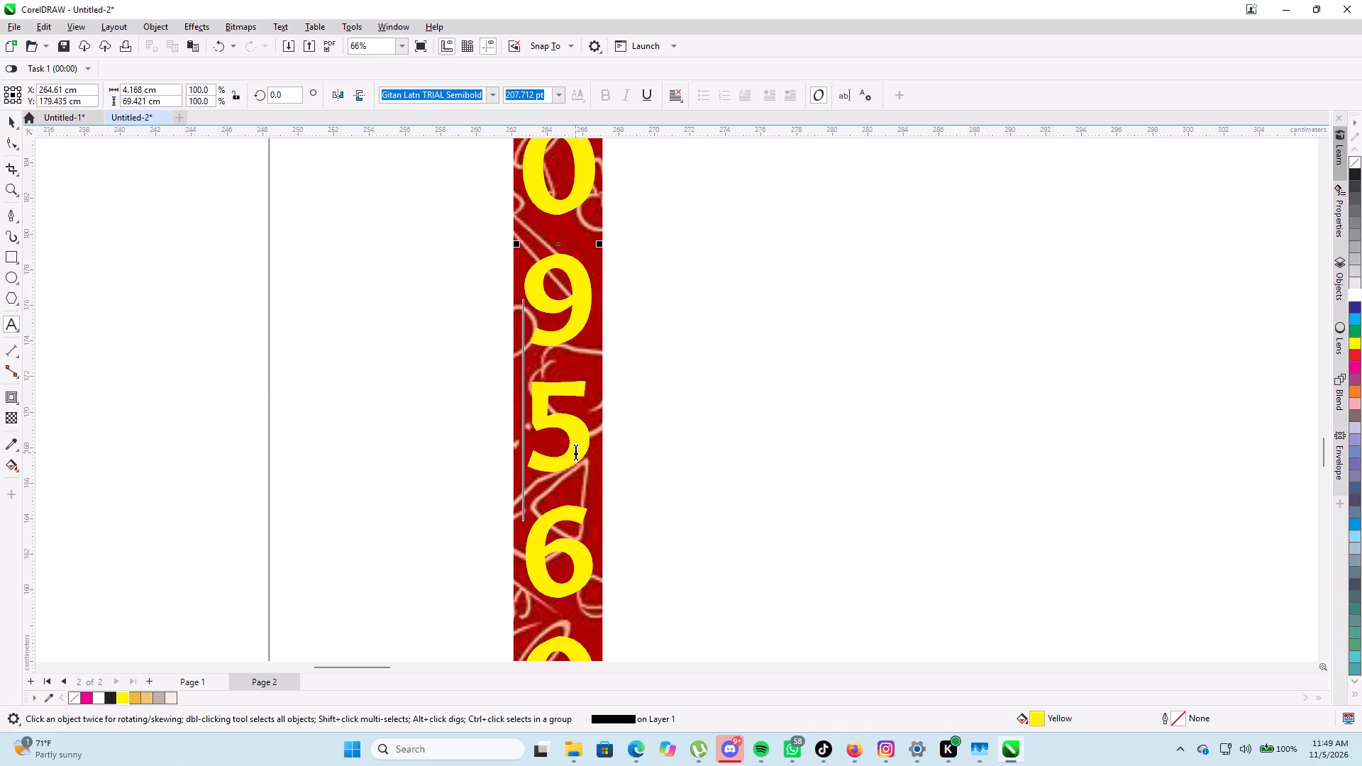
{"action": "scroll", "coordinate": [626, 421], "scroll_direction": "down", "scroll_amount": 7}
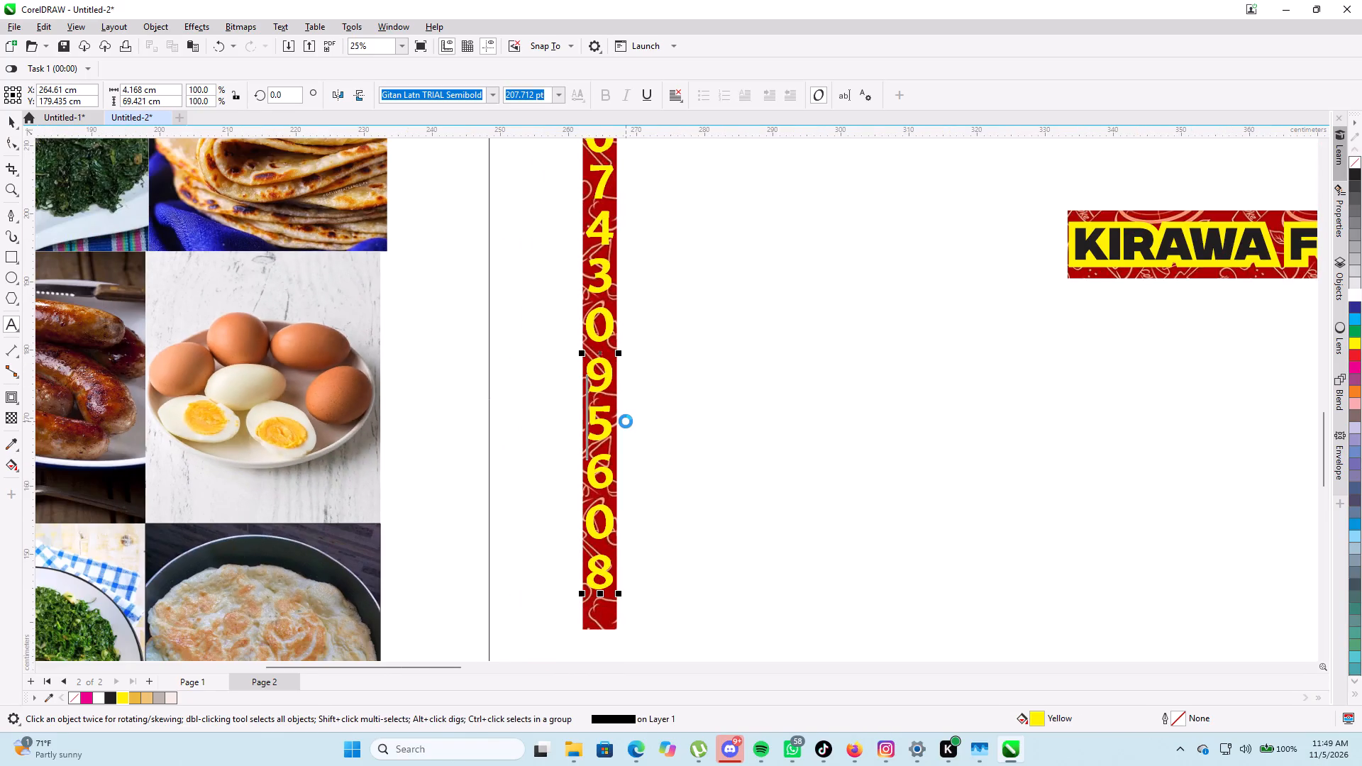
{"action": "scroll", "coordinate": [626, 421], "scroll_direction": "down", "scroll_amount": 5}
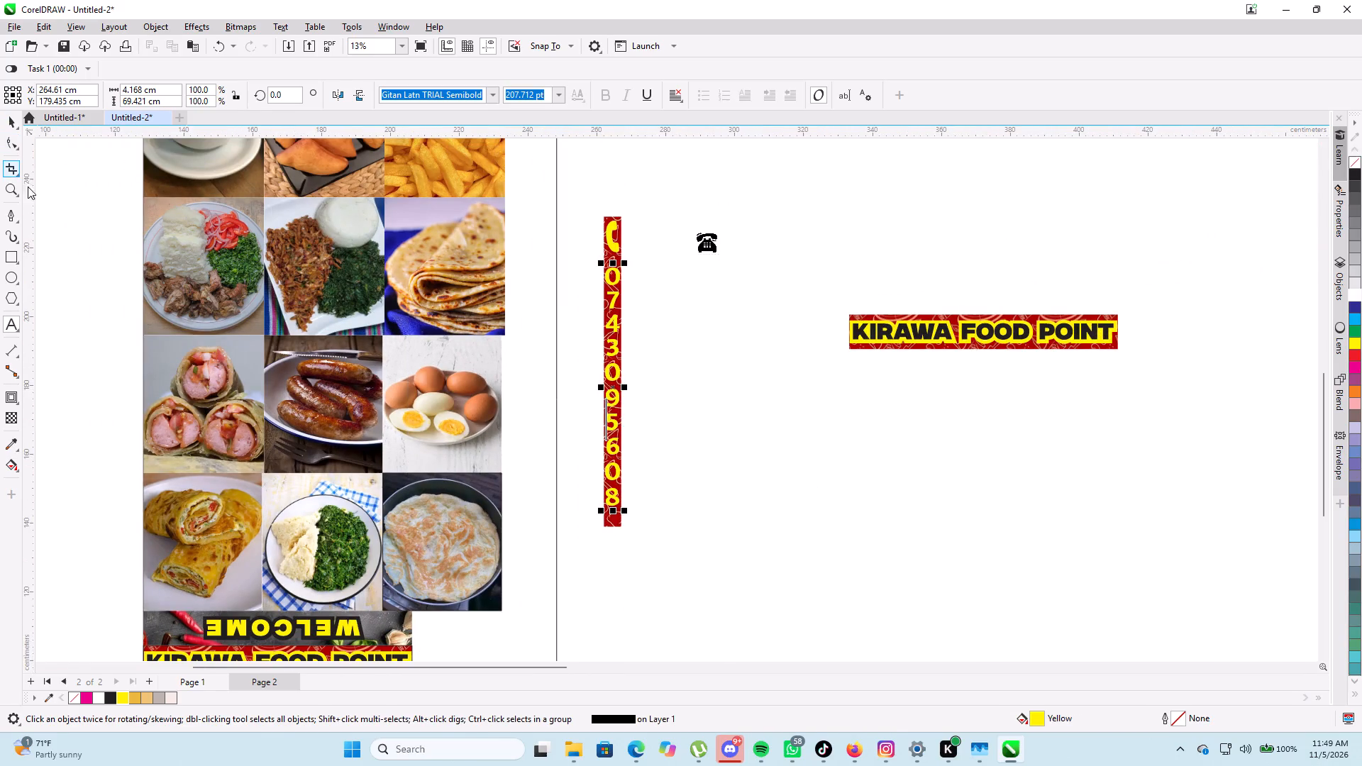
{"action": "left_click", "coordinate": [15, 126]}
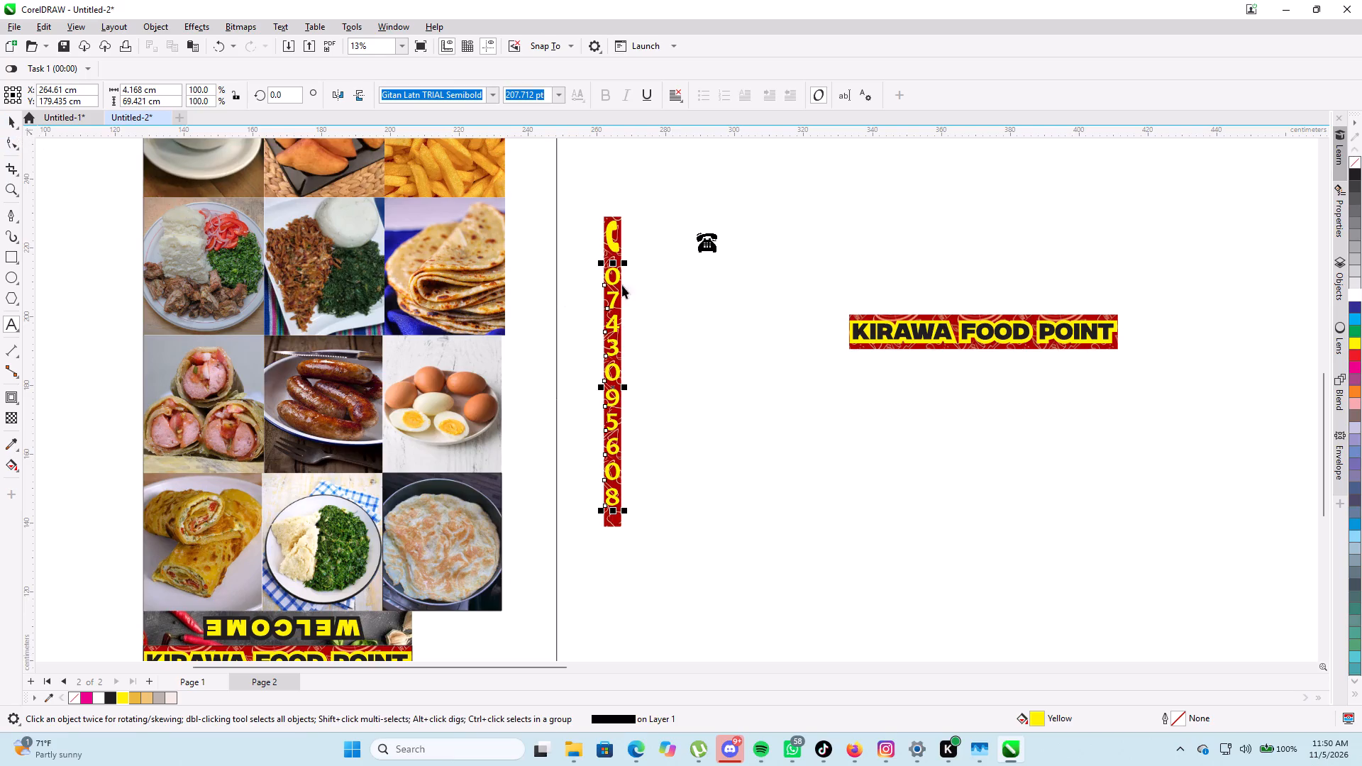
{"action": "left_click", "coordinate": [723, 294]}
Group the yellow handset, the vertical phone number text and the red strip into one object.
{"action": "scroll", "coordinate": [630, 424], "scroll_direction": "down", "scroll_amount": 4}
{"action": "left_click_drag", "start_coordinate": [597, 274], "coordinate": [636, 457]}
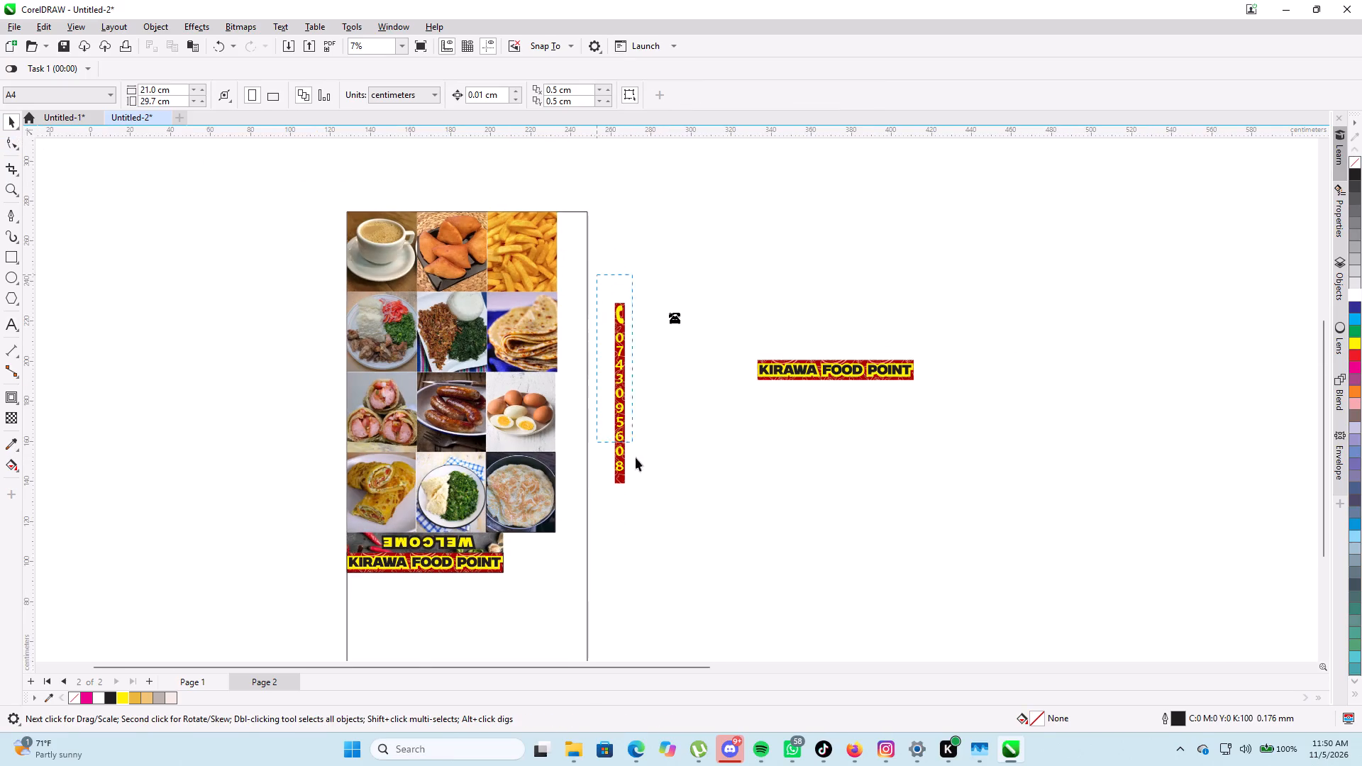
{"action": "left_click_drag", "start_coordinate": [636, 457], "coordinate": [642, 498]}
{"action": "right_click", "coordinate": [624, 414]}
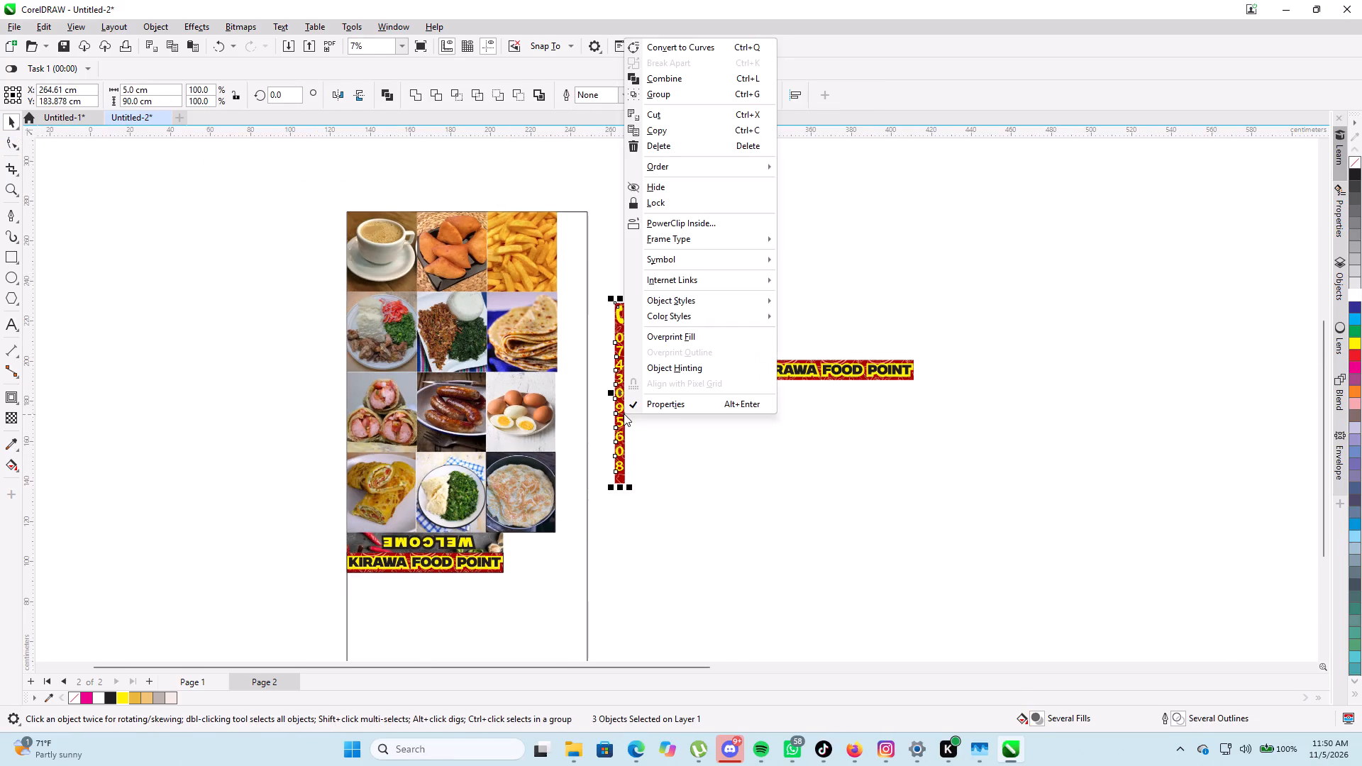
{"action": "left_click", "coordinate": [668, 91]}
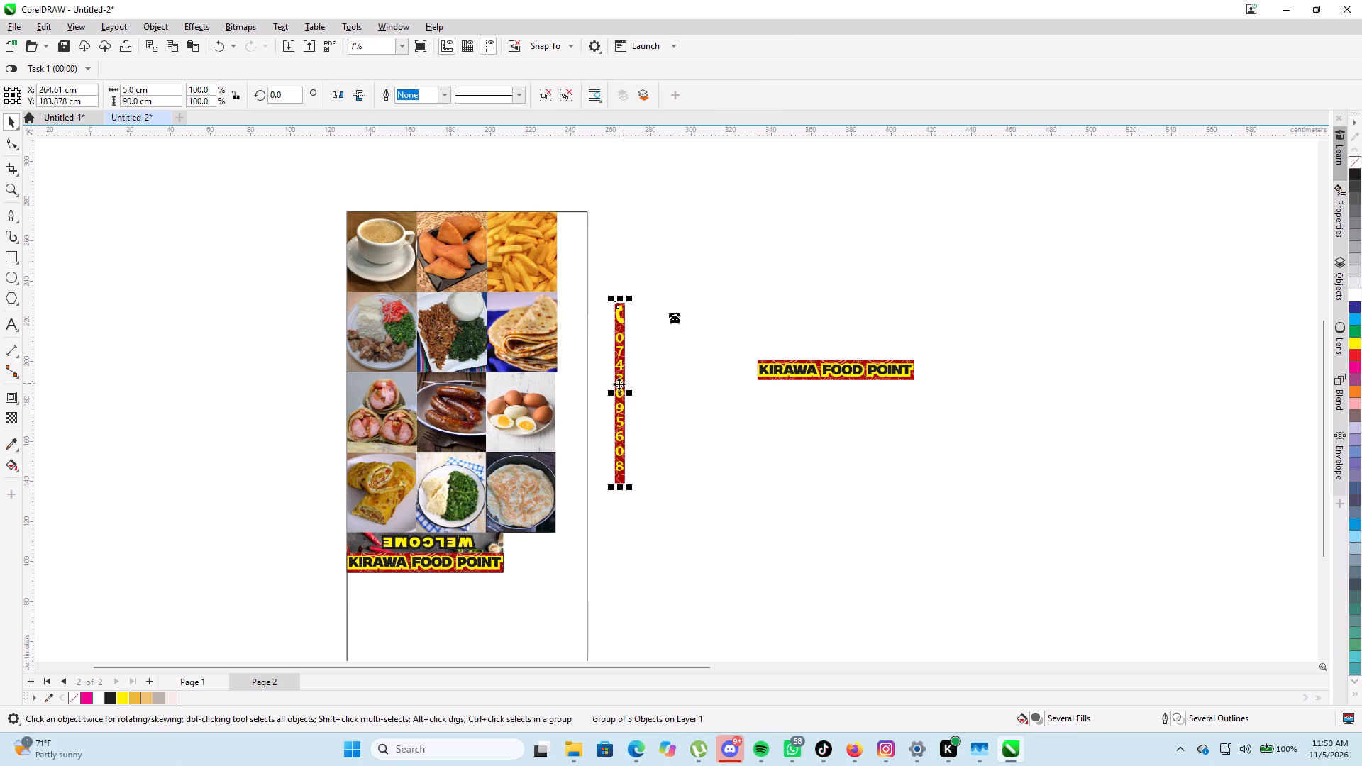
Duplicate the grouped phone strip and place the copy against the outer edge of the fries photo, at about X 235.875, Y 229.732 cm.
{"action": "left_click", "coordinate": [619, 384]}
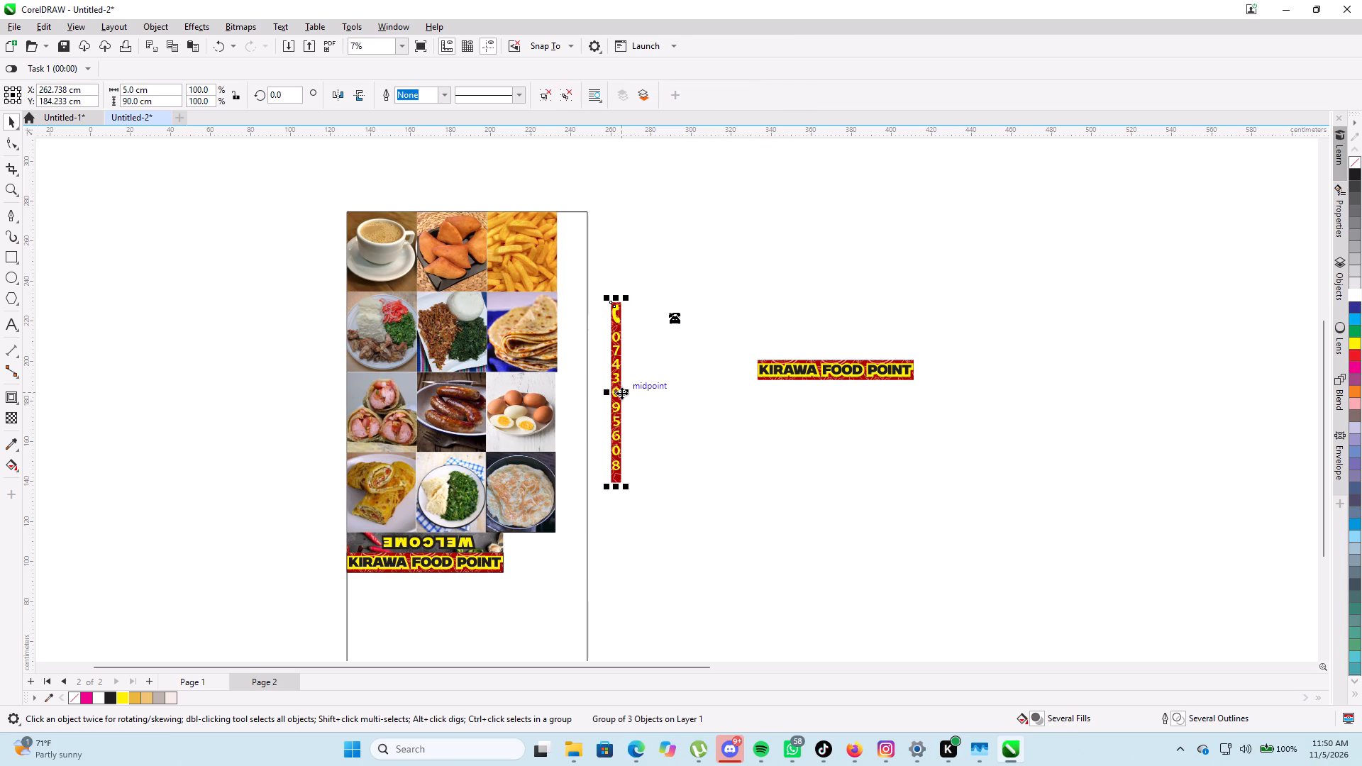
{"action": "key", "text": "ctrl+d"}
{"action": "left_click_drag", "start_coordinate": [621, 384], "coordinate": [616, 385]}
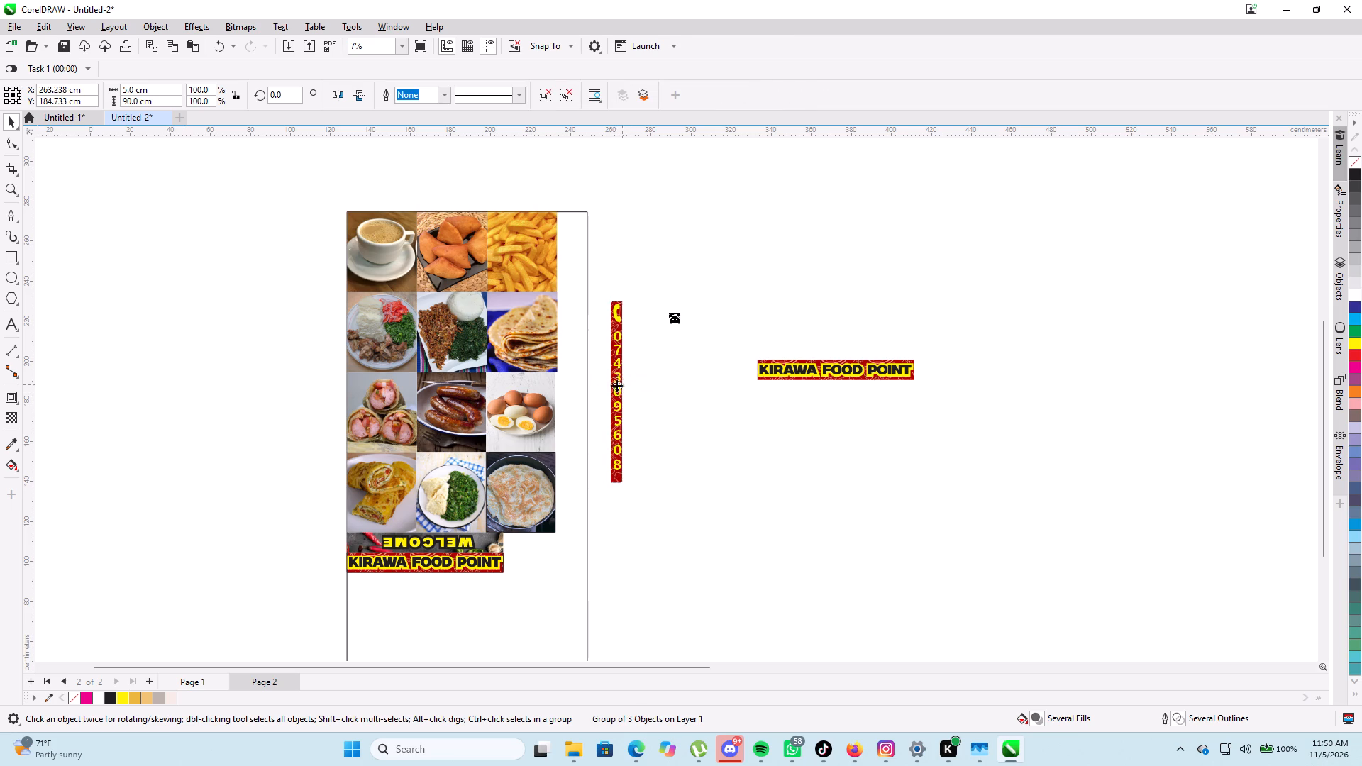
{"action": "left_click_drag", "start_coordinate": [616, 385], "coordinate": [574, 294]}
{"action": "scroll", "coordinate": [572, 288], "scroll_direction": "up", "scroll_amount": 6}
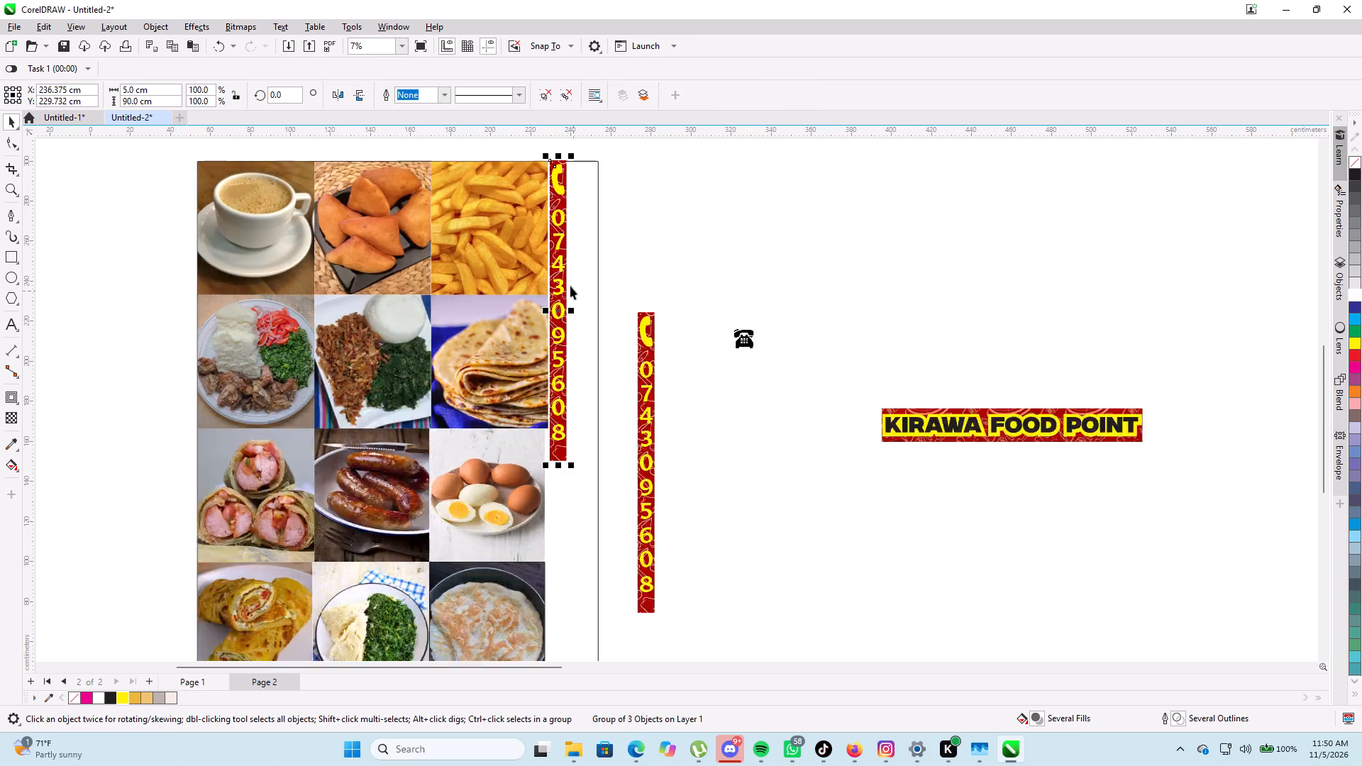
{"action": "scroll", "coordinate": [570, 285], "scroll_direction": "up", "scroll_amount": 3}
{"action": "left_click", "coordinate": [545, 313]}
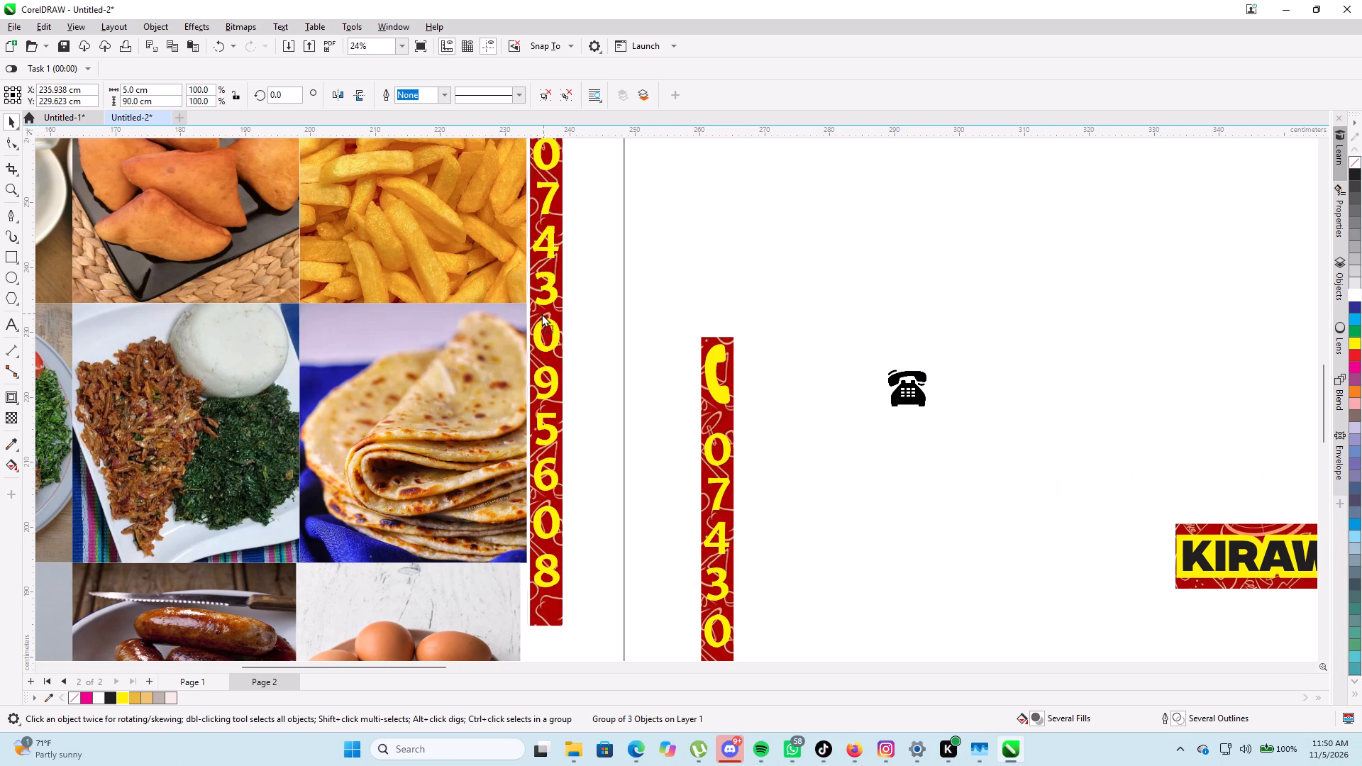
{"action": "scroll", "coordinate": [545, 290], "scroll_direction": "up", "scroll_amount": 4}
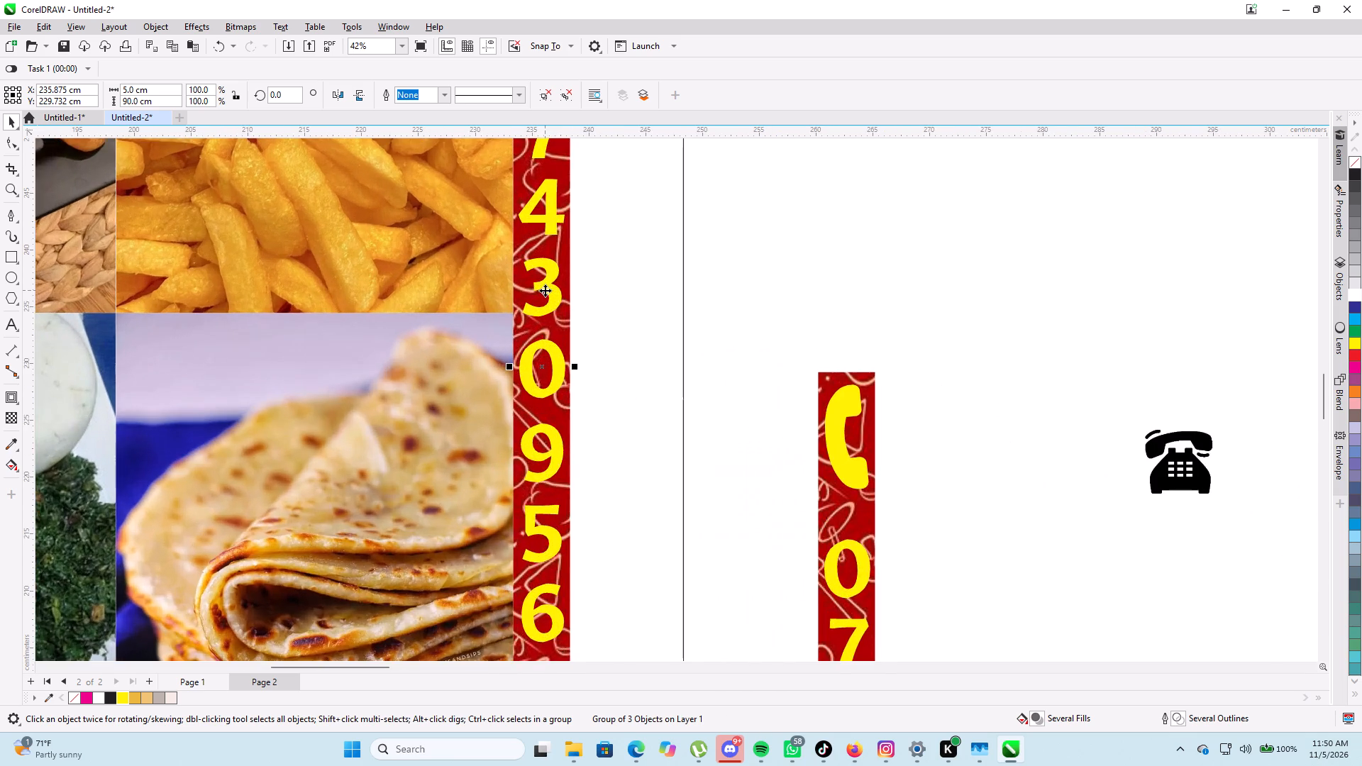
{"action": "scroll", "coordinate": [545, 290], "scroll_direction": "down", "scroll_amount": 5}
{"action": "scroll", "coordinate": [572, 279], "scroll_direction": "up", "scroll_amount": 3}
{"action": "scroll", "coordinate": [572, 279], "scroll_direction": "down", "scroll_amount": 3}
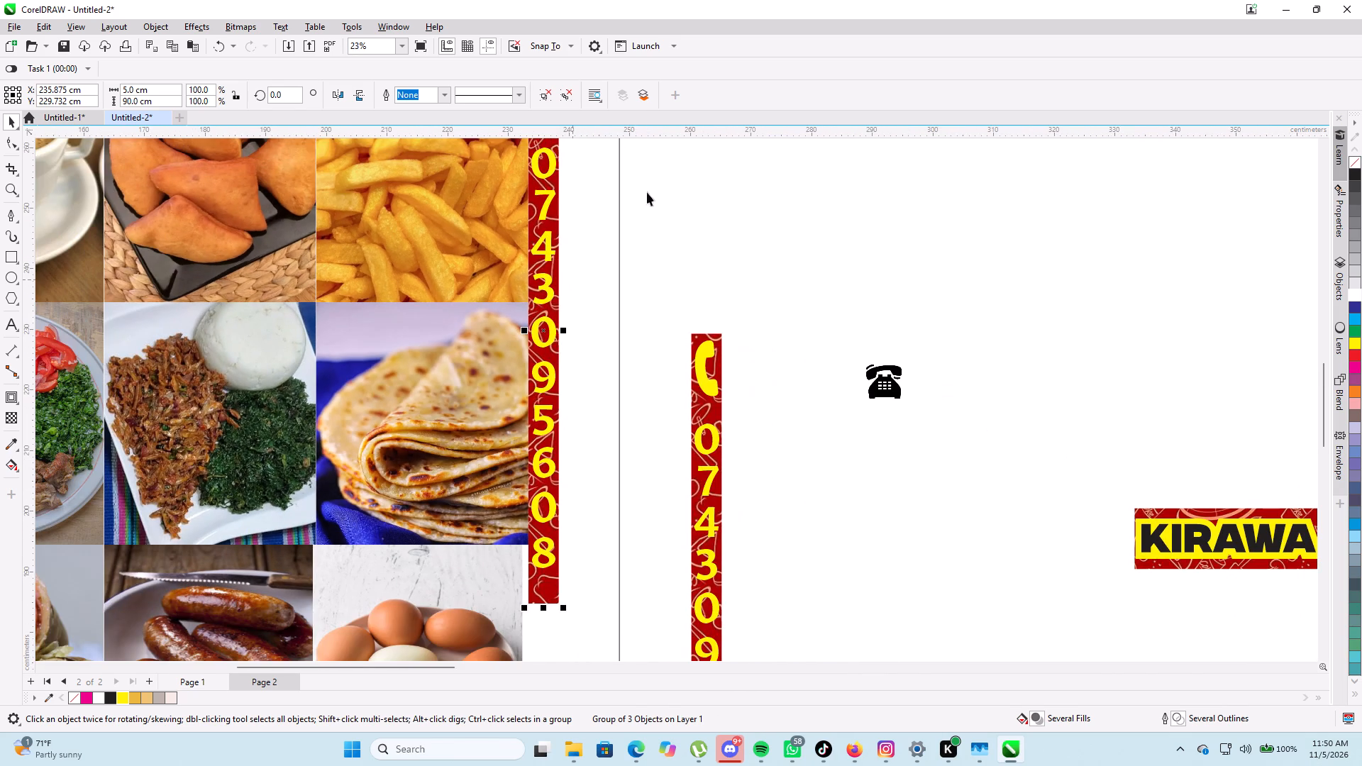
Nudge the copied phone strip slightly away from the fries photo and down, to about X 235.955, Y 229.662 cm.
{"action": "middle_click_drag", "start_coordinate": [691, 181], "coordinate": [671, 434]}
{"action": "scroll", "coordinate": [673, 392], "scroll_direction": "up", "scroll_amount": 3}
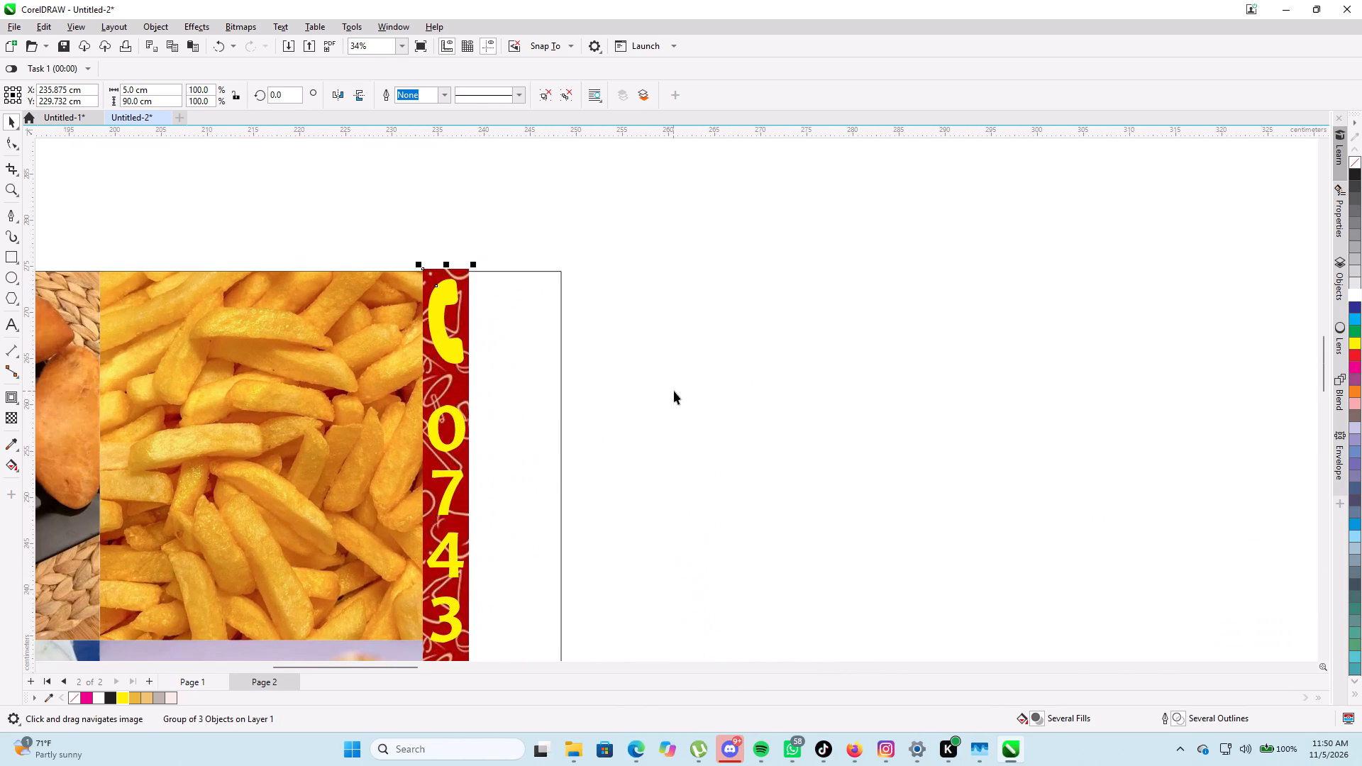
{"action": "key", "text": "Right"}
{"action": "key", "text": "Right"}
{"action": "key", "text": "Right"}
{"action": "key", "text": "Right"}
{"action": "key", "text": "Right"}
{"action": "key", "text": "Right"}
{"action": "key", "text": "Right"}
{"action": "key", "text": "Right"}
{"action": "key", "text": "Right"}
{"action": "key", "text": "Right"}
{"action": "key", "text": "Right"}
{"action": "key", "text": "Right"}
{"action": "key", "text": "Right"}
{"action": "key", "text": "Right"}
{"action": "key", "text": "Right"}
{"action": "key", "text": "Right"}
{"action": "key", "text": "Right"}
{"action": "key", "text": "Right"}
{"action": "key", "text": "Right"}
{"action": "key", "text": "Right"}
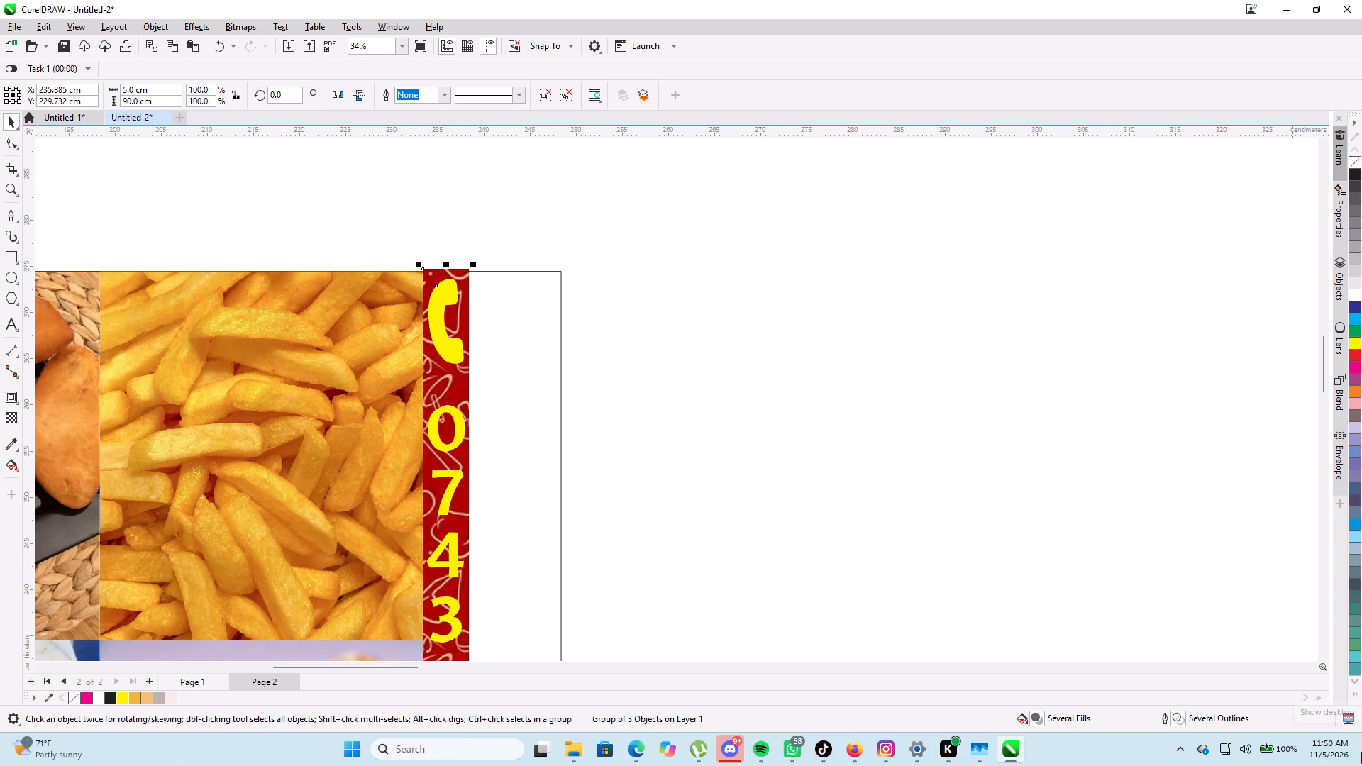
{"action": "key", "text": "Down"}
{"action": "key", "text": "Down"}
{"action": "key", "text": "Down"}
{"action": "key", "text": "Down"}
{"action": "key", "text": "Down"}
{"action": "key", "text": "Down"}
{"action": "key", "text": "Down"}
{"action": "key", "text": "Down"}
{"action": "key", "text": "Down"}
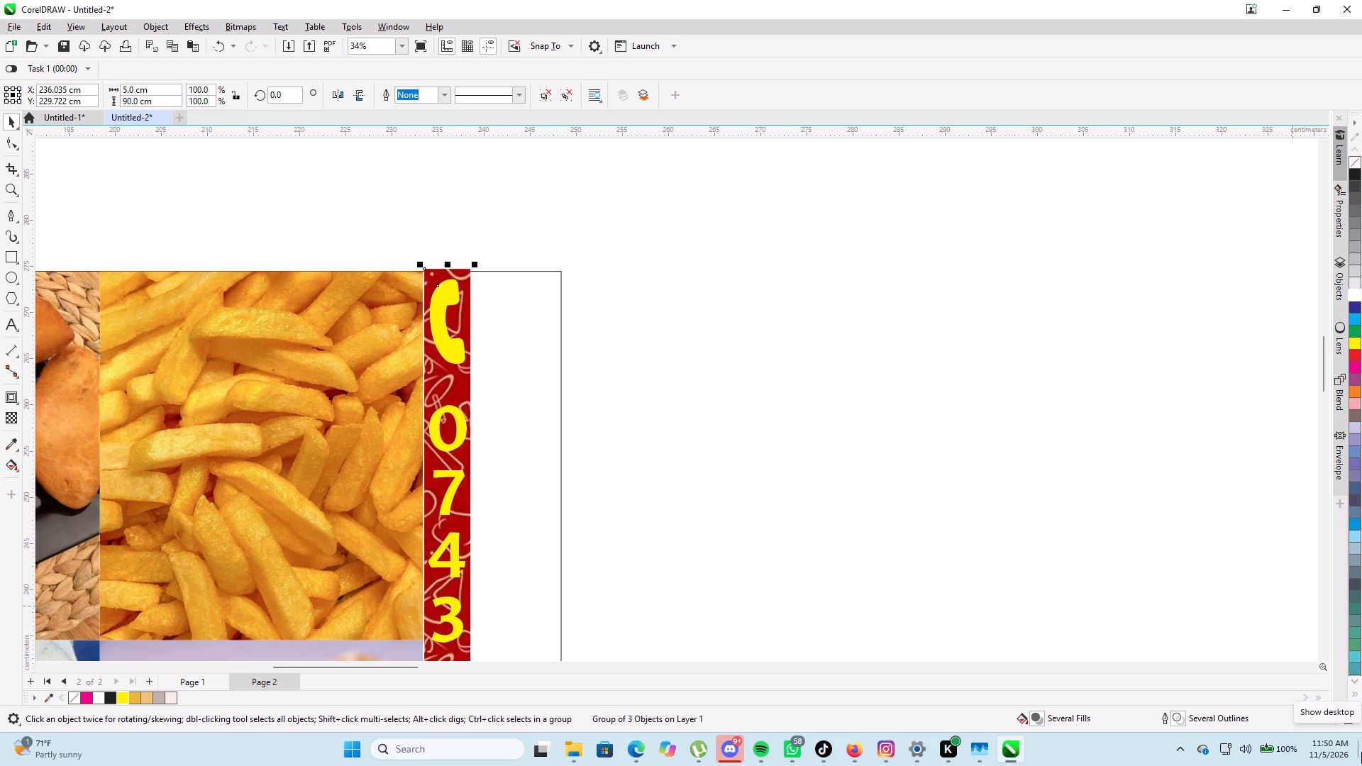
{"action": "key", "text": "Left"}
{"action": "key", "text": "Left"}
{"action": "key", "text": "Left"}
{"action": "key", "text": "Left"}
{"action": "key", "text": "Left"}
{"action": "key", "text": "Left"}
{"action": "key", "text": "Left"}
{"action": "key", "text": "Left"}
{"action": "key", "text": "Left"}
{"action": "key", "text": "Left"}
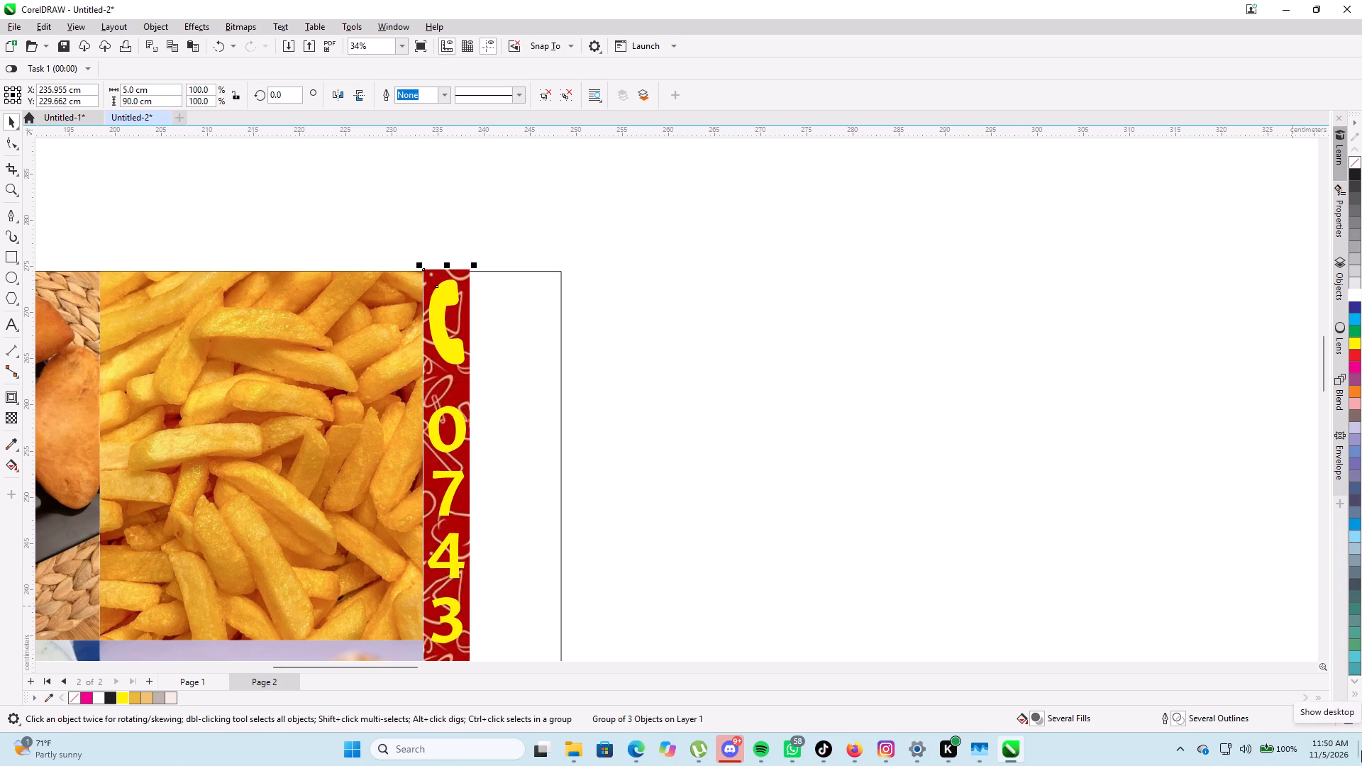
Nudge the copied phone strip down to align its top edge with the frame and the top photo row, at about Y 229.453 cm.
{"action": "scroll", "coordinate": [883, 689], "scroll_direction": "up", "scroll_amount": 3}
{"action": "scroll", "coordinate": [376, 77], "scroll_direction": "up", "scroll_amount": 5}
{"action": "scroll", "coordinate": [253, 67], "scroll_direction": "up", "scroll_amount": 5}
{"action": "scroll", "coordinate": [414, 163], "scroll_direction": "up", "scroll_amount": 4}
{"action": "scroll", "coordinate": [494, 192], "scroll_direction": "up", "scroll_amount": 4}
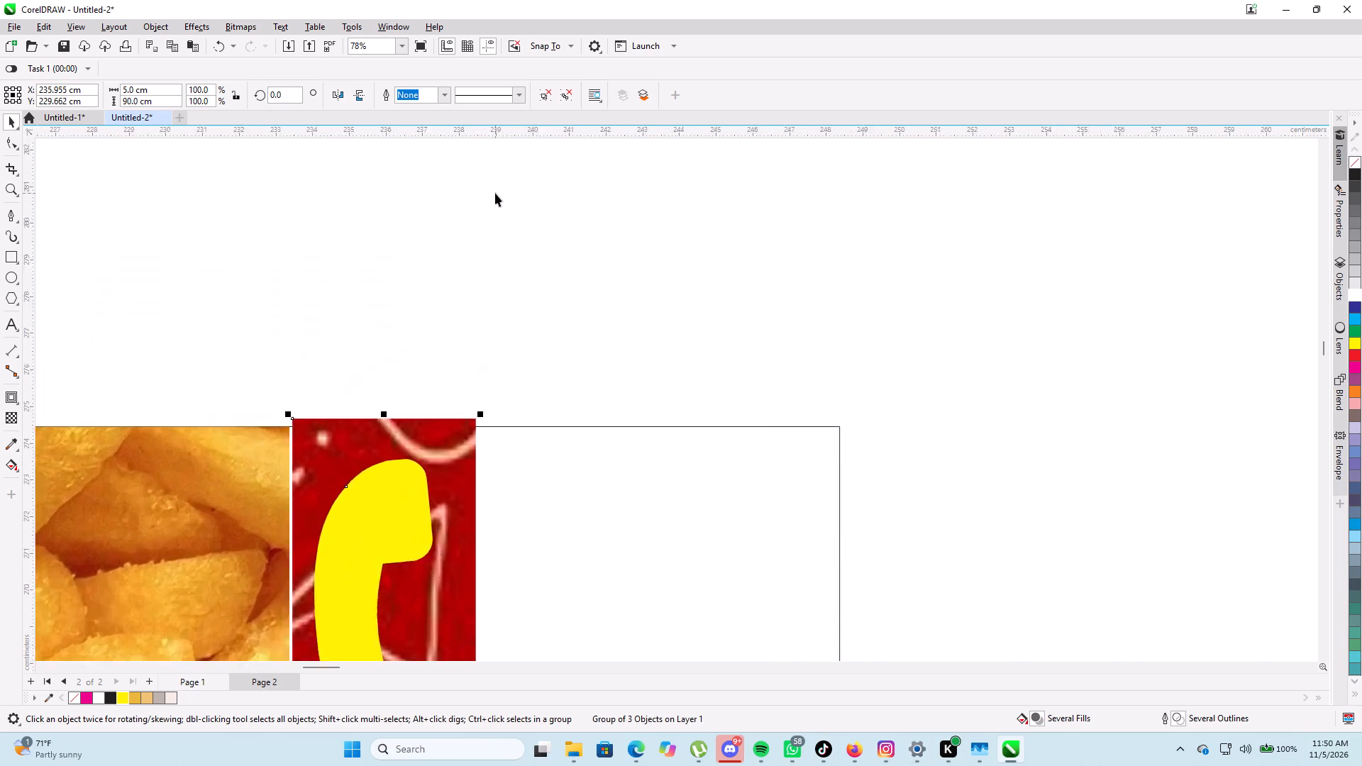
{"action": "key", "text": "Down"}
{"action": "key", "text": "Down"}
{"action": "key", "text": "Down"}
{"action": "key", "text": "Down"}
{"action": "key", "text": "Down"}
{"action": "key", "text": "Down"}
{"action": "key", "text": "Down"}
{"action": "key", "text": "Down"}
{"action": "key", "text": "Down"}
{"action": "key", "text": "Down"}
{"action": "key", "text": "Down"}
{"action": "key", "text": "Down"}
{"action": "key", "text": "Down"}
{"action": "key", "text": "Down"}
{"action": "key", "text": "Down"}
{"action": "key", "text": "Down"}
{"action": "key", "text": "Down"}
{"action": "key", "text": "Down"}
{"action": "key", "text": "Down"}
{"action": "key", "text": "Down"}
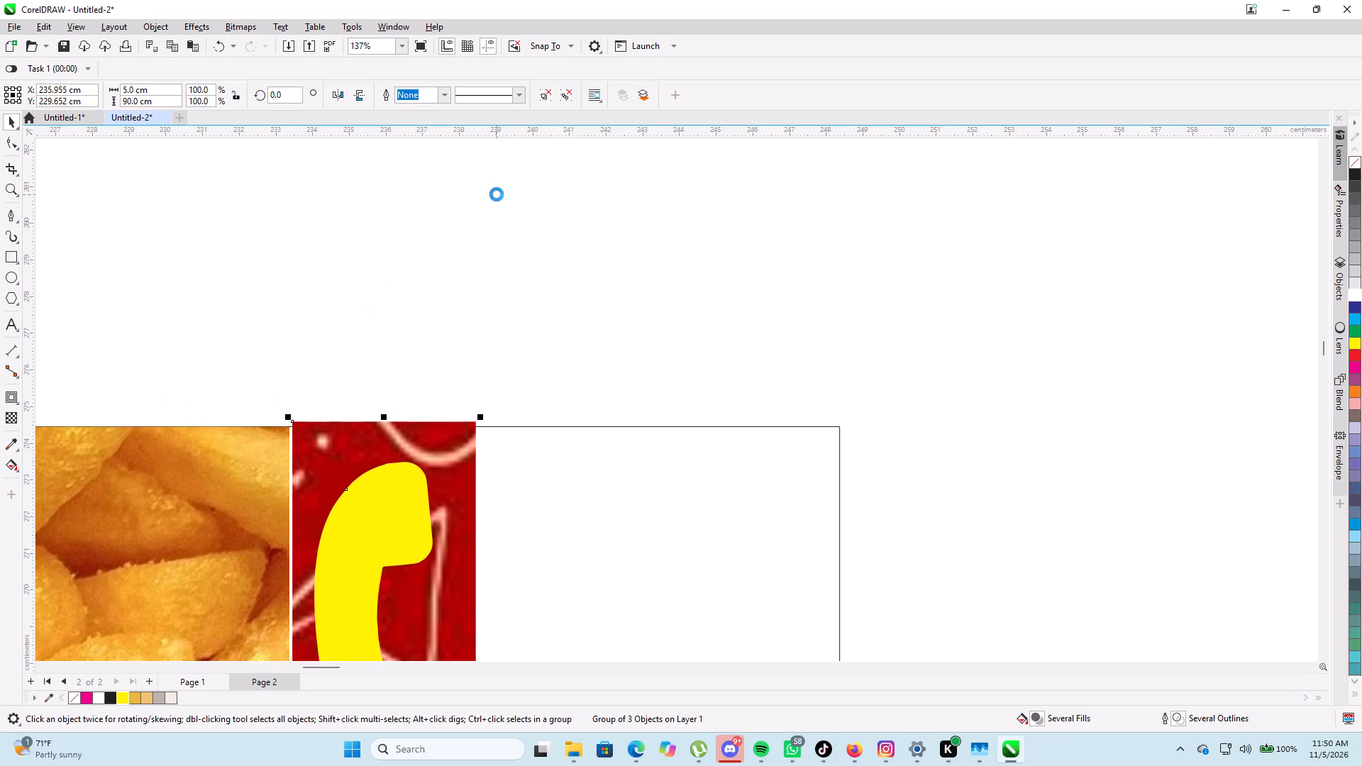
{"action": "key", "text": "Up"}
{"action": "key", "text": "Up"}
{"action": "key", "text": "Up"}
{"action": "key", "text": "Up"}
{"action": "key", "text": "Up"}
{"action": "key", "text": "Up"}
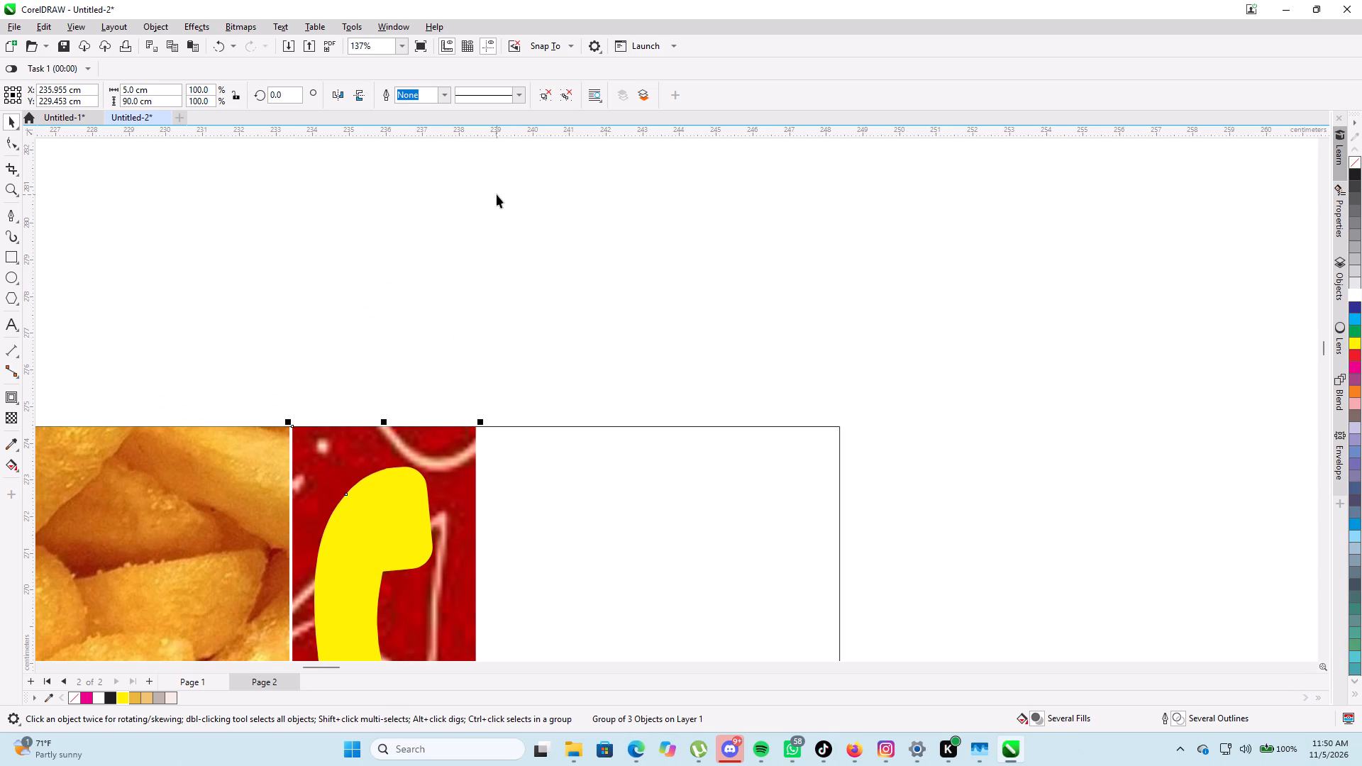
Examine the copied phone strip's alignment with the food photos and the surrounding frame.
{"action": "scroll", "coordinate": [505, 213], "scroll_direction": "down", "scroll_amount": 18}
{"action": "scroll", "coordinate": [505, 215], "scroll_direction": "down", "scroll_amount": 5}
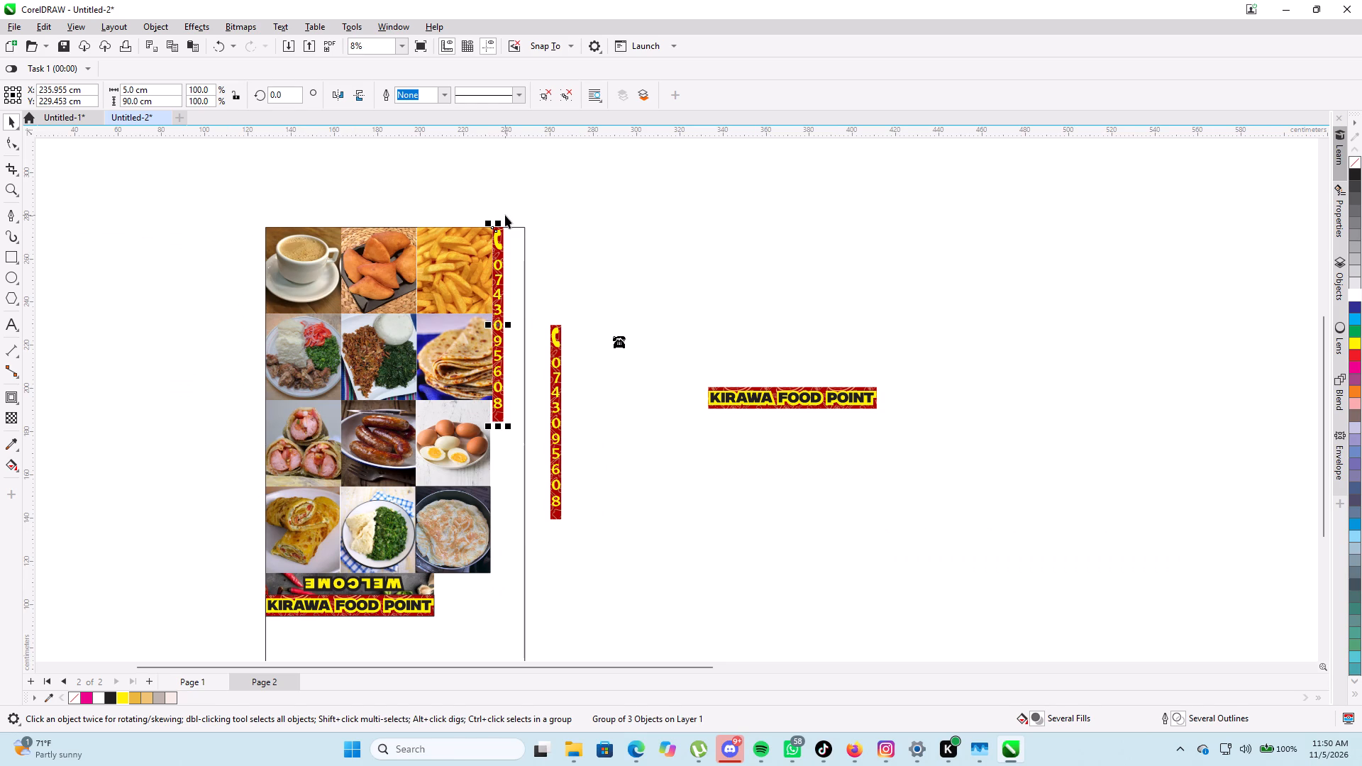
{"action": "scroll", "coordinate": [450, 167], "scroll_direction": "up", "scroll_amount": 3}
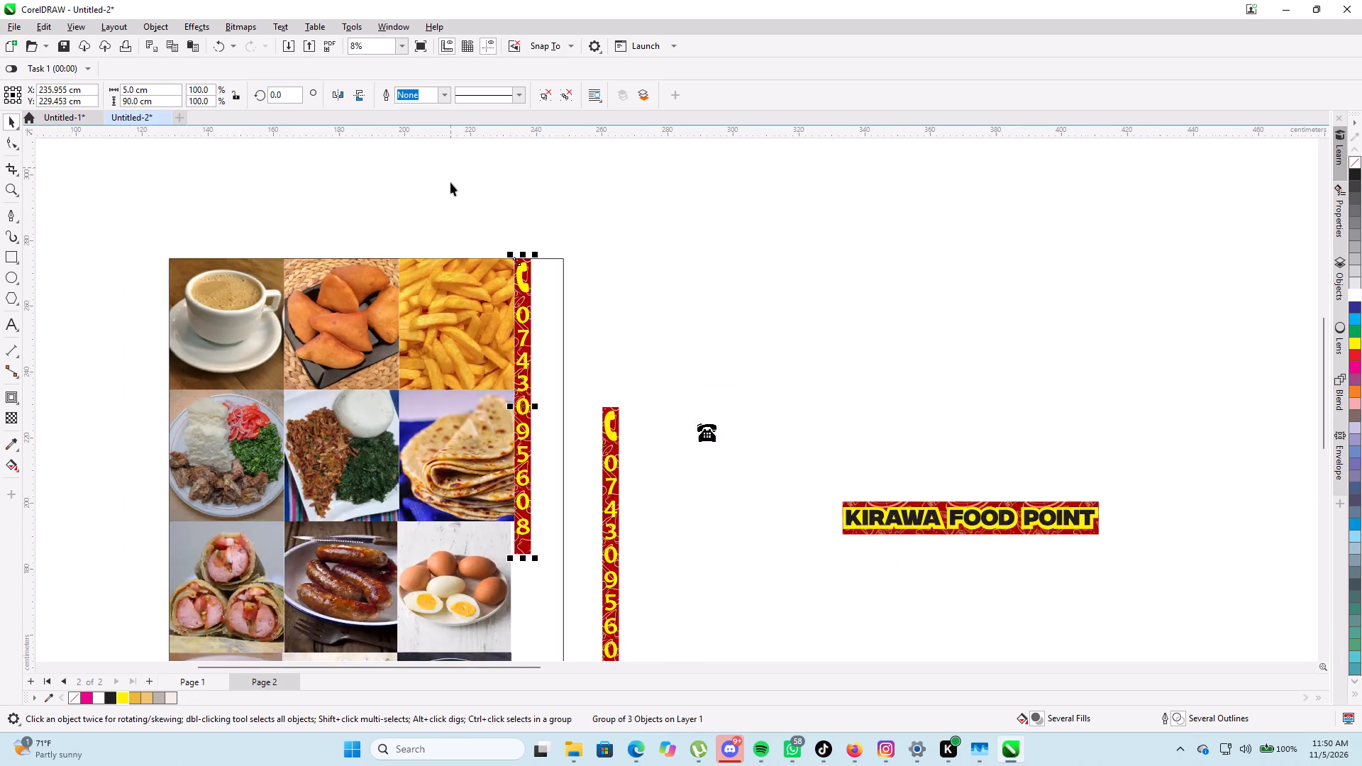
{"action": "scroll", "coordinate": [450, 182], "scroll_direction": "up", "scroll_amount": 2}
{"action": "scroll", "coordinate": [471, 367], "scroll_direction": "up", "scroll_amount": 5}
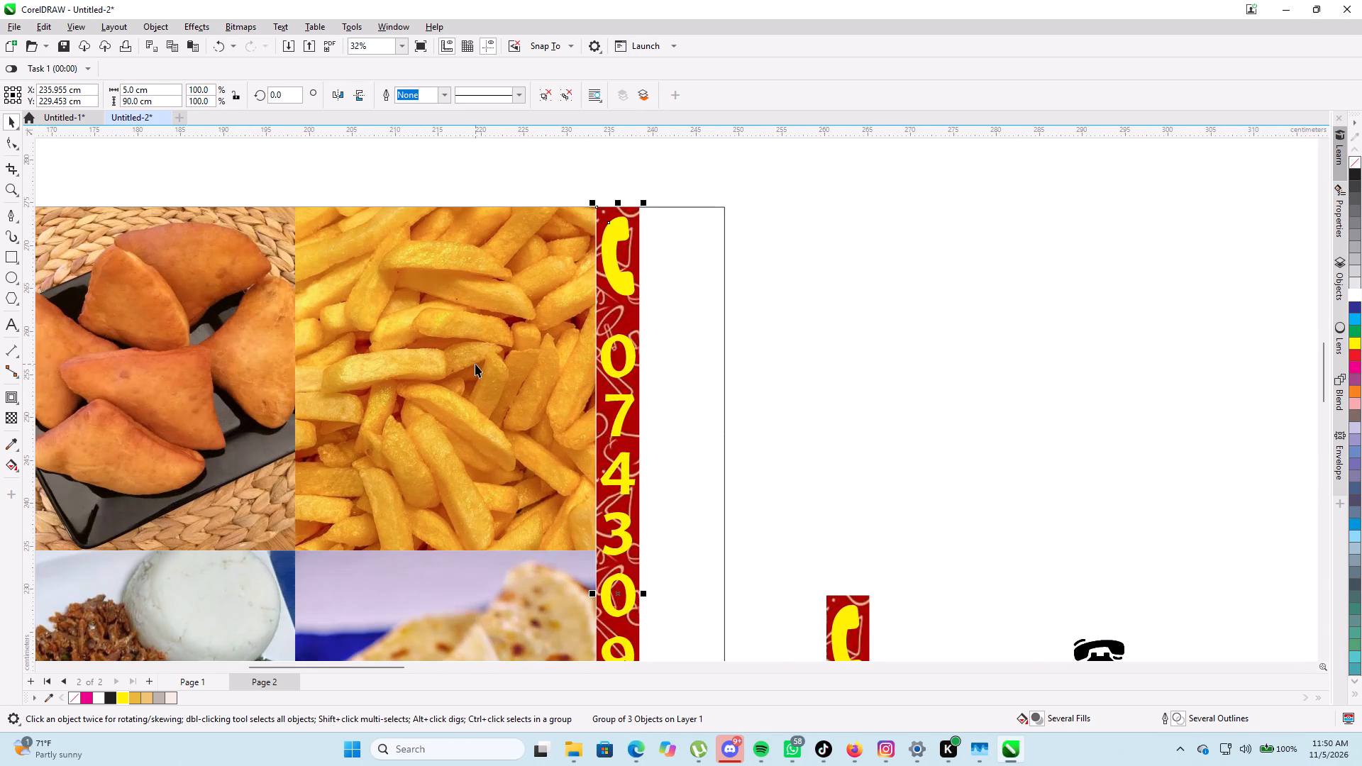
{"action": "scroll", "coordinate": [475, 364], "scroll_direction": "down", "scroll_amount": 6}
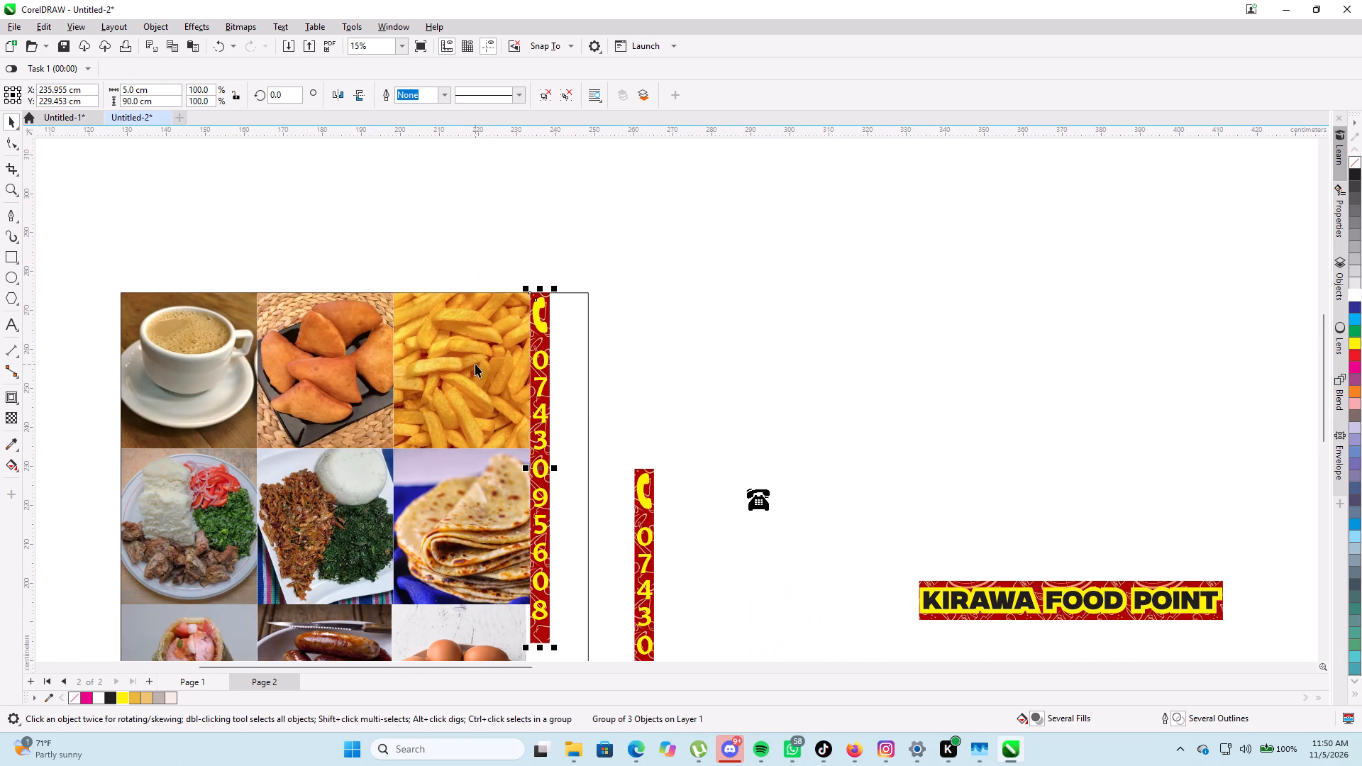
{"action": "scroll", "coordinate": [491, 236], "scroll_direction": "down", "scroll_amount": 7}
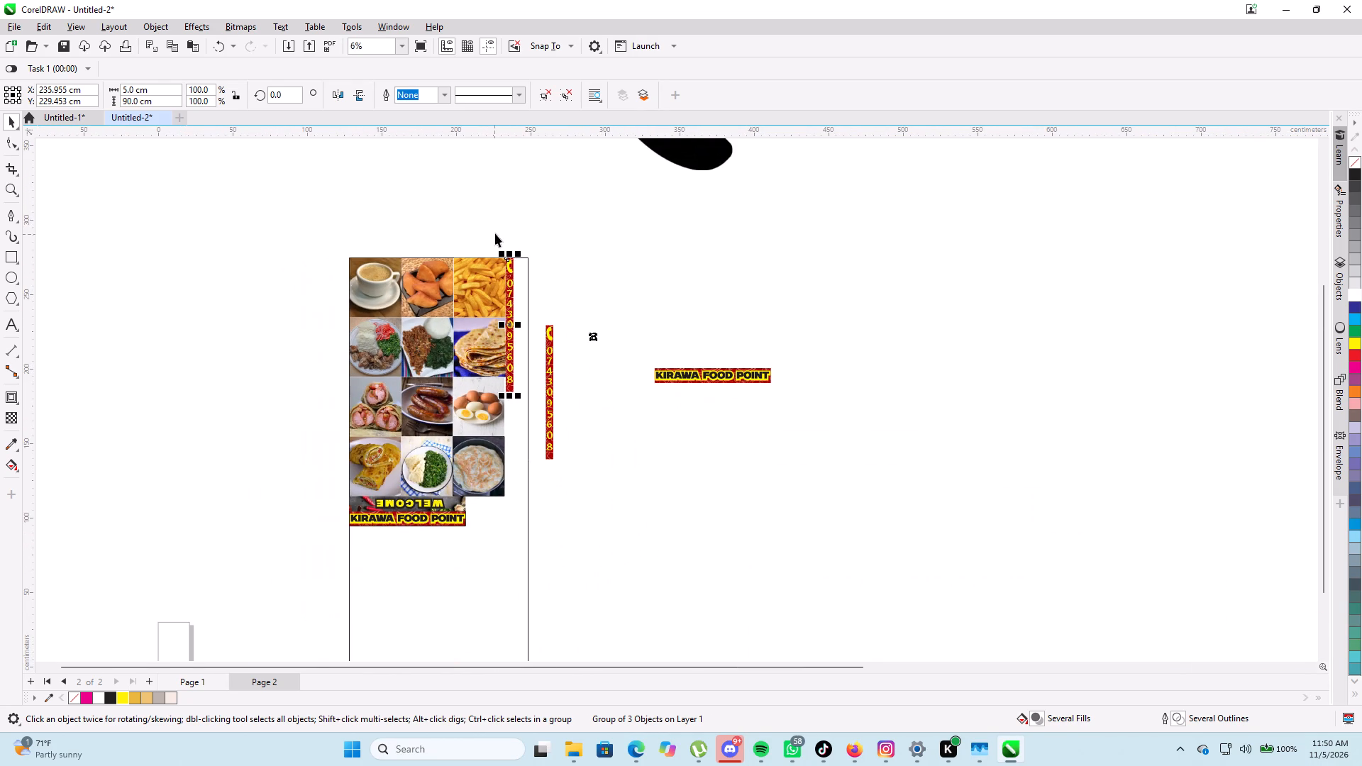
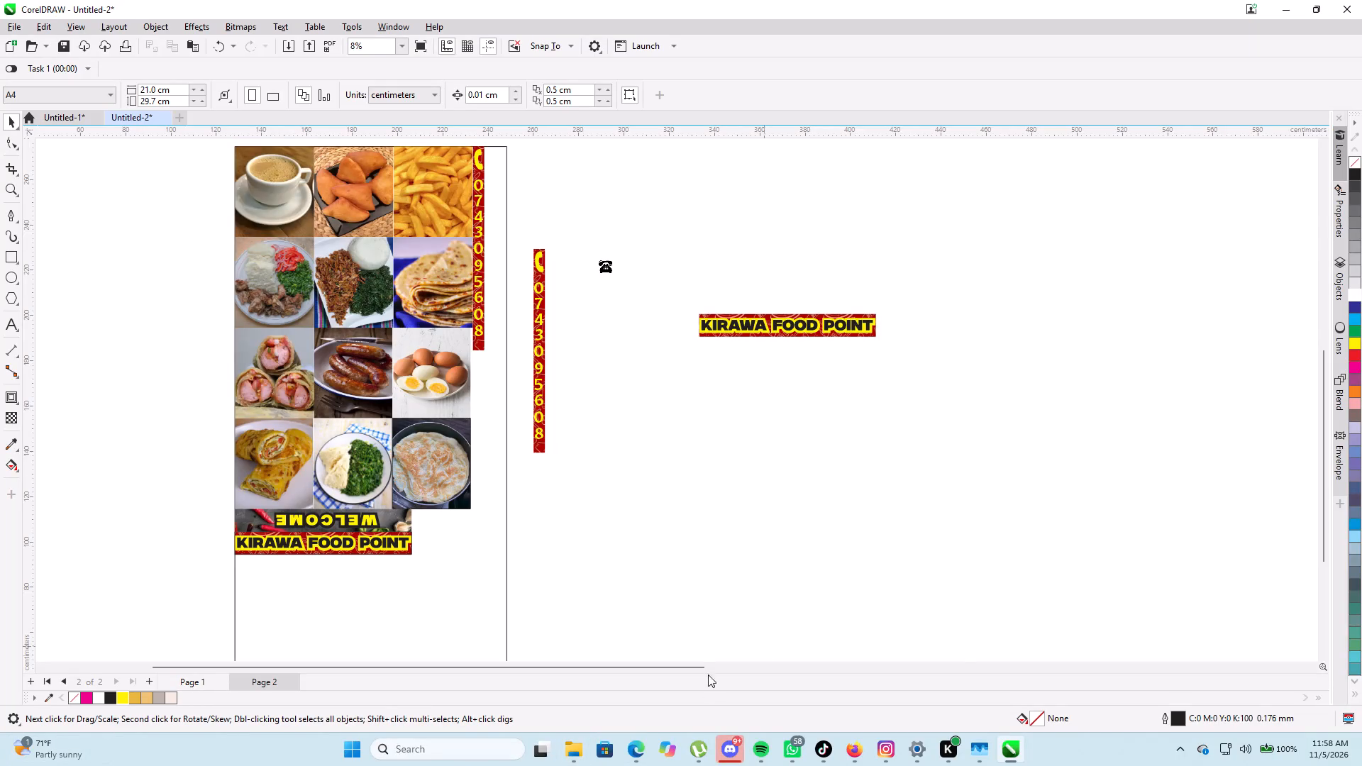
Switch to the Microsoft Edge window with the PNGEgg download page and mute the DJ video tab that is playing audio.
{"action": "left_click", "coordinate": [643, 752]}
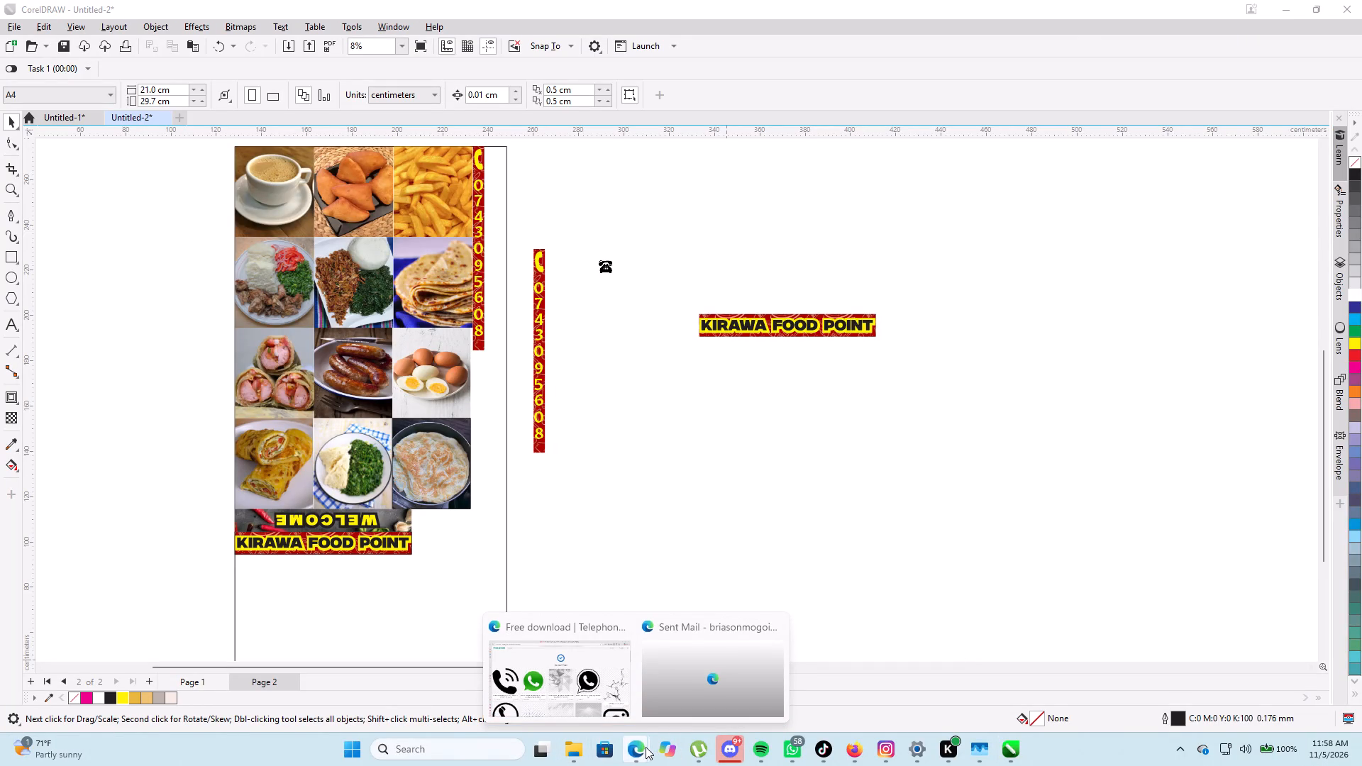
{"action": "left_click", "coordinate": [597, 695]}
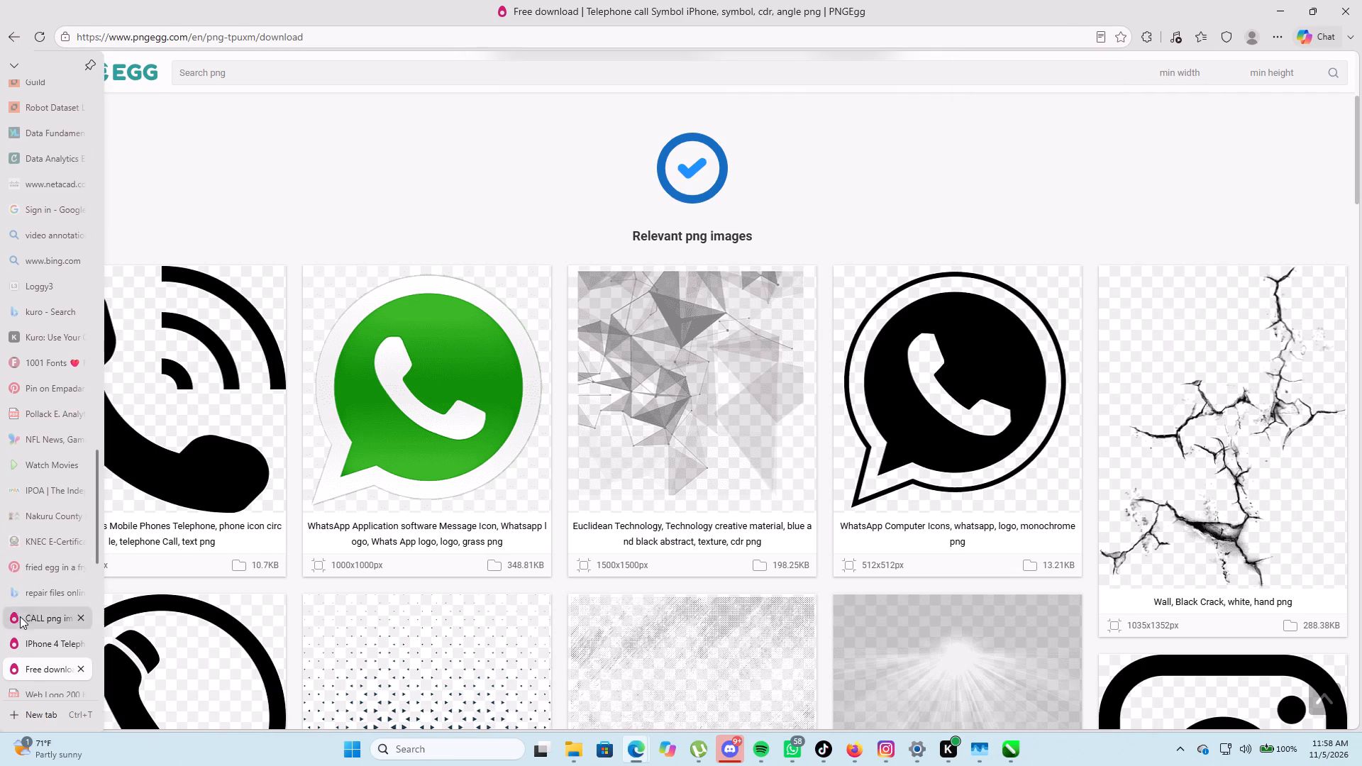
{"action": "scroll", "coordinate": [54, 350], "scroll_direction": "up", "scroll_amount": 14}
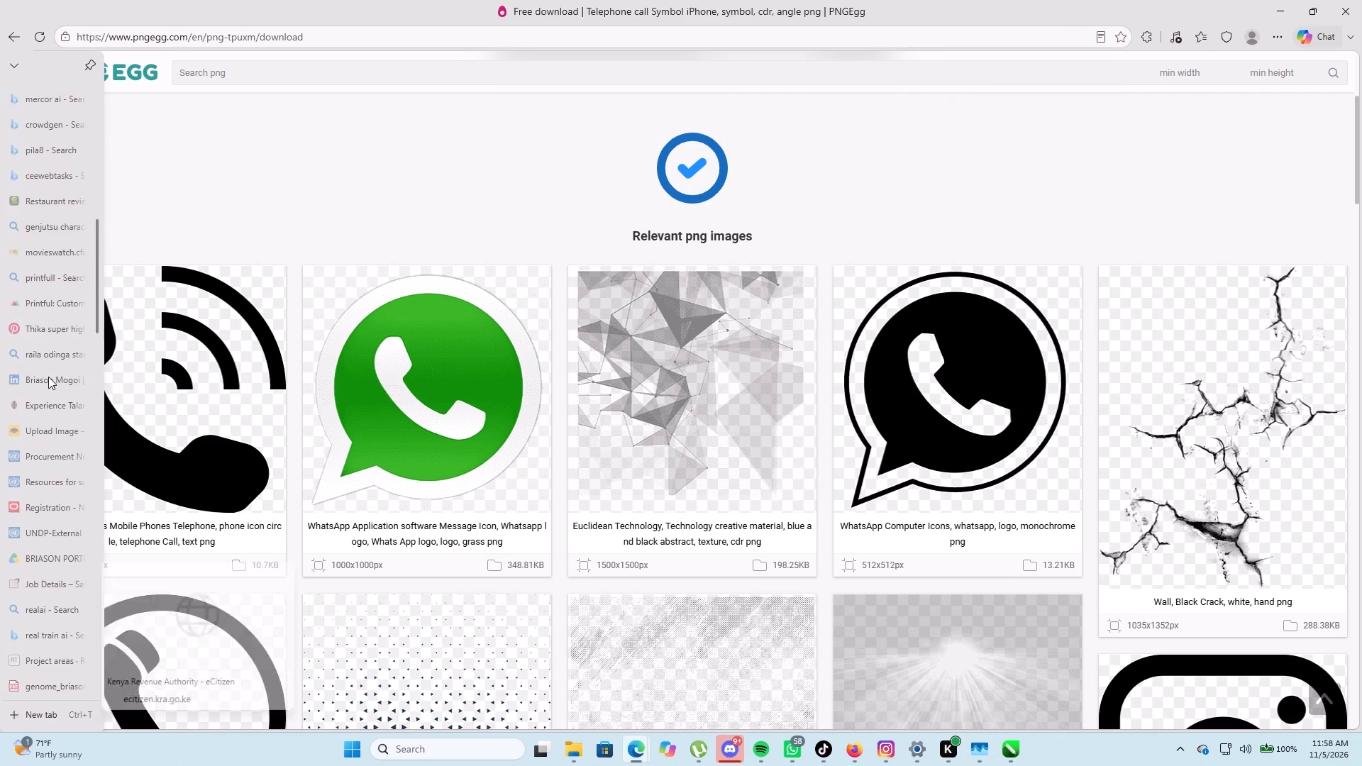
{"action": "scroll", "coordinate": [48, 377], "scroll_direction": "up", "scroll_amount": 9}
{"action": "scroll", "coordinate": [48, 377], "scroll_direction": "down", "scroll_amount": 9}
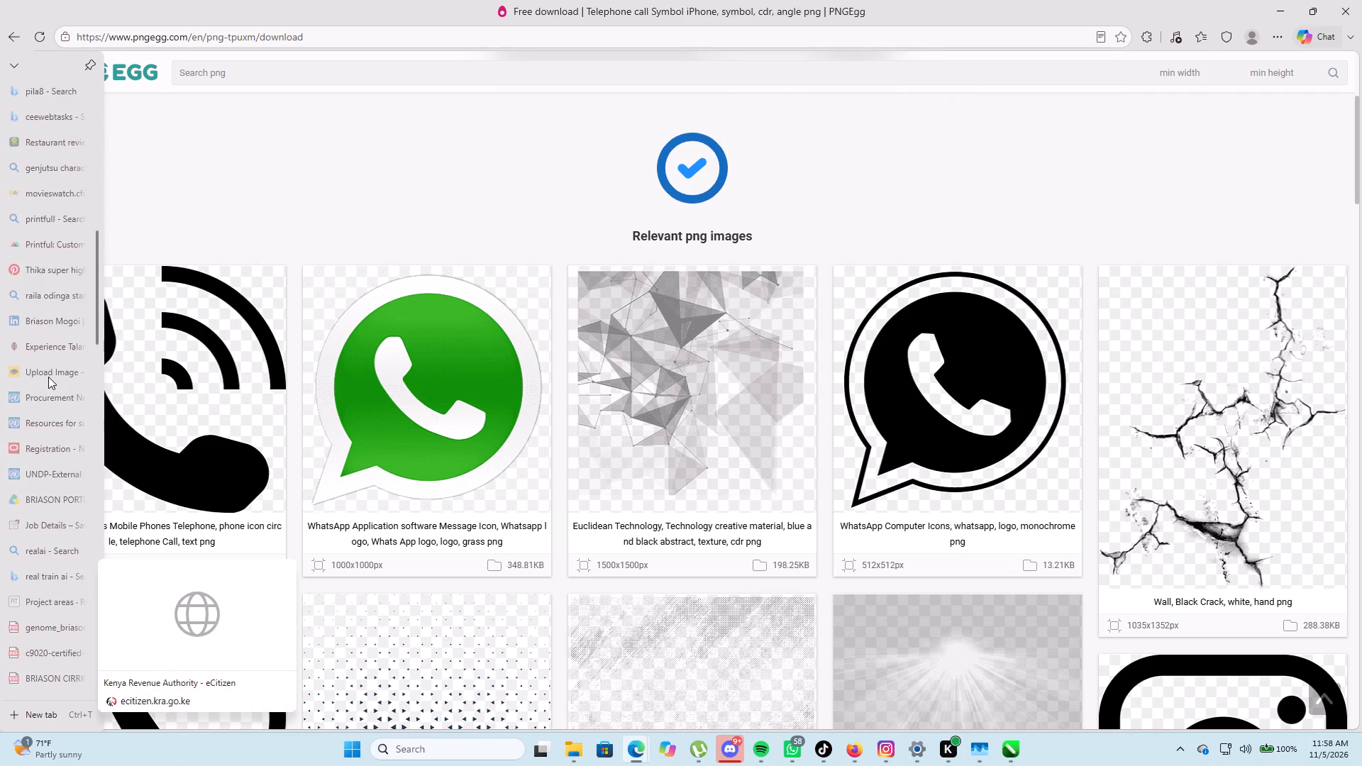
{"action": "scroll", "coordinate": [48, 377], "scroll_direction": "down", "scroll_amount": 18}
{"action": "scroll", "coordinate": [48, 377], "scroll_direction": "down", "scroll_amount": 4}
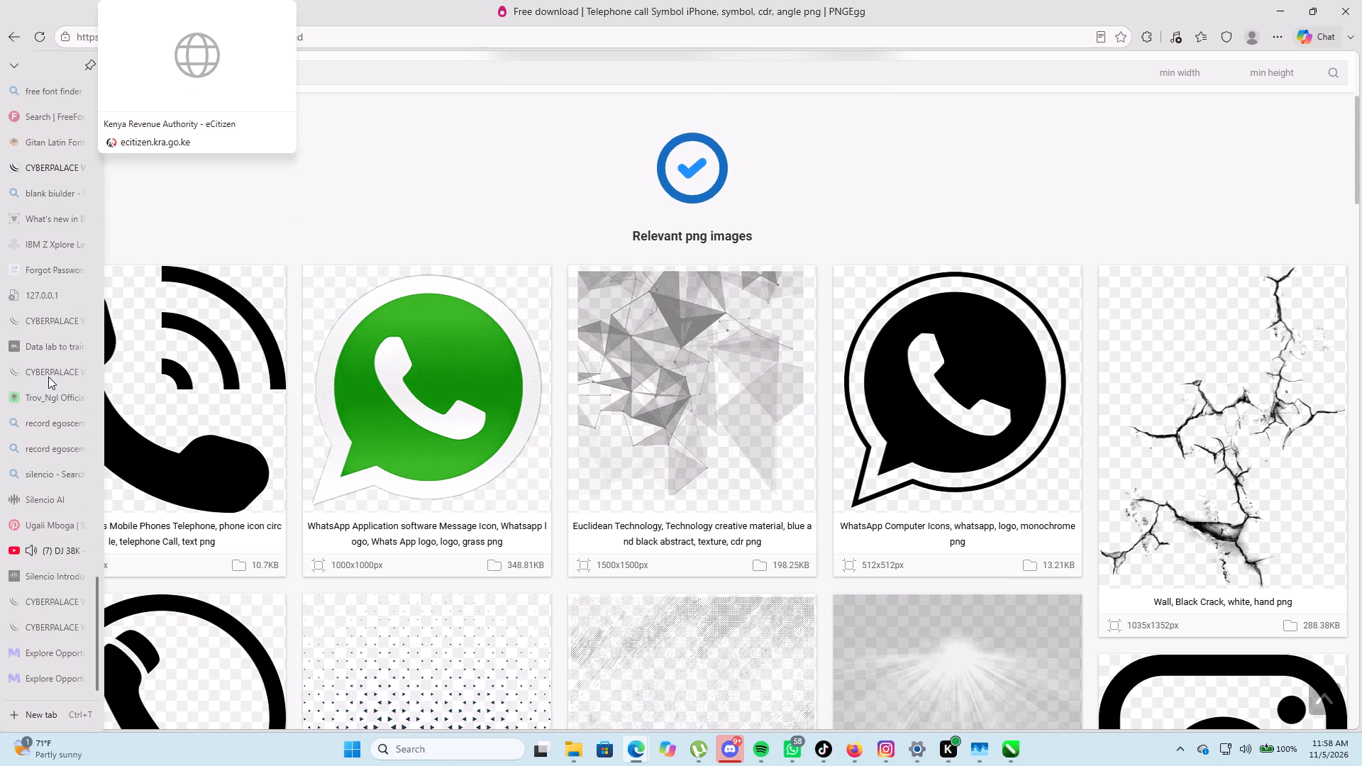
{"action": "scroll", "coordinate": [48, 377], "scroll_direction": "down", "scroll_amount": 5}
{"action": "left_click", "coordinate": [33, 534]}
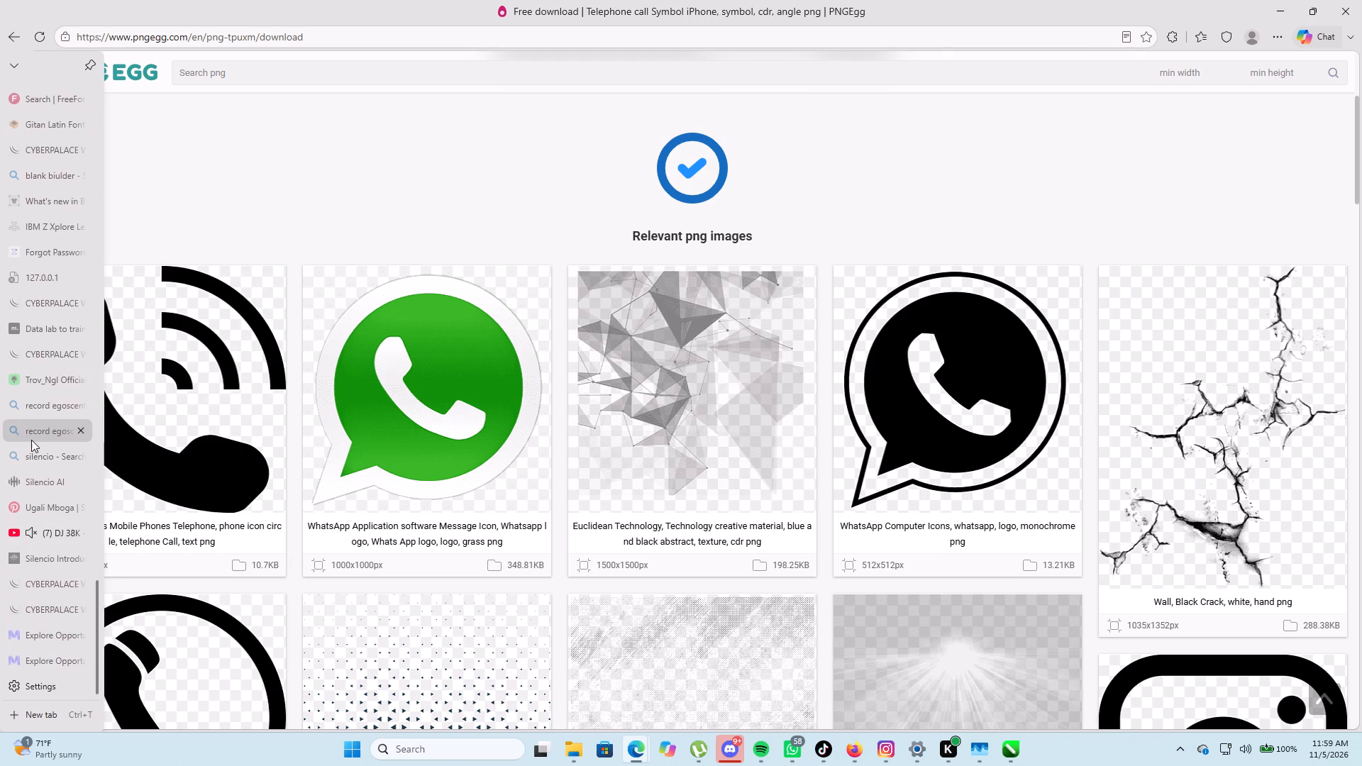
Leave the PNGEgg download page in the browser and return to the Kirawa Food Point signage layout in CorelDRAW.
{"action": "left_click", "coordinate": [1285, 0]}
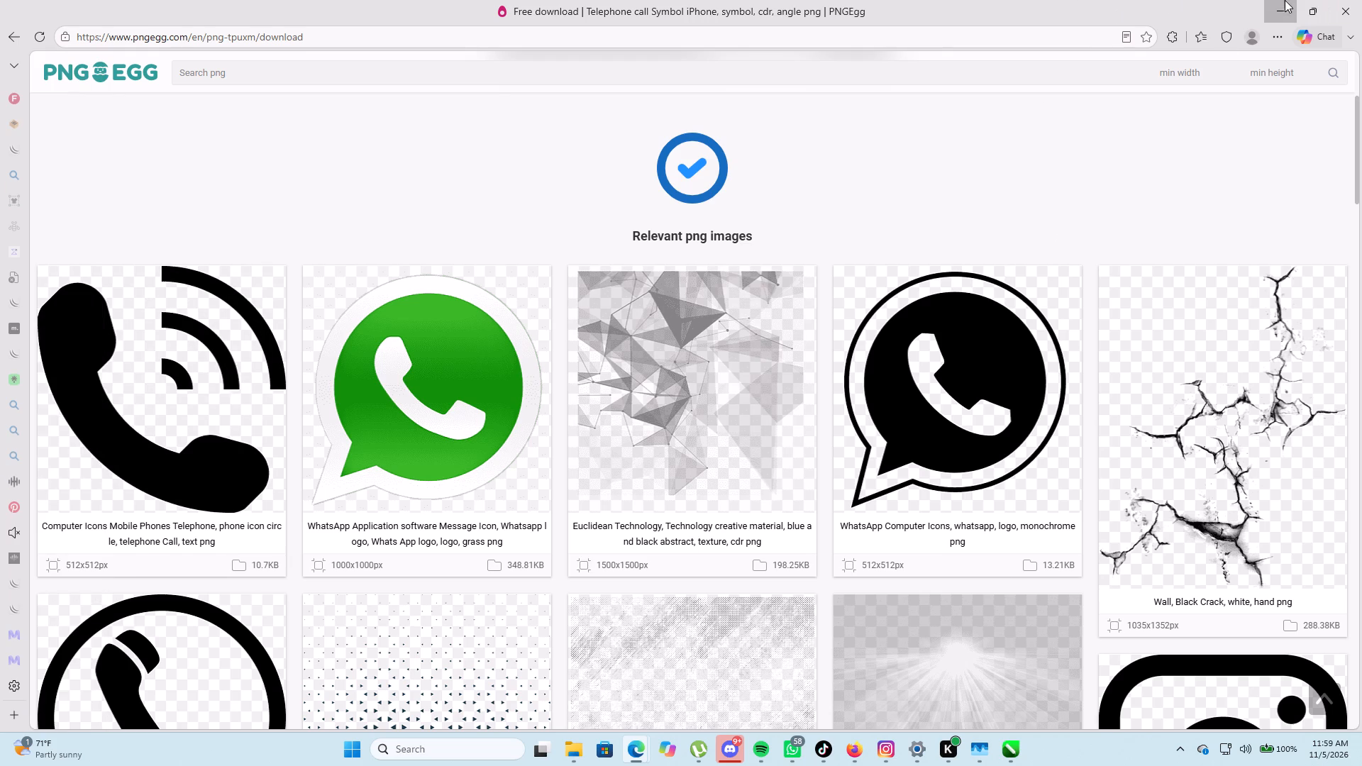
{"action": "scroll", "coordinate": [619, 470], "scroll_direction": "up", "scroll_amount": 4}
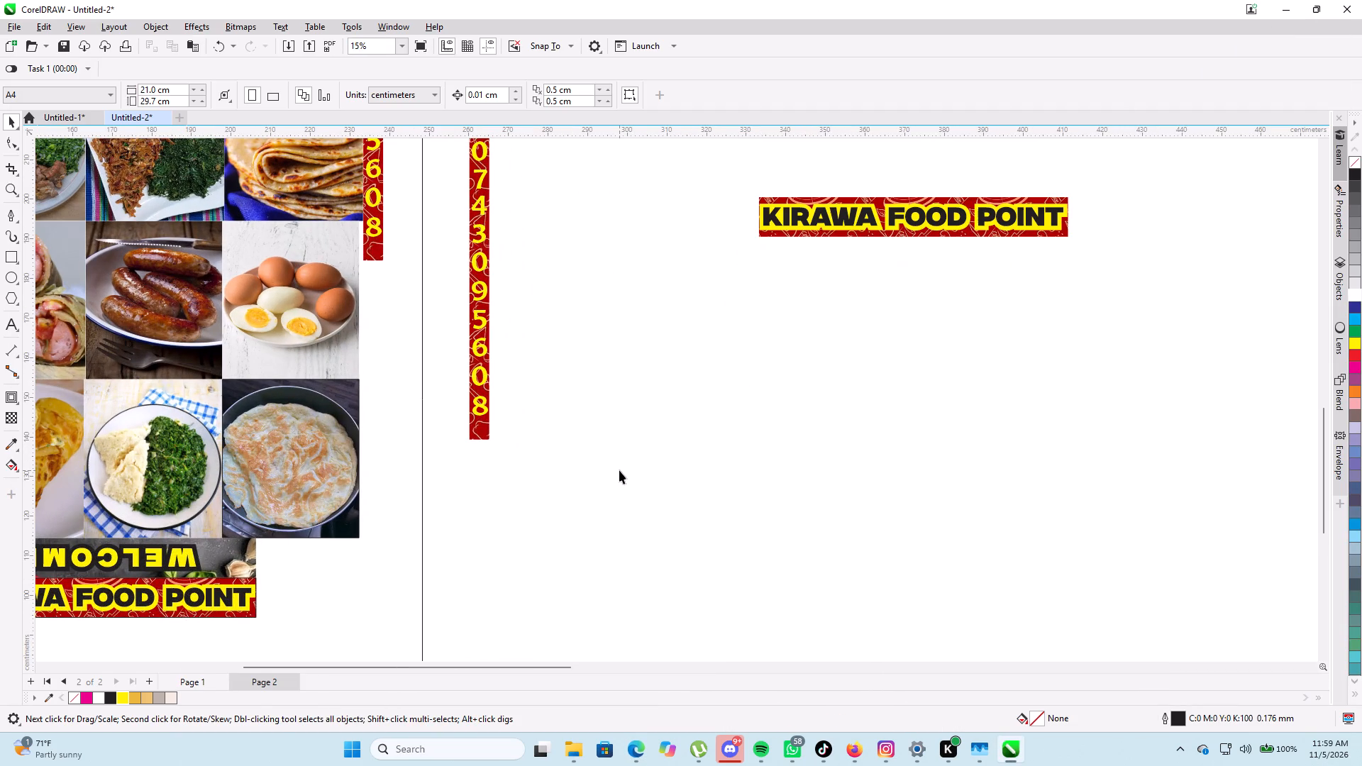
{"action": "scroll", "coordinate": [593, 493], "scroll_direction": "down", "scroll_amount": 5}
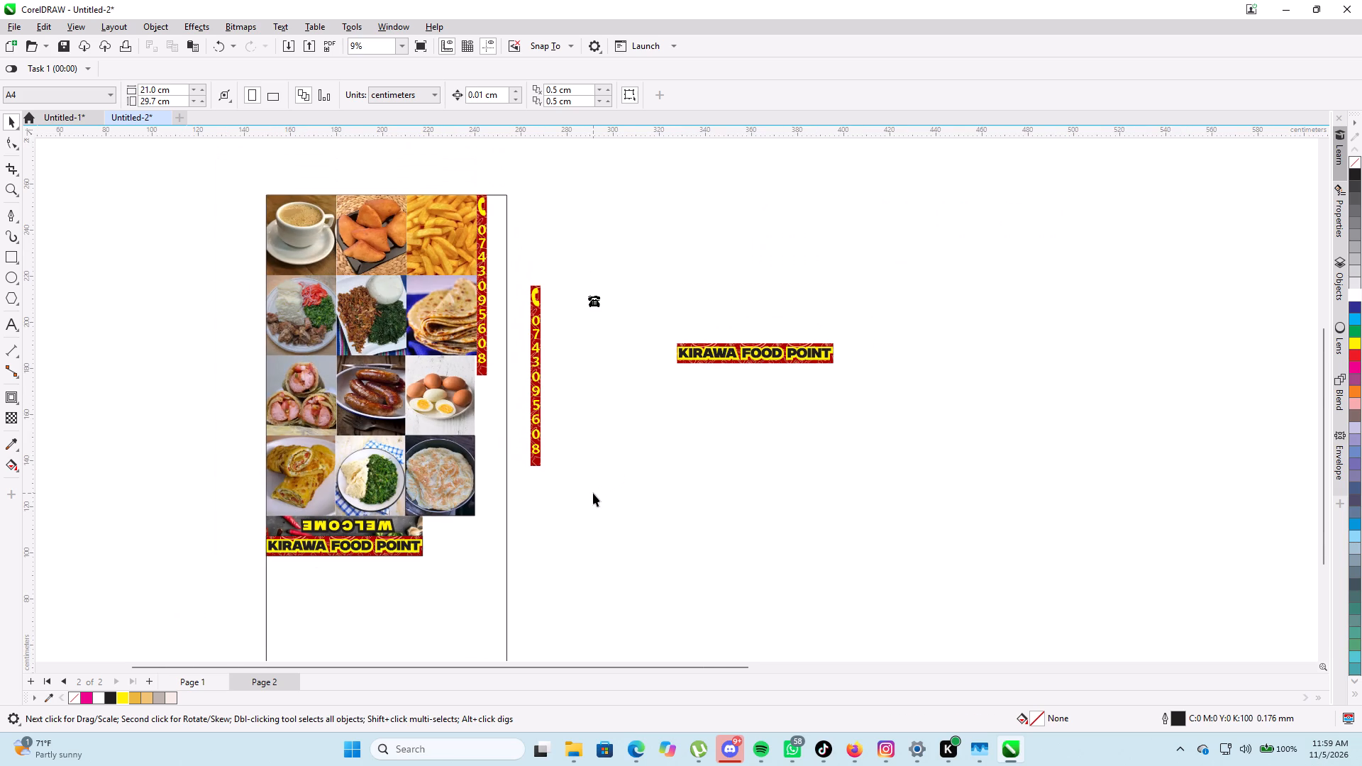